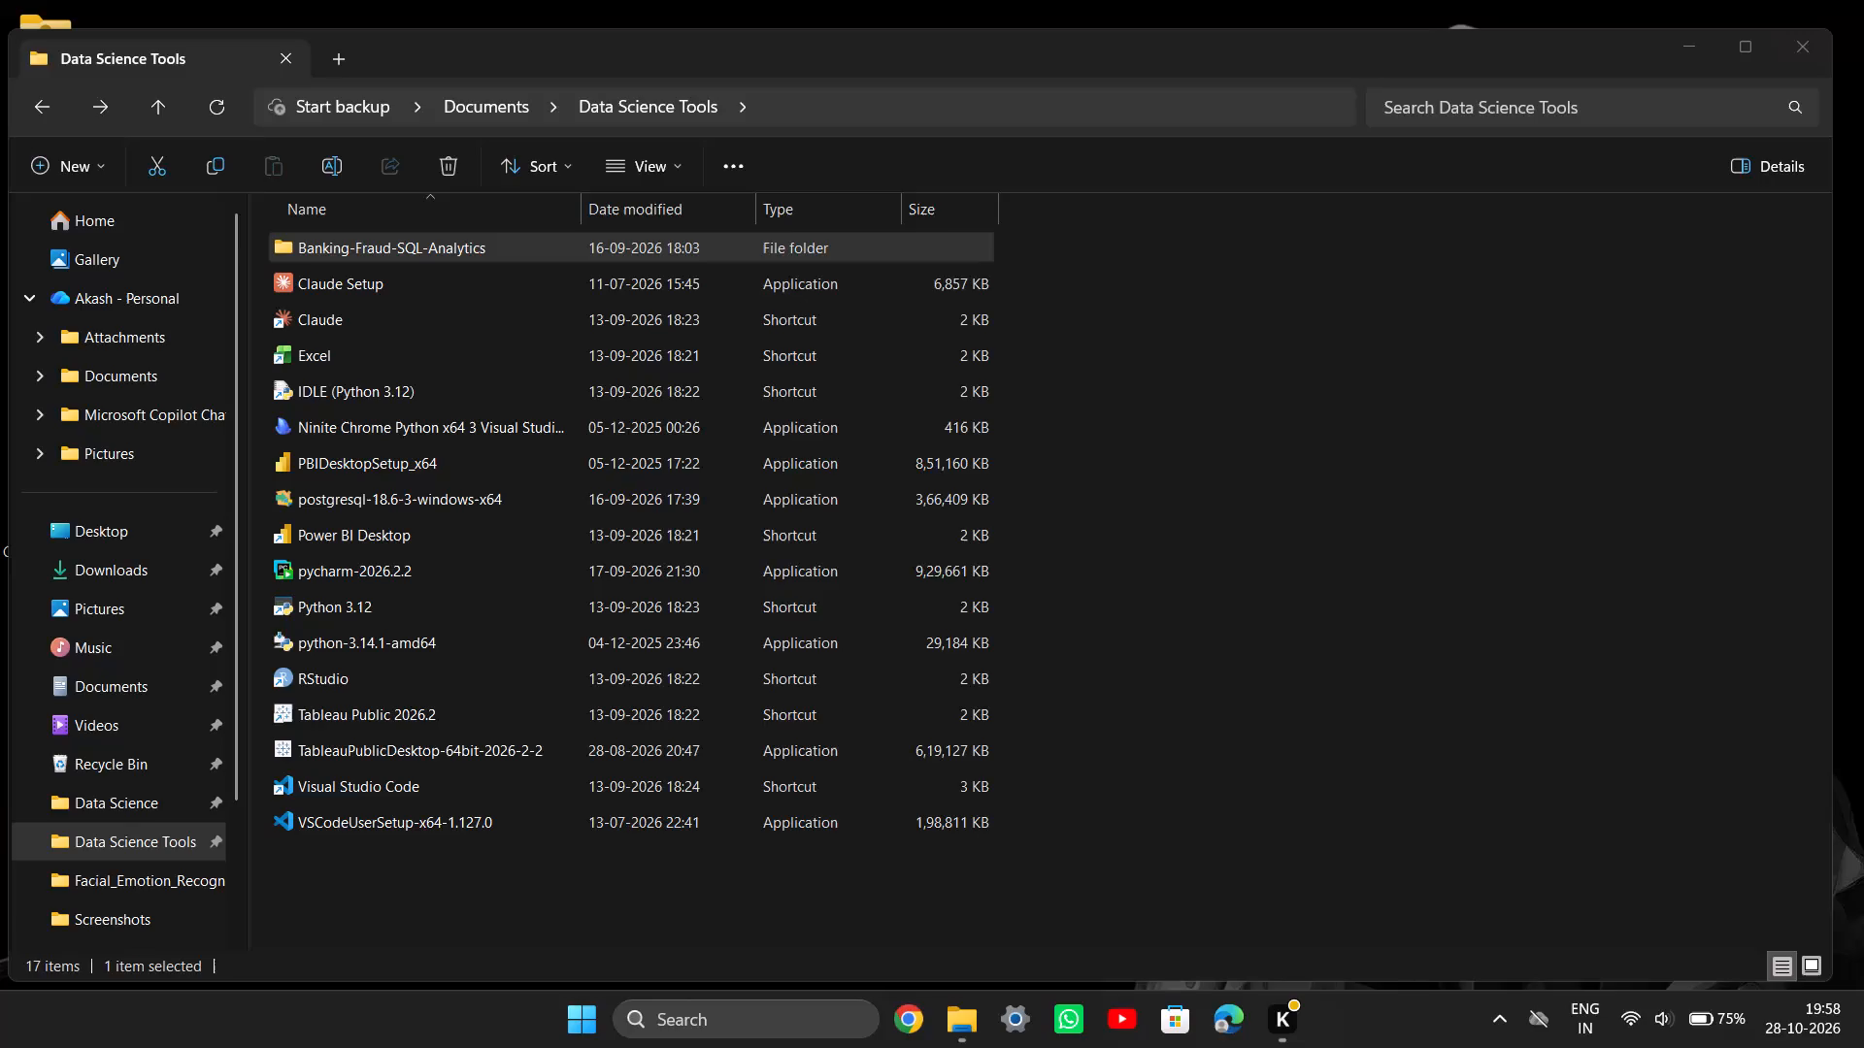
# Close the Data Science Tools folder window and open Chrome with the profile labelled Your Chrome.
pyautogui.click(1790, 56)
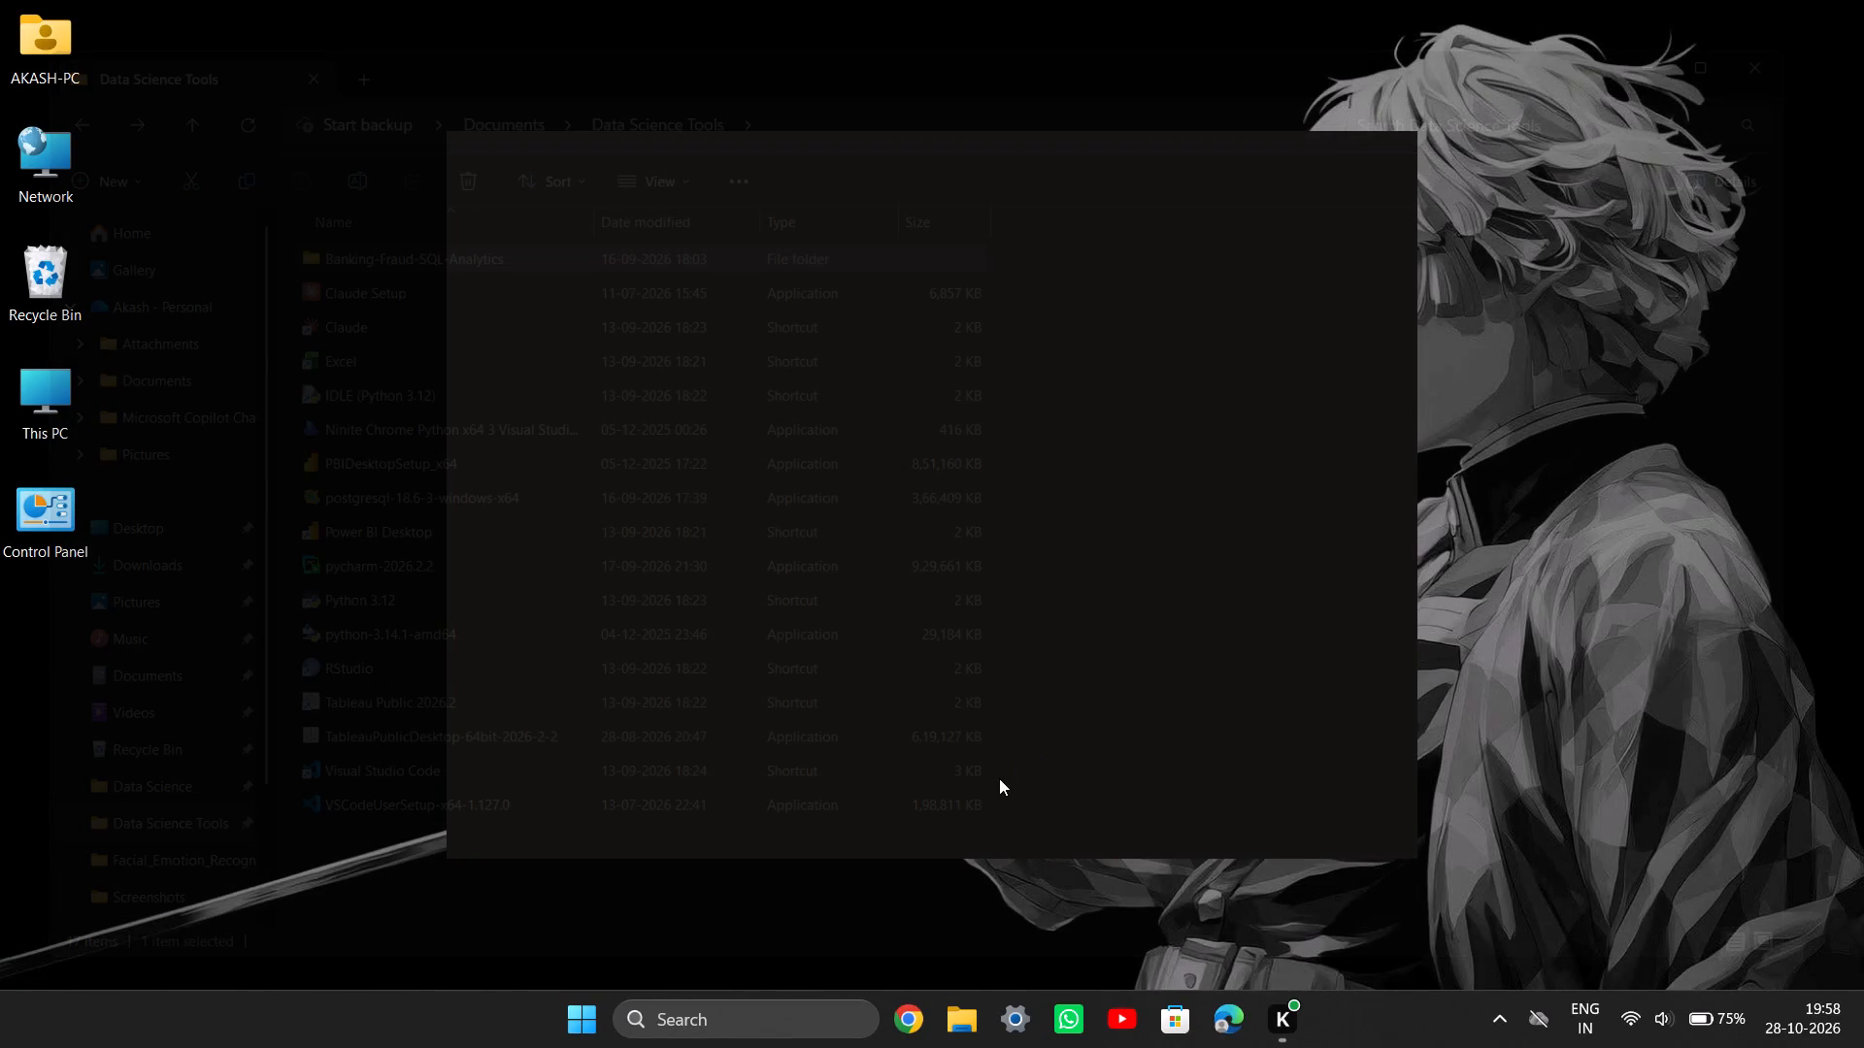
pyautogui.click(902, 1028)
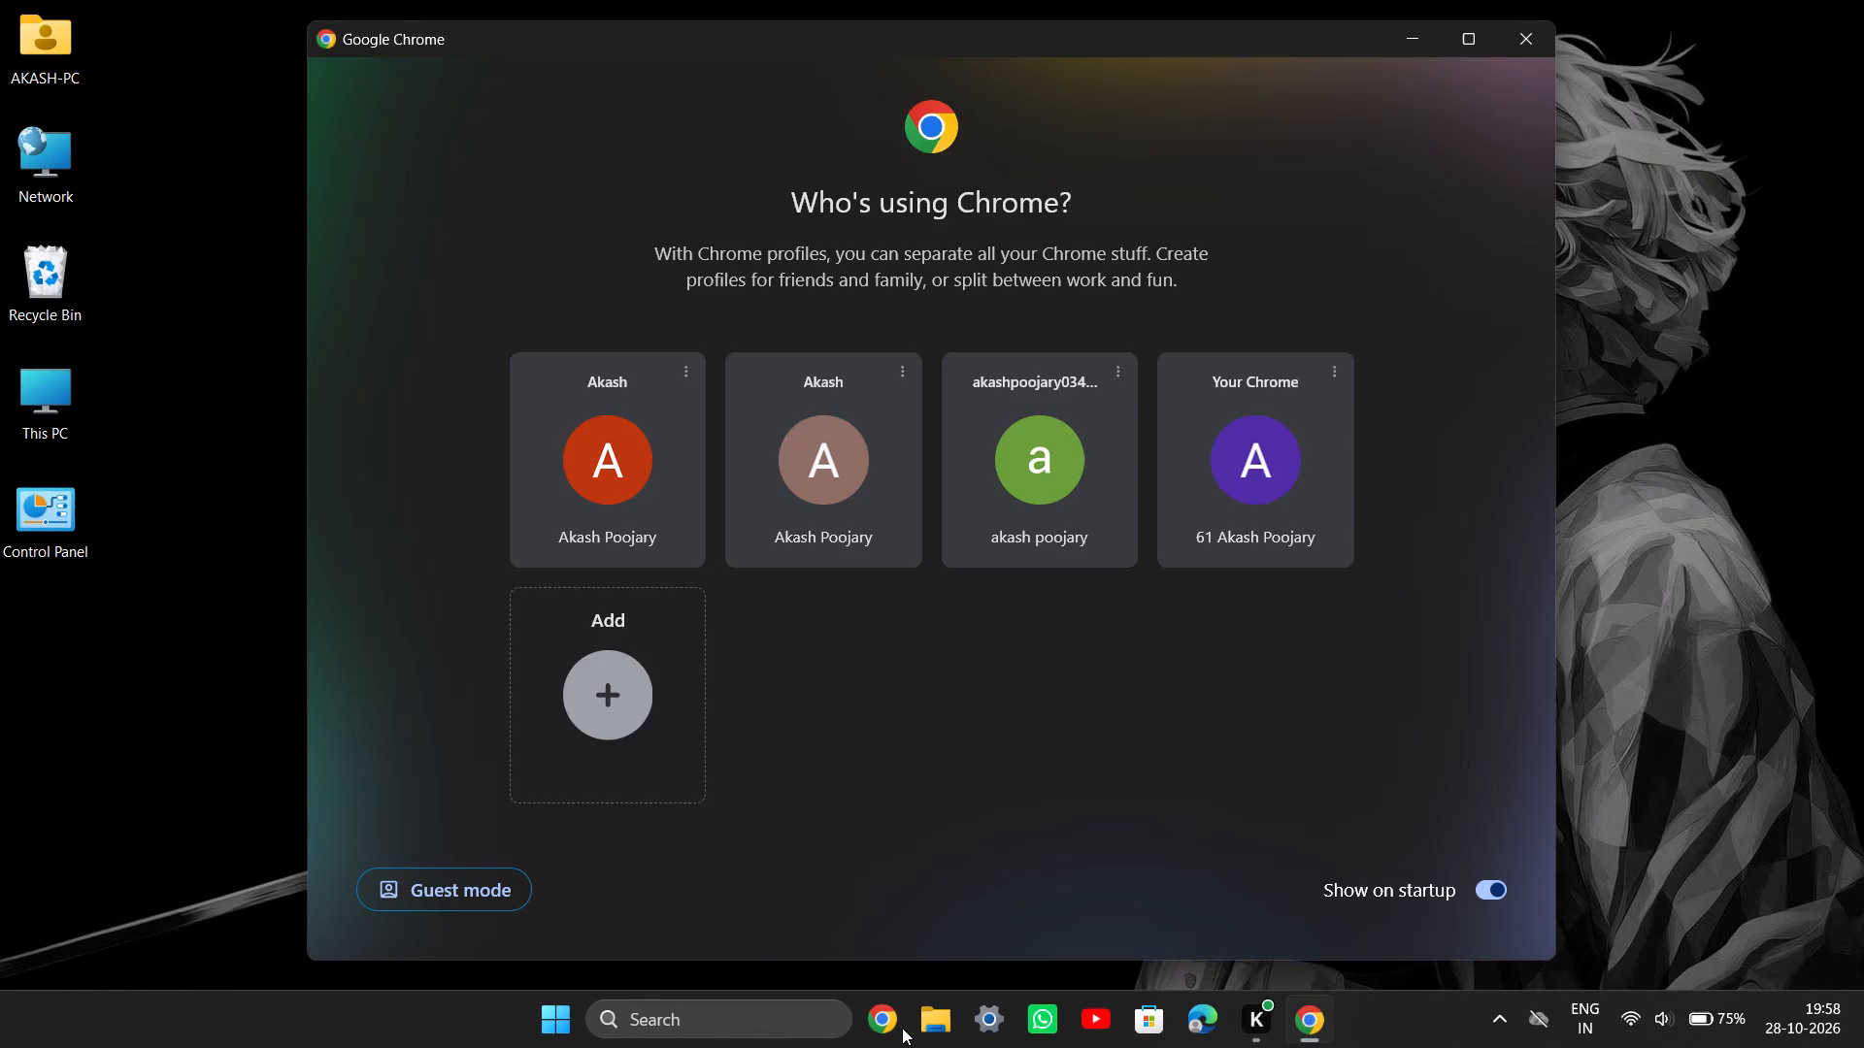
pyautogui.click(1295, 475)
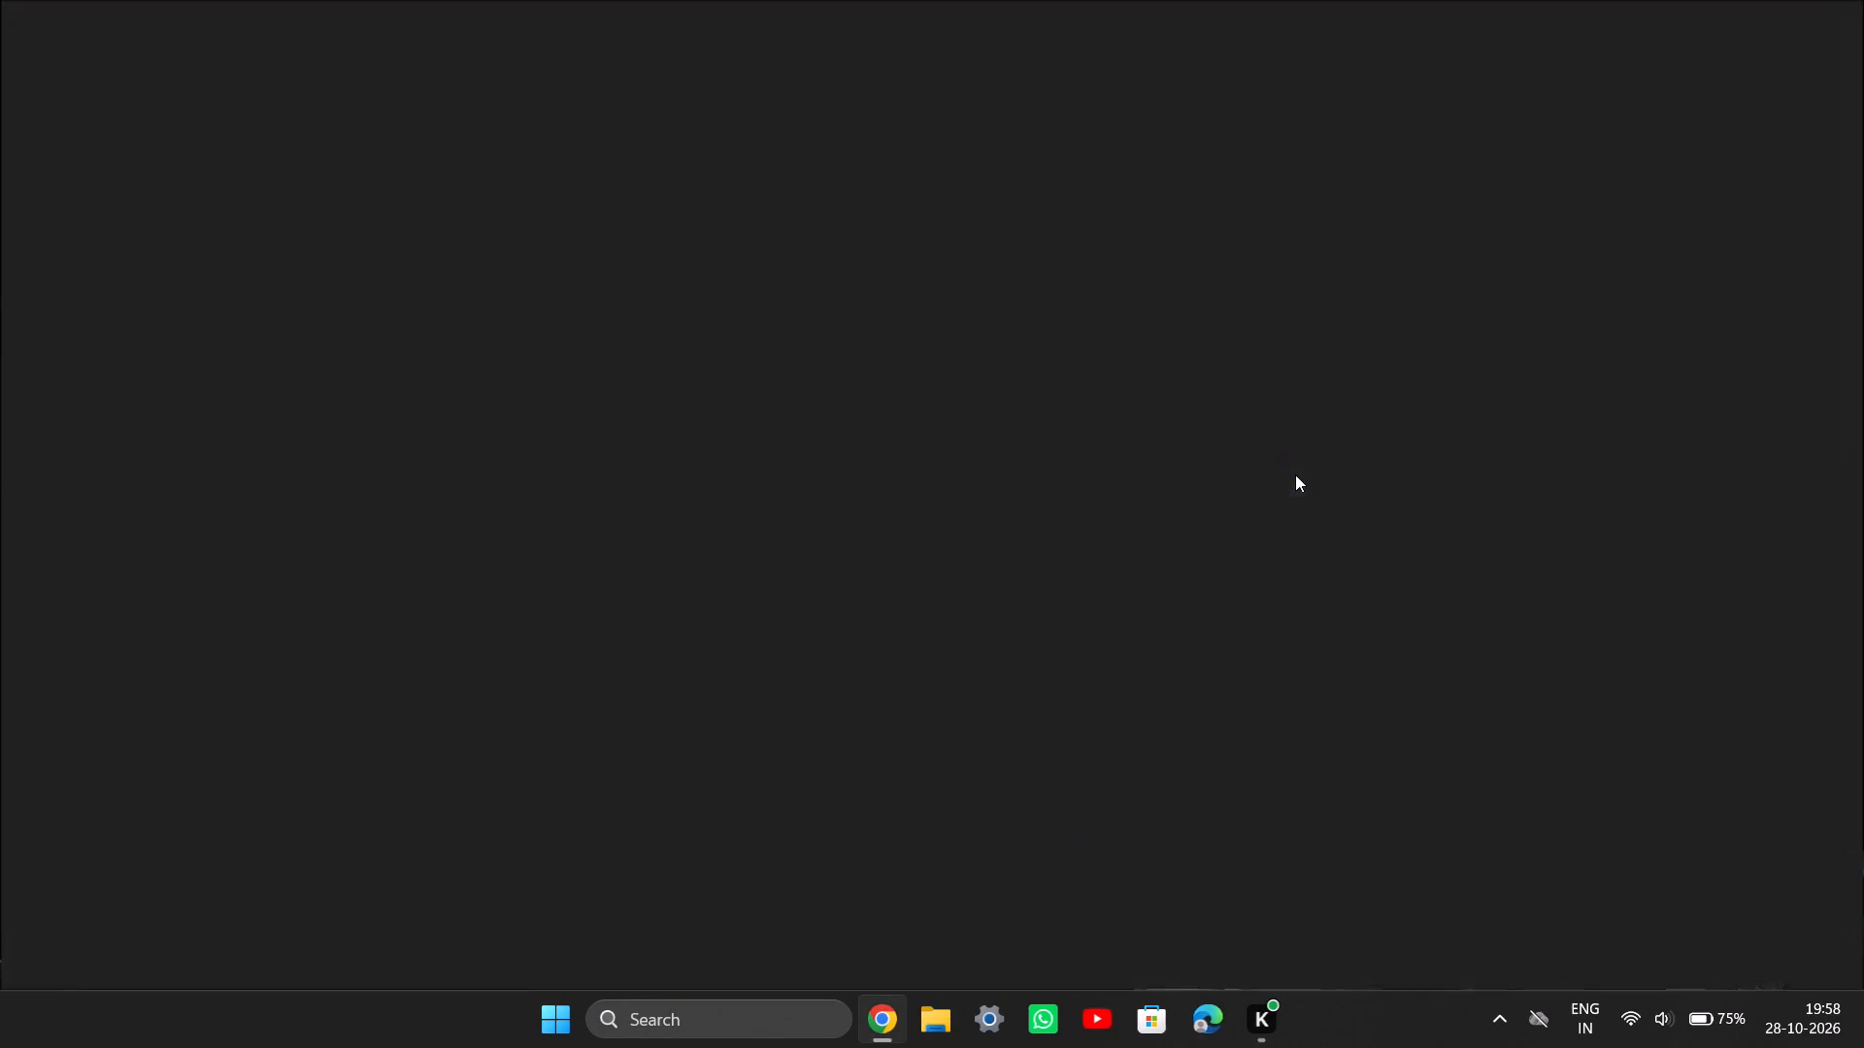
# Search Google for "online clipboard" and open the Online Clipboard result from online-clipboard.online.
pyautogui.click(613, 472)
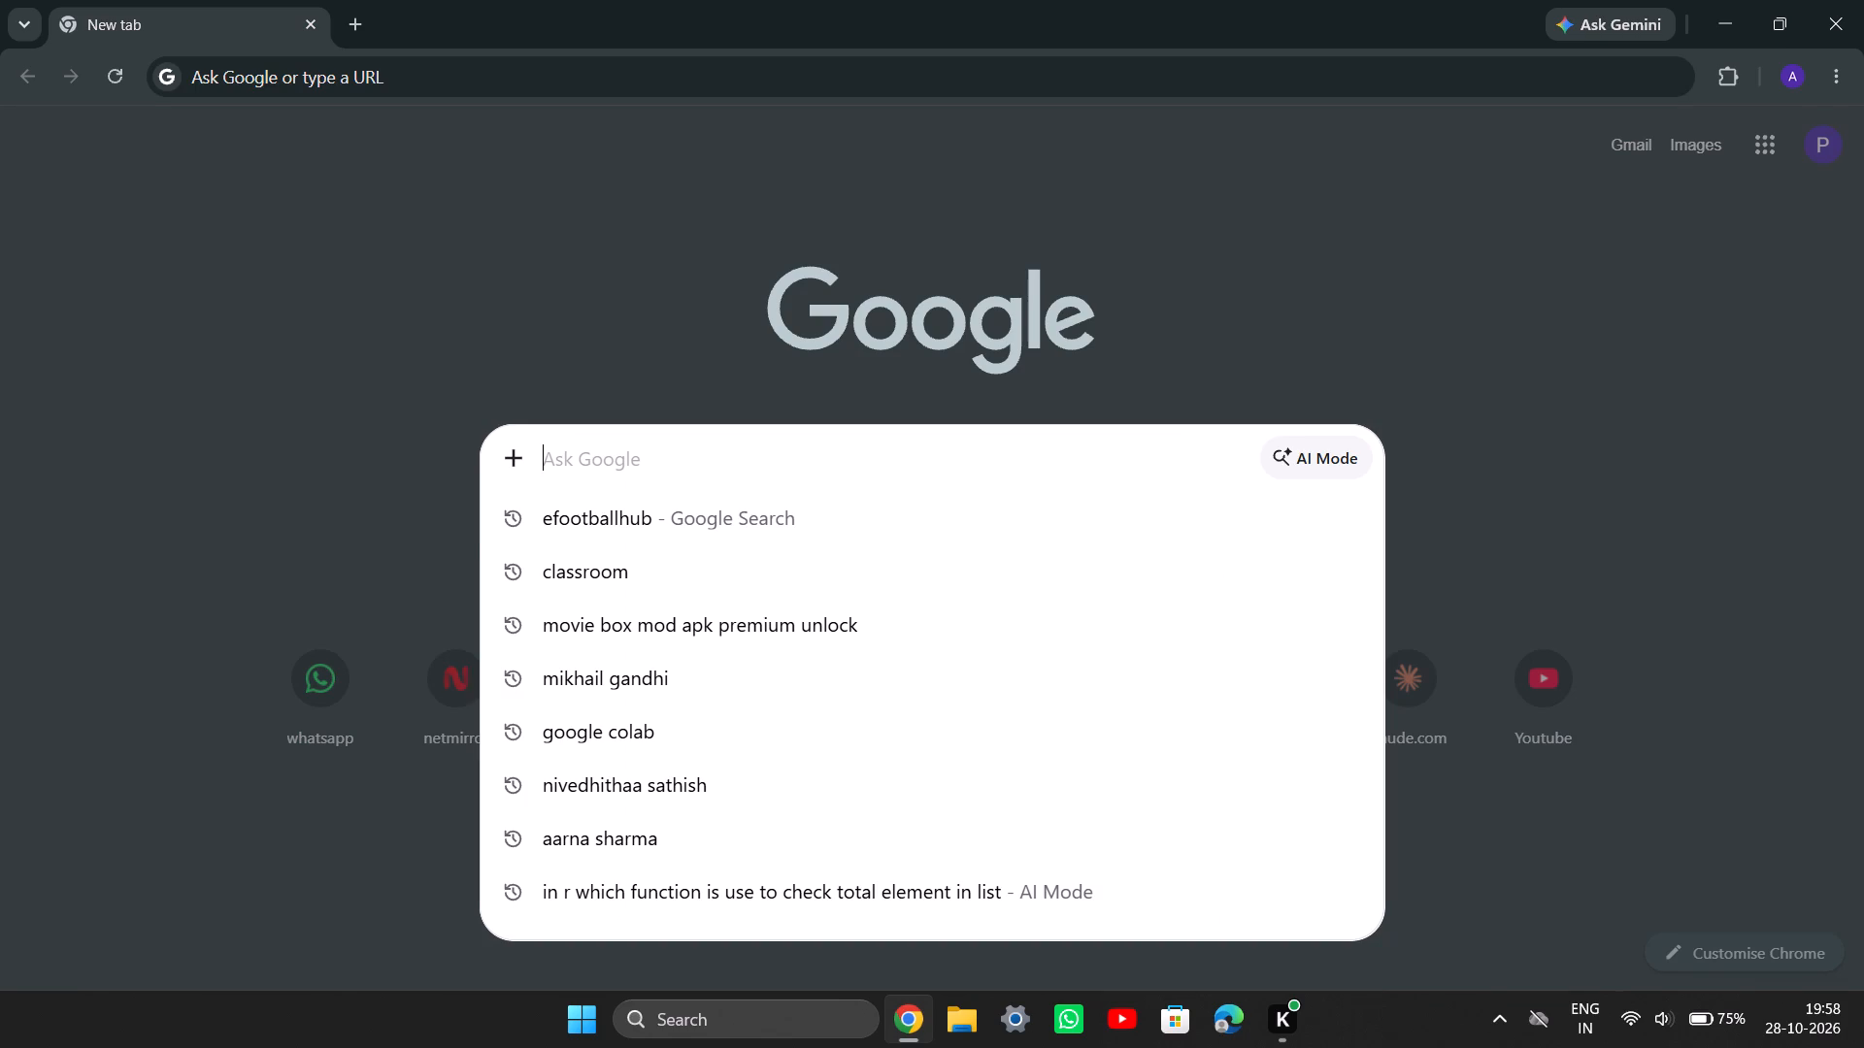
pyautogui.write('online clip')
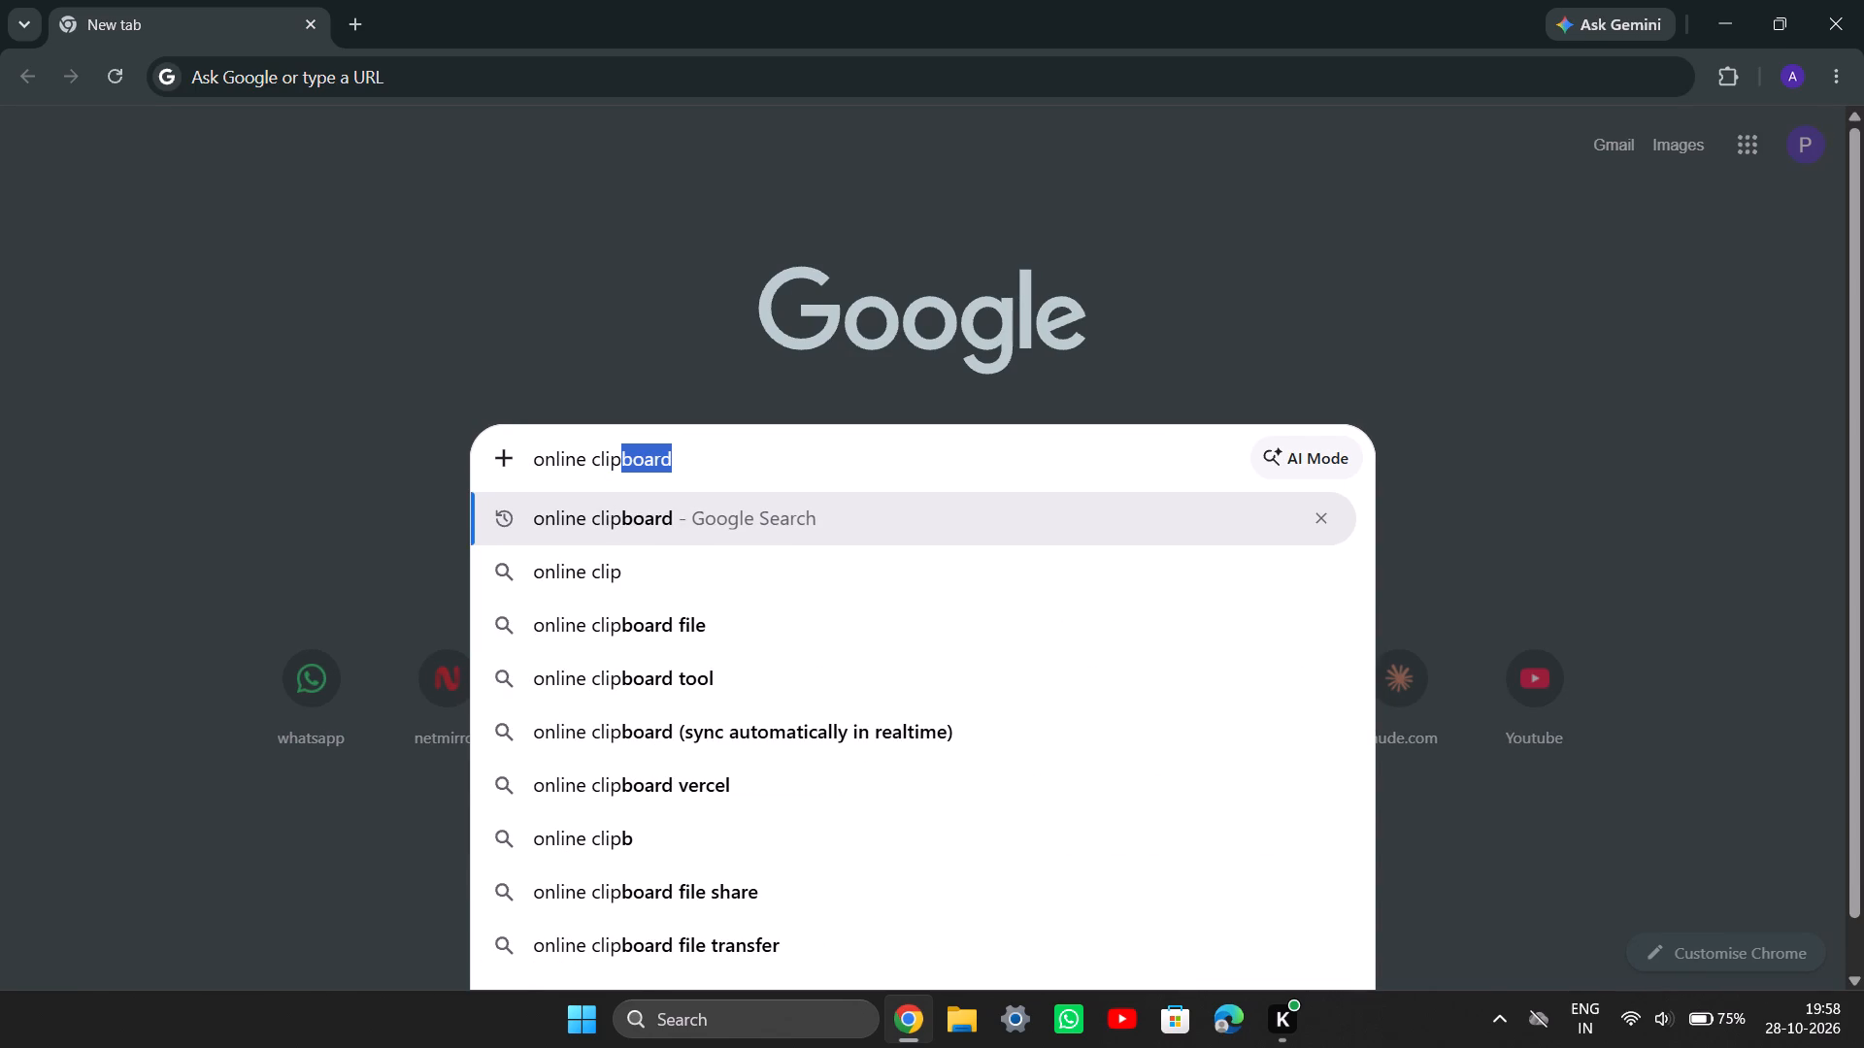
pyautogui.click(668, 529)
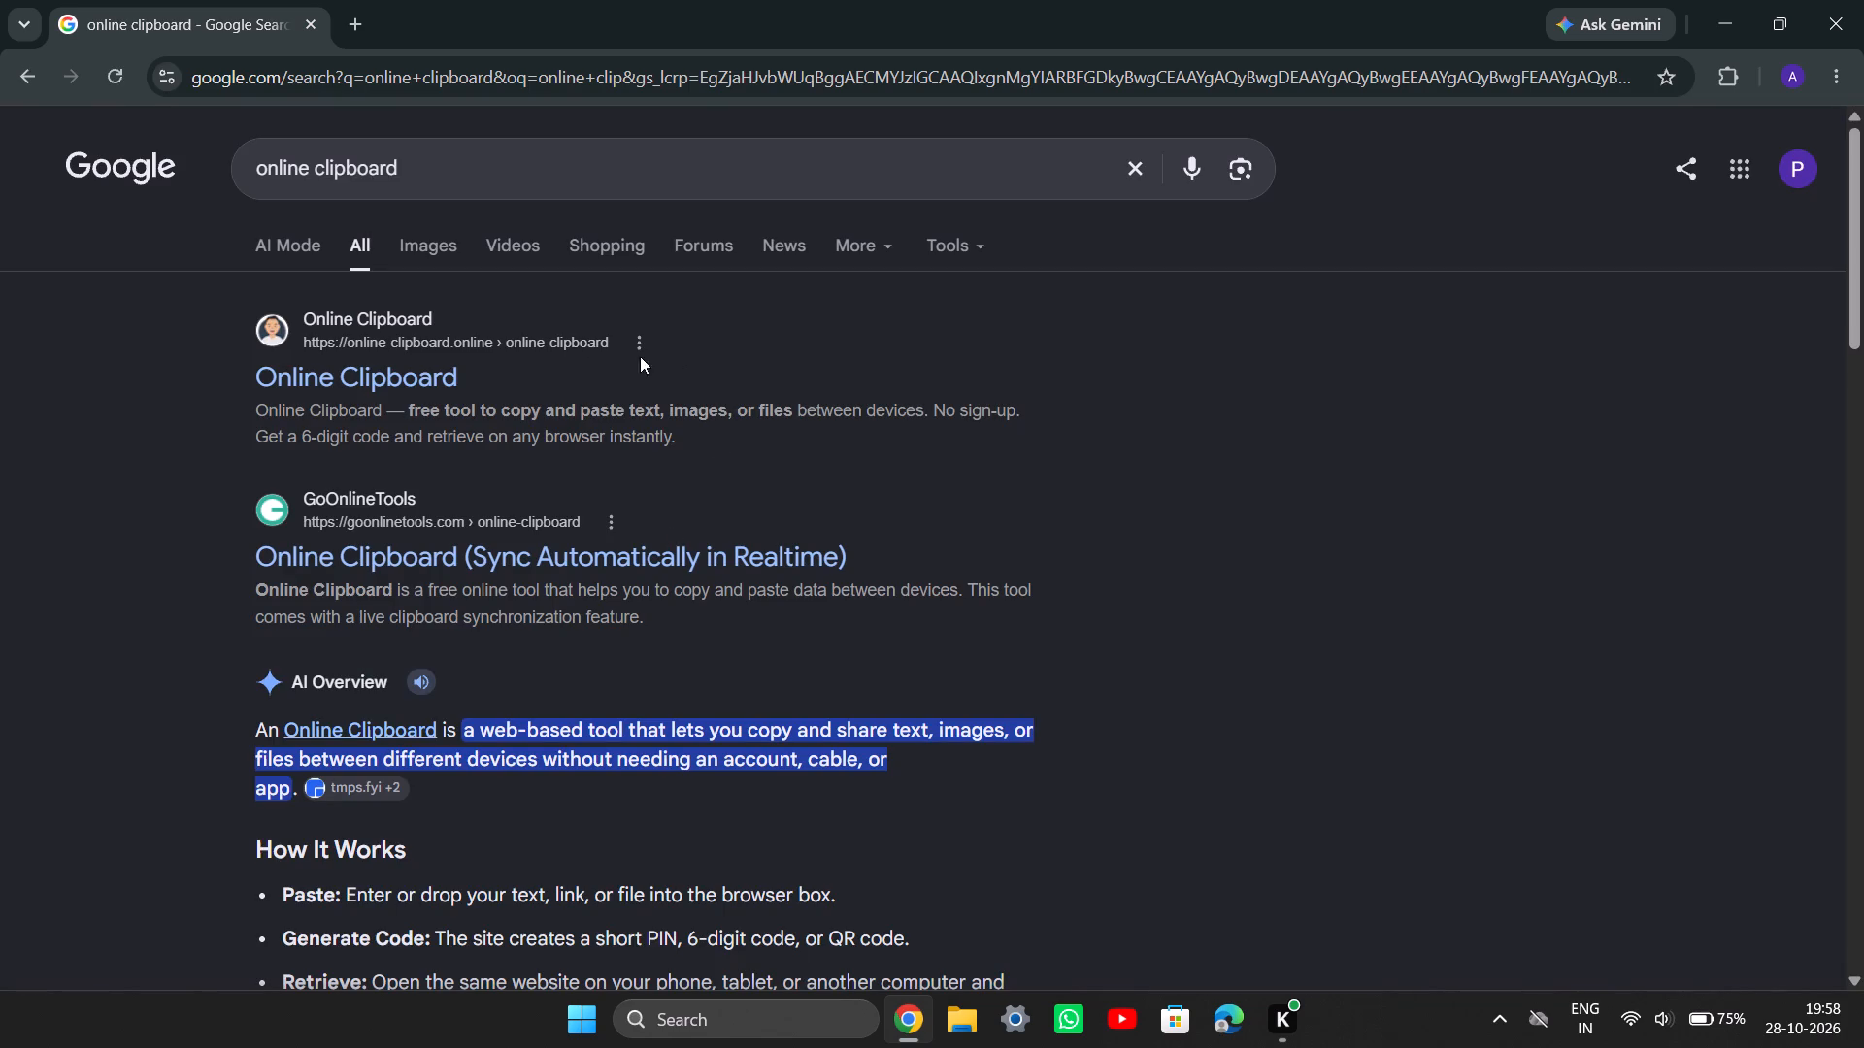
pyautogui.click(413, 386)
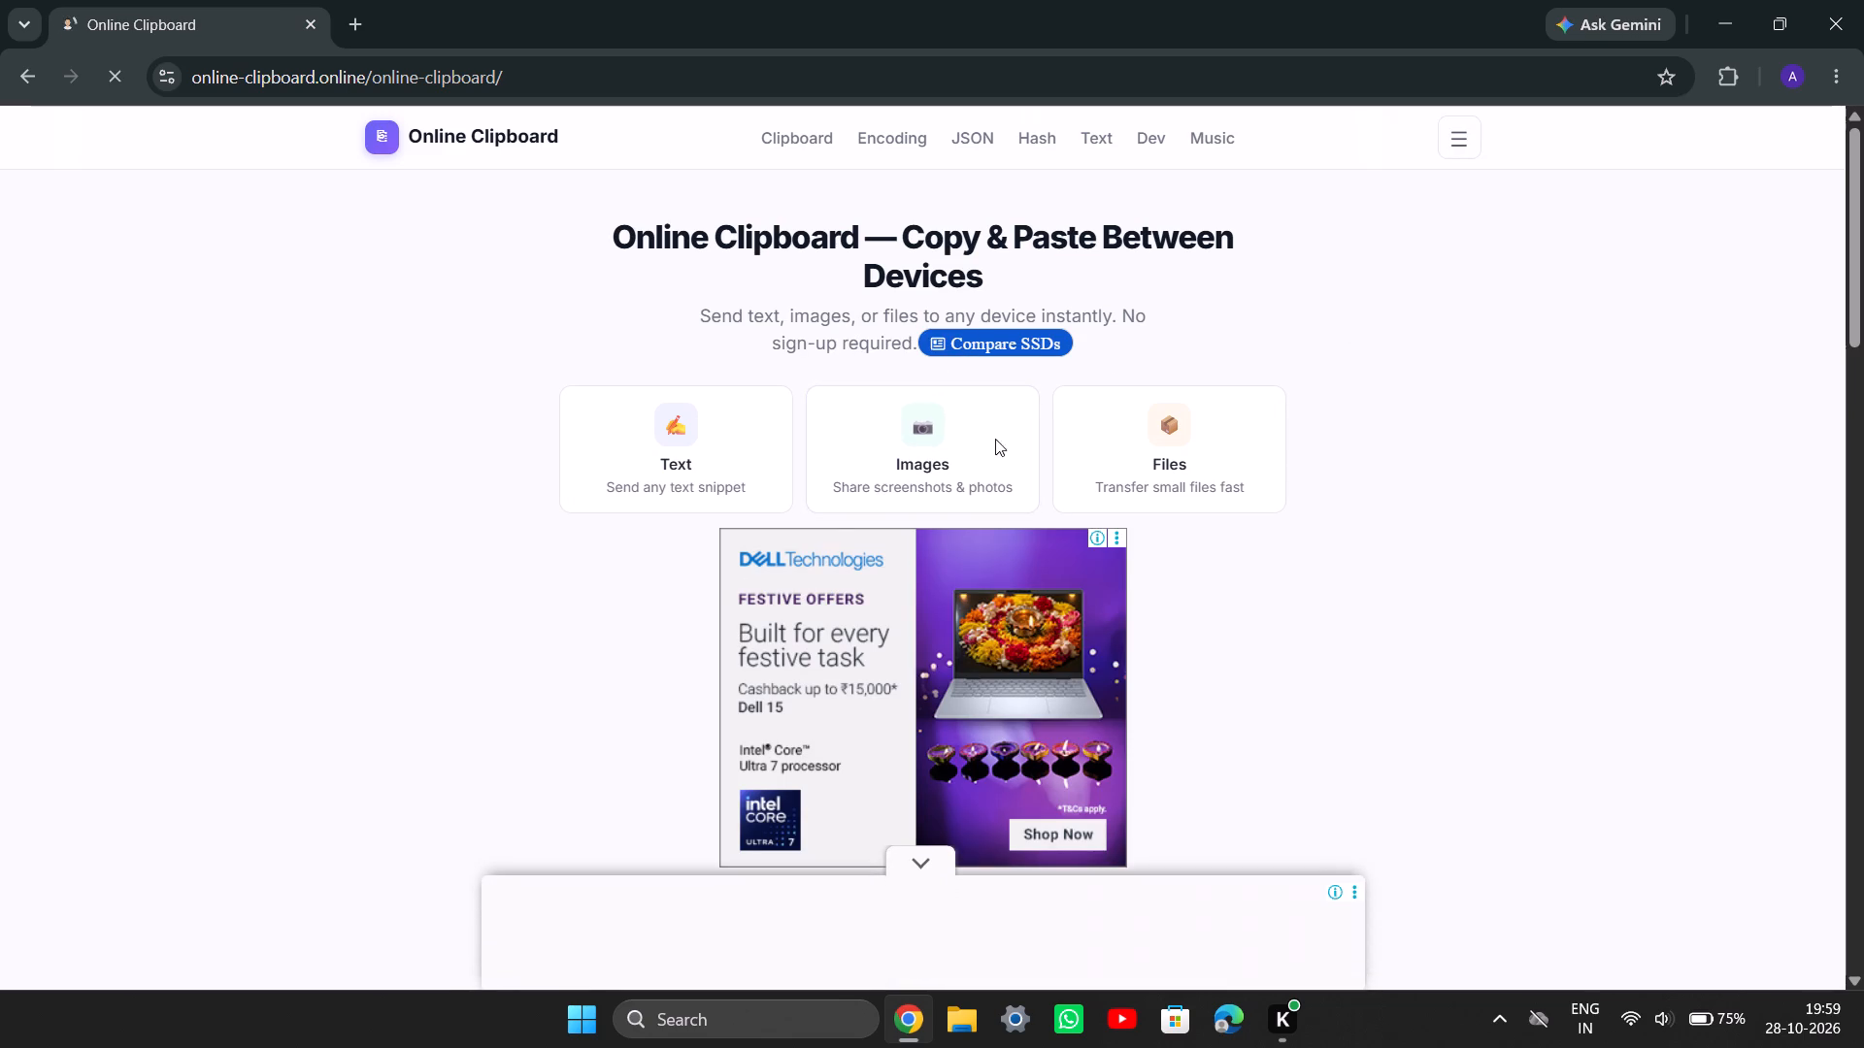
# Switch the Online Clipboard tool from Send to Retrieve mode.
pyautogui.scroll(-4, 906, 589)
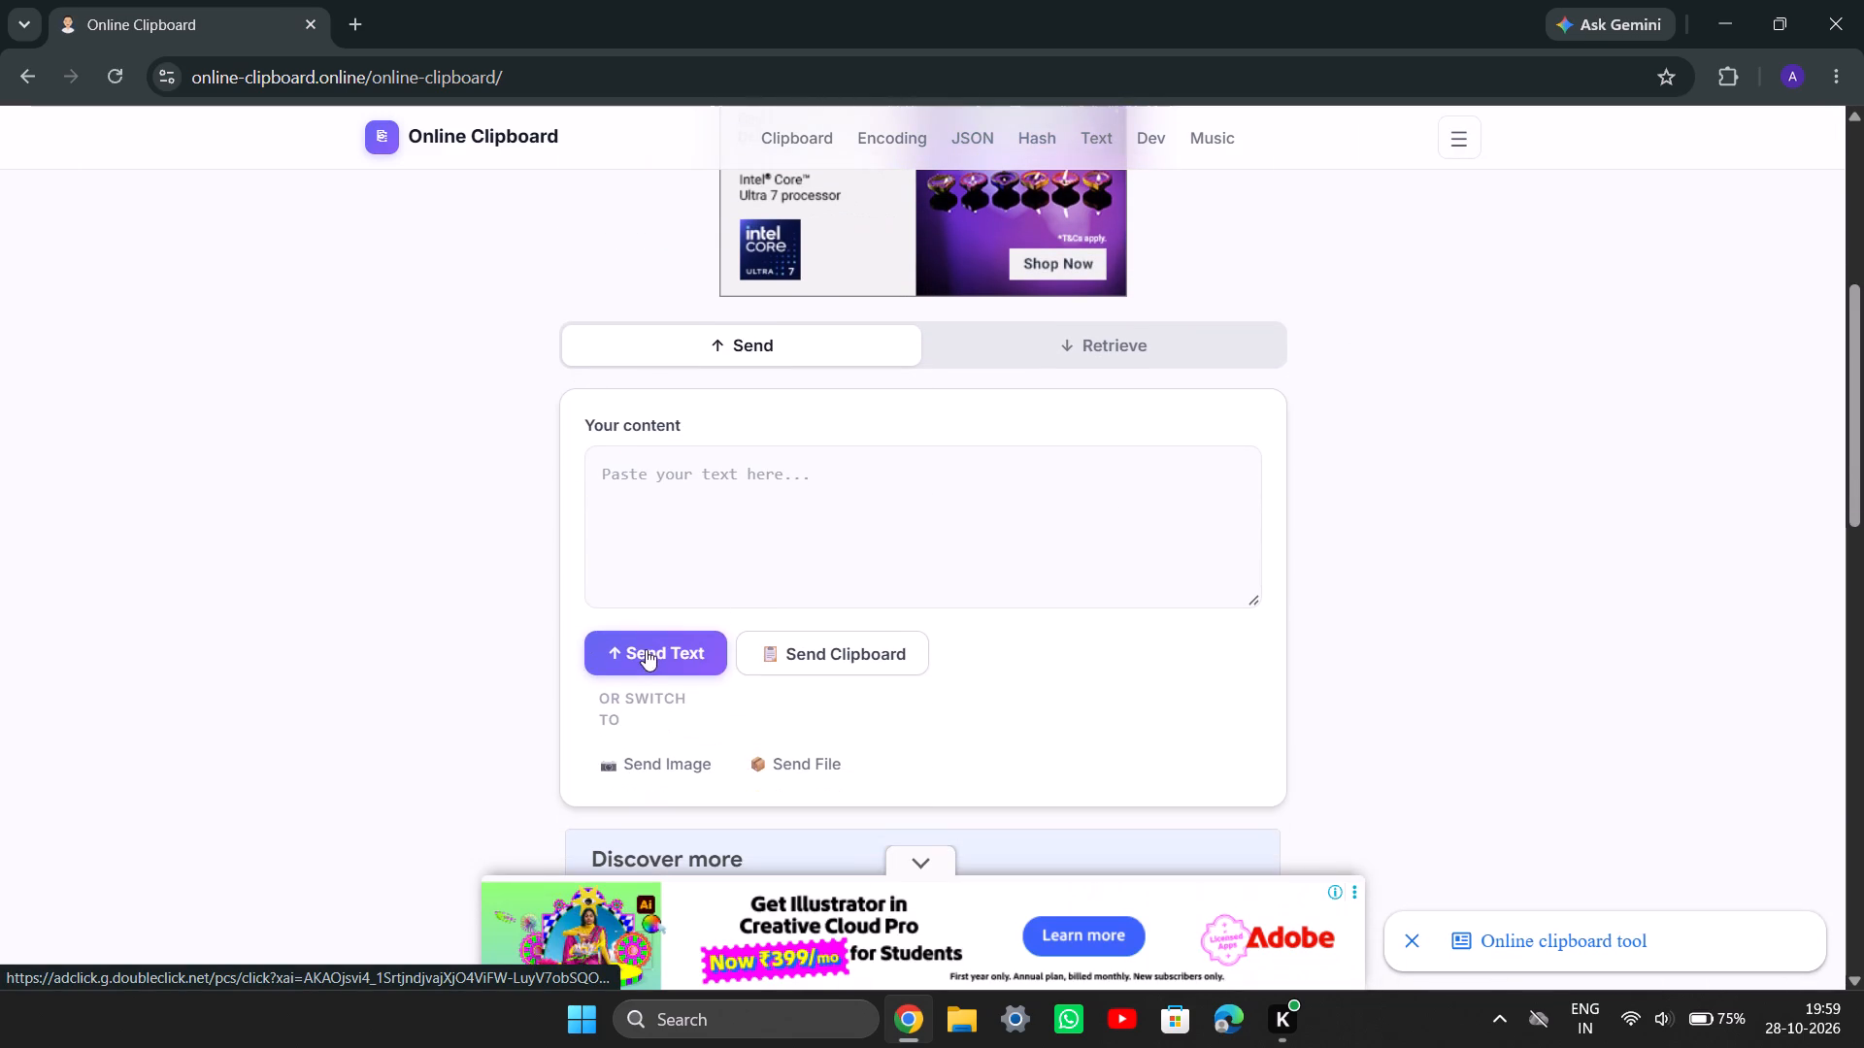
pyautogui.click(872, 452)
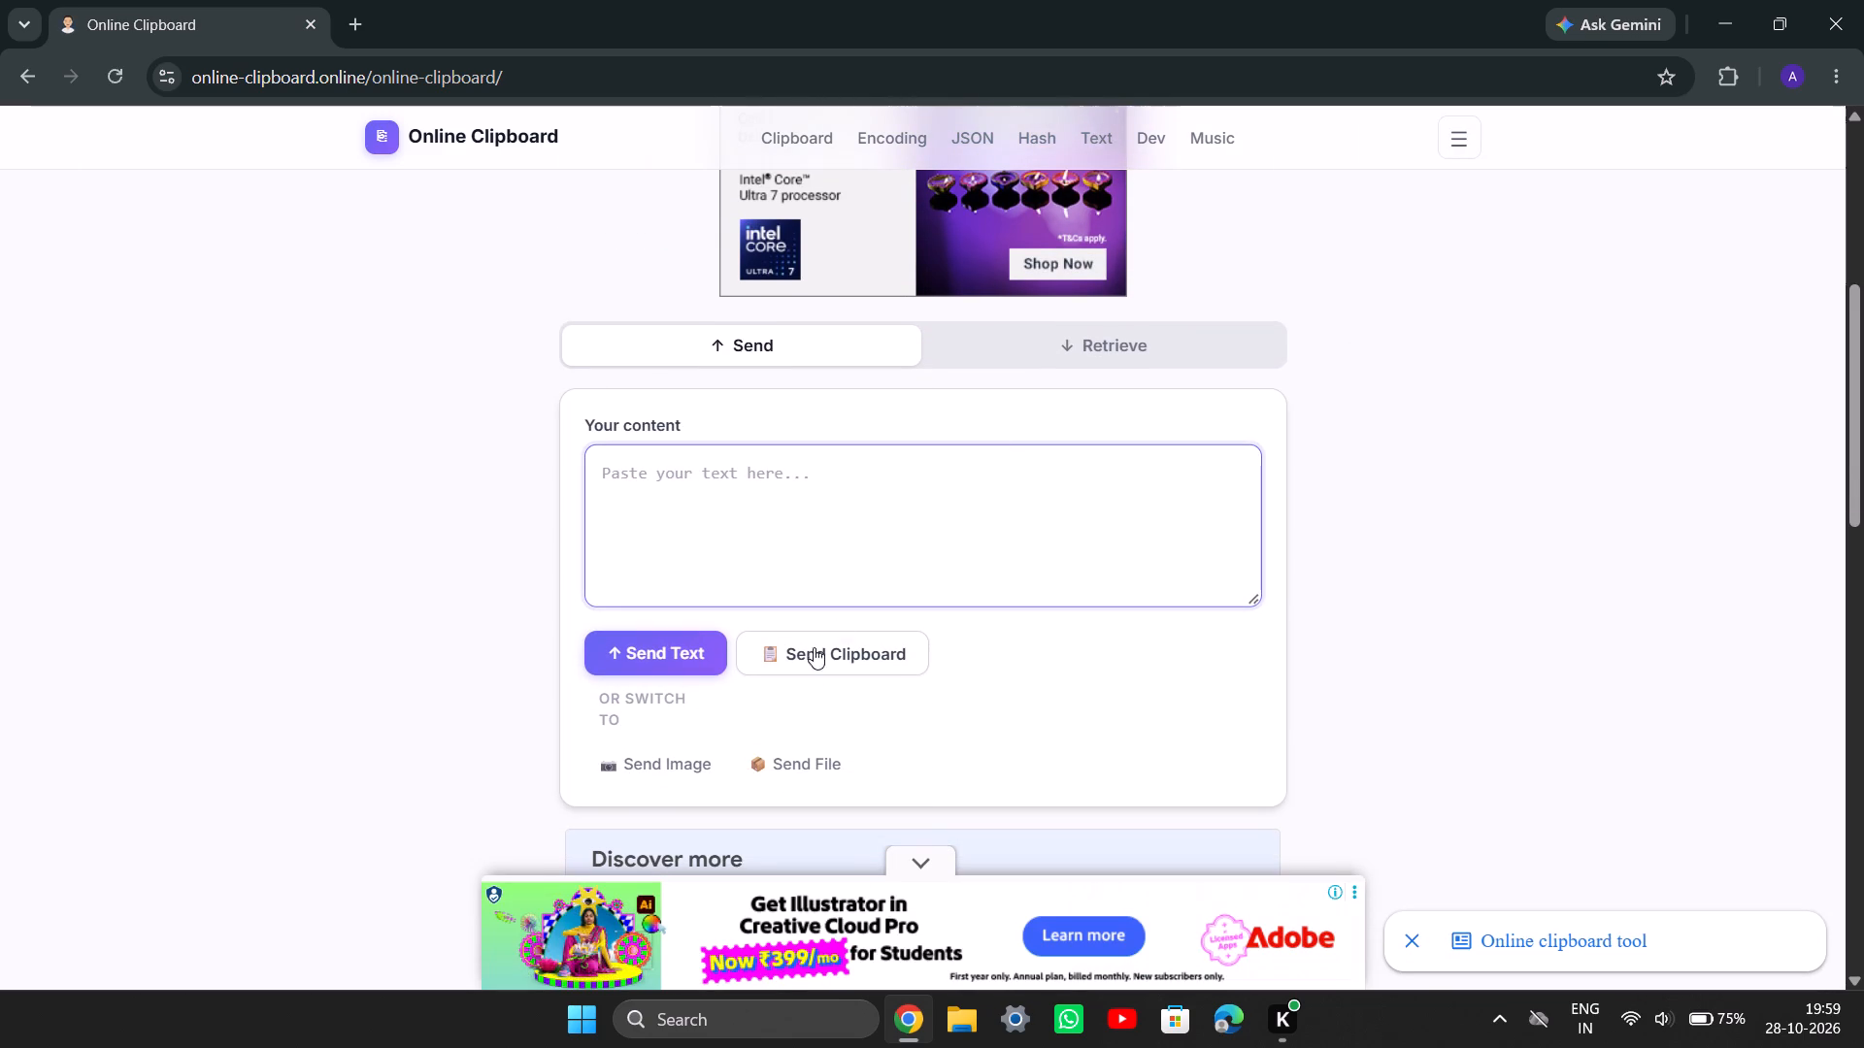
pyautogui.click(1100, 324)
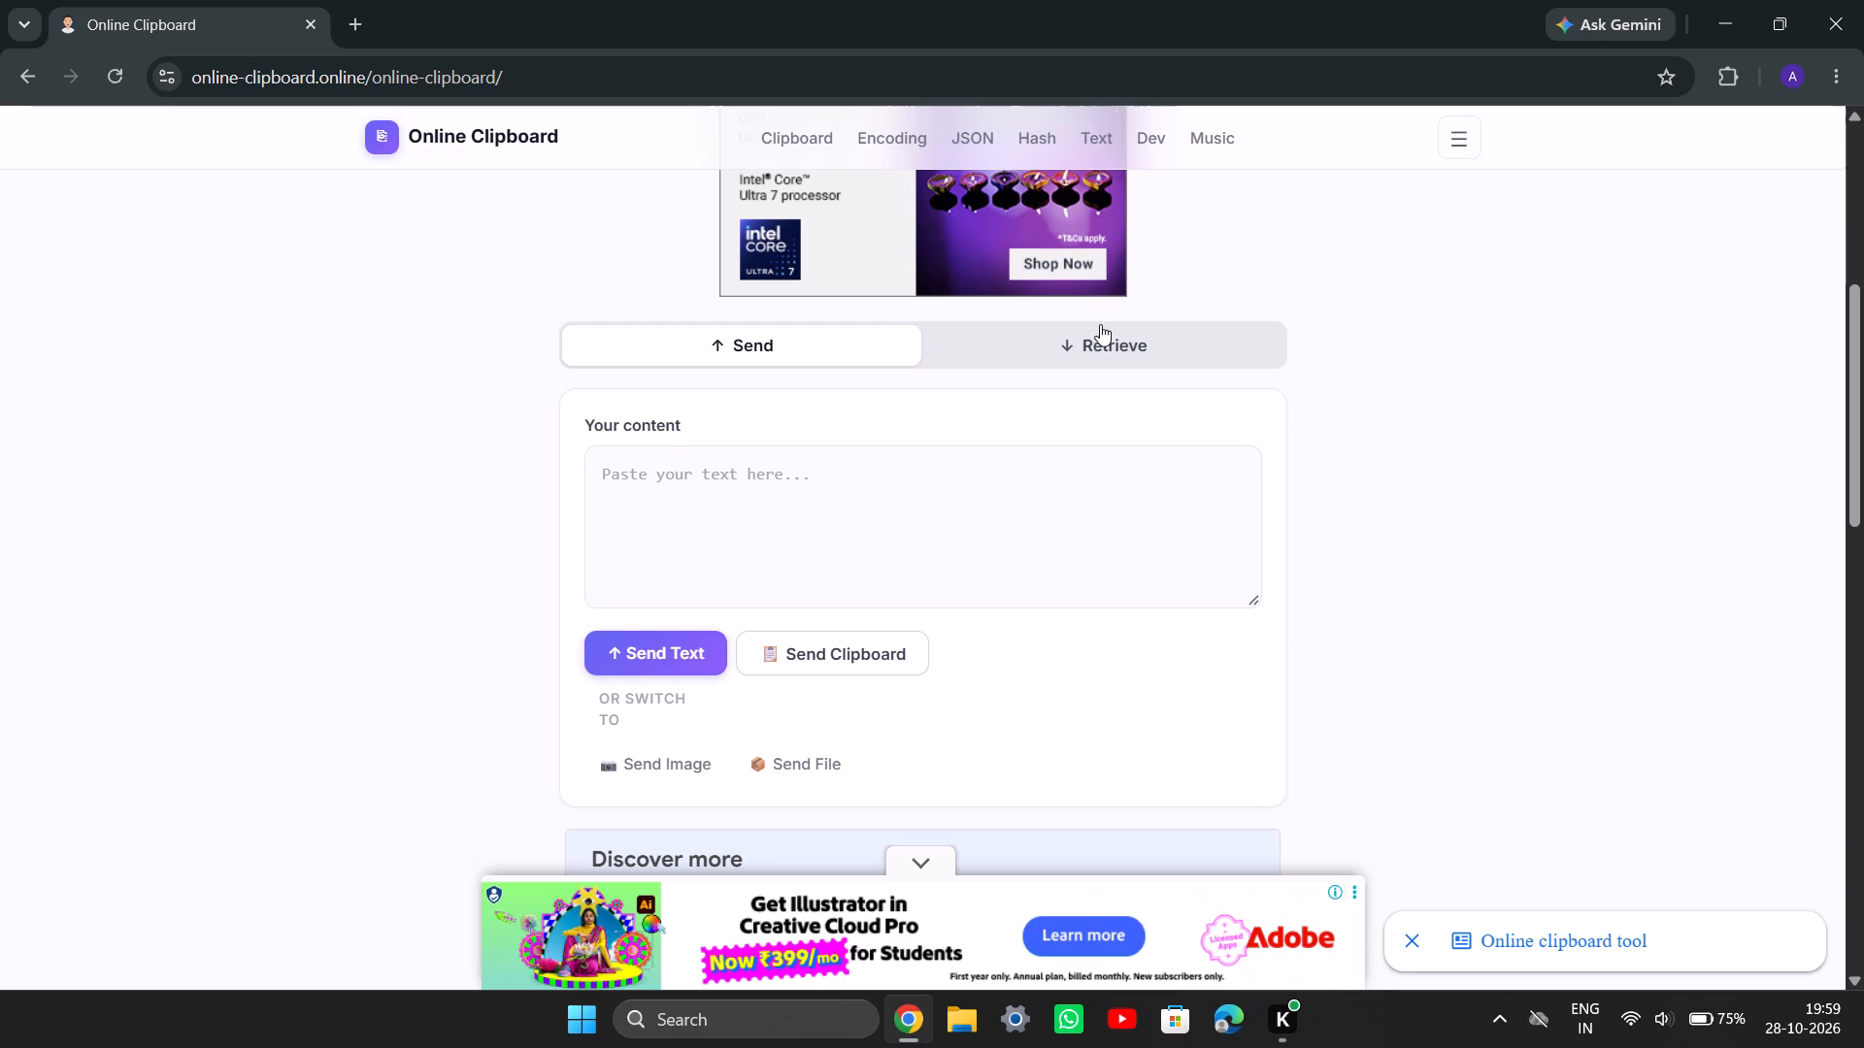
pyautogui.click(1048, 324)
pyautogui.click(833, 349)
pyautogui.moveTo(1015, 317); pyautogui.dragTo(1027, 351)
pyautogui.click(1027, 351)
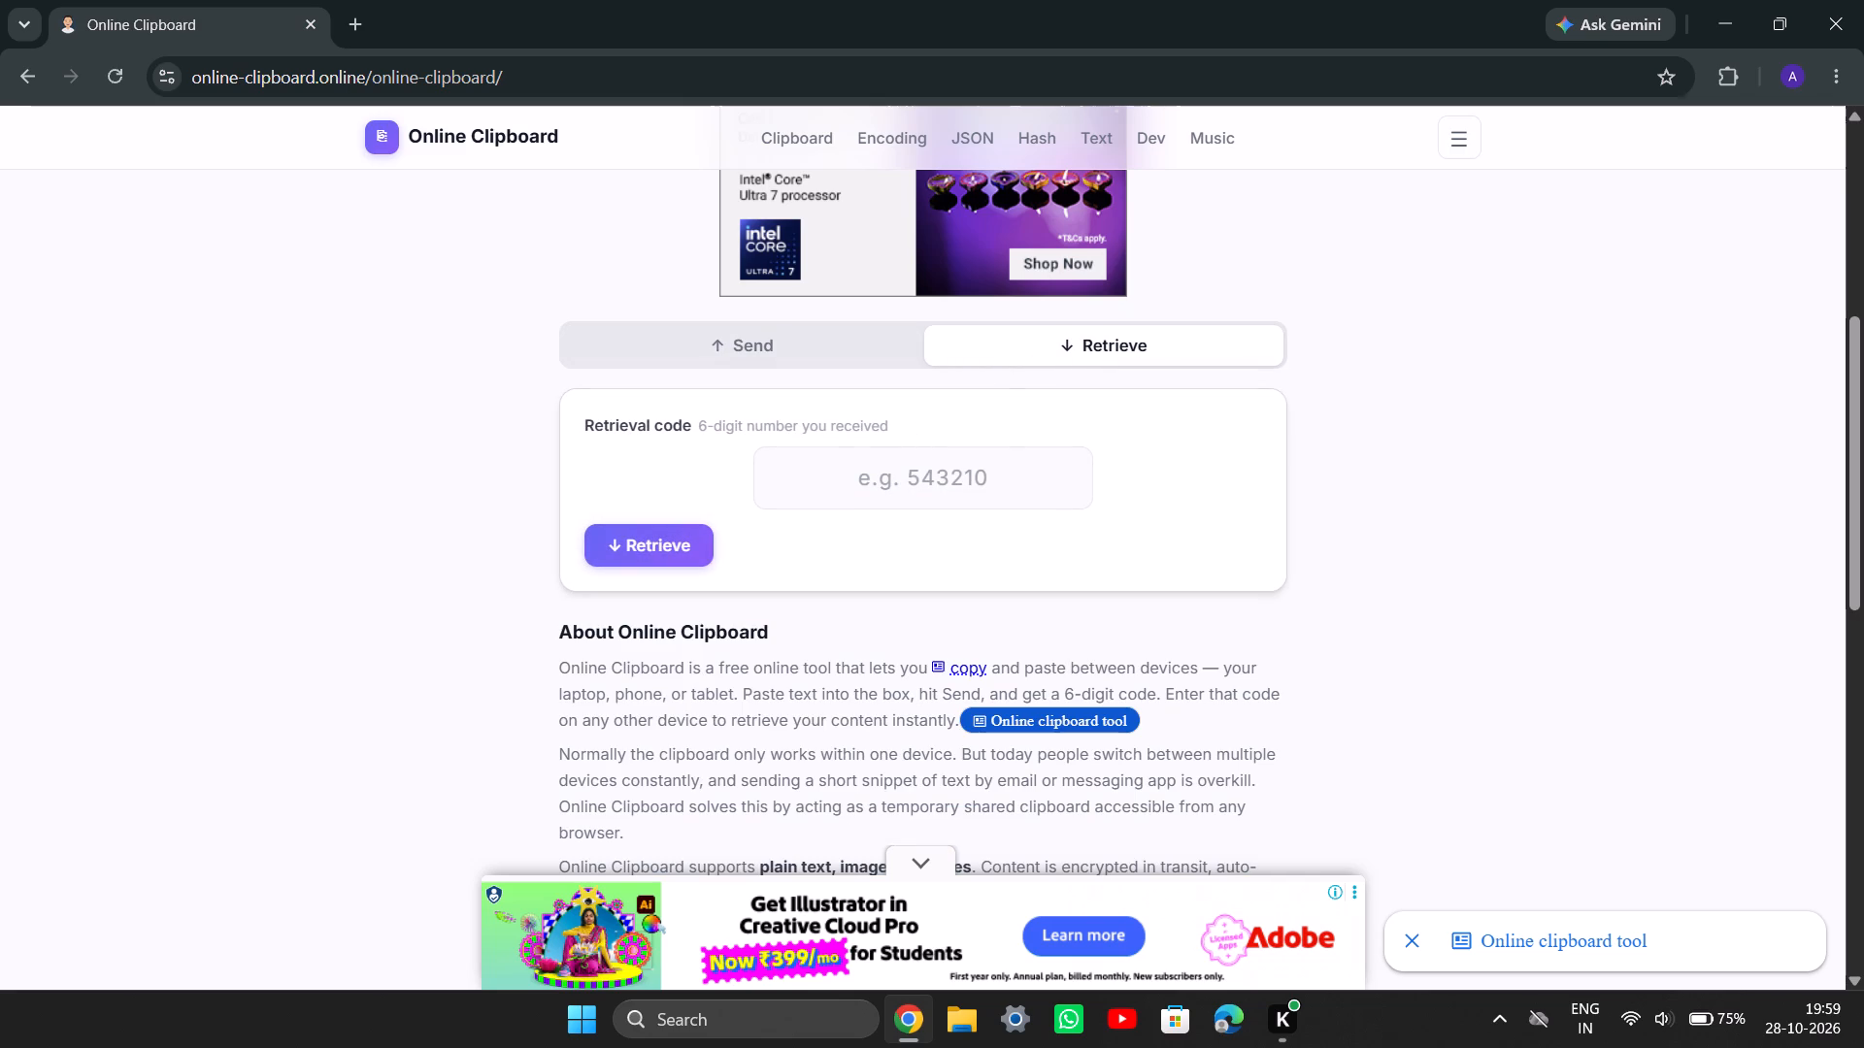
# Enter the six-digit retrieval code, retrieve the shared file and dismiss the full-page advertisement.
pyautogui.click(915, 470)
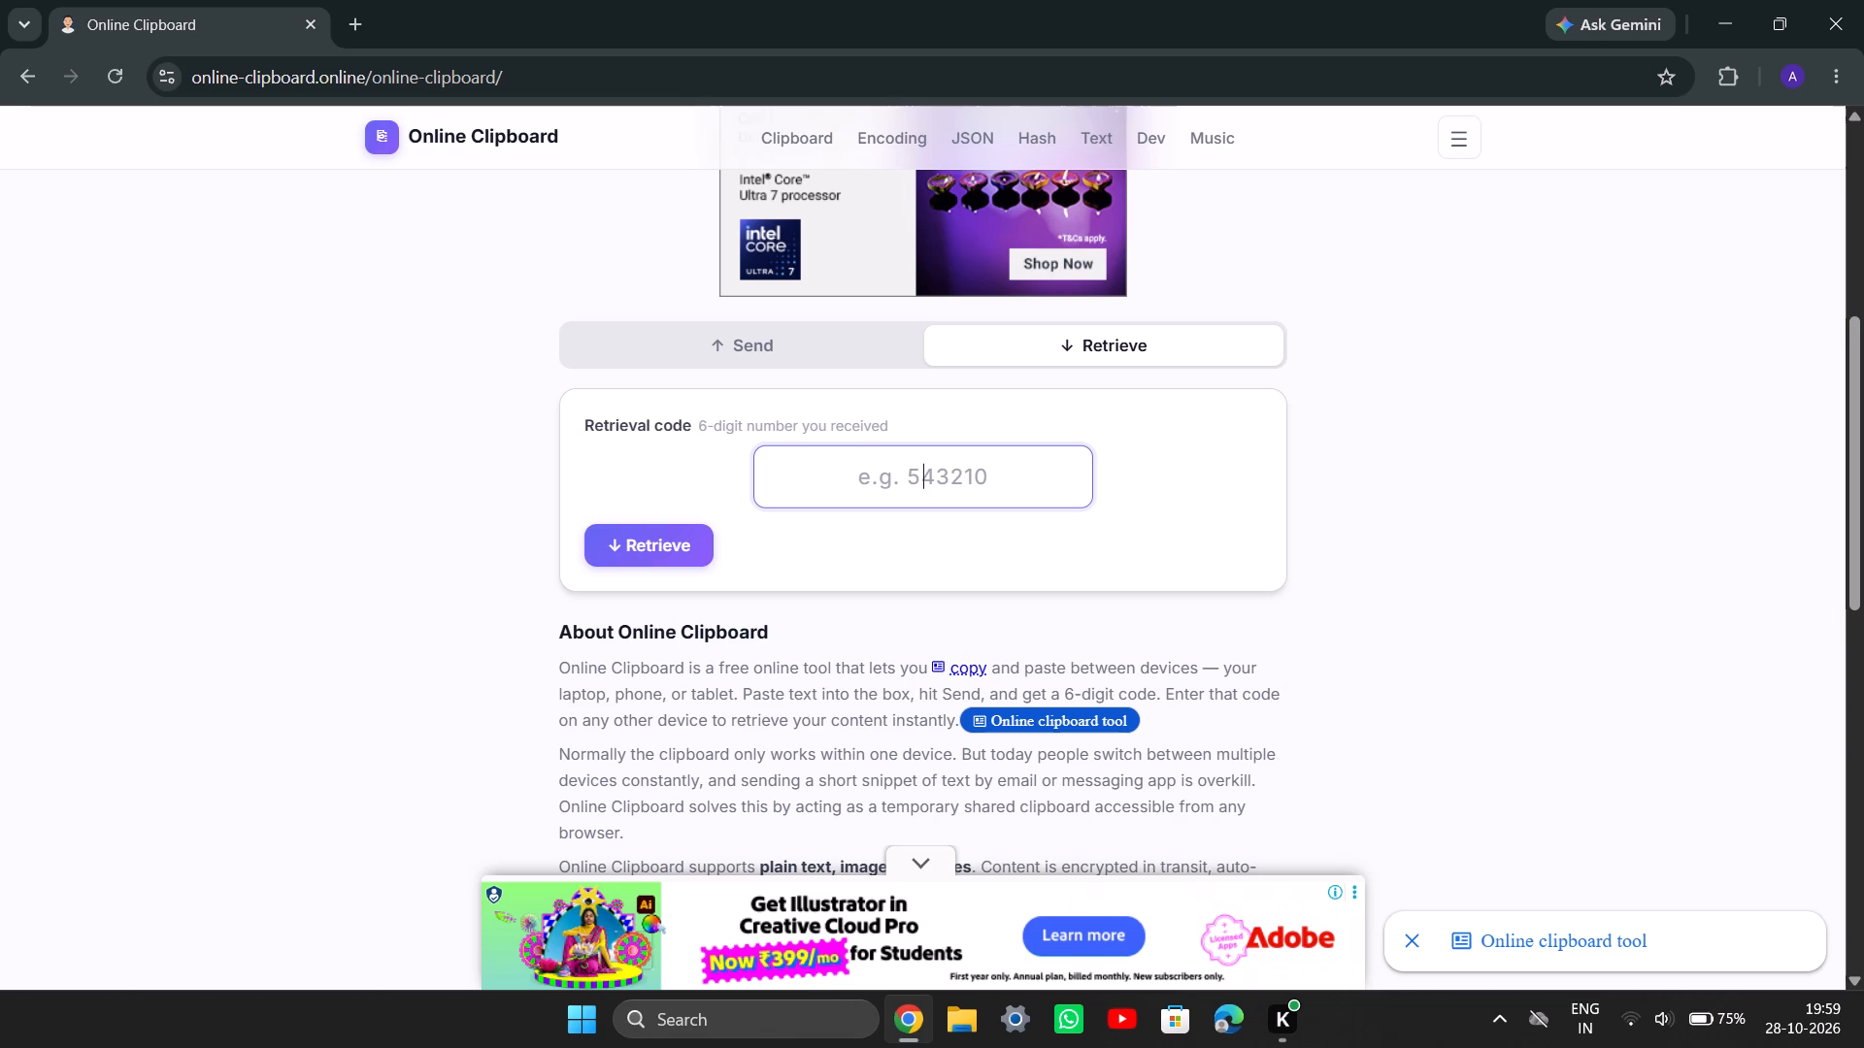
pyautogui.click(983, 498)
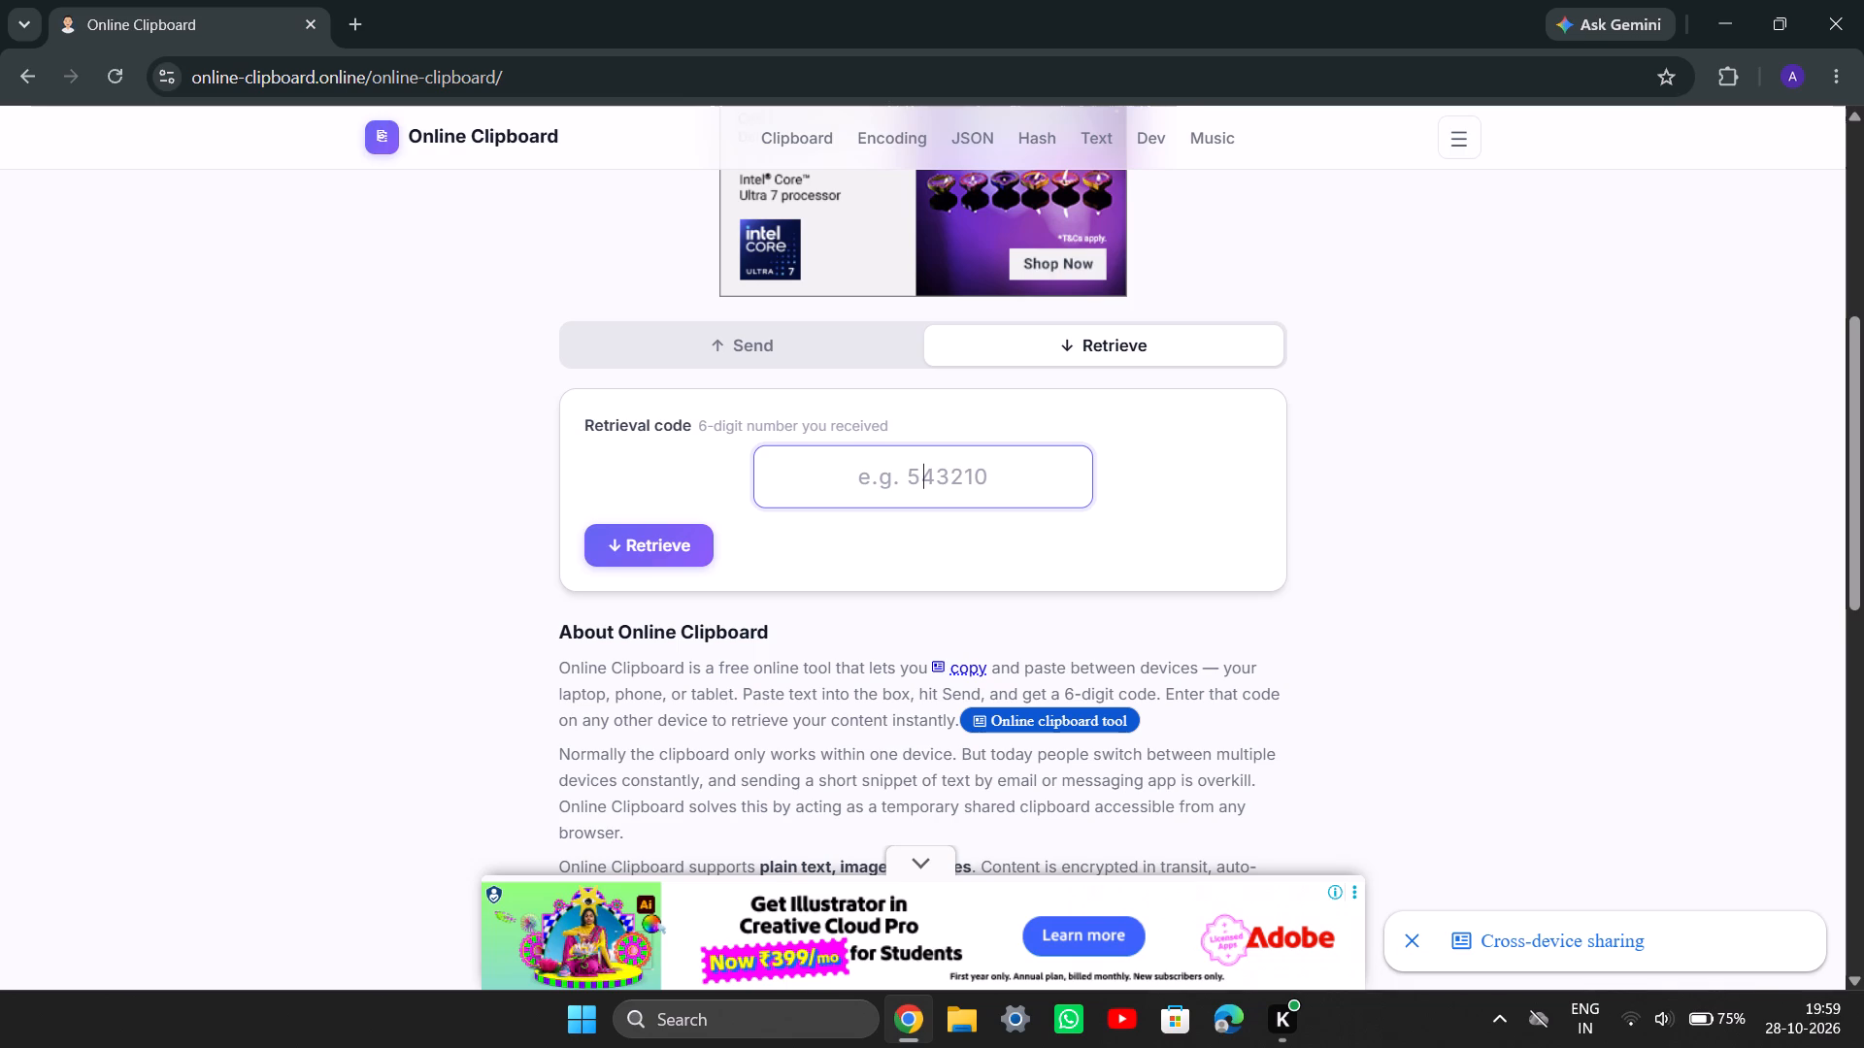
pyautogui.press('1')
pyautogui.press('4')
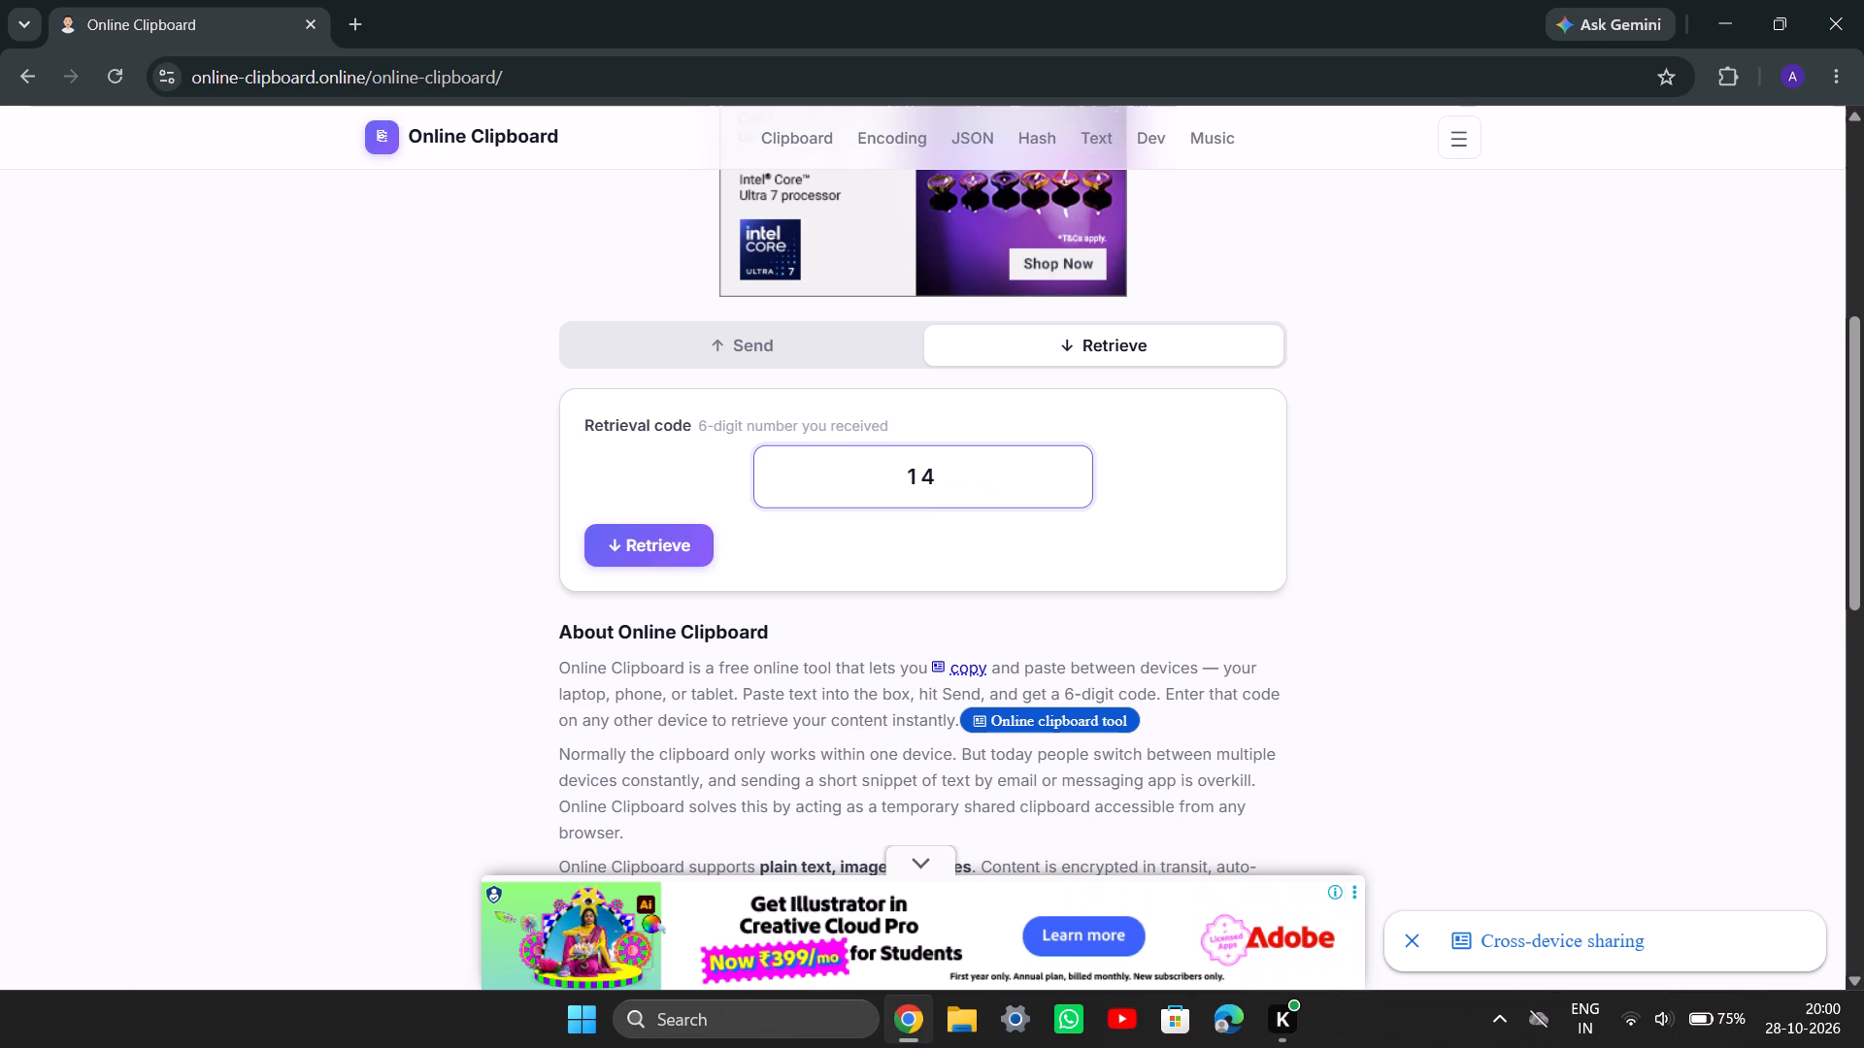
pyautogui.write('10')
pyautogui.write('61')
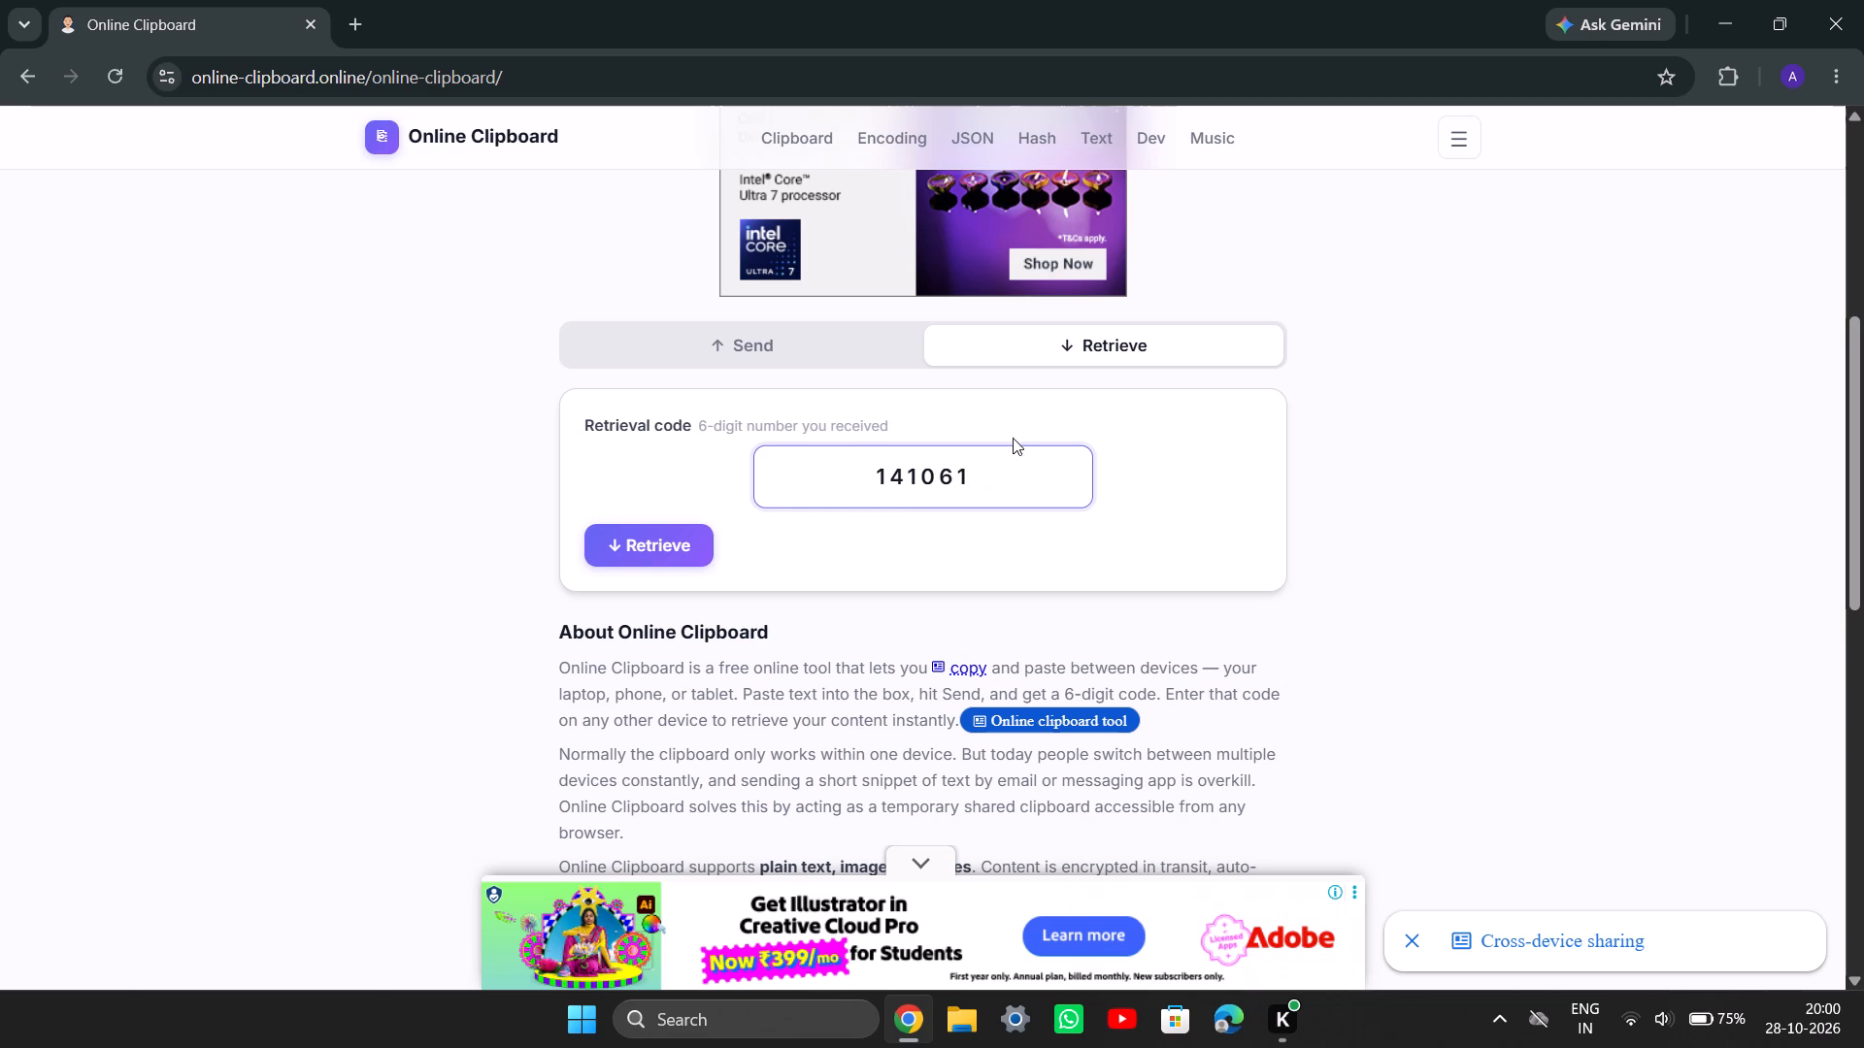
pyautogui.click(683, 533)
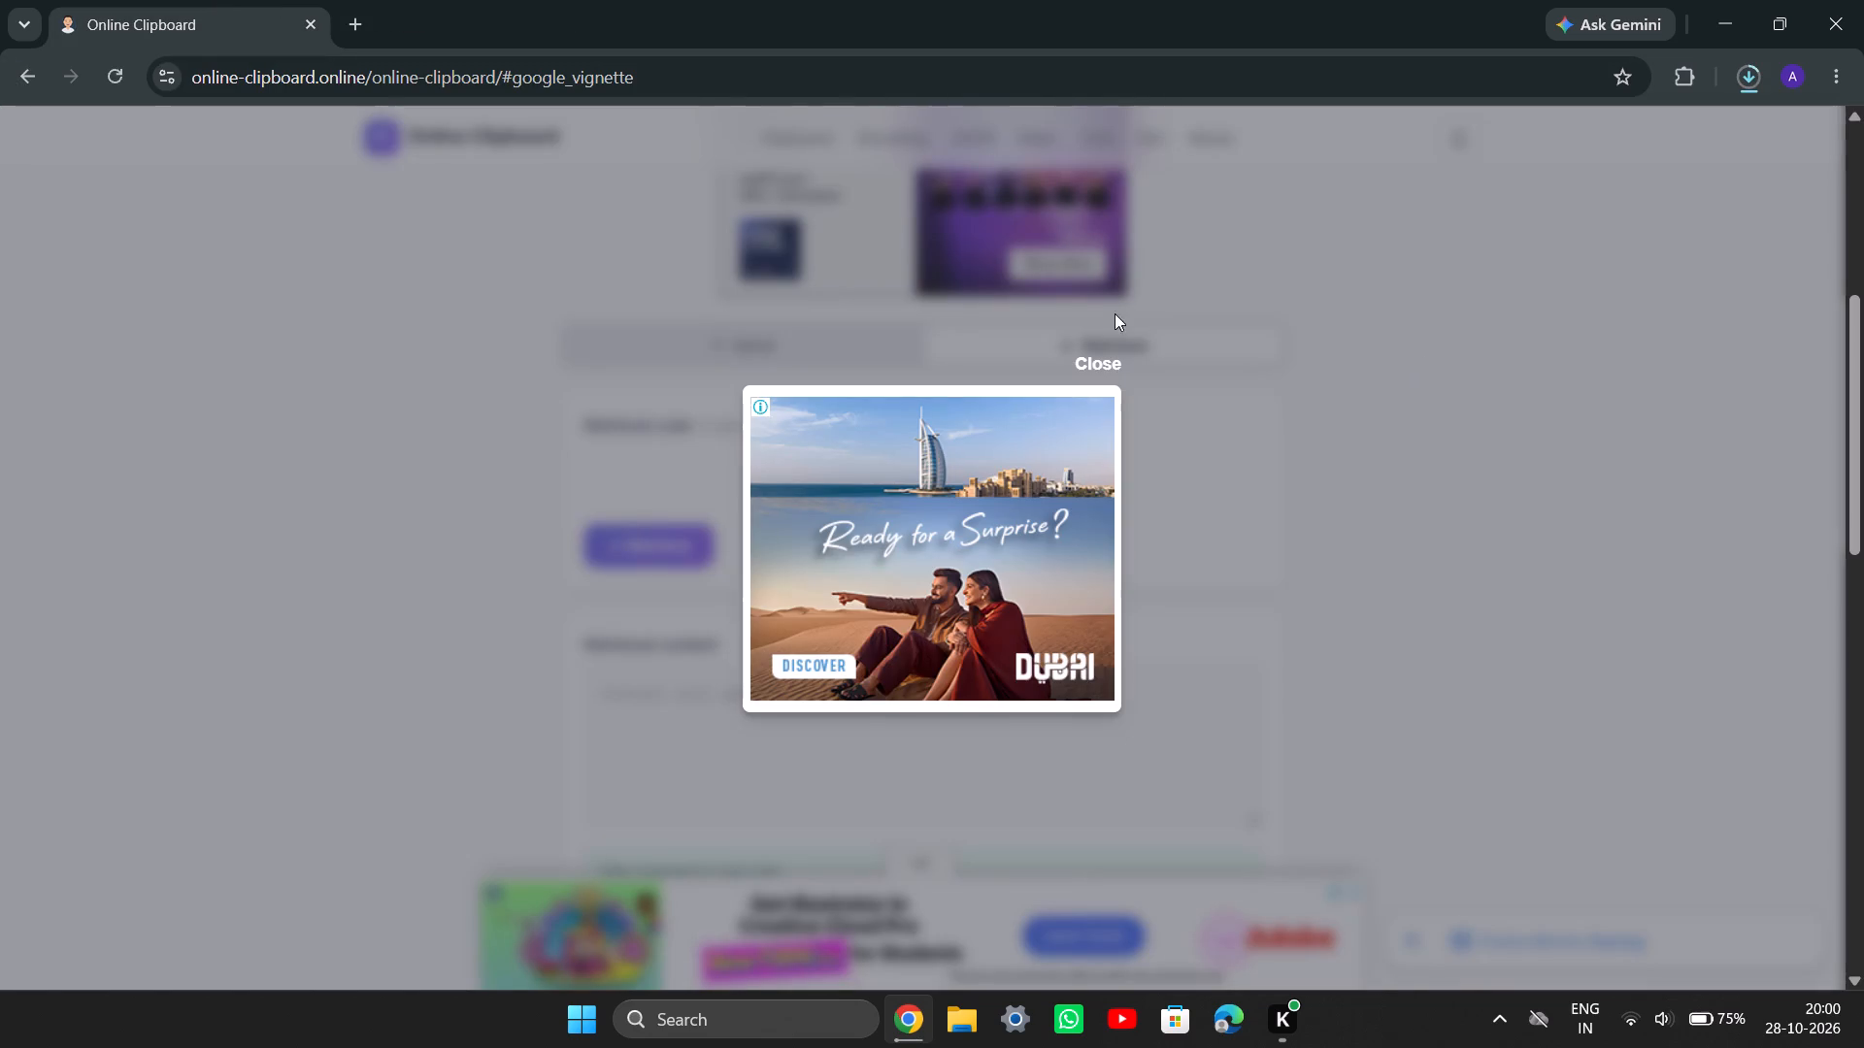
pyautogui.click(1105, 361)
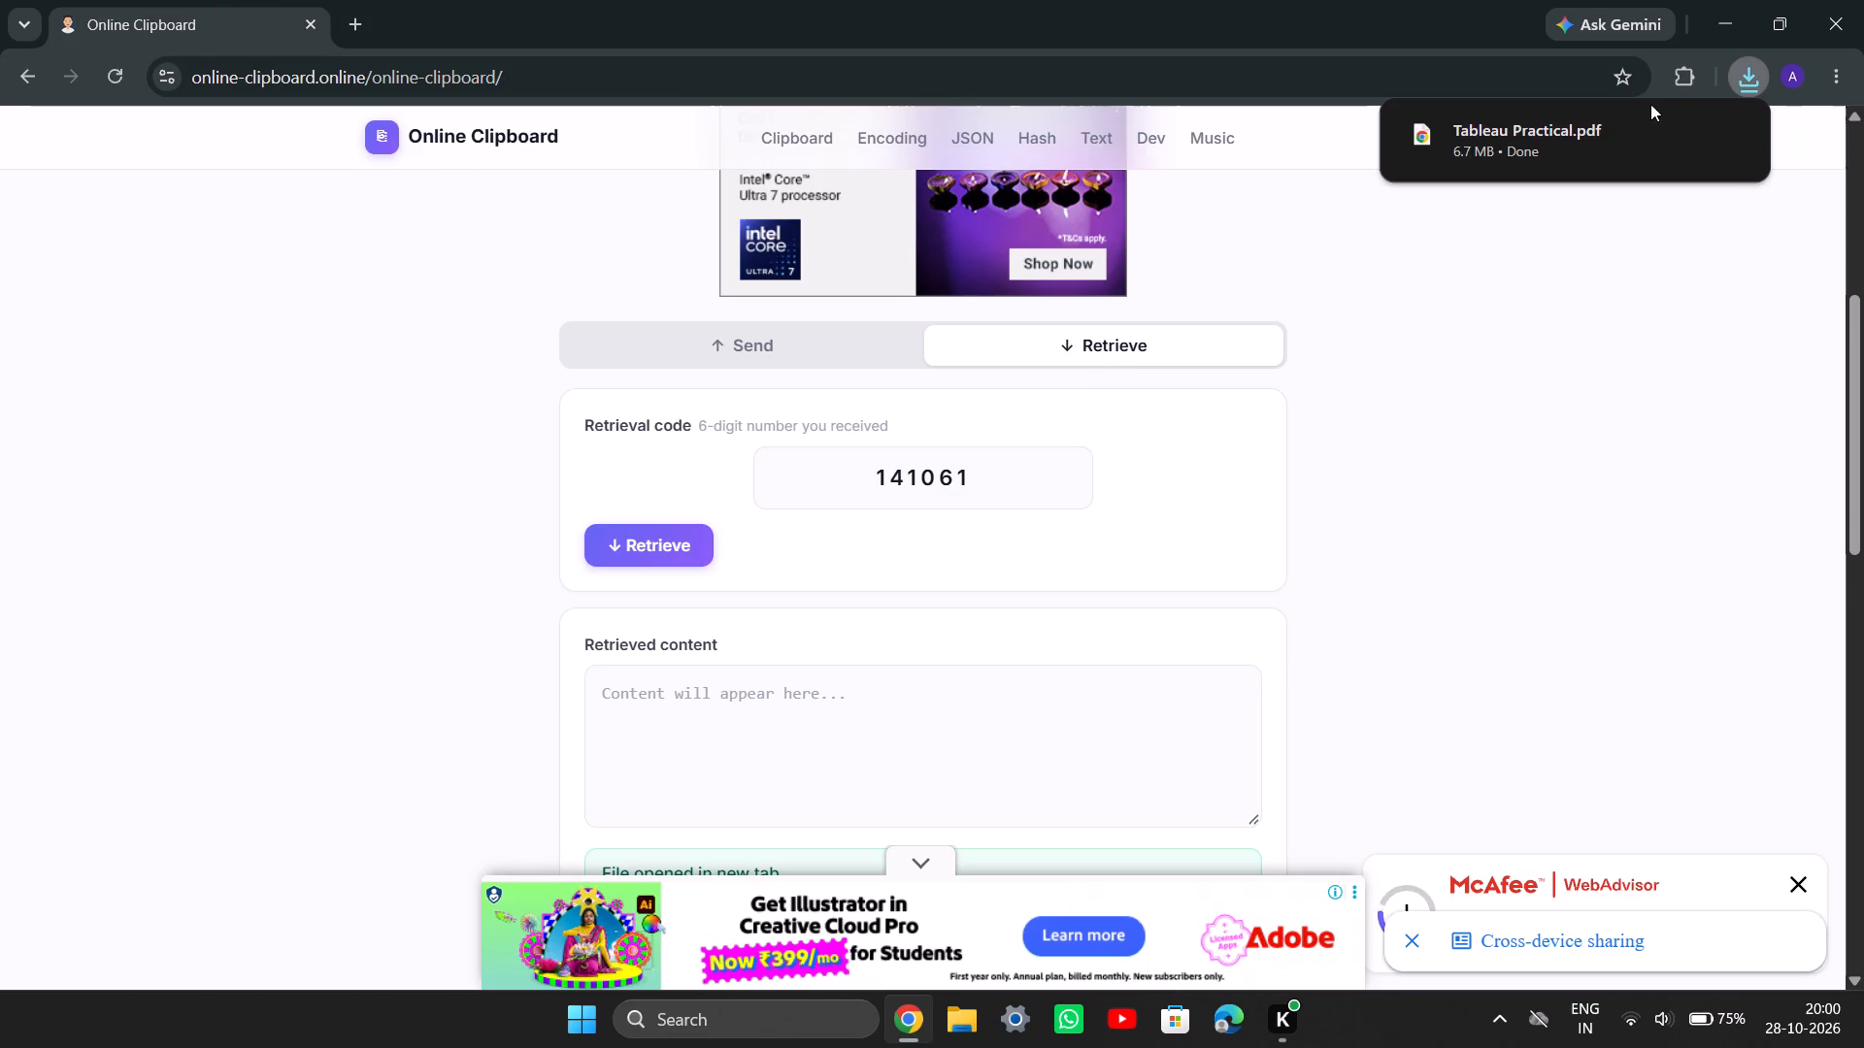
# Open the downloaded Tableau Practical.pdf from its folder, close the Online Clipboard page and skim the journal's first pages.
pyautogui.click(1672, 131)
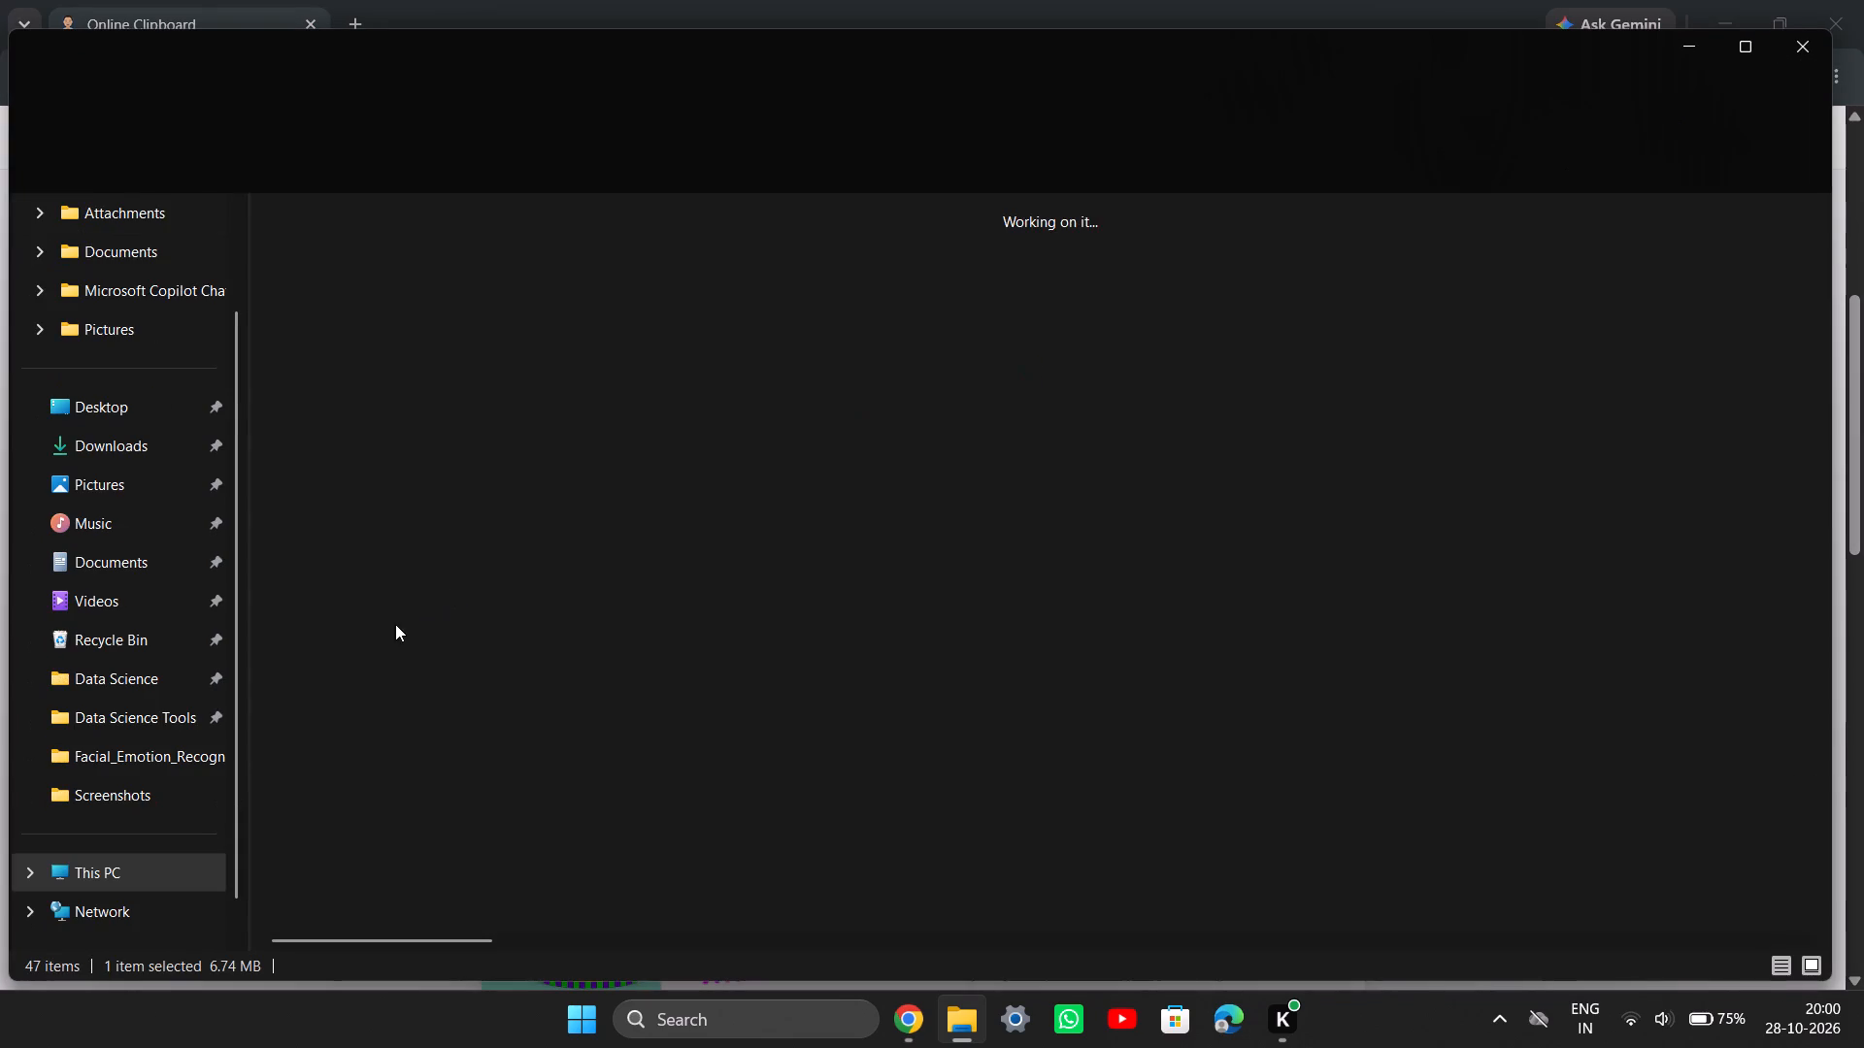
pyautogui.doubleClick(411, 233)
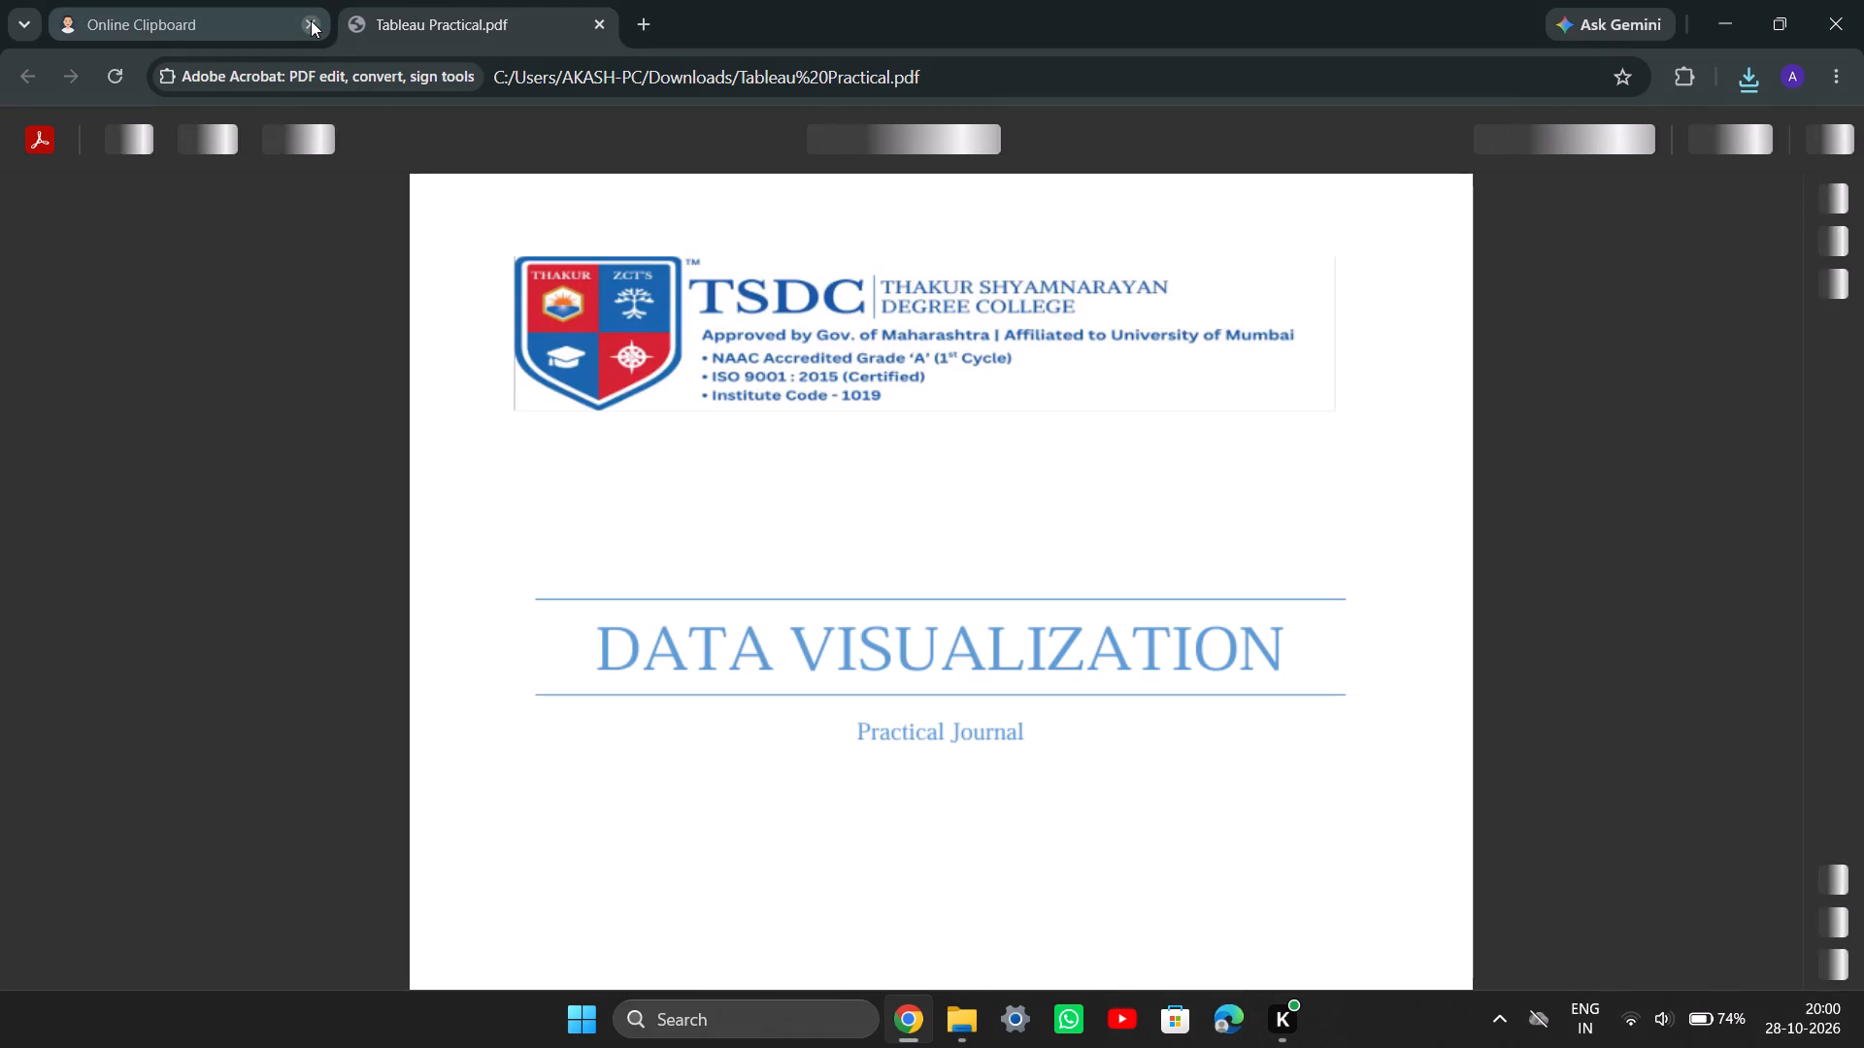
pyautogui.click(311, 20)
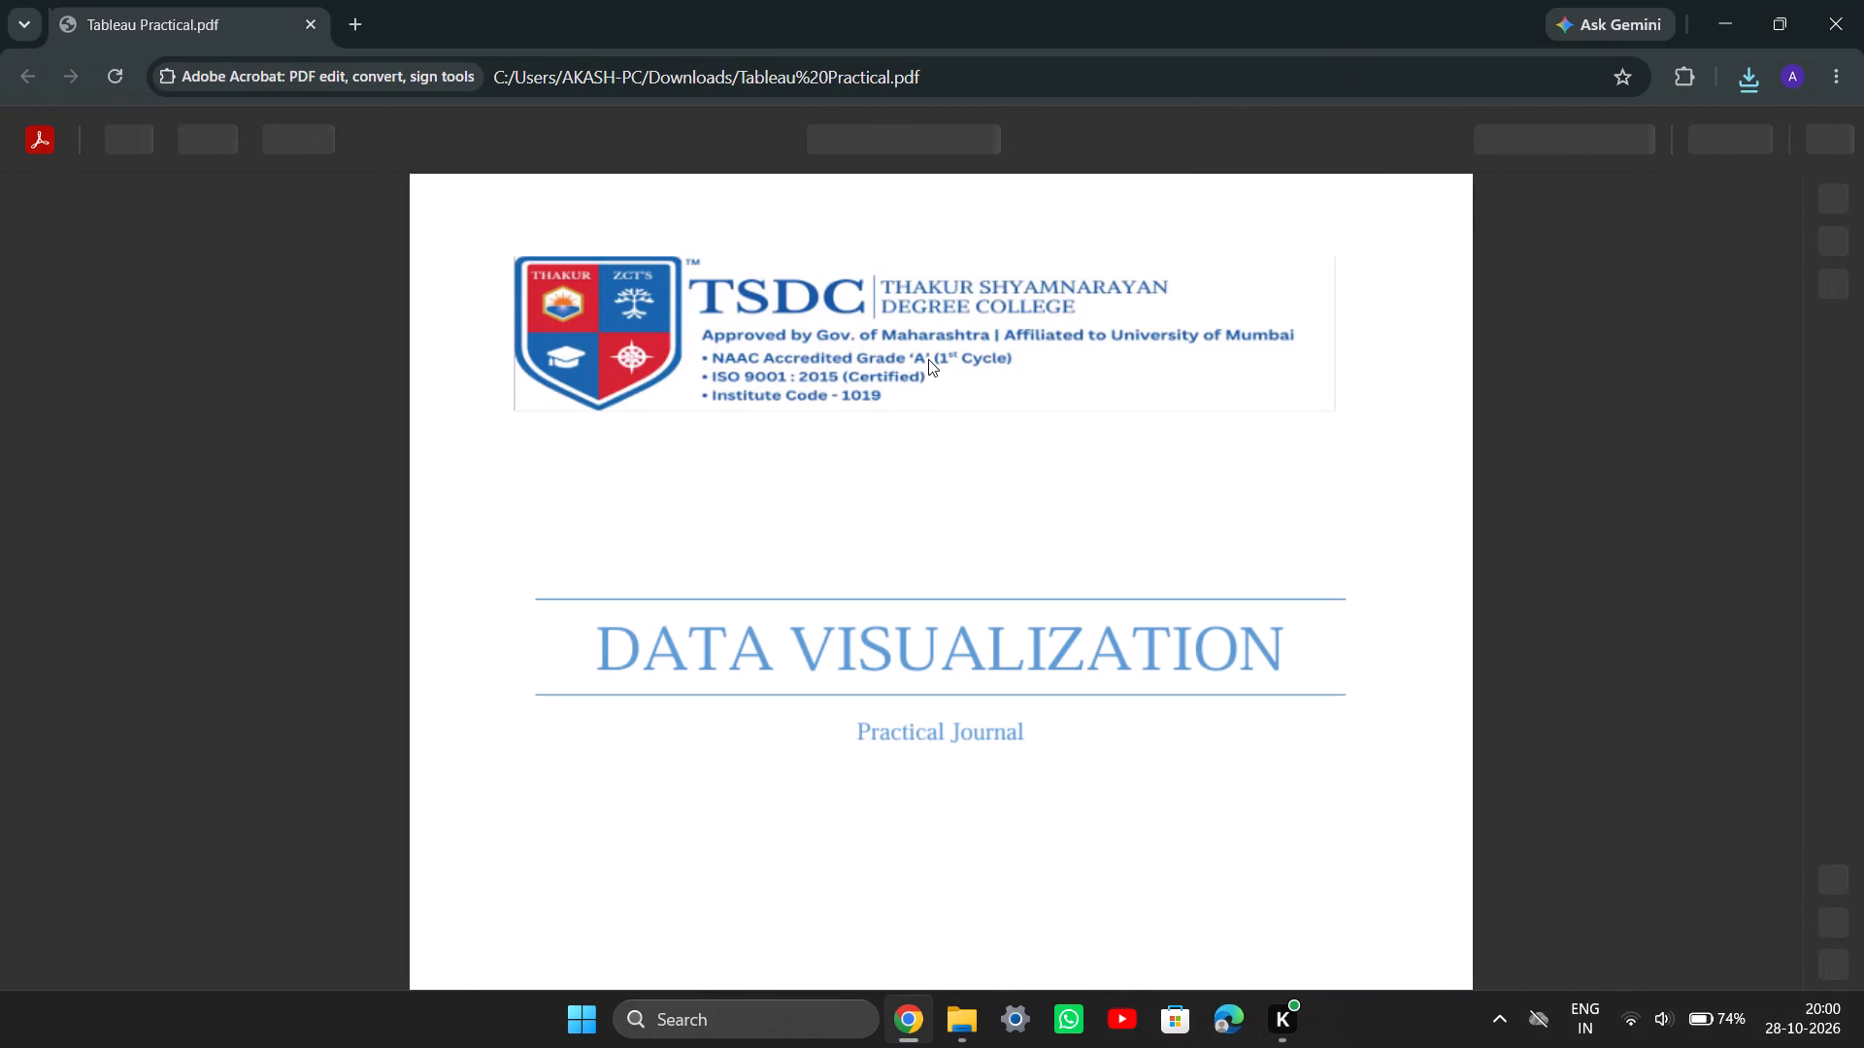
pyautogui.scroll(-12, 999, 527)
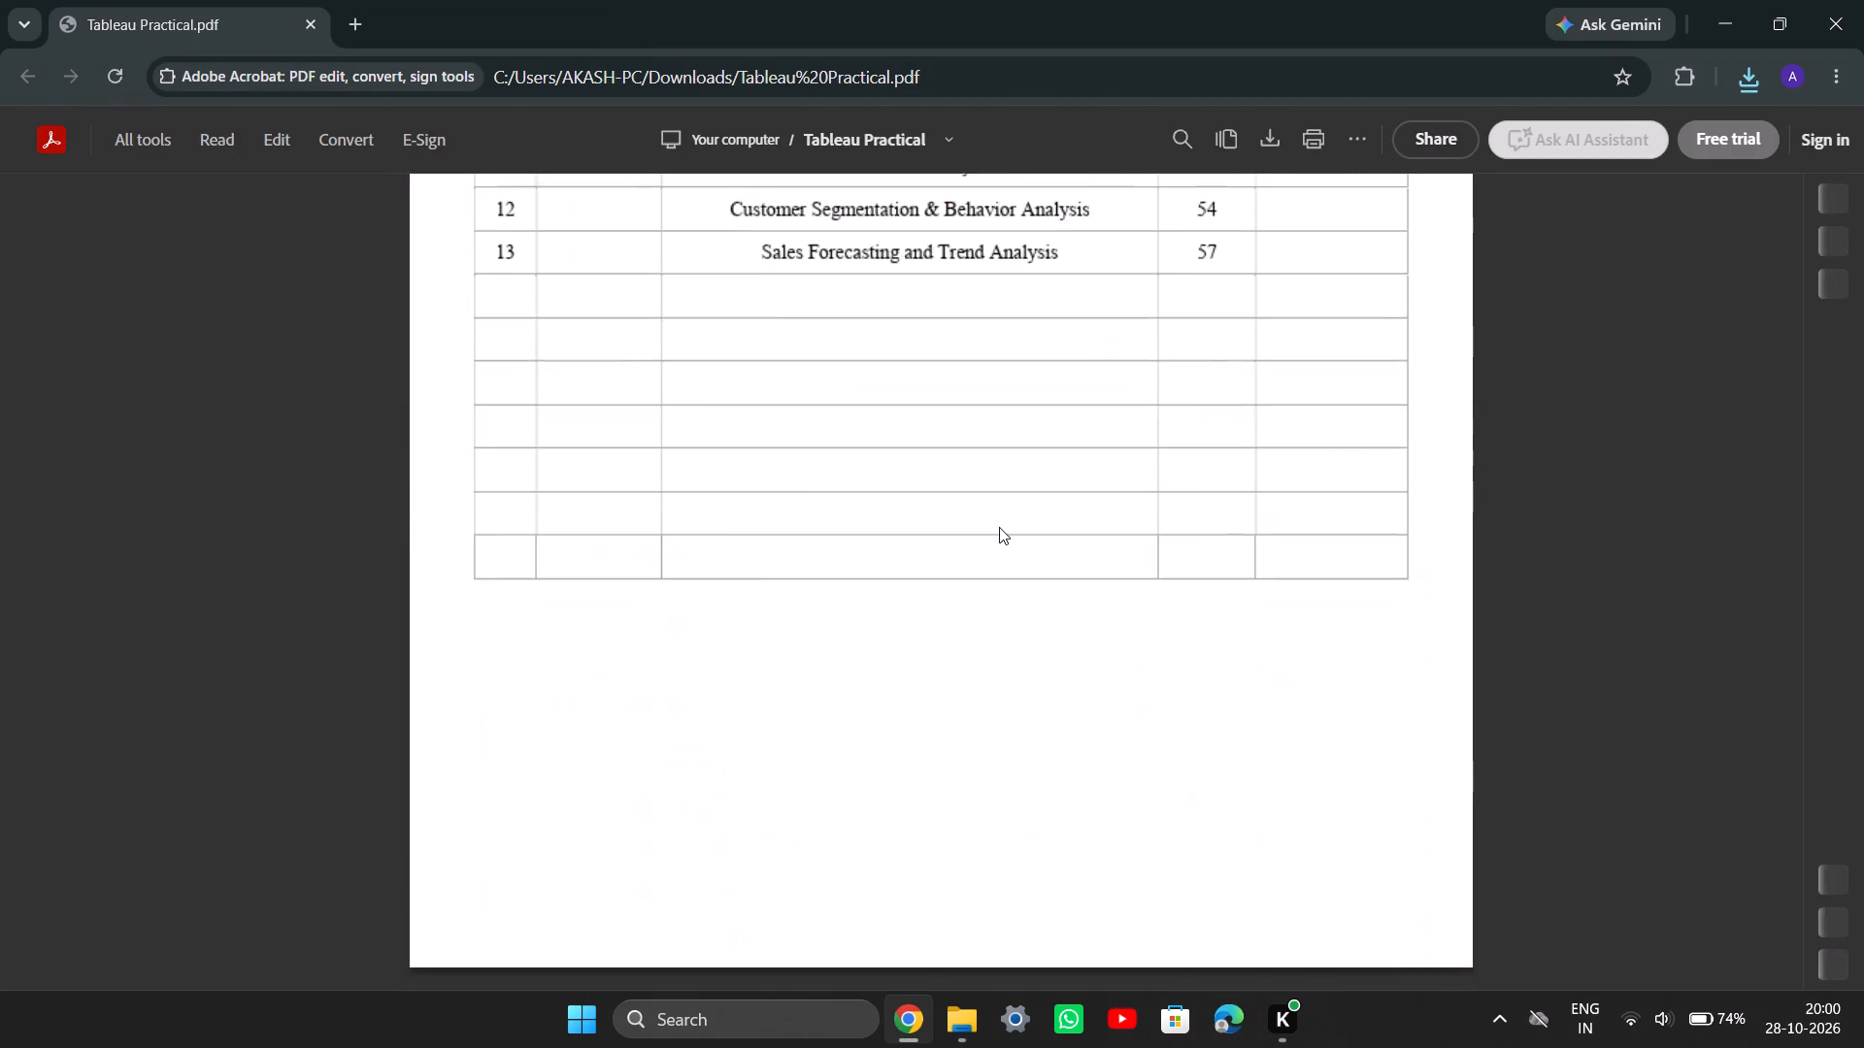
pyautogui.scroll(13, 999, 527)
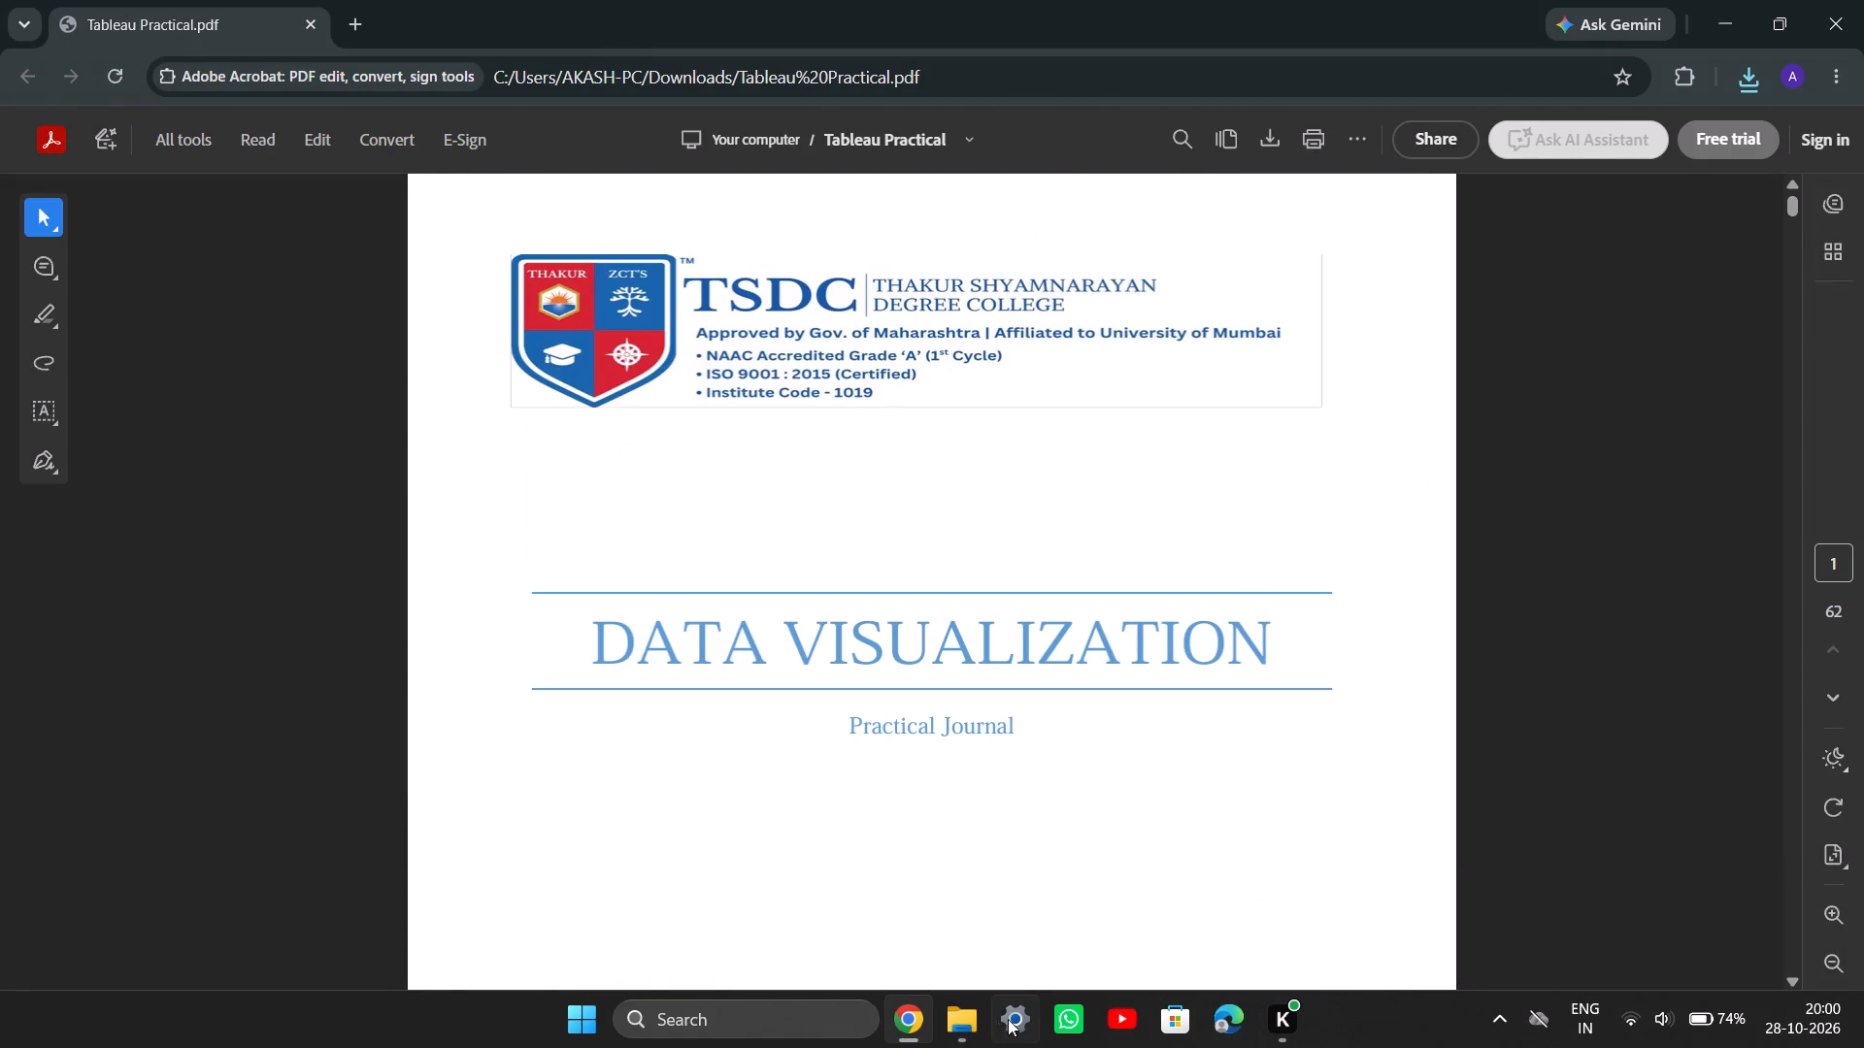
# Search Windows for "tab", launch Tableau Public 2026.2 and bring its window to the front.
pyautogui.click(713, 1009)
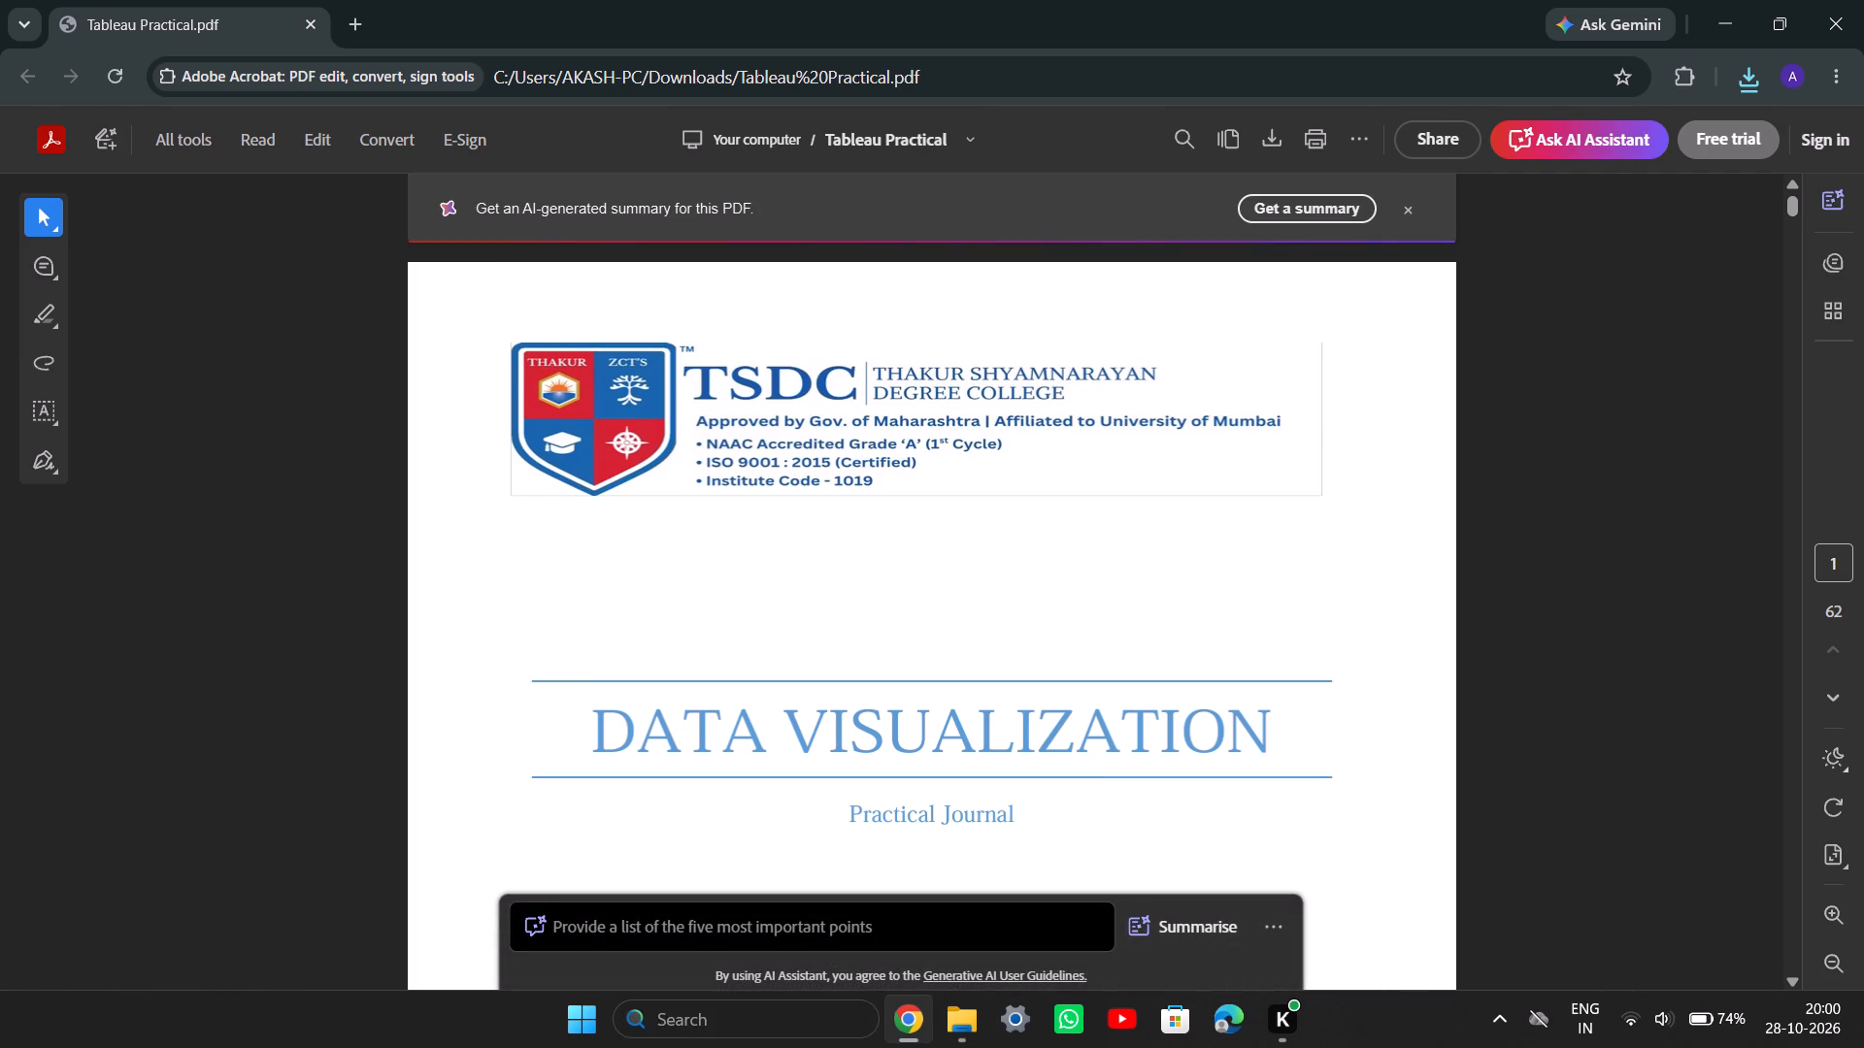
pyautogui.click(716, 901)
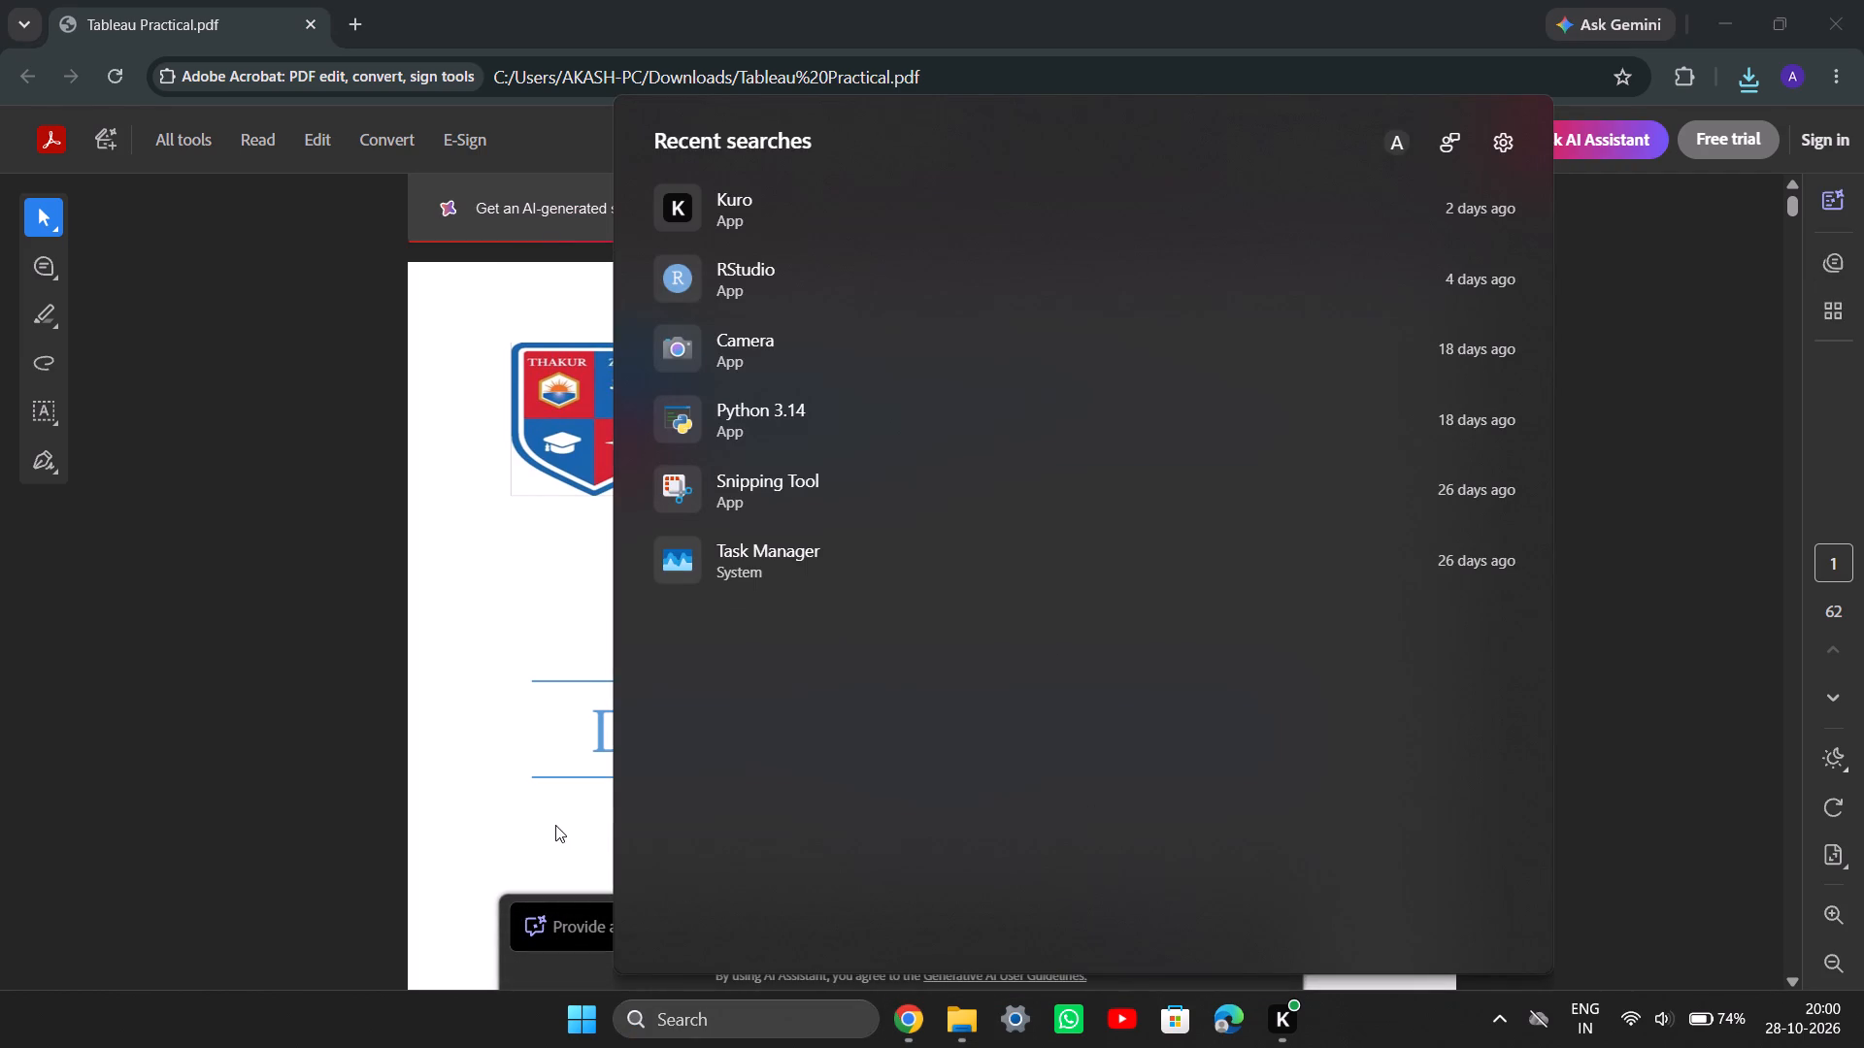
pyautogui.moveTo(555, 825); pyautogui.dragTo(776, 1025)
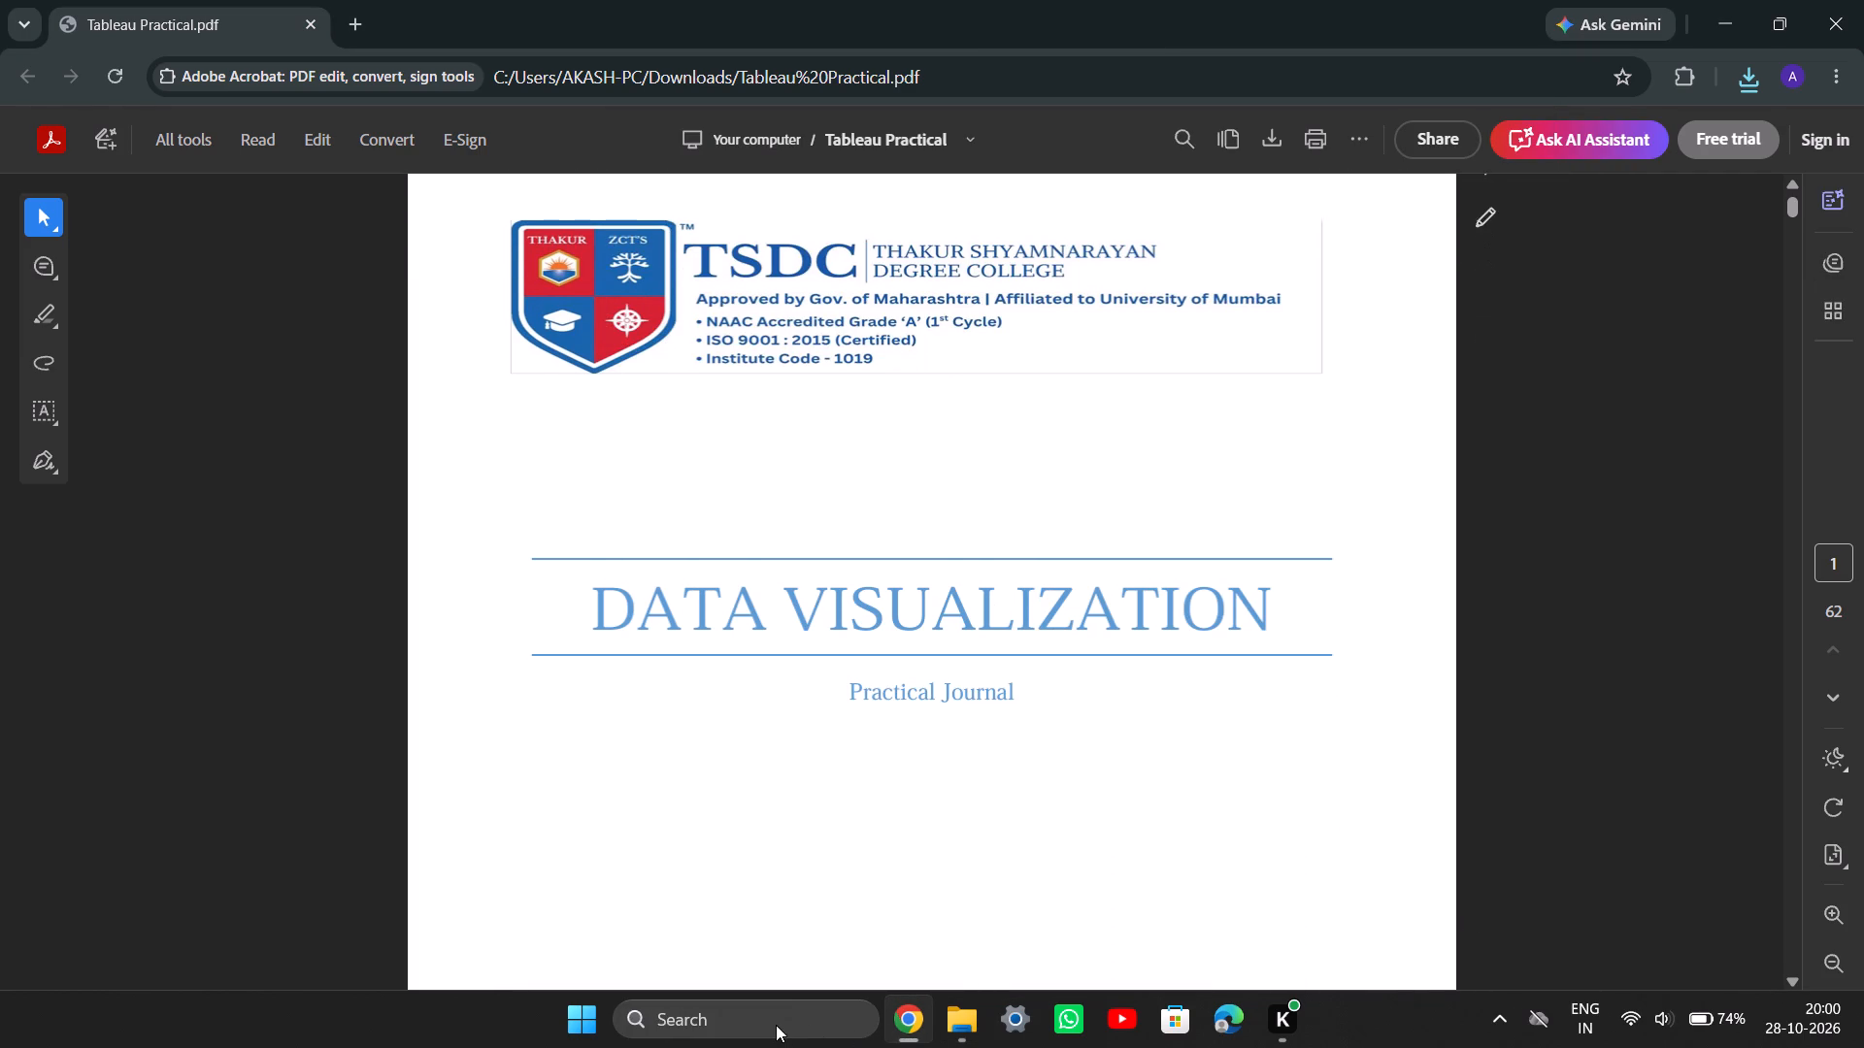
pyautogui.click(776, 1025)
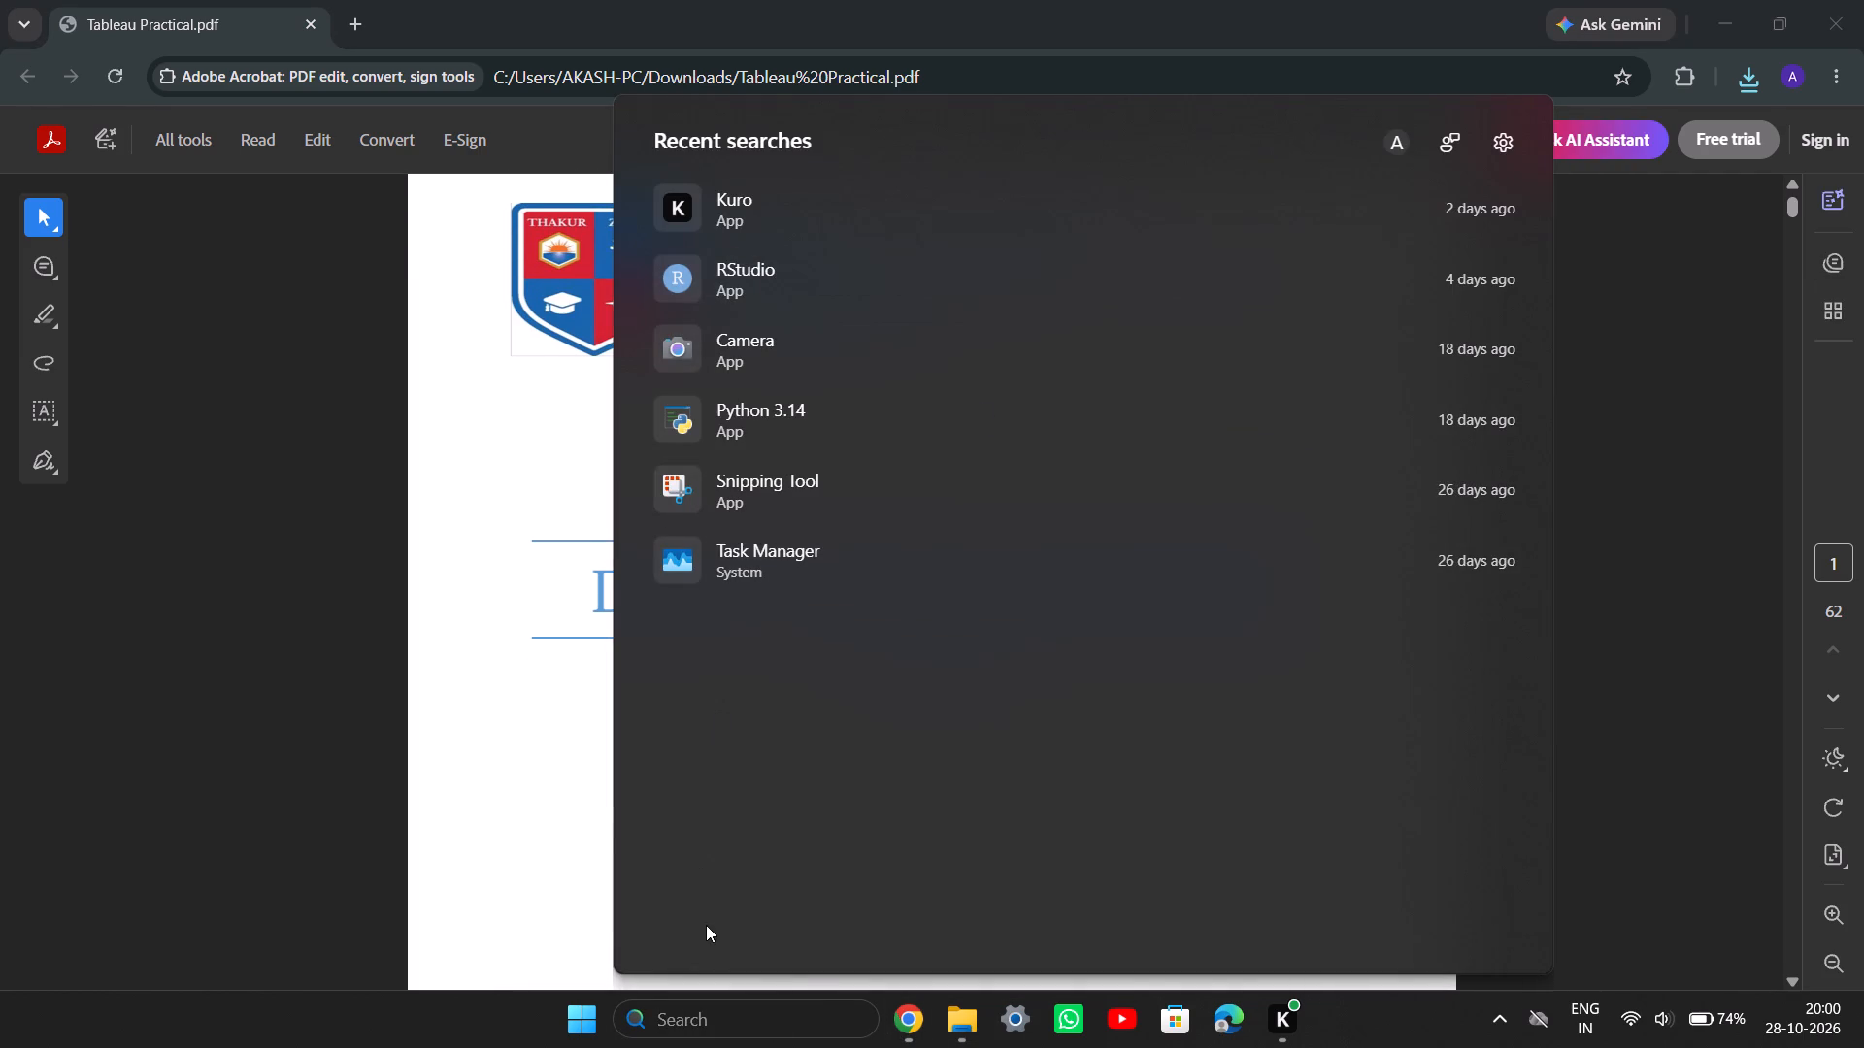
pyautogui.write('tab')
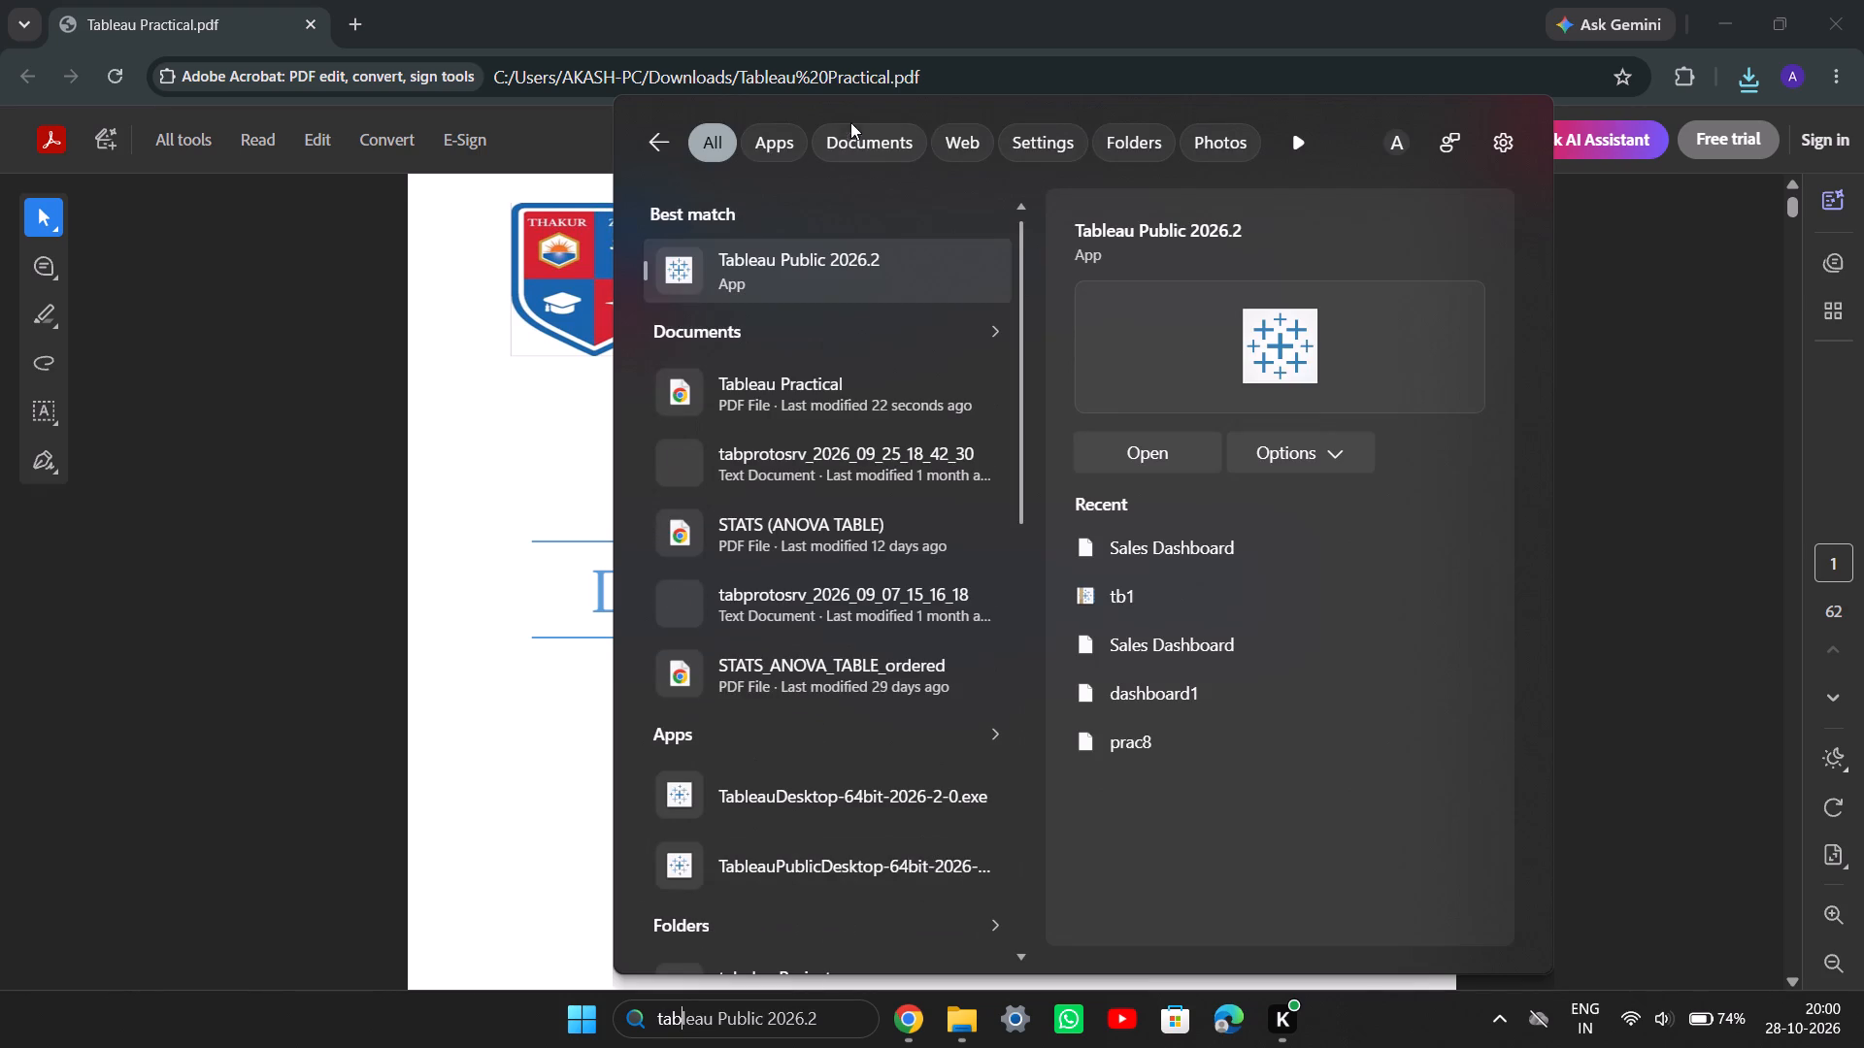
pyautogui.click(768, 260)
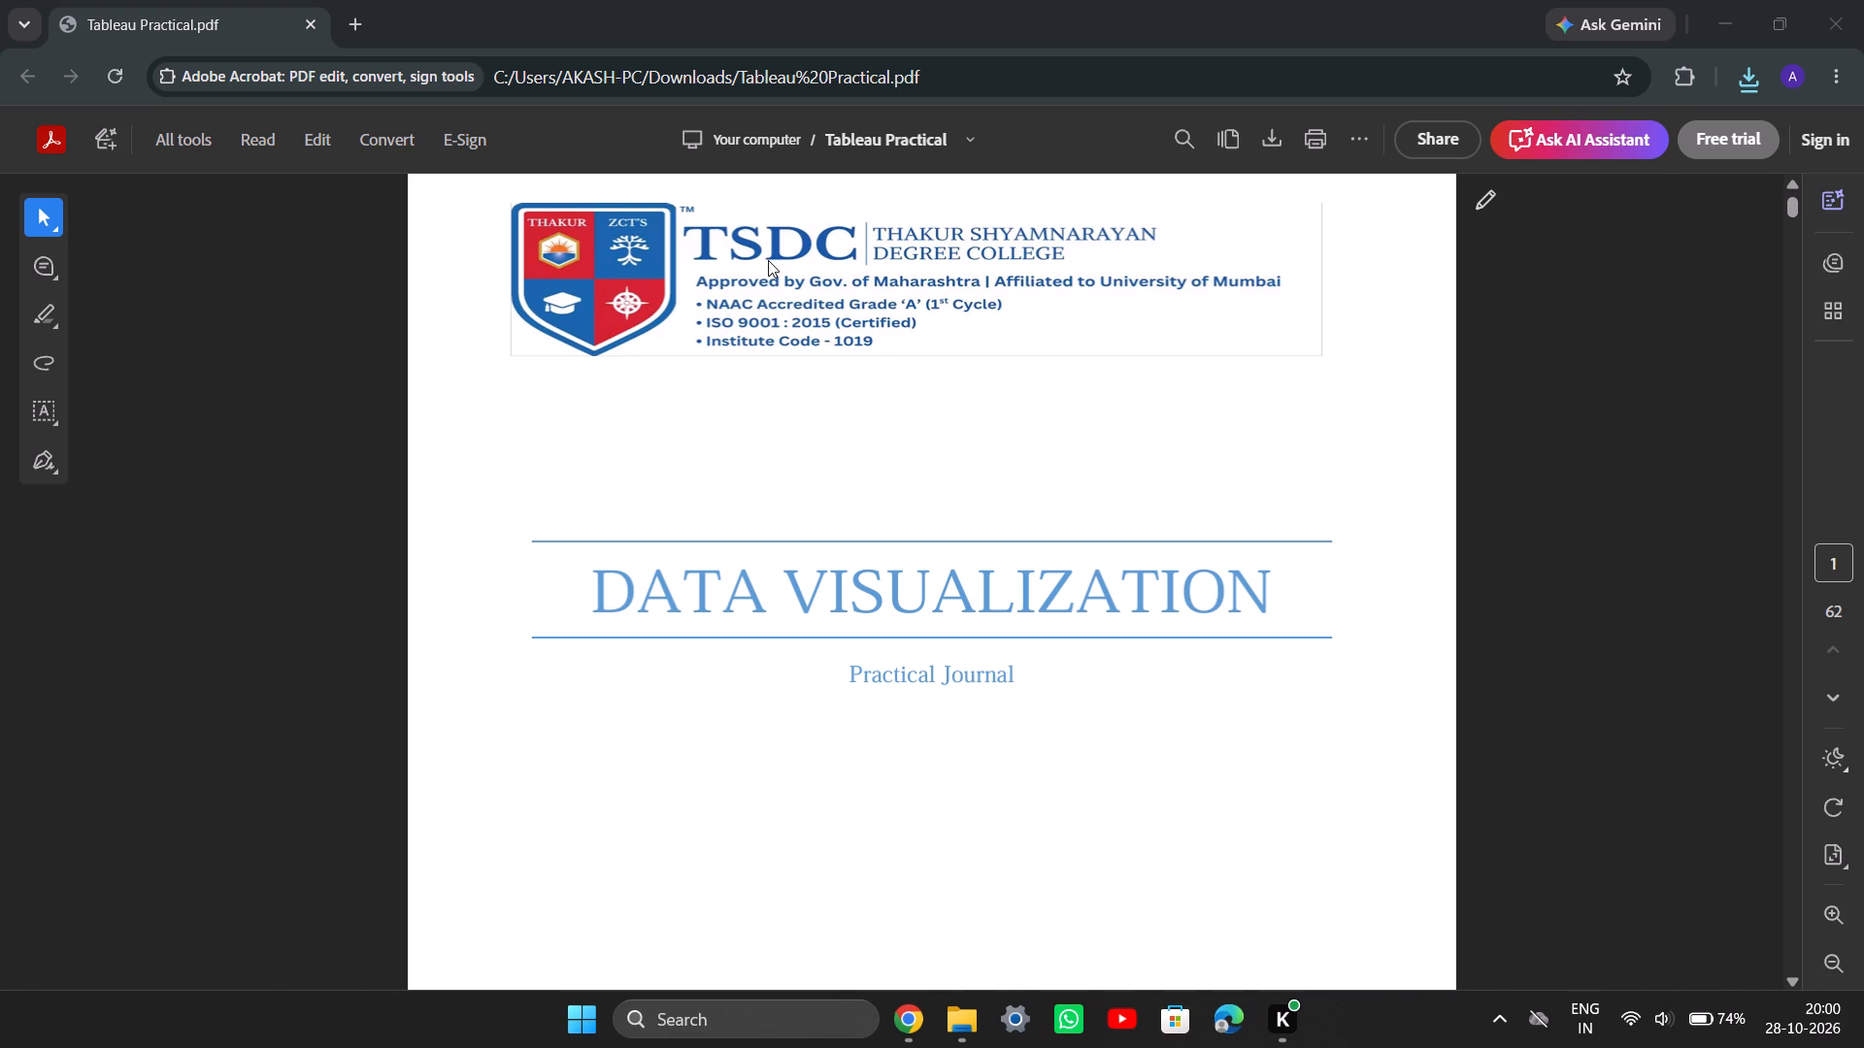
pyautogui.click(780, 242)
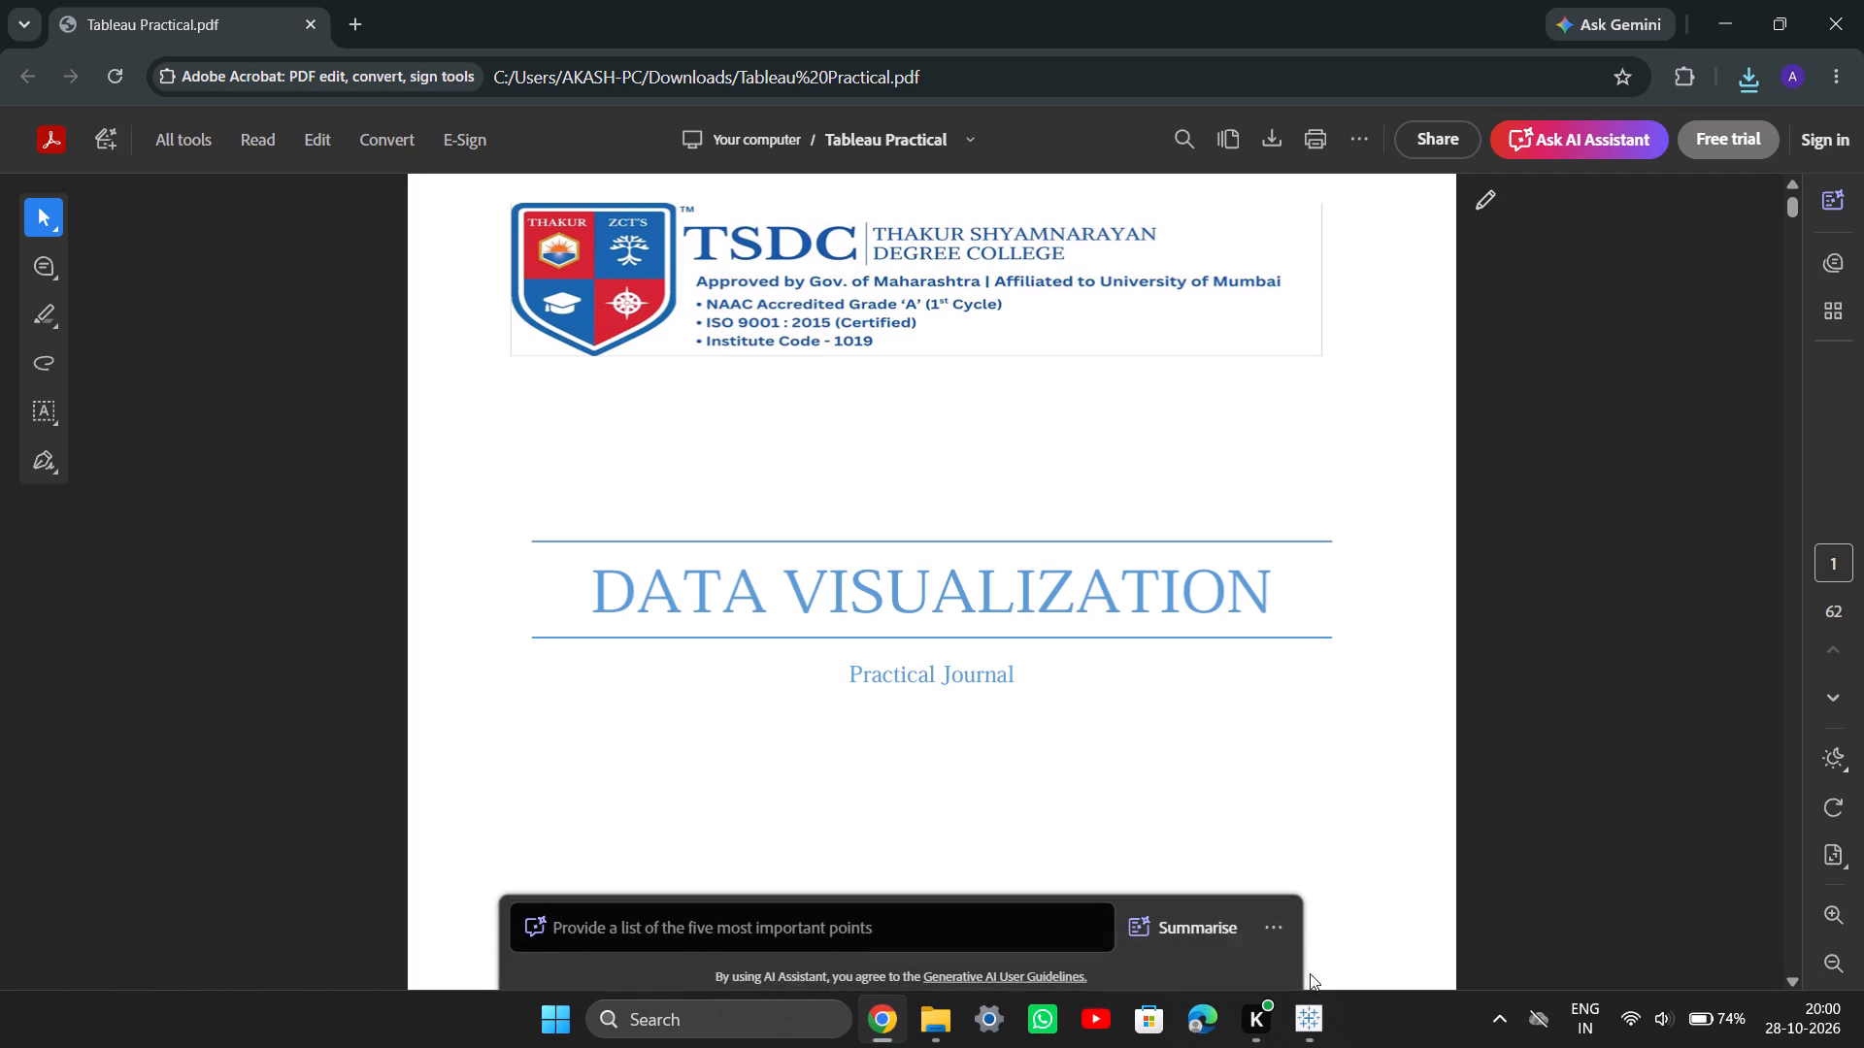
pyautogui.click(1303, 1001)
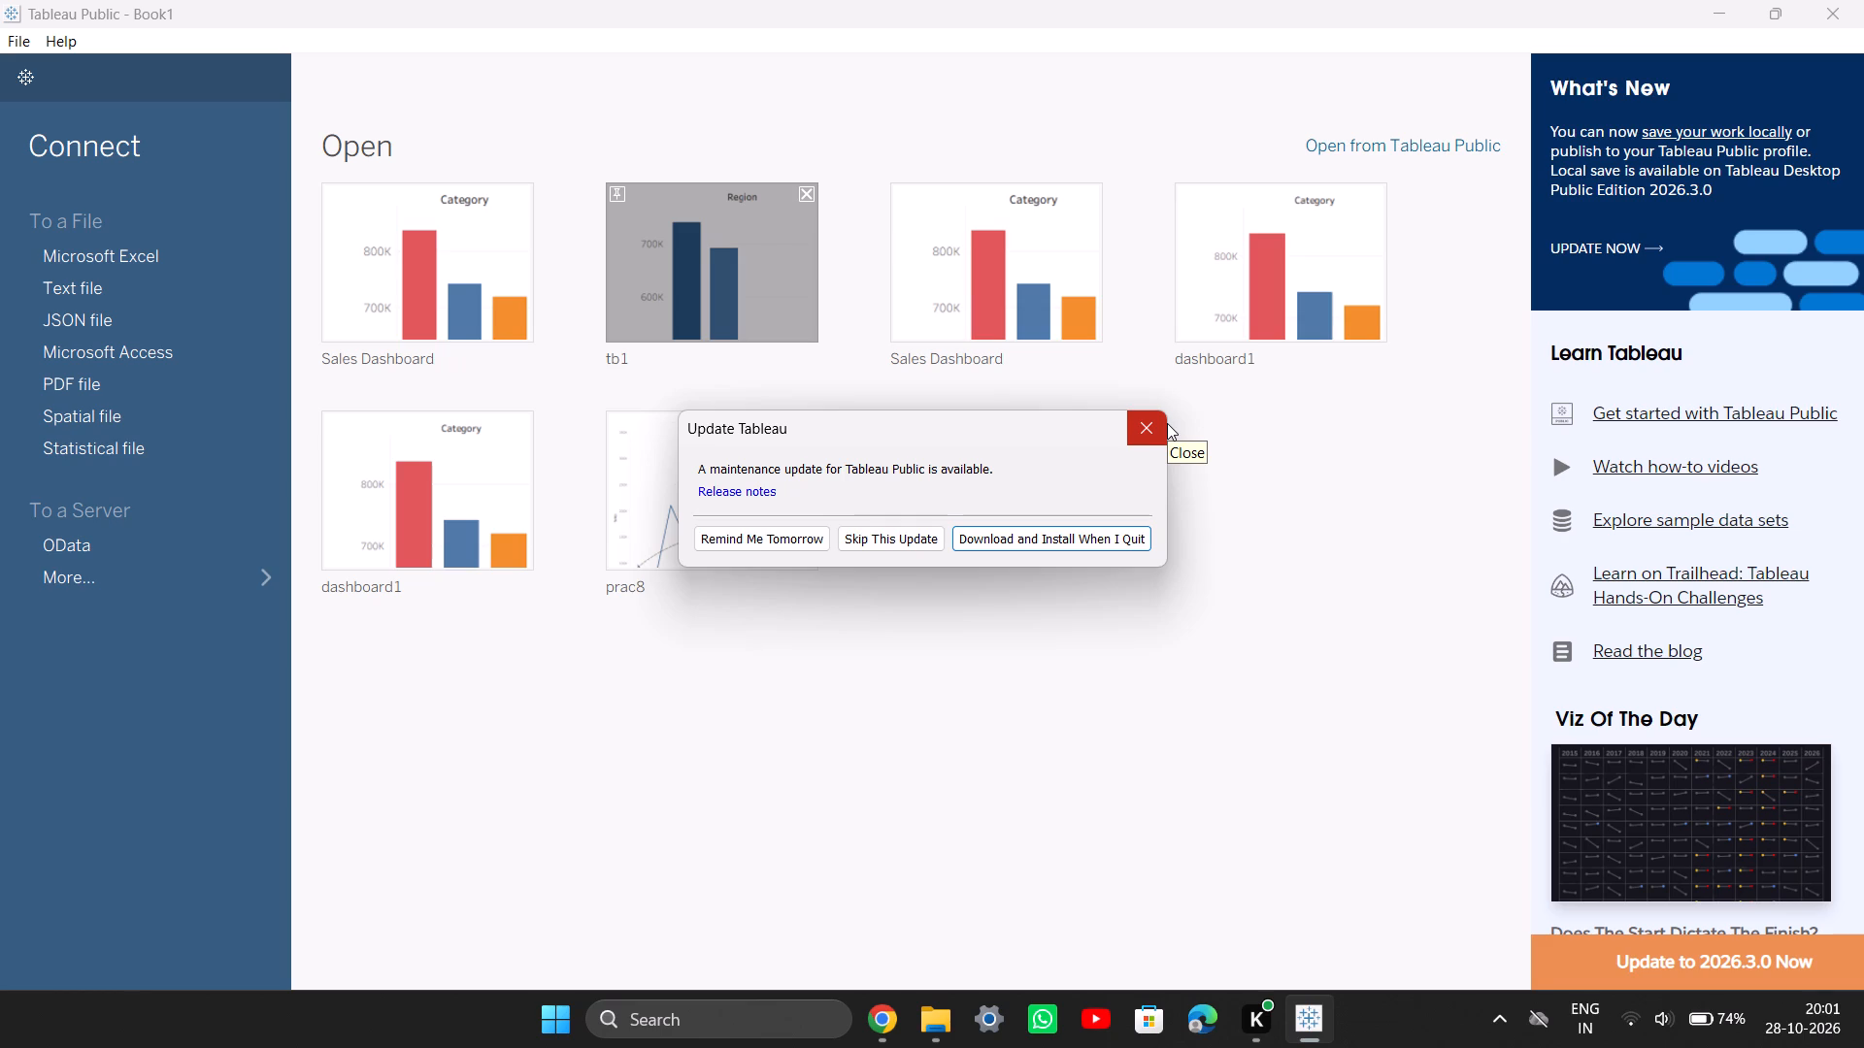
# Choose to download and install the Tableau Public maintenance update on quitting.
pyautogui.click(1045, 534)
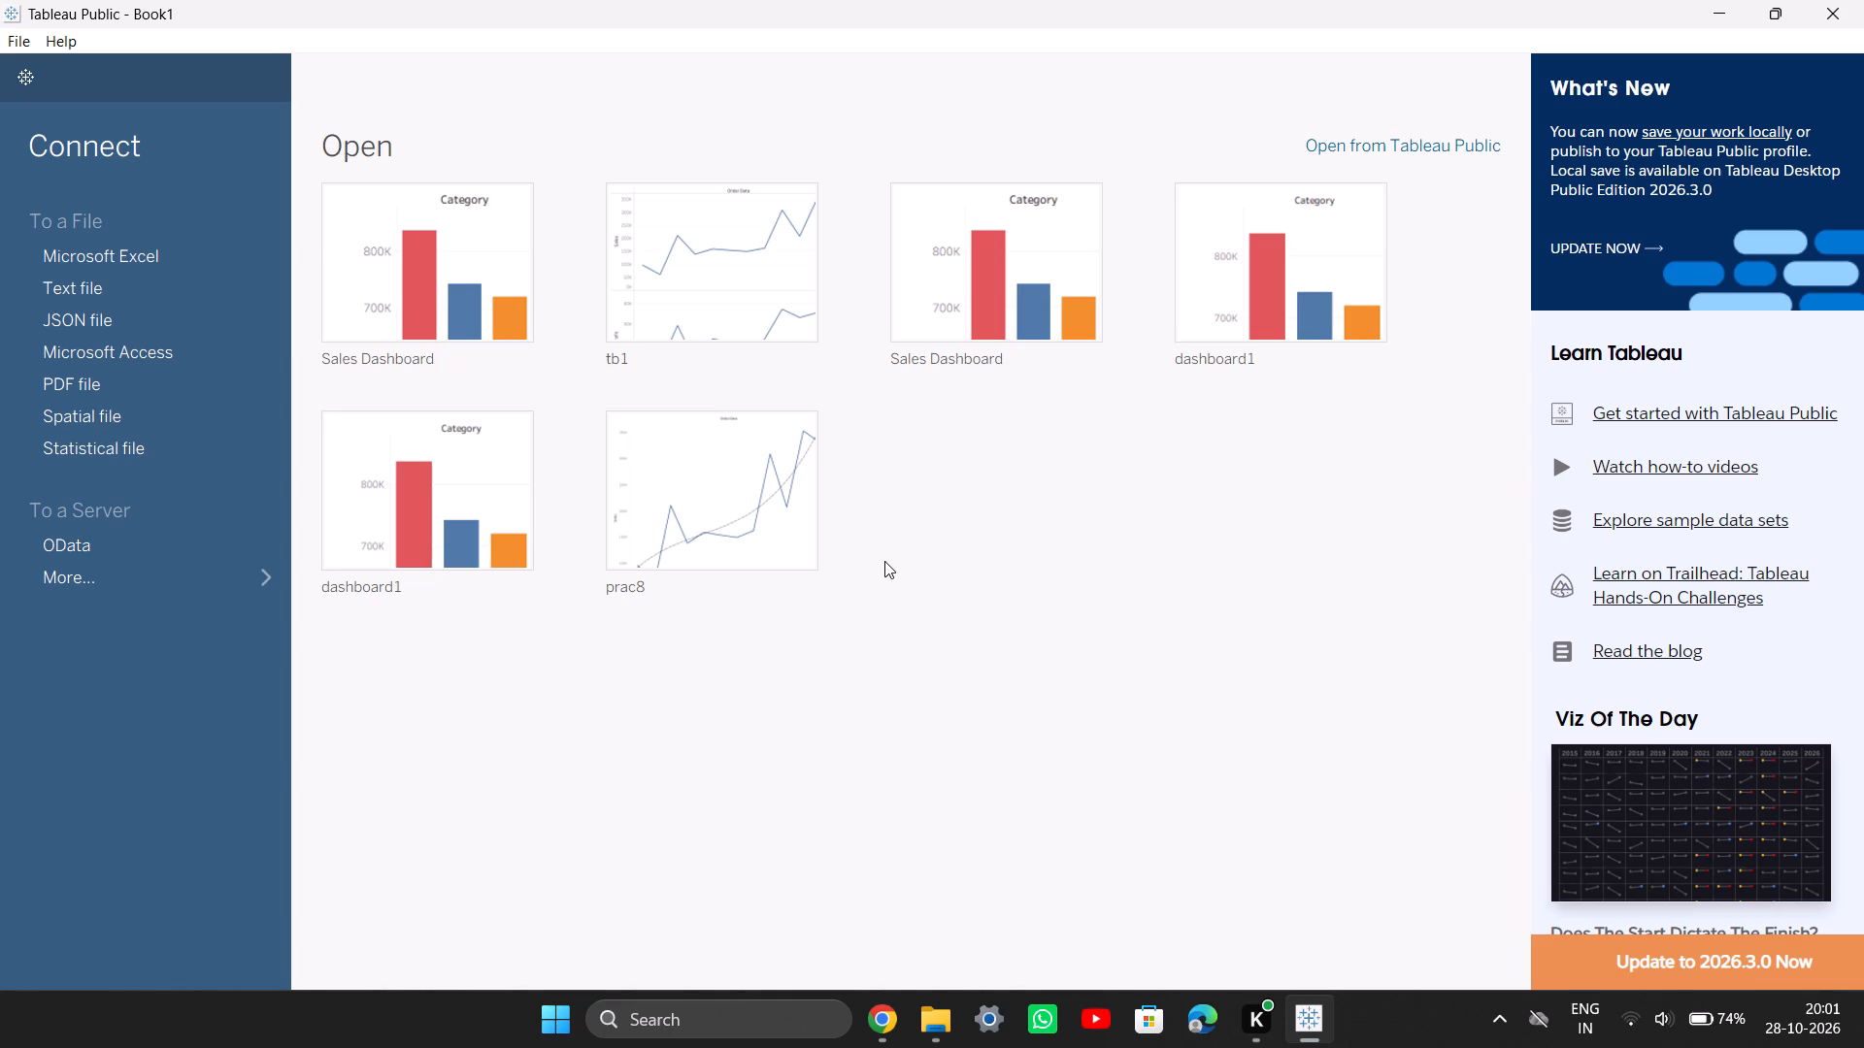
# Start the update to Tableau 2026.3.0 from the start page.
pyautogui.click(1779, 960)
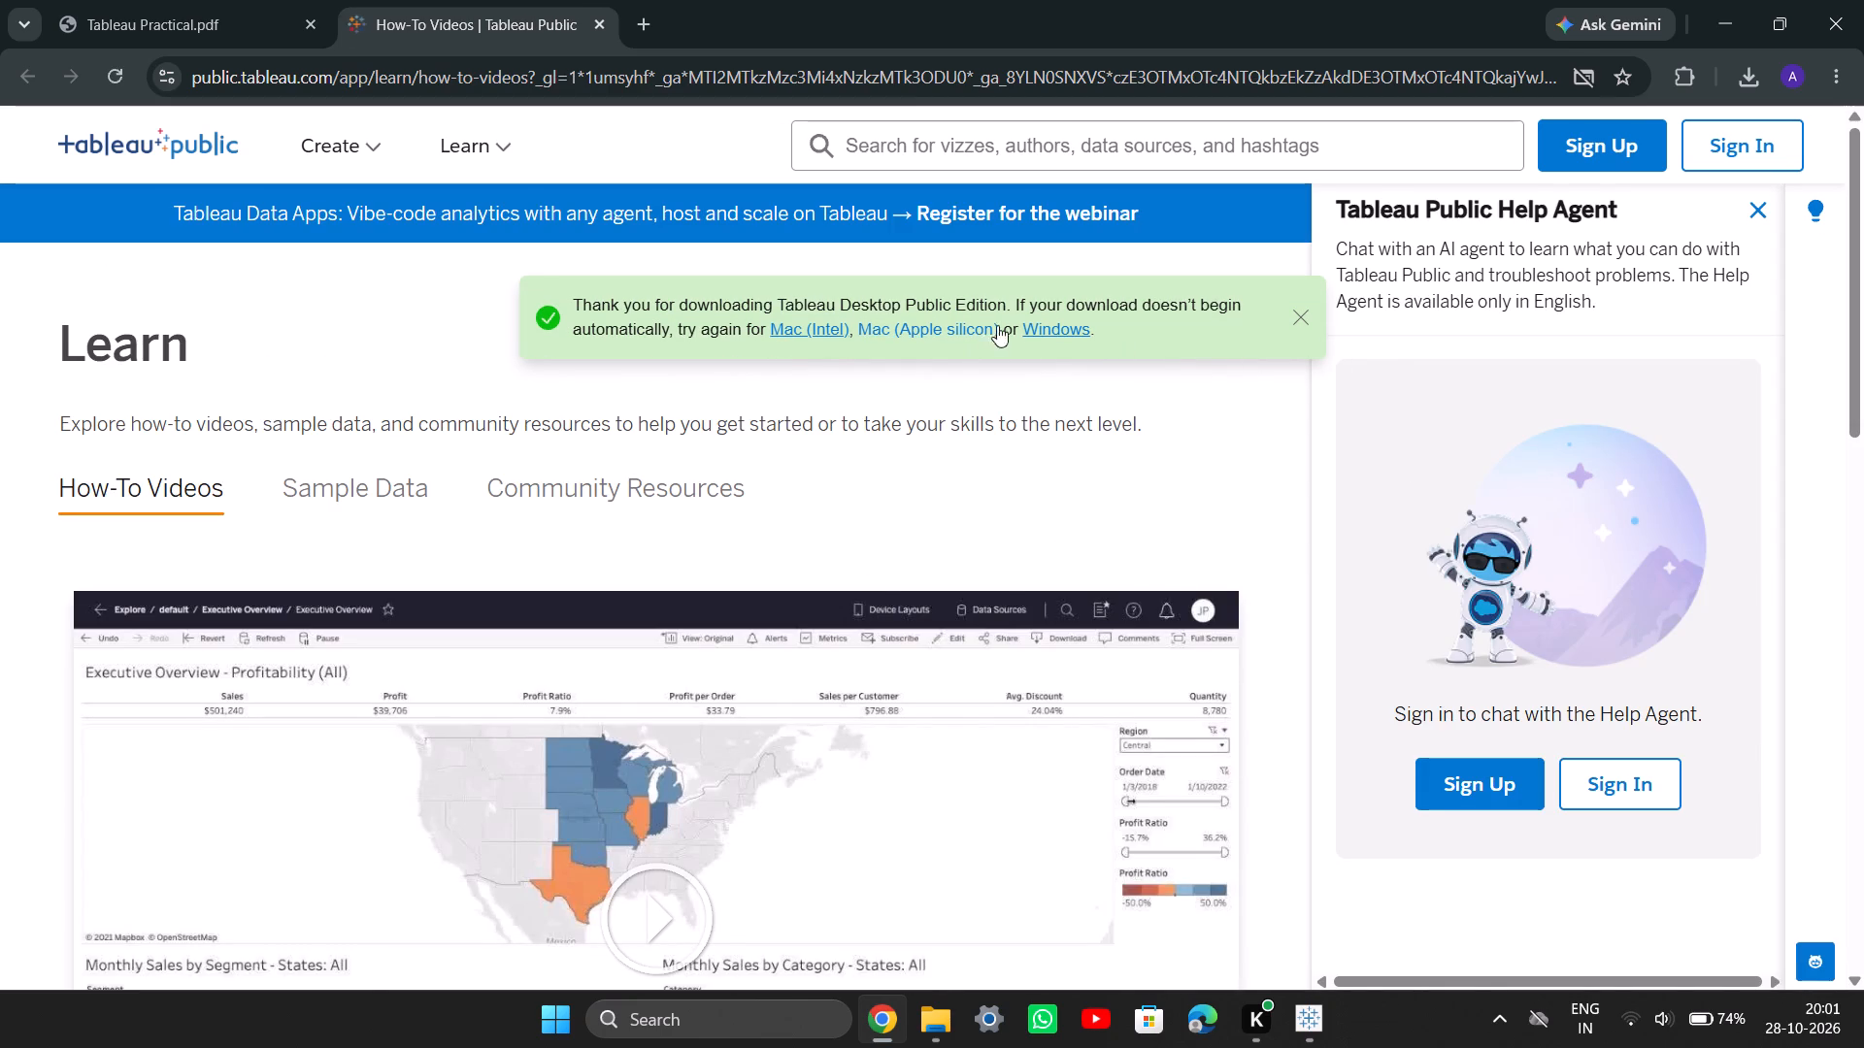
# Download the Windows installer for Tableau Desktop Public Edition, check its download progress and close the How-To Videos page.
pyautogui.click(1058, 325)
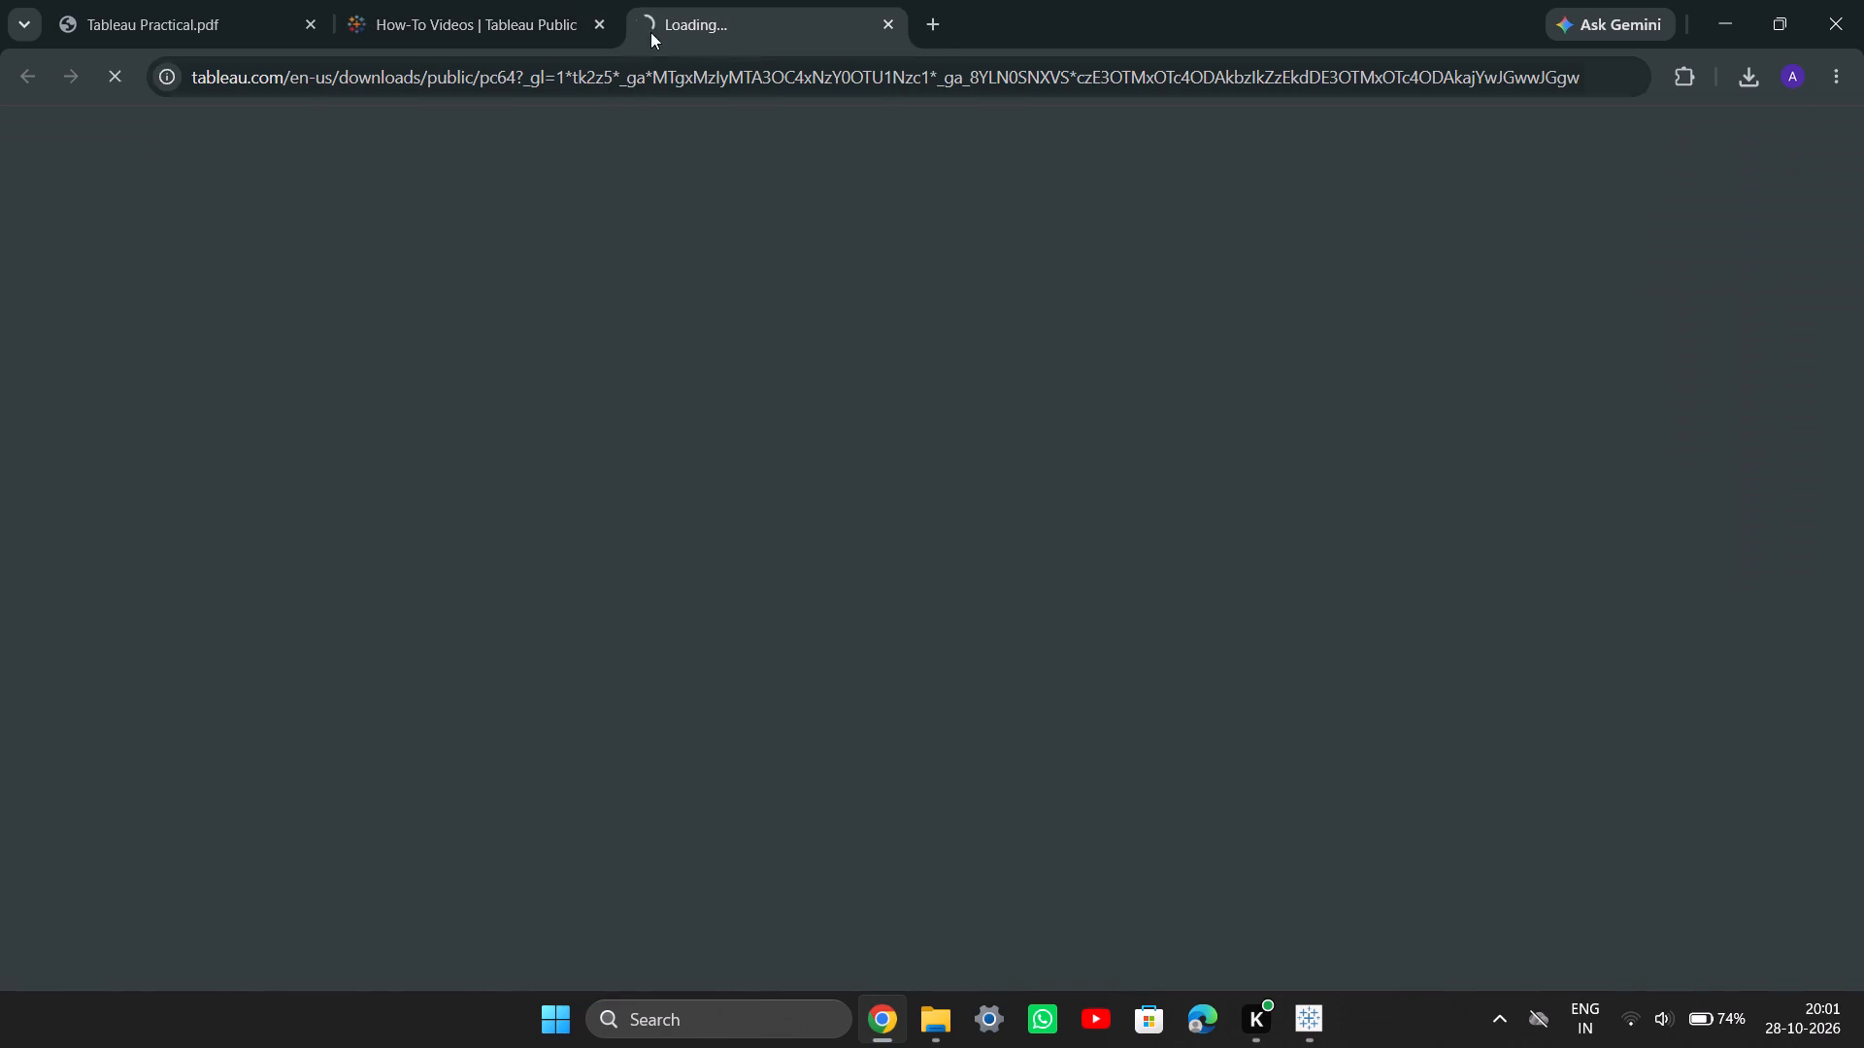
pyautogui.click(576, 1)
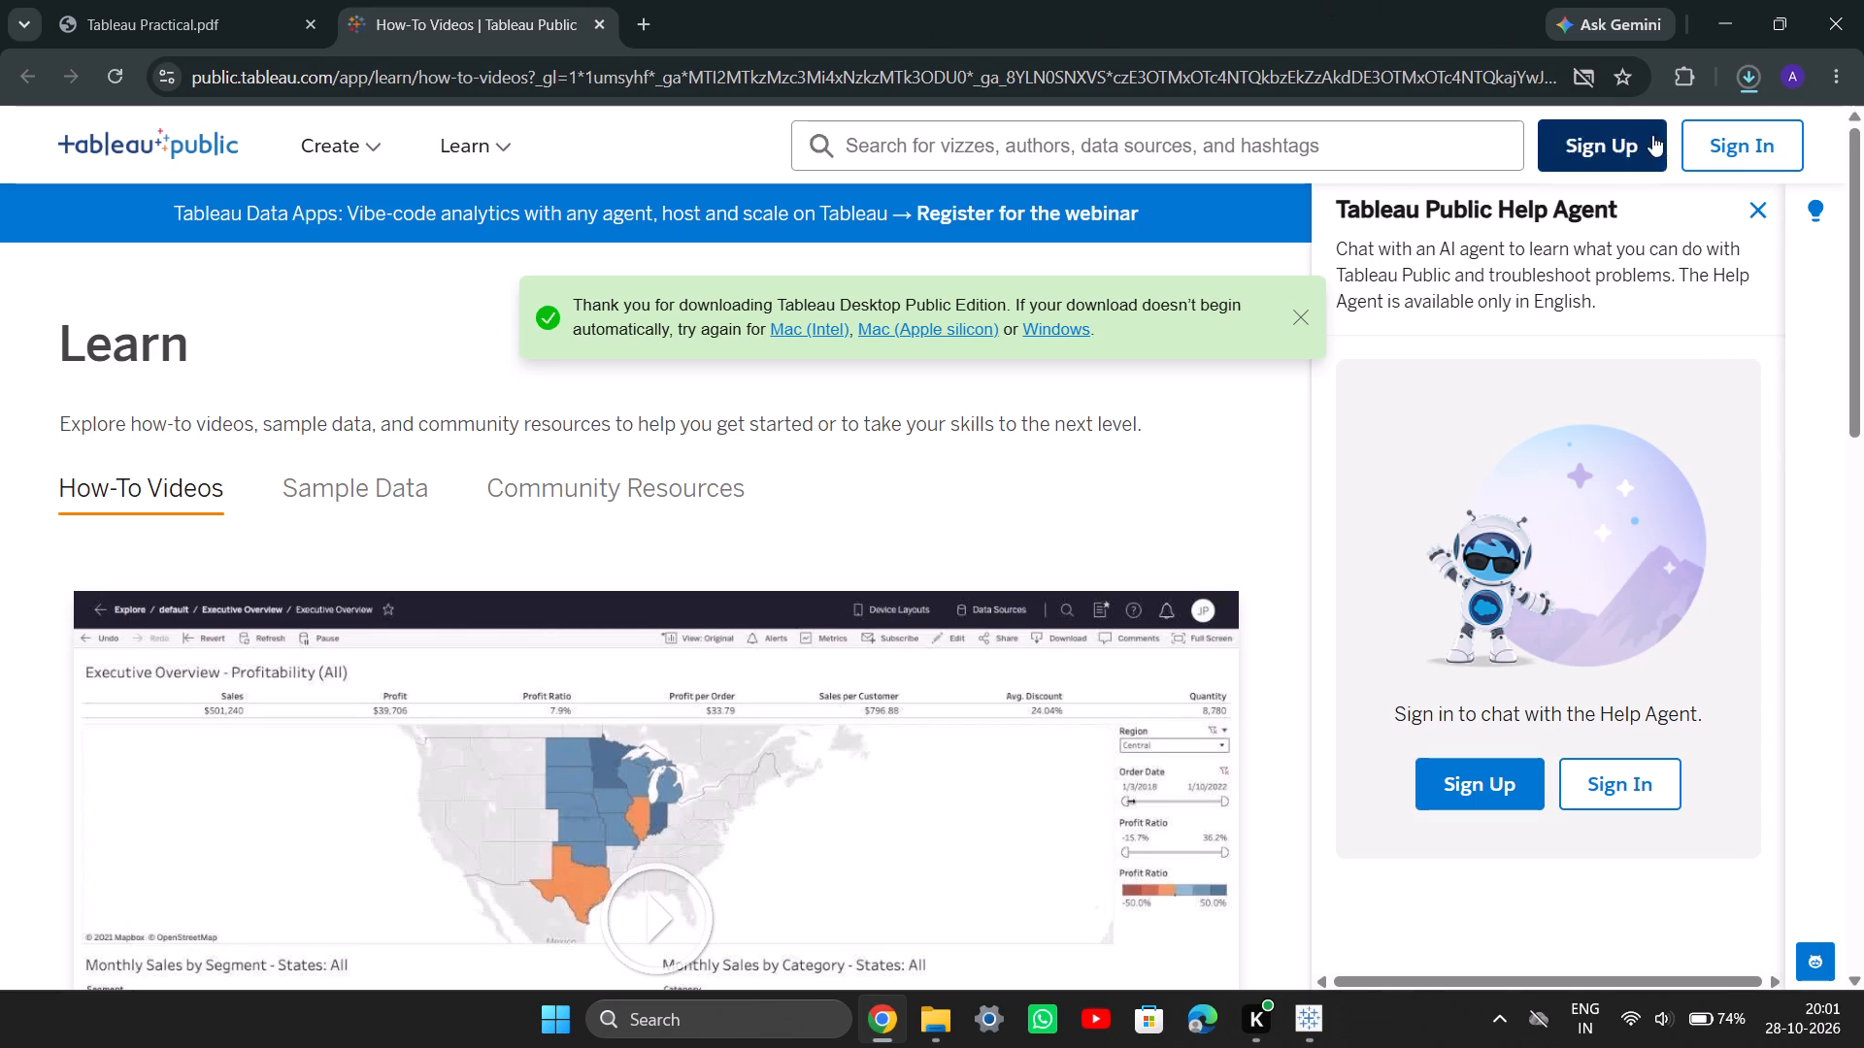
pyautogui.click(1759, 76)
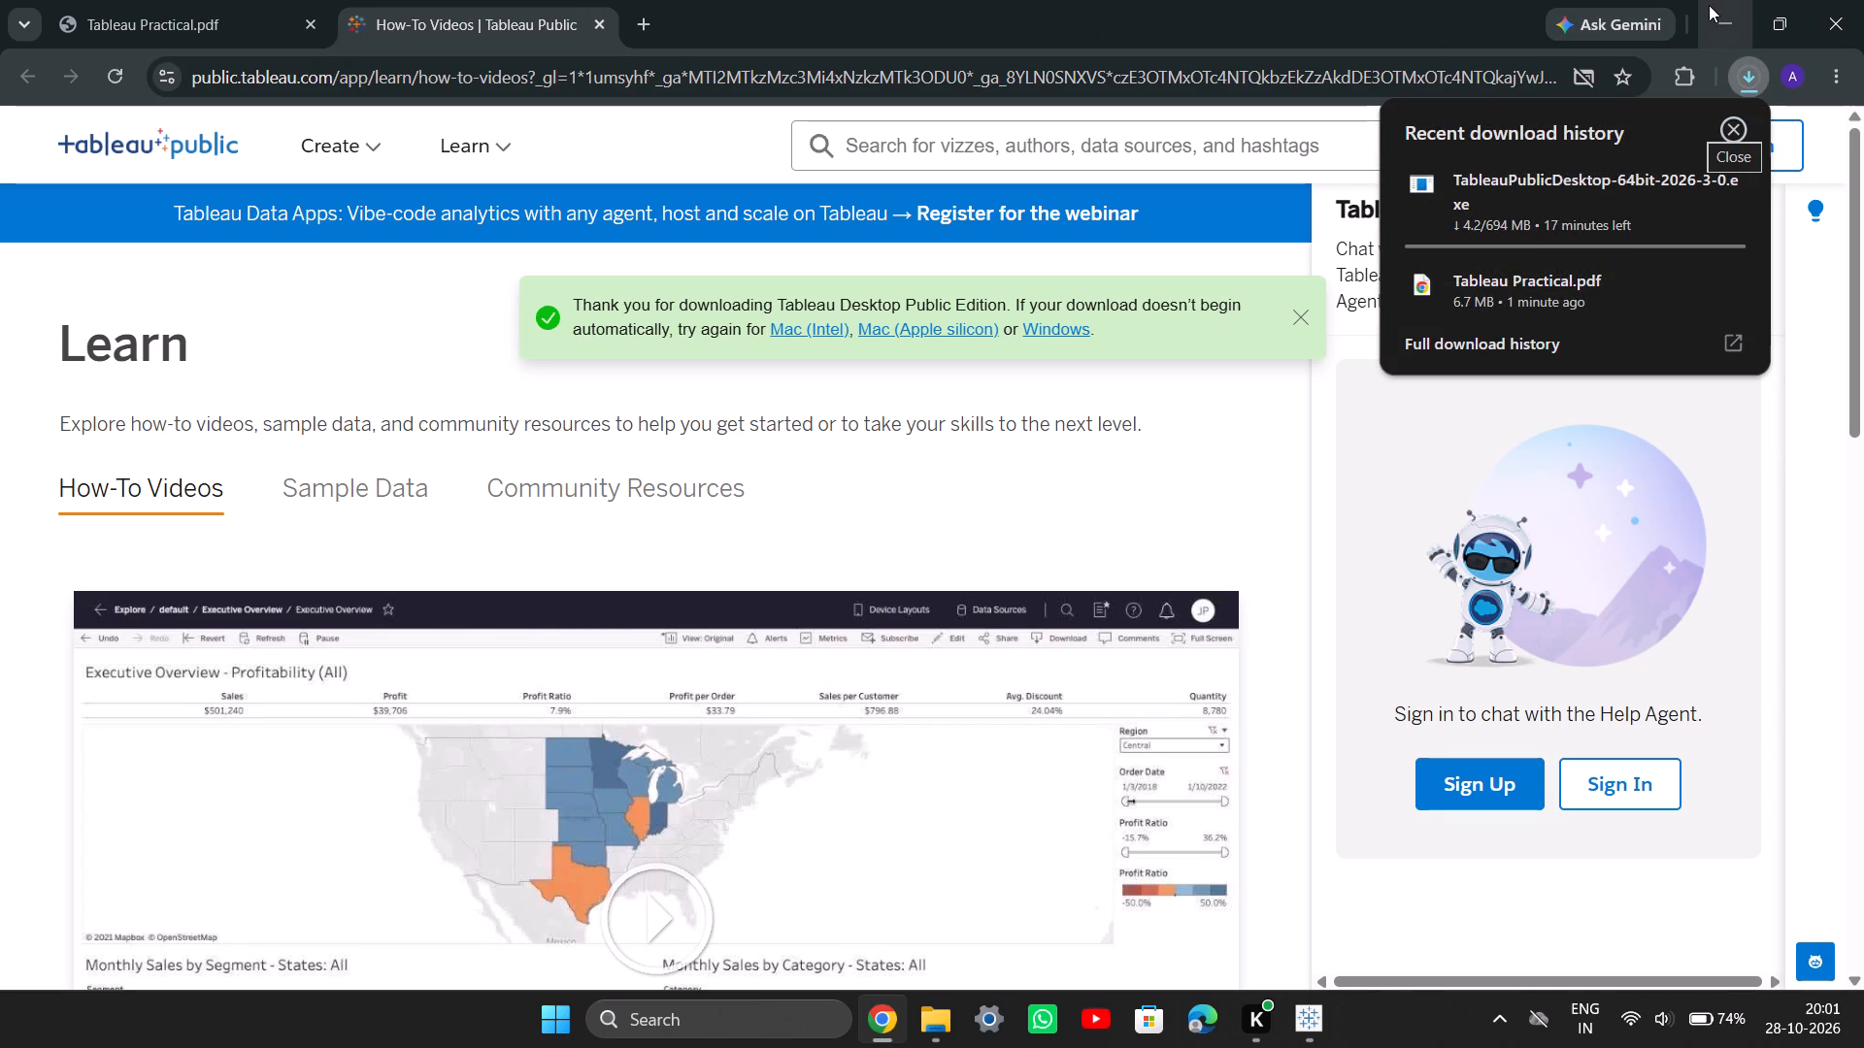
pyautogui.click(601, 20)
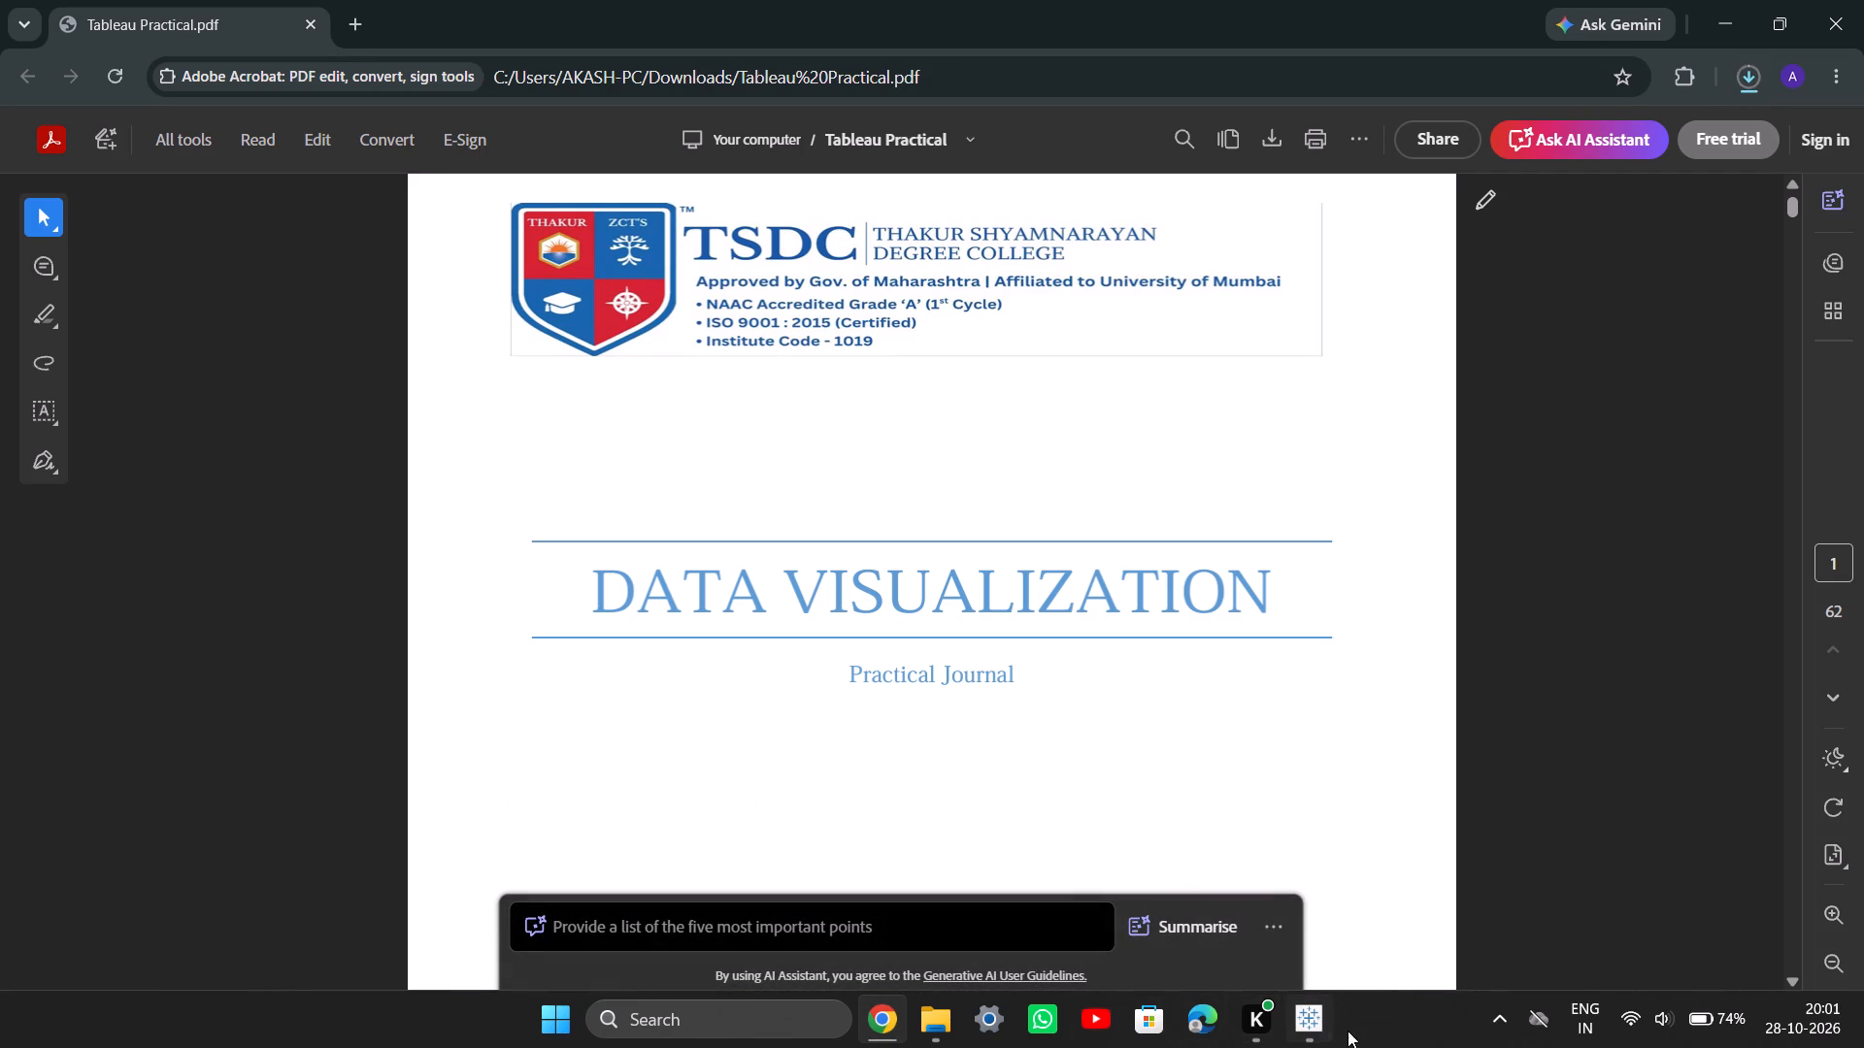
# Switch to Tableau Public and connect to the Superstore Excel workbook in the Downloads folder.
pyautogui.click(1296, 1033)
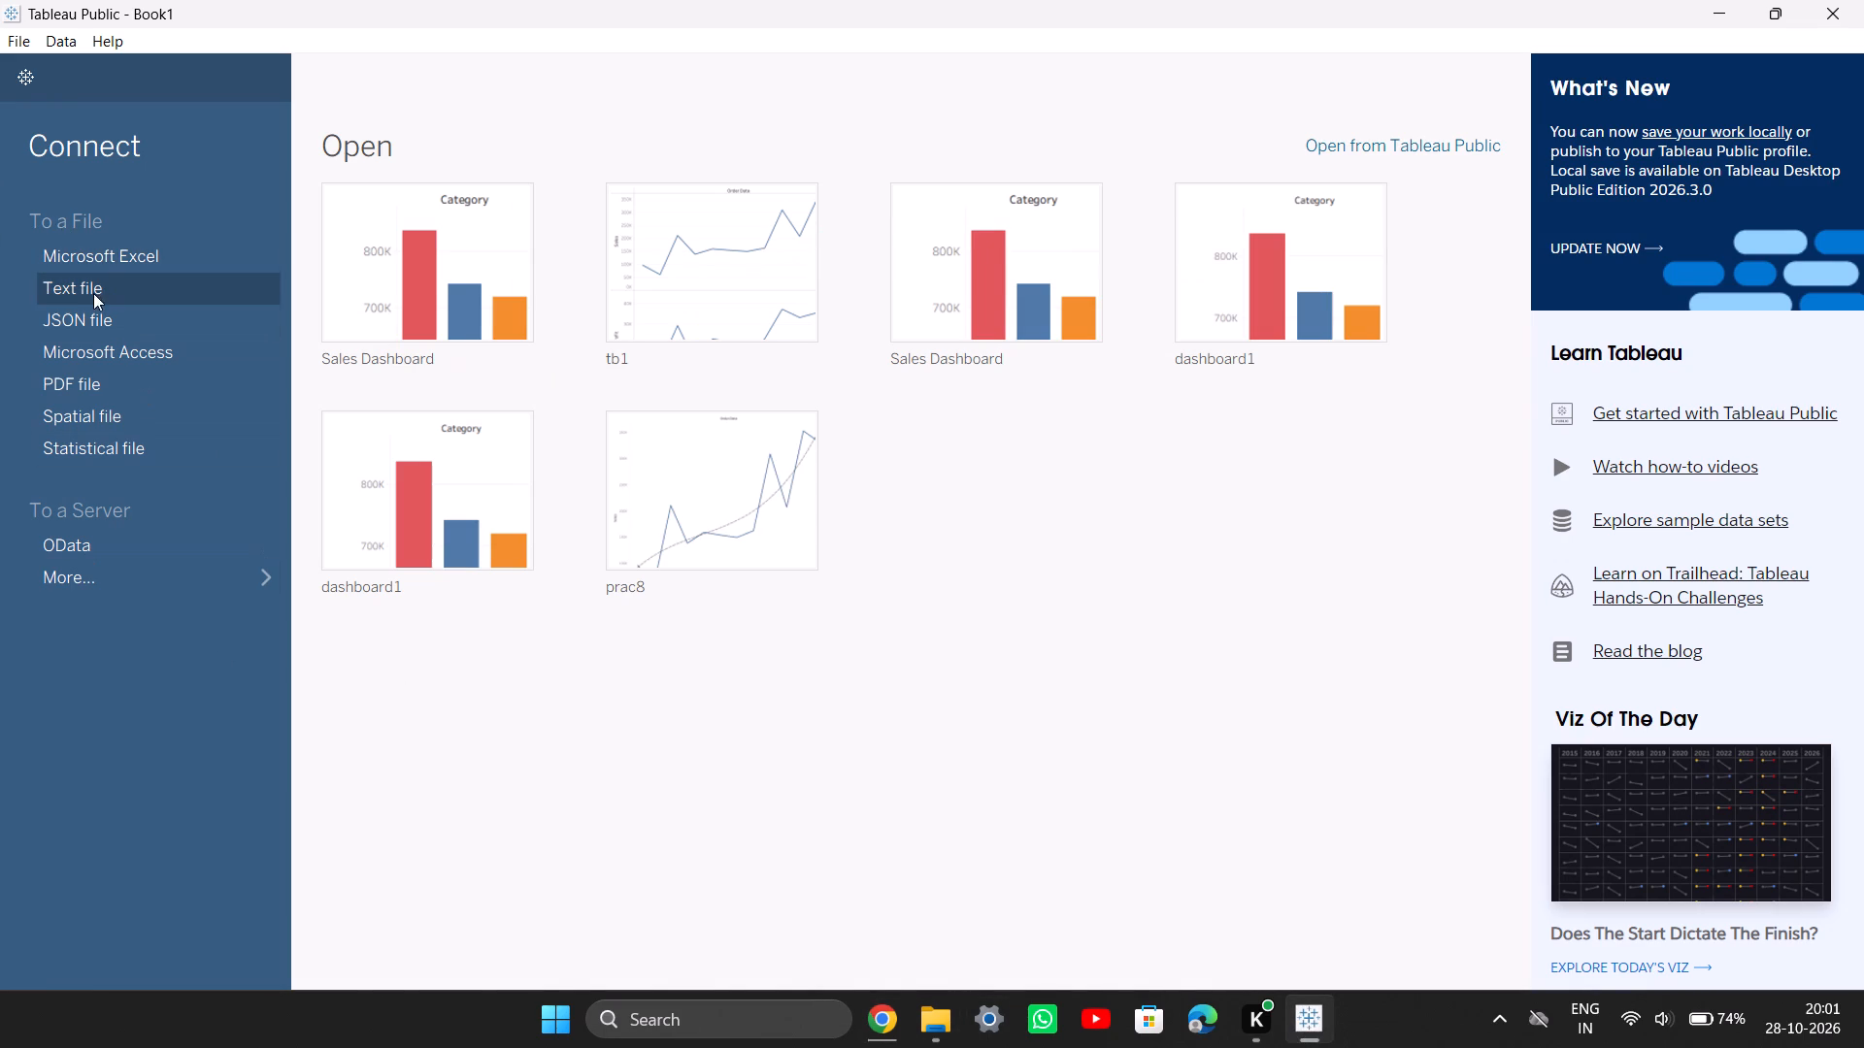
pyautogui.click(115, 261)
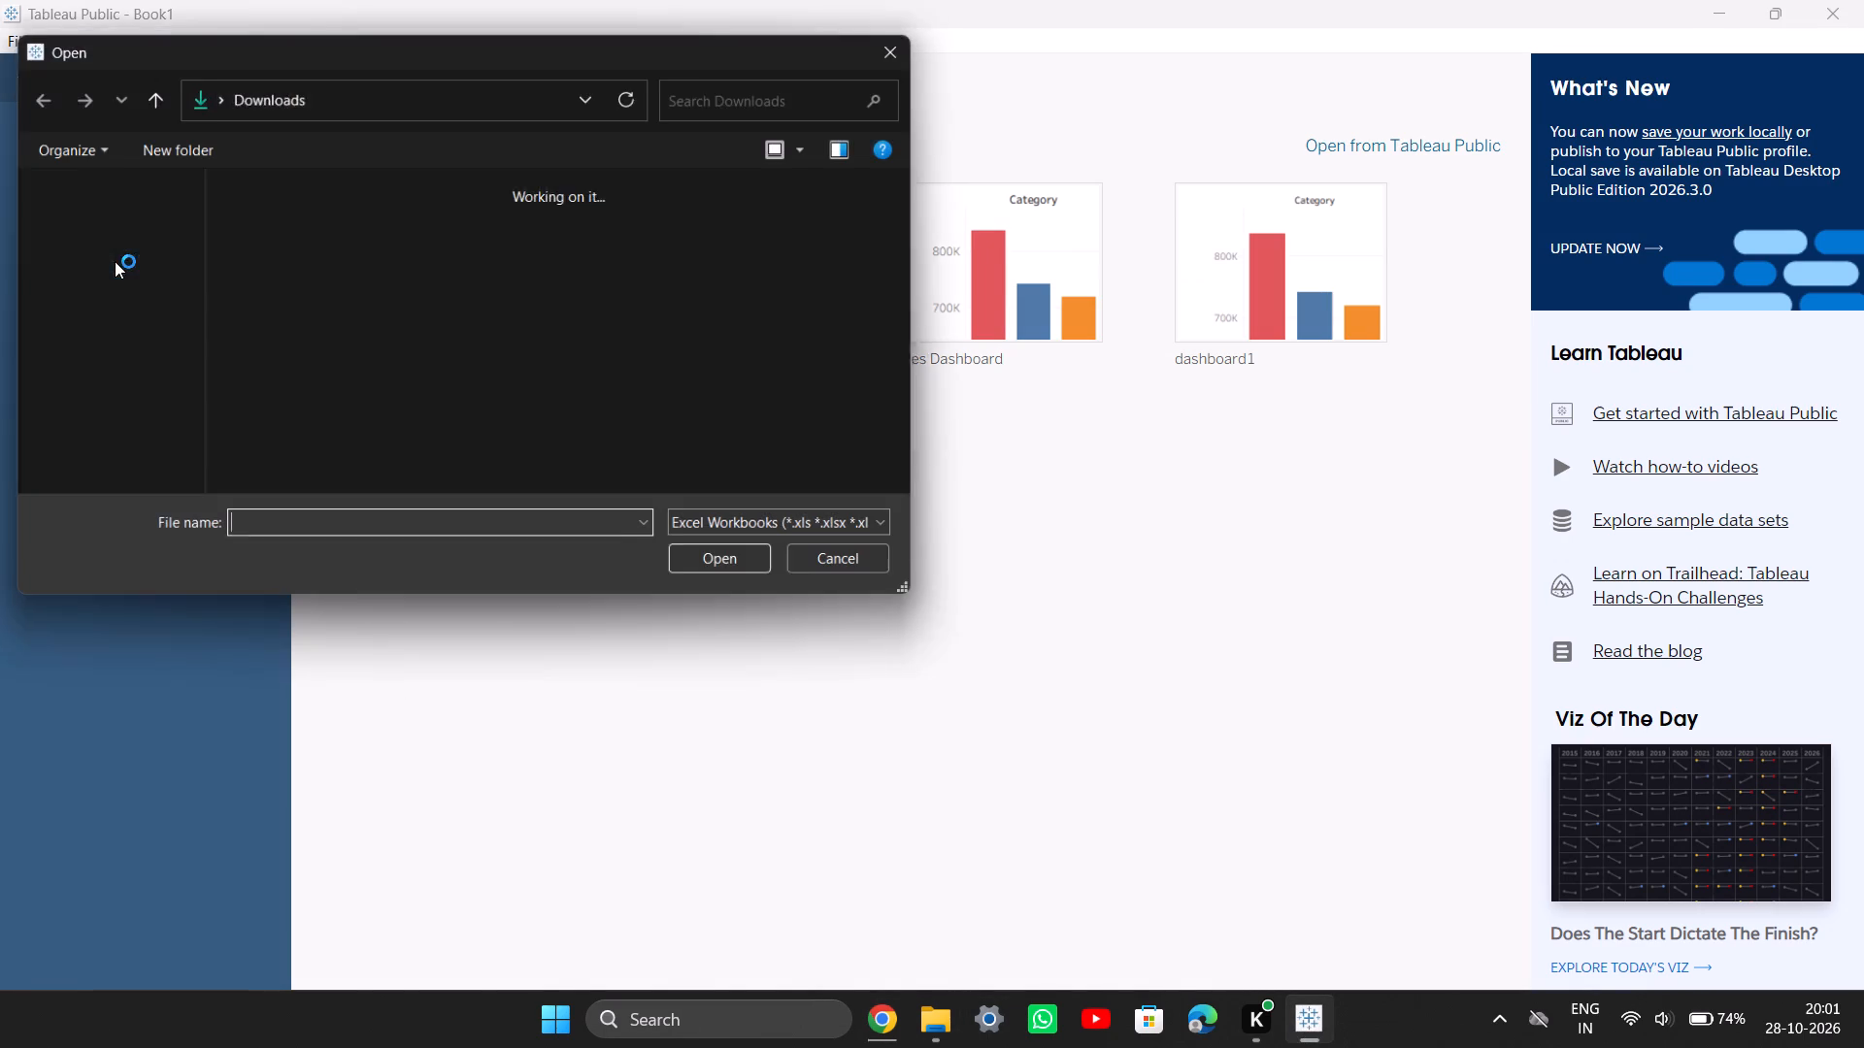
pyautogui.scroll(-1, 94, 409)
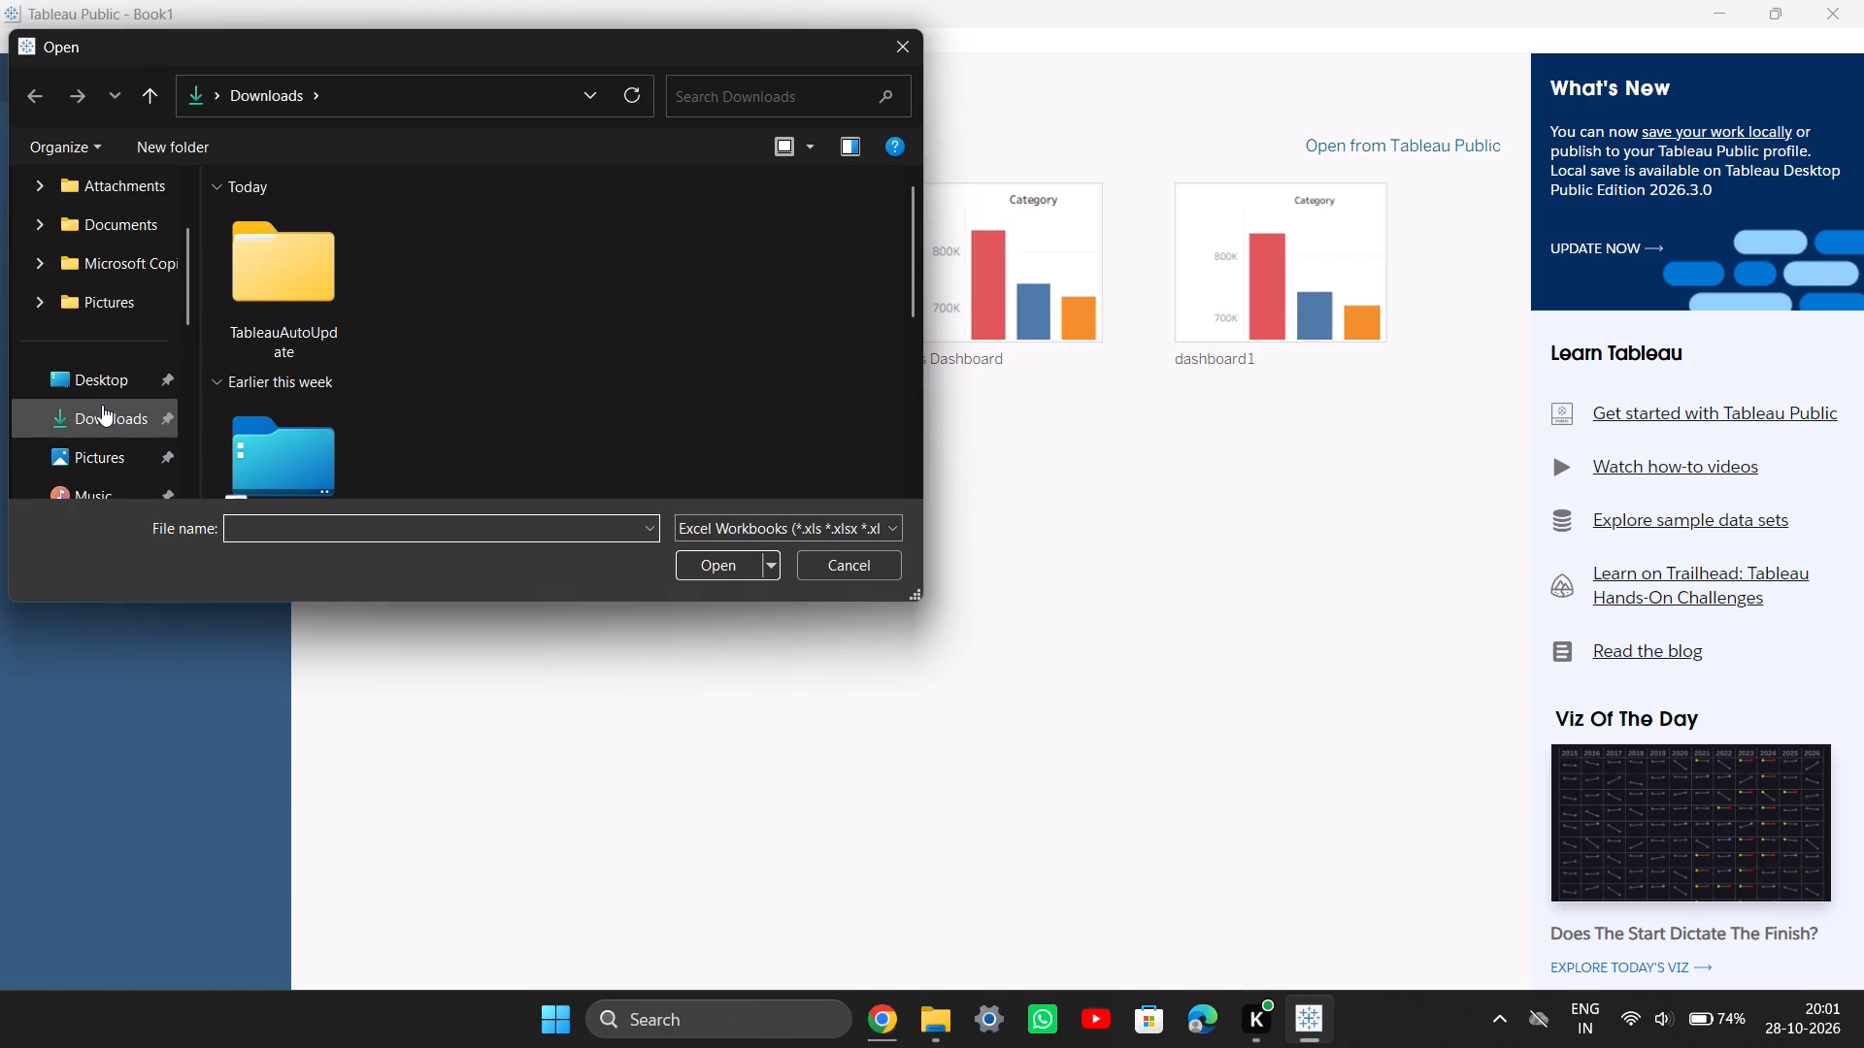
pyautogui.click(104, 405)
pyautogui.scroll(-1, 153, 424)
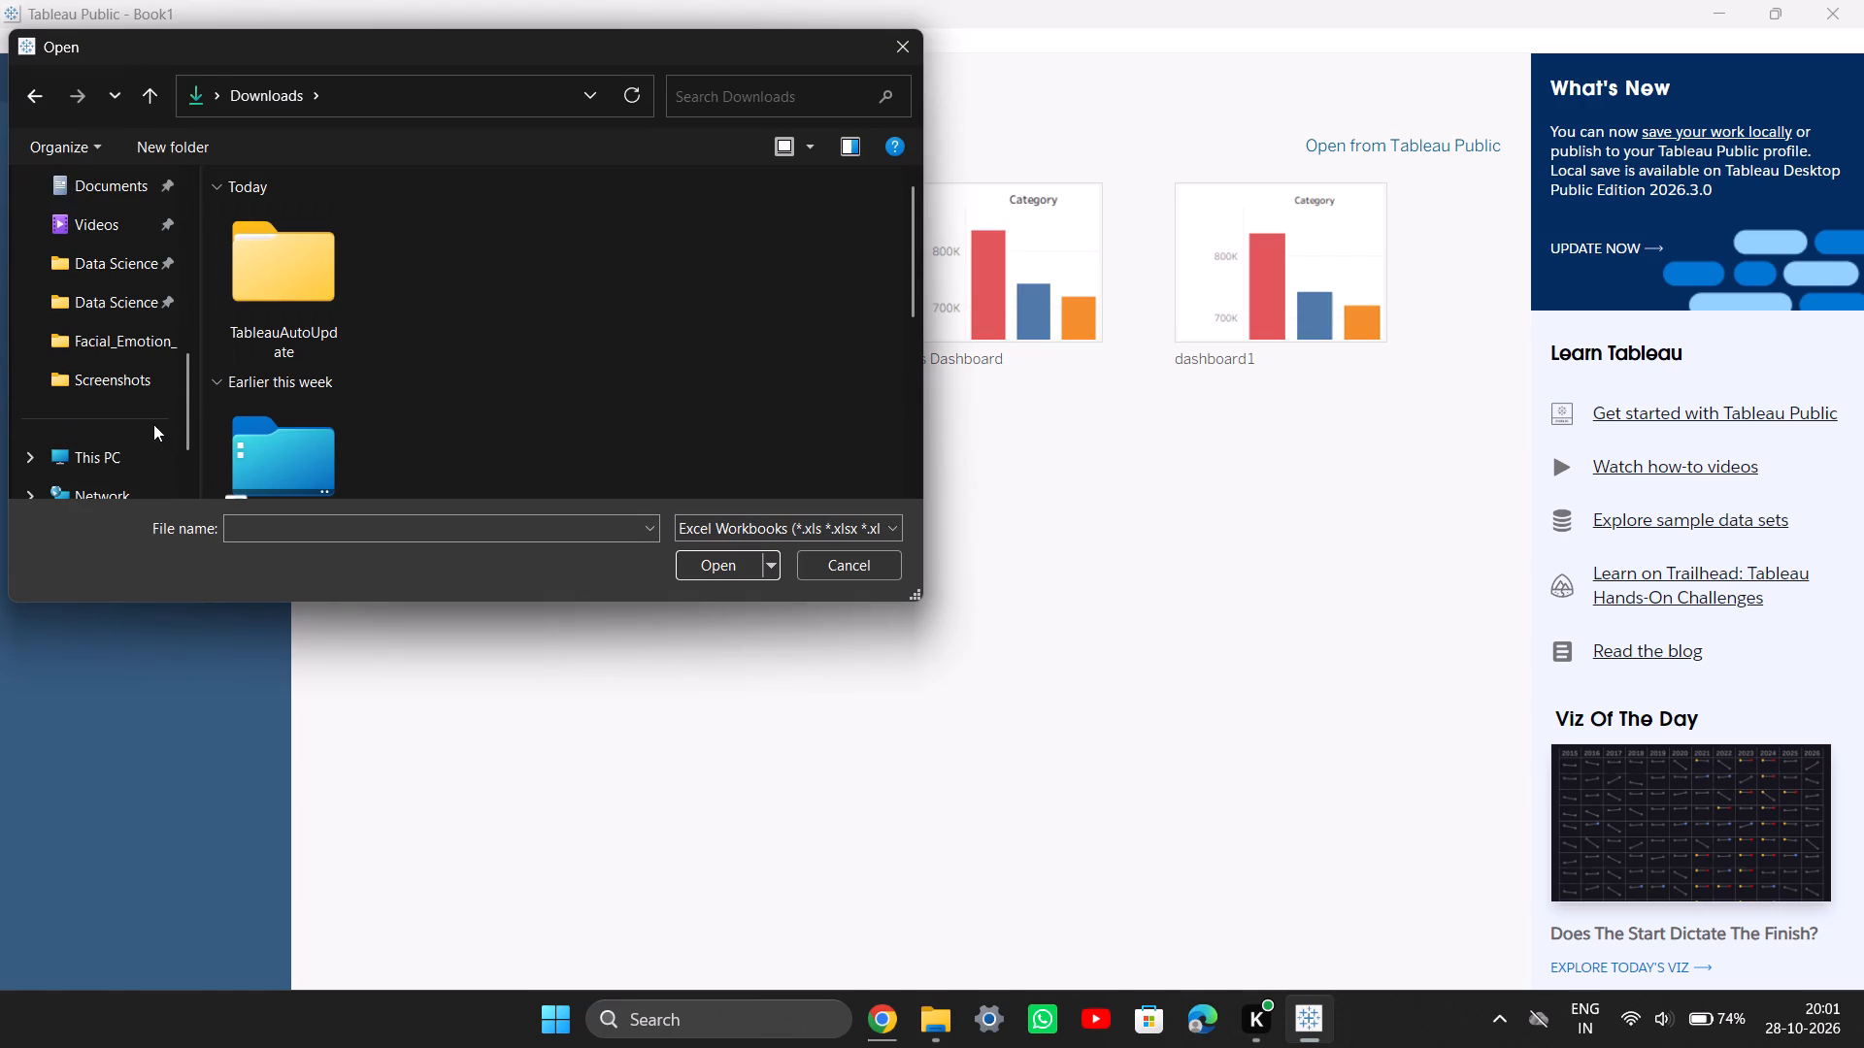
pyautogui.scroll(1, 402, 307)
pyautogui.scroll(1, 215, 331)
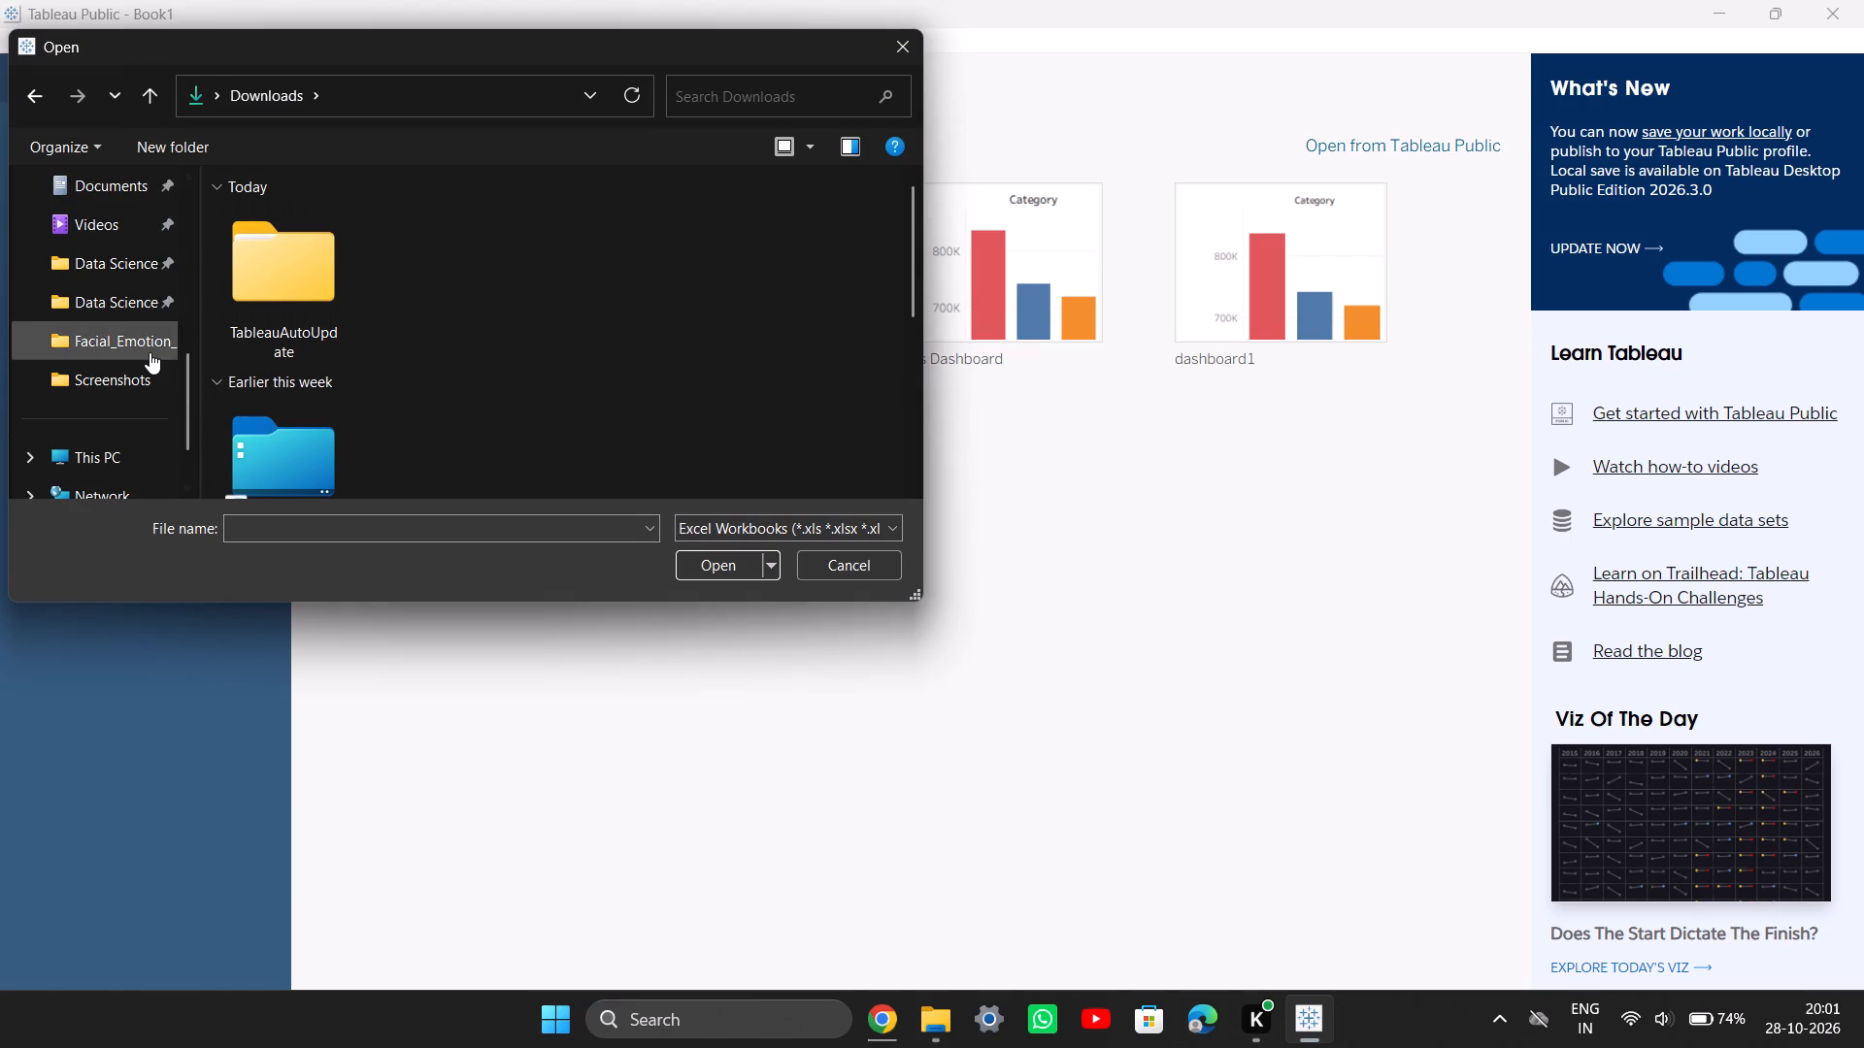
pyautogui.scroll(1, 150, 352)
pyautogui.click(128, 257)
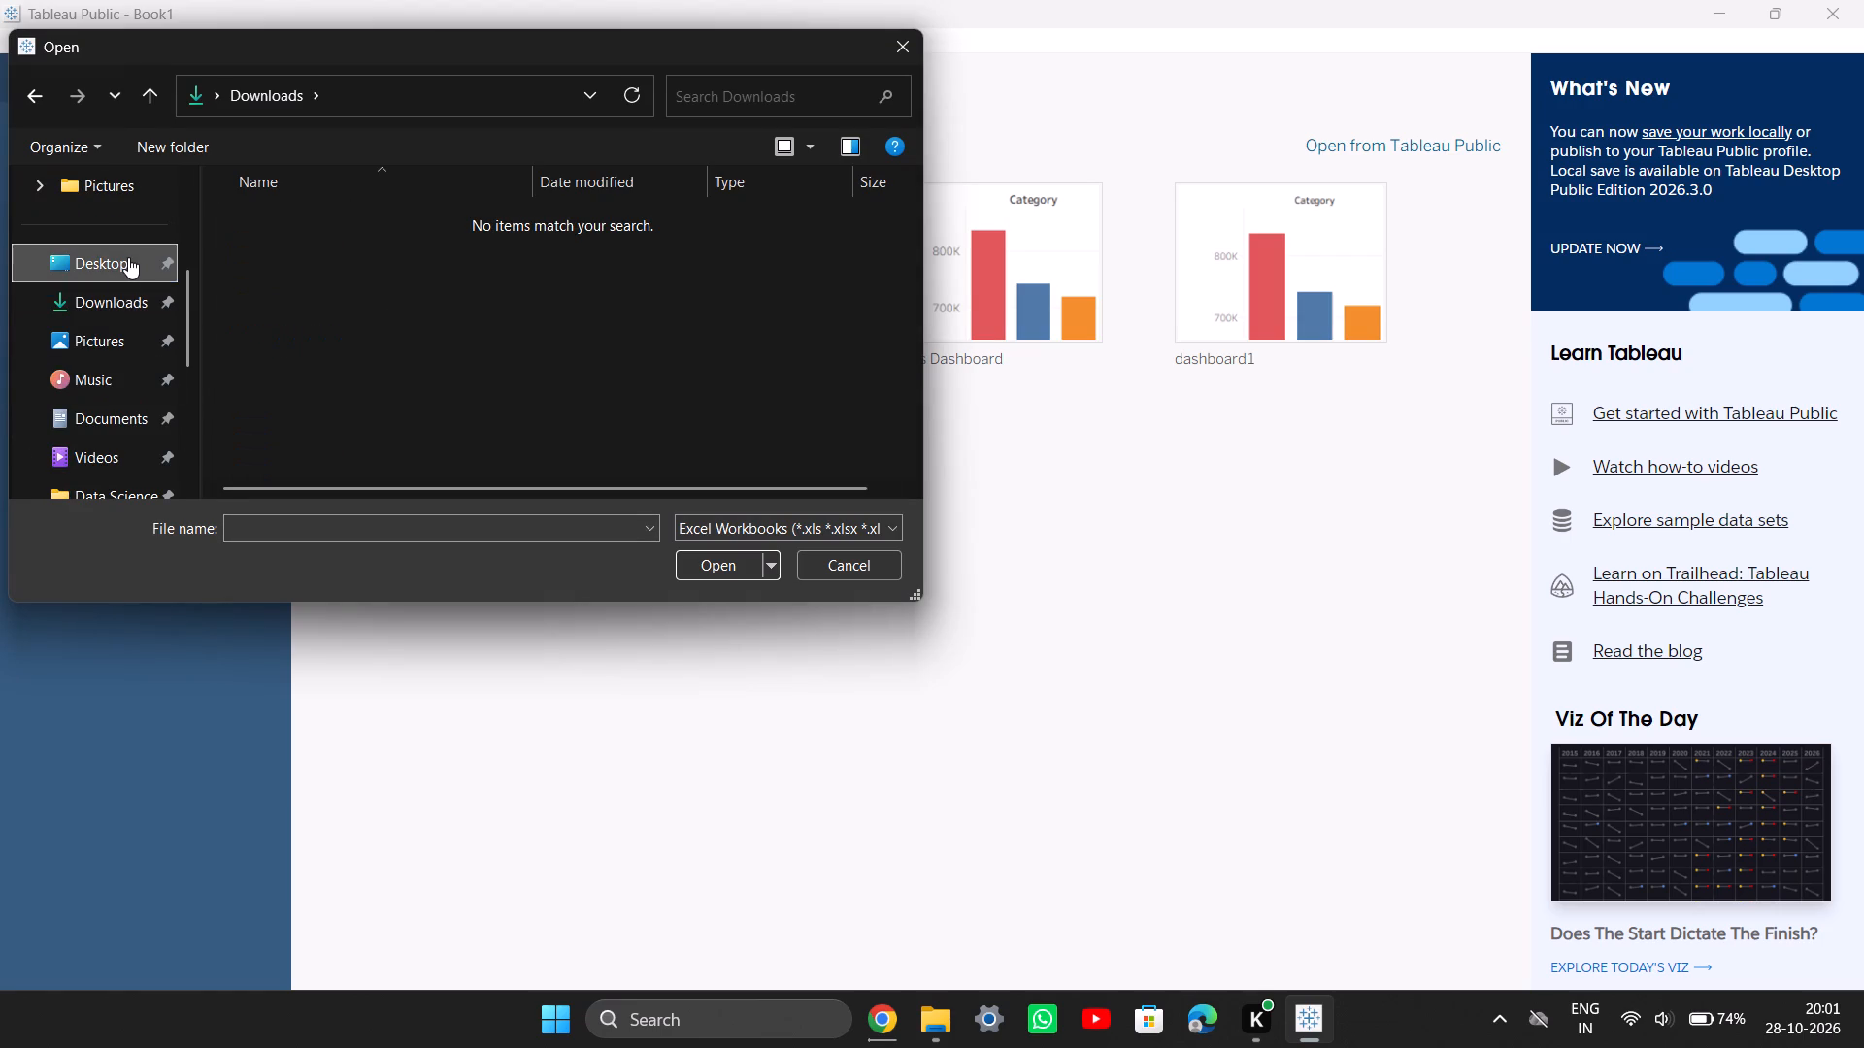
pyautogui.click(114, 284)
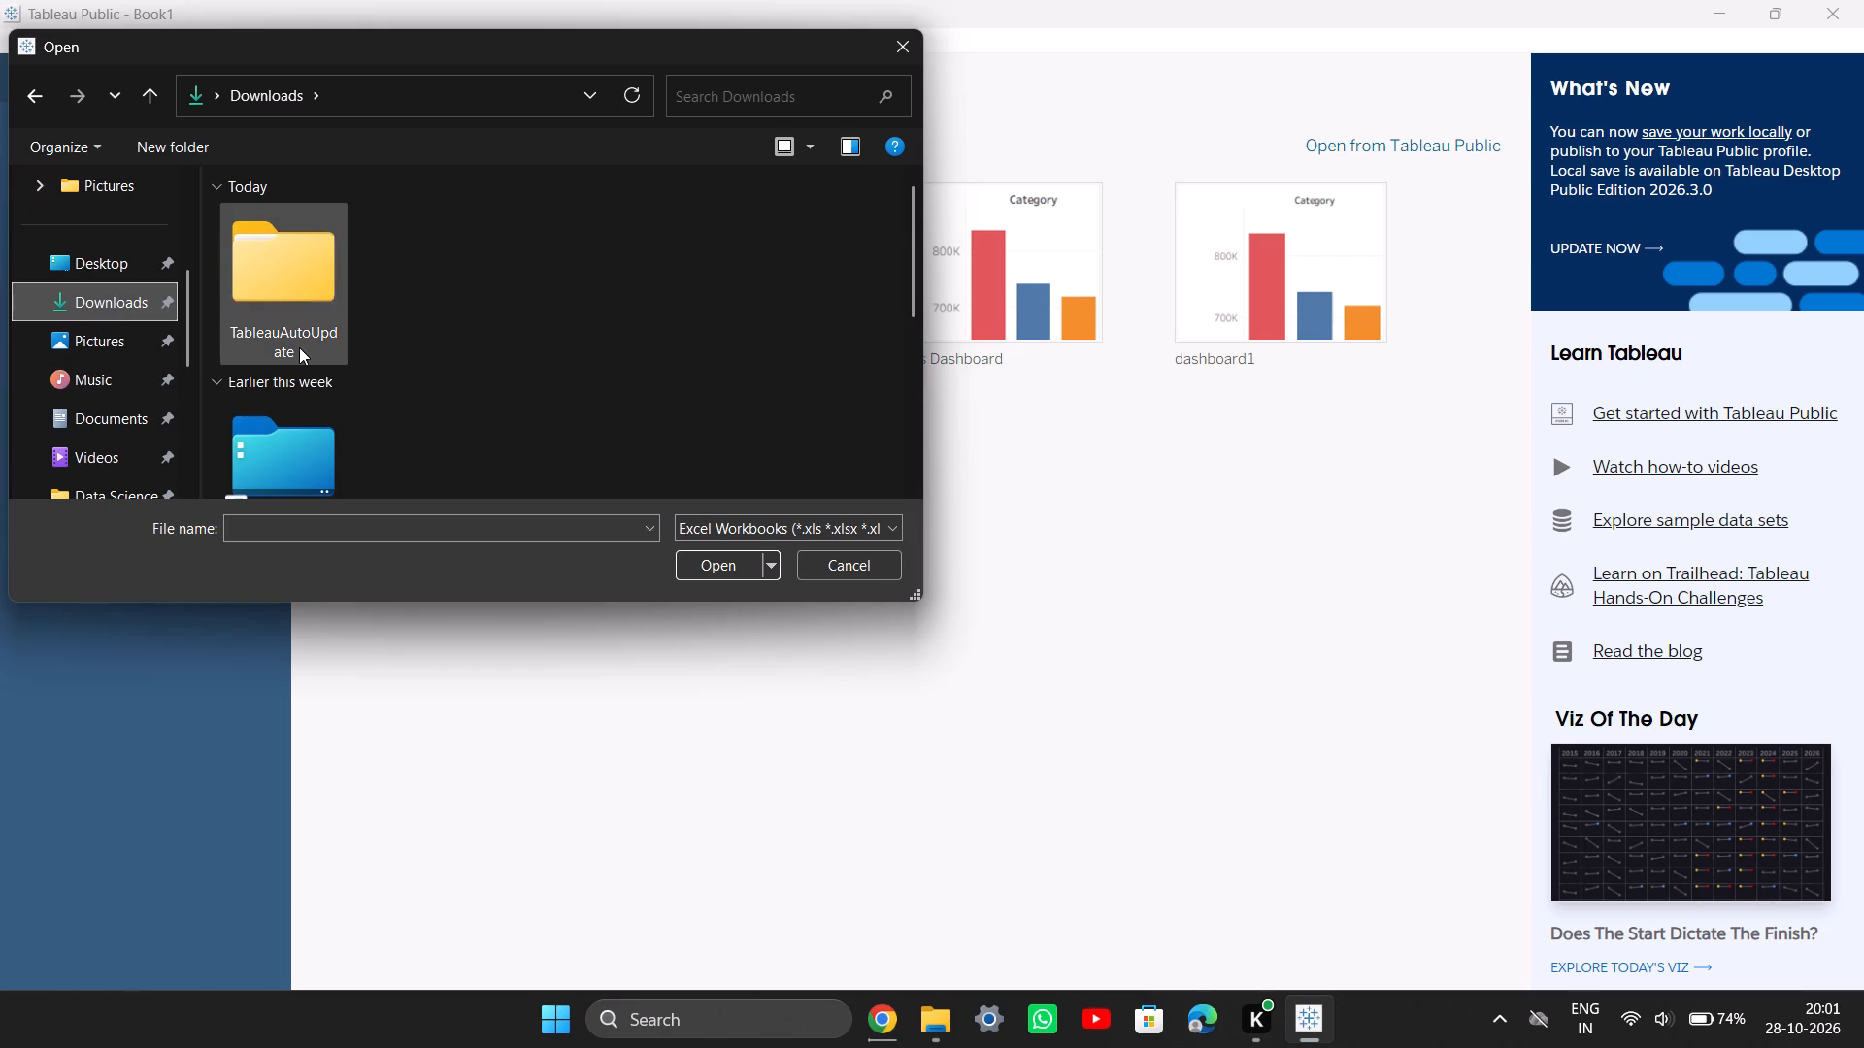
pyautogui.scroll(-4, 299, 347)
pyautogui.click(412, 415)
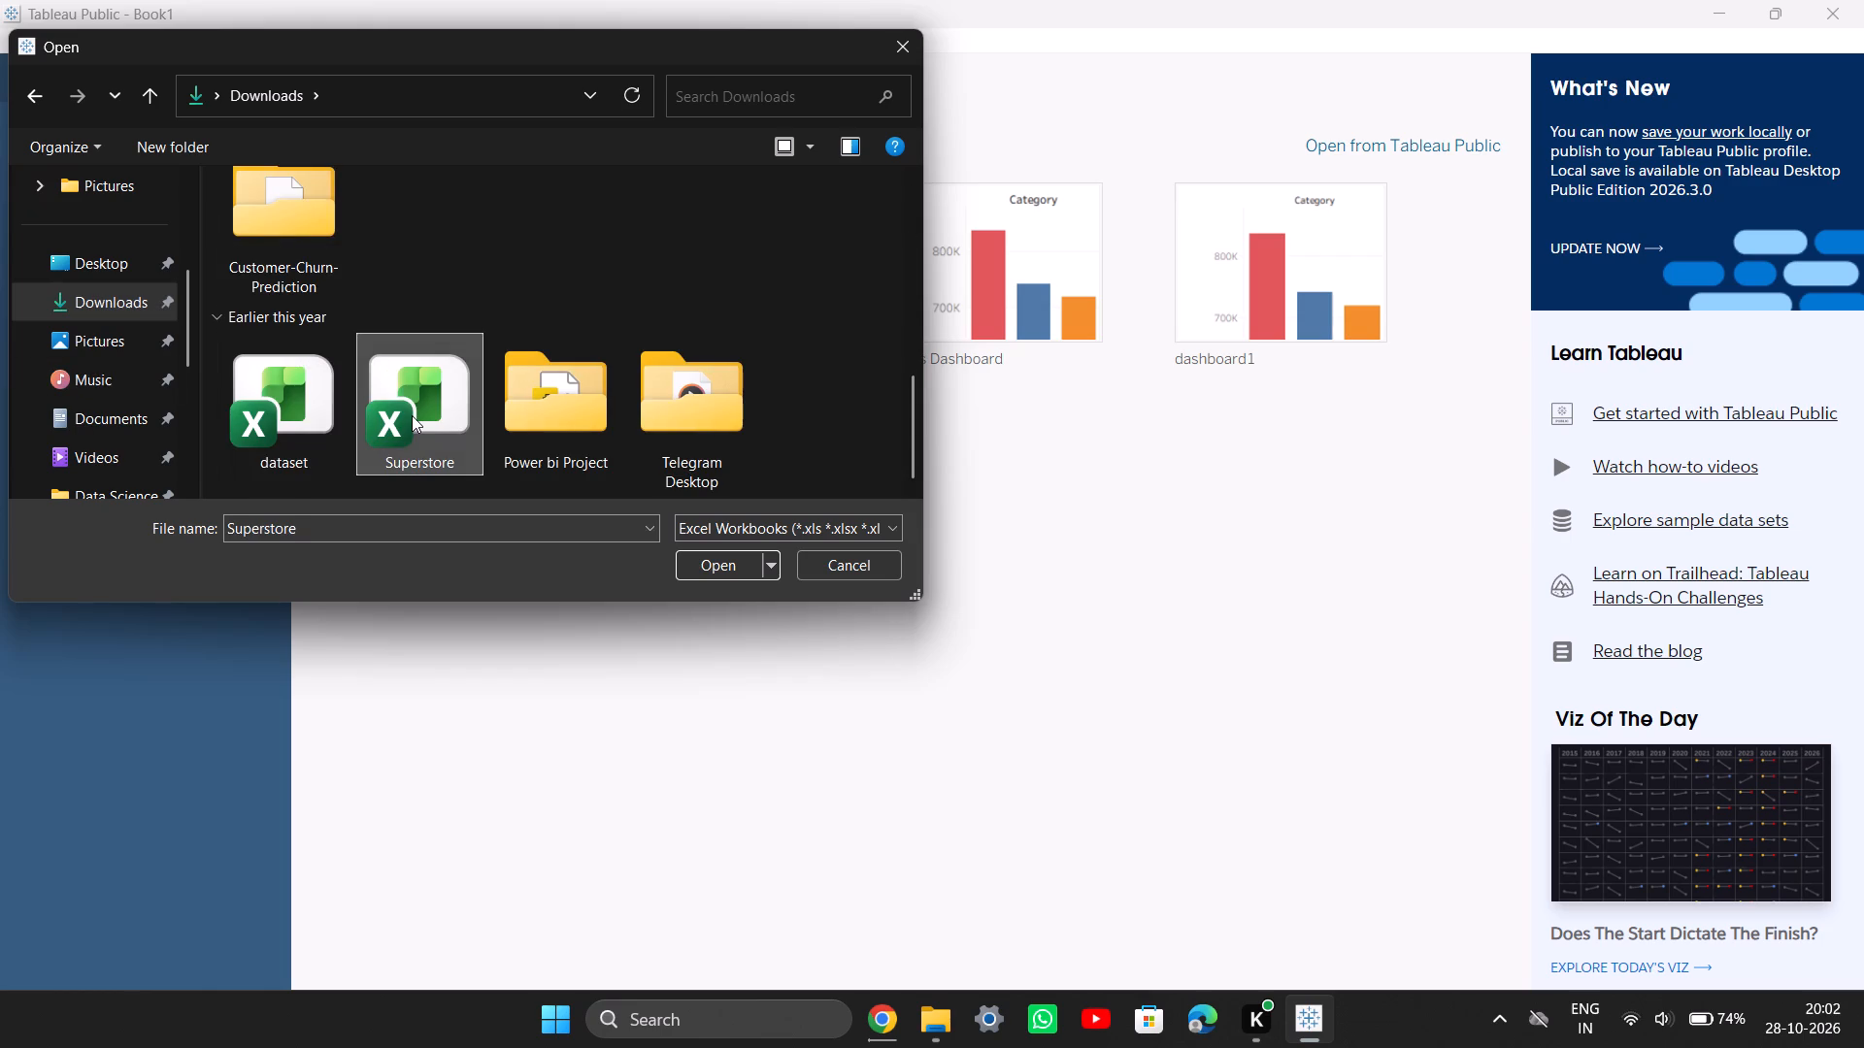
pyautogui.click(734, 569)
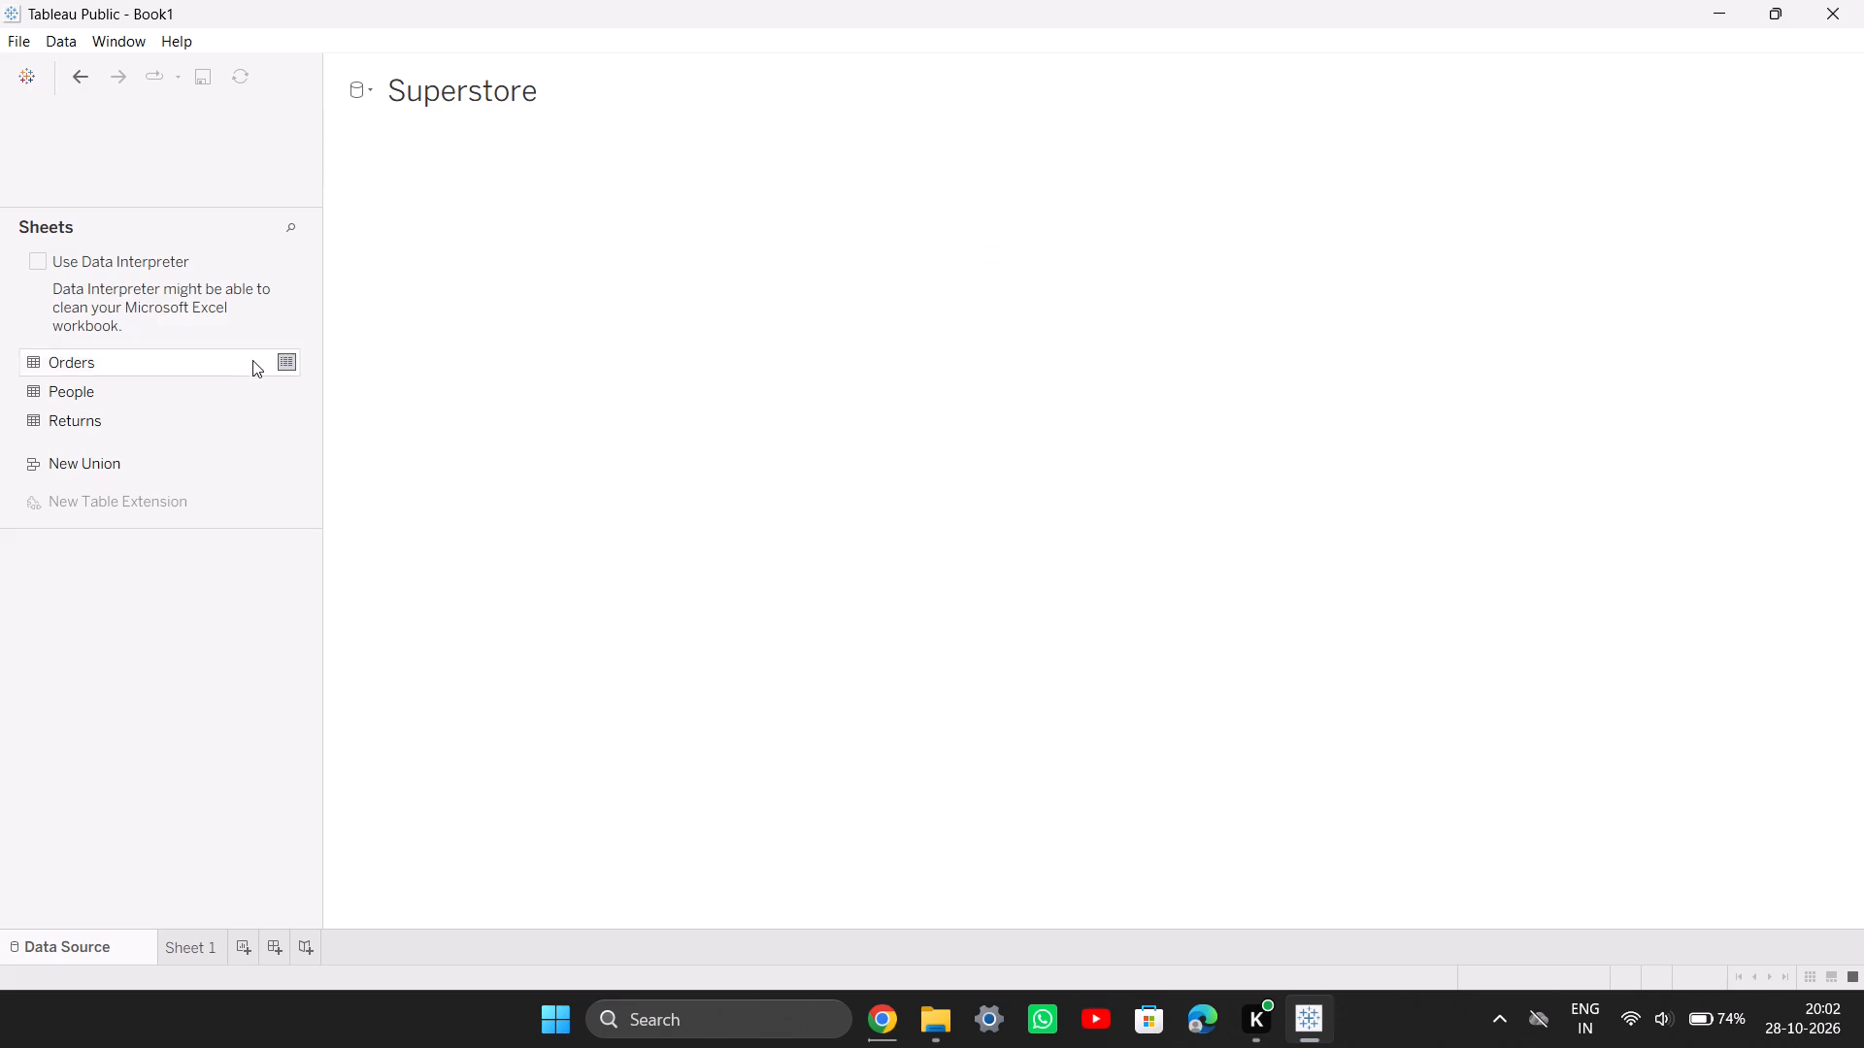
# Build the data model with Orders as the base table and the People and Returns sheets related to it.
pyautogui.doubleClick(174, 366)
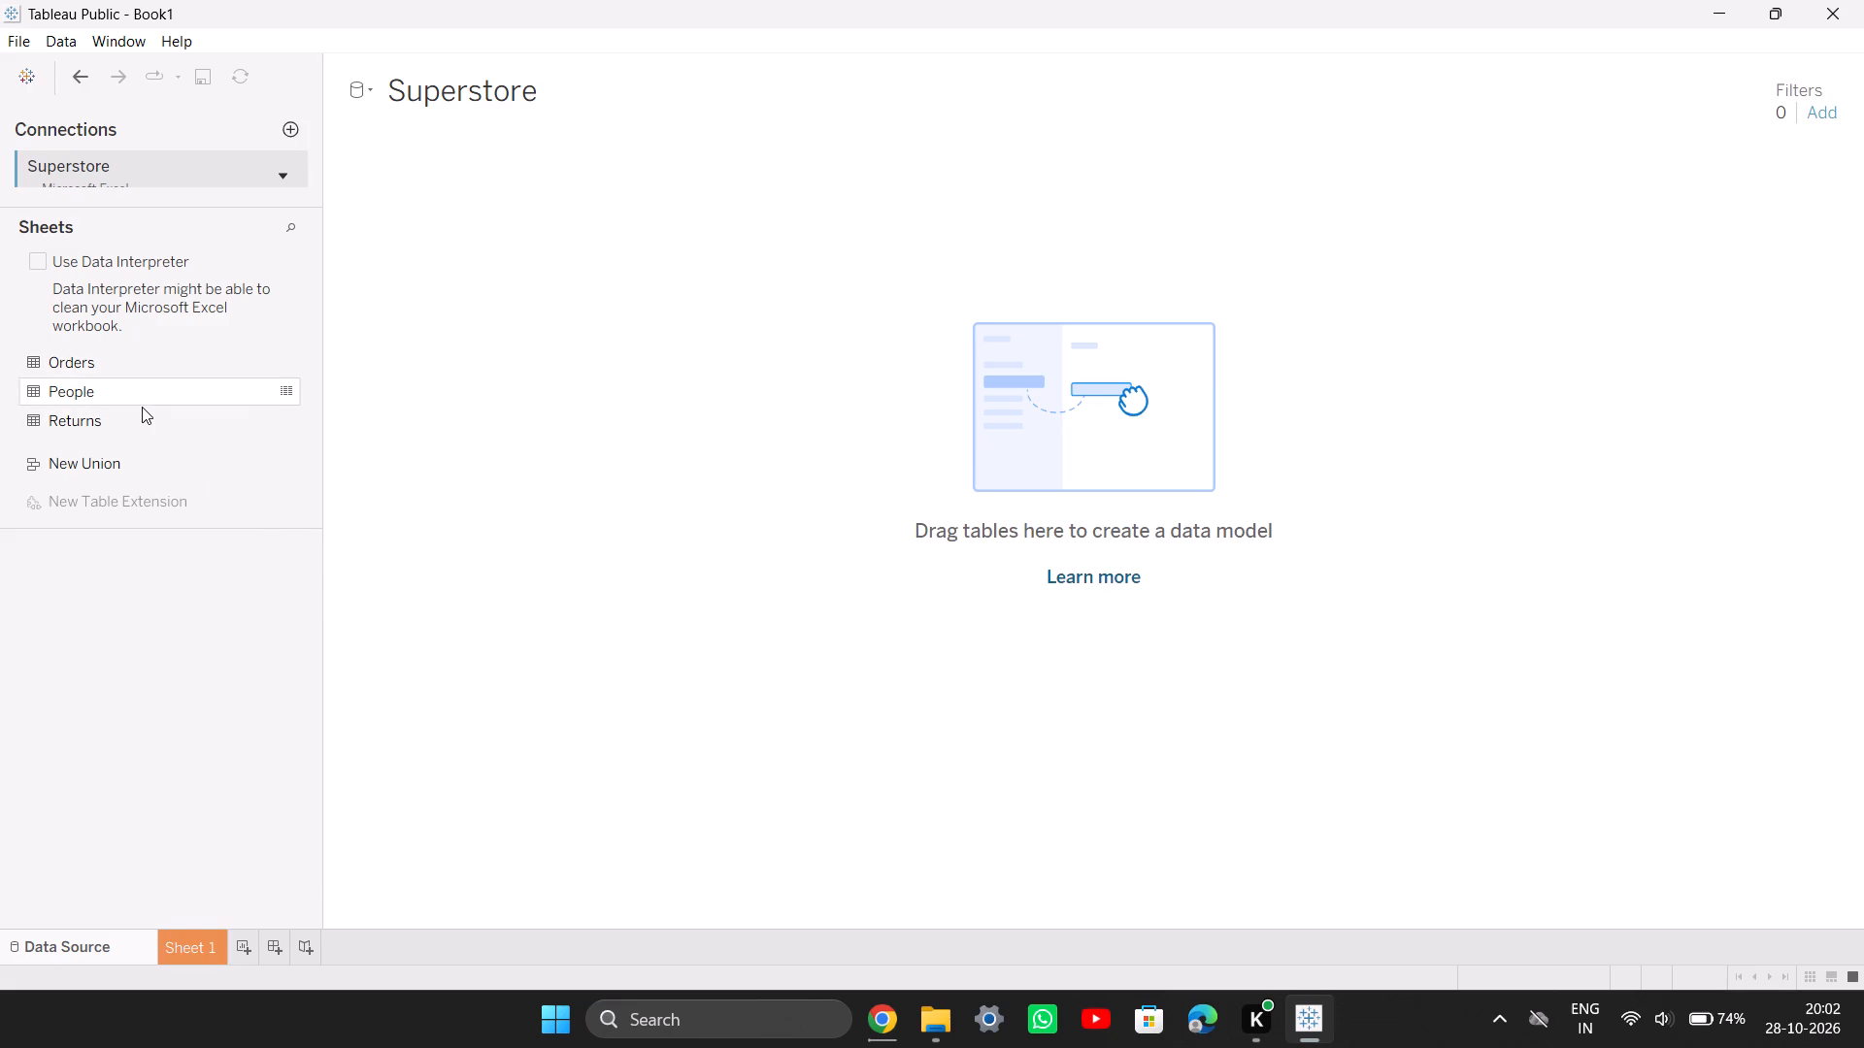
pyautogui.doubleClick(142, 407)
pyautogui.doubleClick(144, 396)
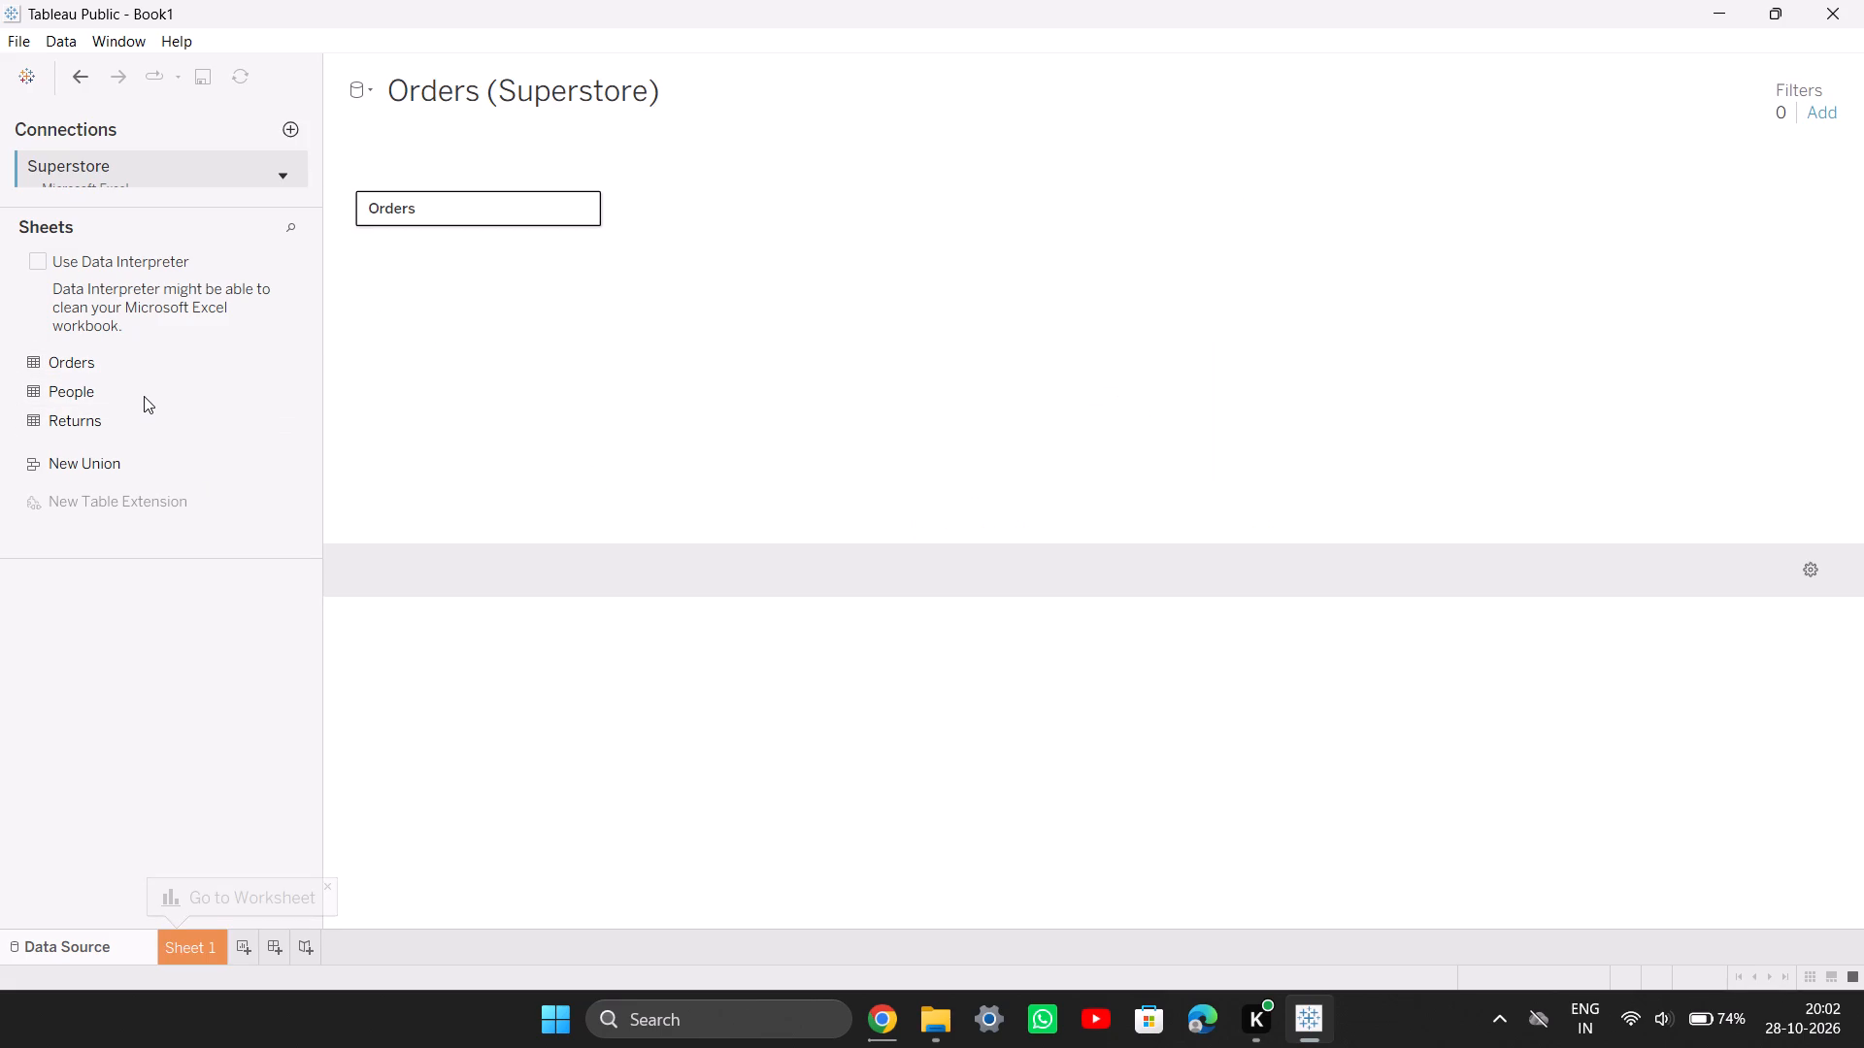
pyautogui.doubleClick(92, 395)
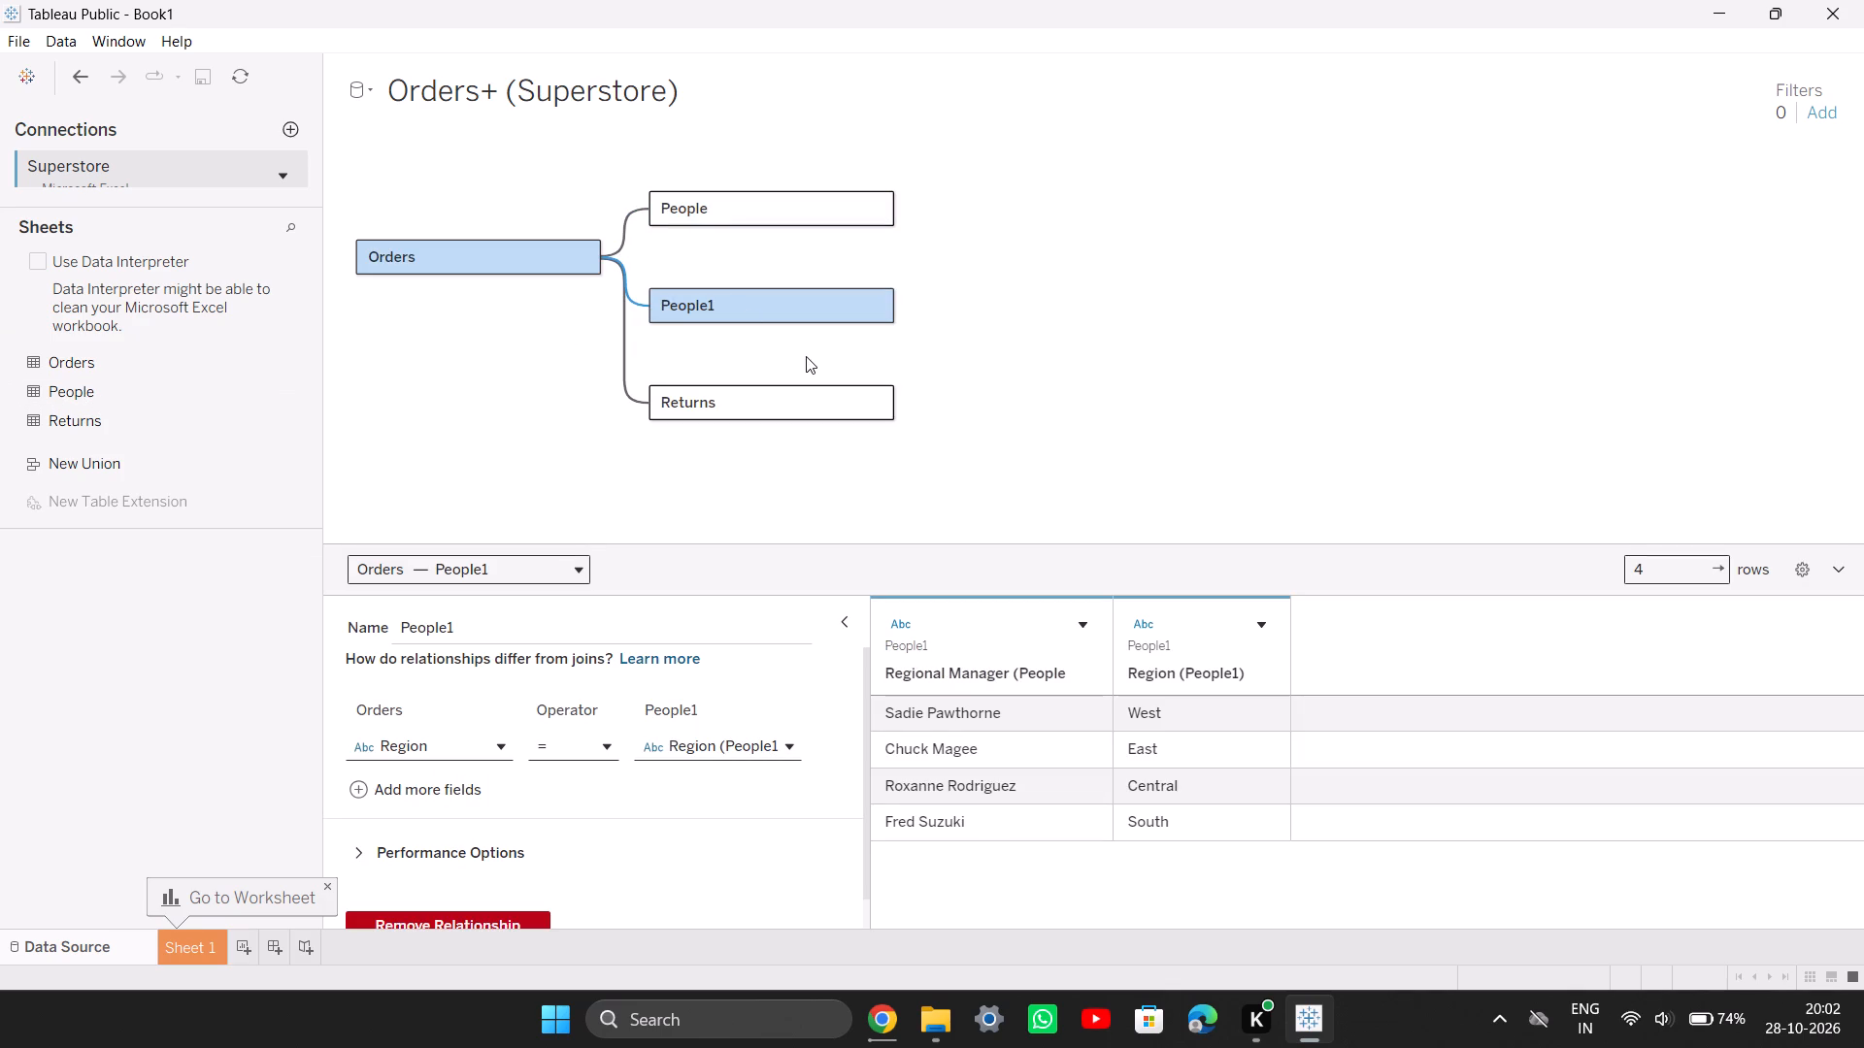
# Remove the duplicate People1 table from the data model.
pyautogui.rightClick(829, 299)
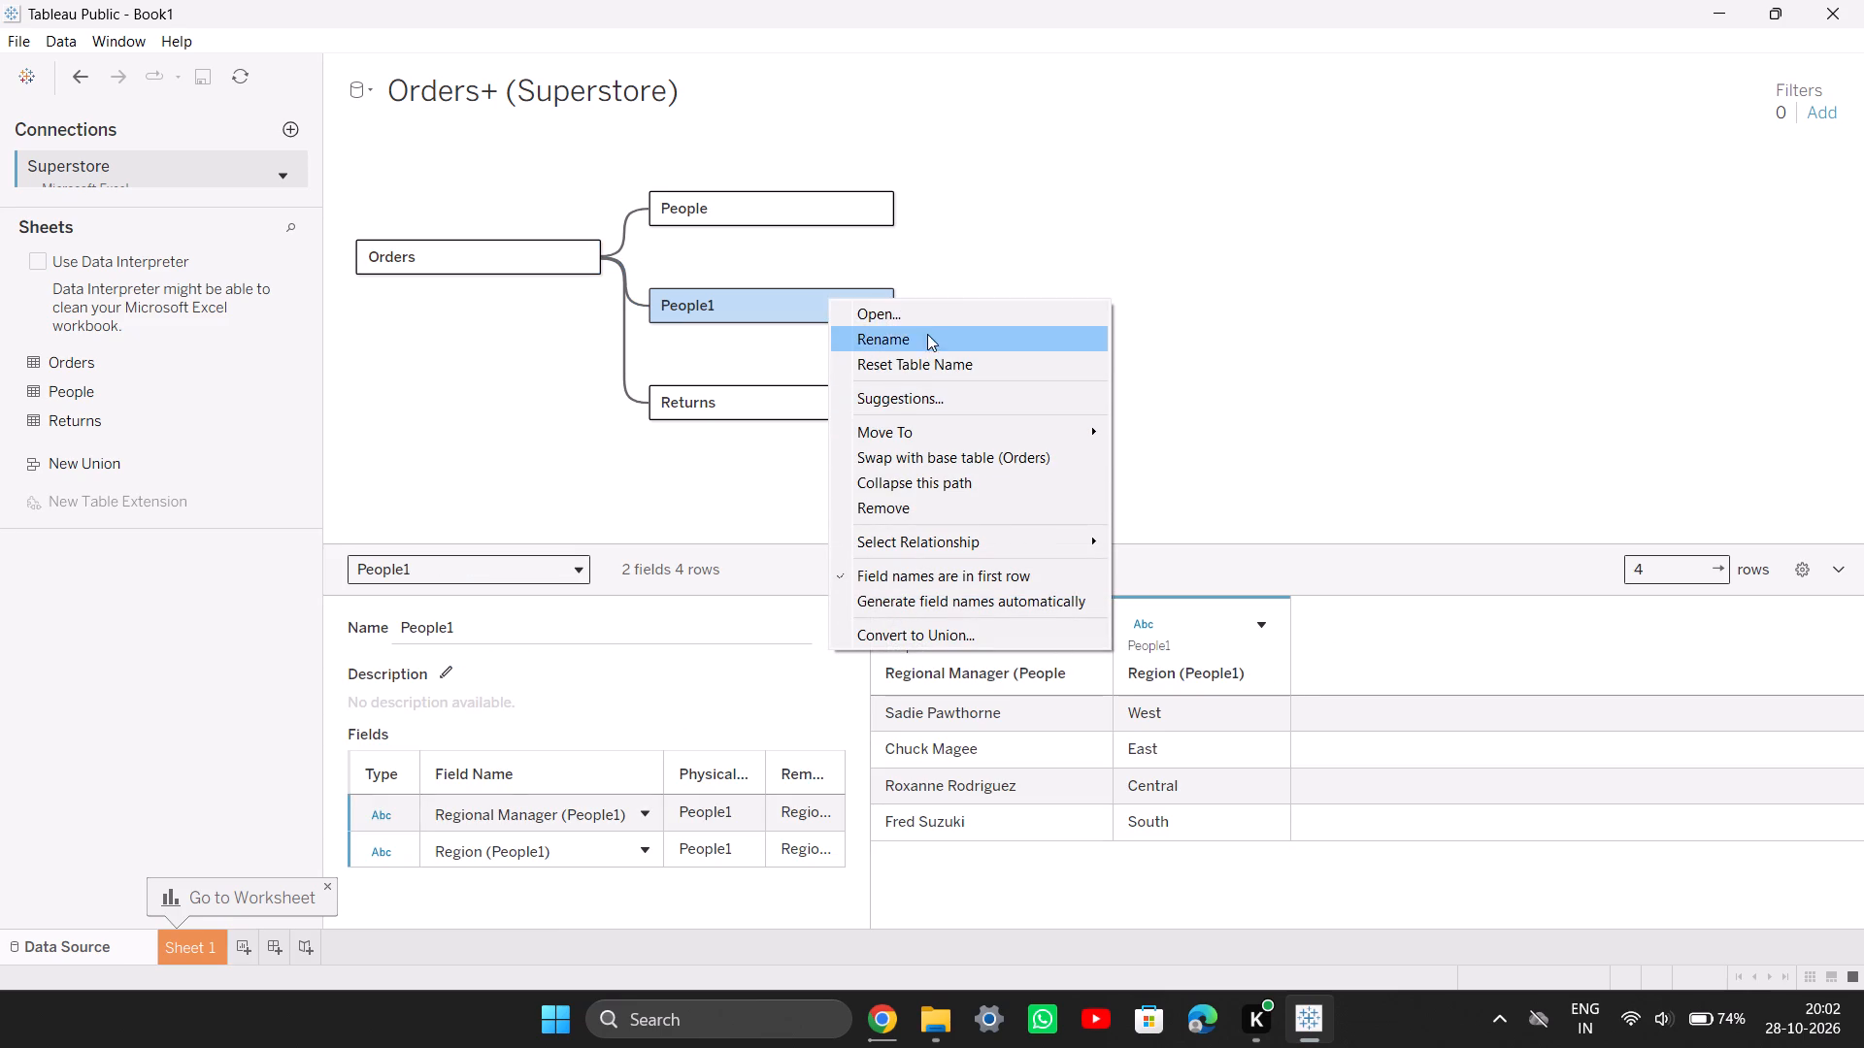
pyautogui.click(752, 320)
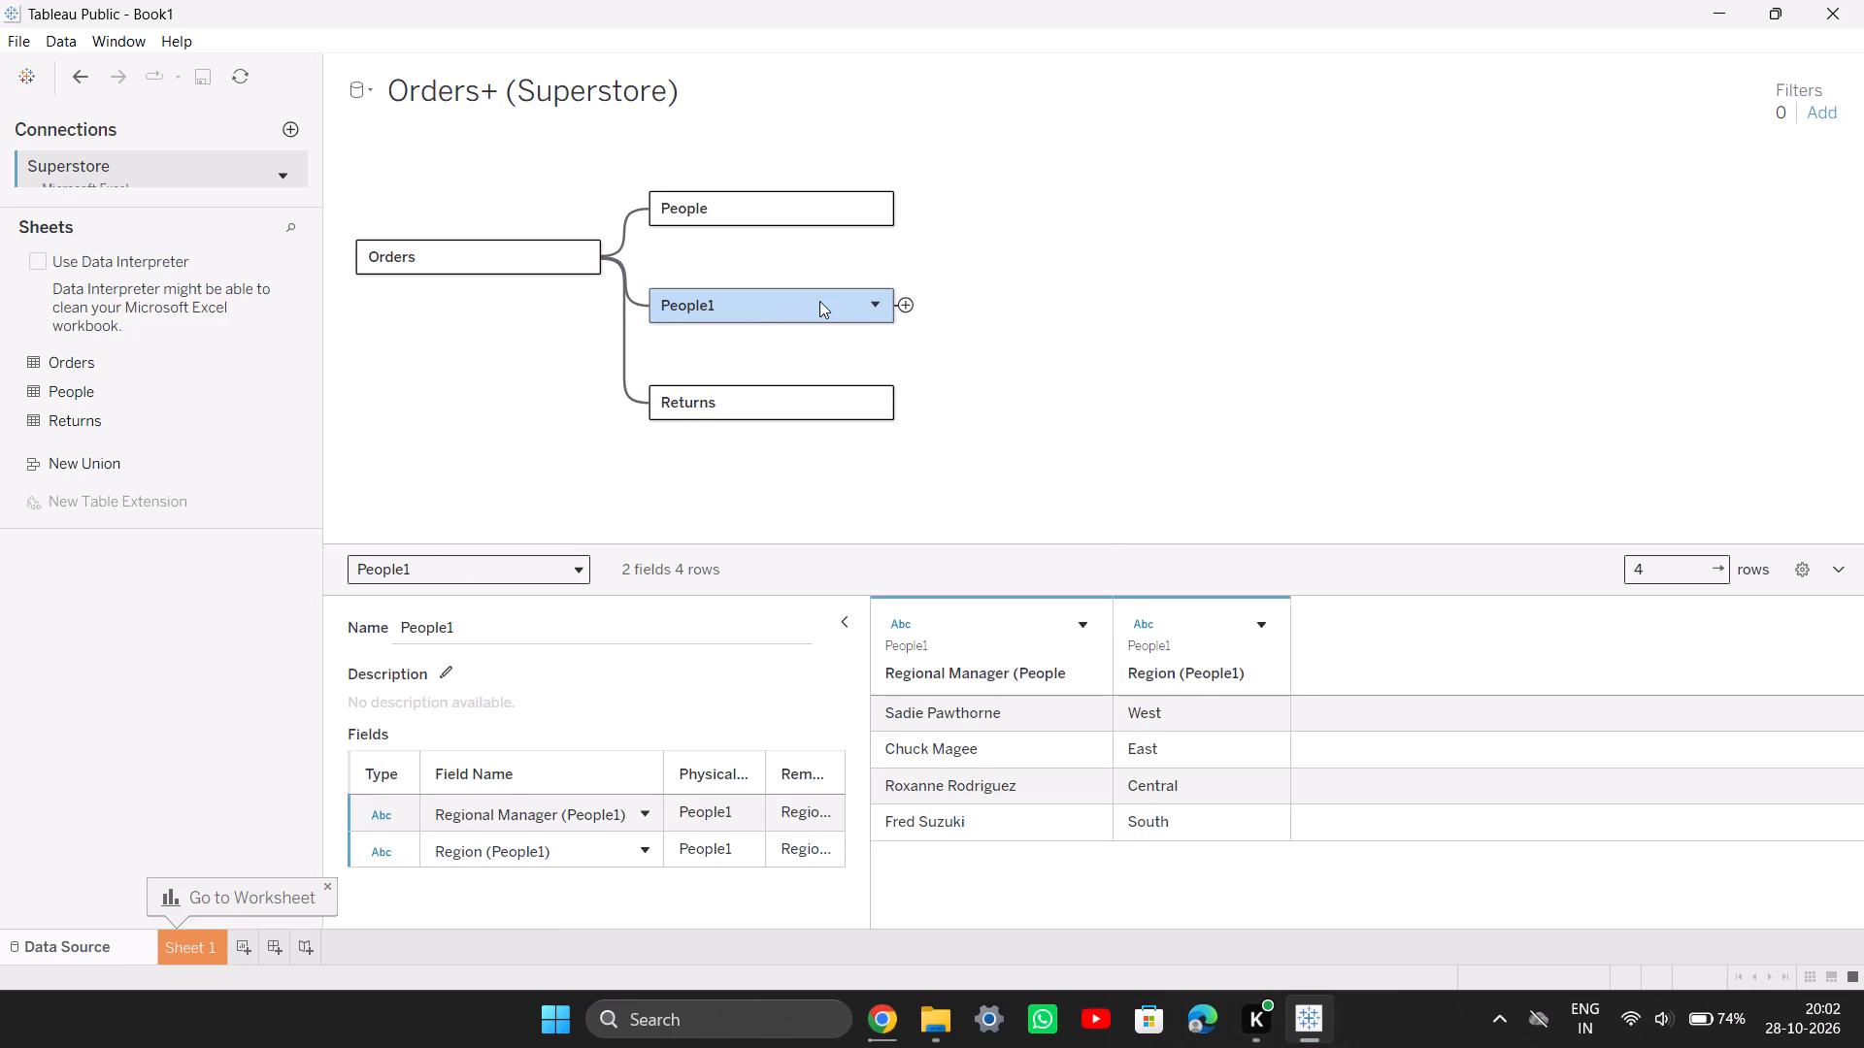
pyautogui.moveTo(817, 301); pyautogui.dragTo(183, 509)
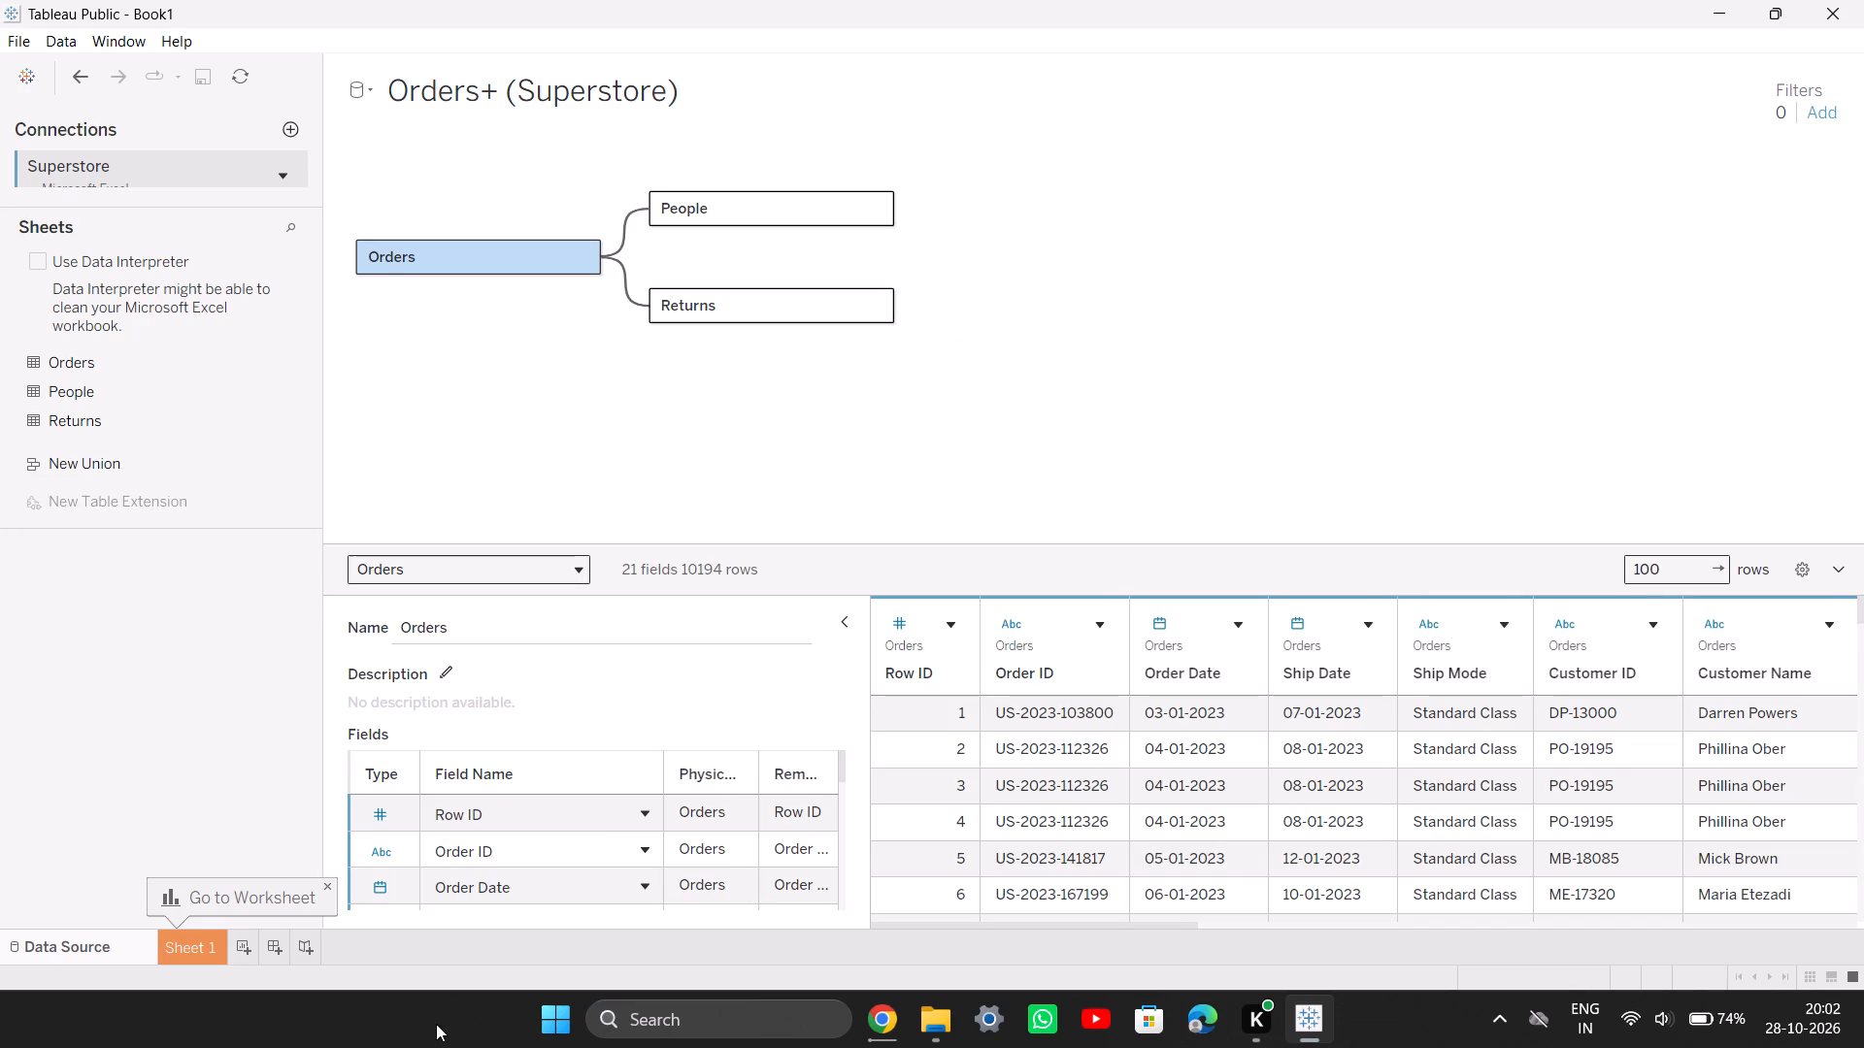
# Dismiss the worksheet hint, add a new worksheet, Sheet 2, and go to the empty Sheet 1.
pyautogui.click(327, 881)
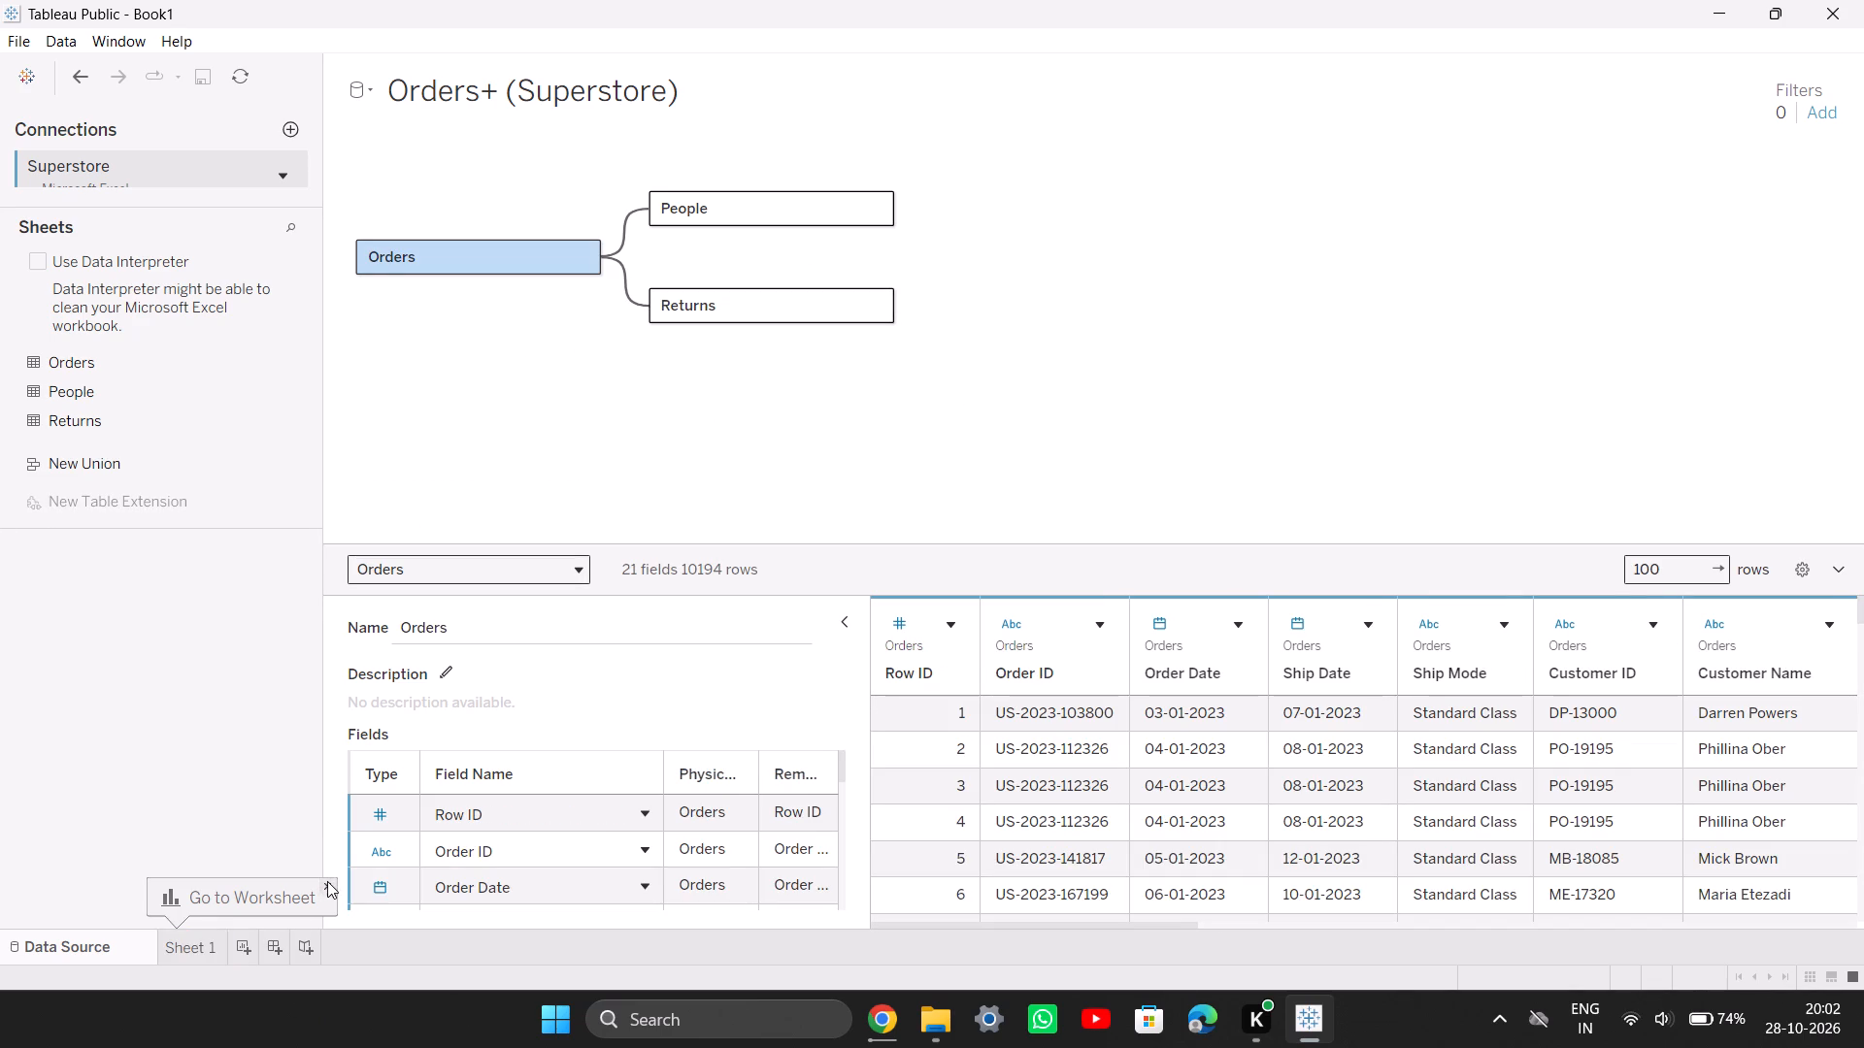
pyautogui.click(186, 941)
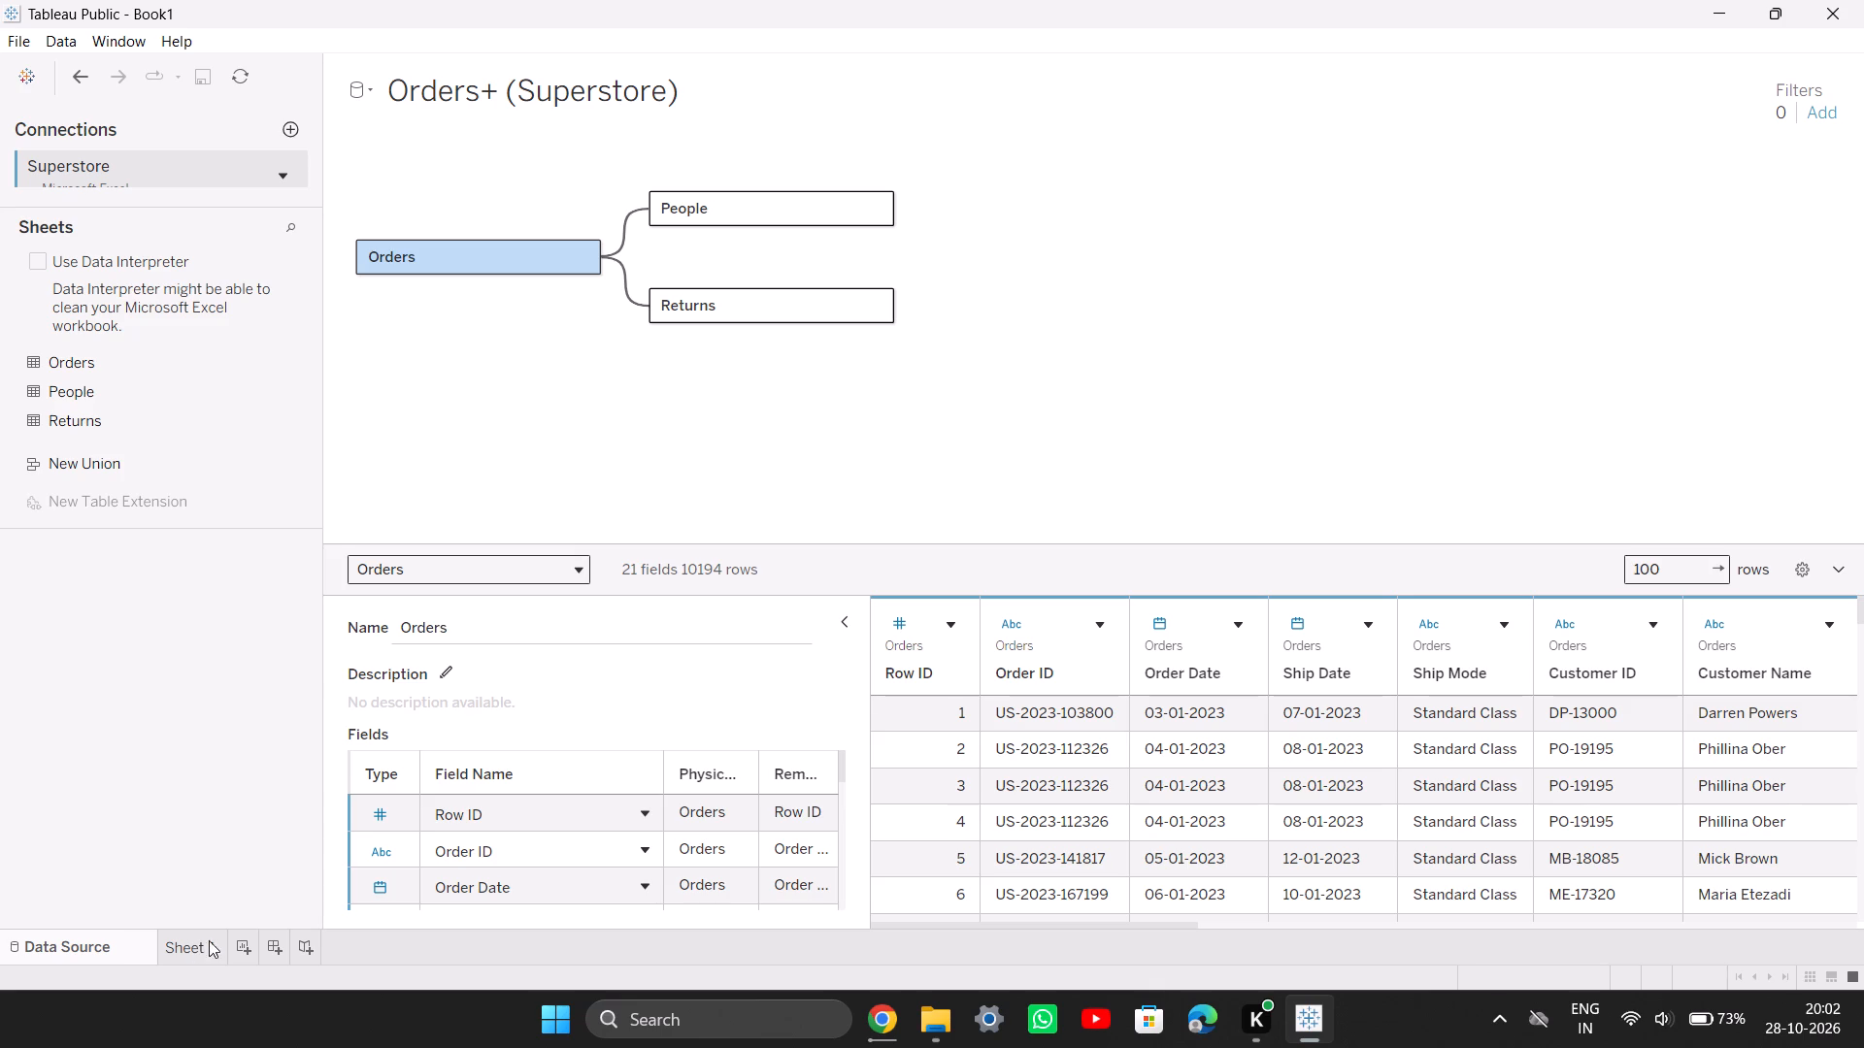
pyautogui.click(240, 944)
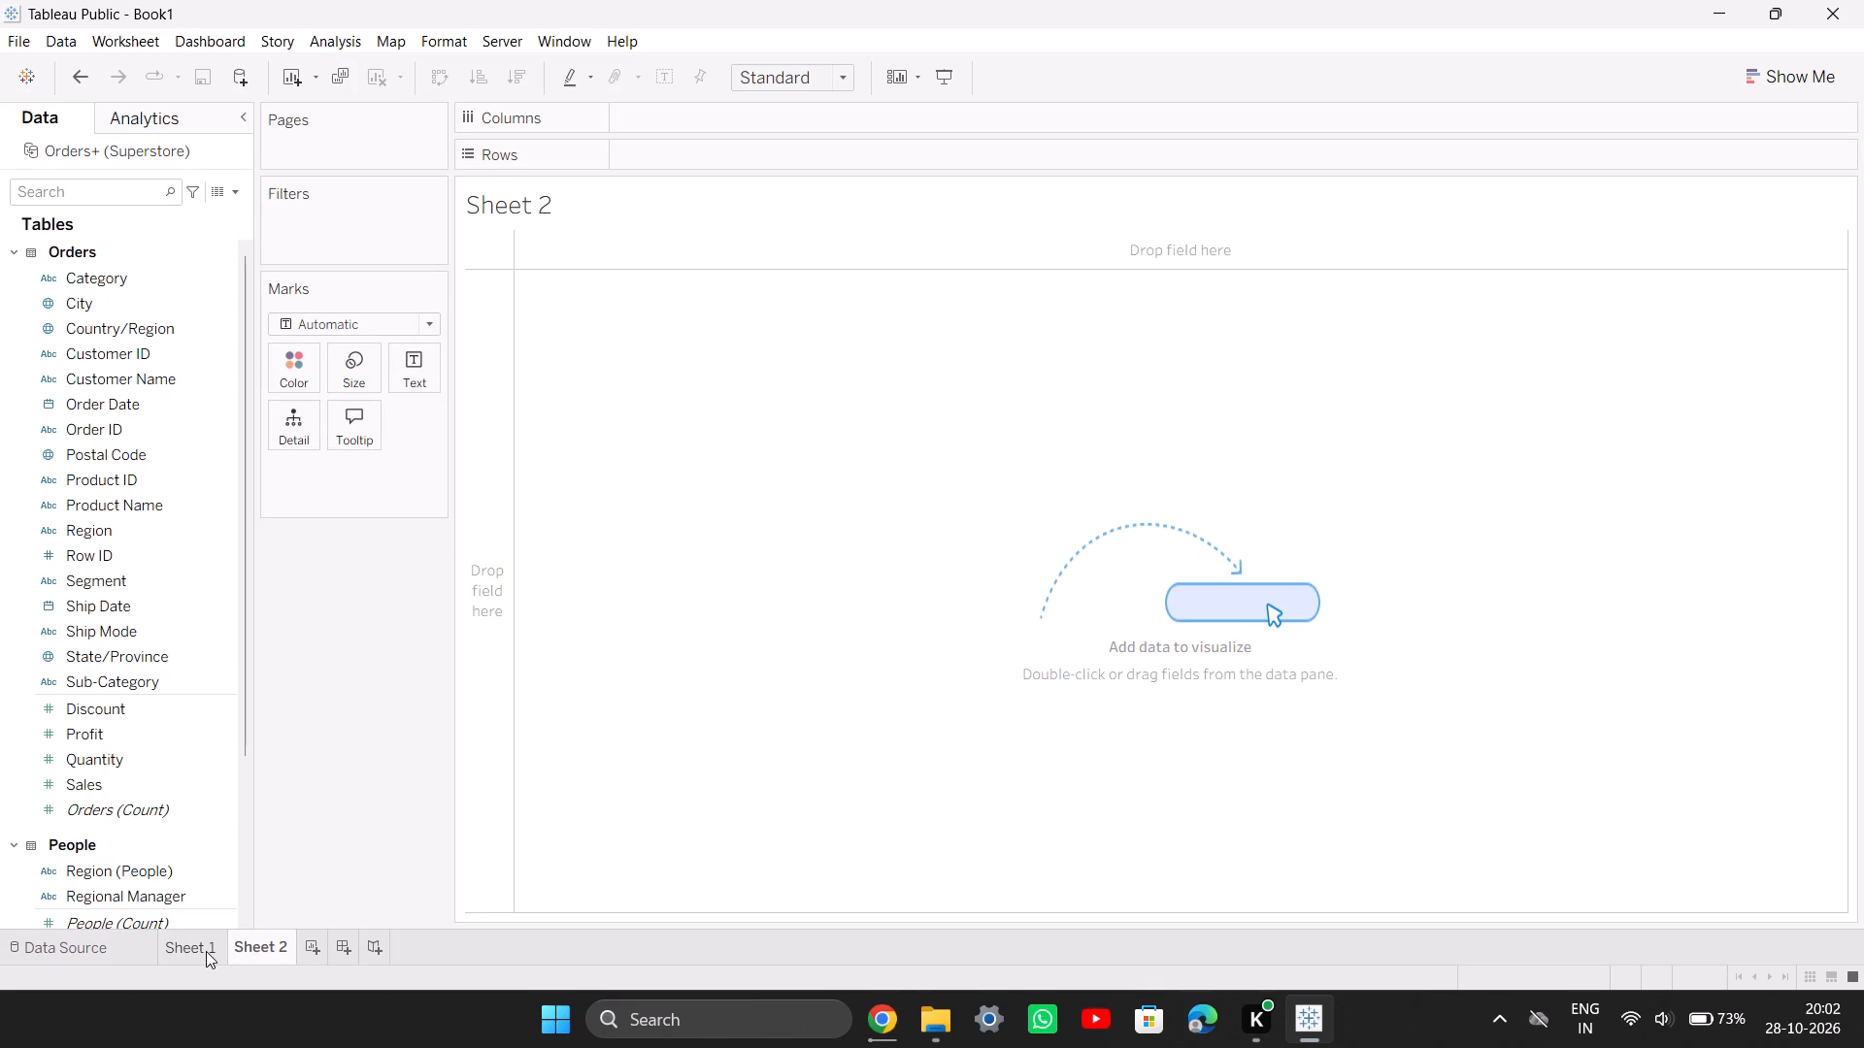
pyautogui.click(206, 950)
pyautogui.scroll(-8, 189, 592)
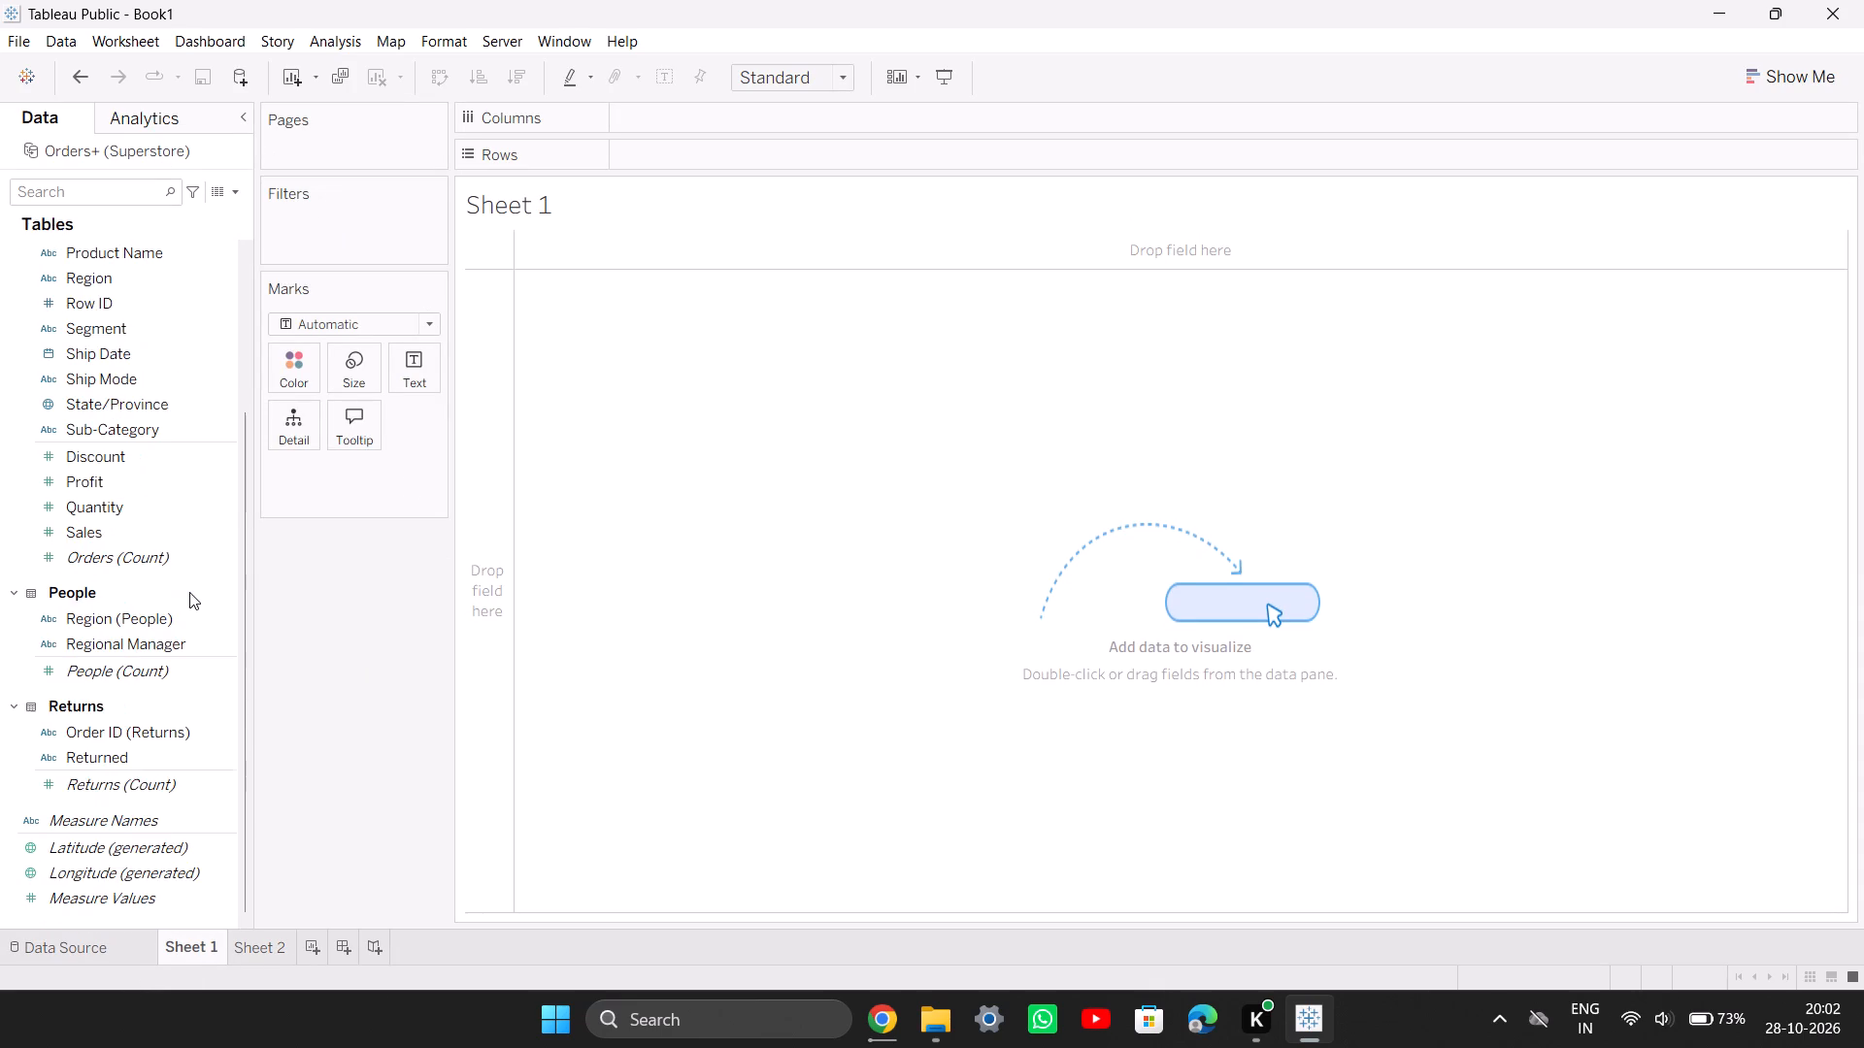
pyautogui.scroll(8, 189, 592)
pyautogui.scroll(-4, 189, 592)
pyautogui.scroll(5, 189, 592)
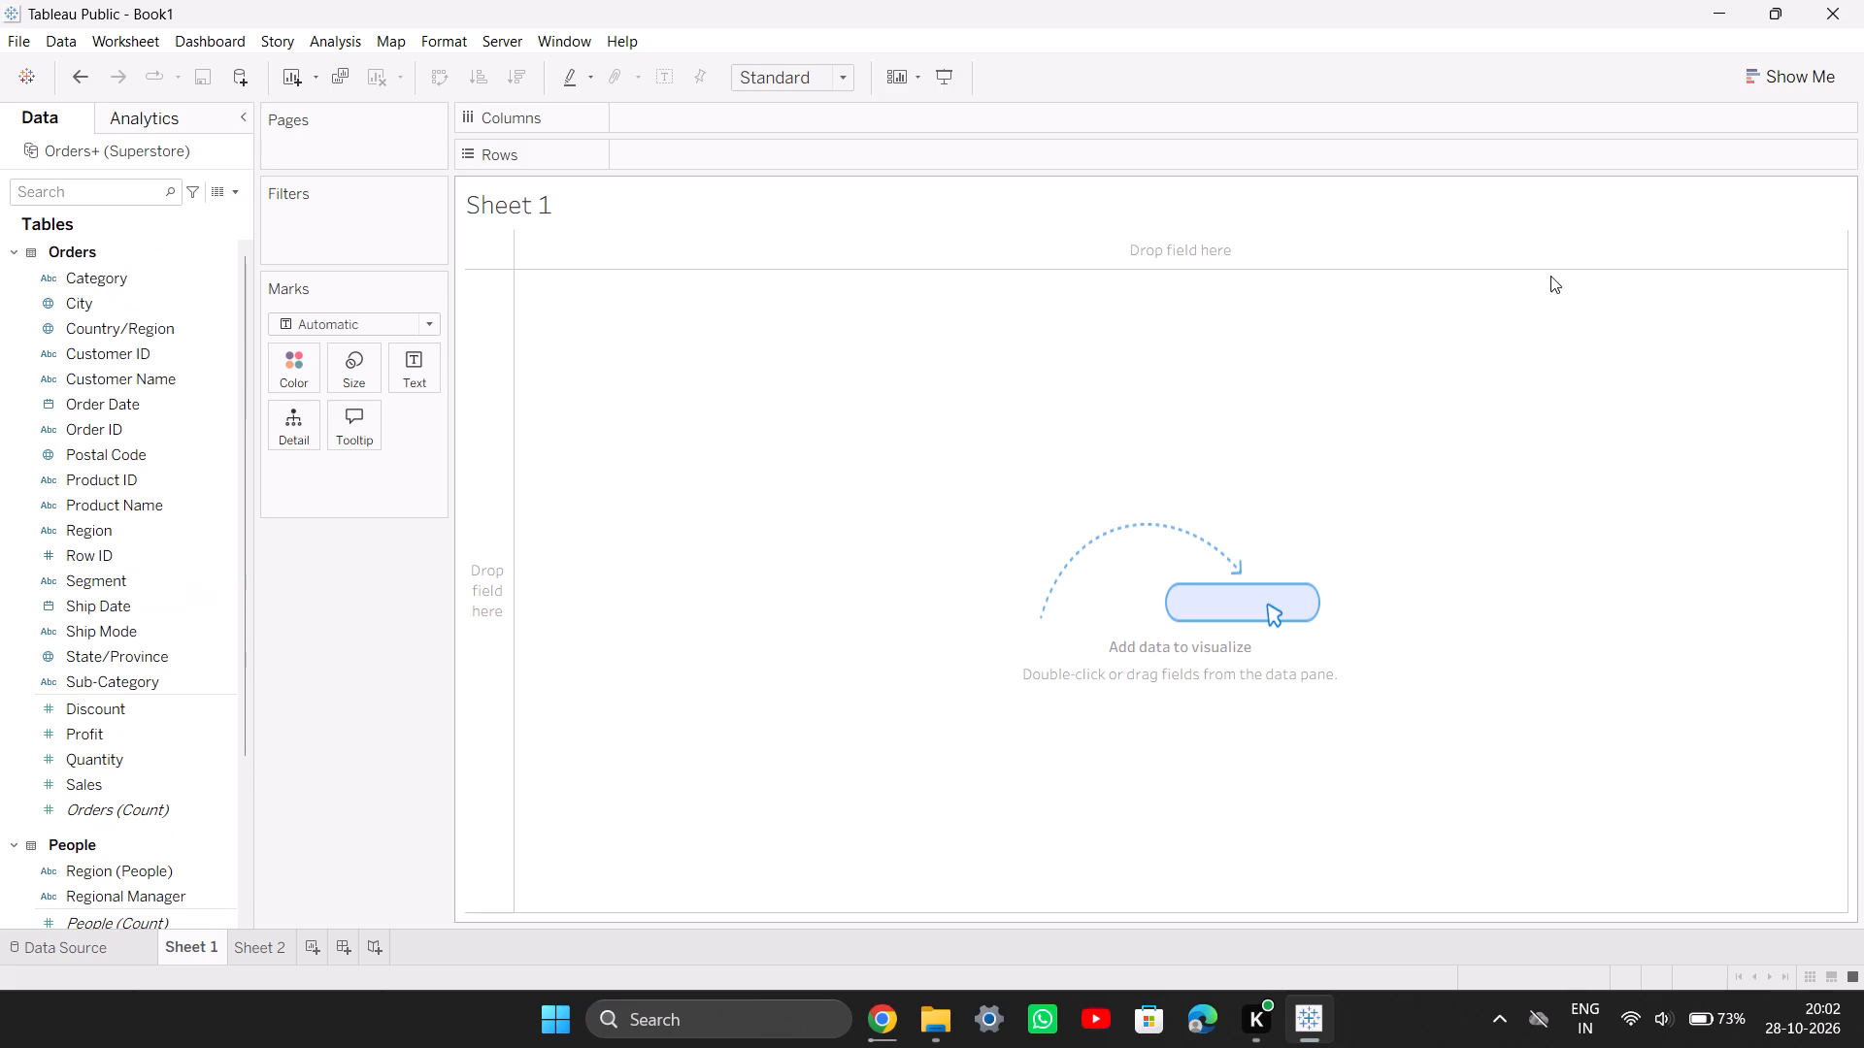
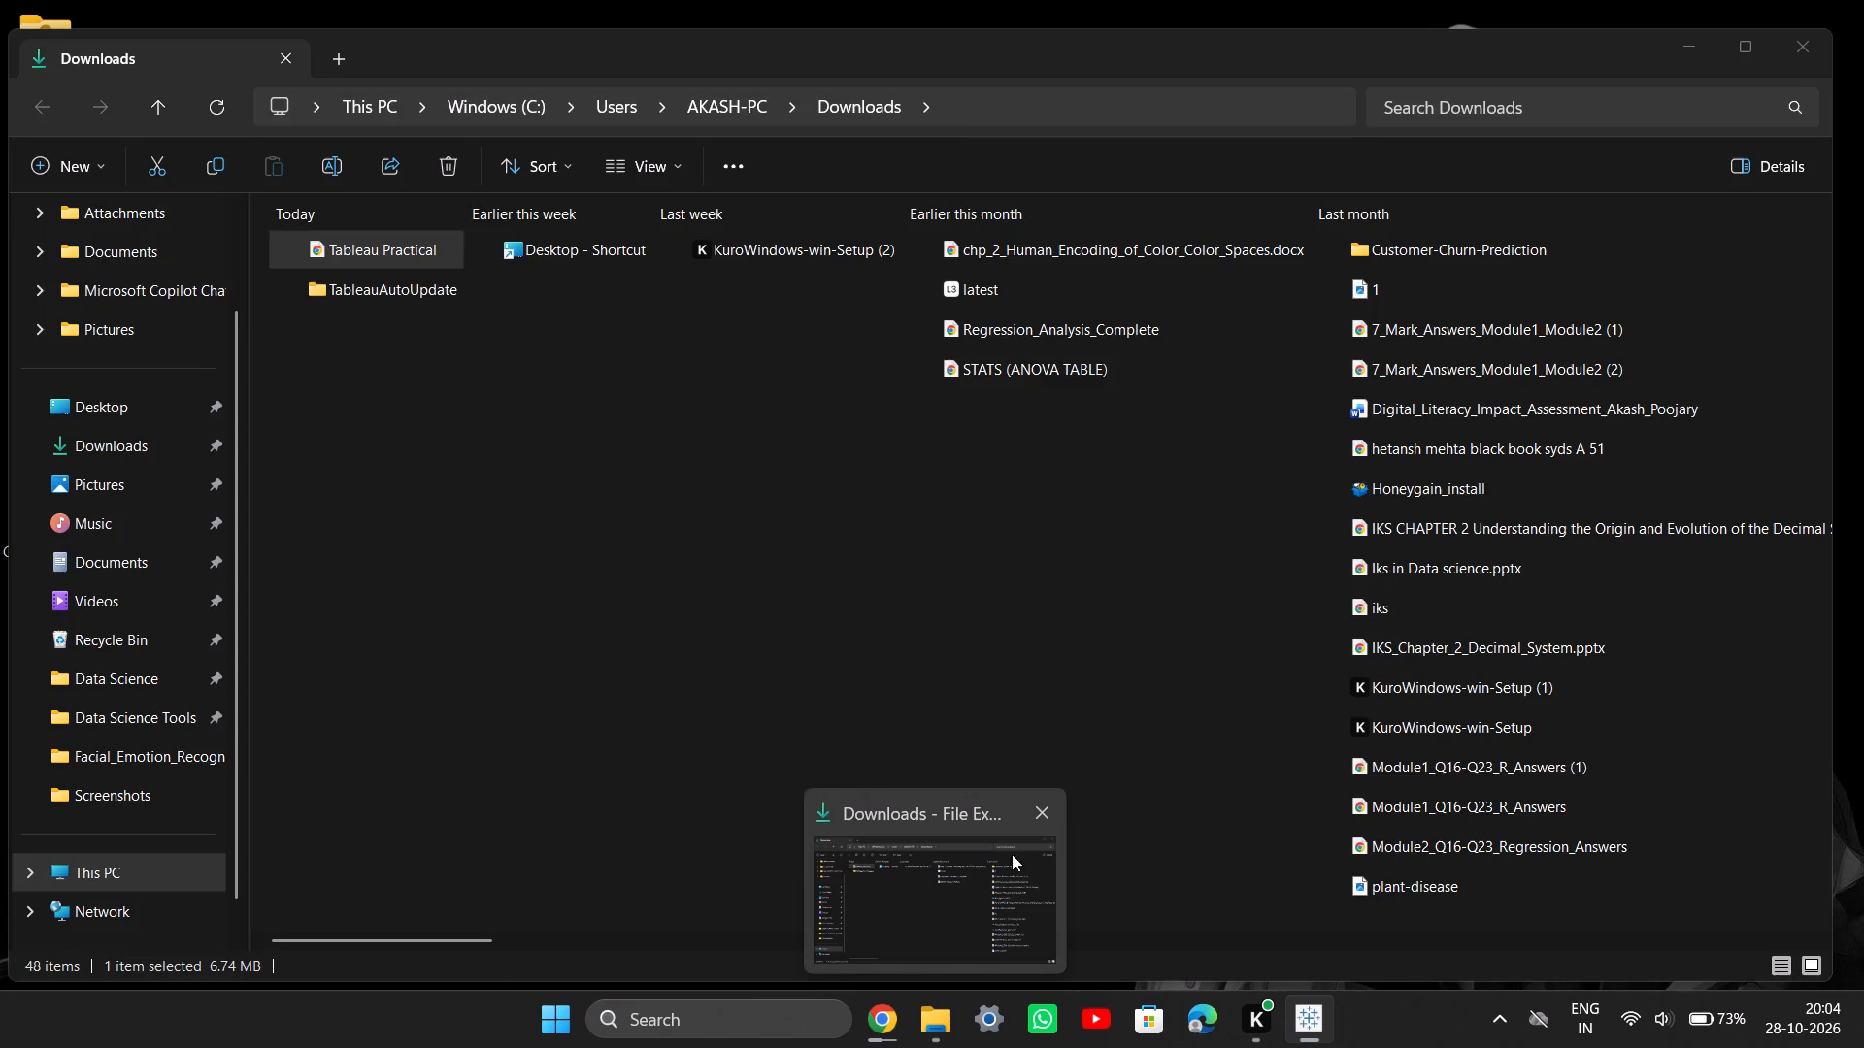
# Close the Downloads folder window.
pyautogui.click(1033, 812)
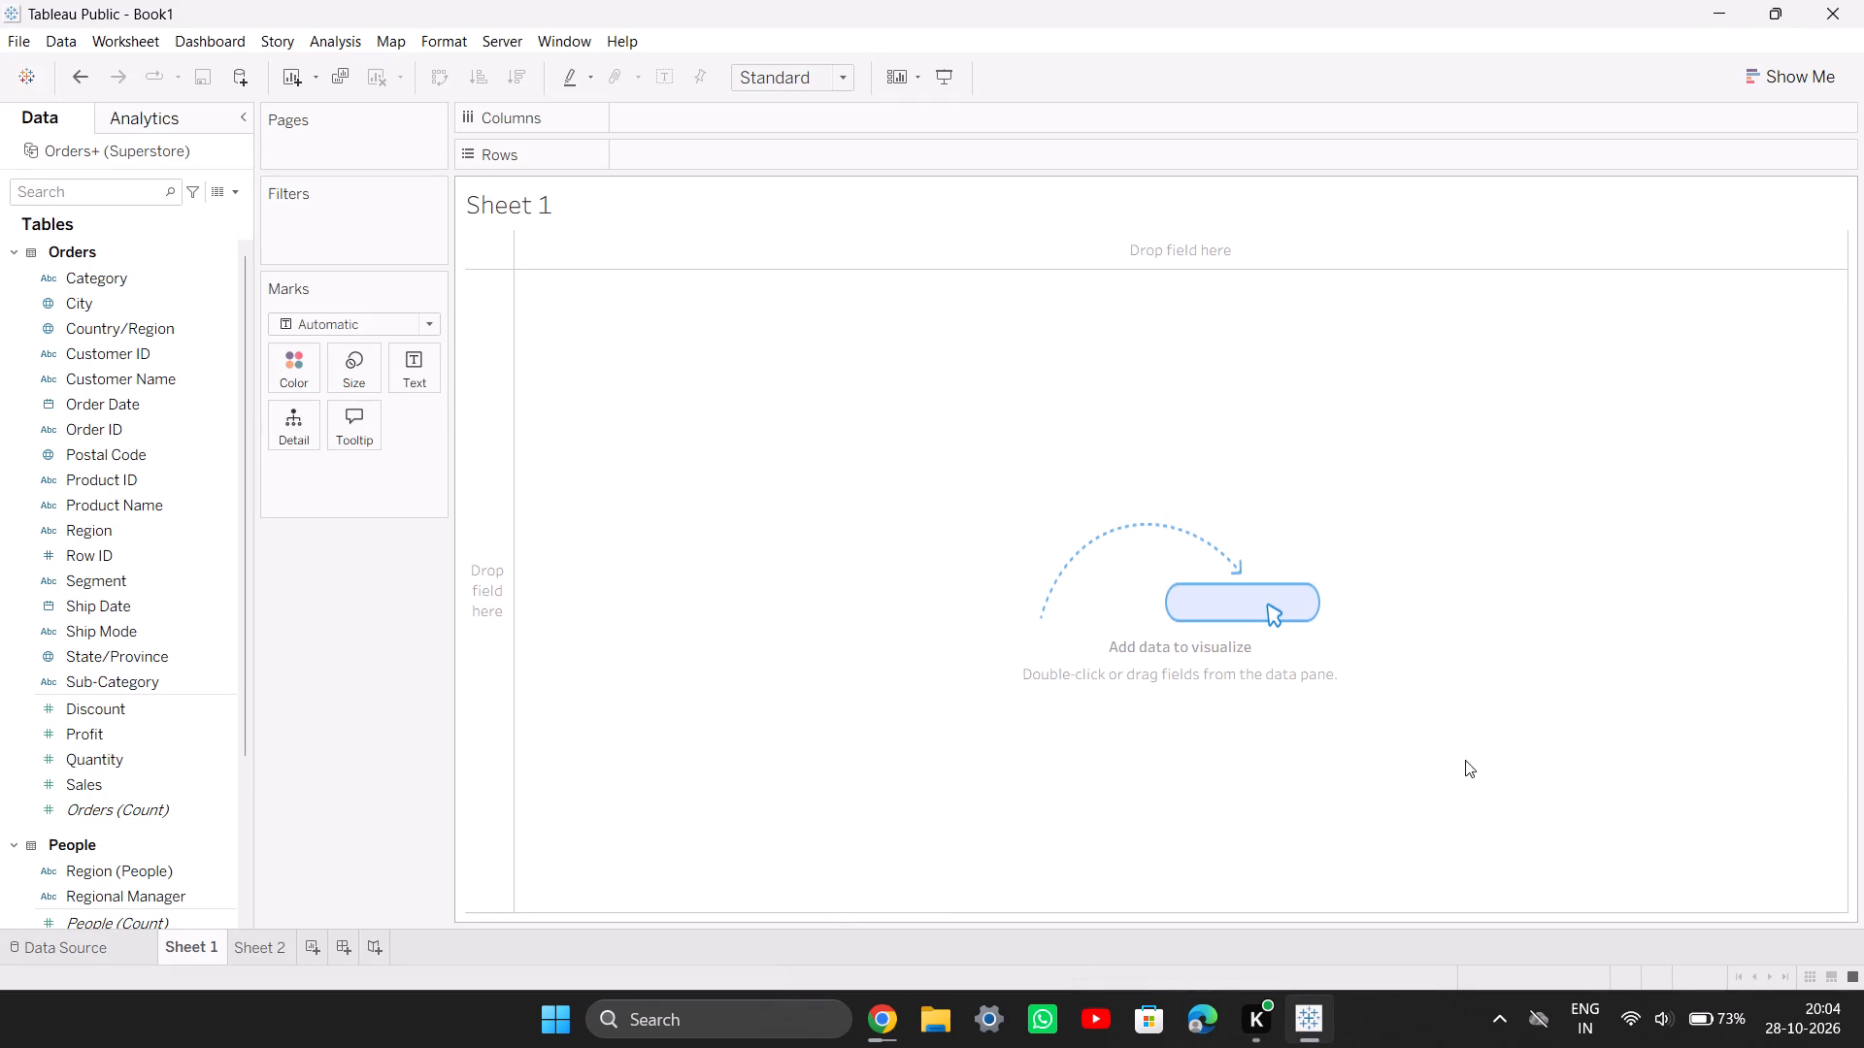
# Switch to Chrome and look through the opening pages and practicals index of the Tableau Practical PDF.
pyautogui.click(904, 1015)
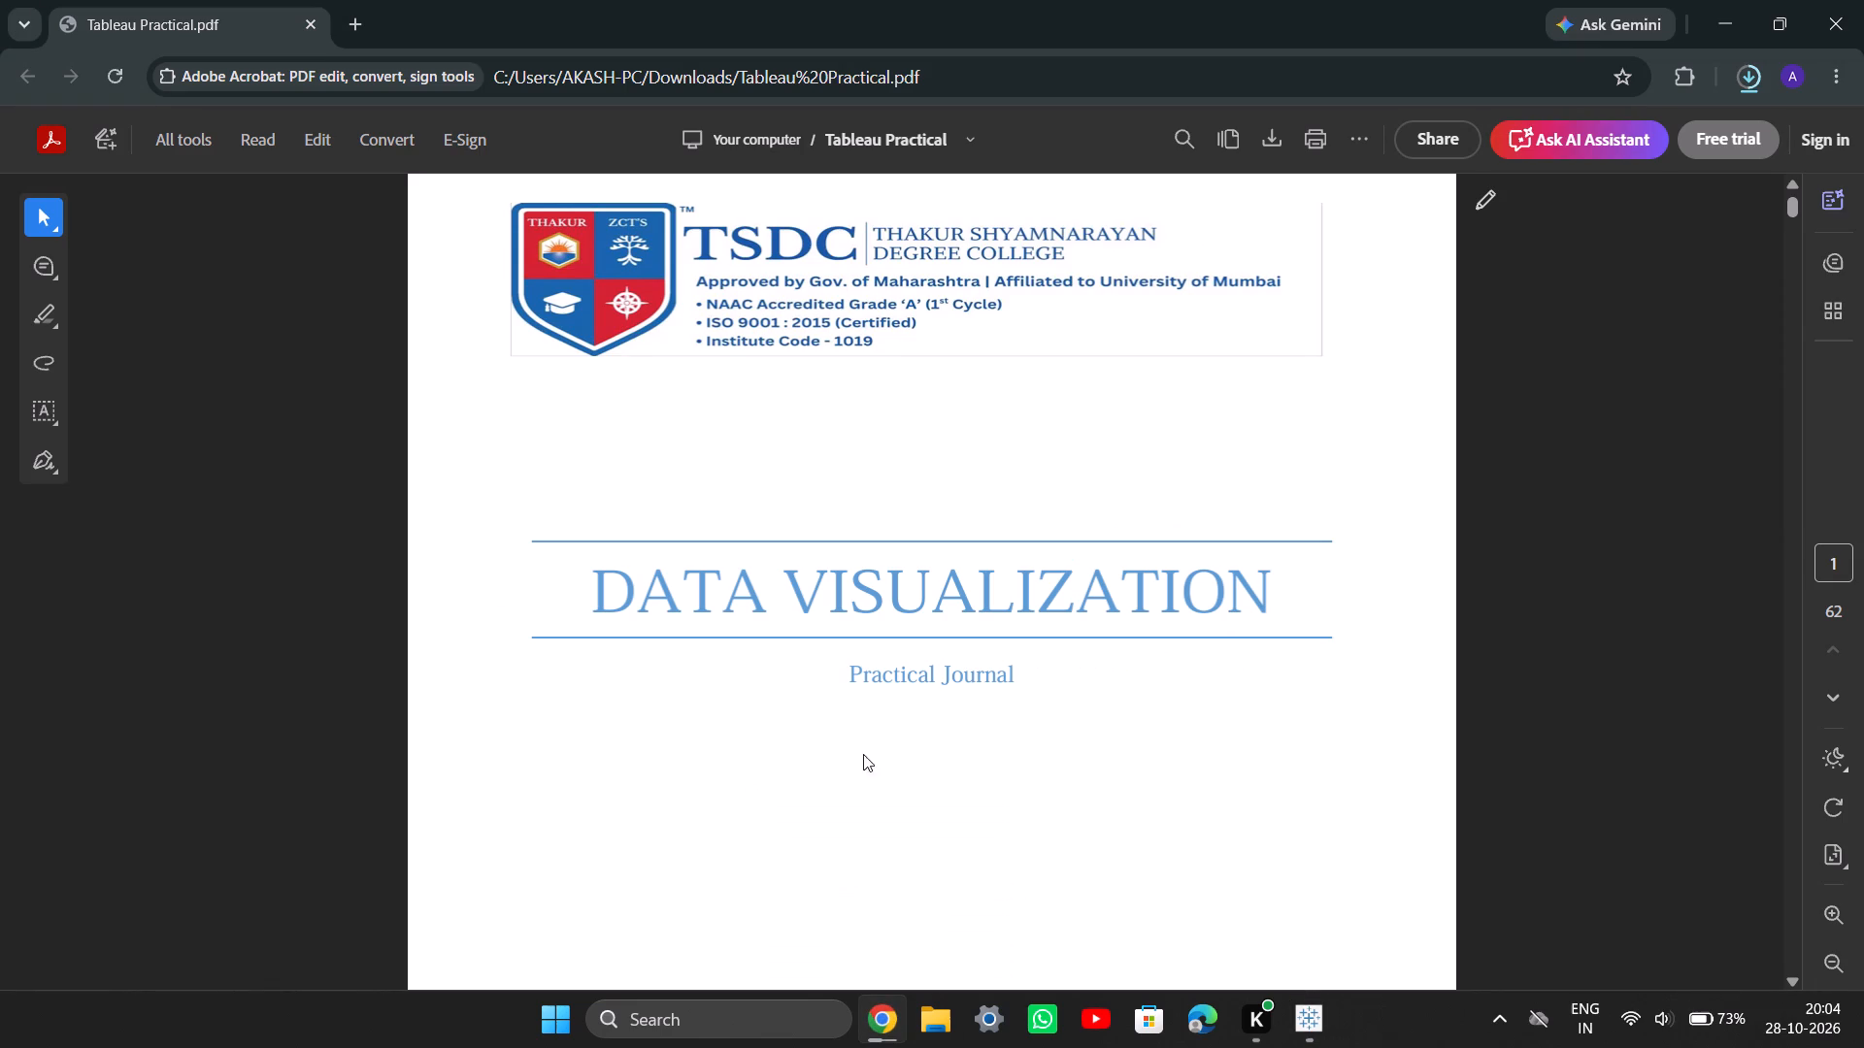
pyautogui.scroll(-8, 917, 590)
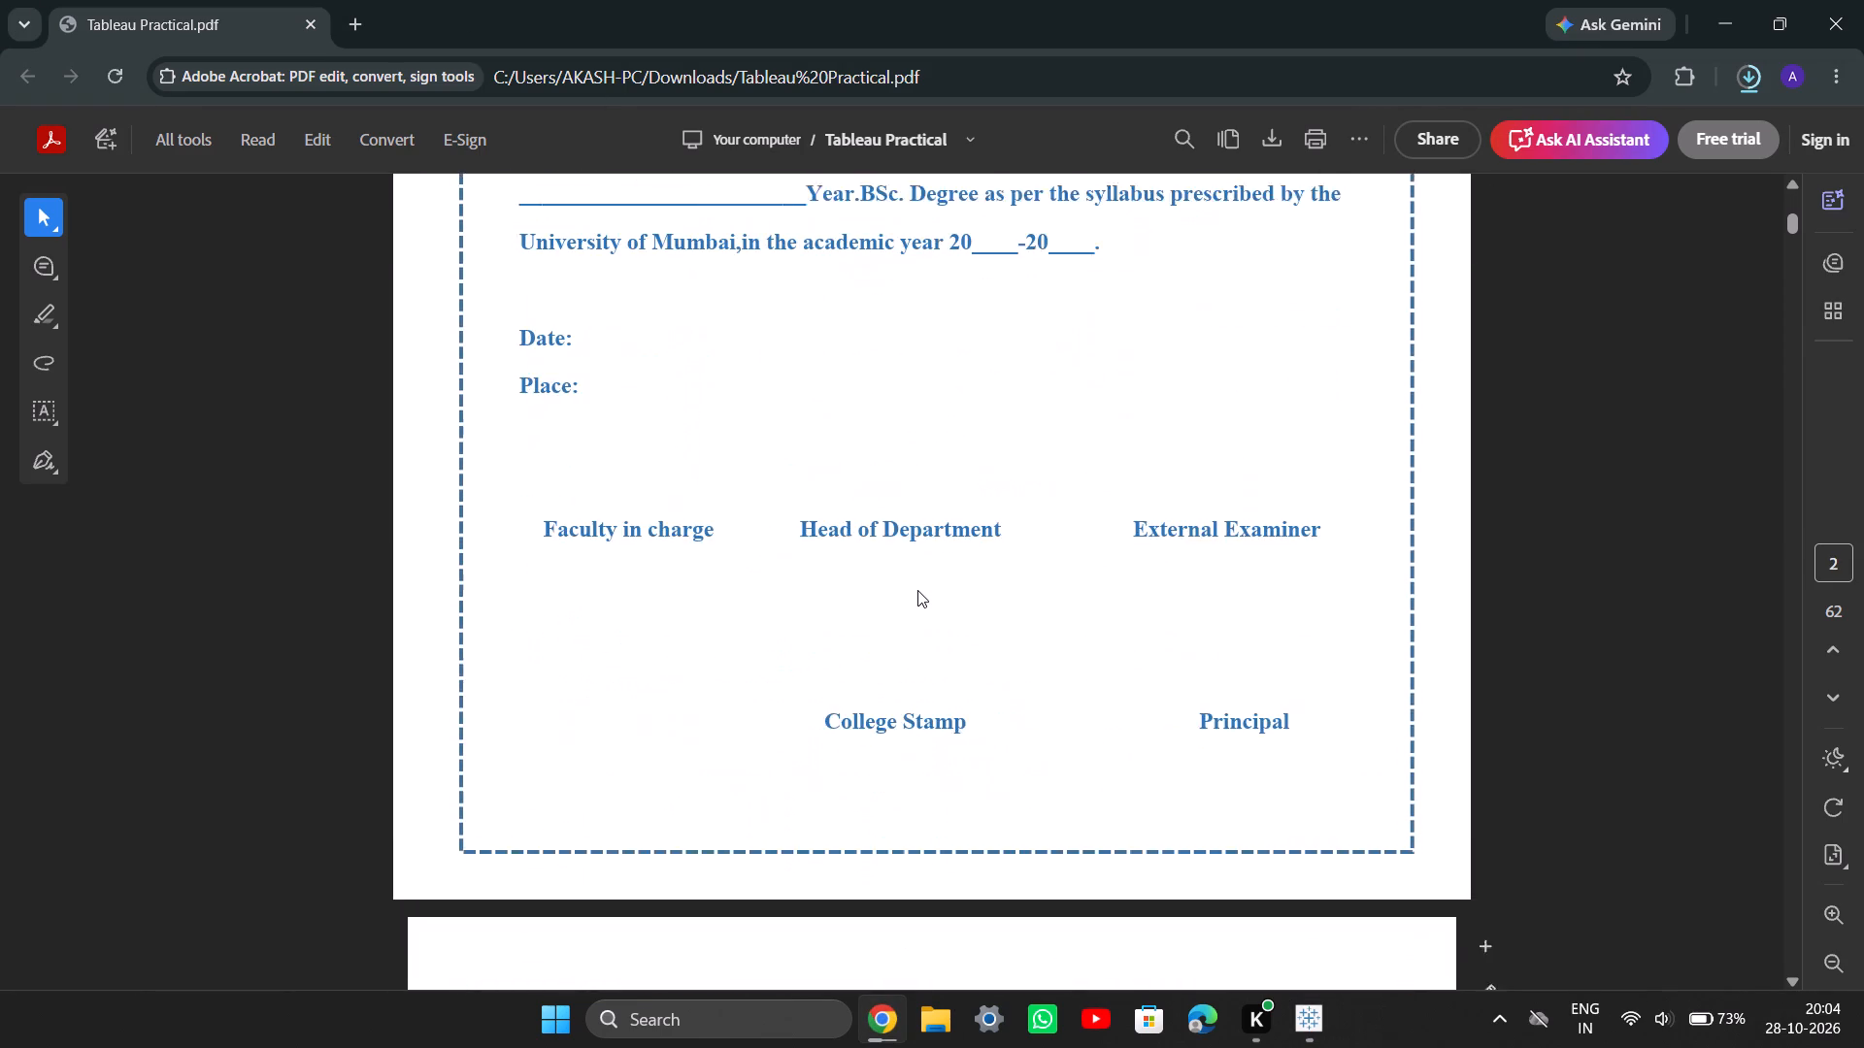
pyautogui.scroll(-6, 917, 590)
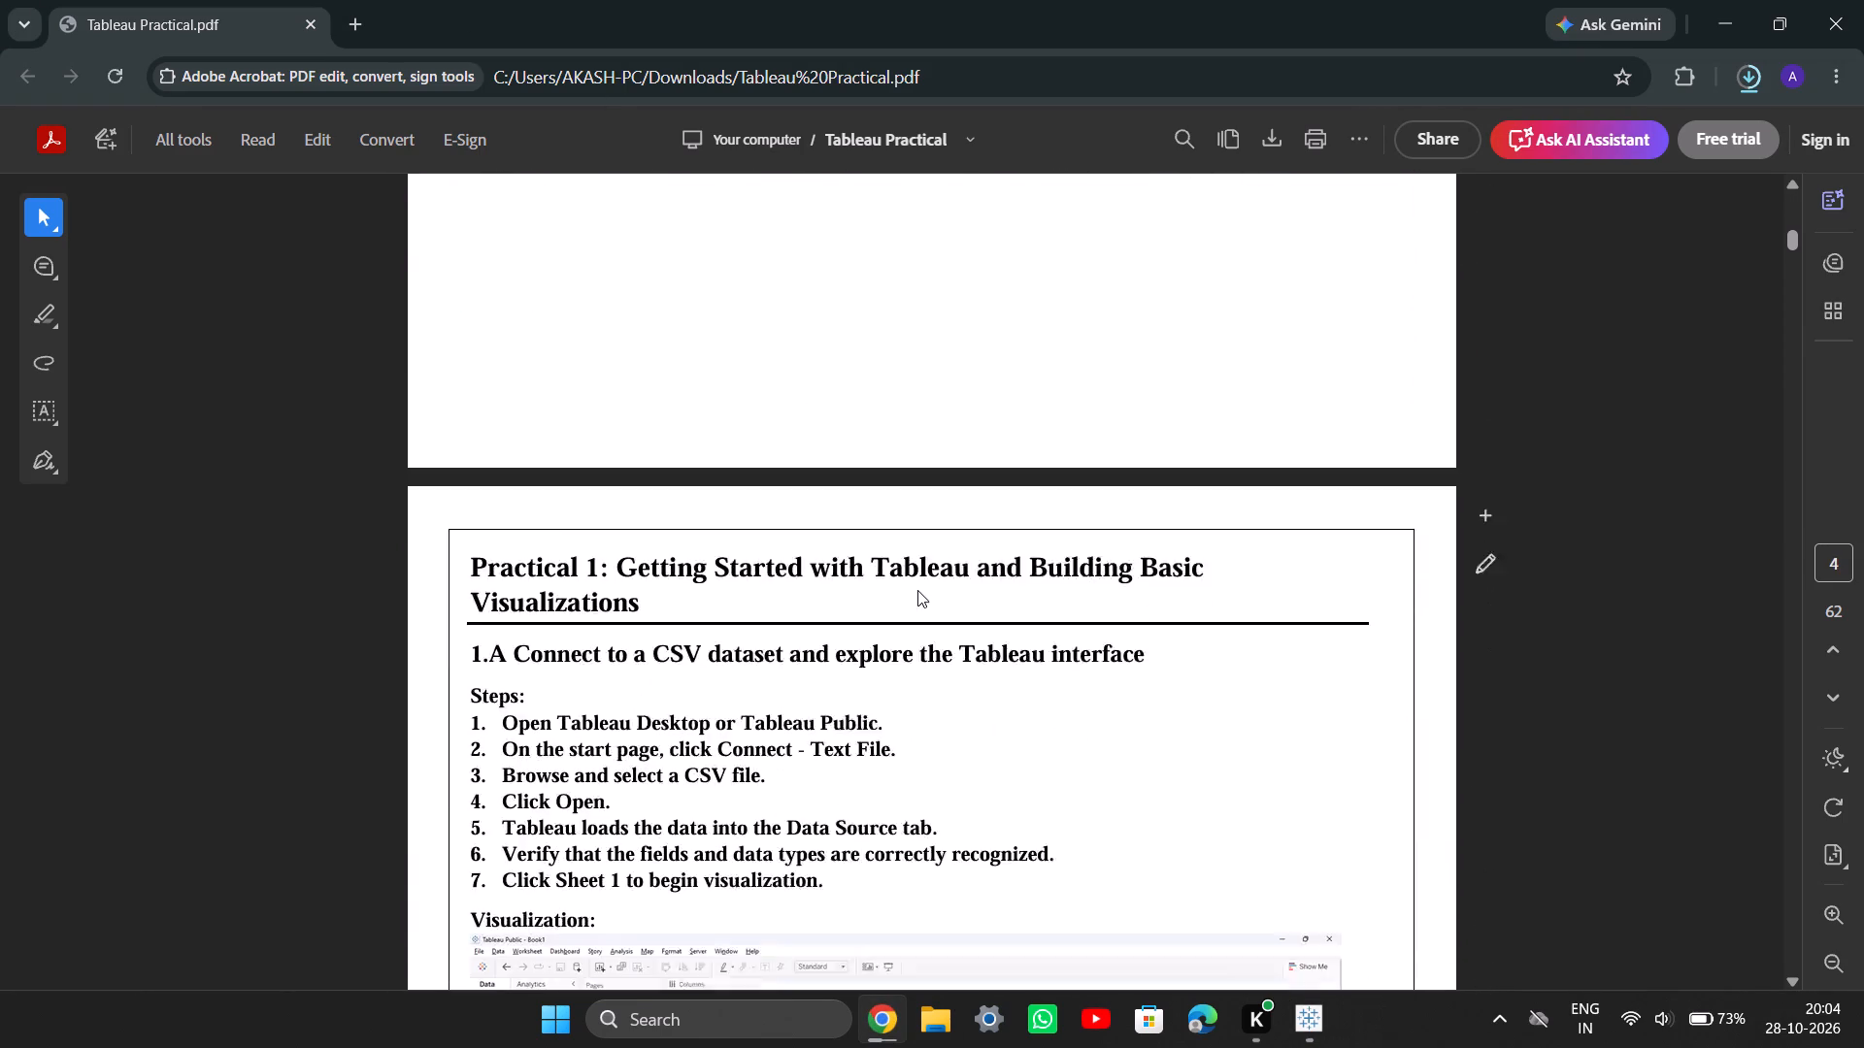
pyautogui.scroll(1, 917, 590)
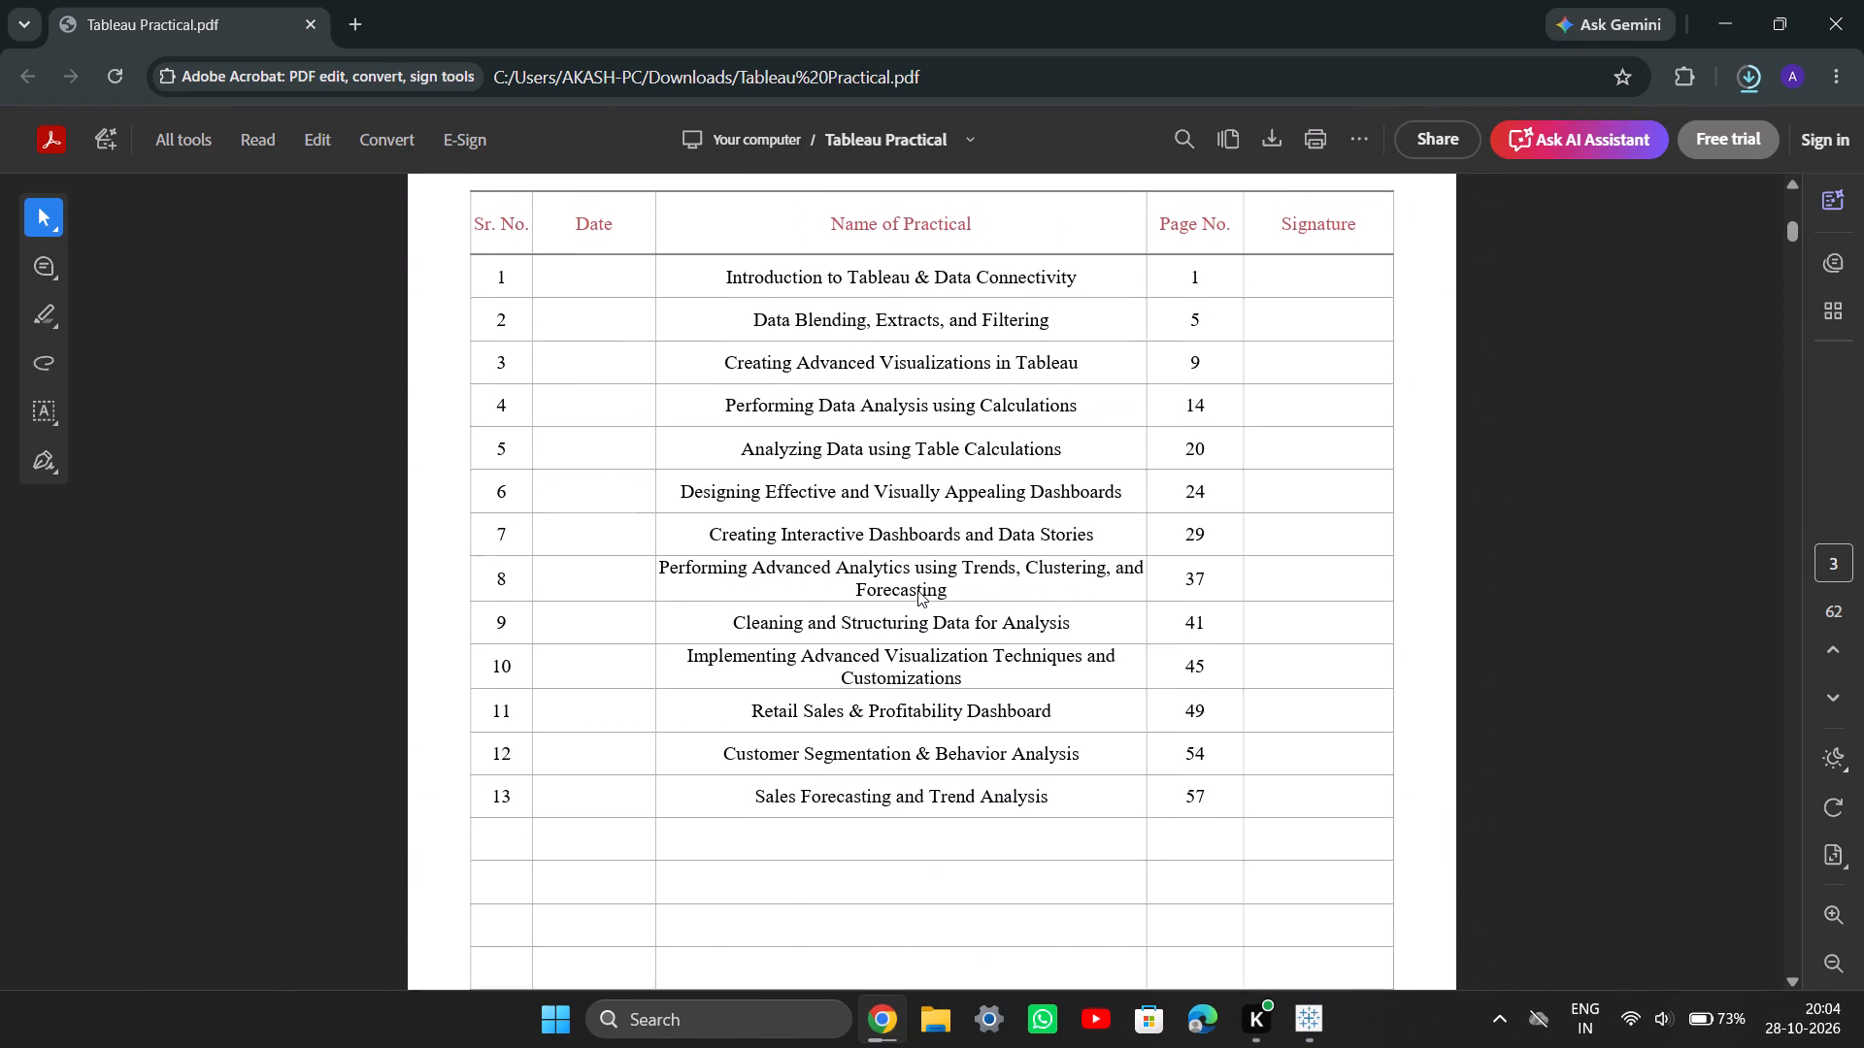
# Search Google for classroom in a new tab and open the Google Classrooms result.
pyautogui.click(349, 18)
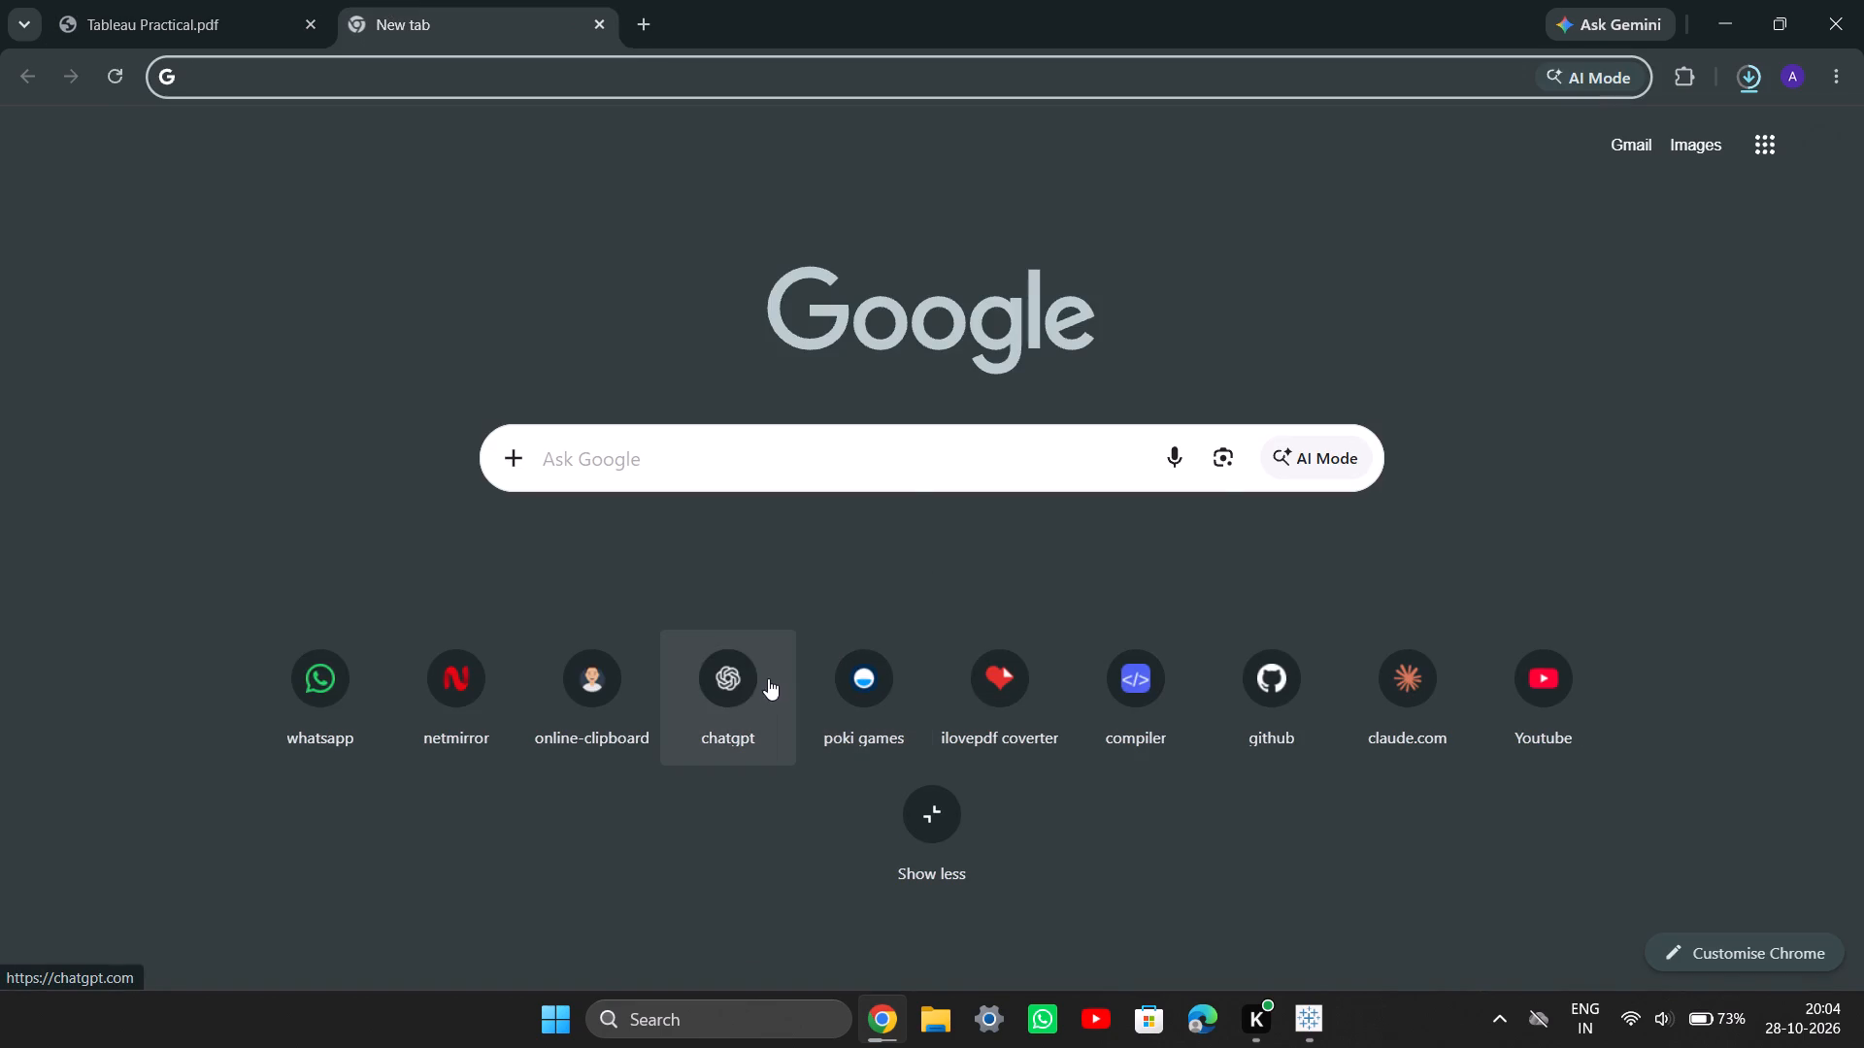
pyautogui.click(767, 469)
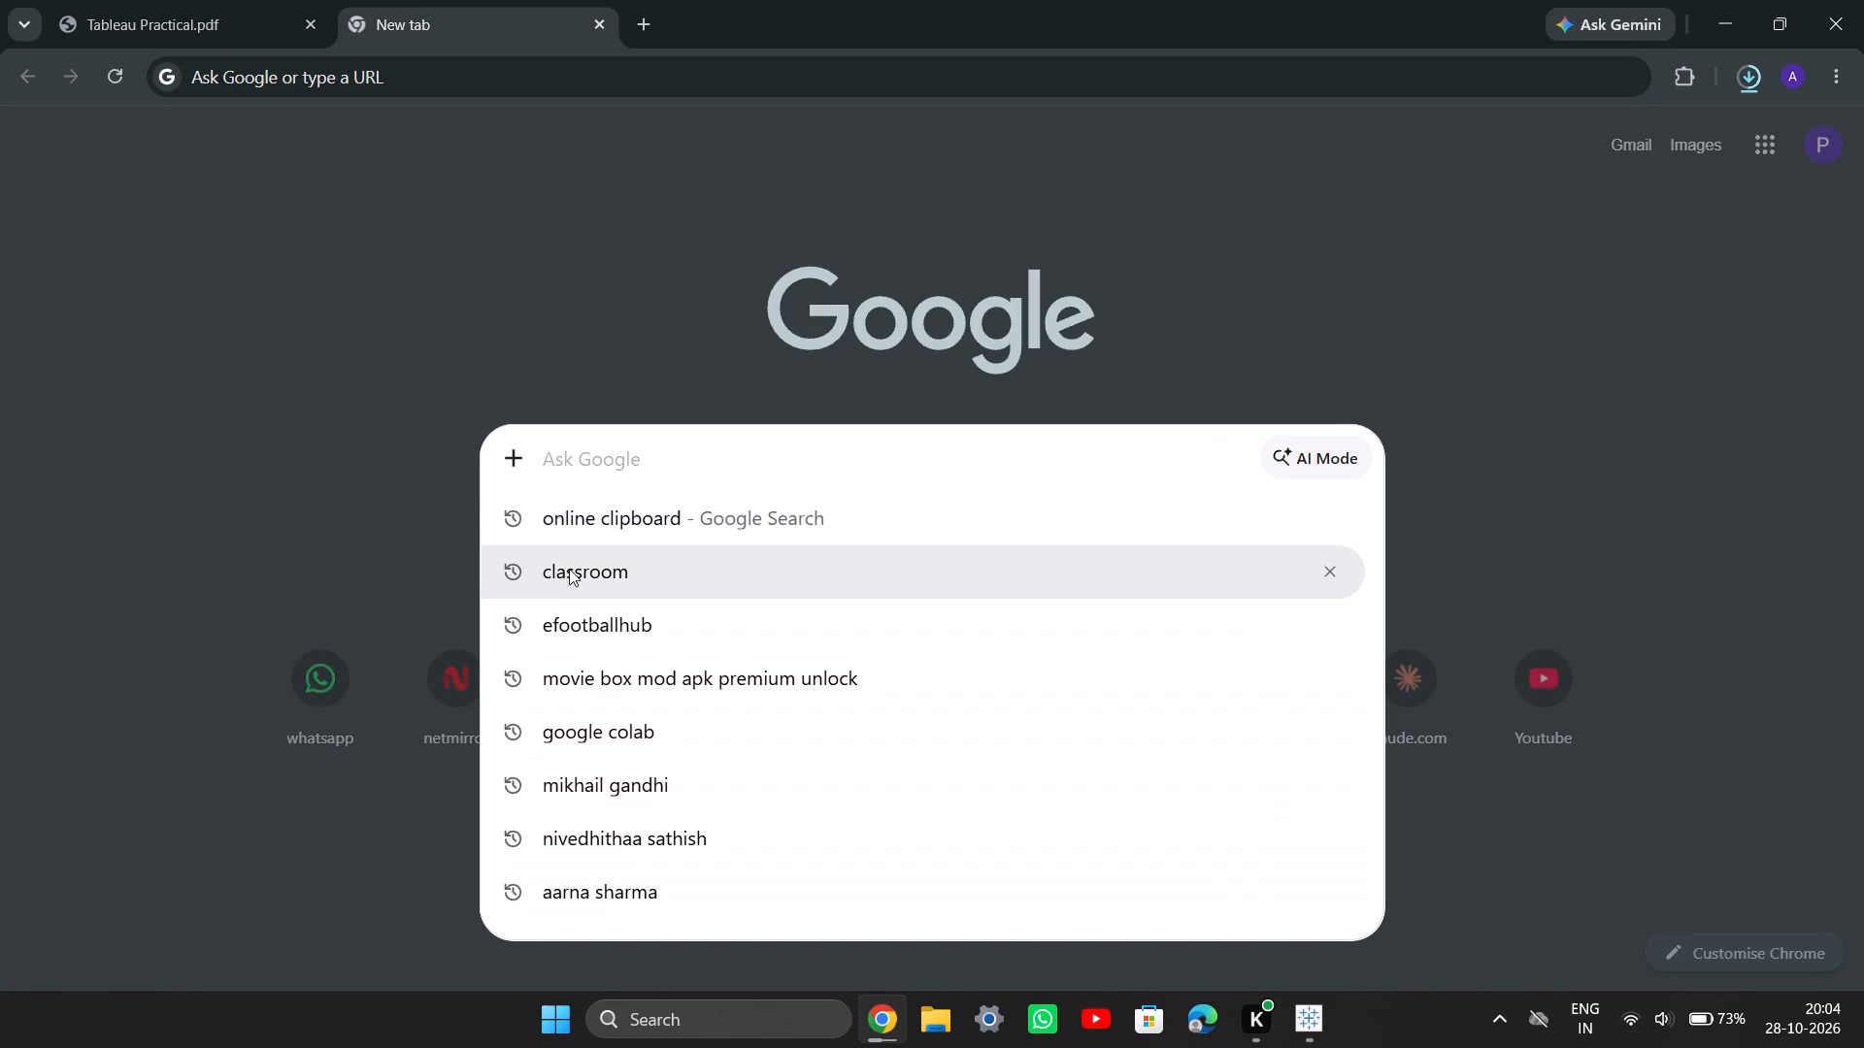
pyautogui.click(565, 581)
pyautogui.click(382, 388)
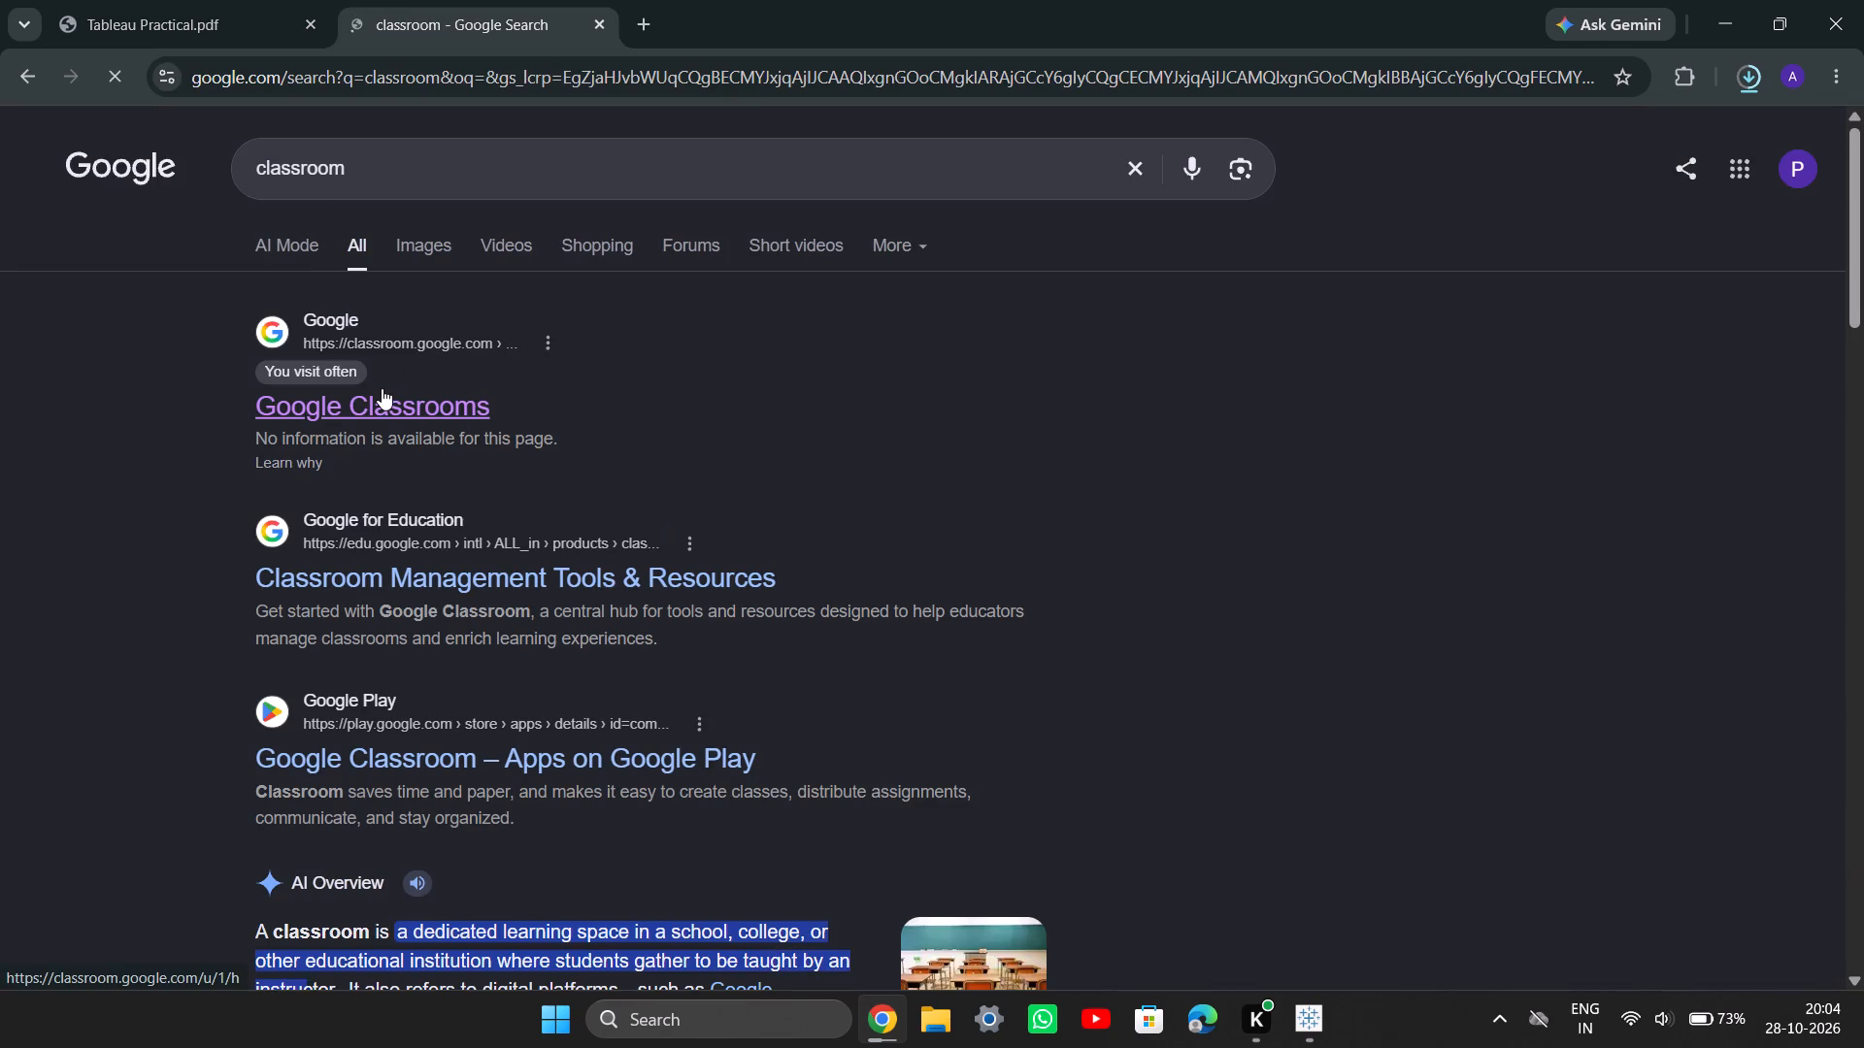
pyautogui.click(252, 0)
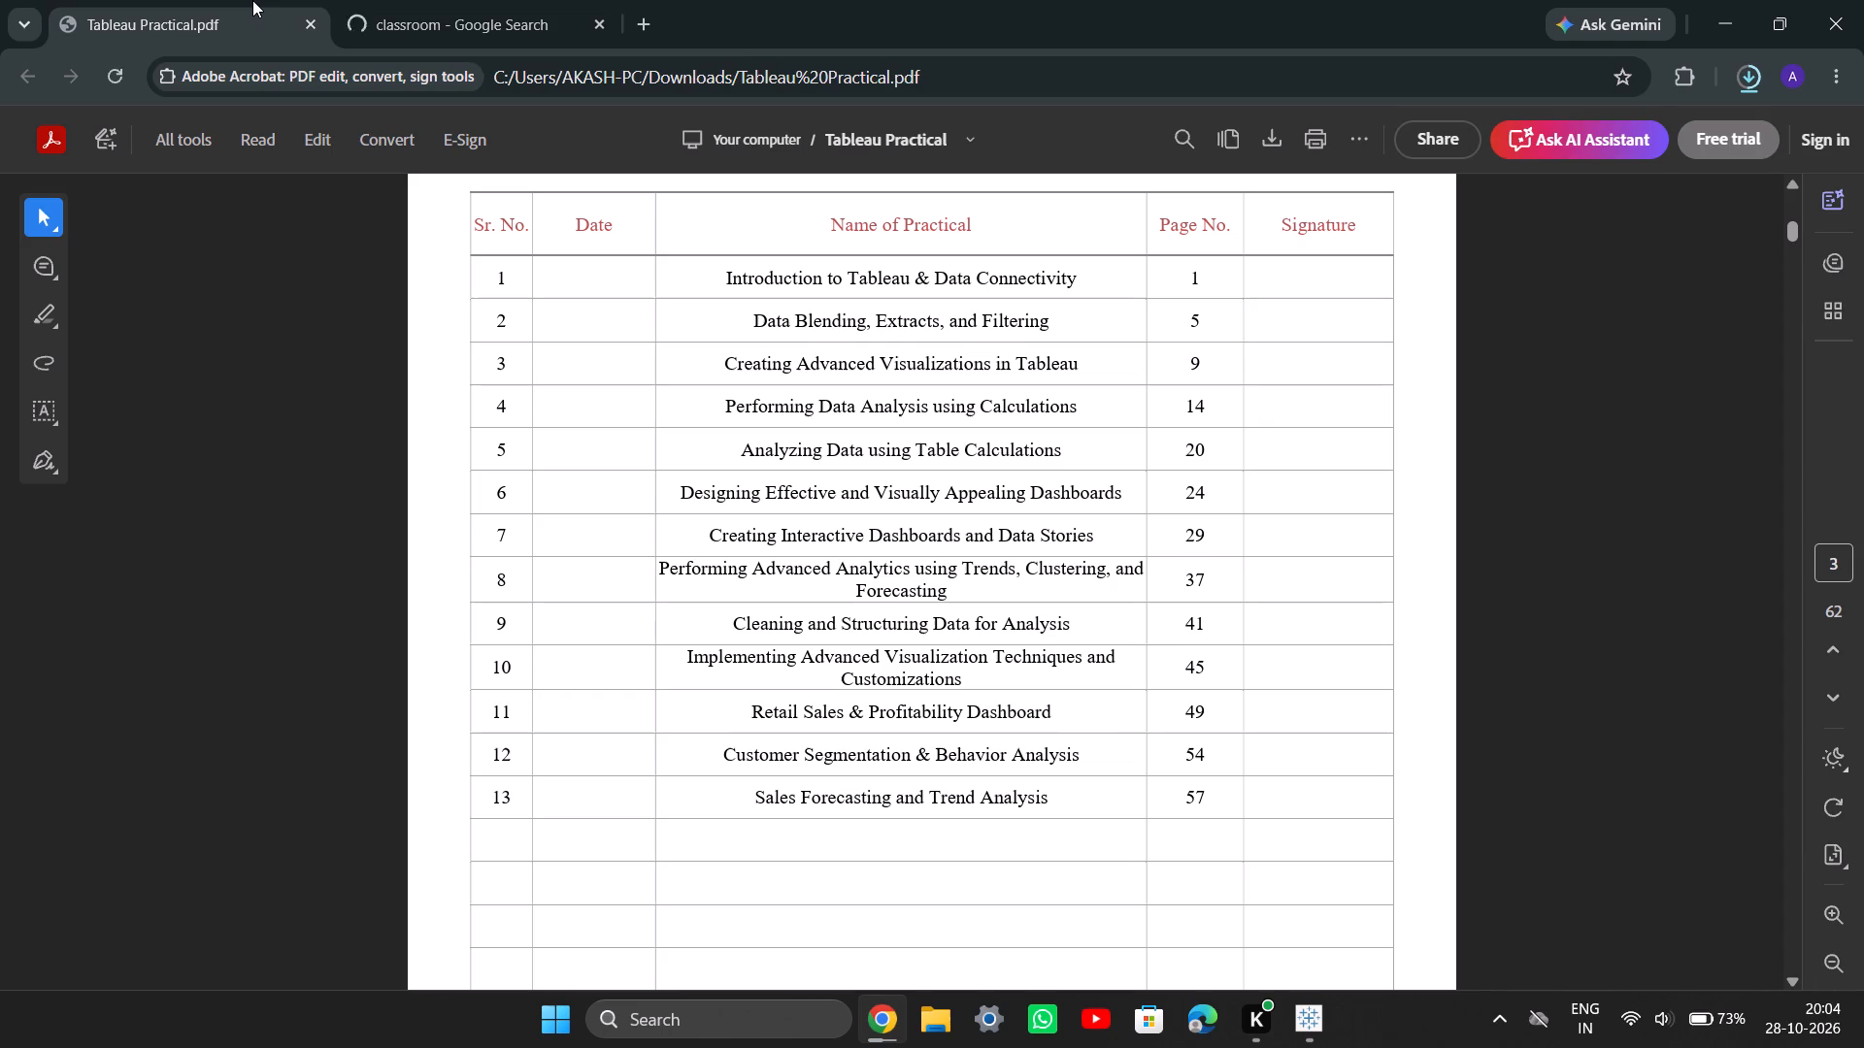
pyautogui.click(499, 0)
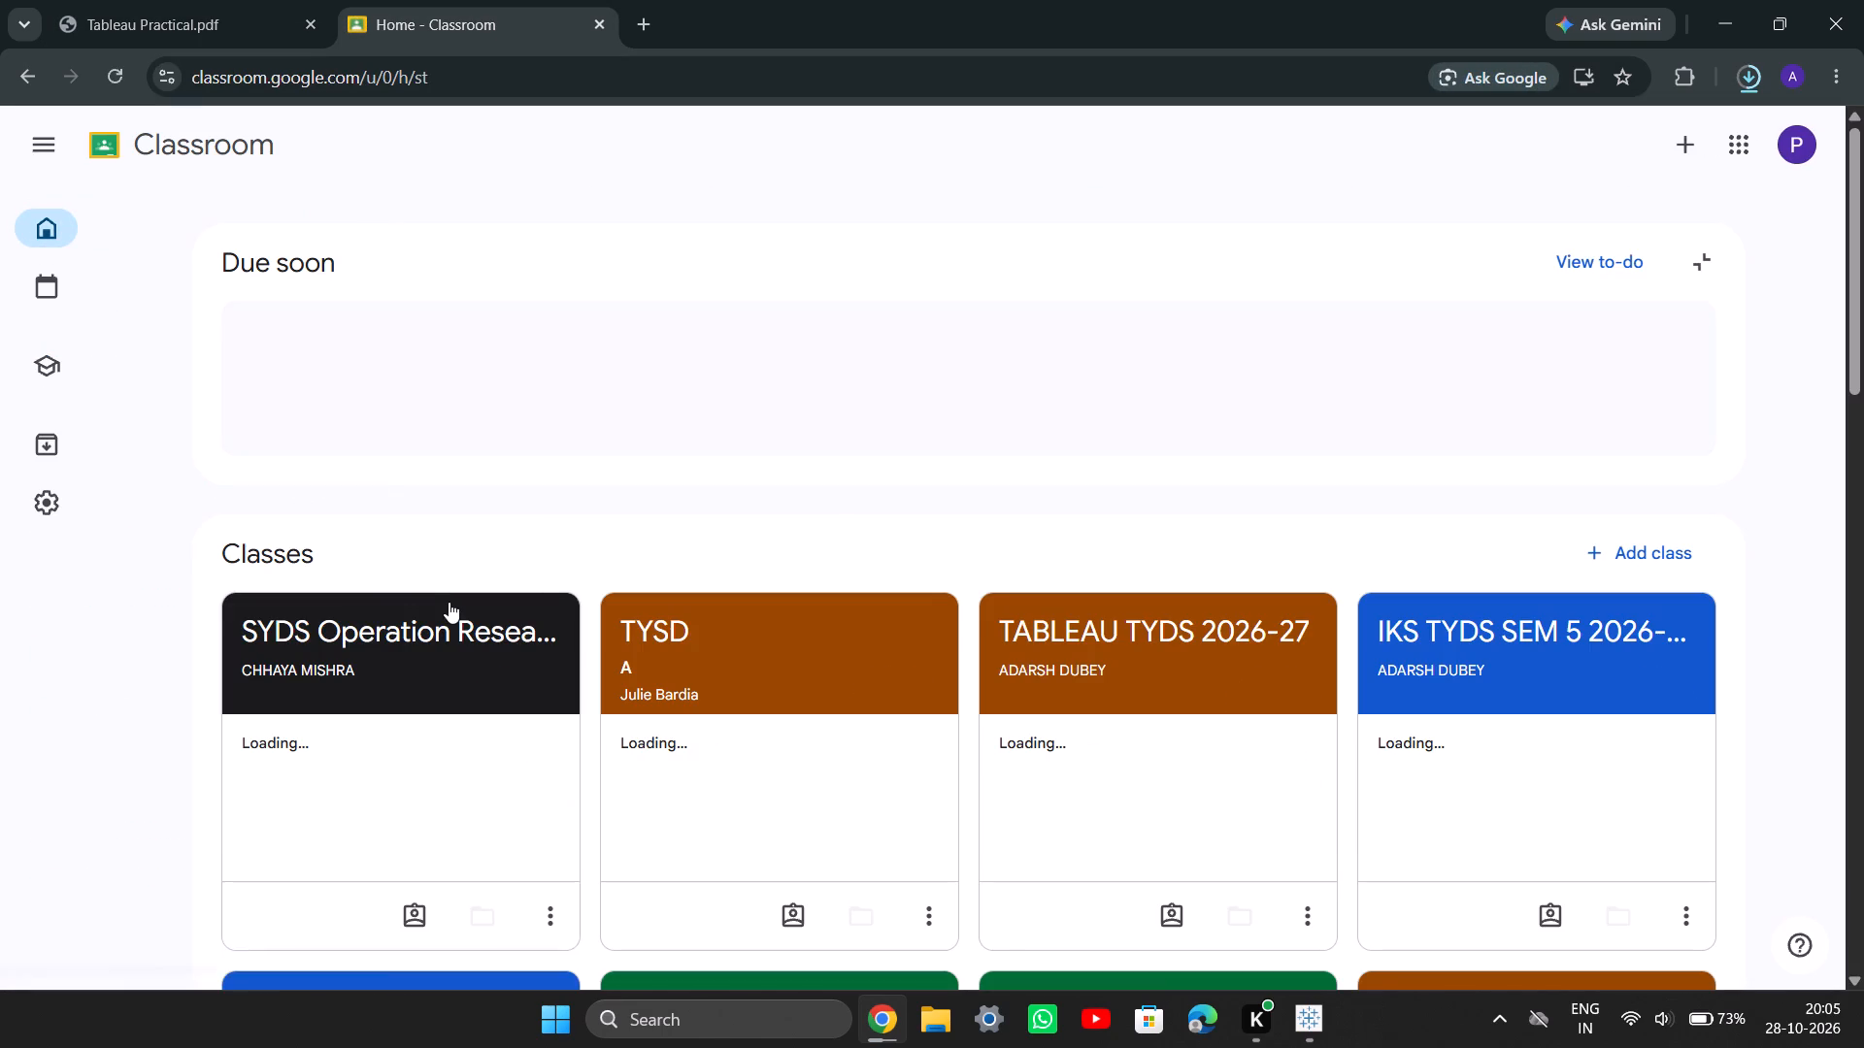
# Open the TABLEAU TYDS 2026-27 class from the class list.
pyautogui.scroll(-1, 449, 602)
pyautogui.scroll(2, 449, 602)
pyautogui.scroll(-1, 449, 602)
pyautogui.scroll(3, 449, 602)
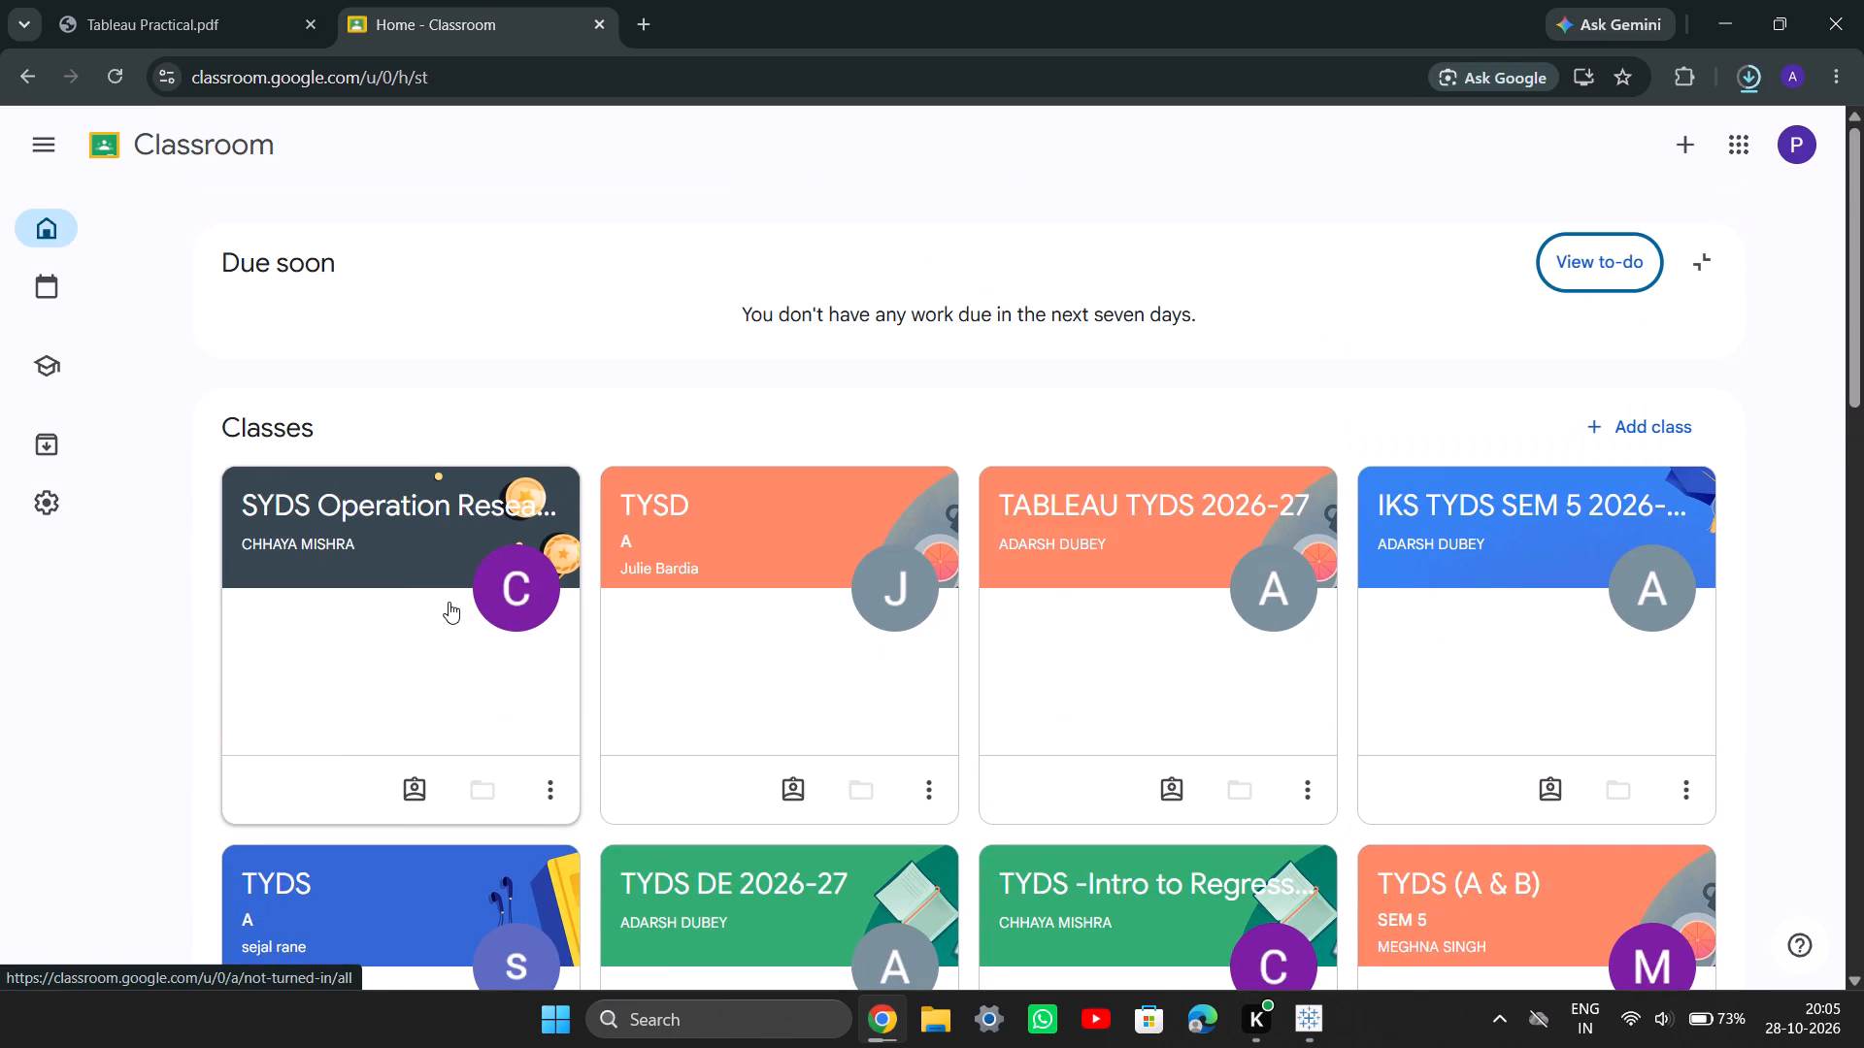
pyautogui.scroll(-1, 449, 602)
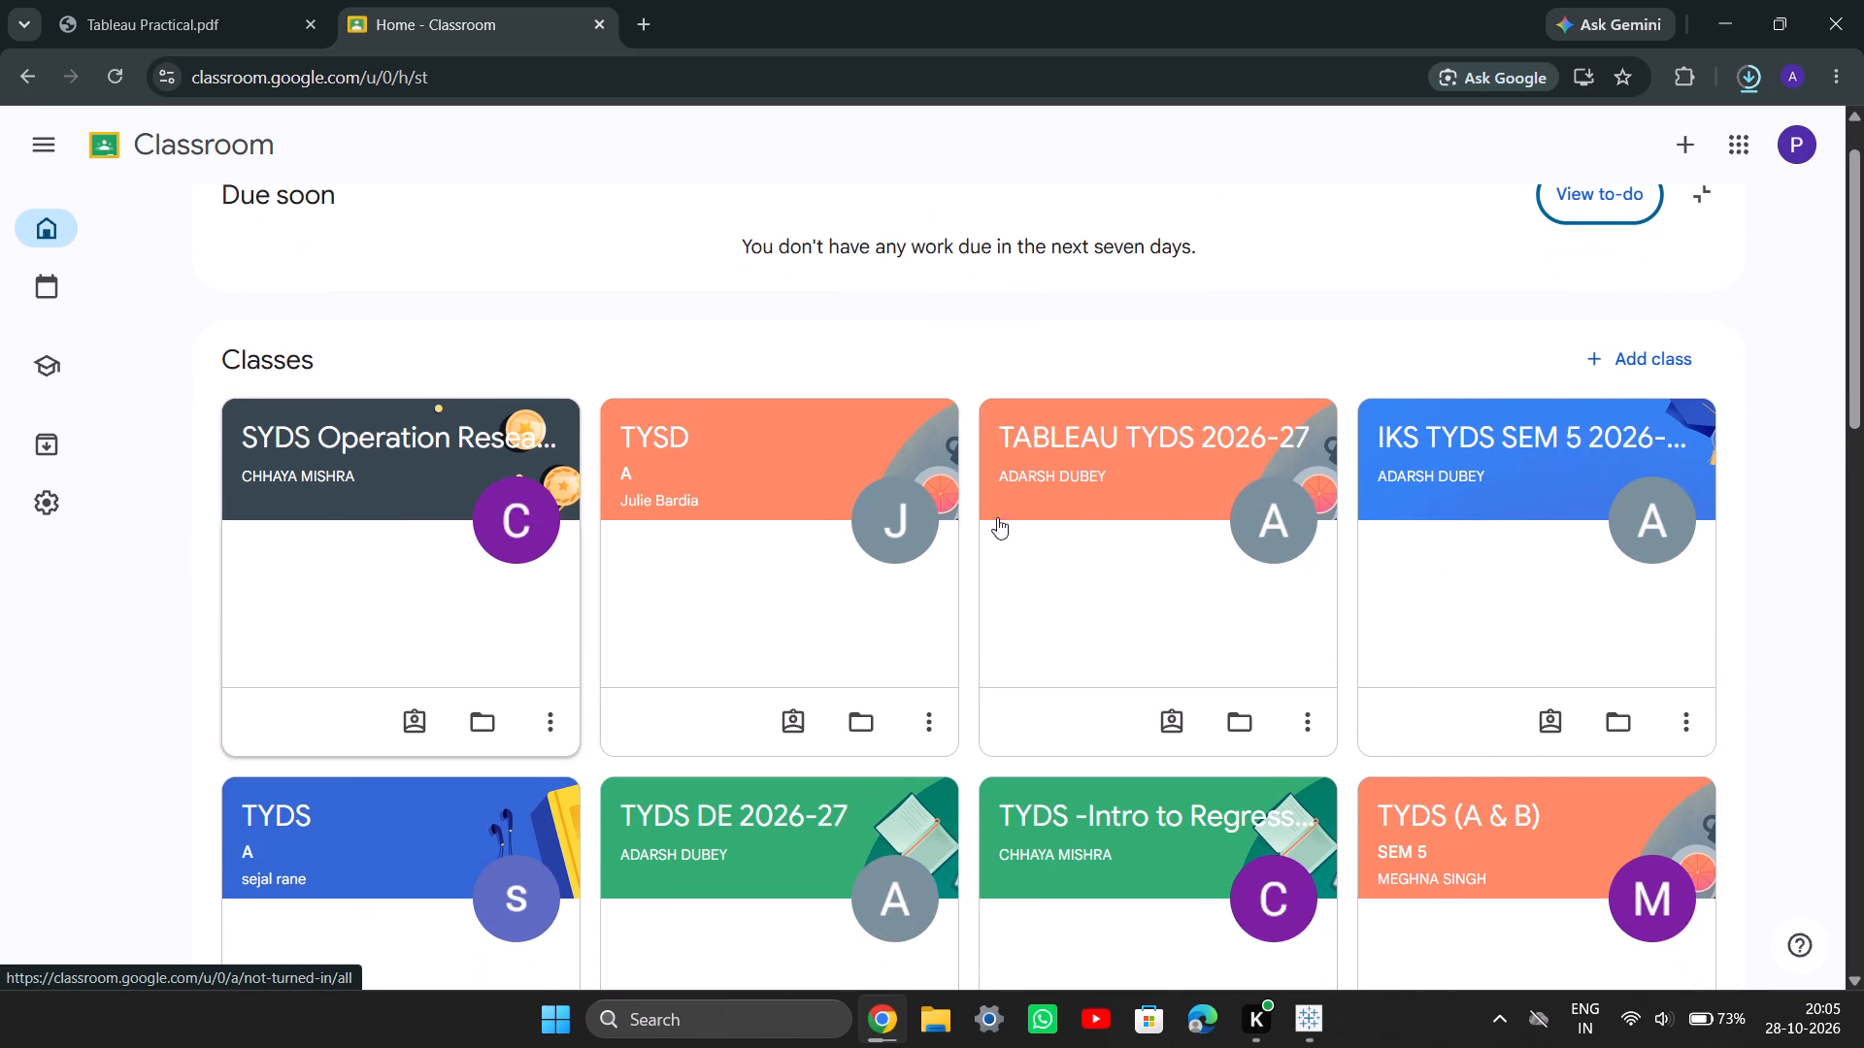
pyautogui.click(1085, 454)
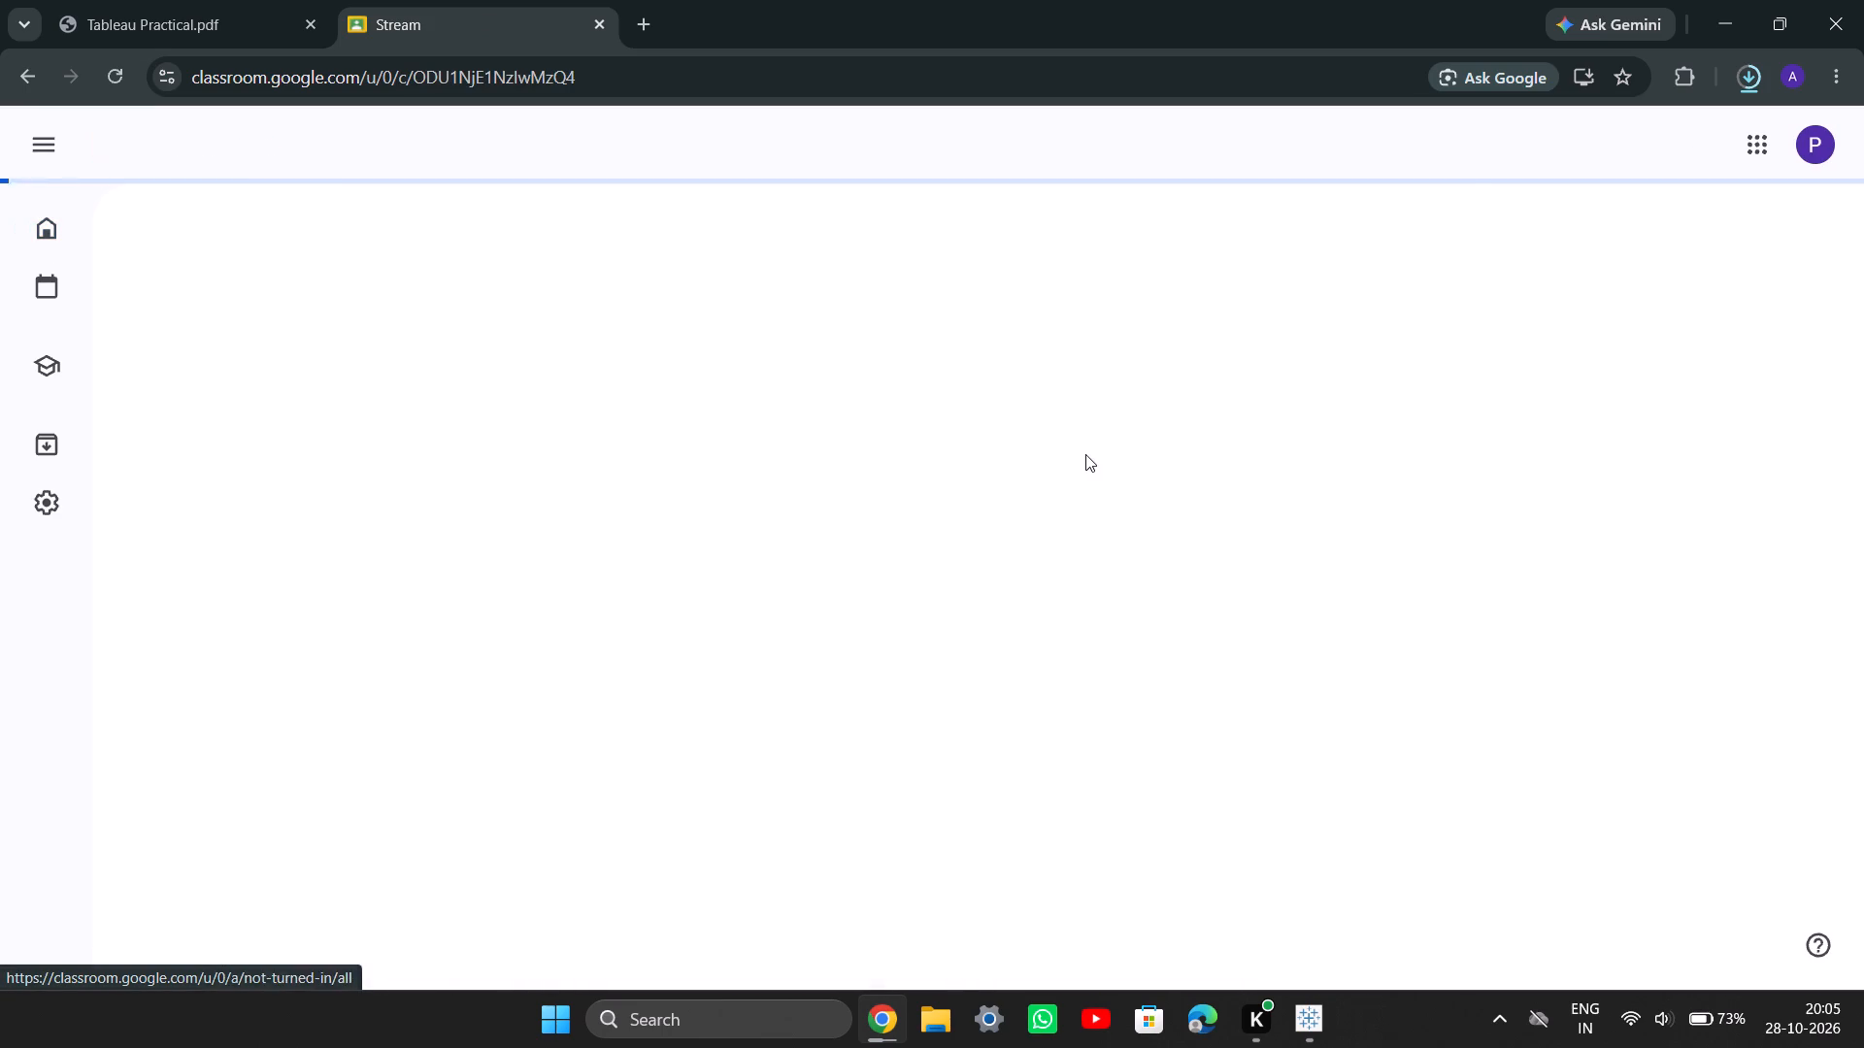
# Look through the class stream for the practical files posted by the teacher, down to the oldest announcements.
pyautogui.scroll(-3, 1387, 562)
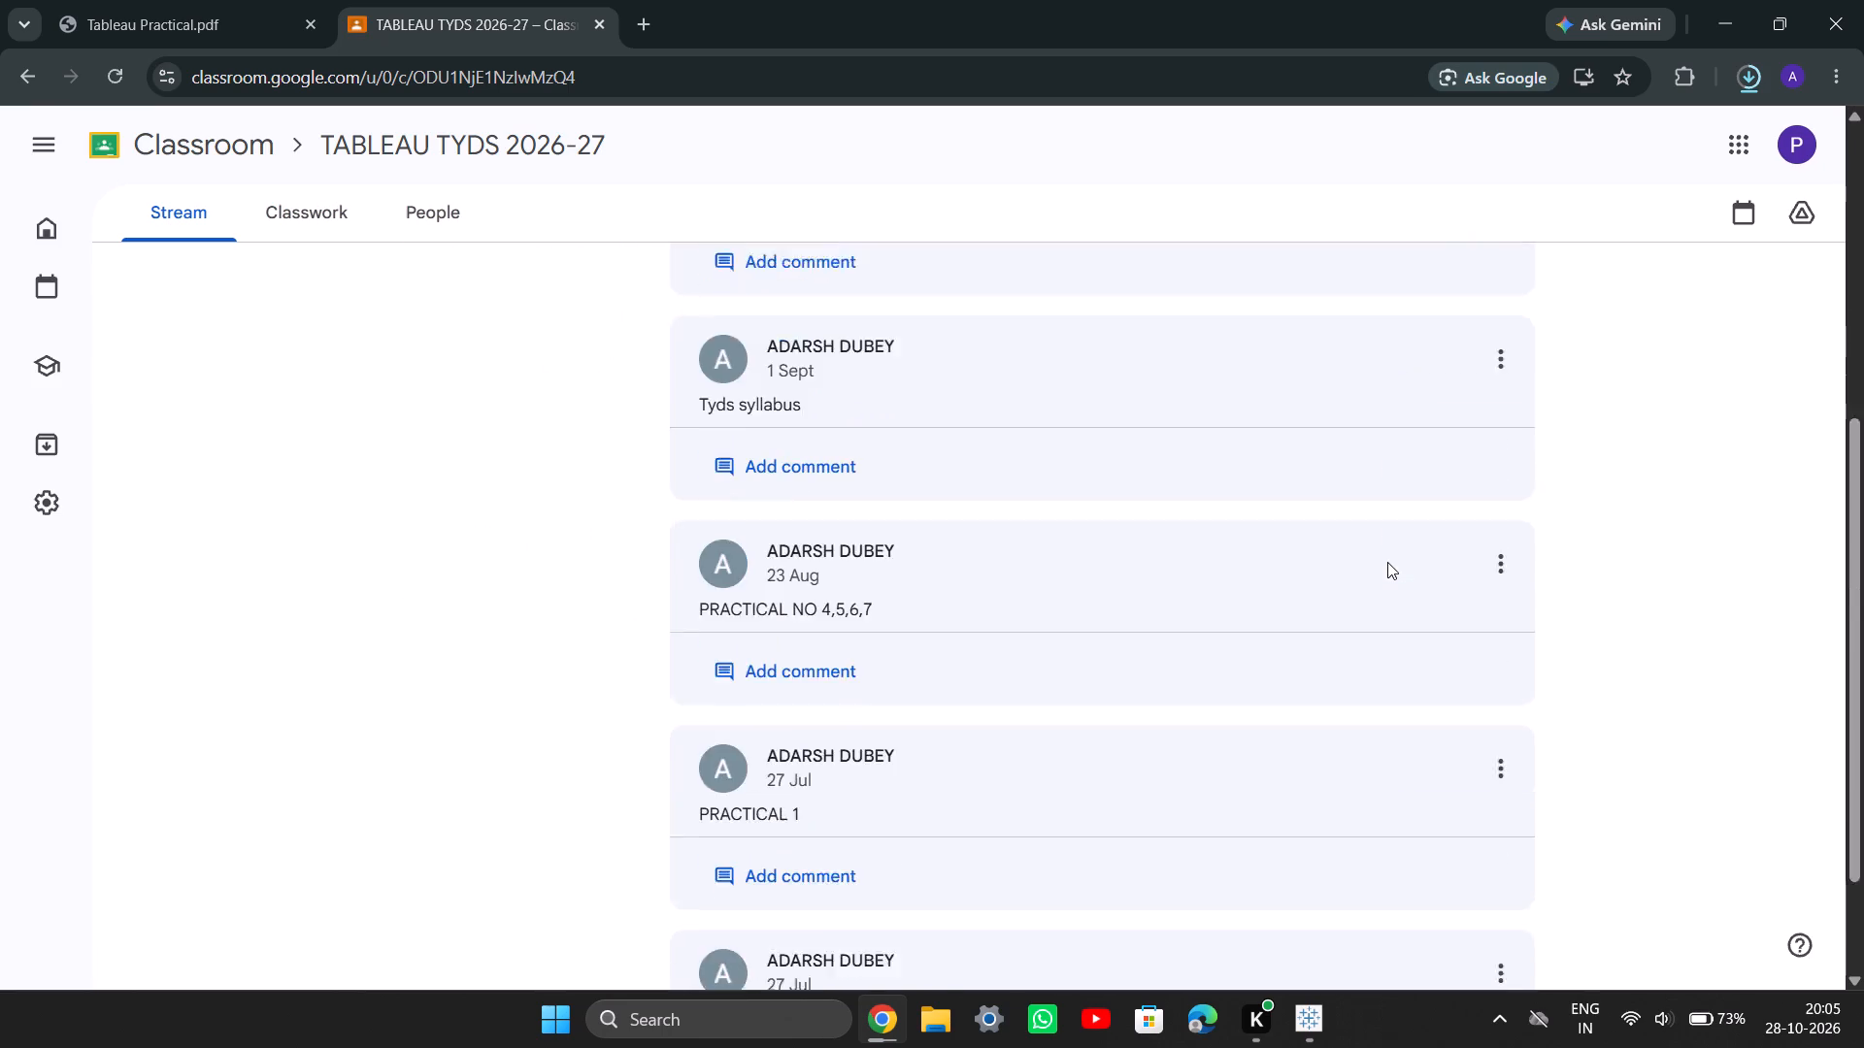
pyautogui.scroll(6, 1387, 562)
pyautogui.scroll(-2, 1018, 631)
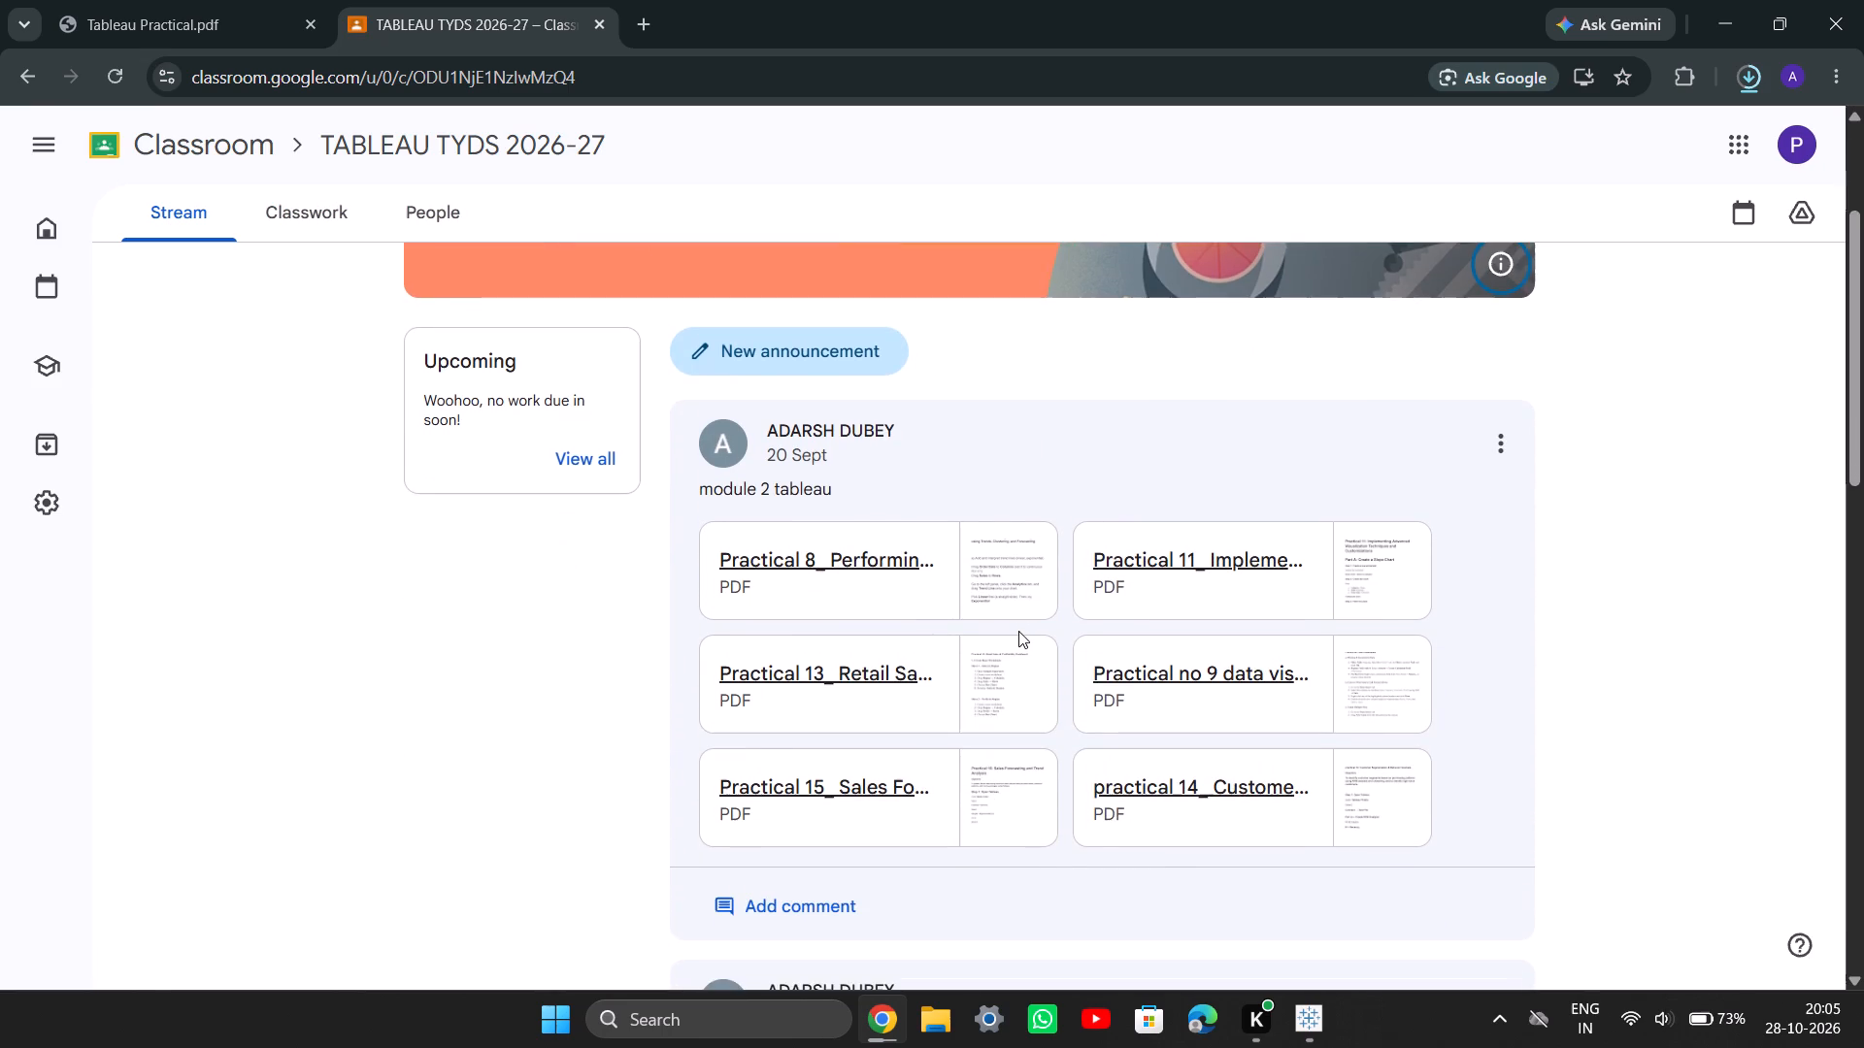
pyautogui.scroll(-2, 1018, 631)
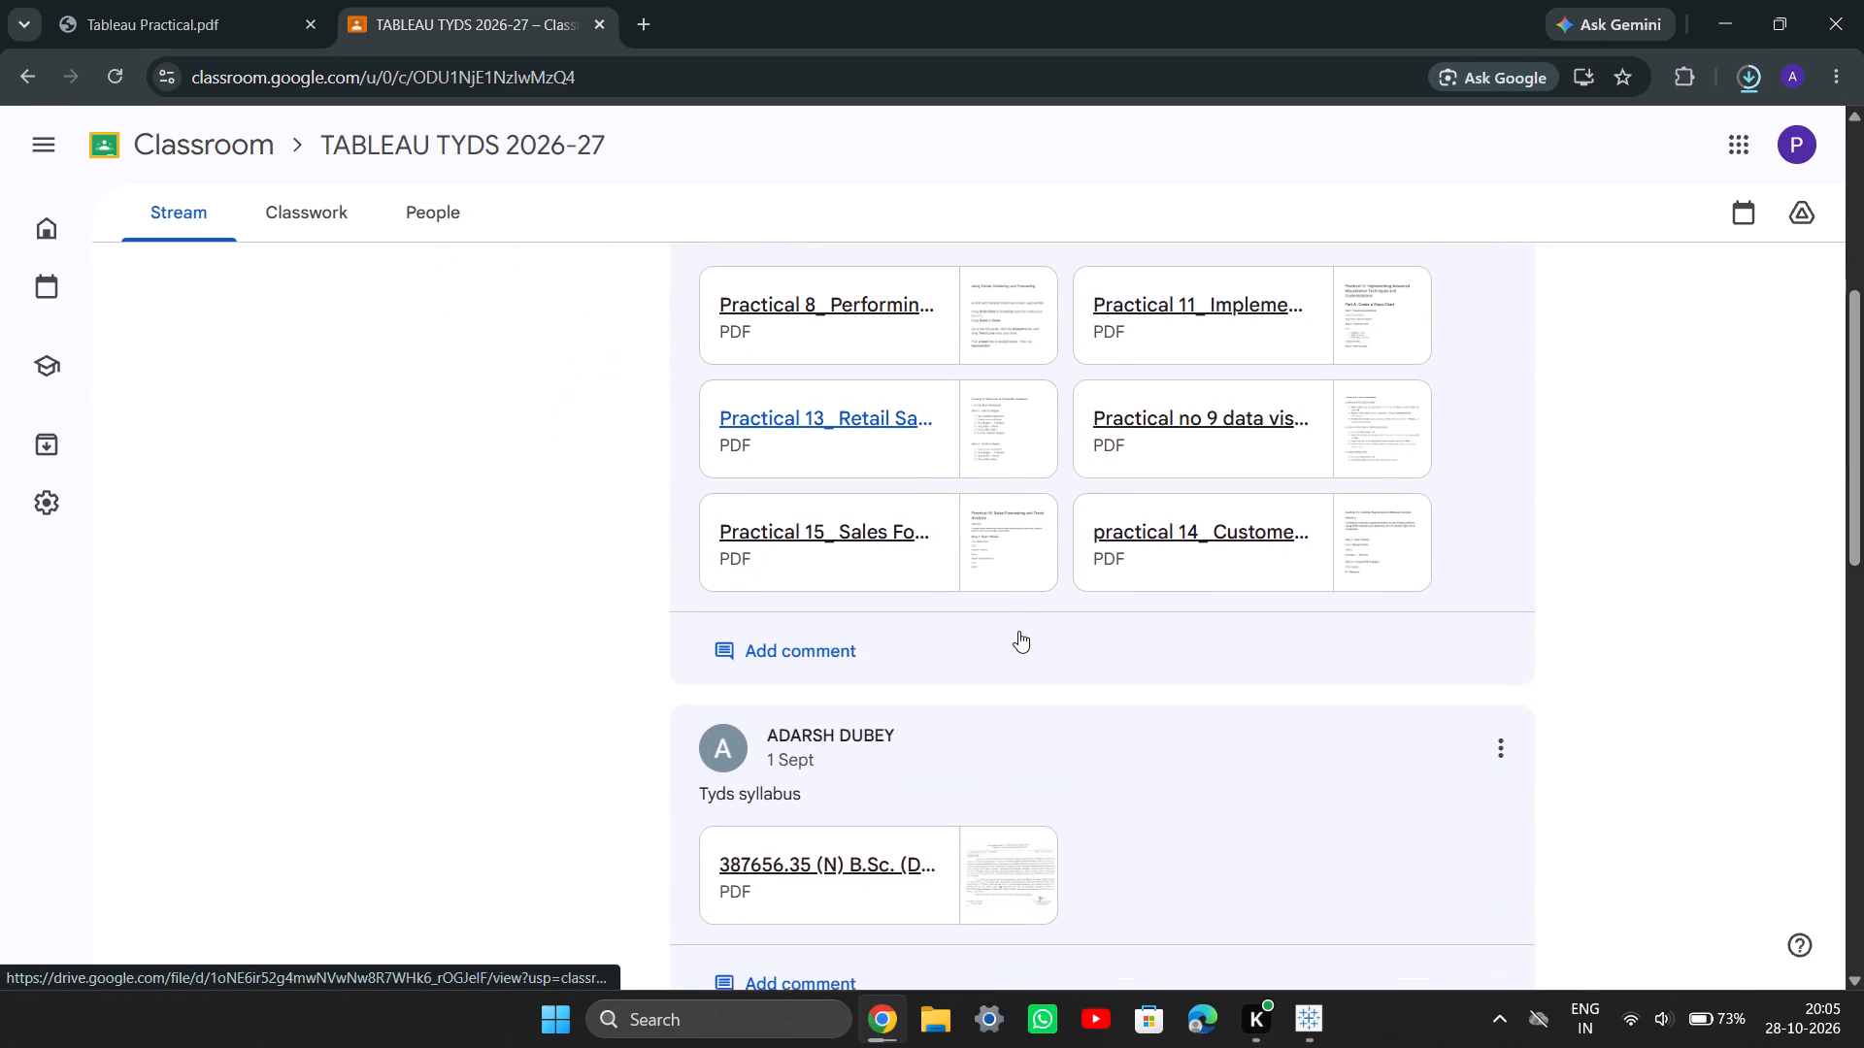
pyautogui.scroll(-2, 1018, 631)
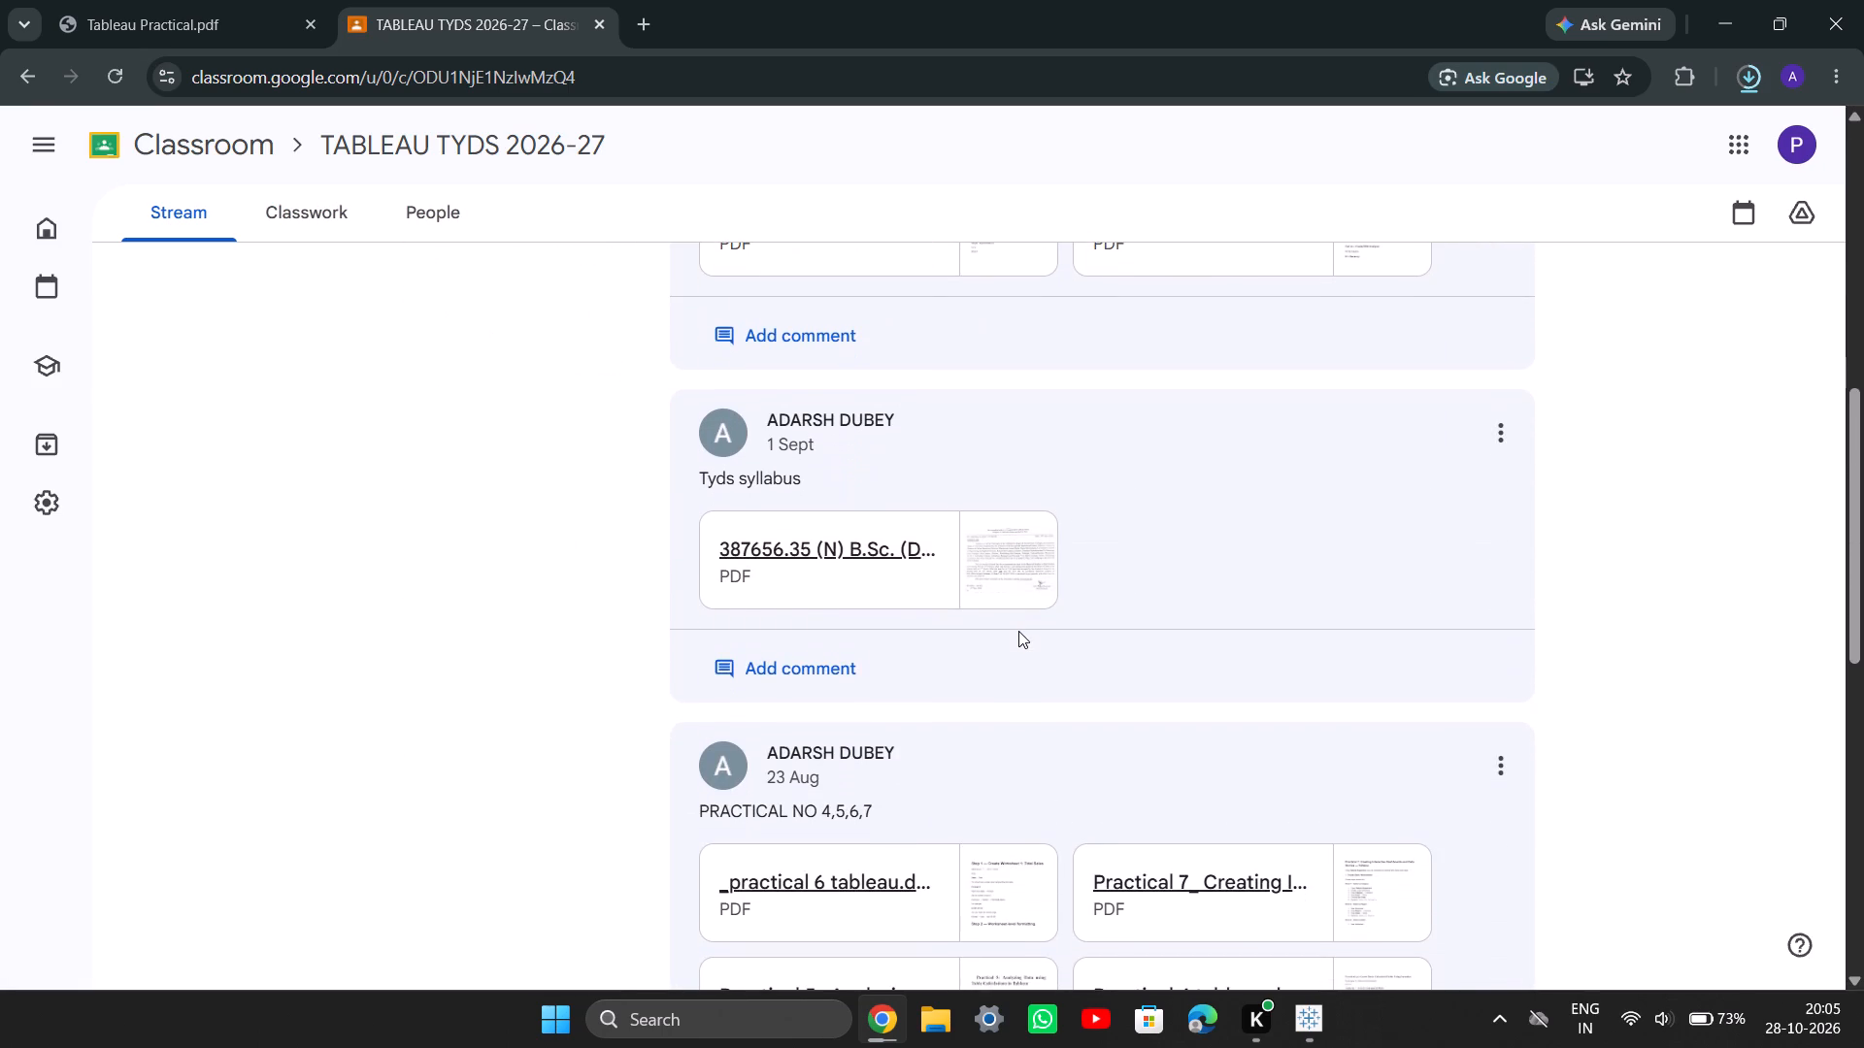
pyautogui.scroll(-2, 1018, 631)
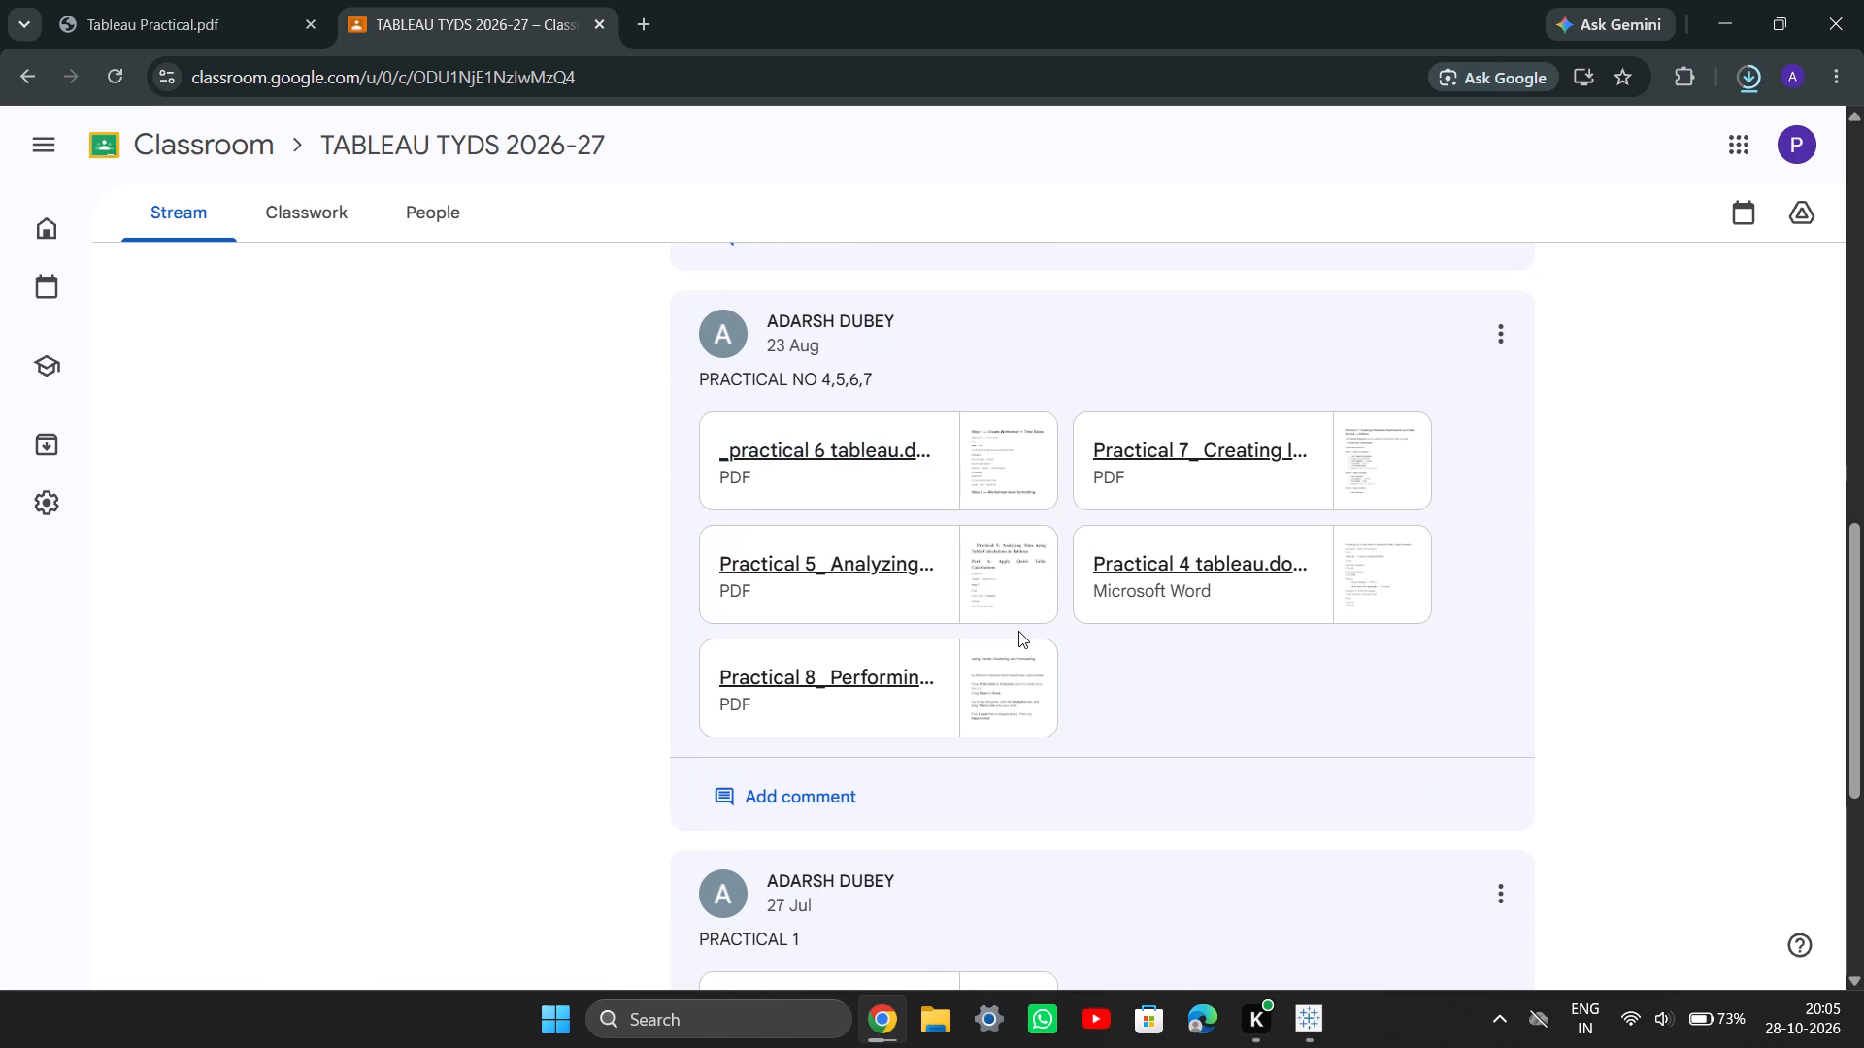
pyautogui.scroll(-6, 1018, 631)
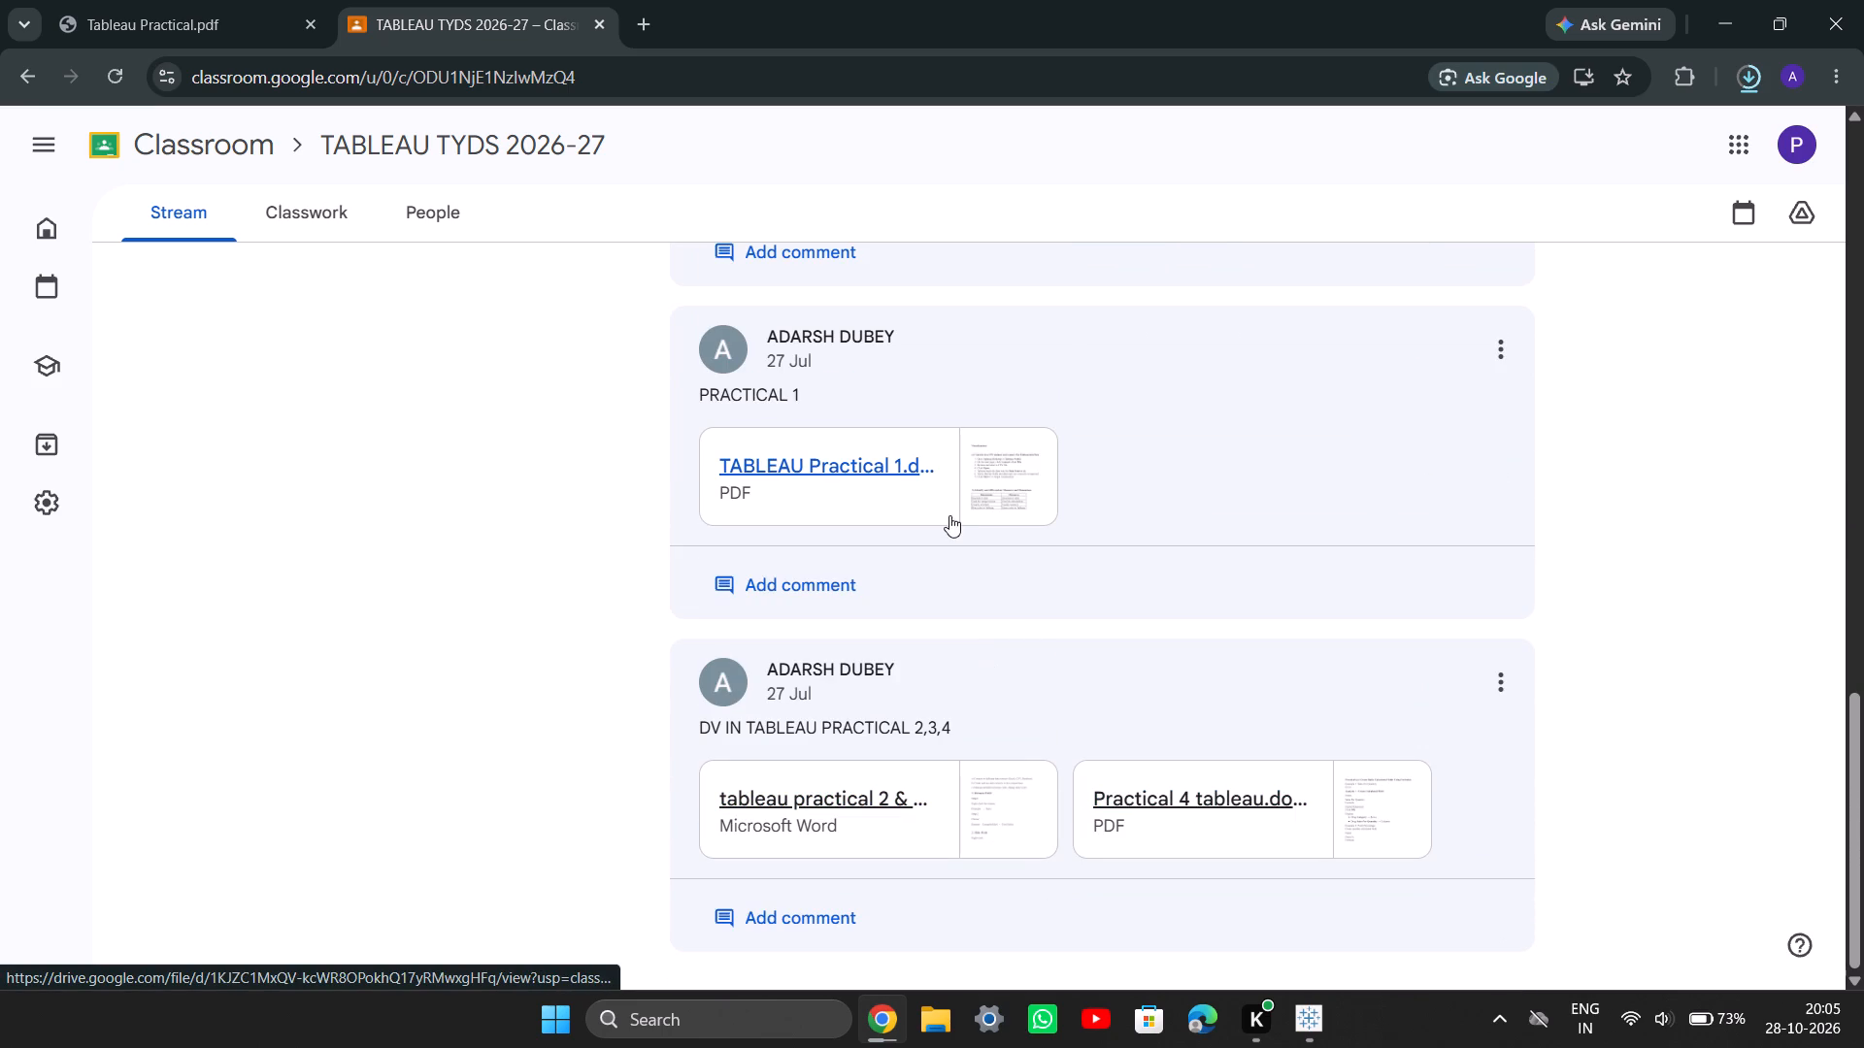
# Open the TABLEAU Practical 1 PDF from the PRACTICAL 1 post, read the instructions for tasks a to g, and close it.
pyautogui.click(936, 488)
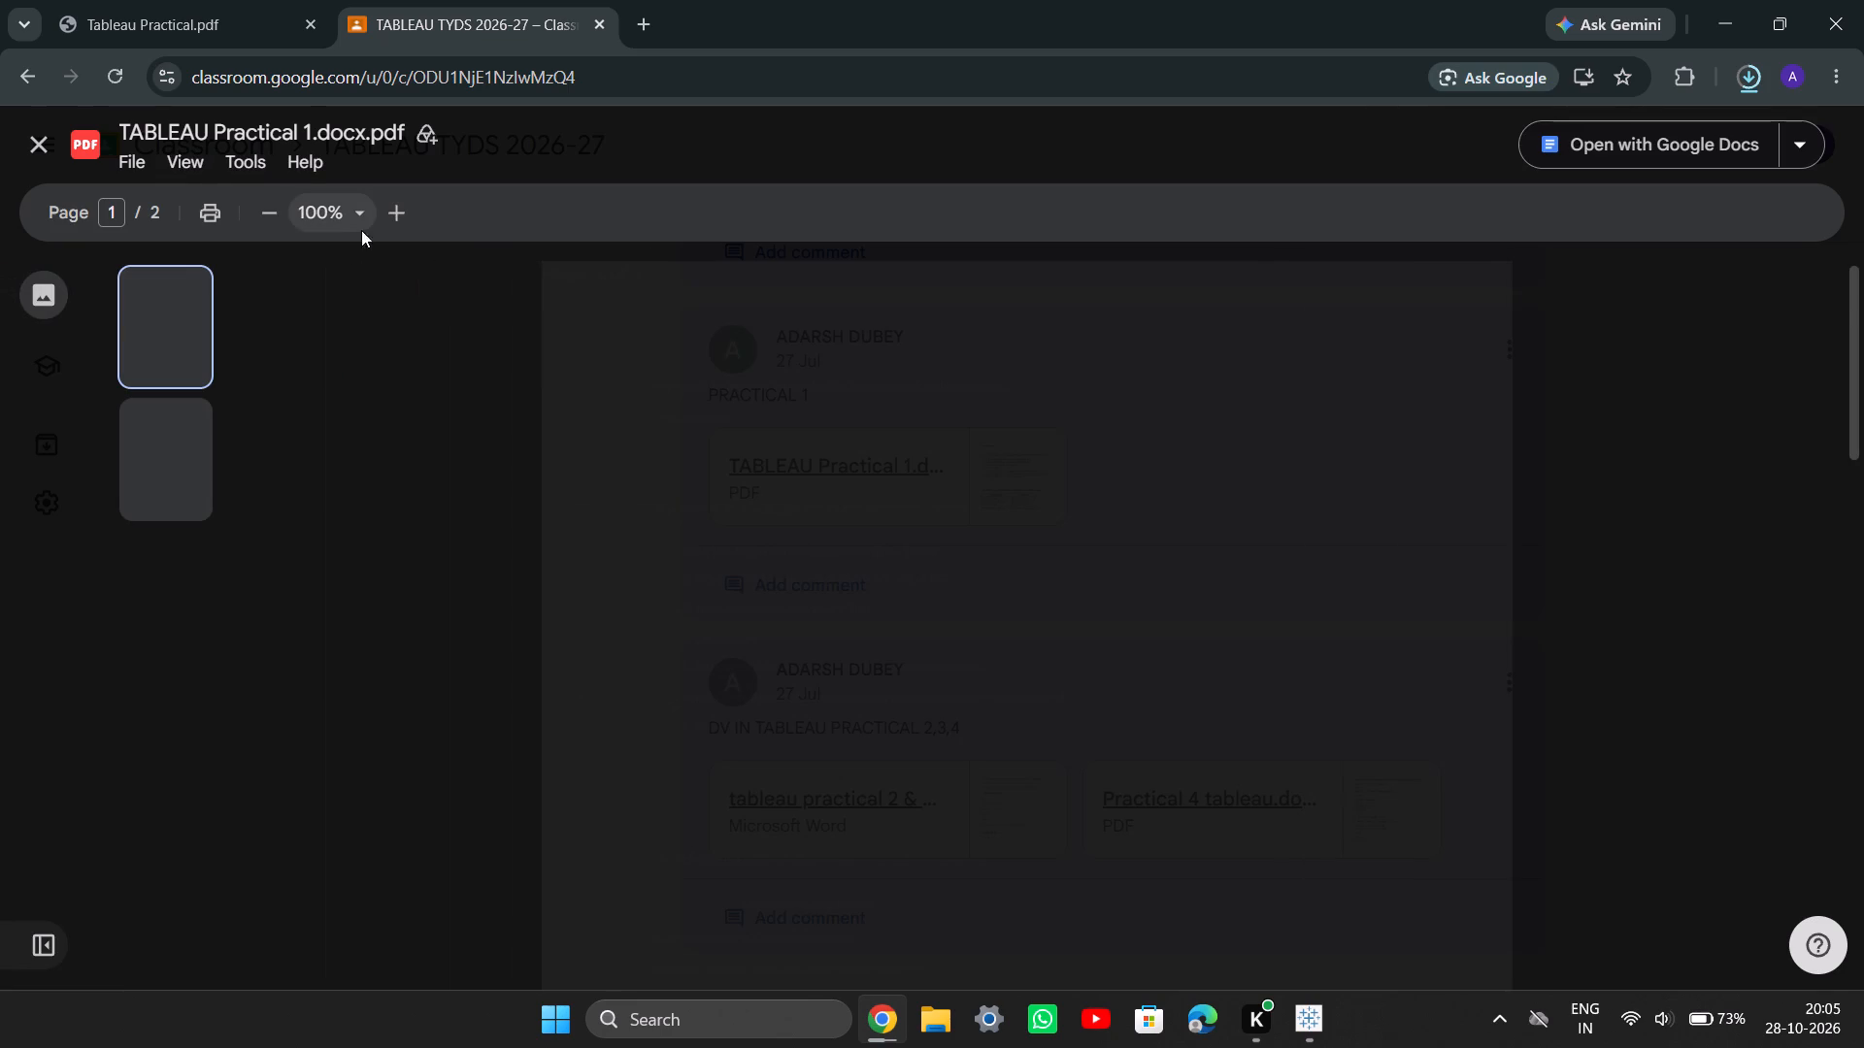
pyautogui.scroll(-2, 872, 430)
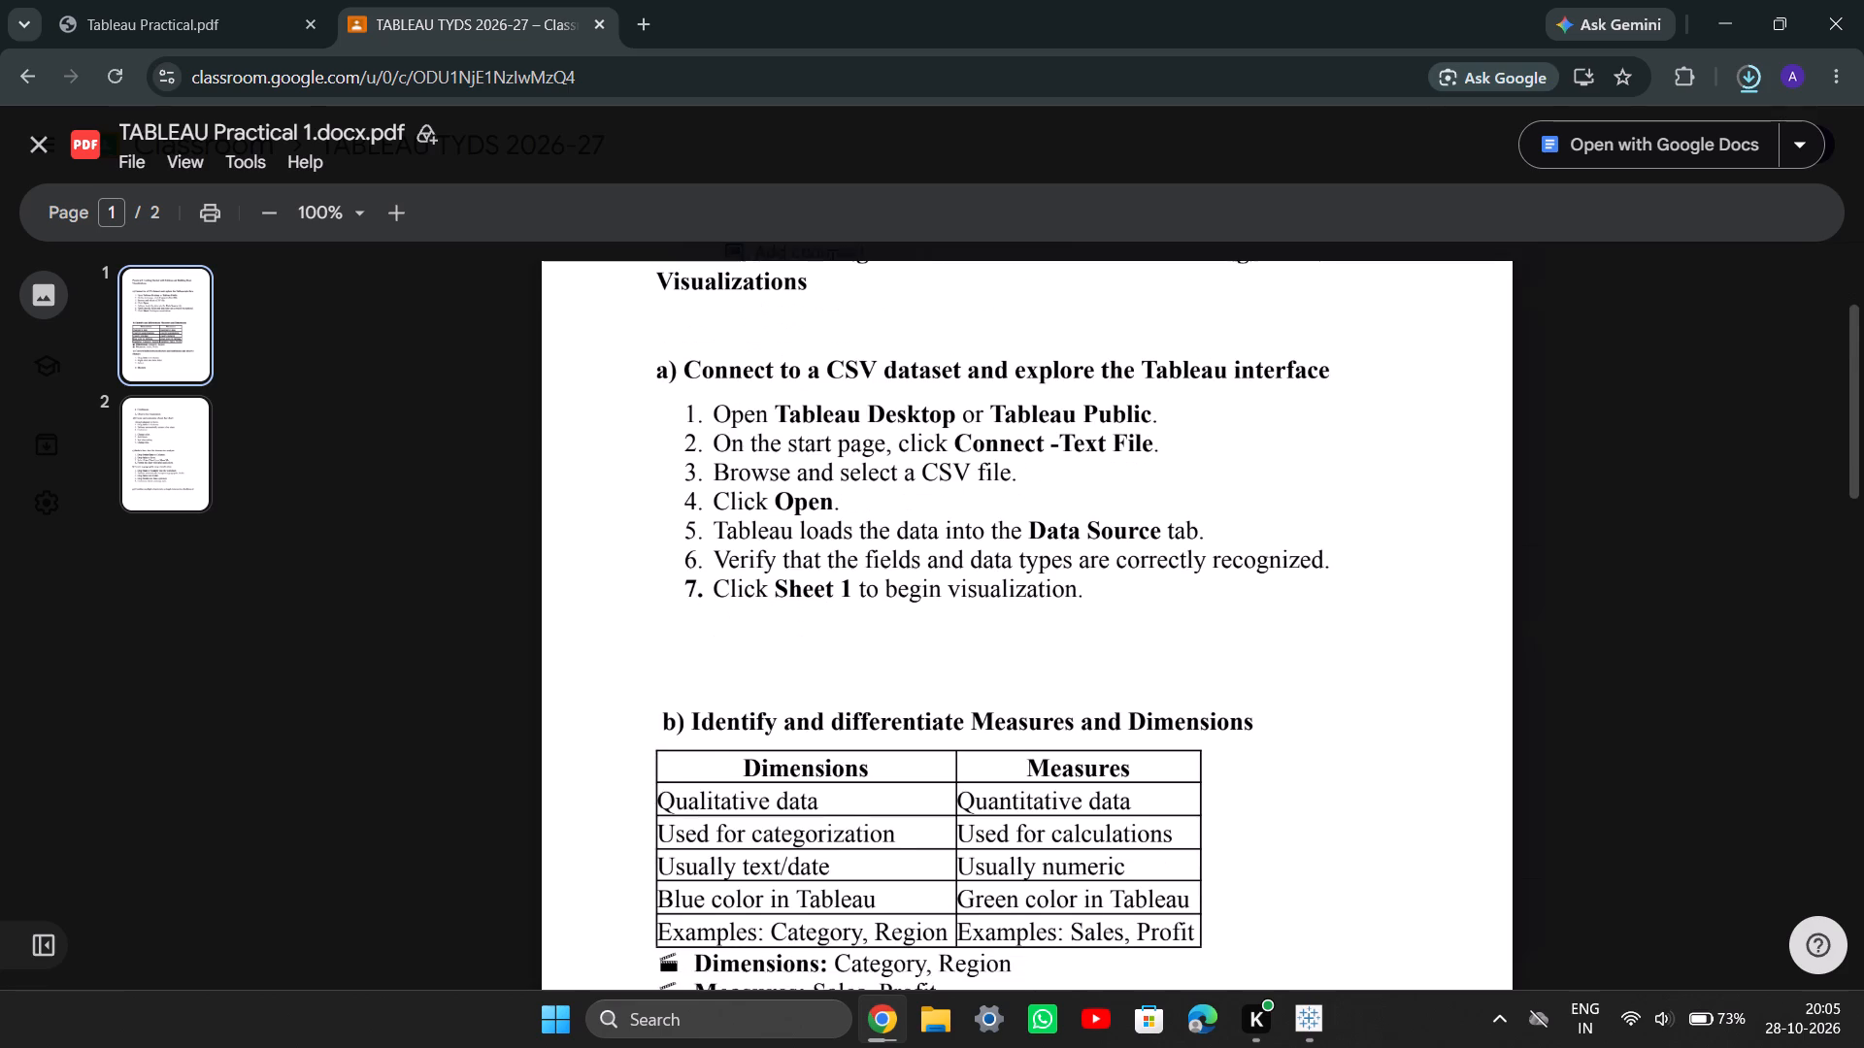
pyautogui.scroll(-2, 872, 430)
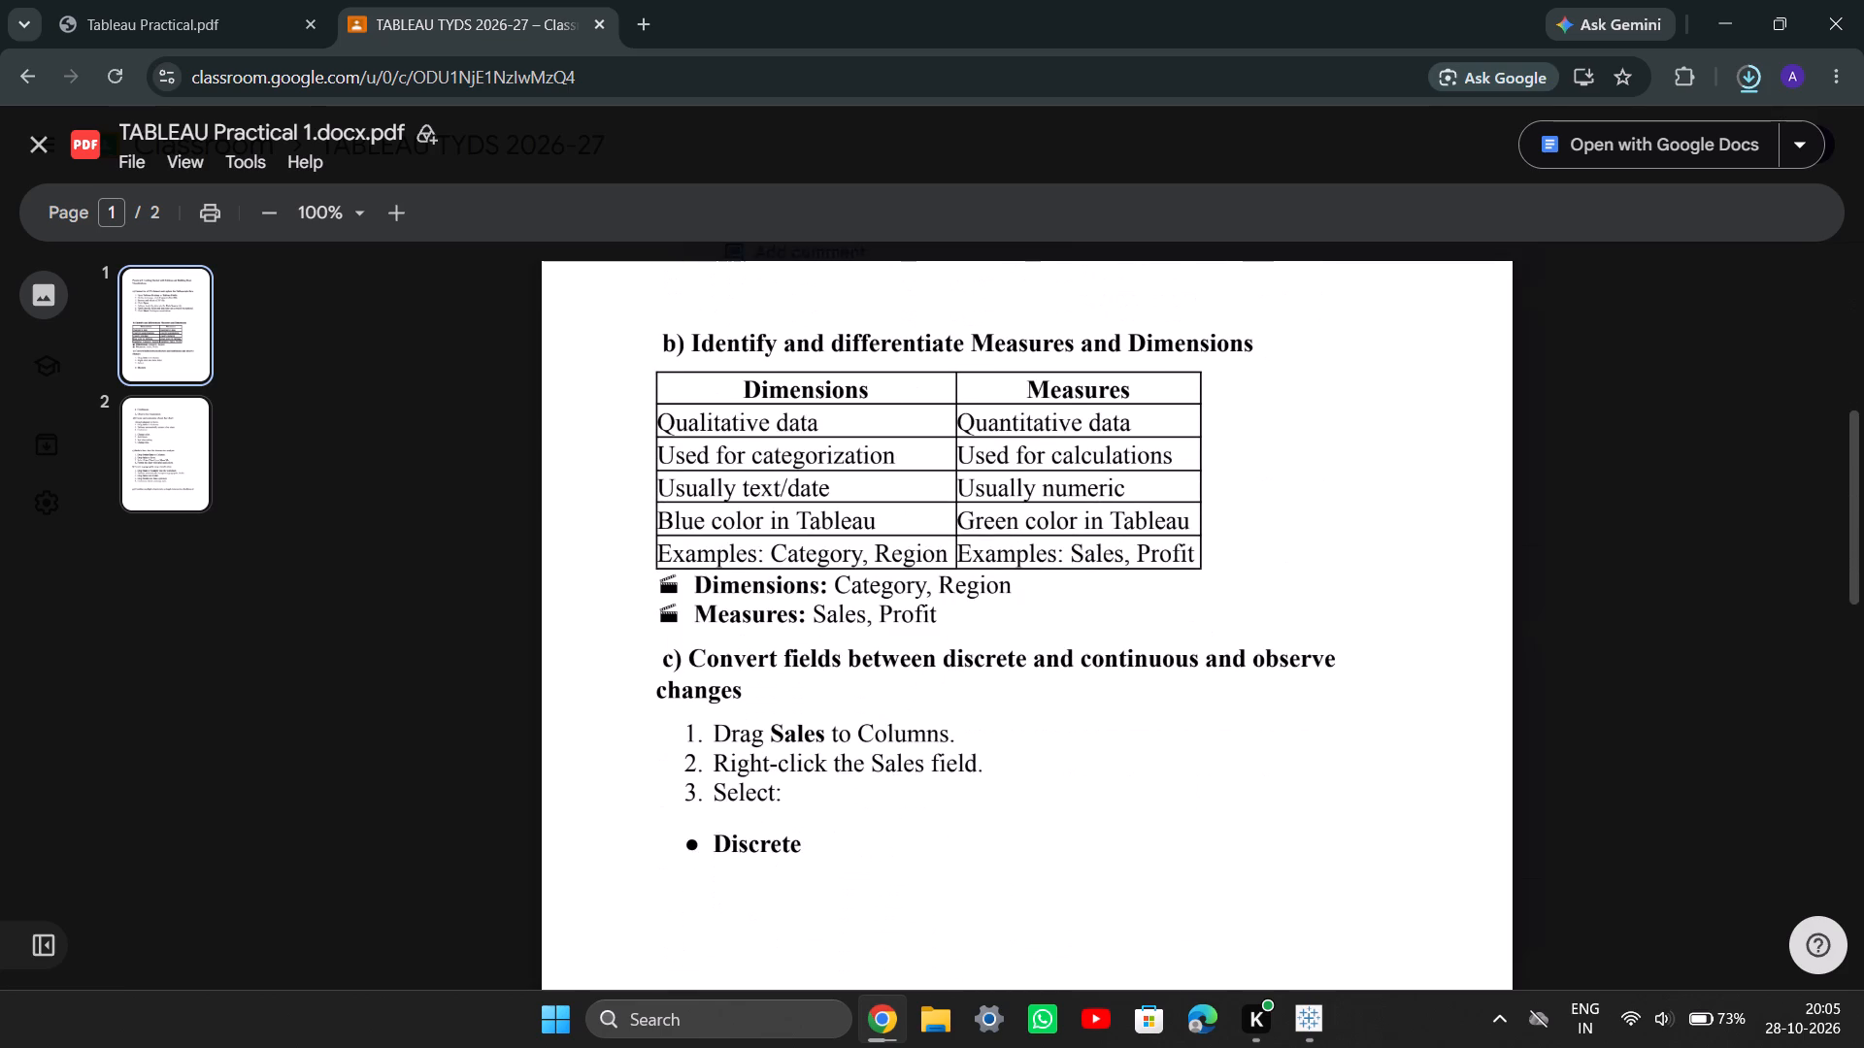
pyautogui.scroll(-4, 872, 430)
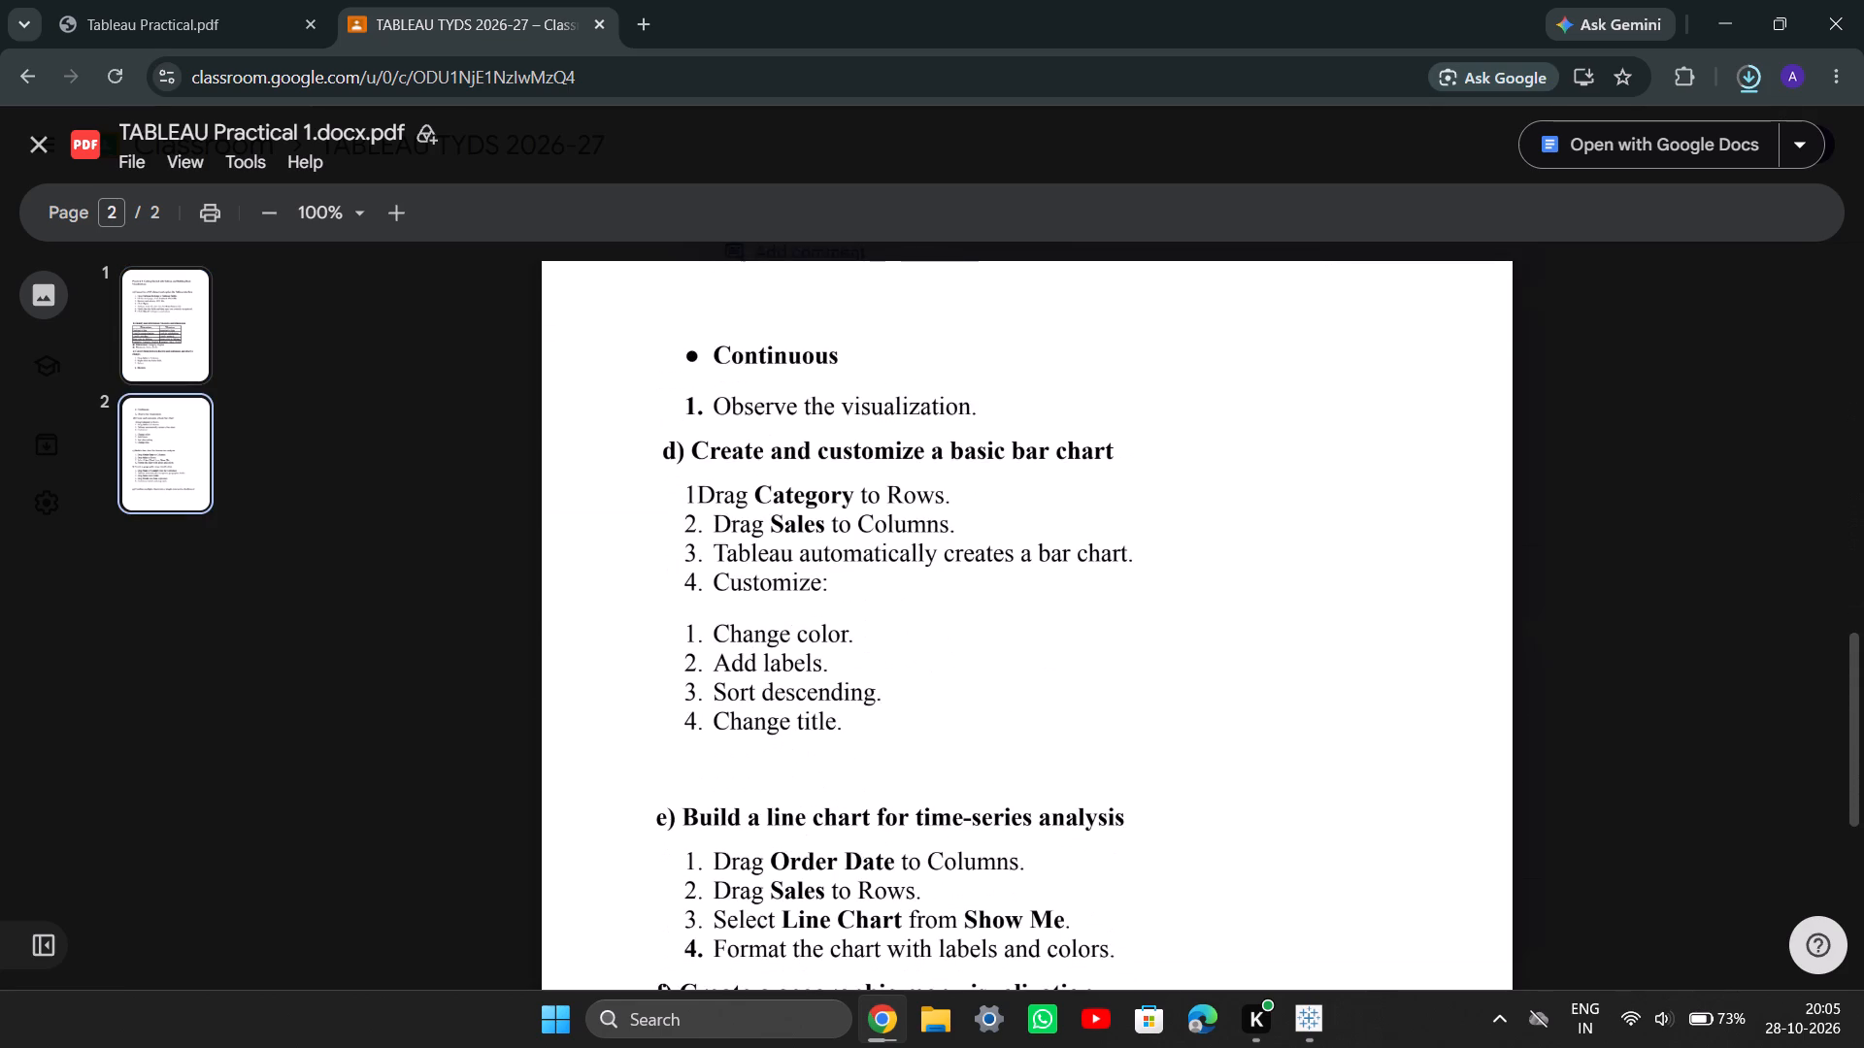
pyautogui.scroll(-4, 872, 430)
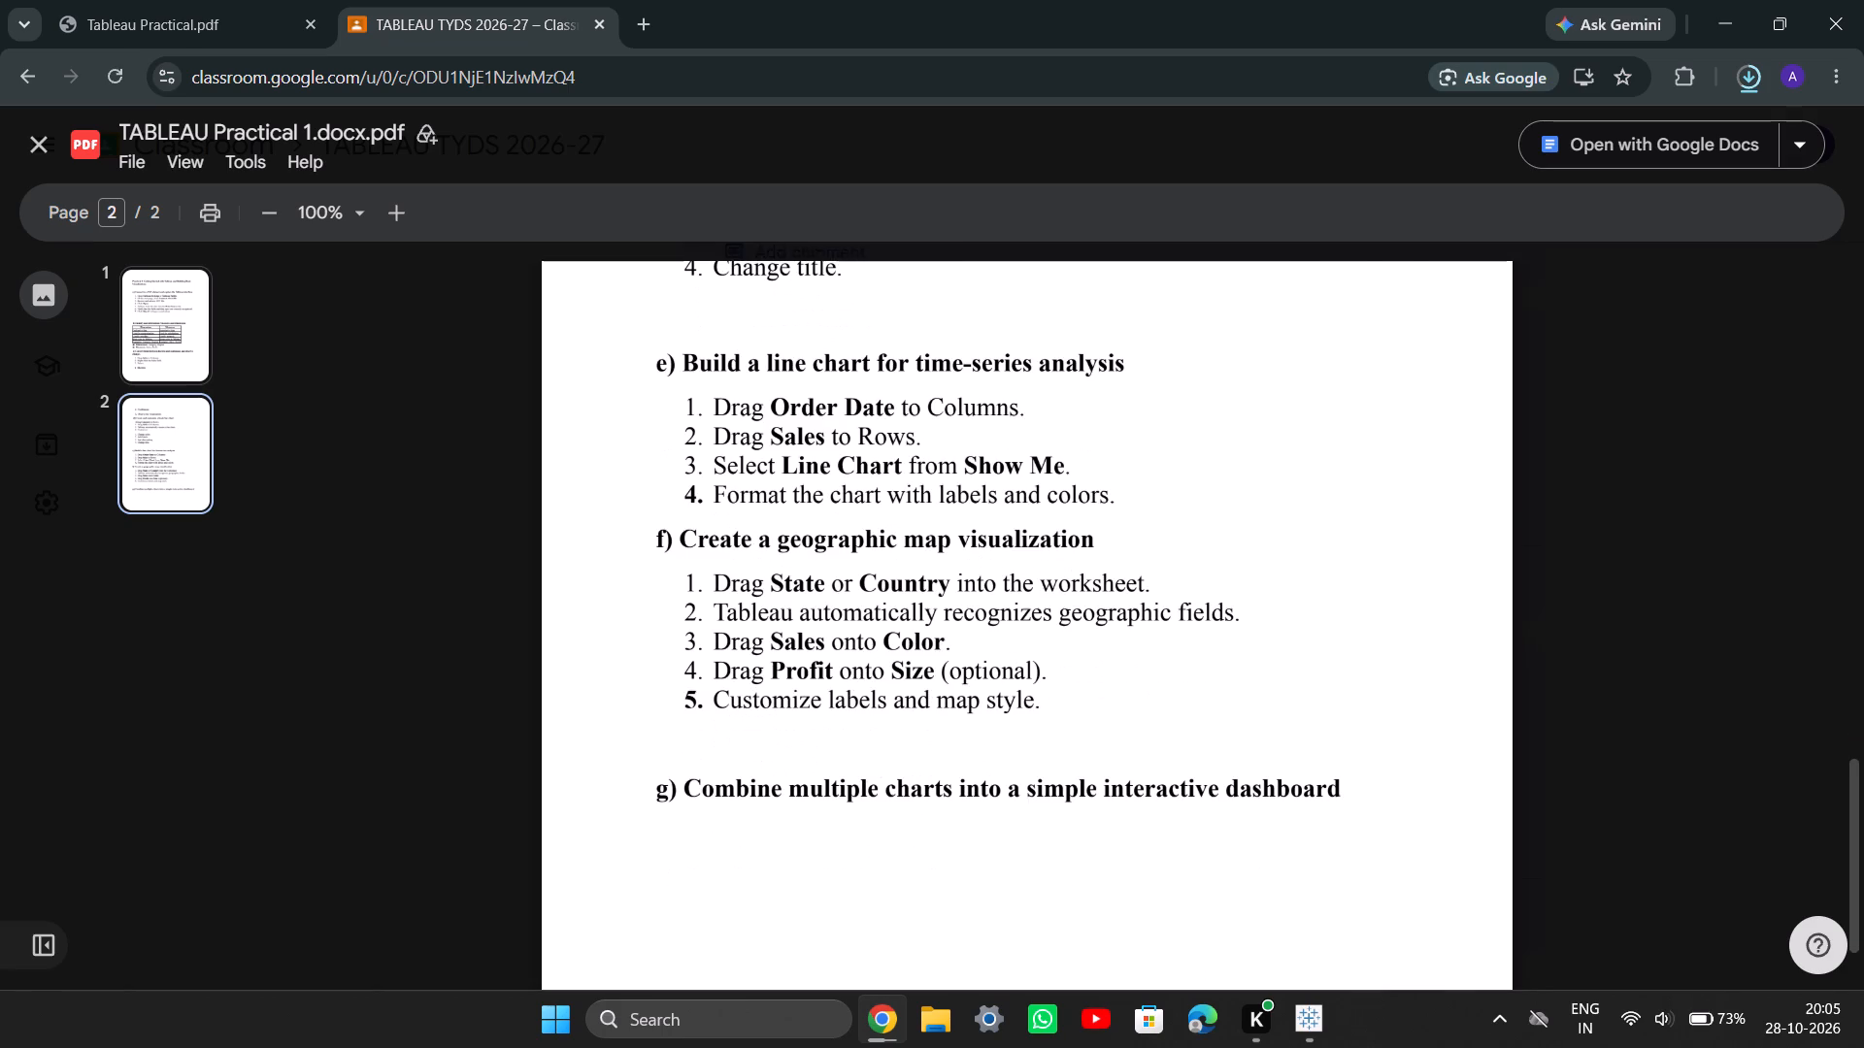
pyautogui.scroll(1, 872, 430)
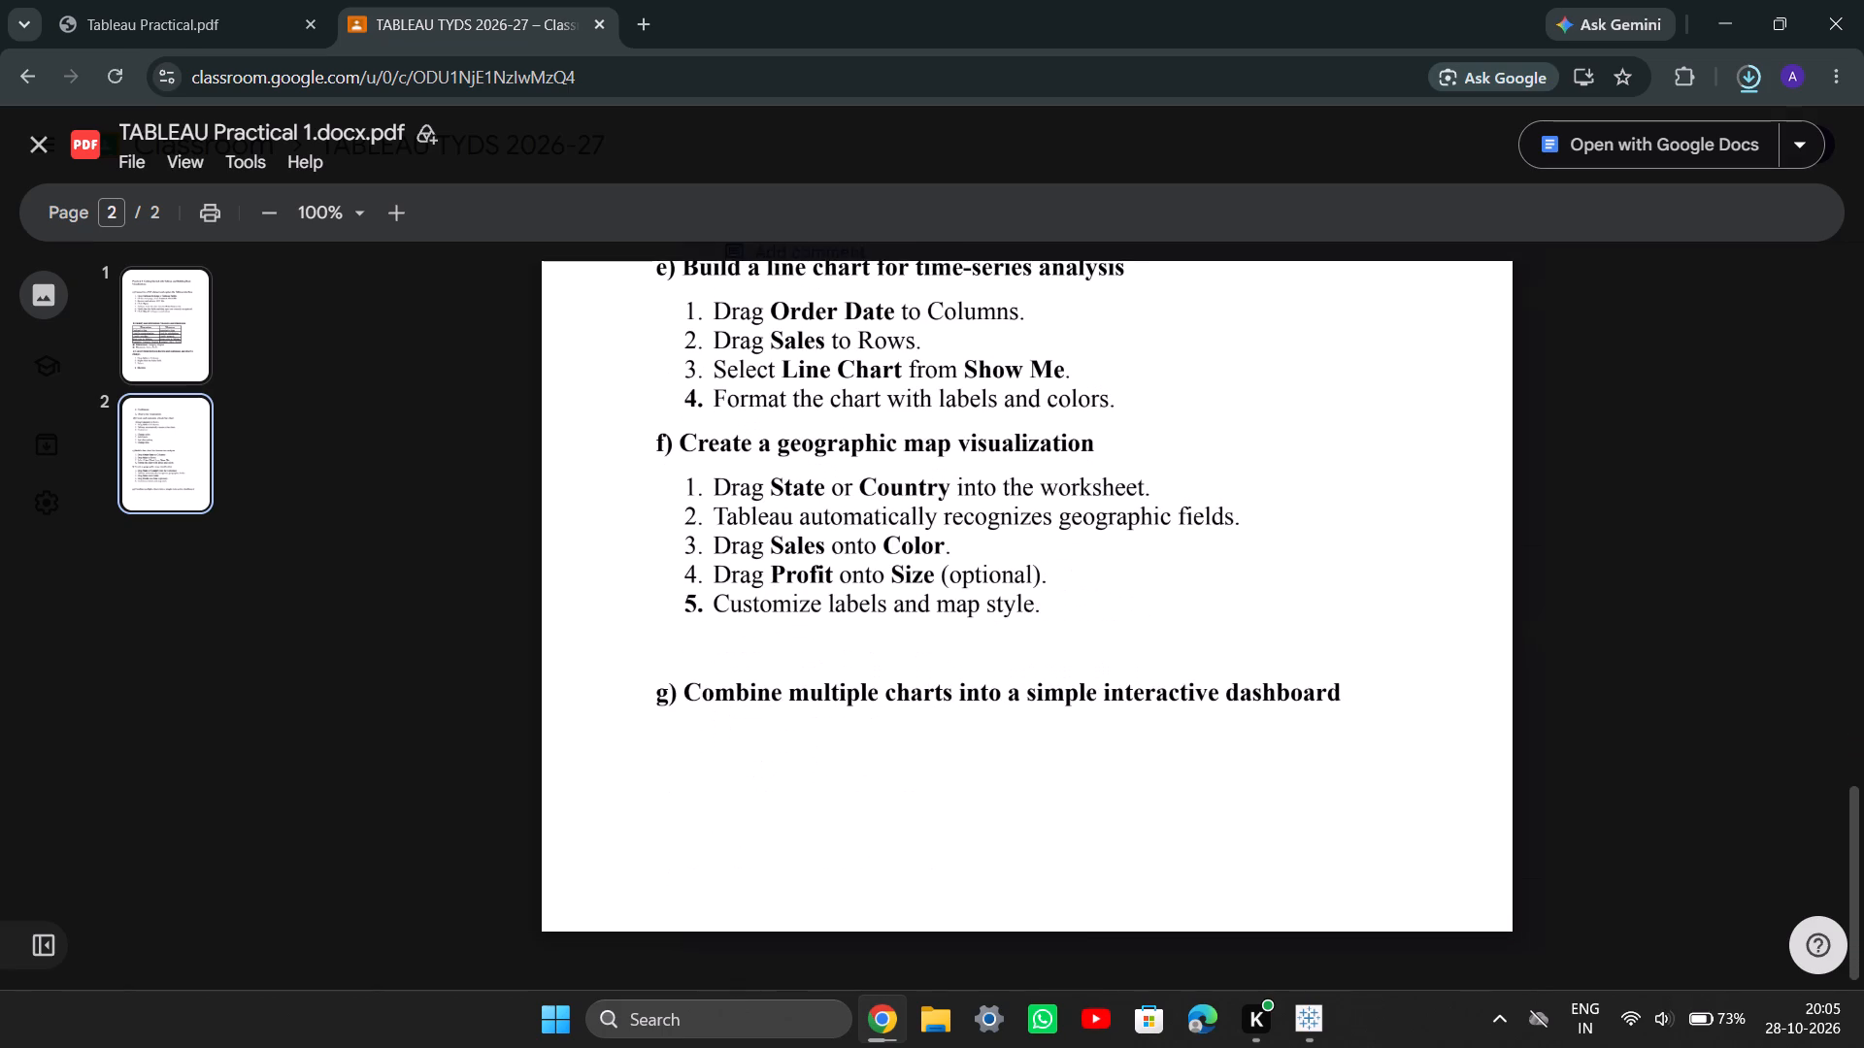
pyautogui.scroll(8, 872, 430)
pyautogui.scroll(-5, 872, 430)
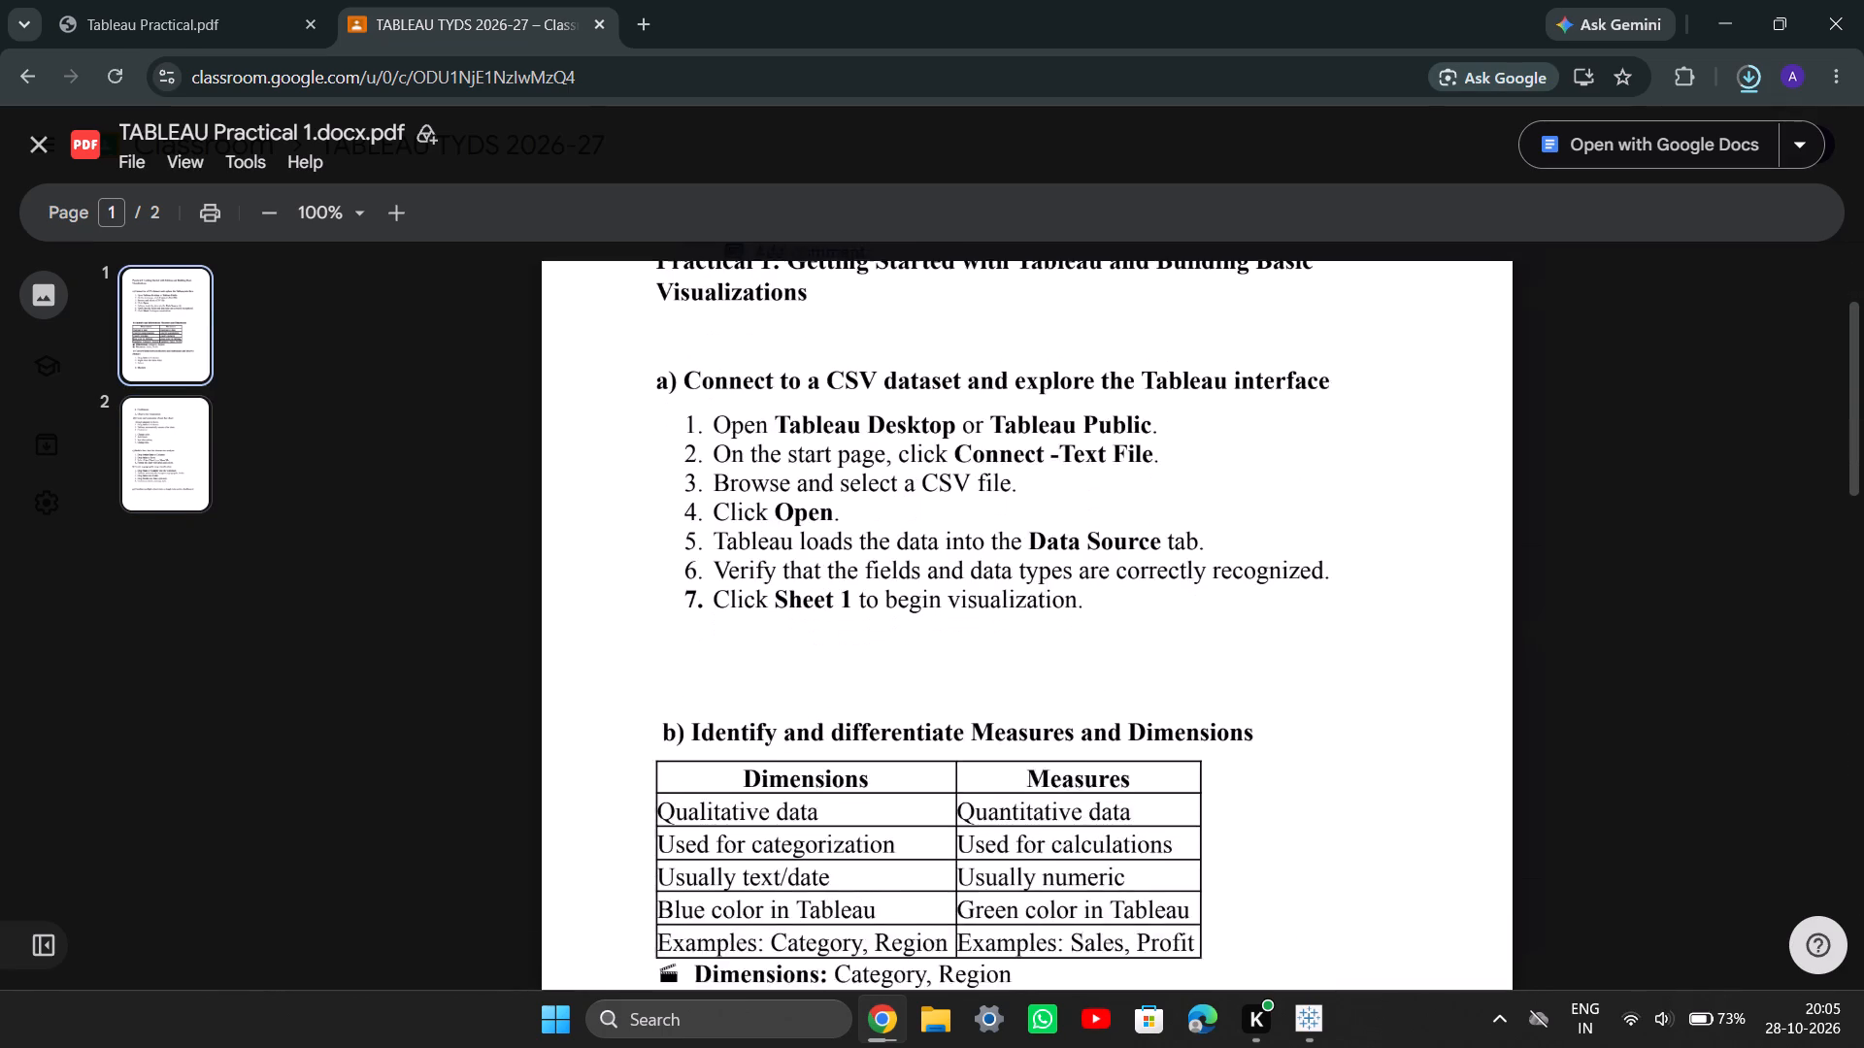
pyautogui.scroll(-2, 872, 430)
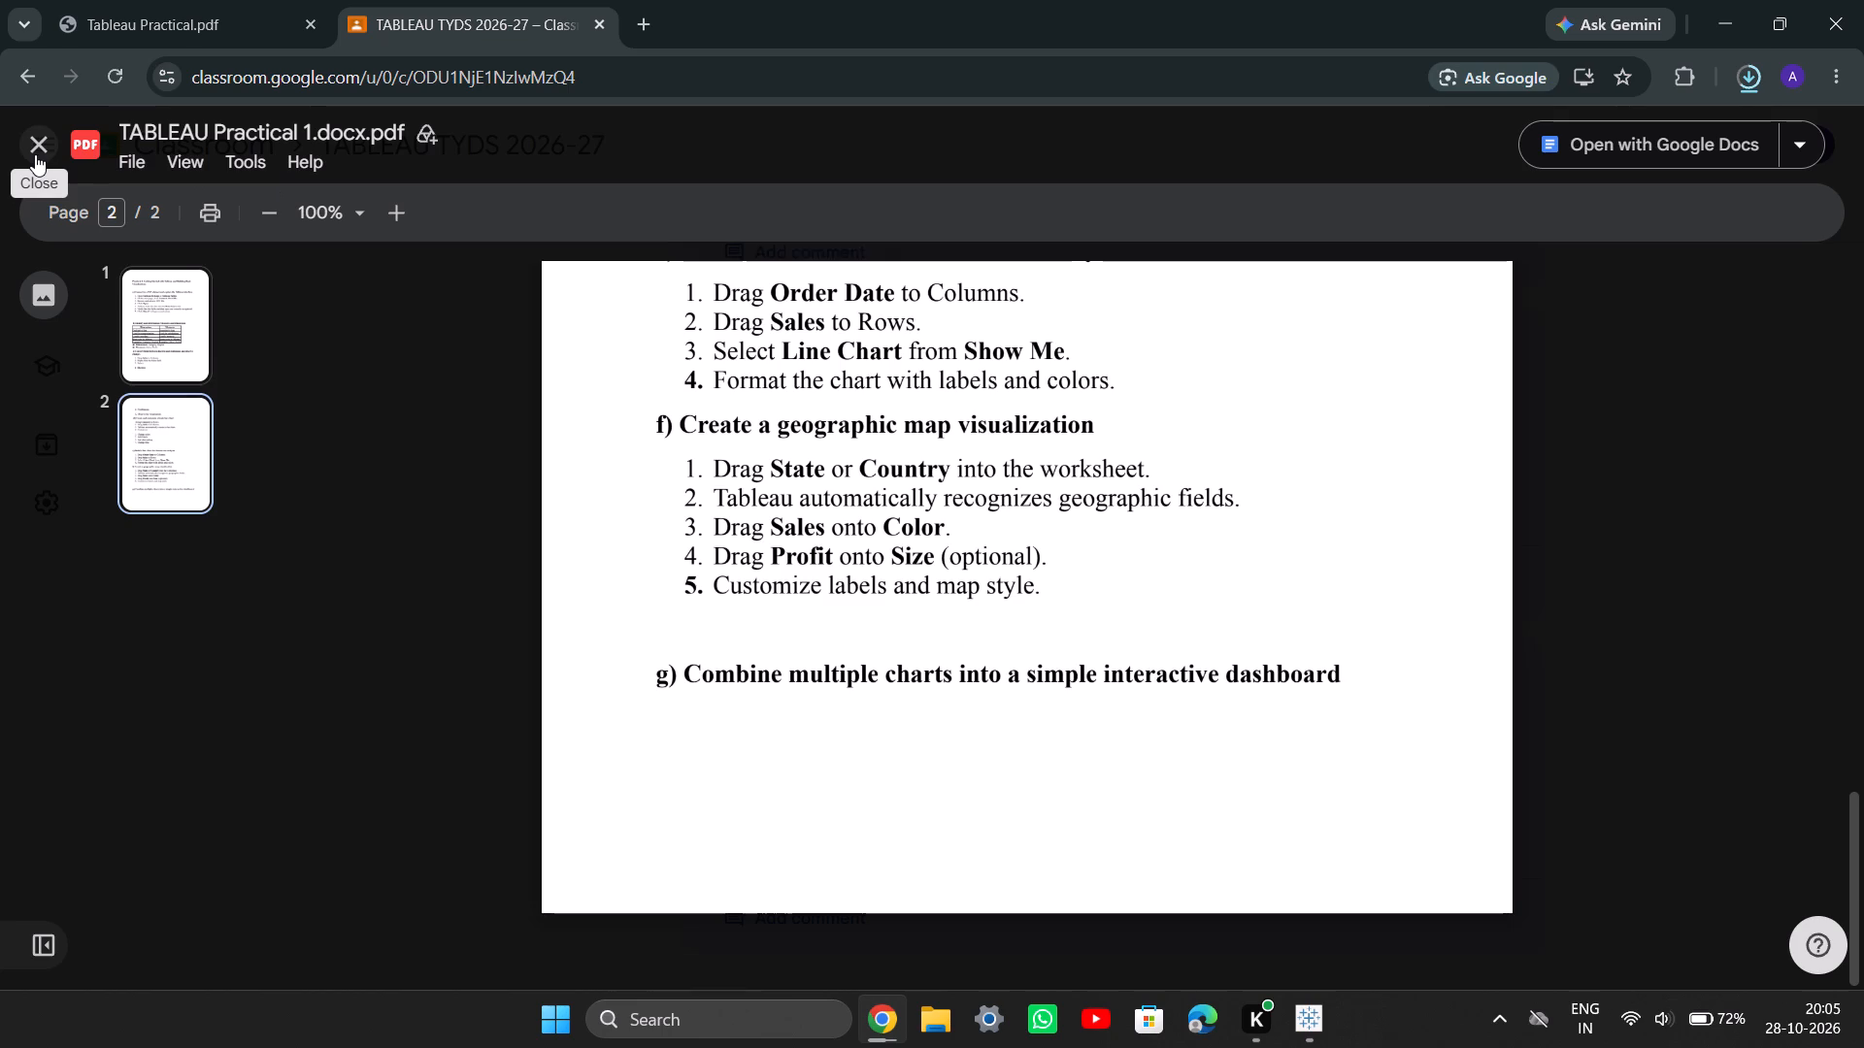
pyautogui.click(35, 154)
# Return from the class stream to the Classroom home page.
pyautogui.scroll(4, 507, 510)
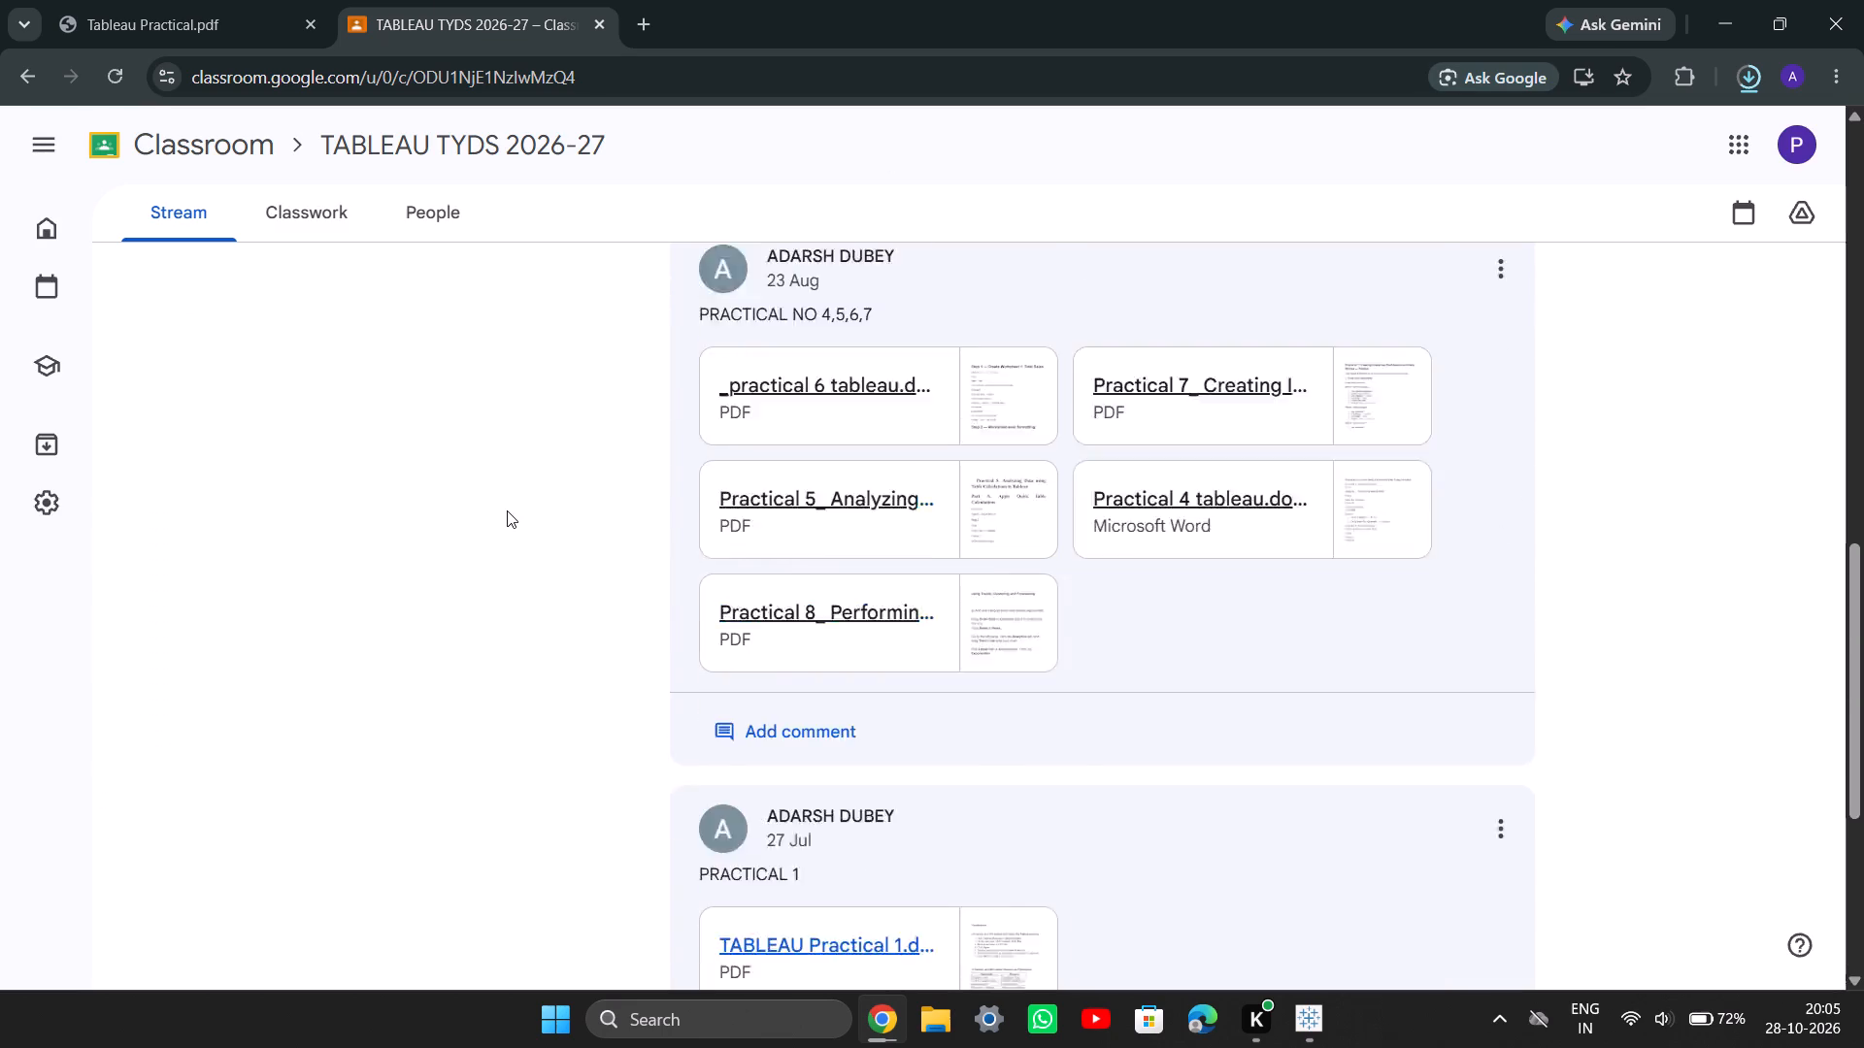
pyautogui.scroll(11, 507, 510)
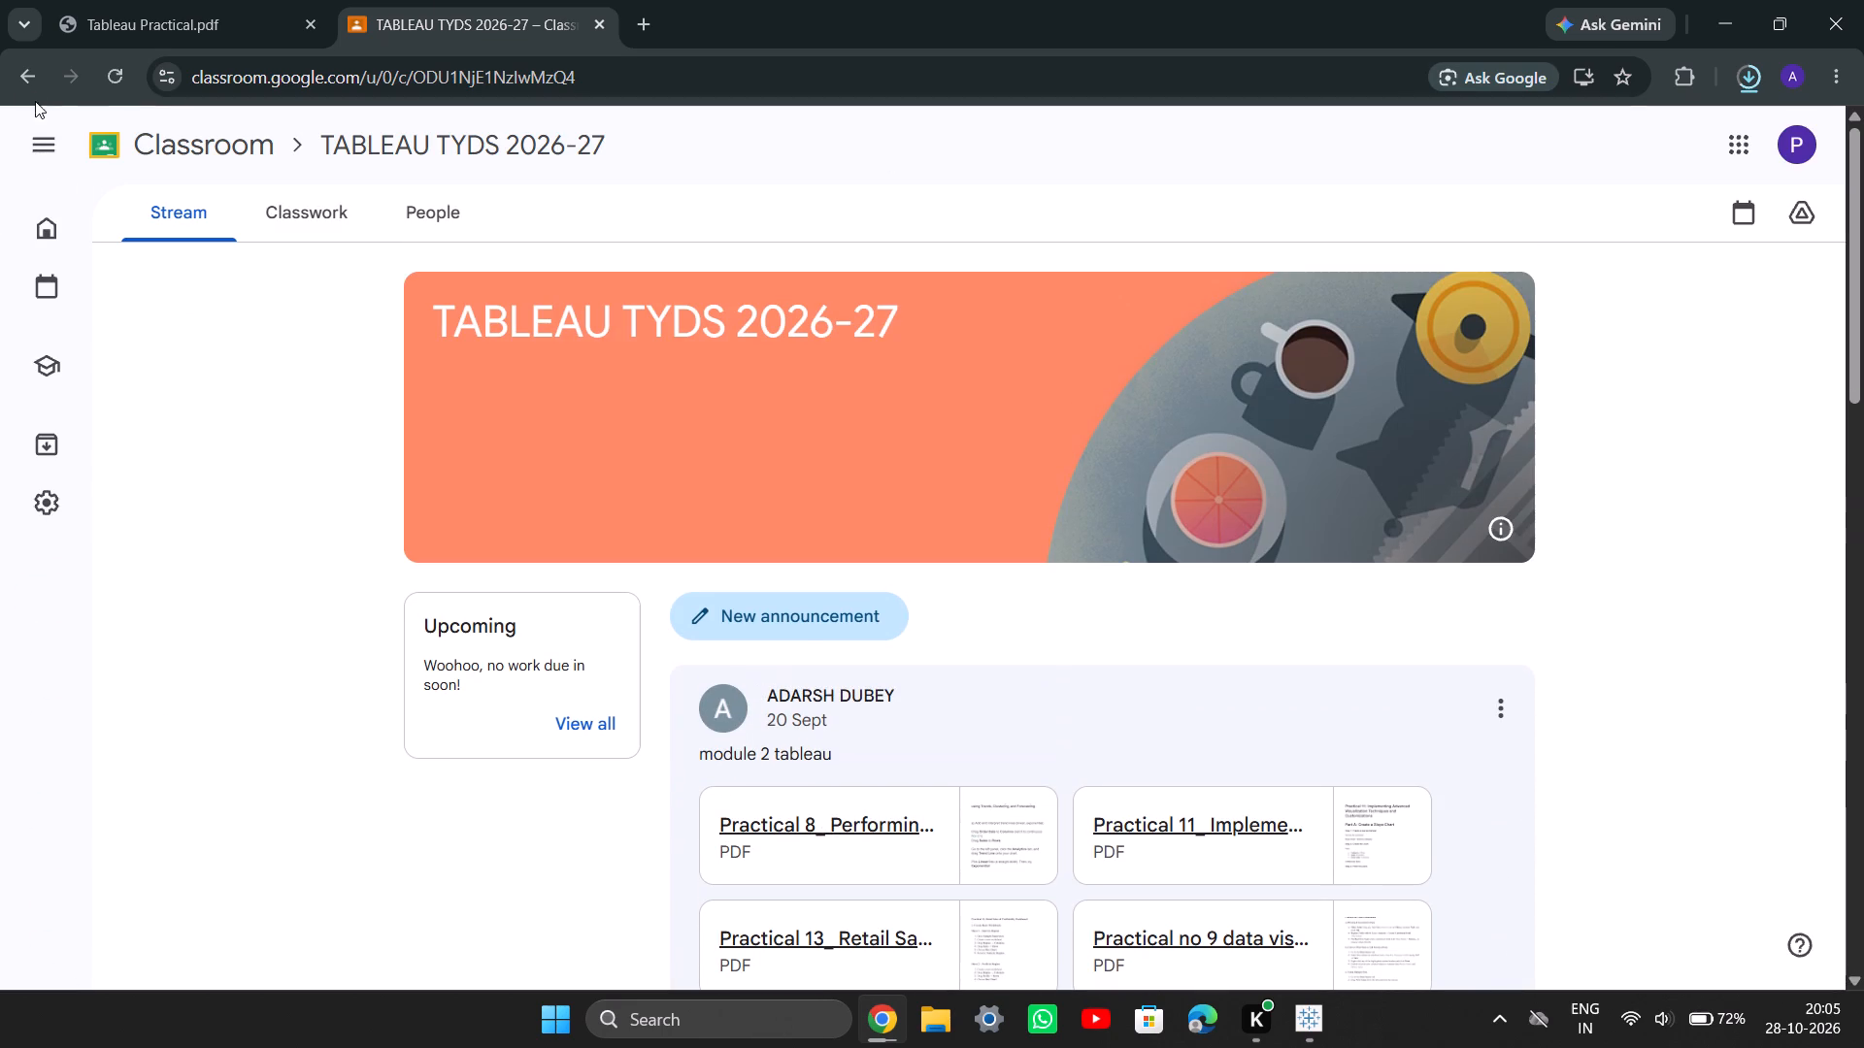
pyautogui.click(20, 76)
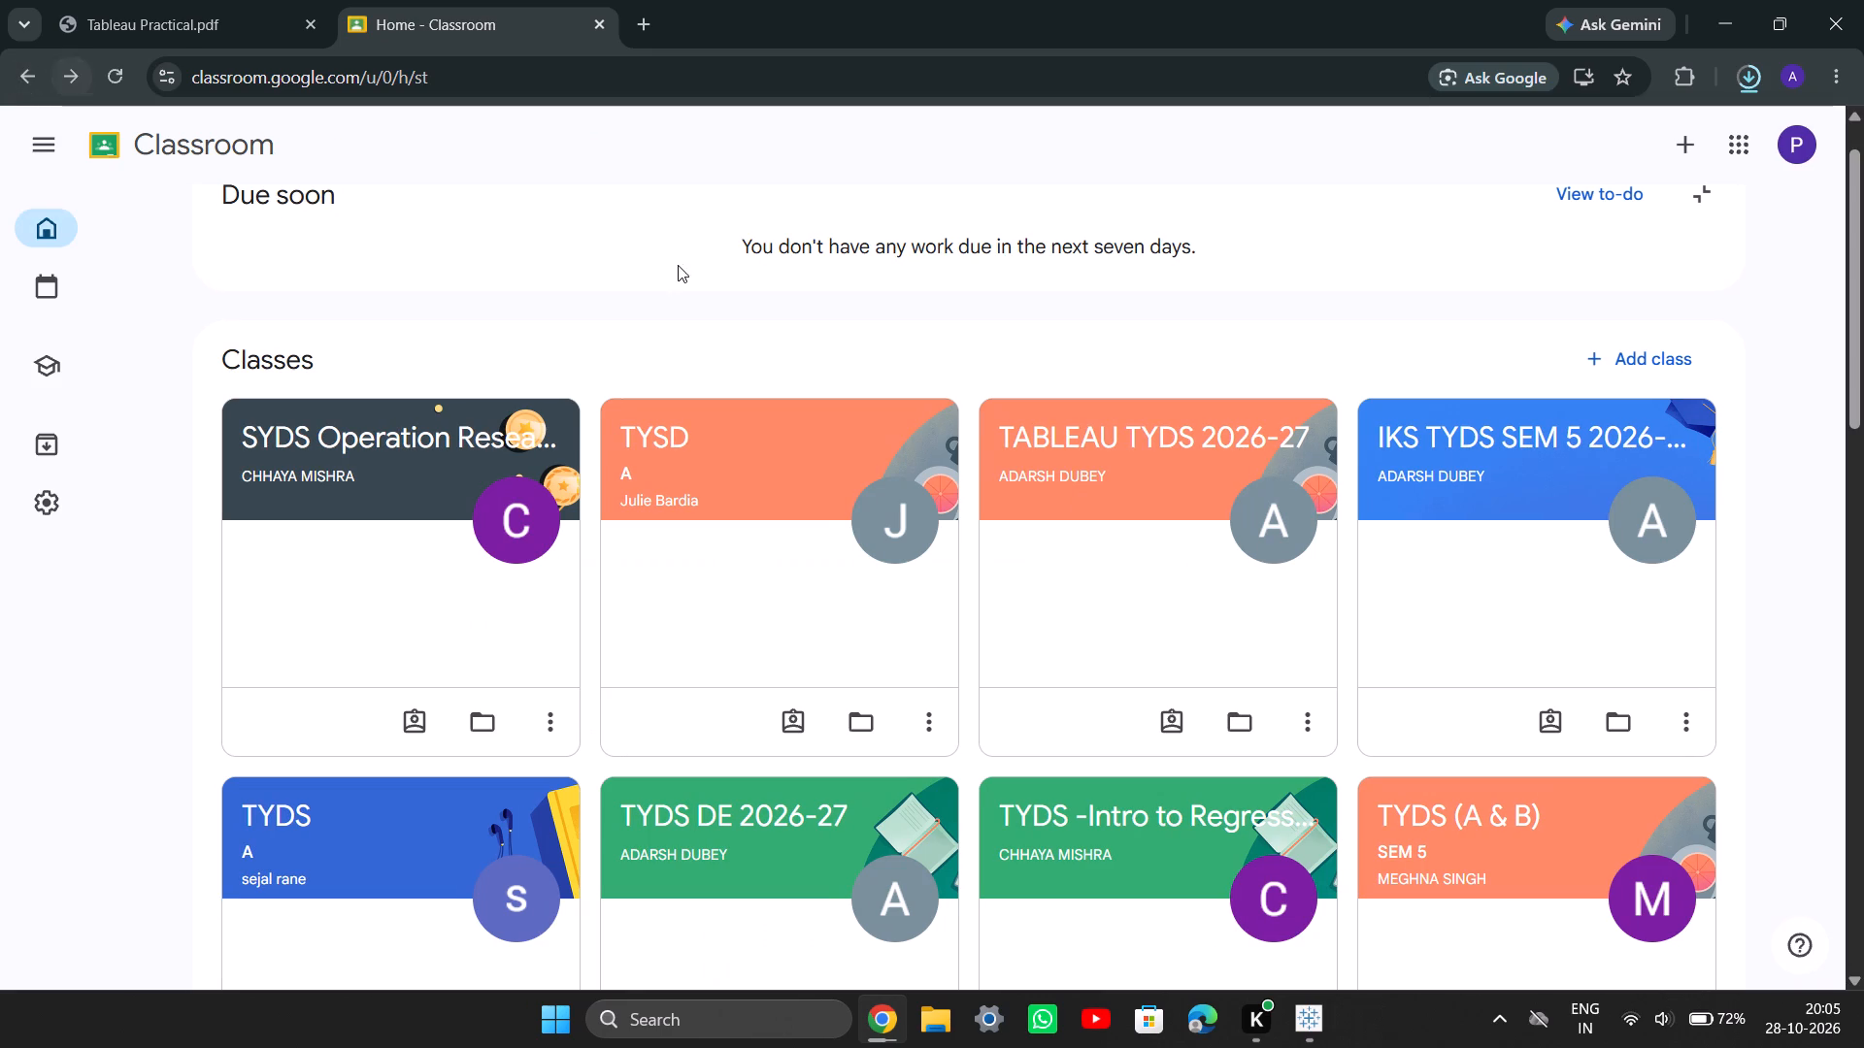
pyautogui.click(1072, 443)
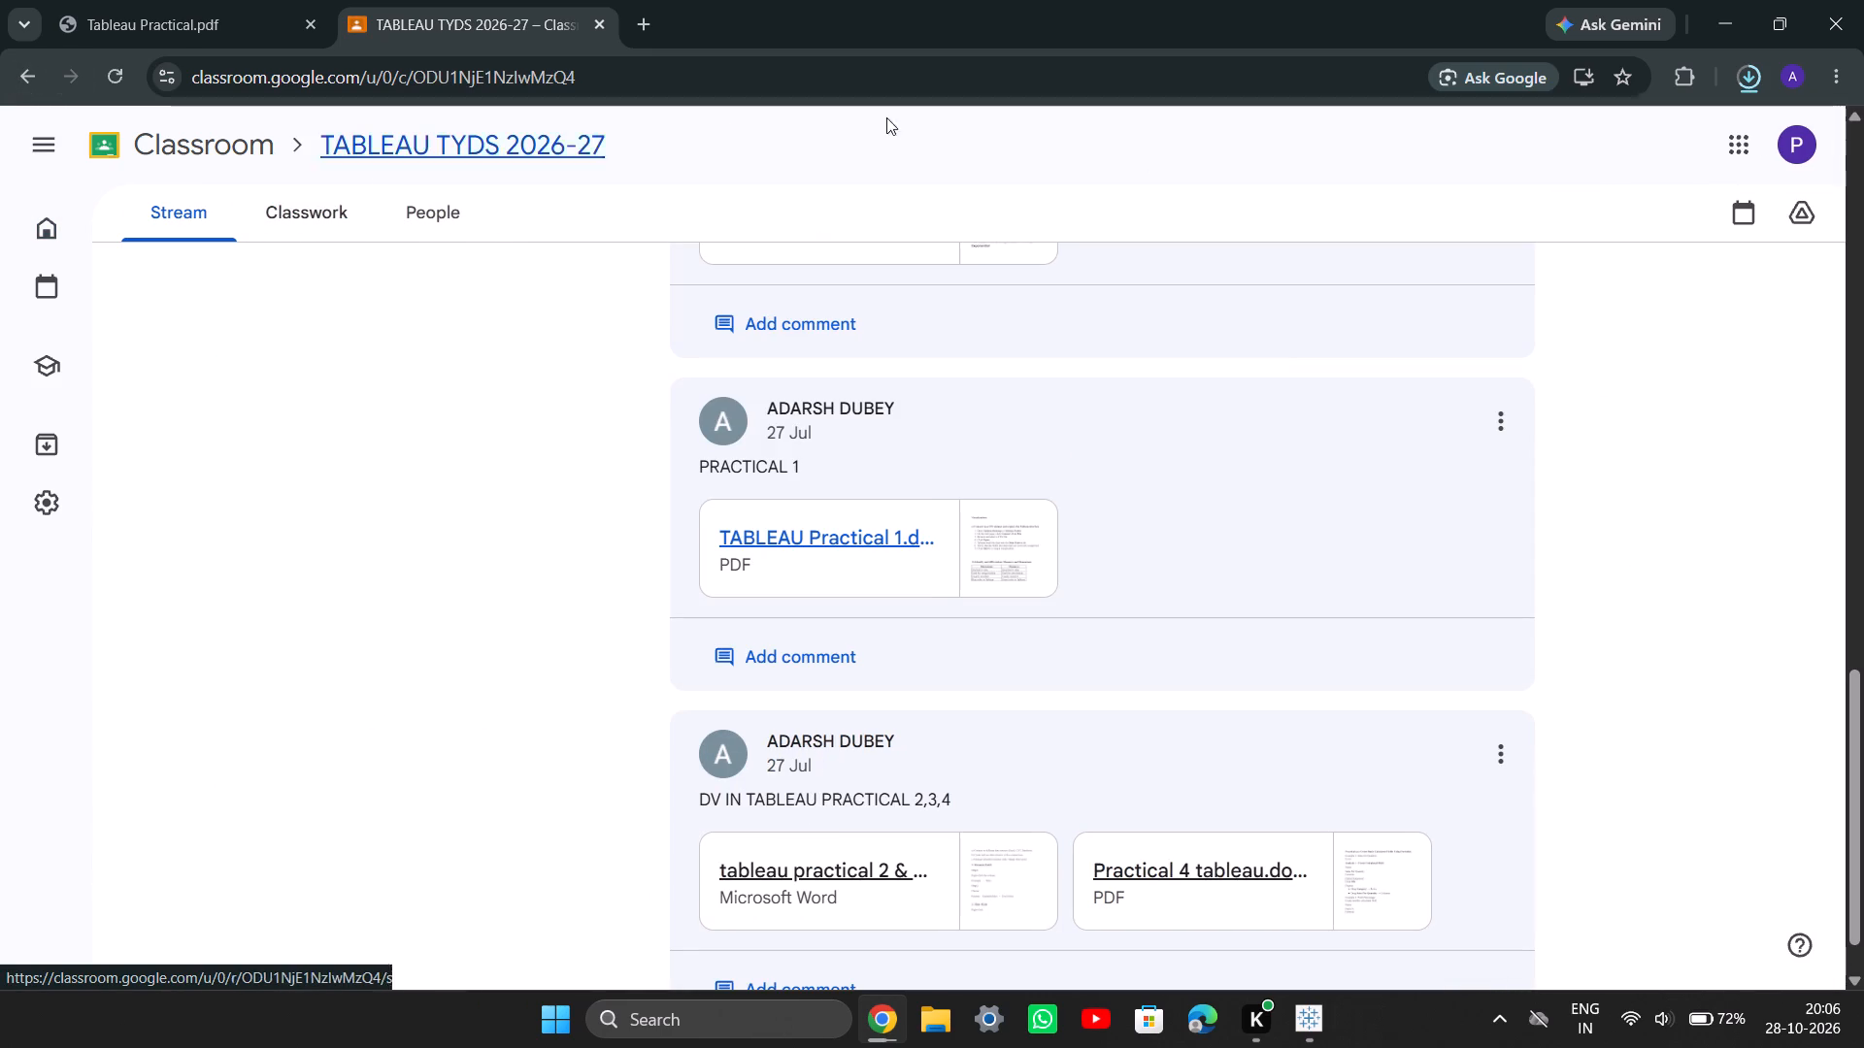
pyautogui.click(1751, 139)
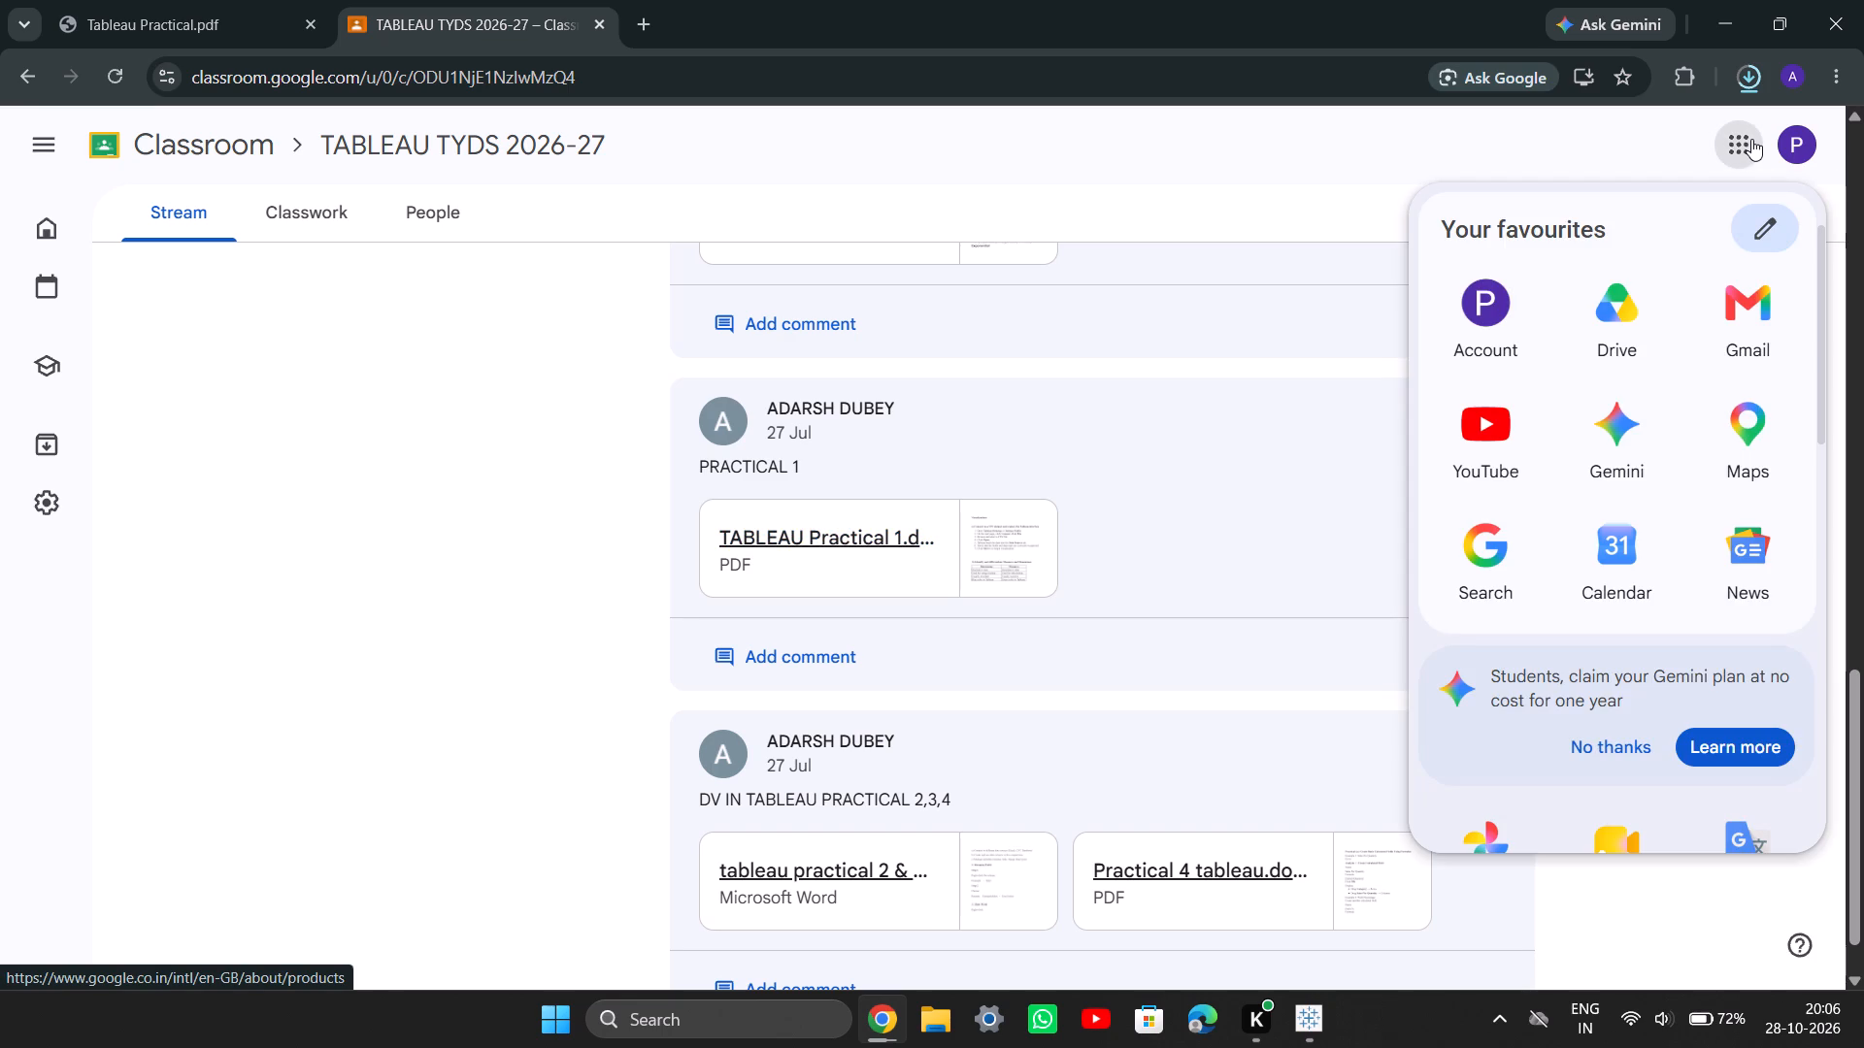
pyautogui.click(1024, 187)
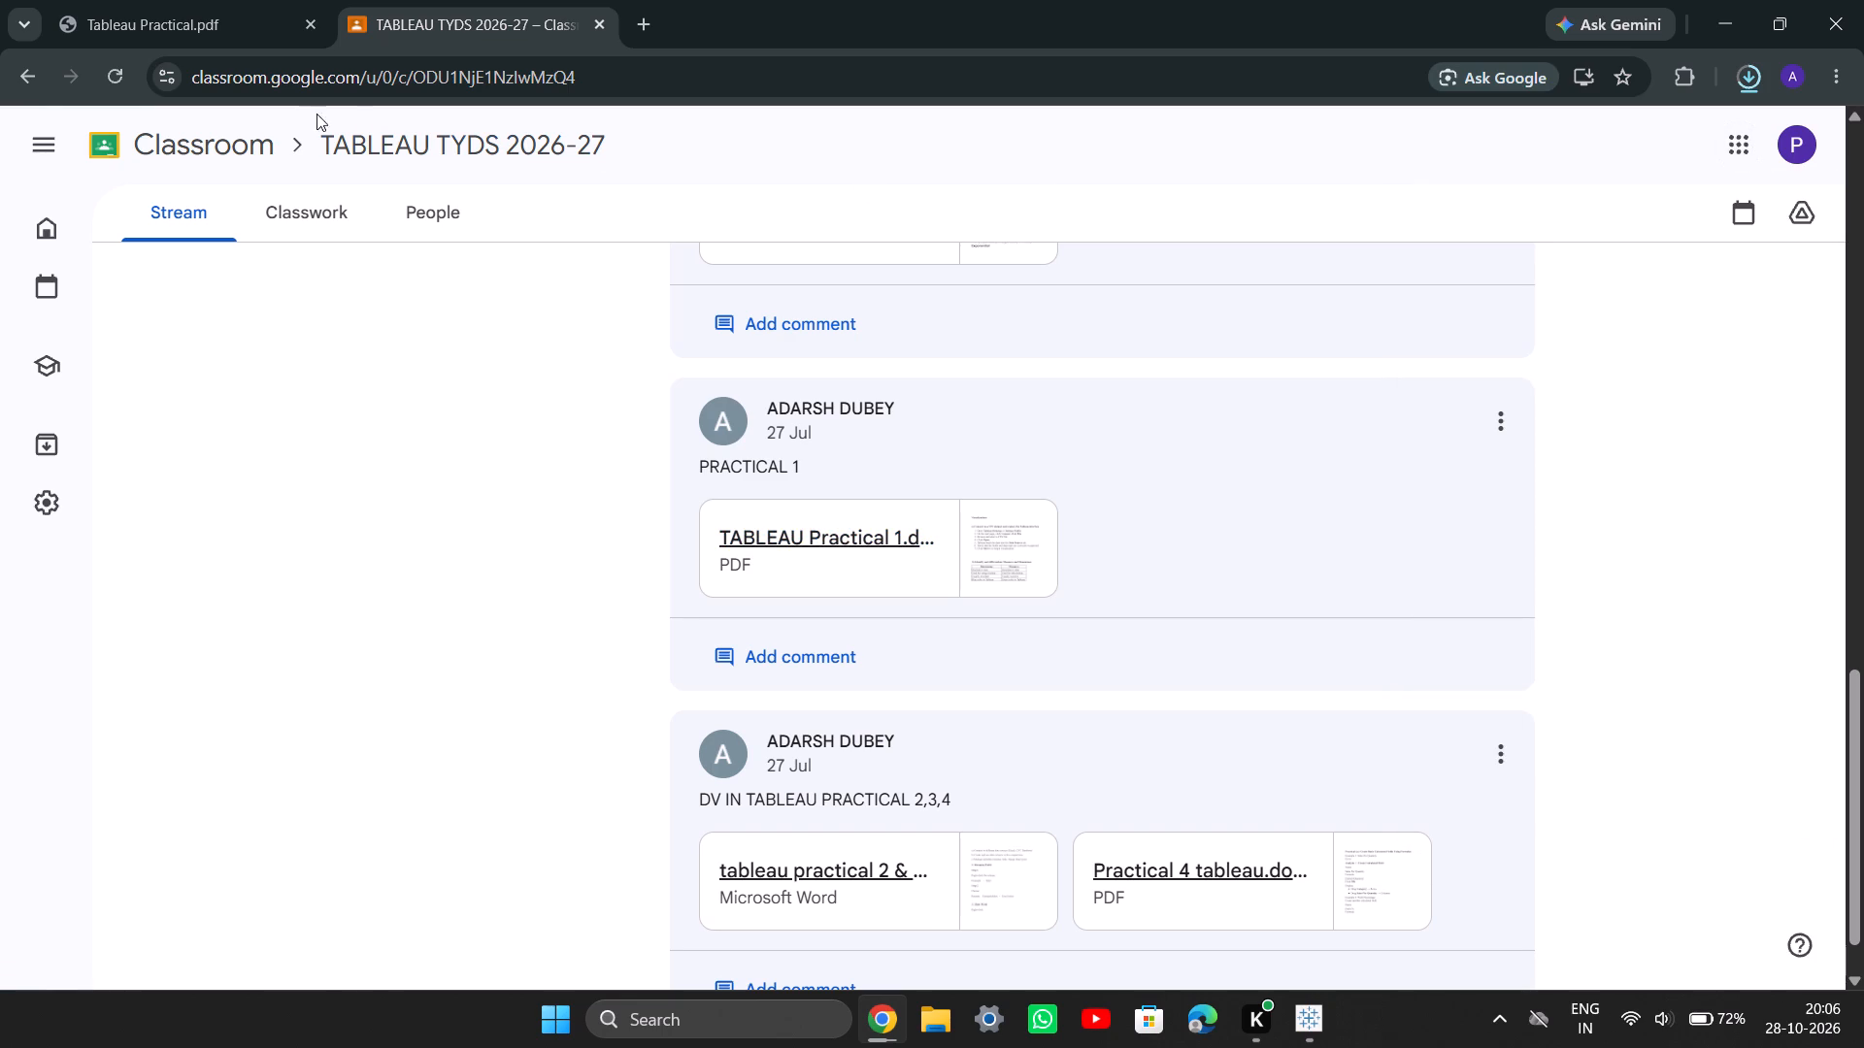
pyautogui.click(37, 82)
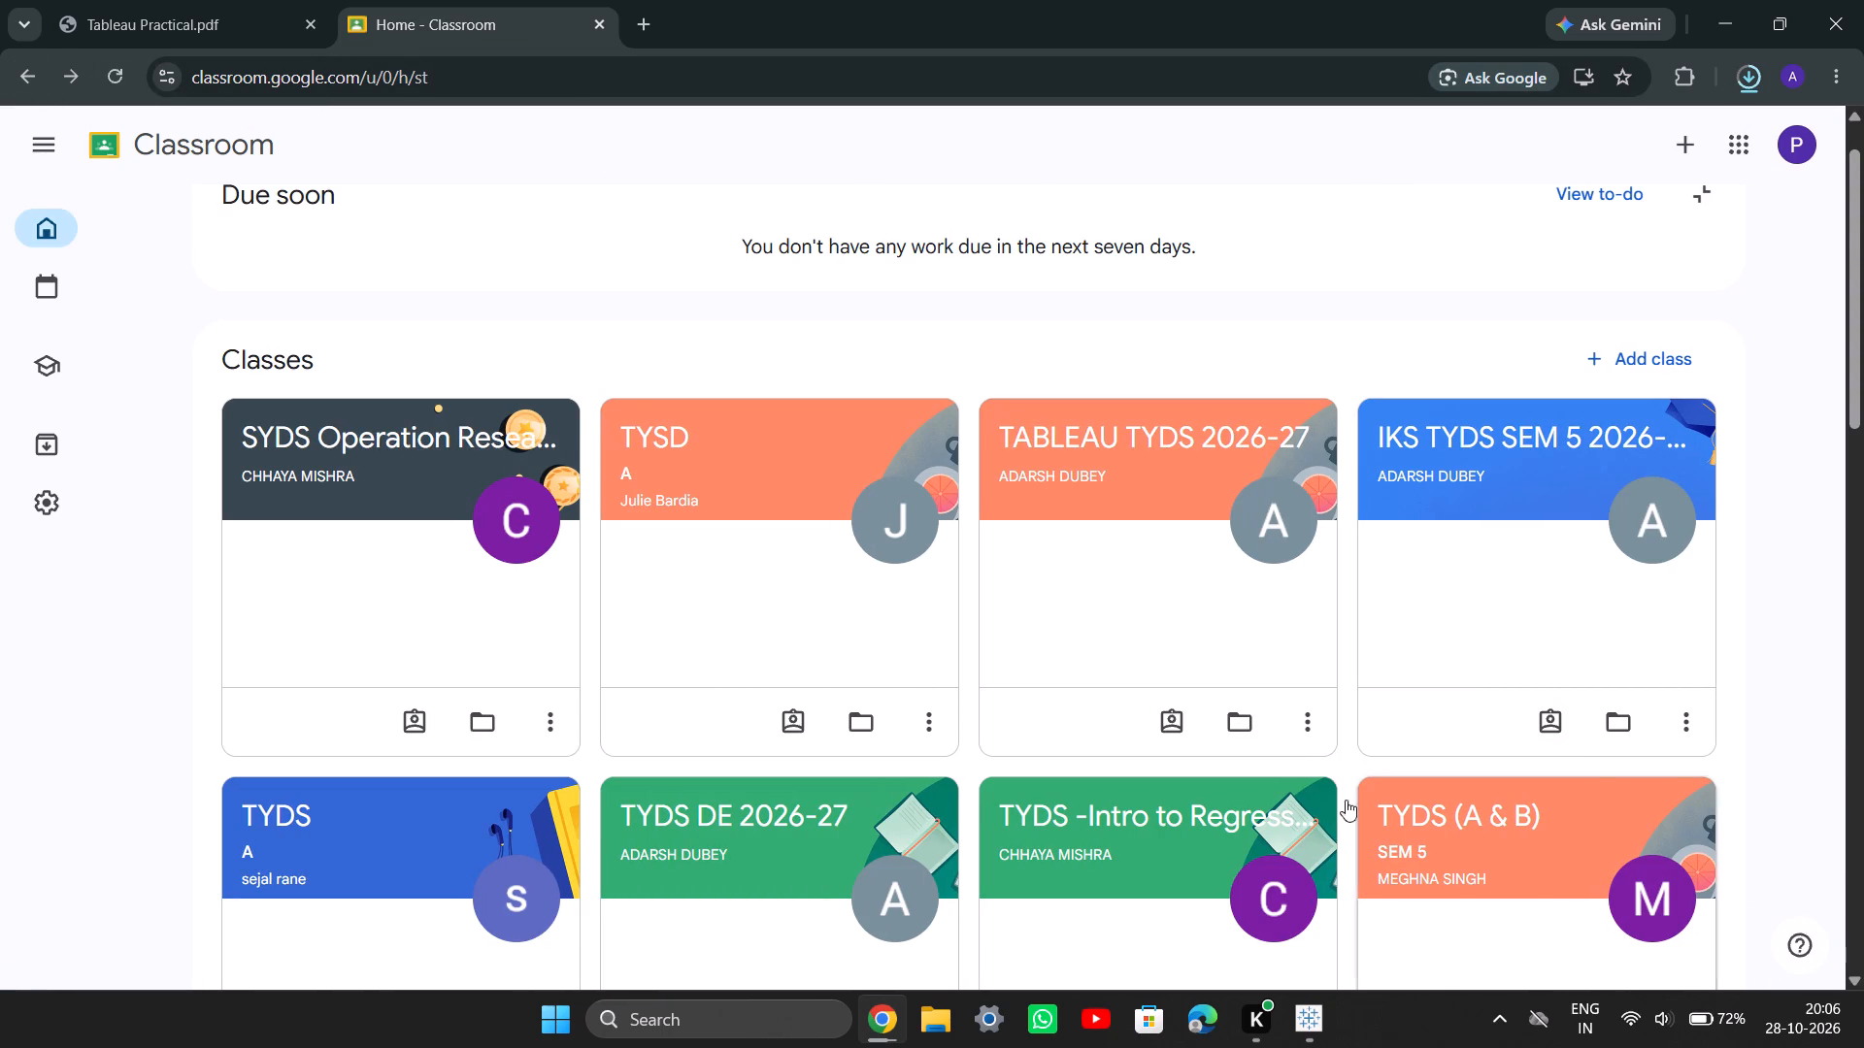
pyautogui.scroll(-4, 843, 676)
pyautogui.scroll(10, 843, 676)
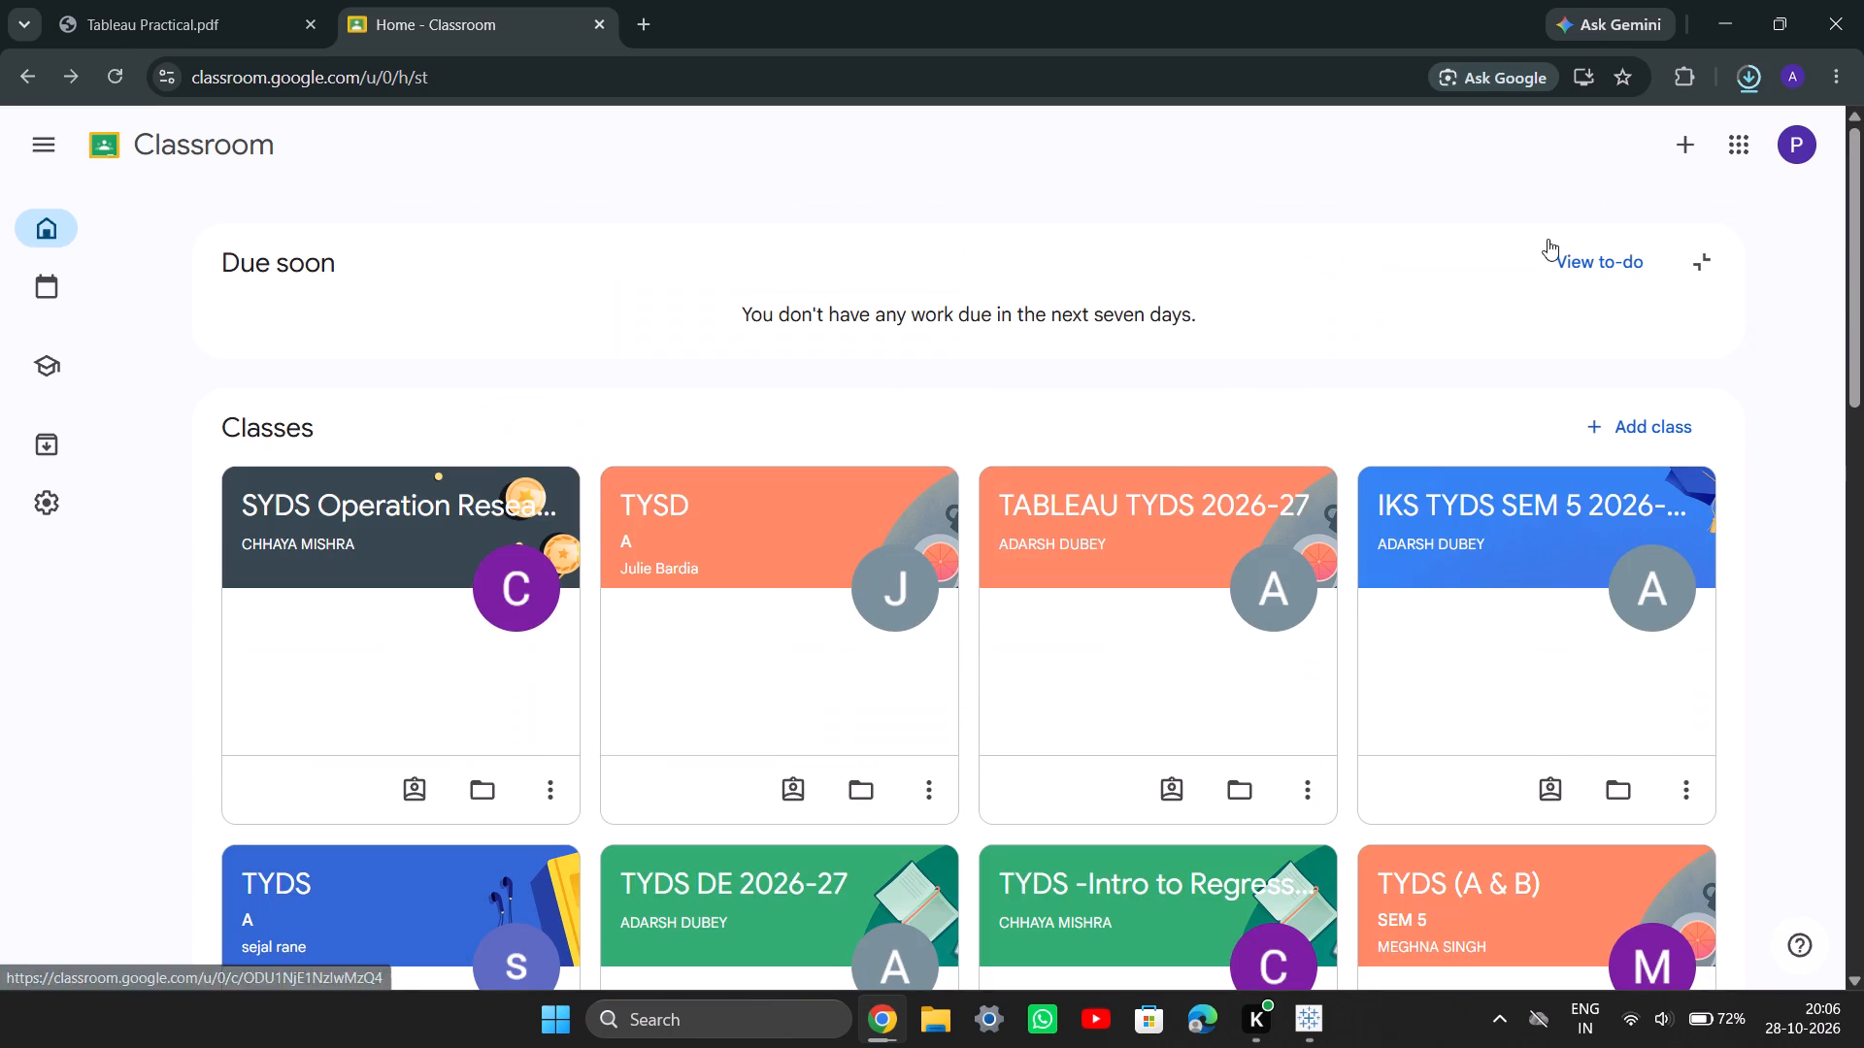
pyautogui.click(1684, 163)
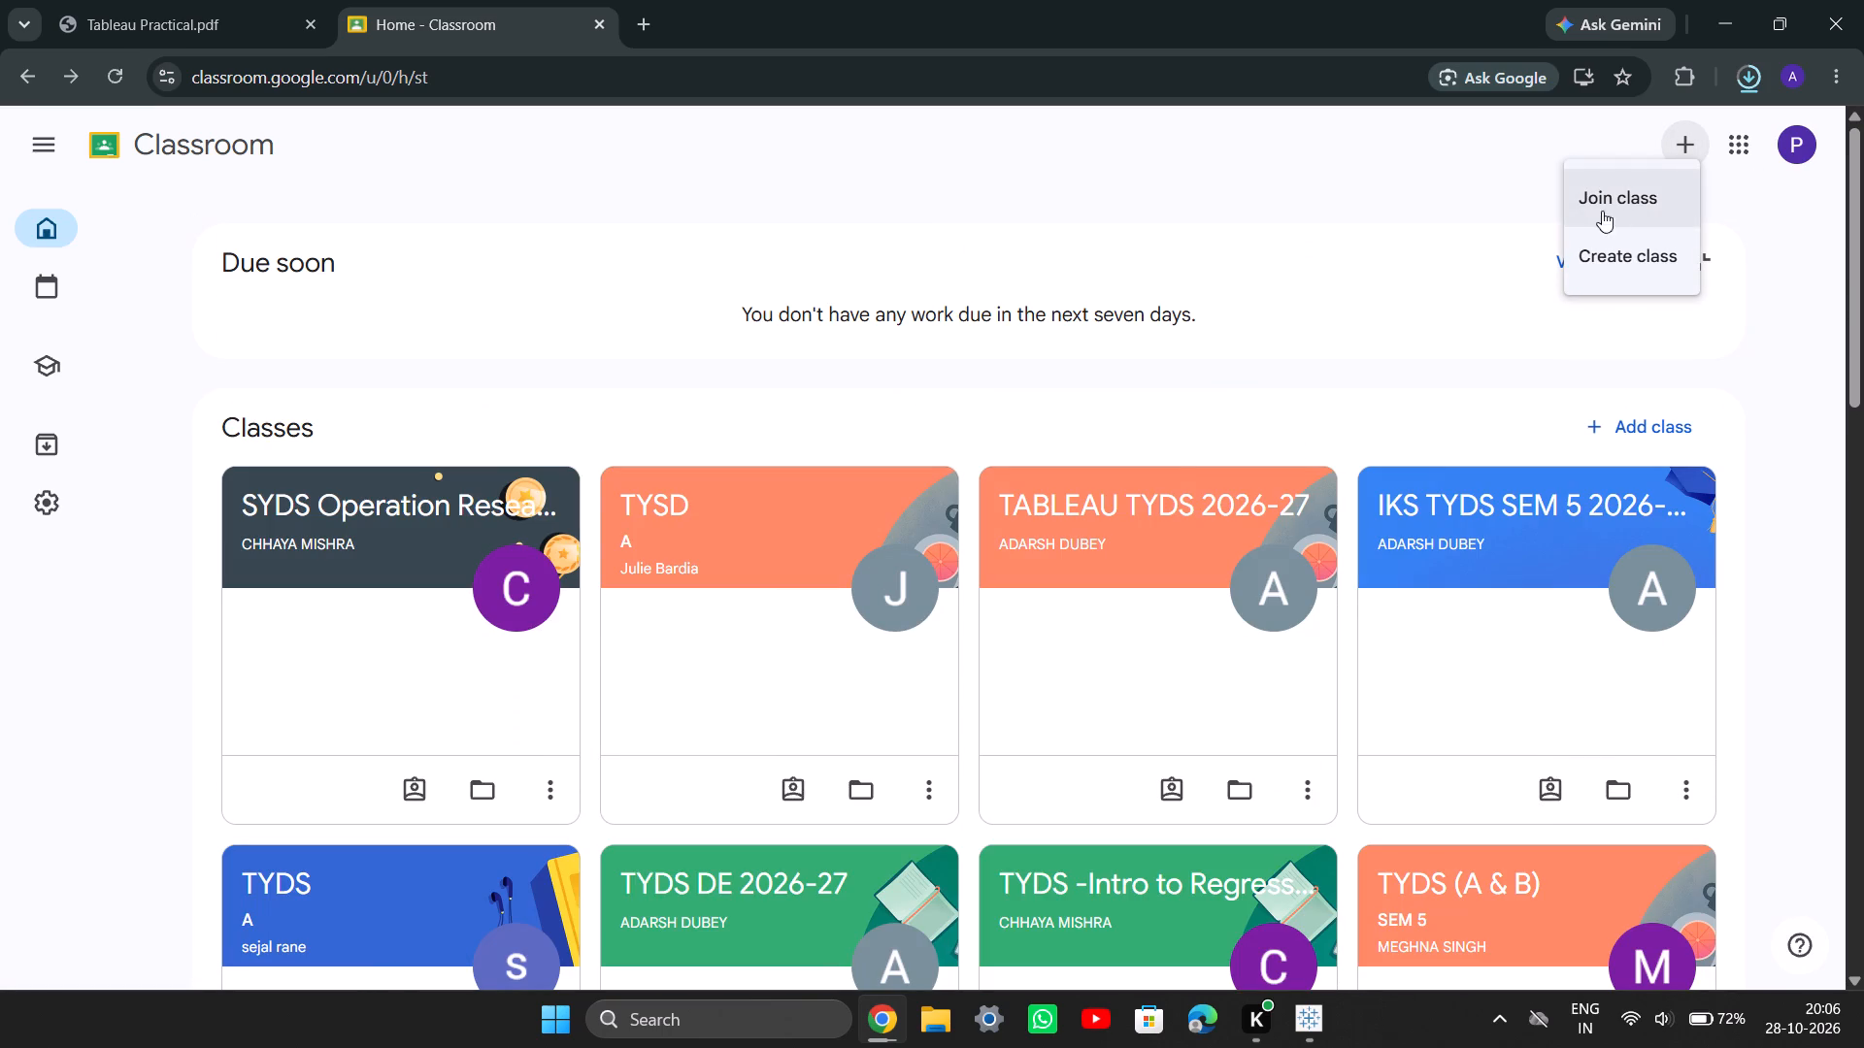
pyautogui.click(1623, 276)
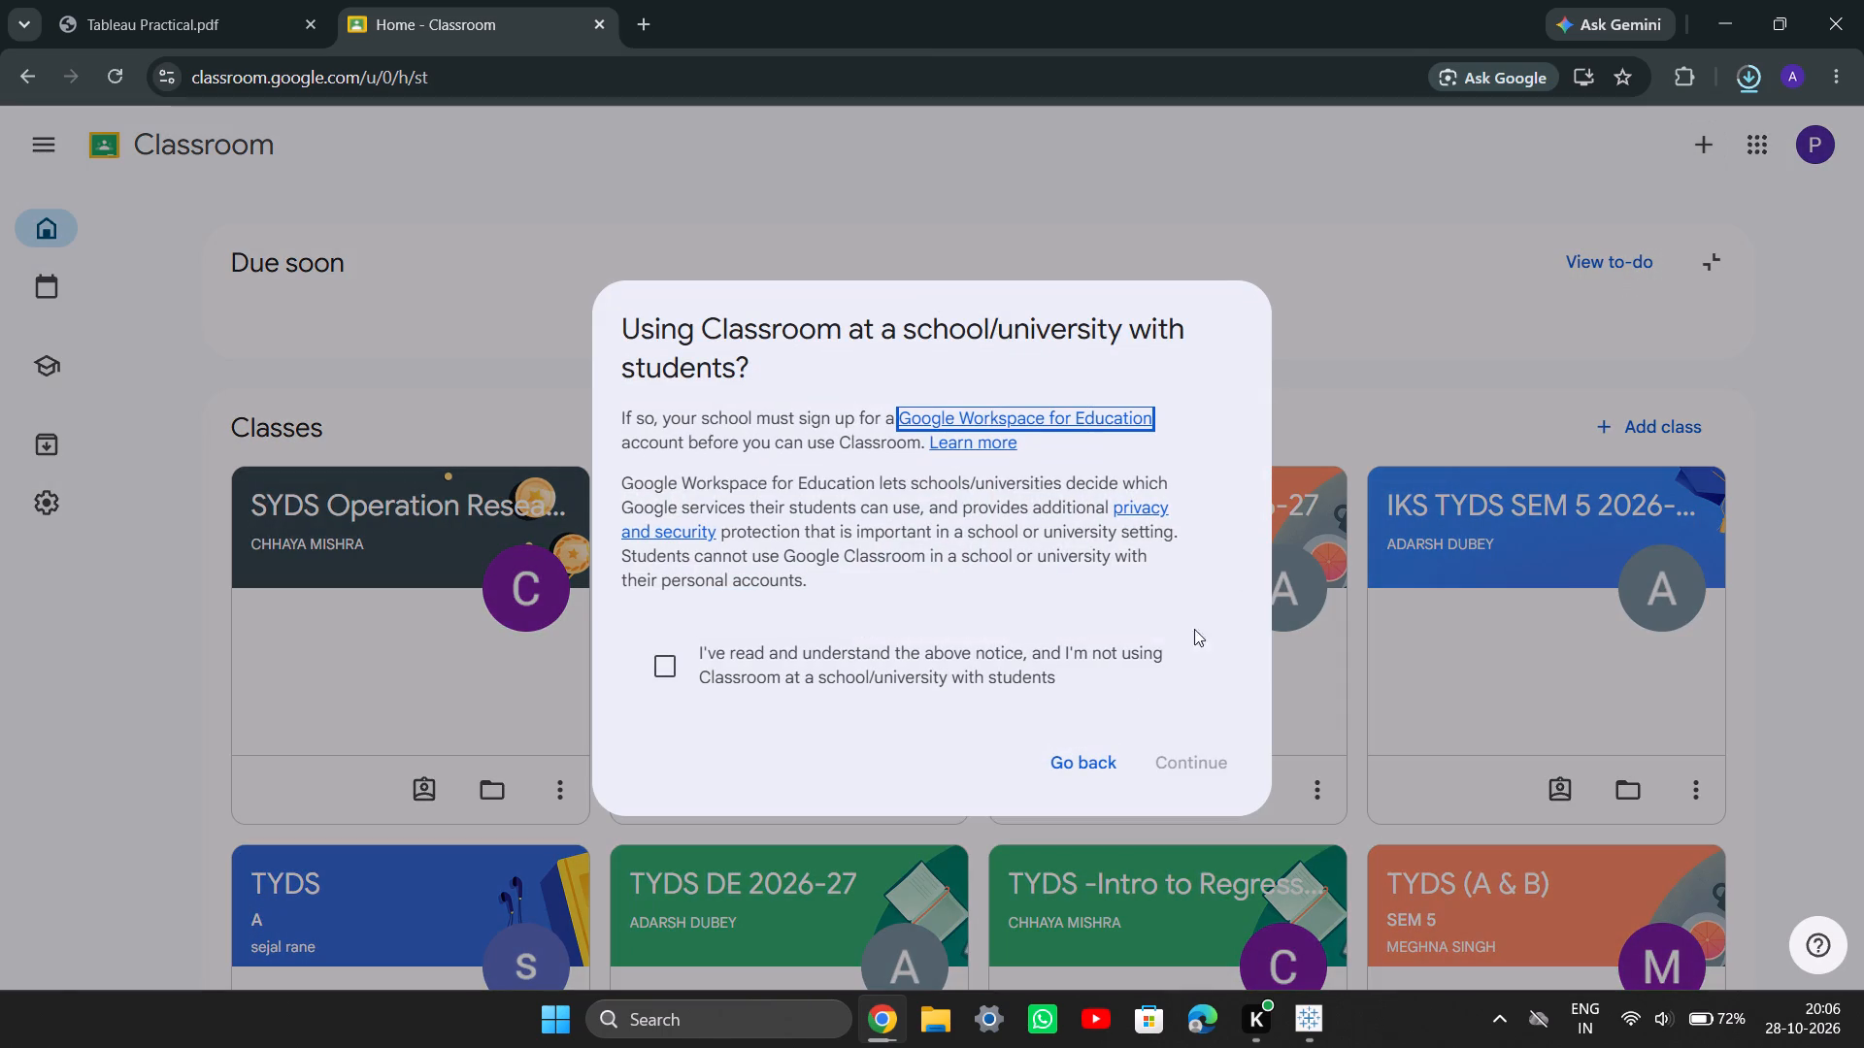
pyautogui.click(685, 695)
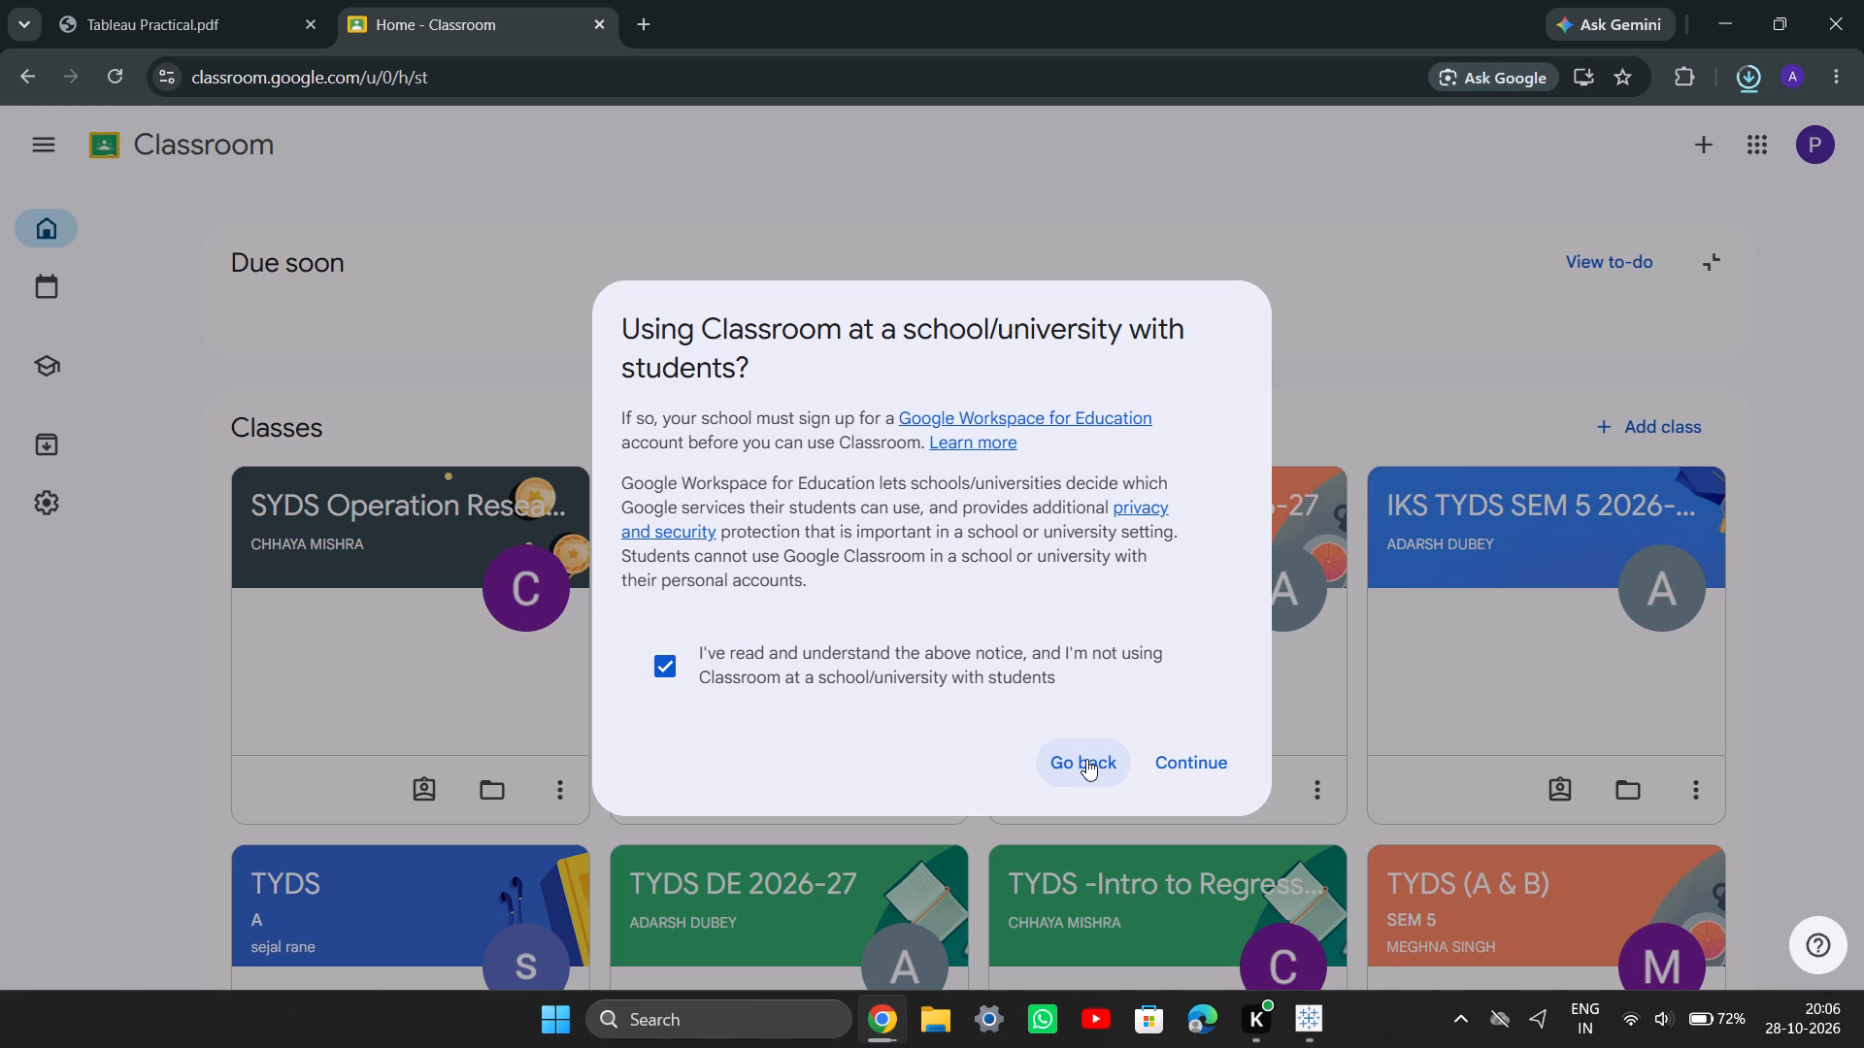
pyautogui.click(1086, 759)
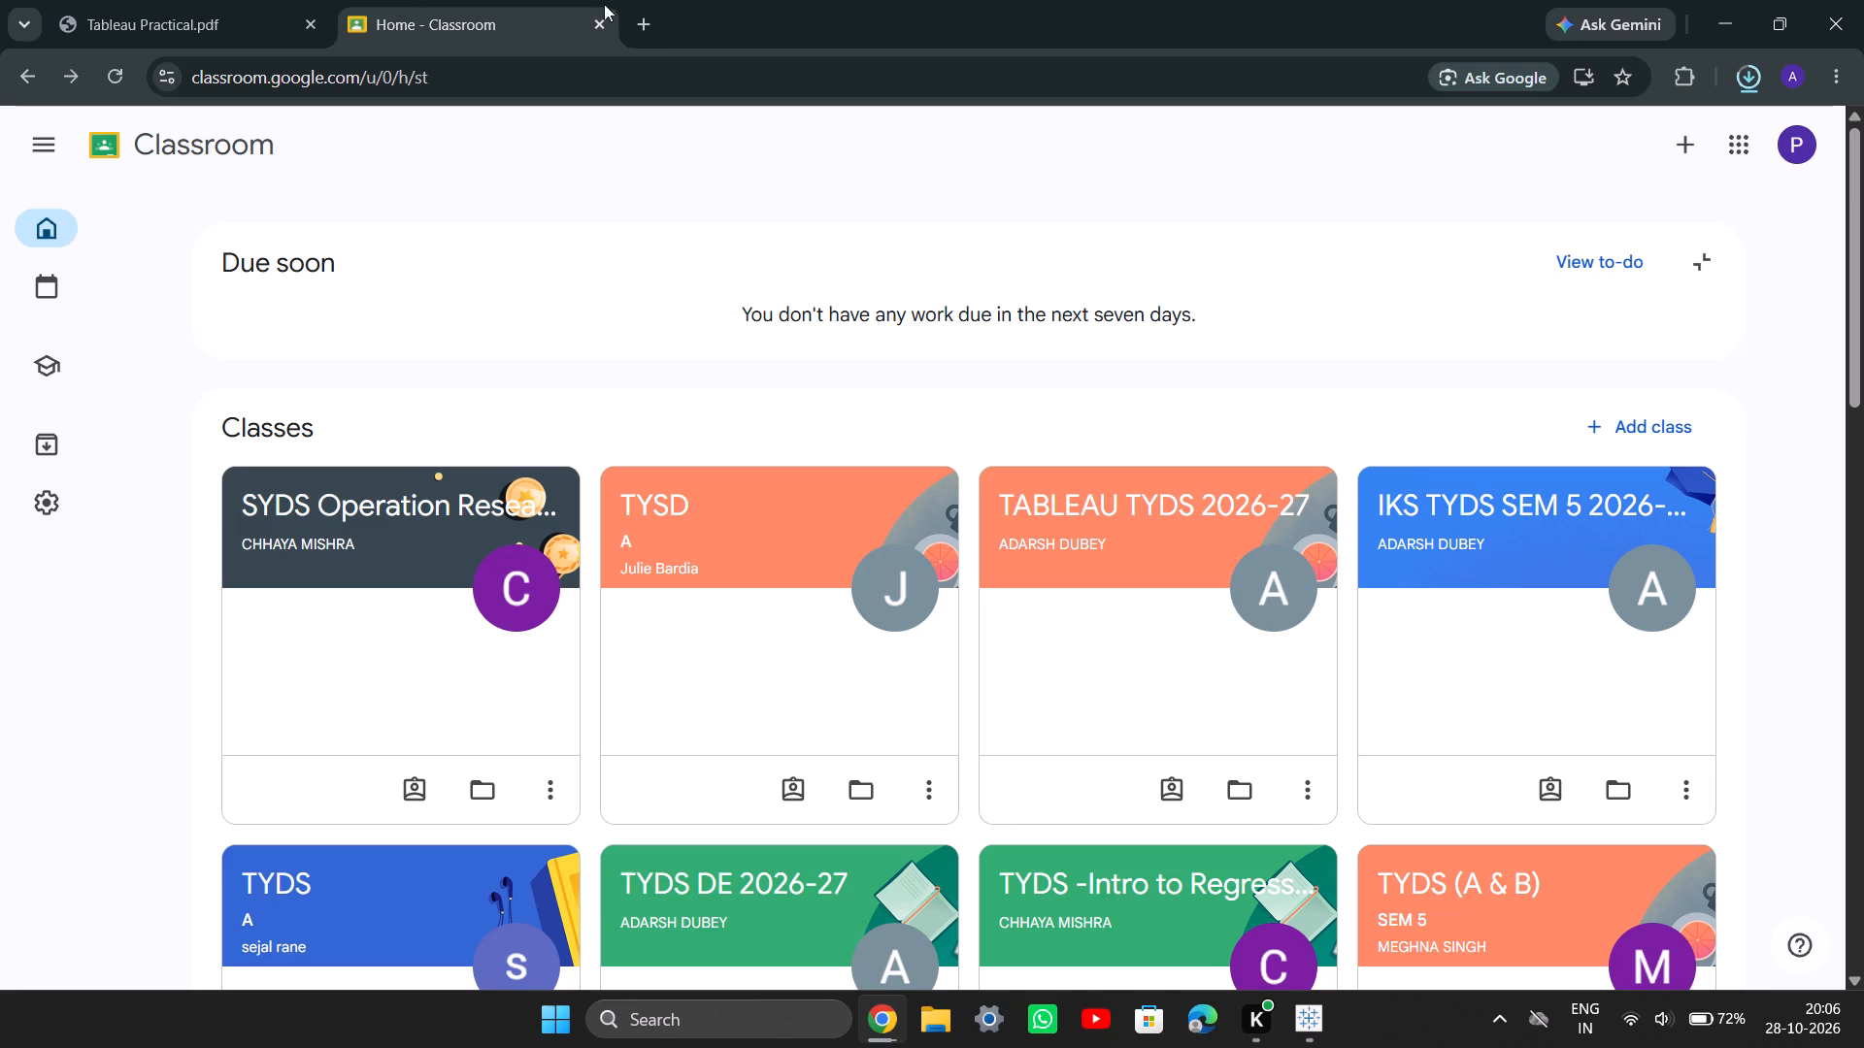
# Search Google in a new tab for "can i make a google classroom as a student" and read the AI Overview.
pyautogui.click(651, 29)
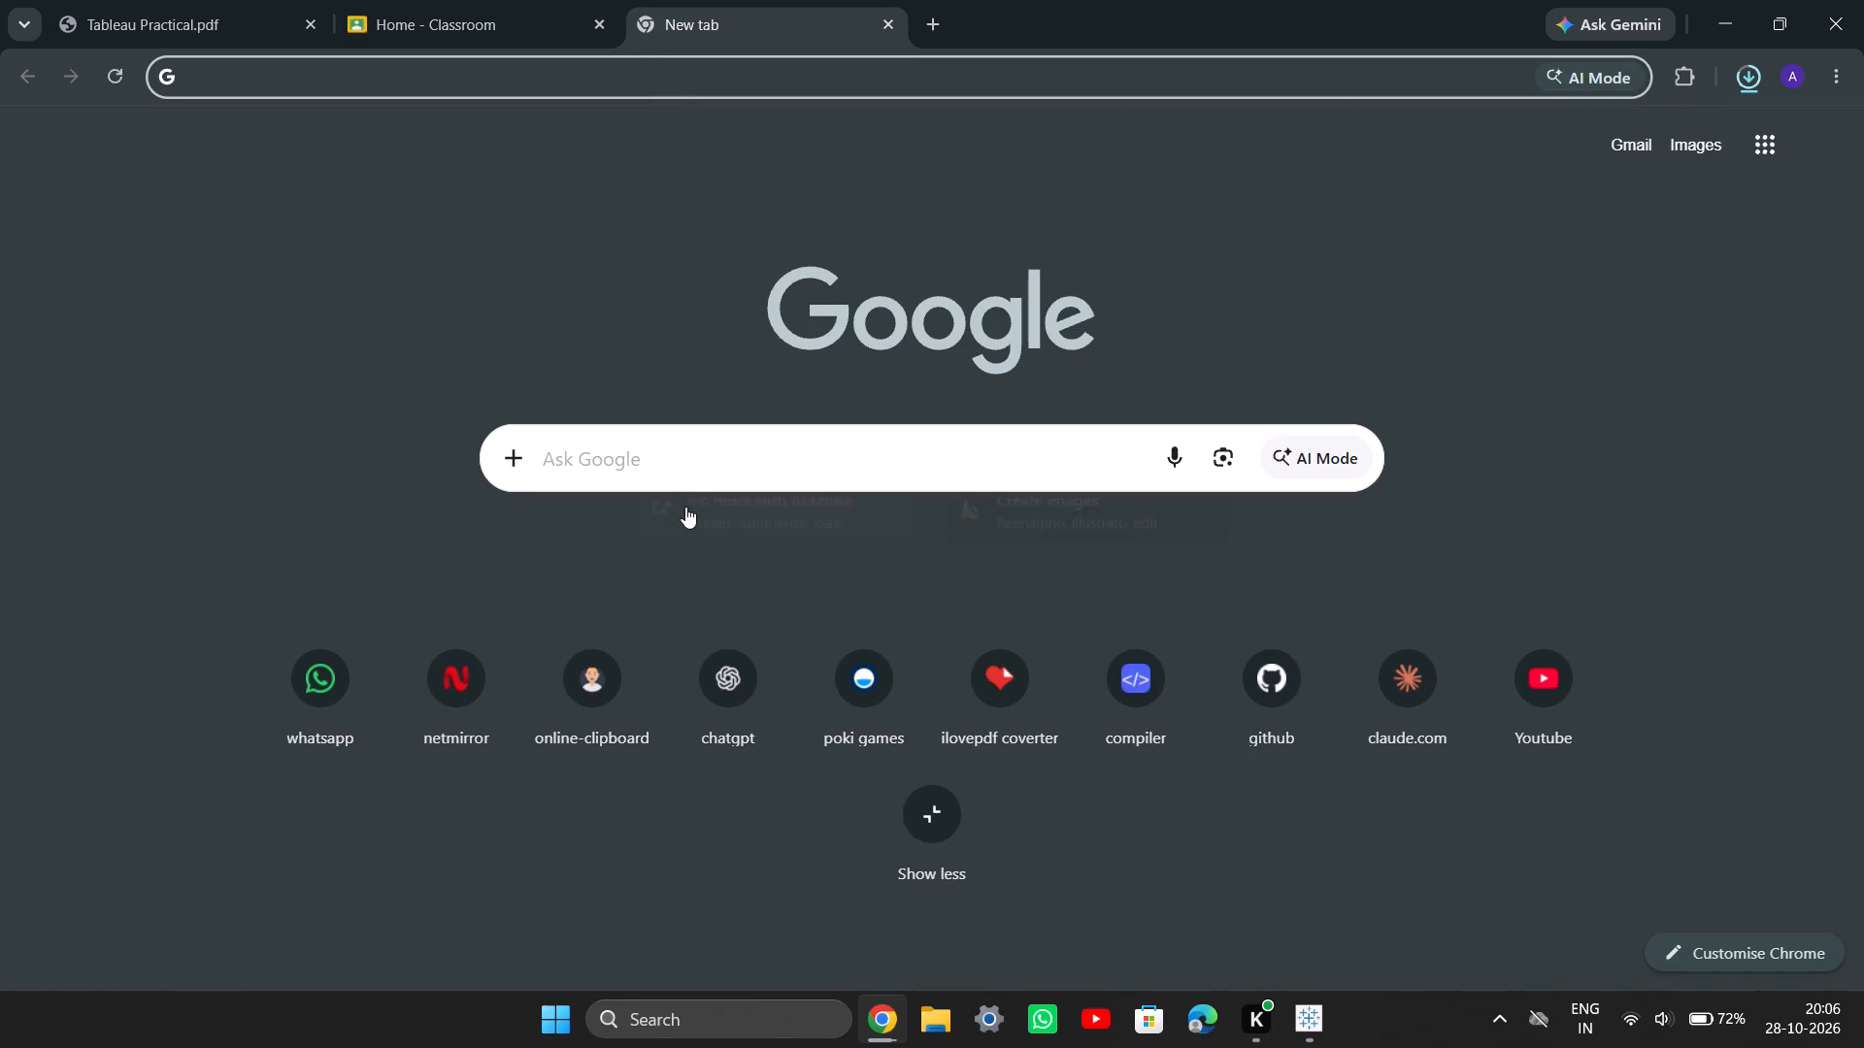
pyautogui.click(705, 469)
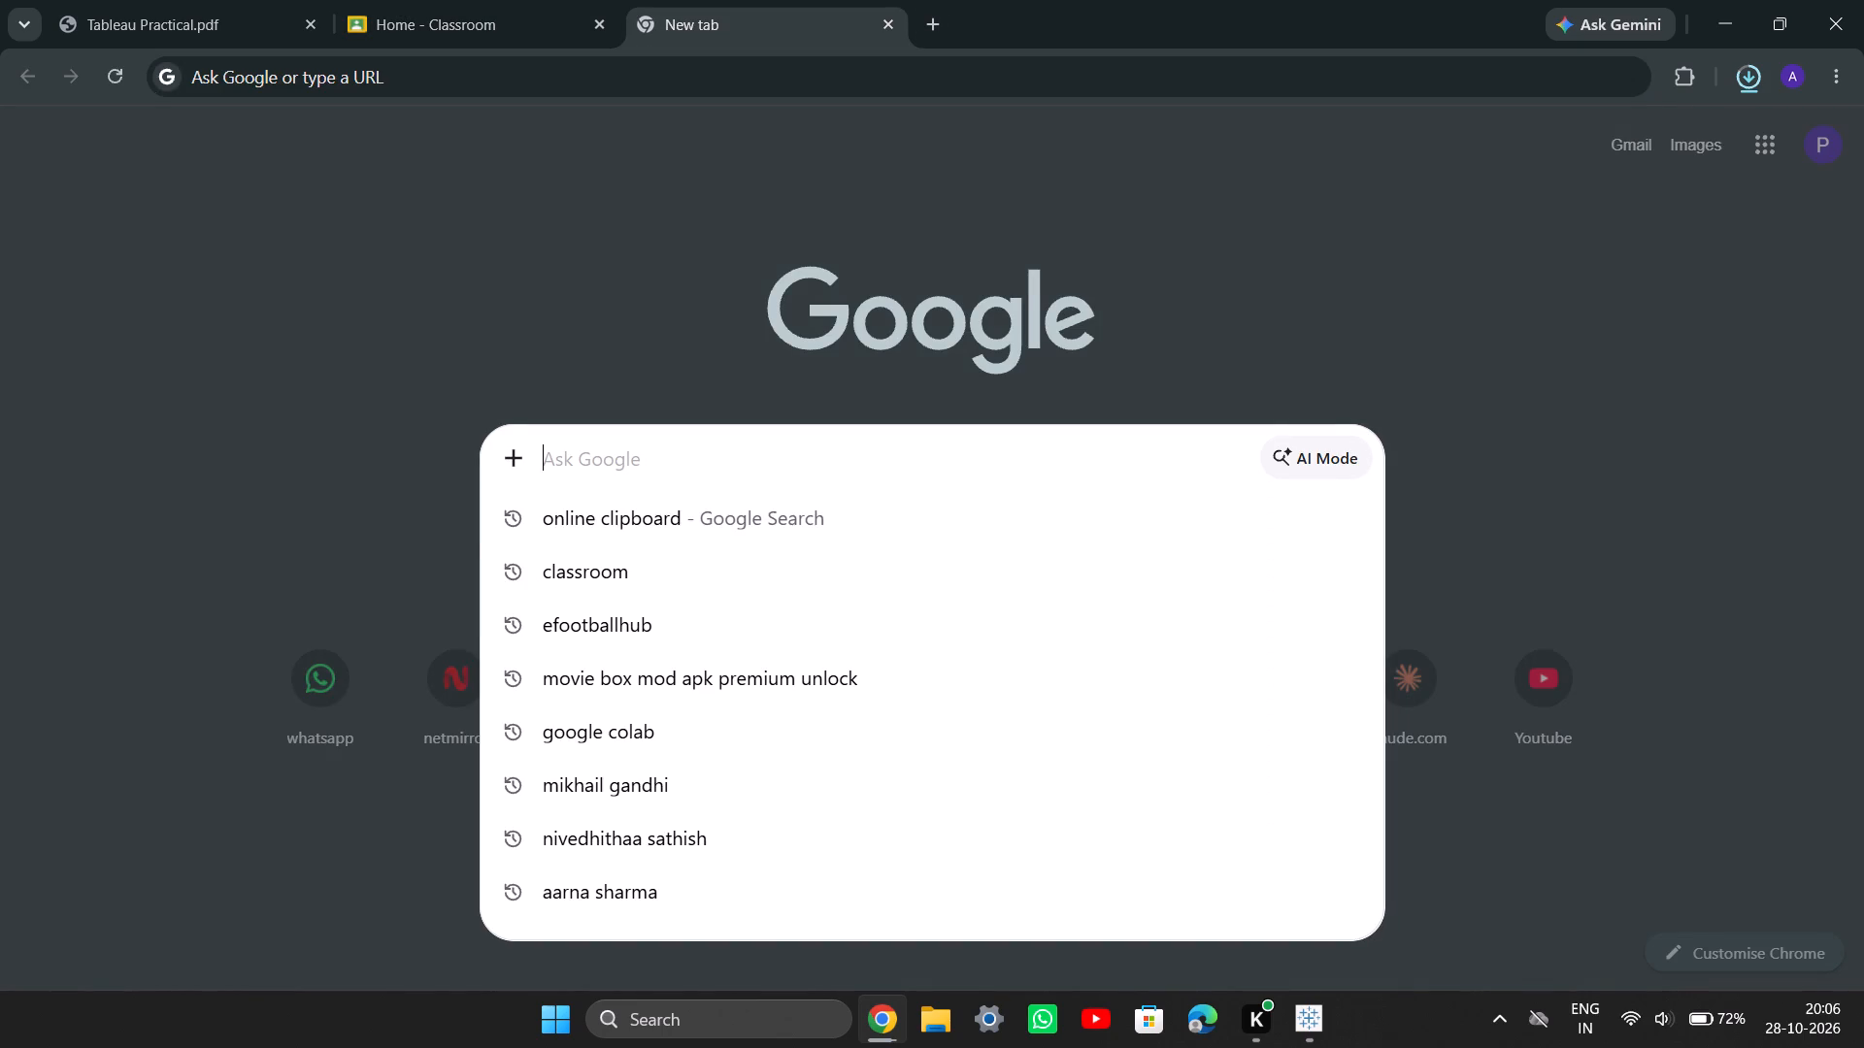
pyautogui.write('as a sy')
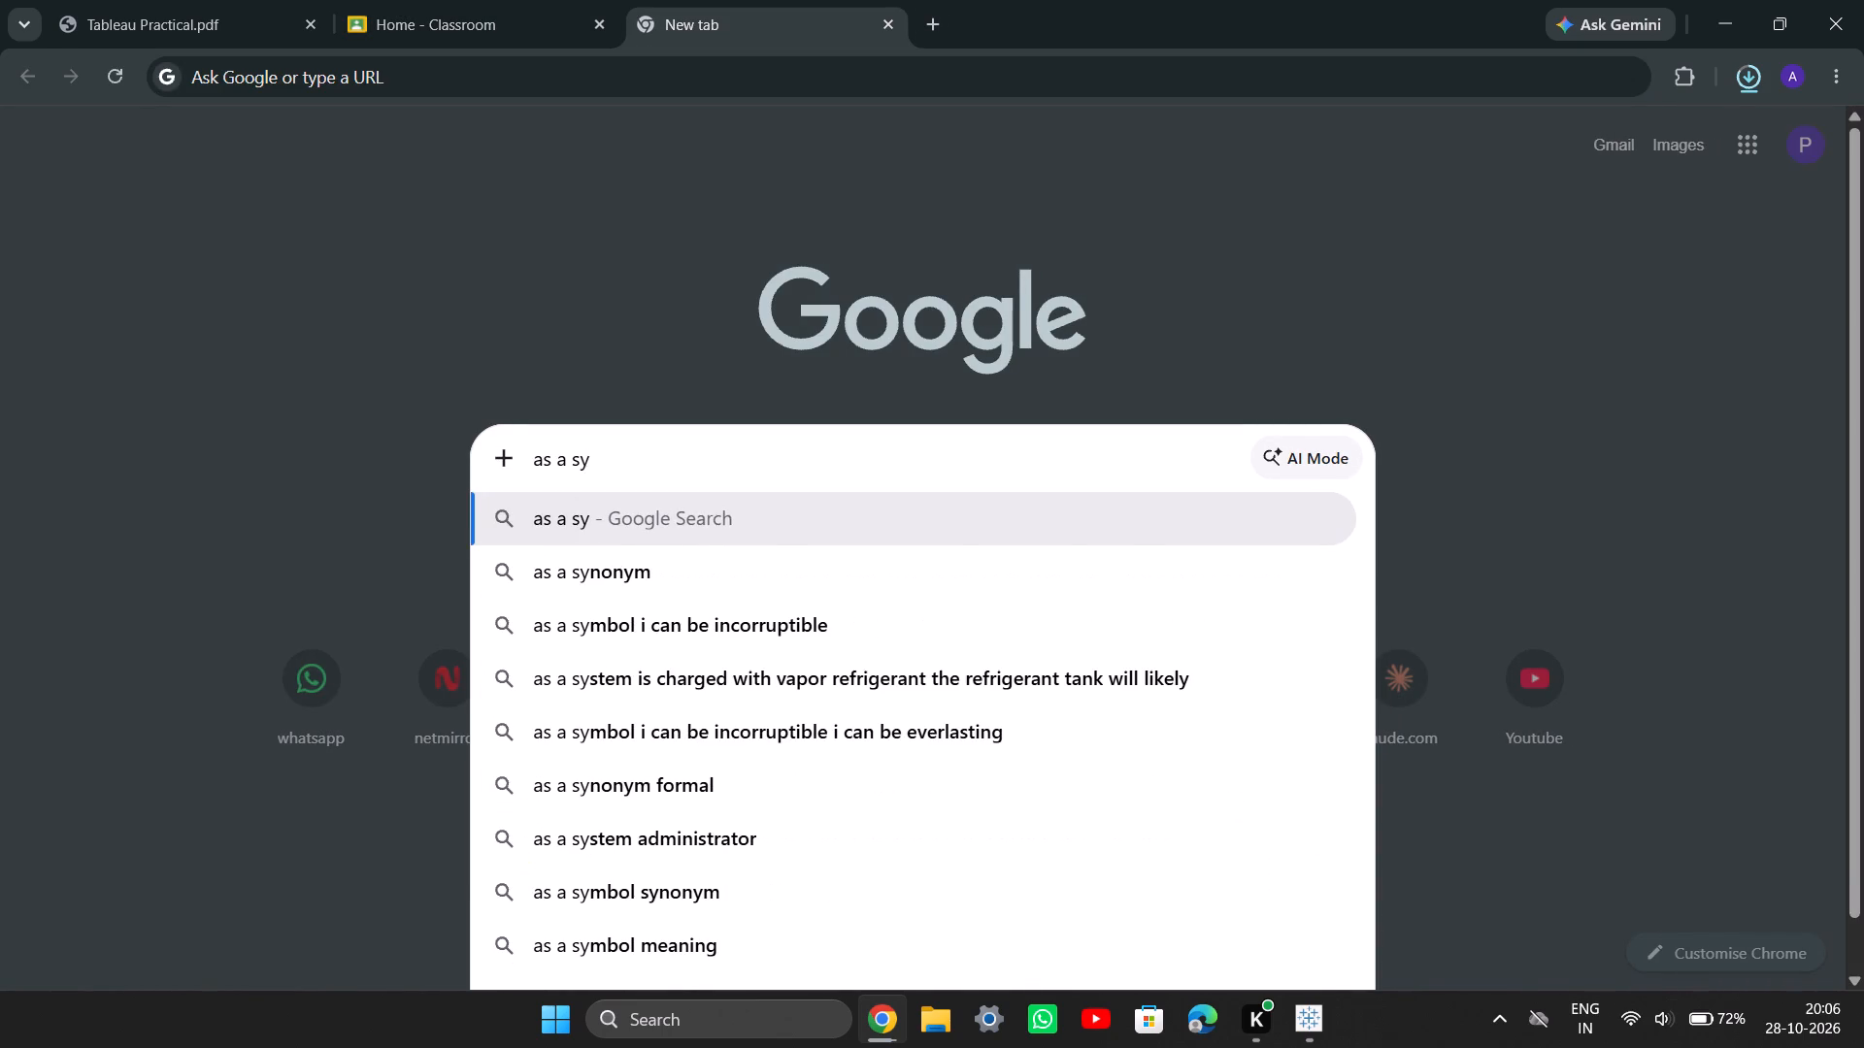
pyautogui.press('BackSpace')
pyautogui.write('tudent can i make classr')
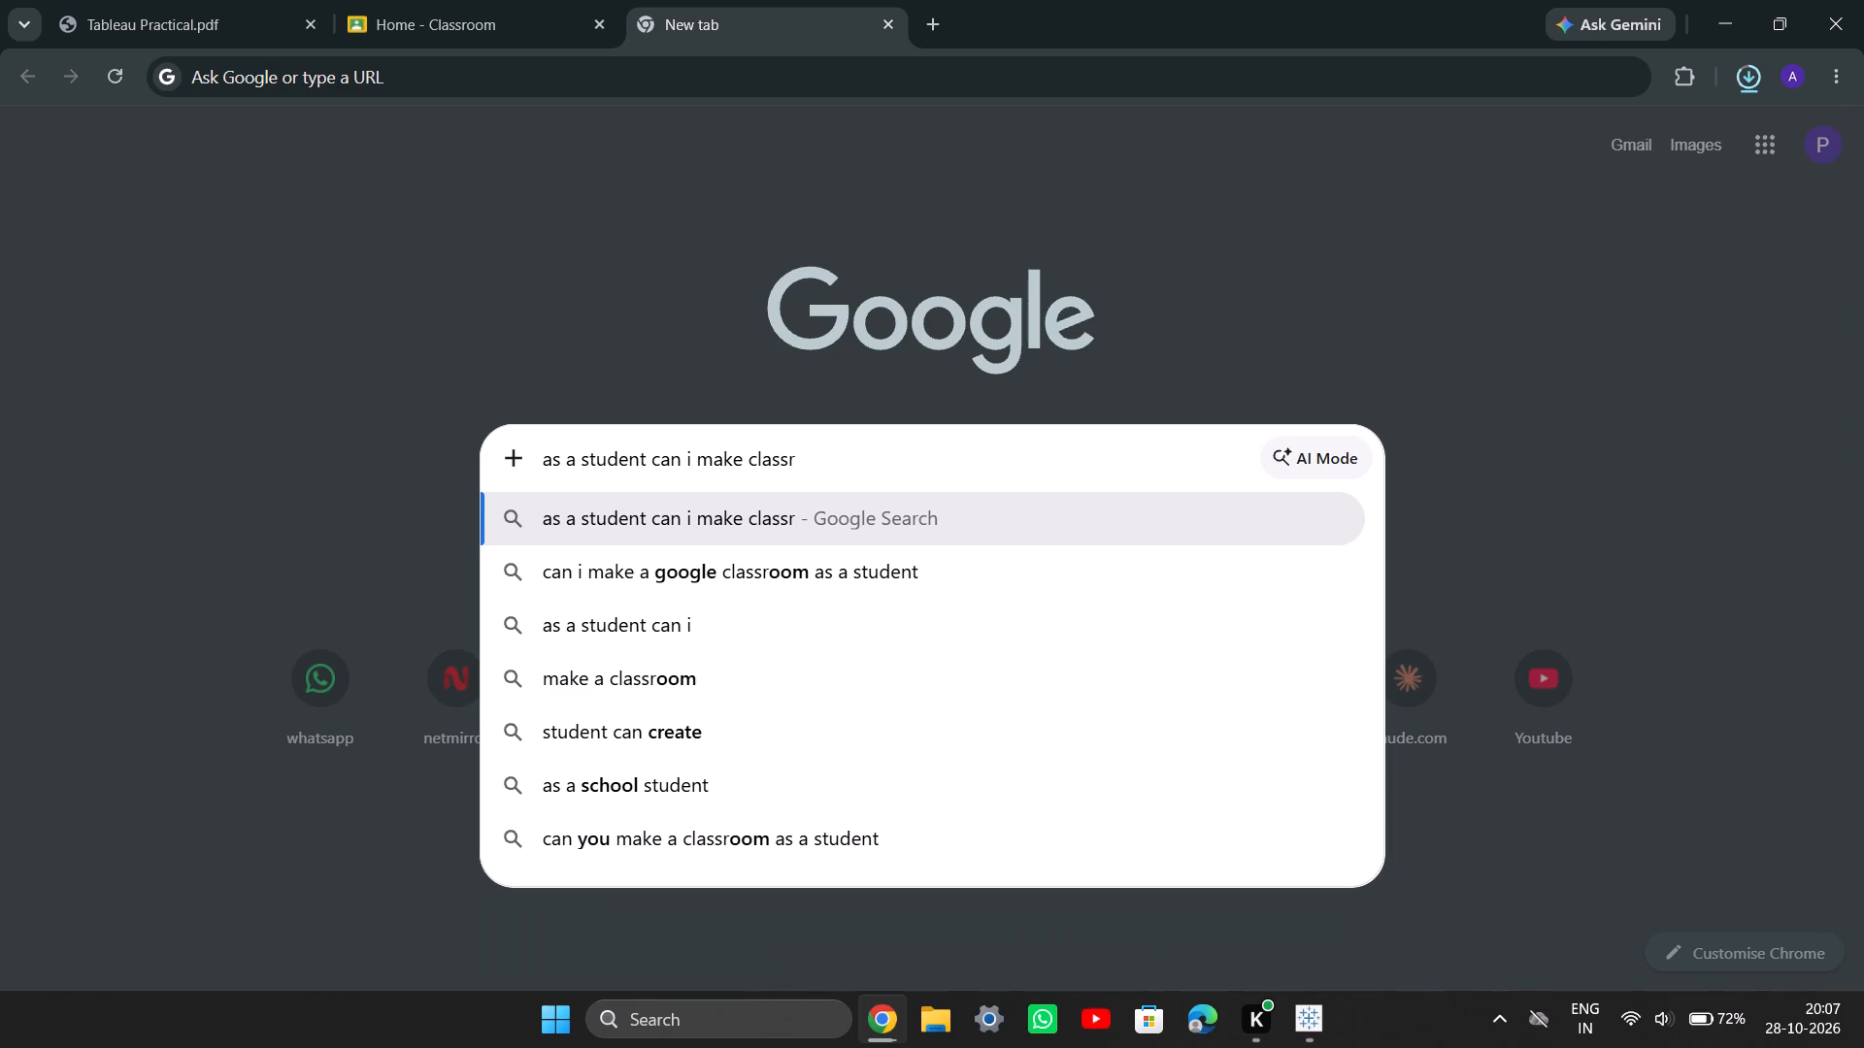
pyautogui.click(610, 574)
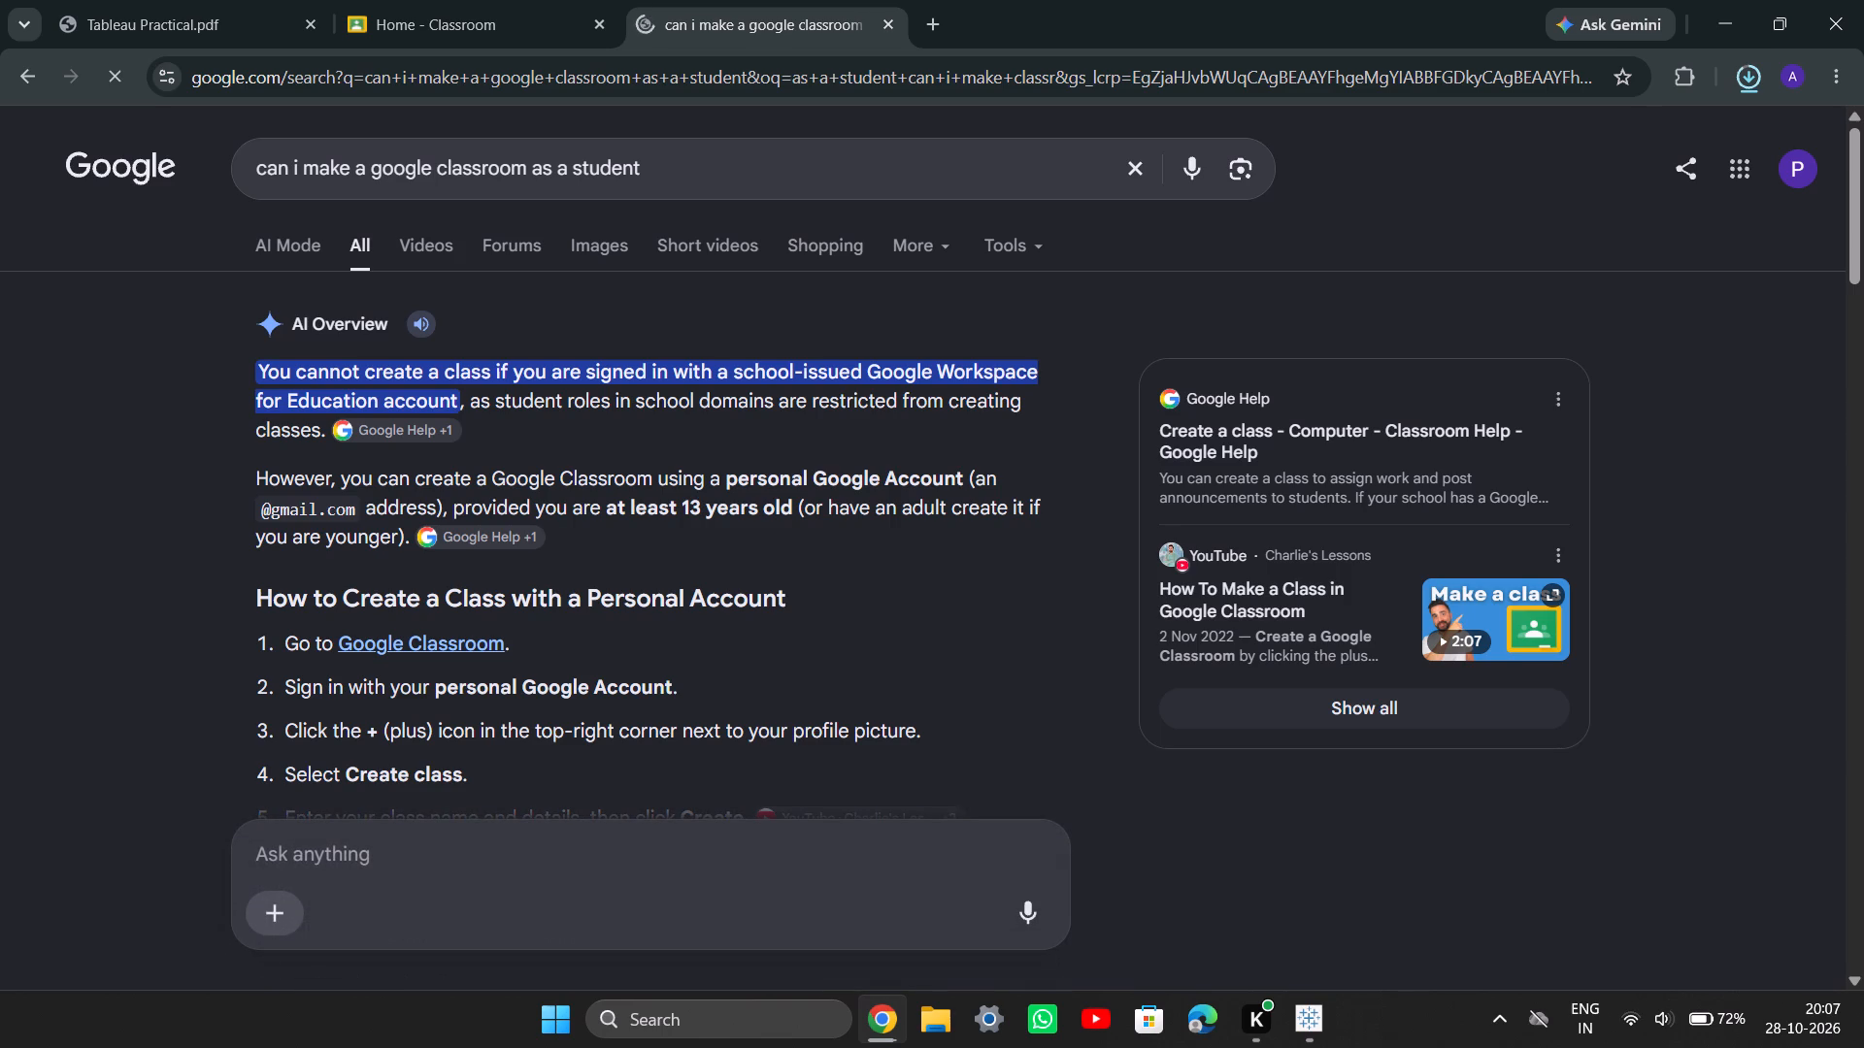
pyautogui.scroll(-1, 351, 319)
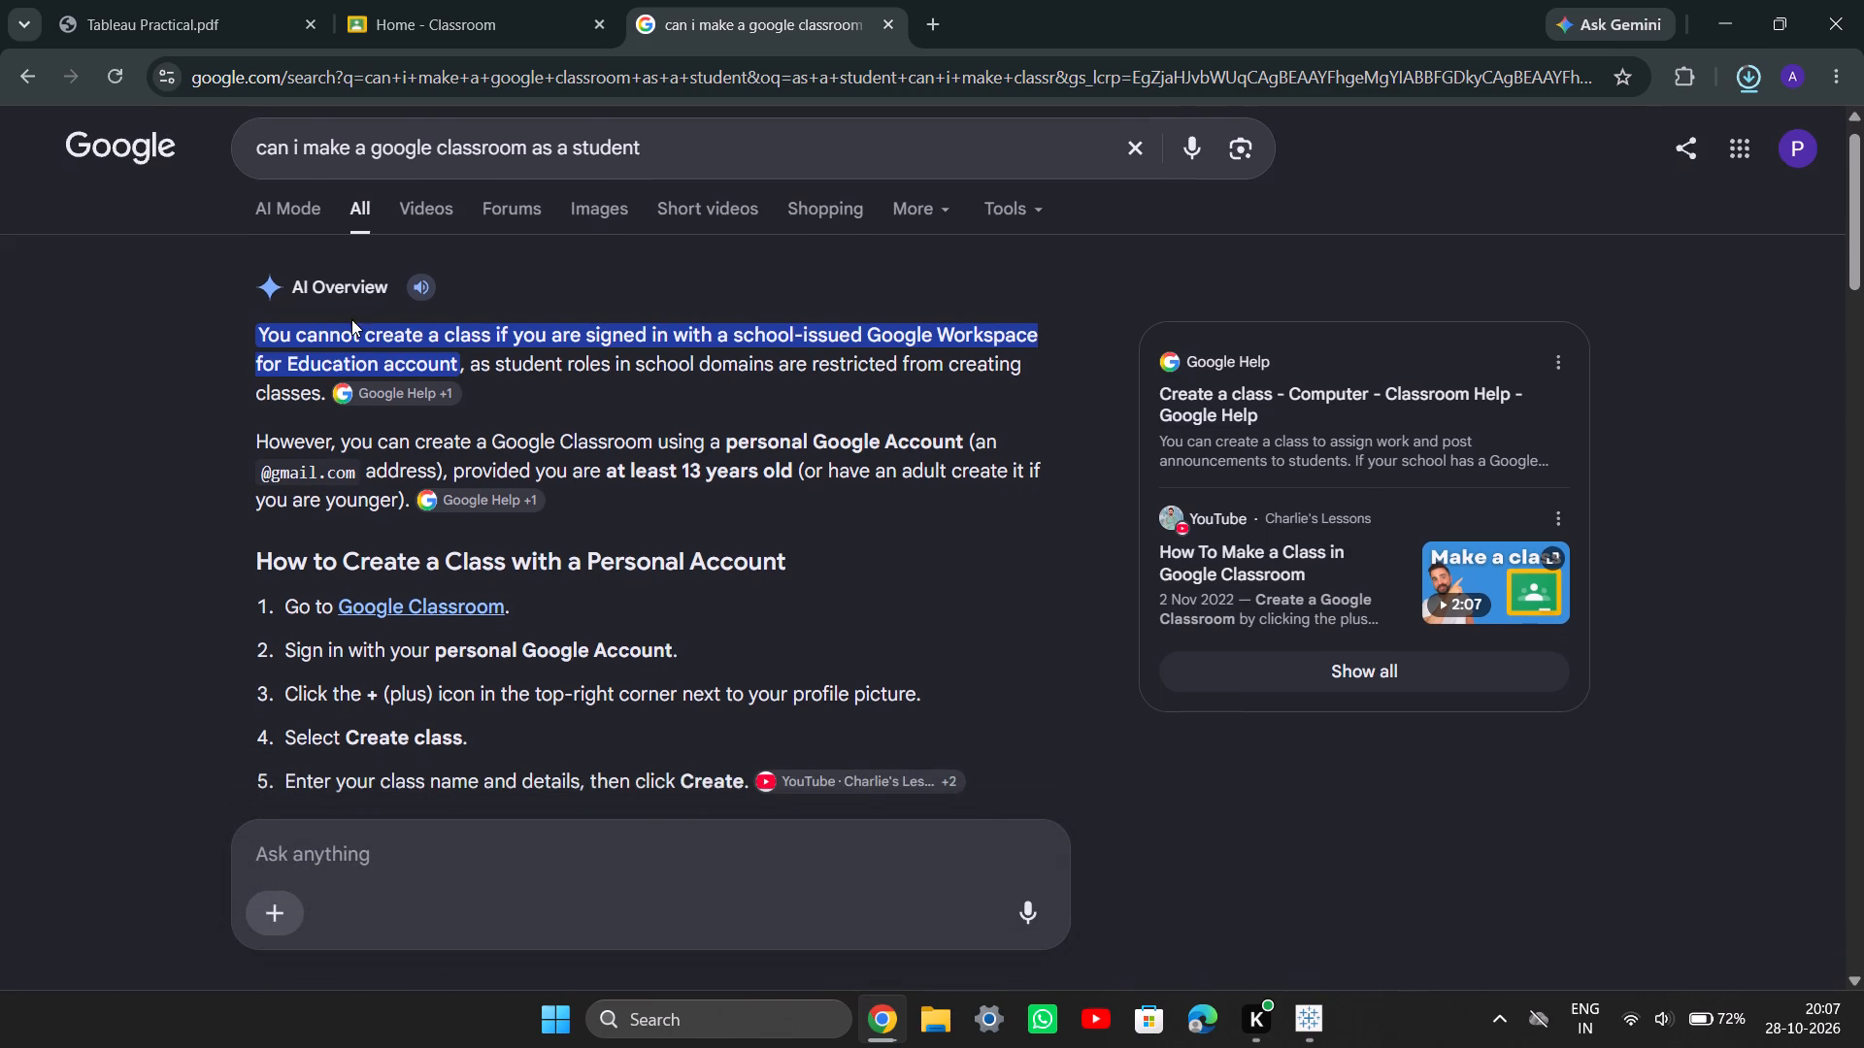
pyautogui.scroll(-1, 351, 319)
# Refine the search to "can i make a google classroom as a student with my account".
pyautogui.click(691, 144)
pyautogui.press('space')
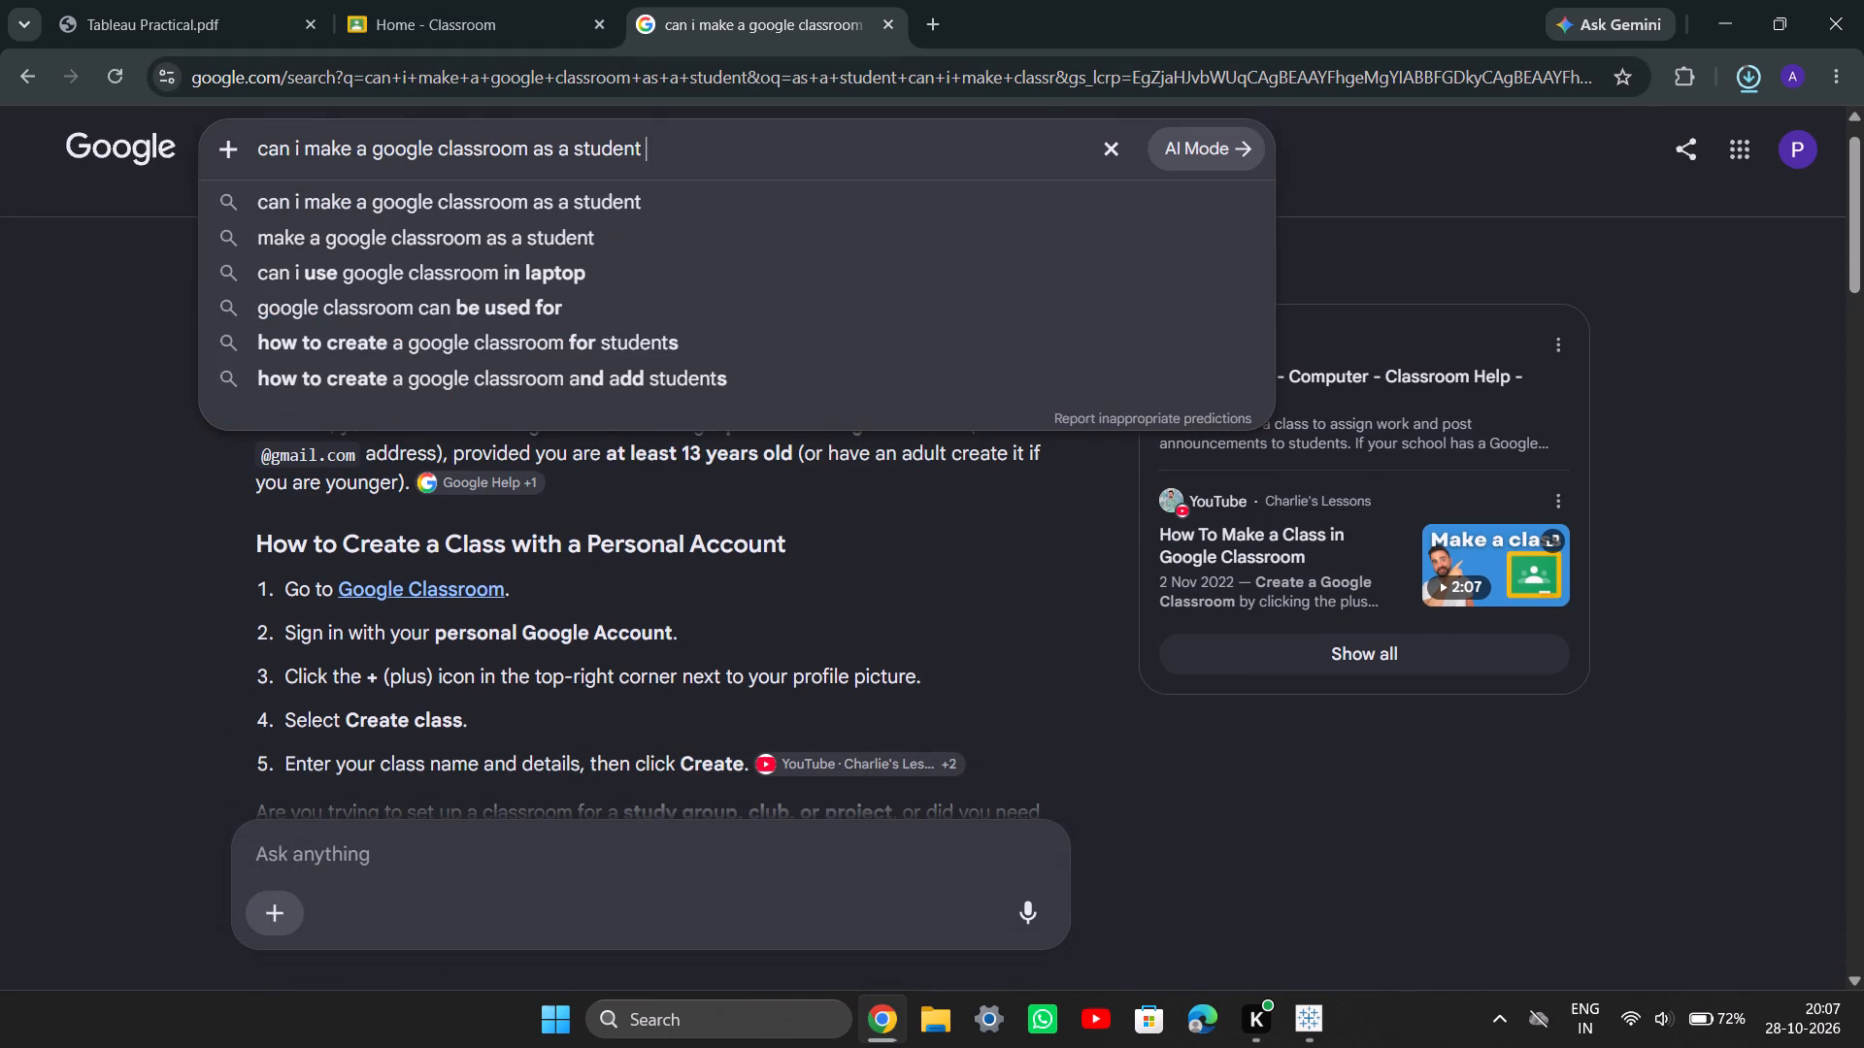
pyautogui.write('with my acc')
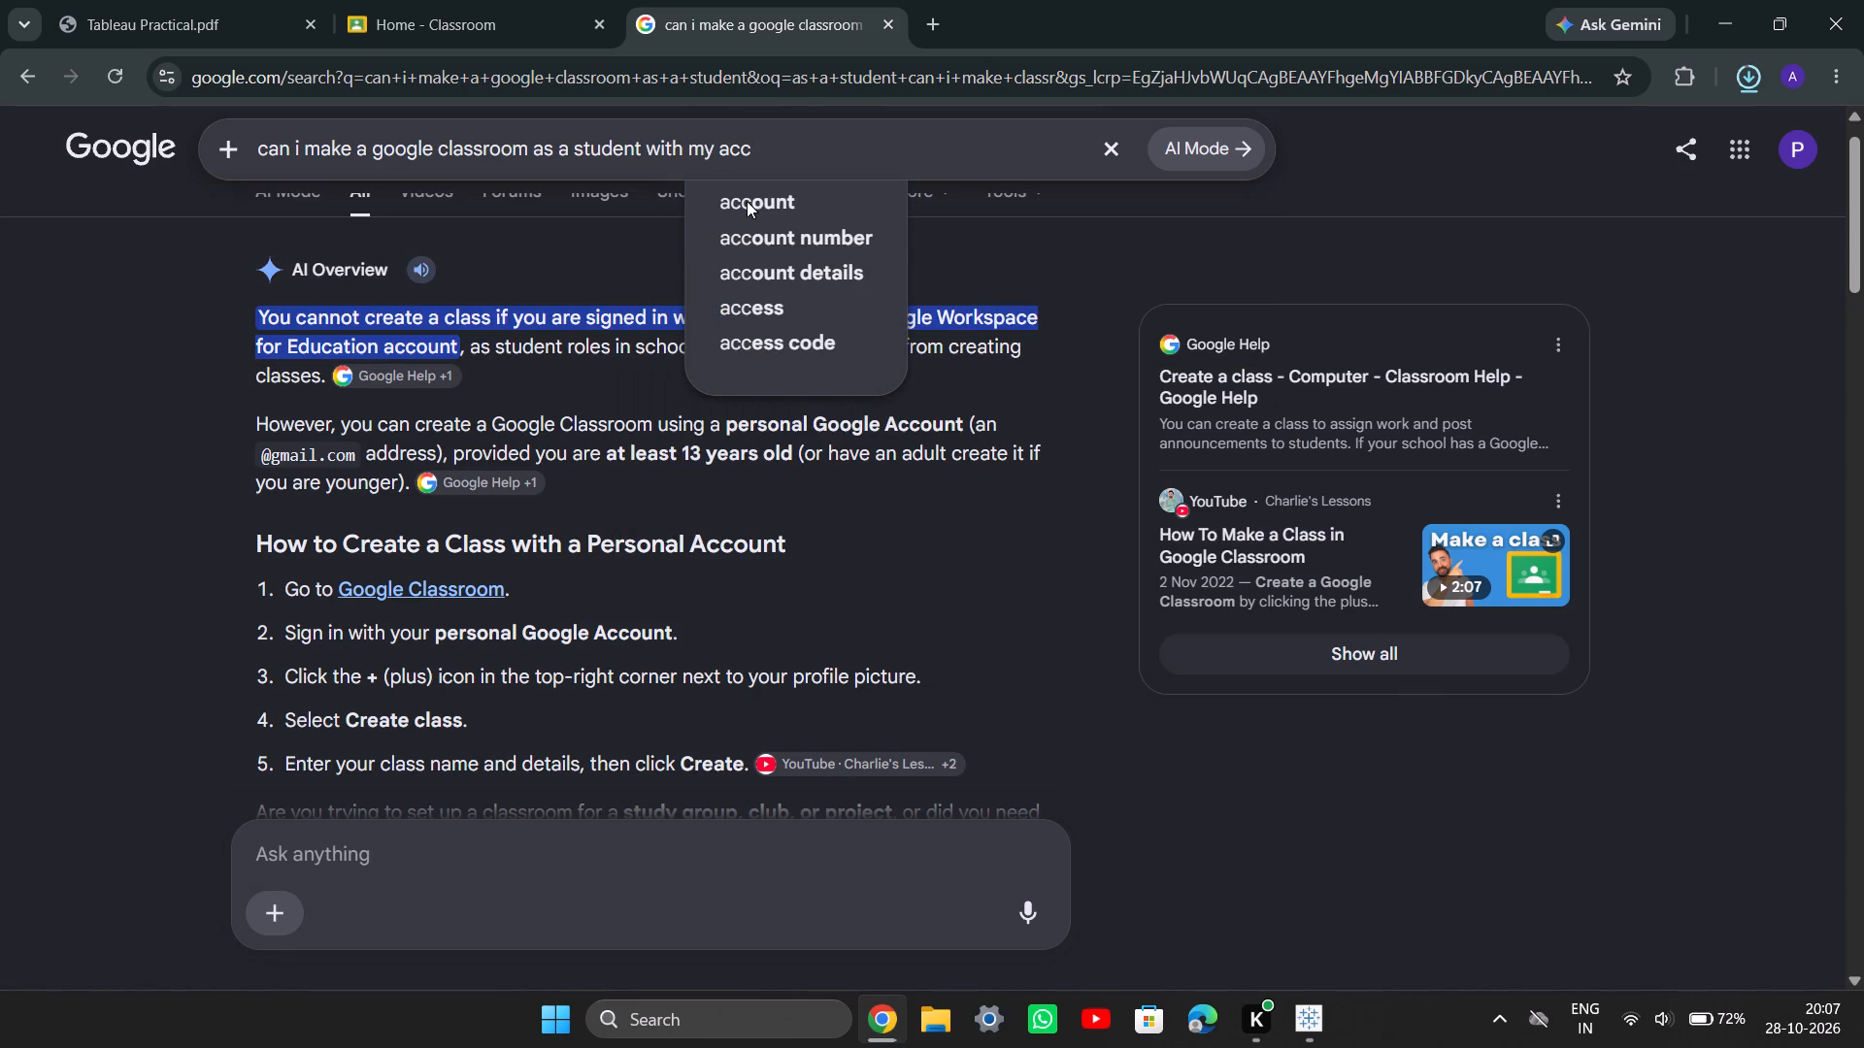
pyautogui.click(744, 203)
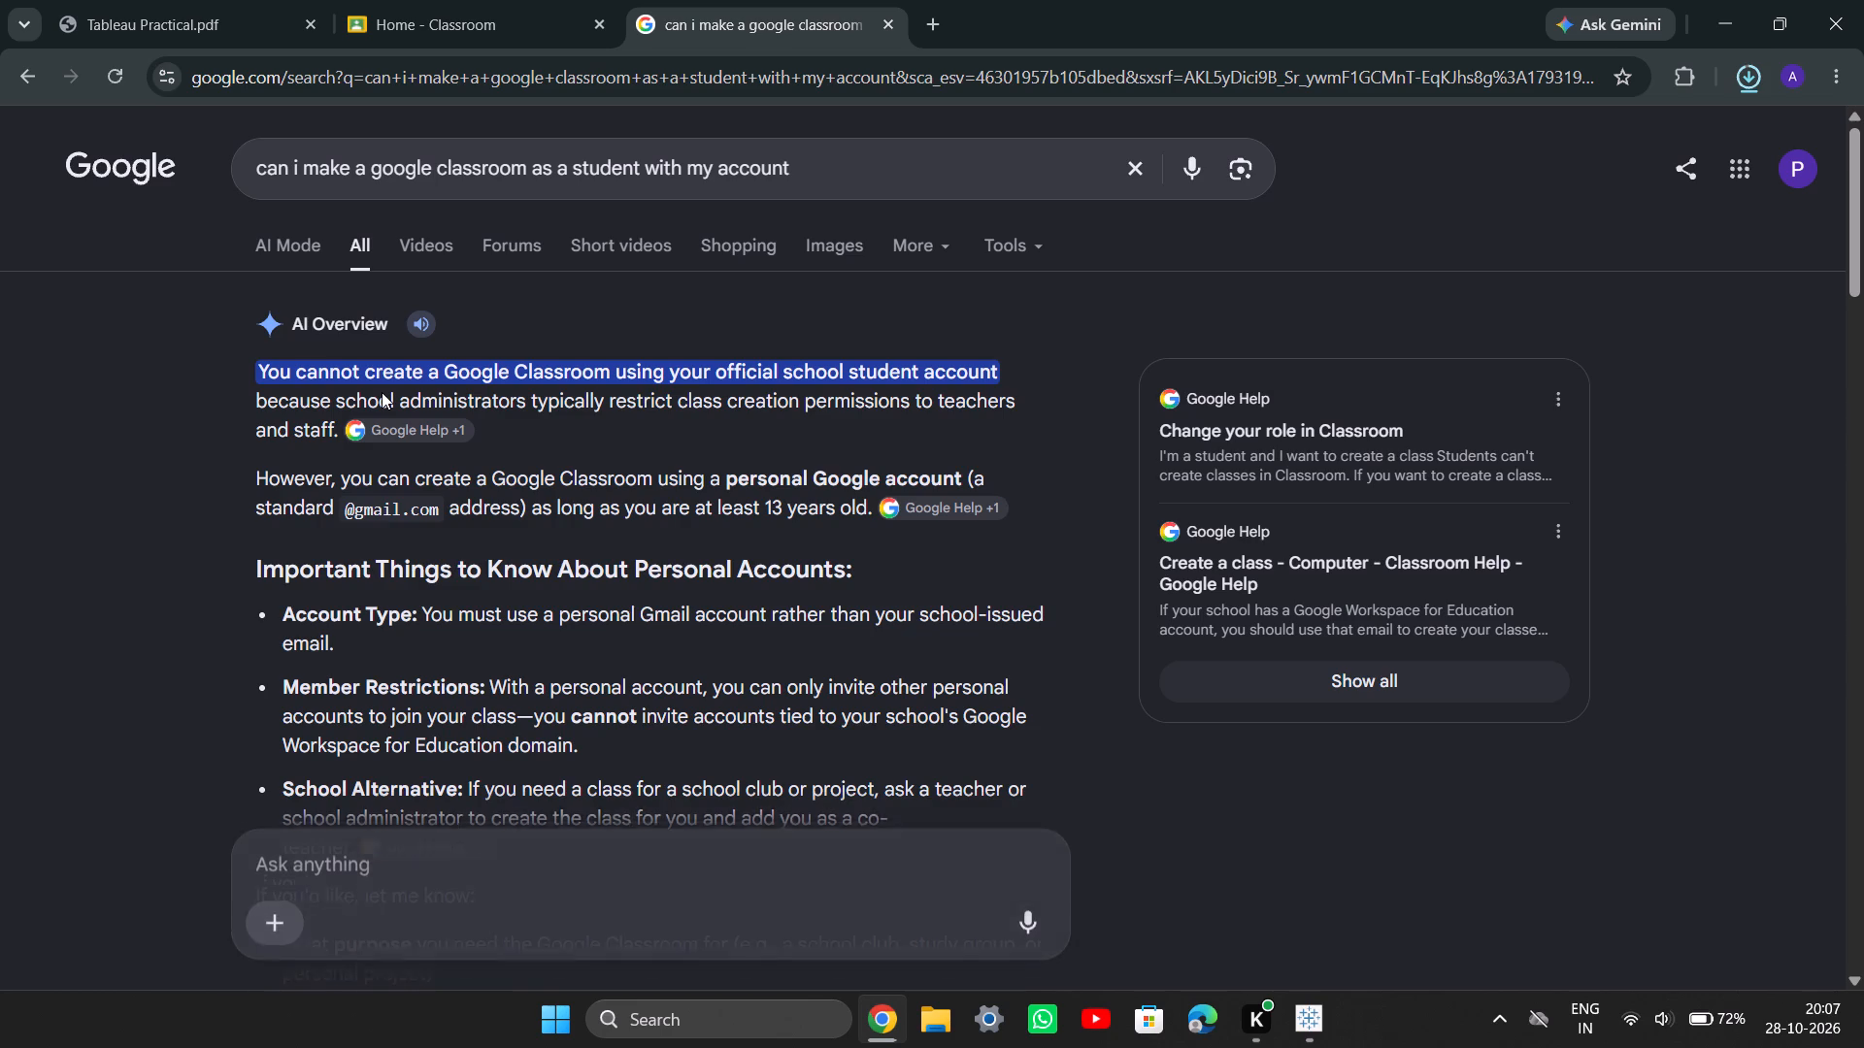
# Refine the search to "can i make a google classroom as a student with my personal account" and read the AI Overview.
pyautogui.click(799, 171)
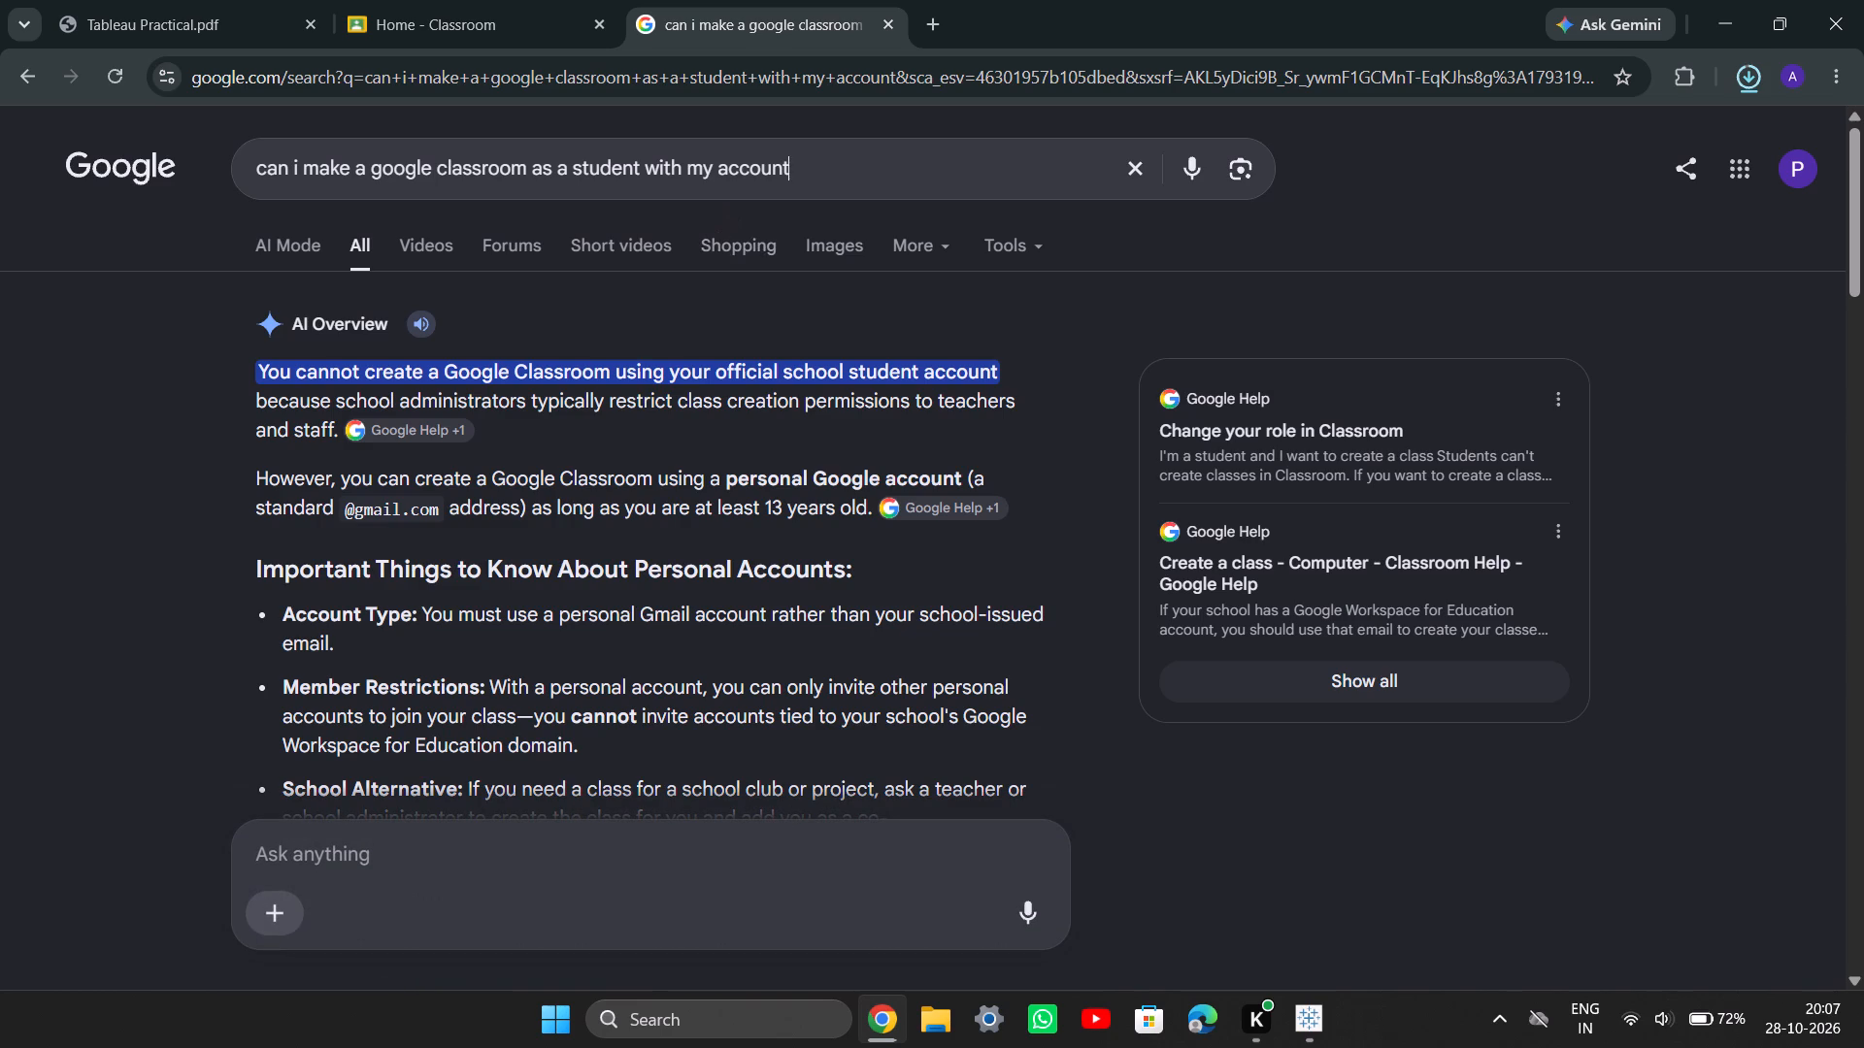
pyautogui.click(722, 161)
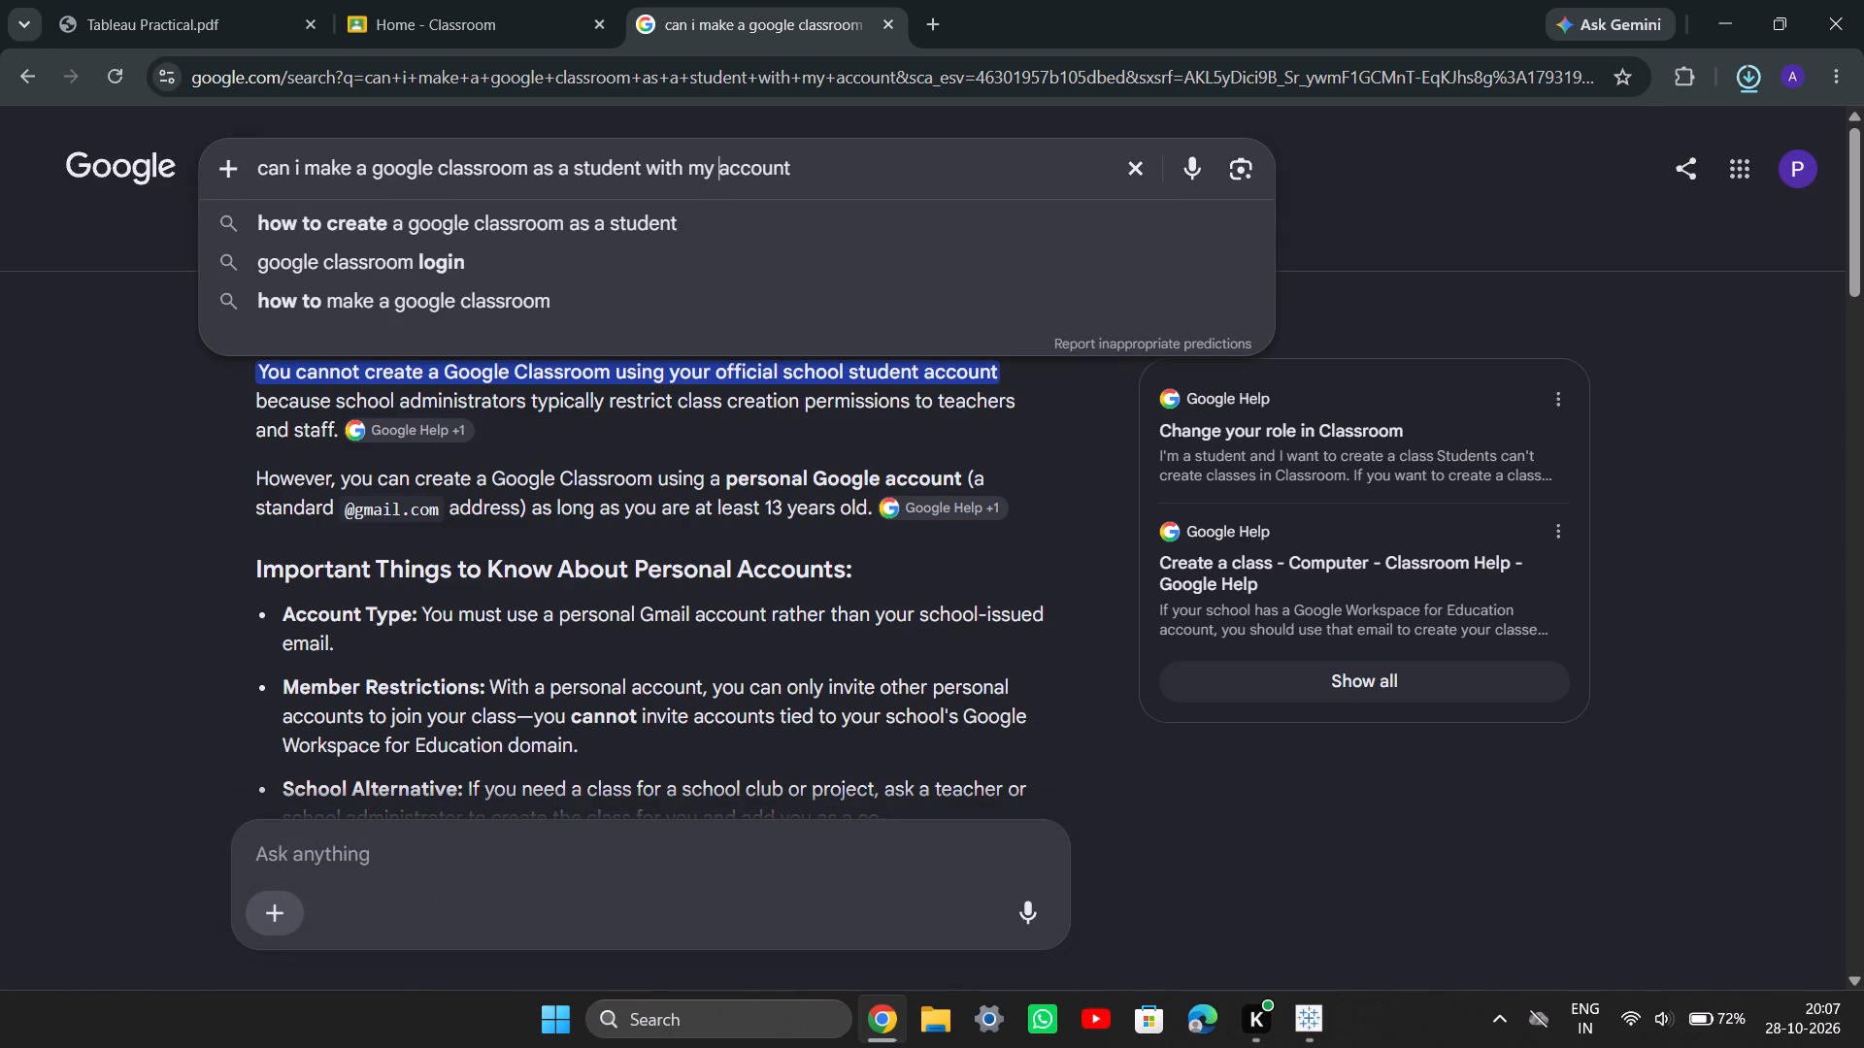
pyautogui.write('persona;')
pyautogui.press('space')
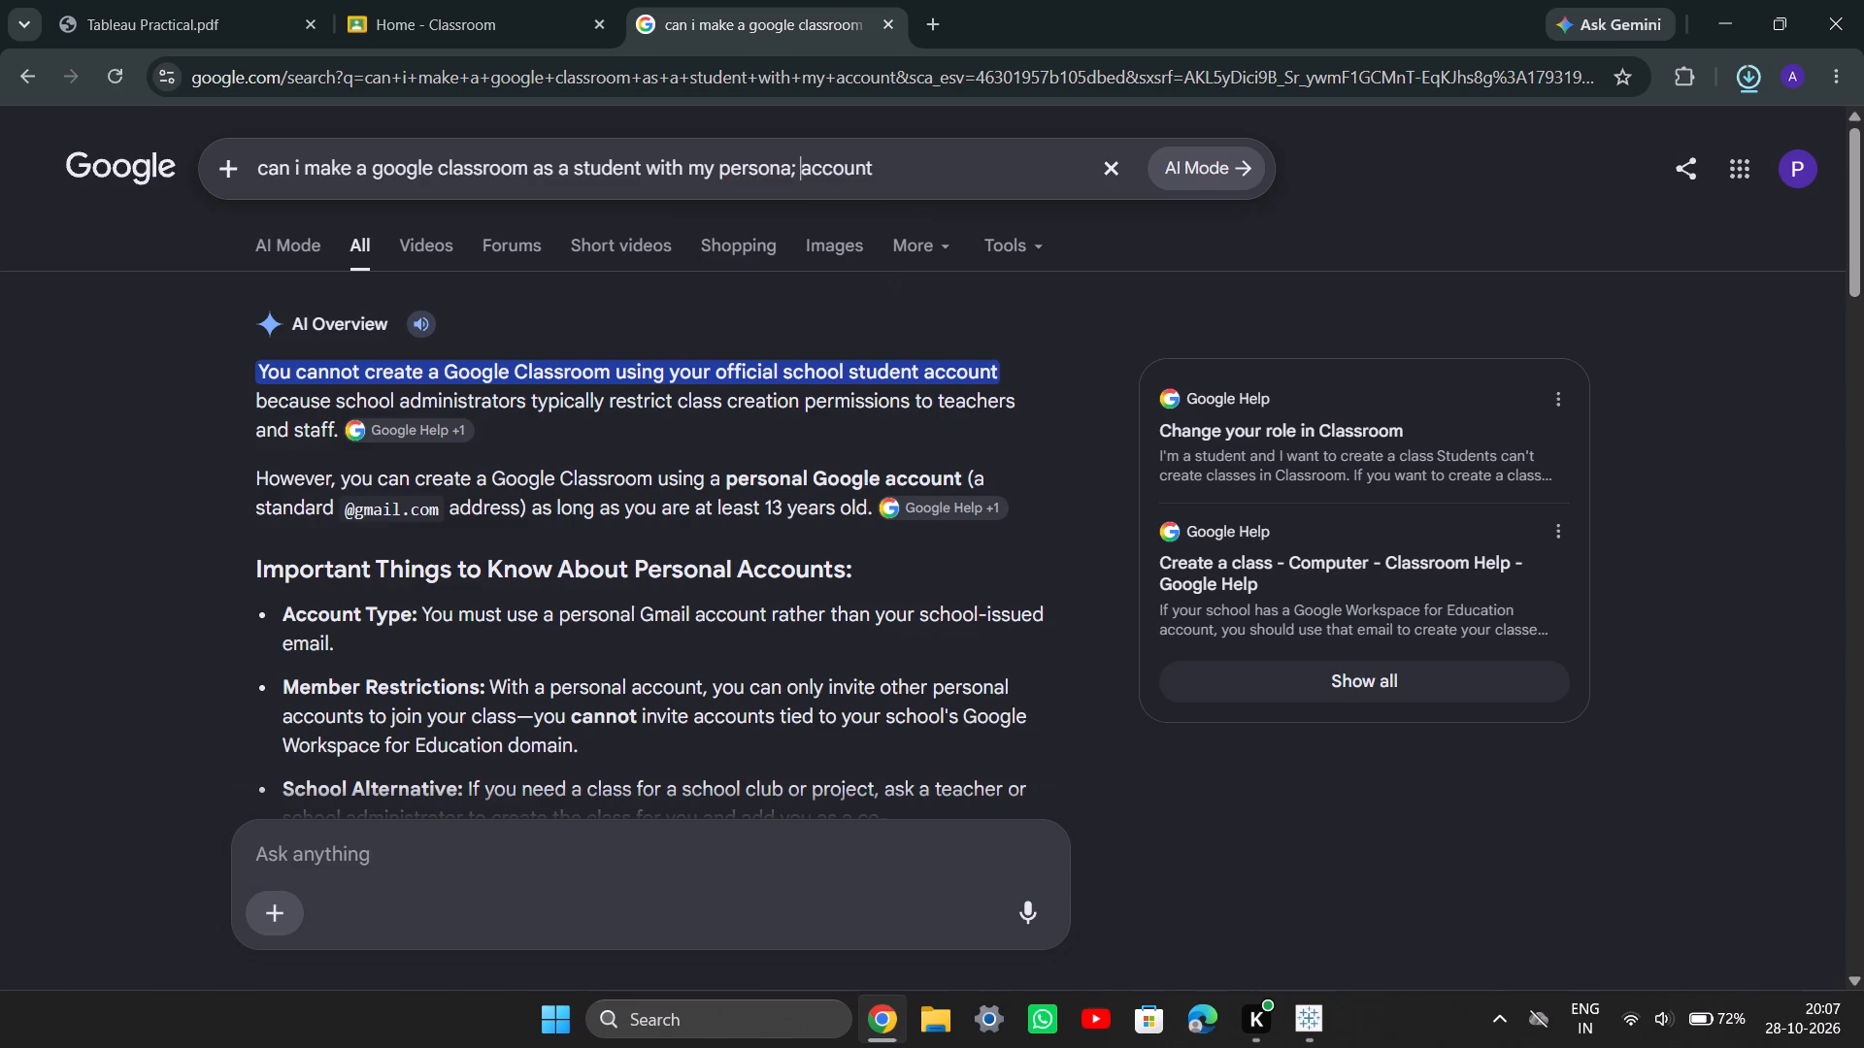
pyautogui.press('BackSpace')
pyautogui.press('BackSpace')
pyautogui.write('l')
pyautogui.press('space')
pyautogui.press('Return')
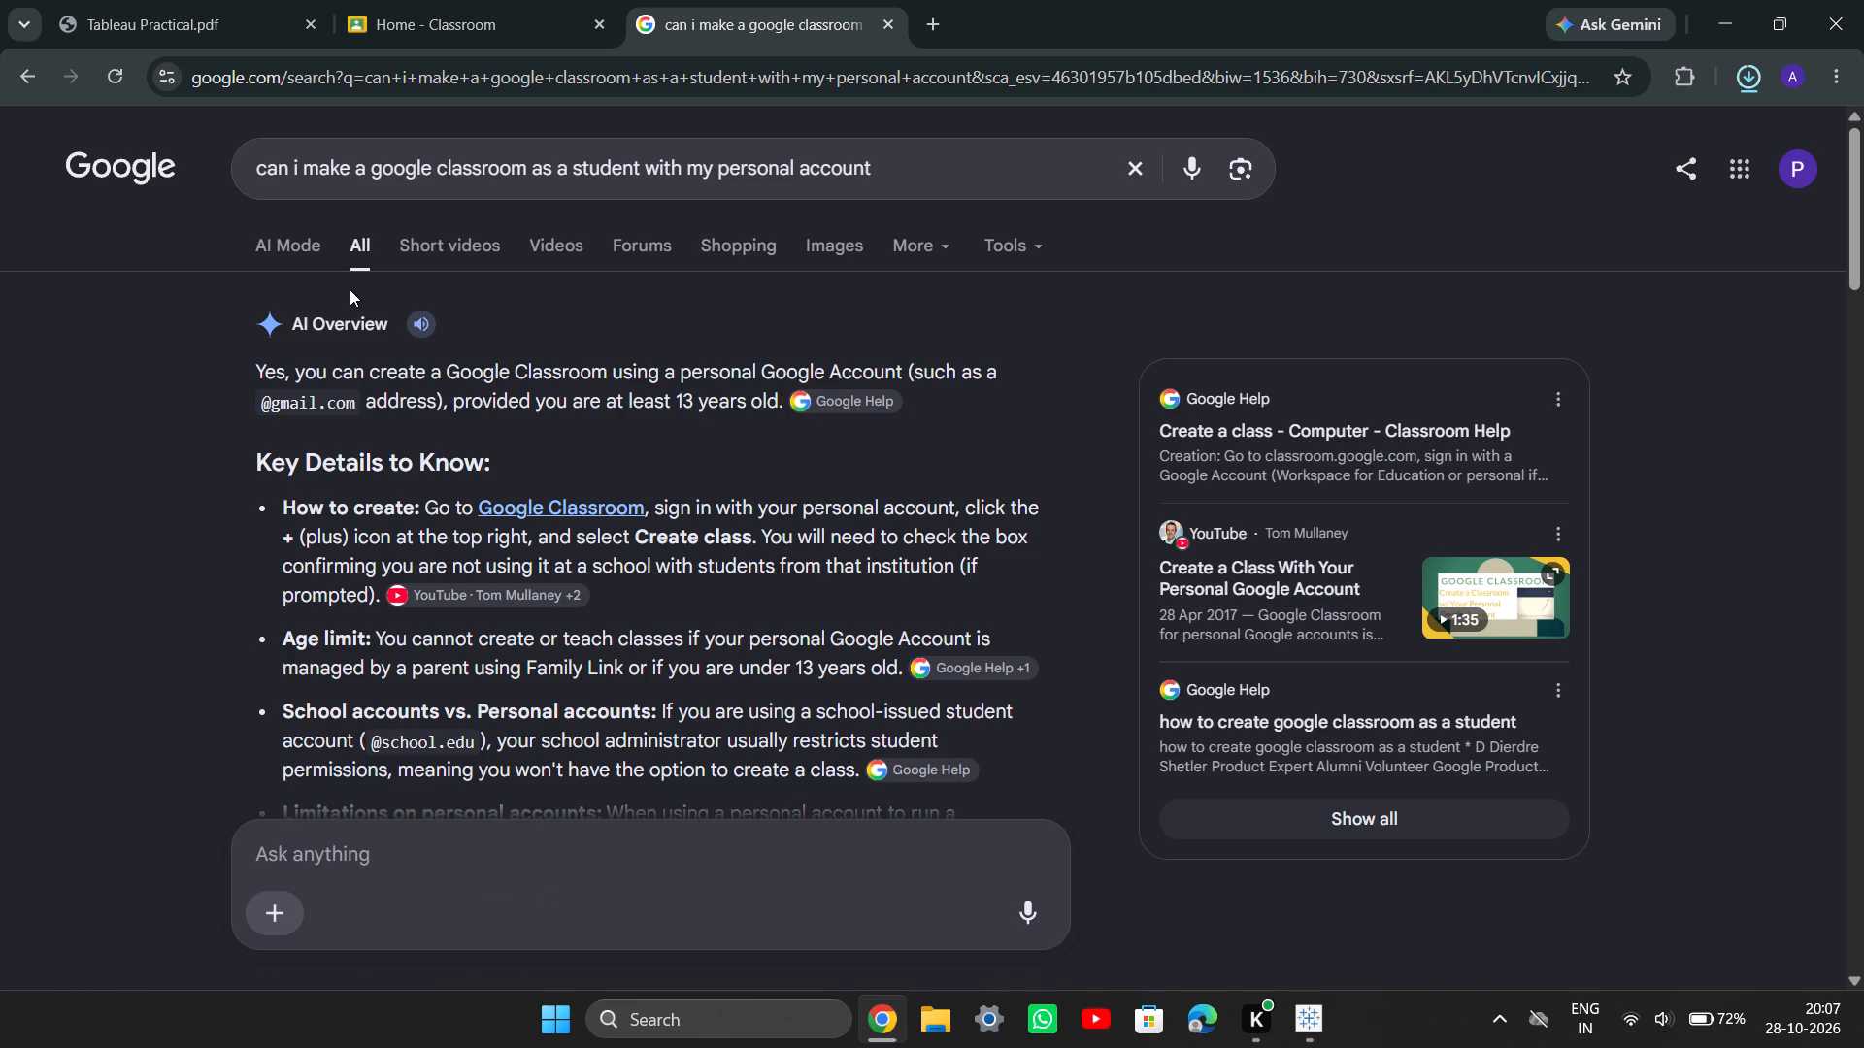
pyautogui.scroll(-1, 515, 563)
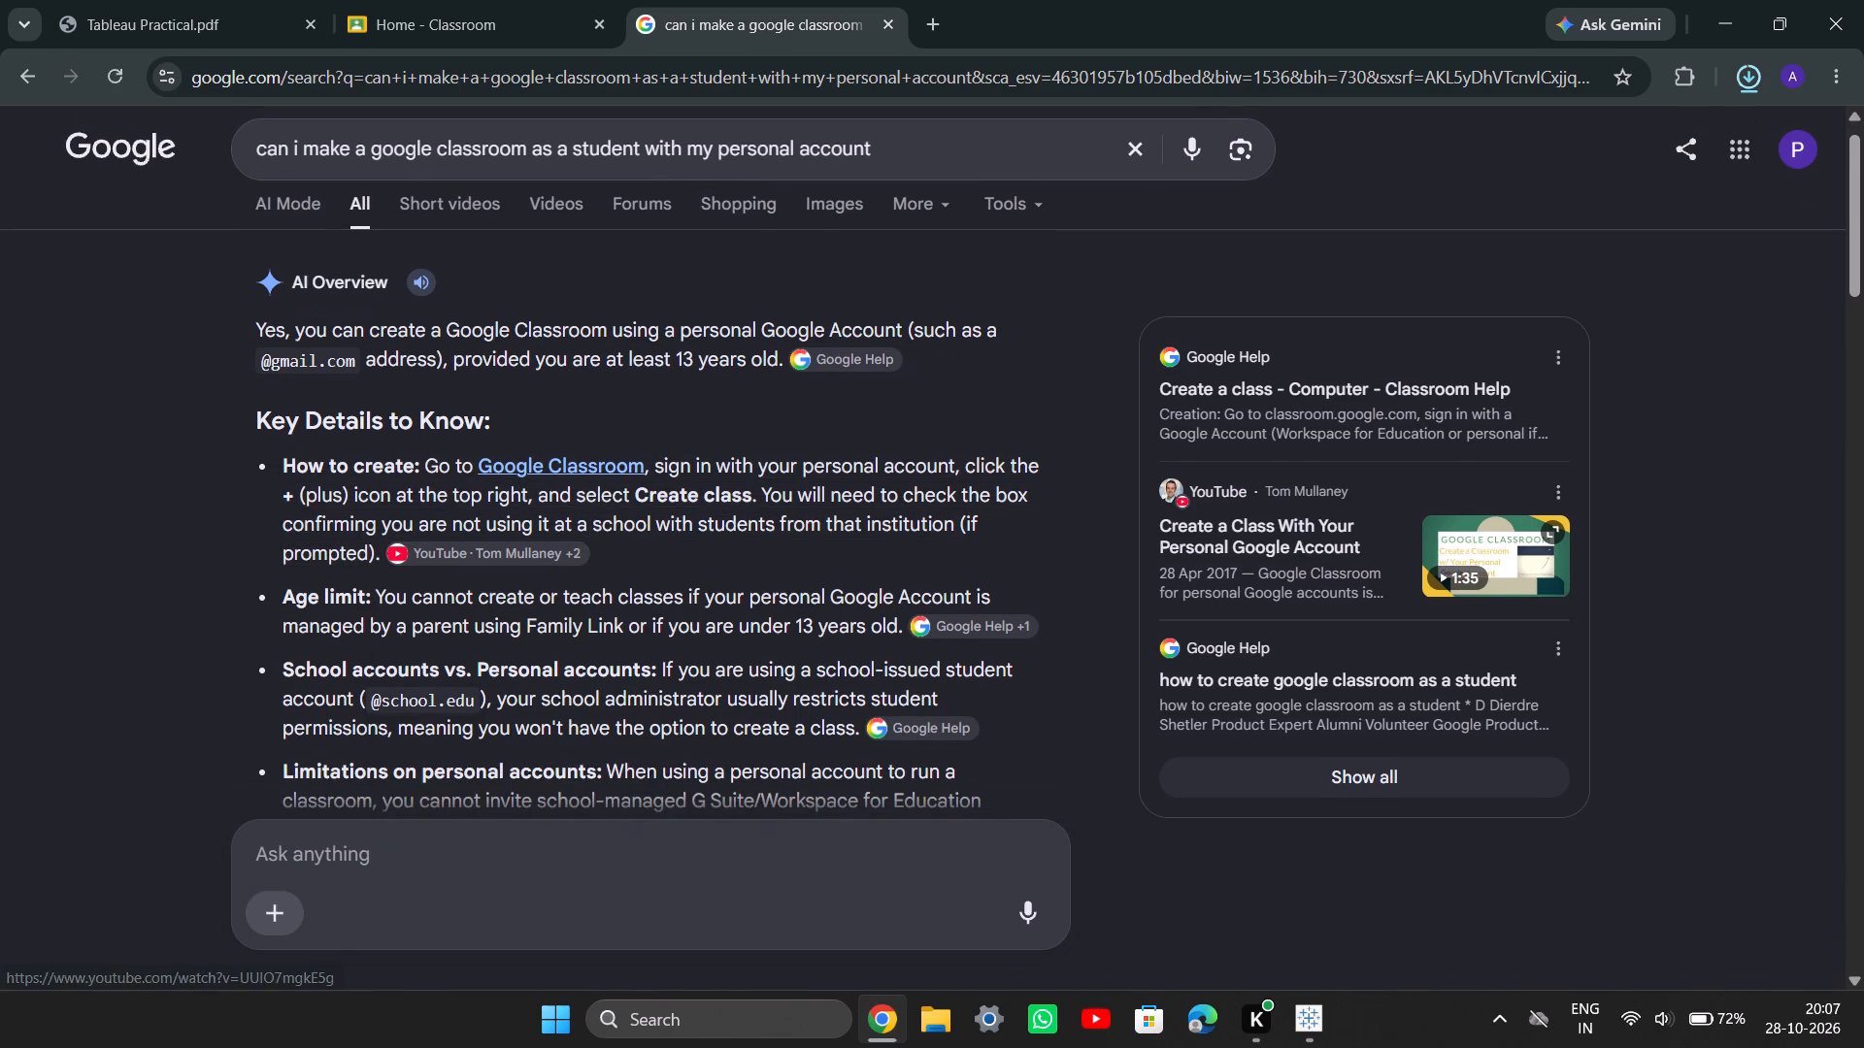
# Extend the search query with "can anyone will know", read the AI Overview, and close the search tab.
pyautogui.click(995, 153)
pyautogui.press('space')
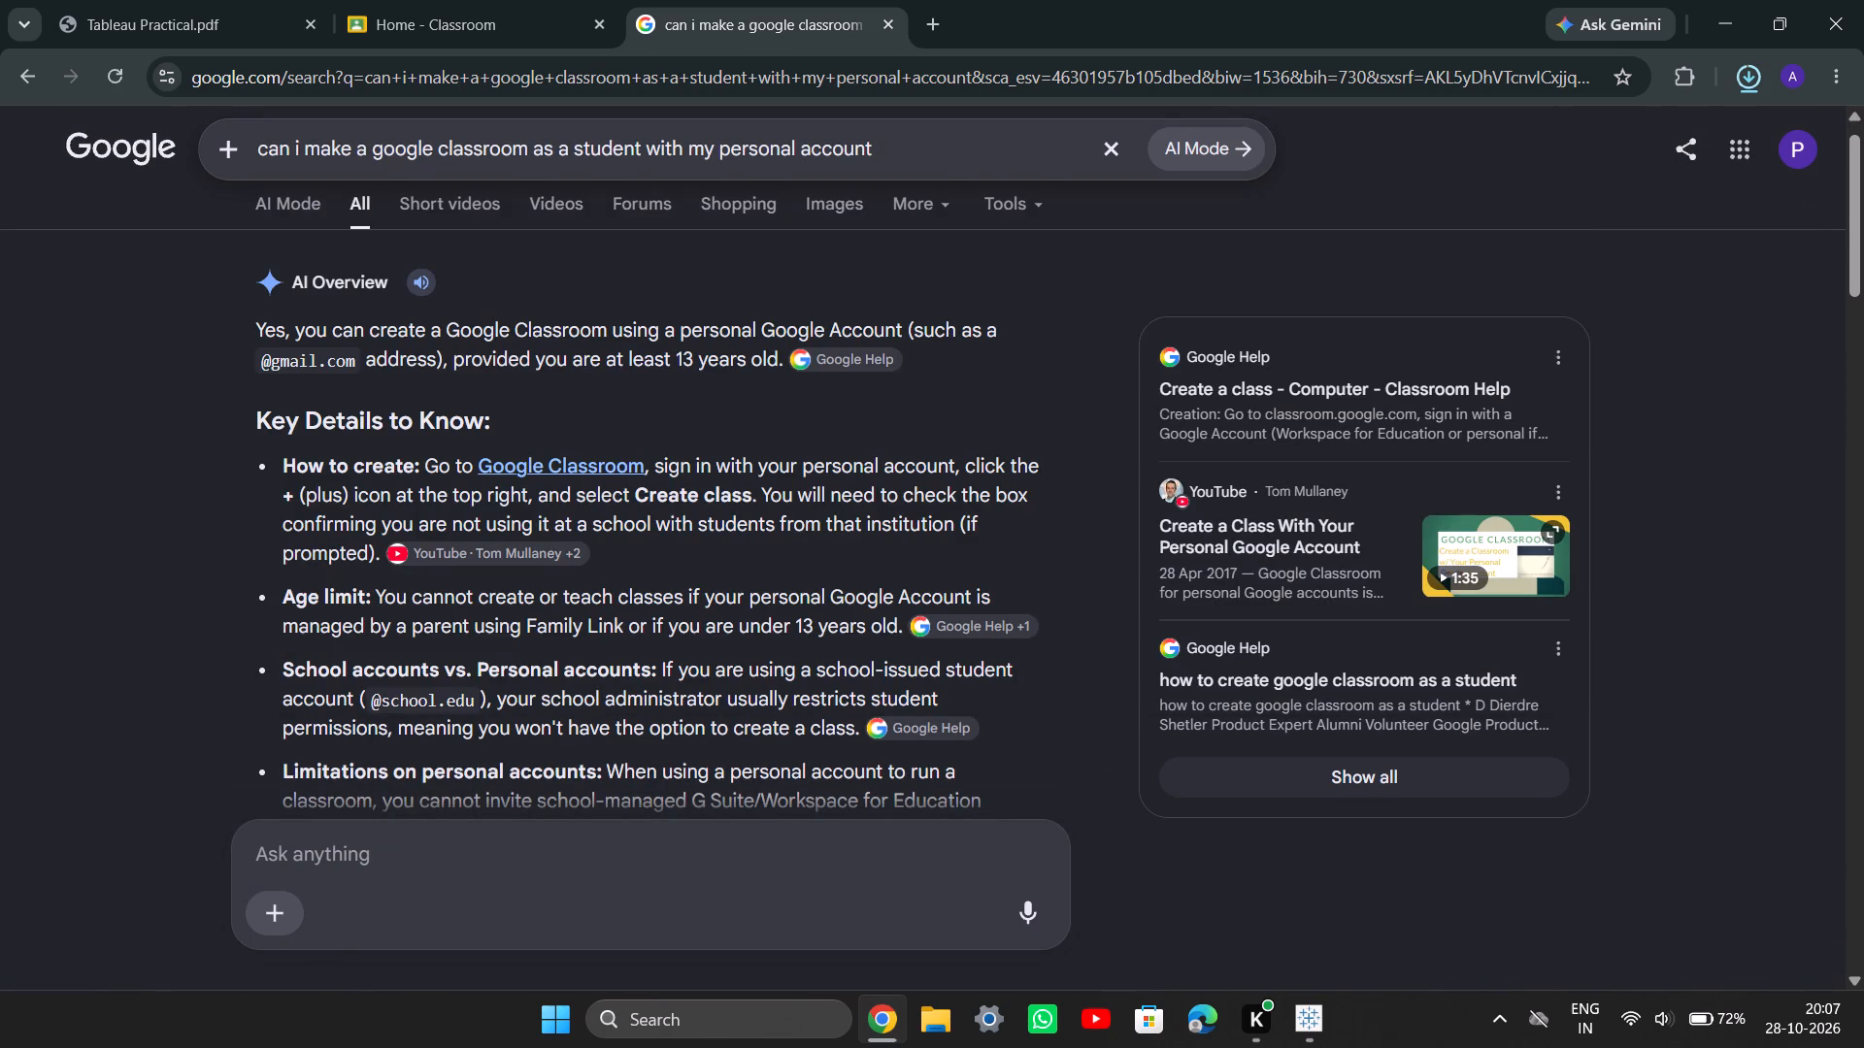
pyautogui.write('can ny')
pyautogui.press('space')
pyautogui.press('BackSpace')
pyautogui.write('one')
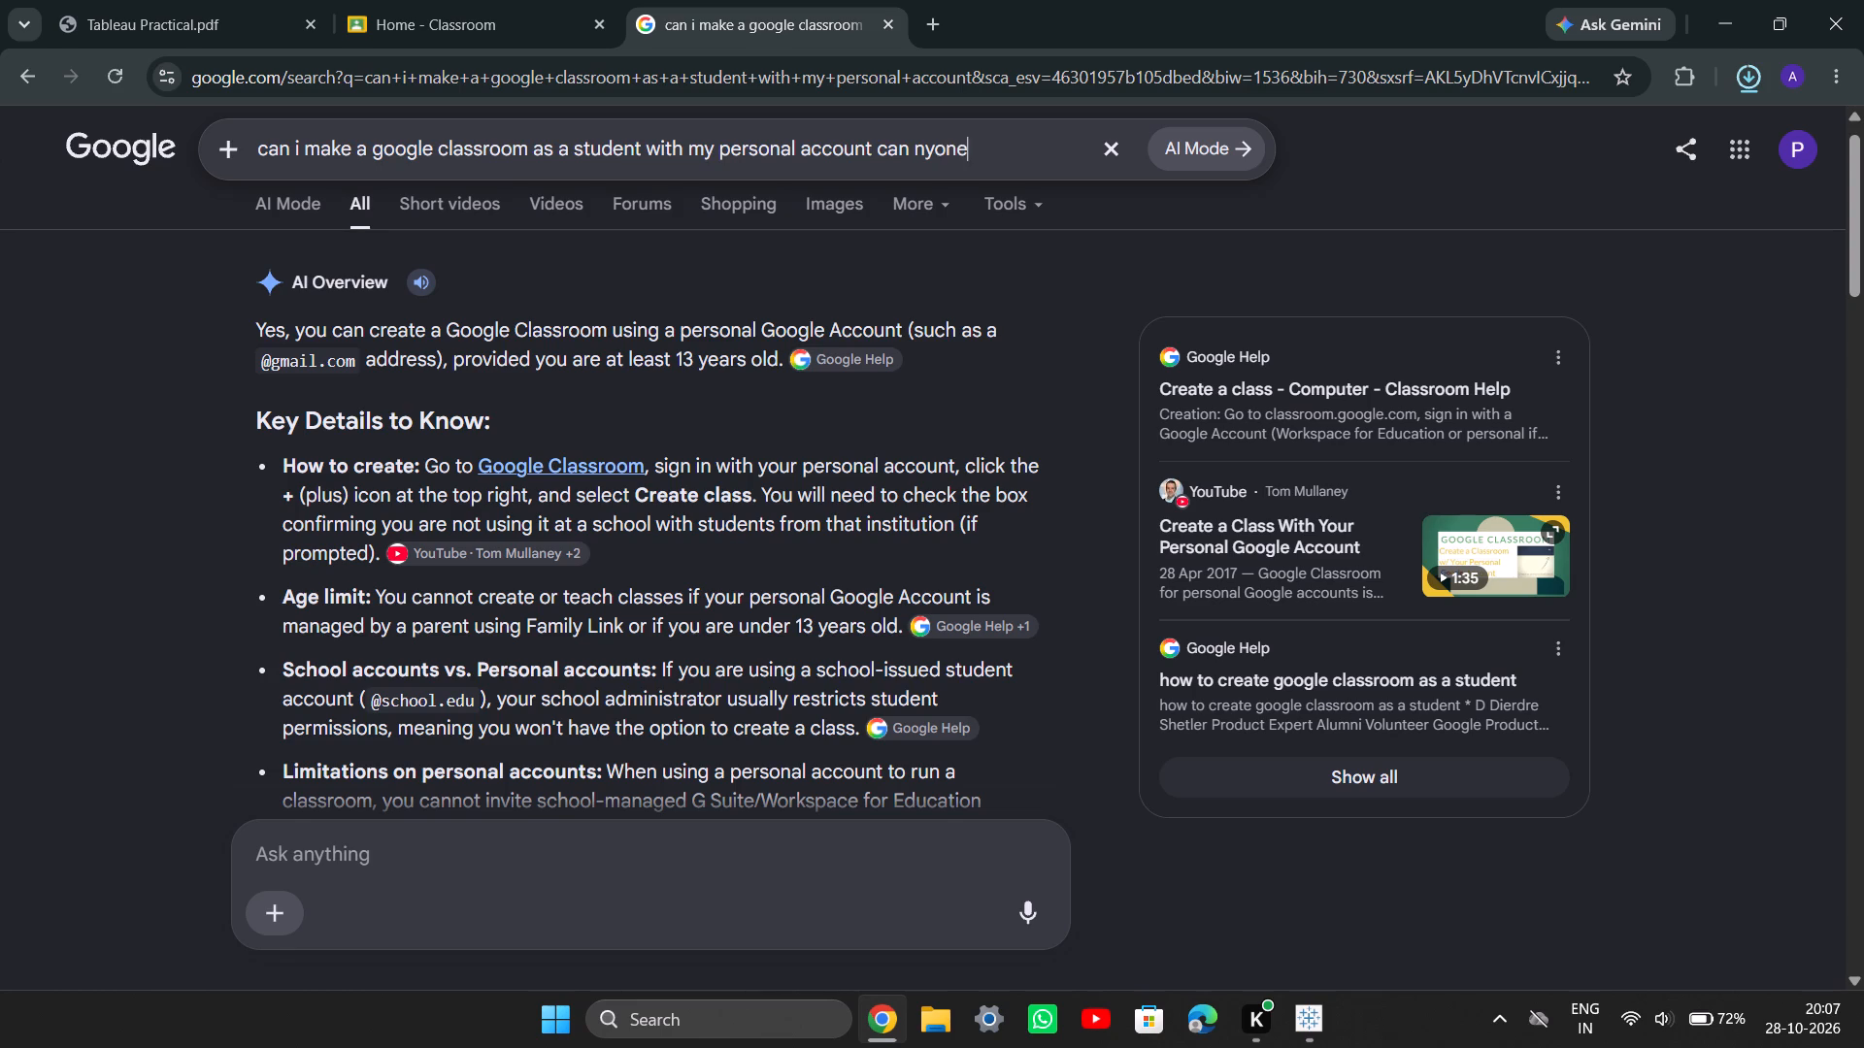
pyautogui.press('space')
pyautogui.press('BackSpace')
pyautogui.press('BackSpace')
pyautogui.press('BackSpace')
pyautogui.press('BackSpace')
pyautogui.press('BackSpace')
pyautogui.press('BackSpace')
pyautogui.press('BackSpace')
pyautogui.press('space')
pyautogui.write('anyone')
pyautogui.press('space')
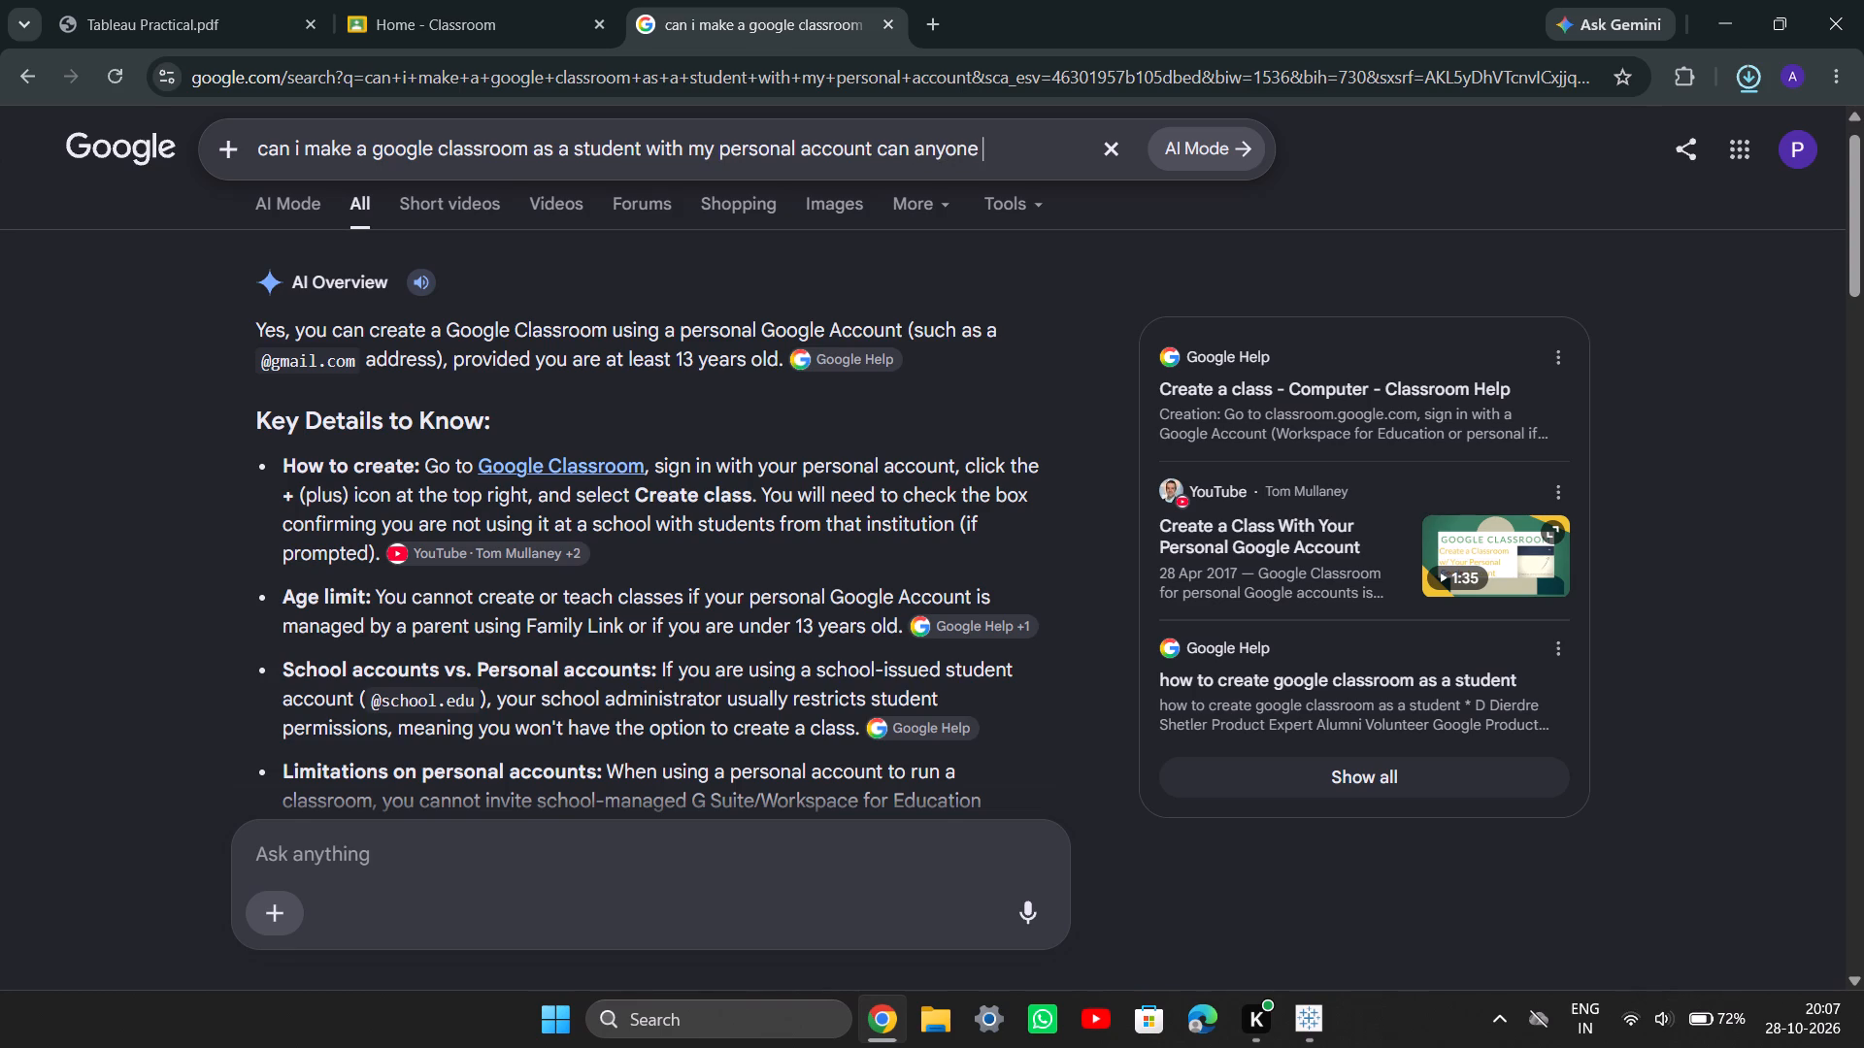
pyautogui.write('will')
pyautogui.press('space')
pyautogui.write('know')
pyautogui.press('Return')
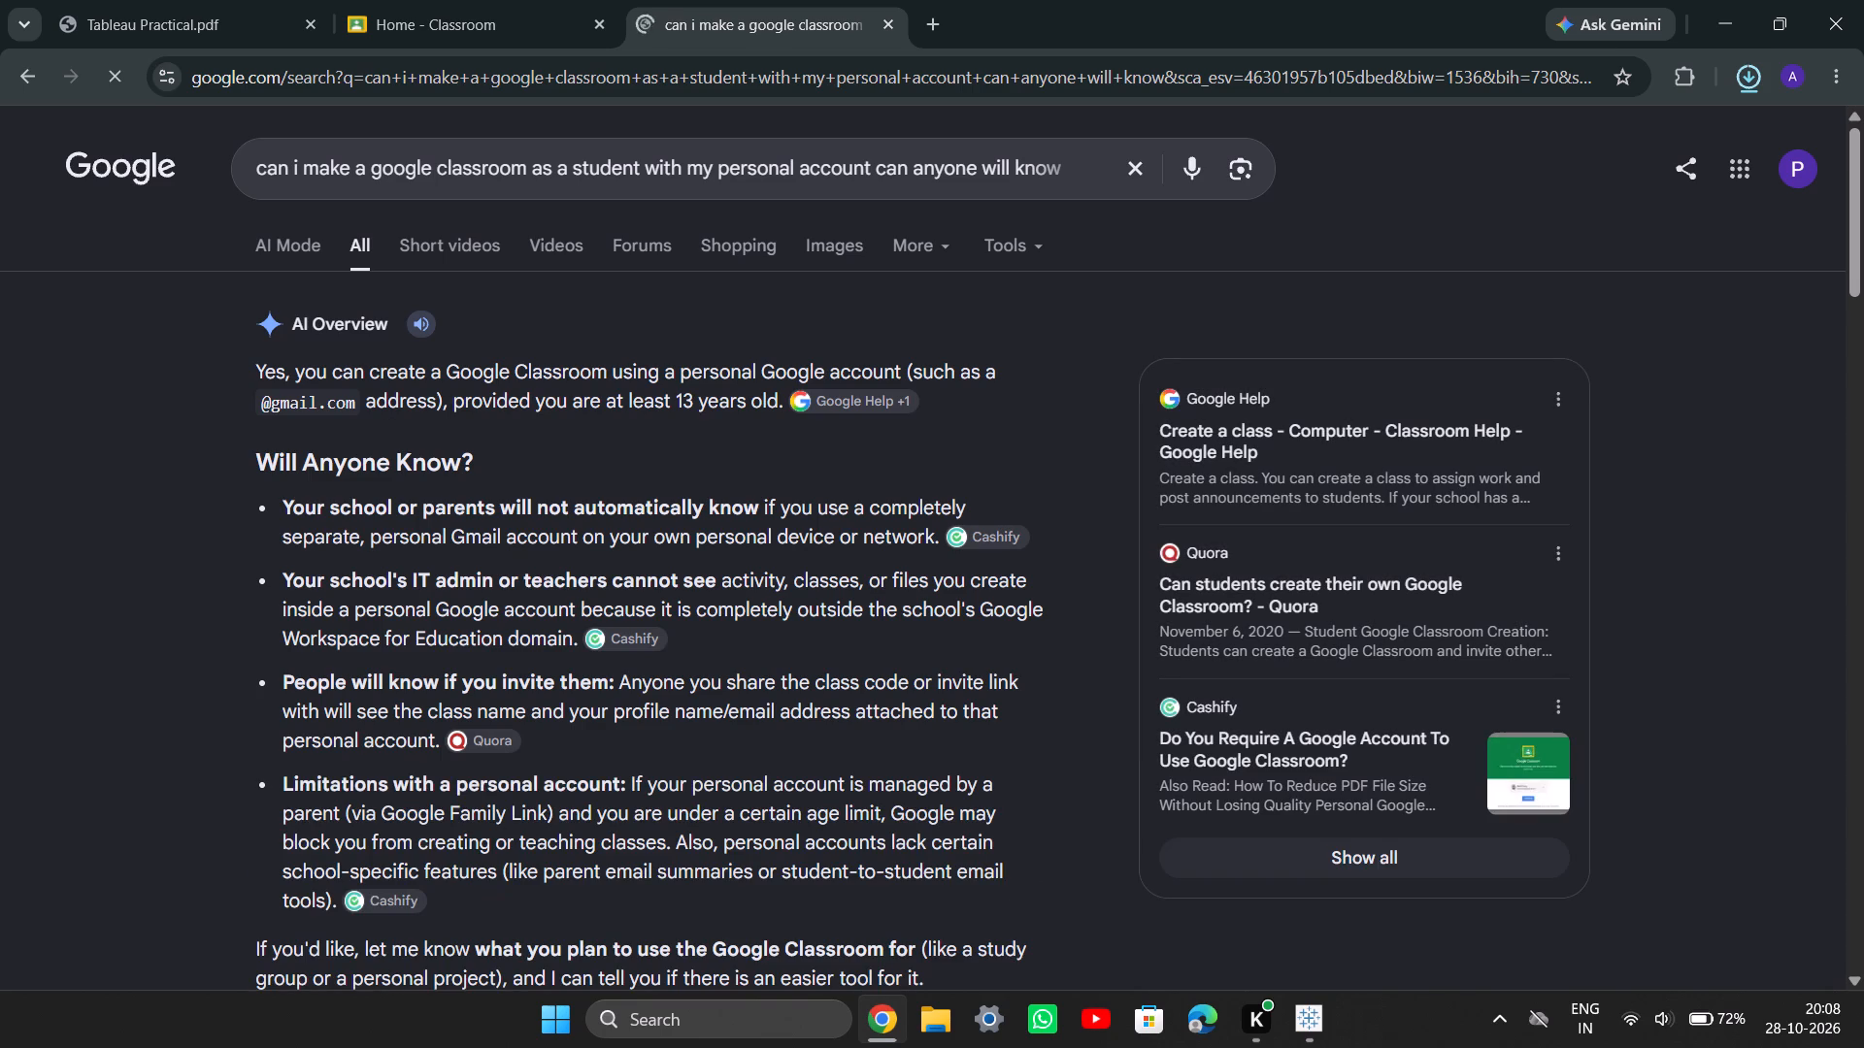
pyautogui.scroll(-1, 315, 529)
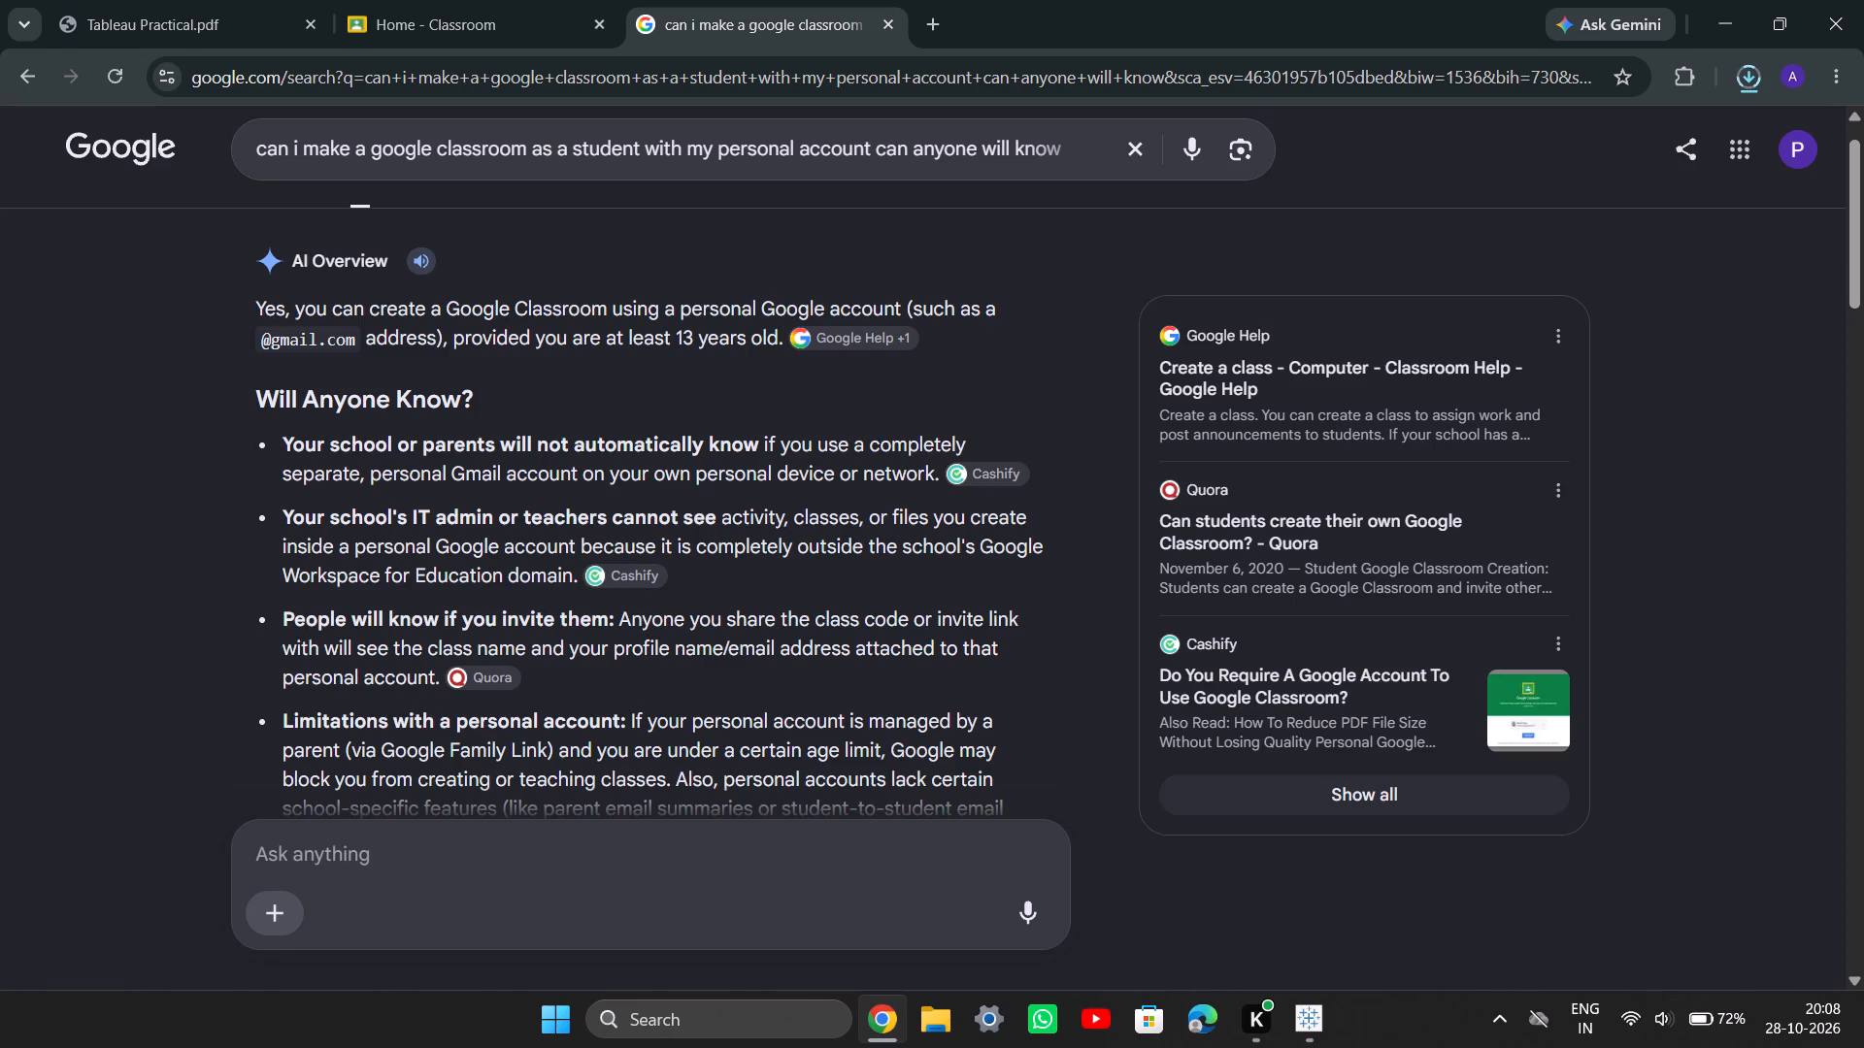
pyautogui.scroll(-1, 614, 473)
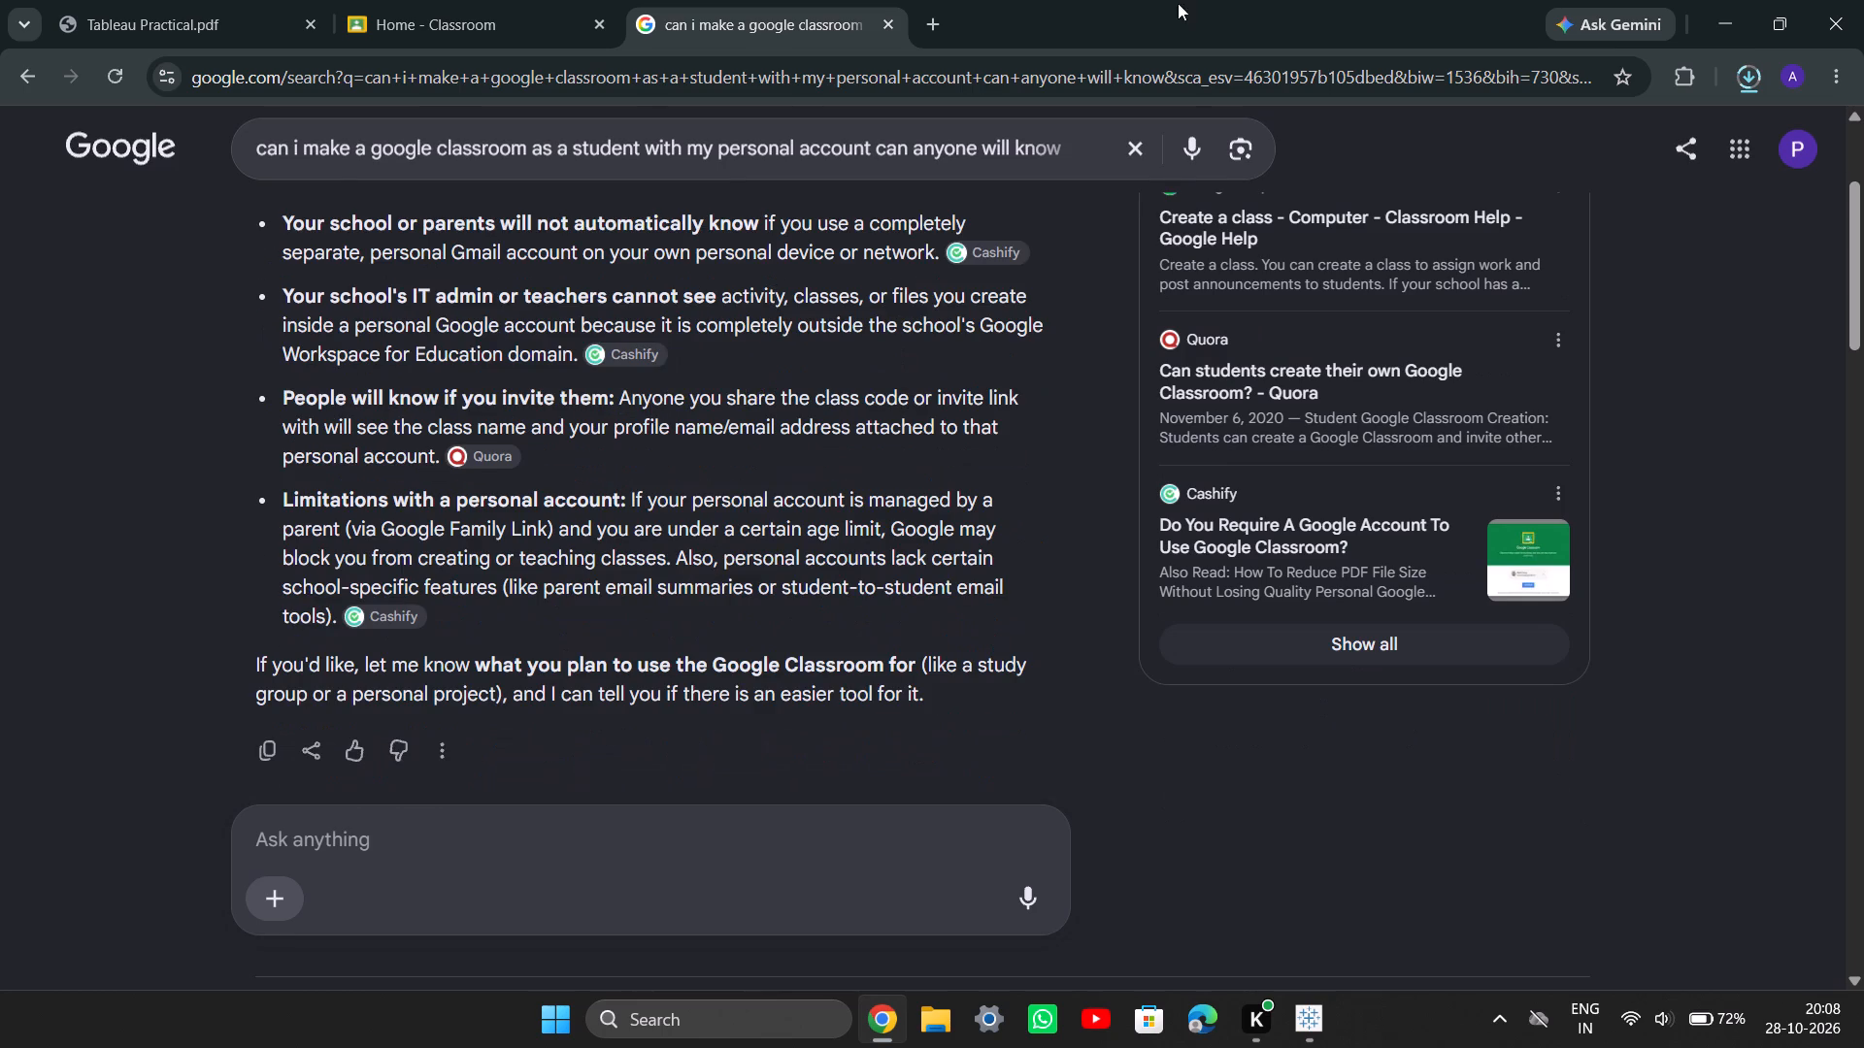
pyautogui.click(889, 22)
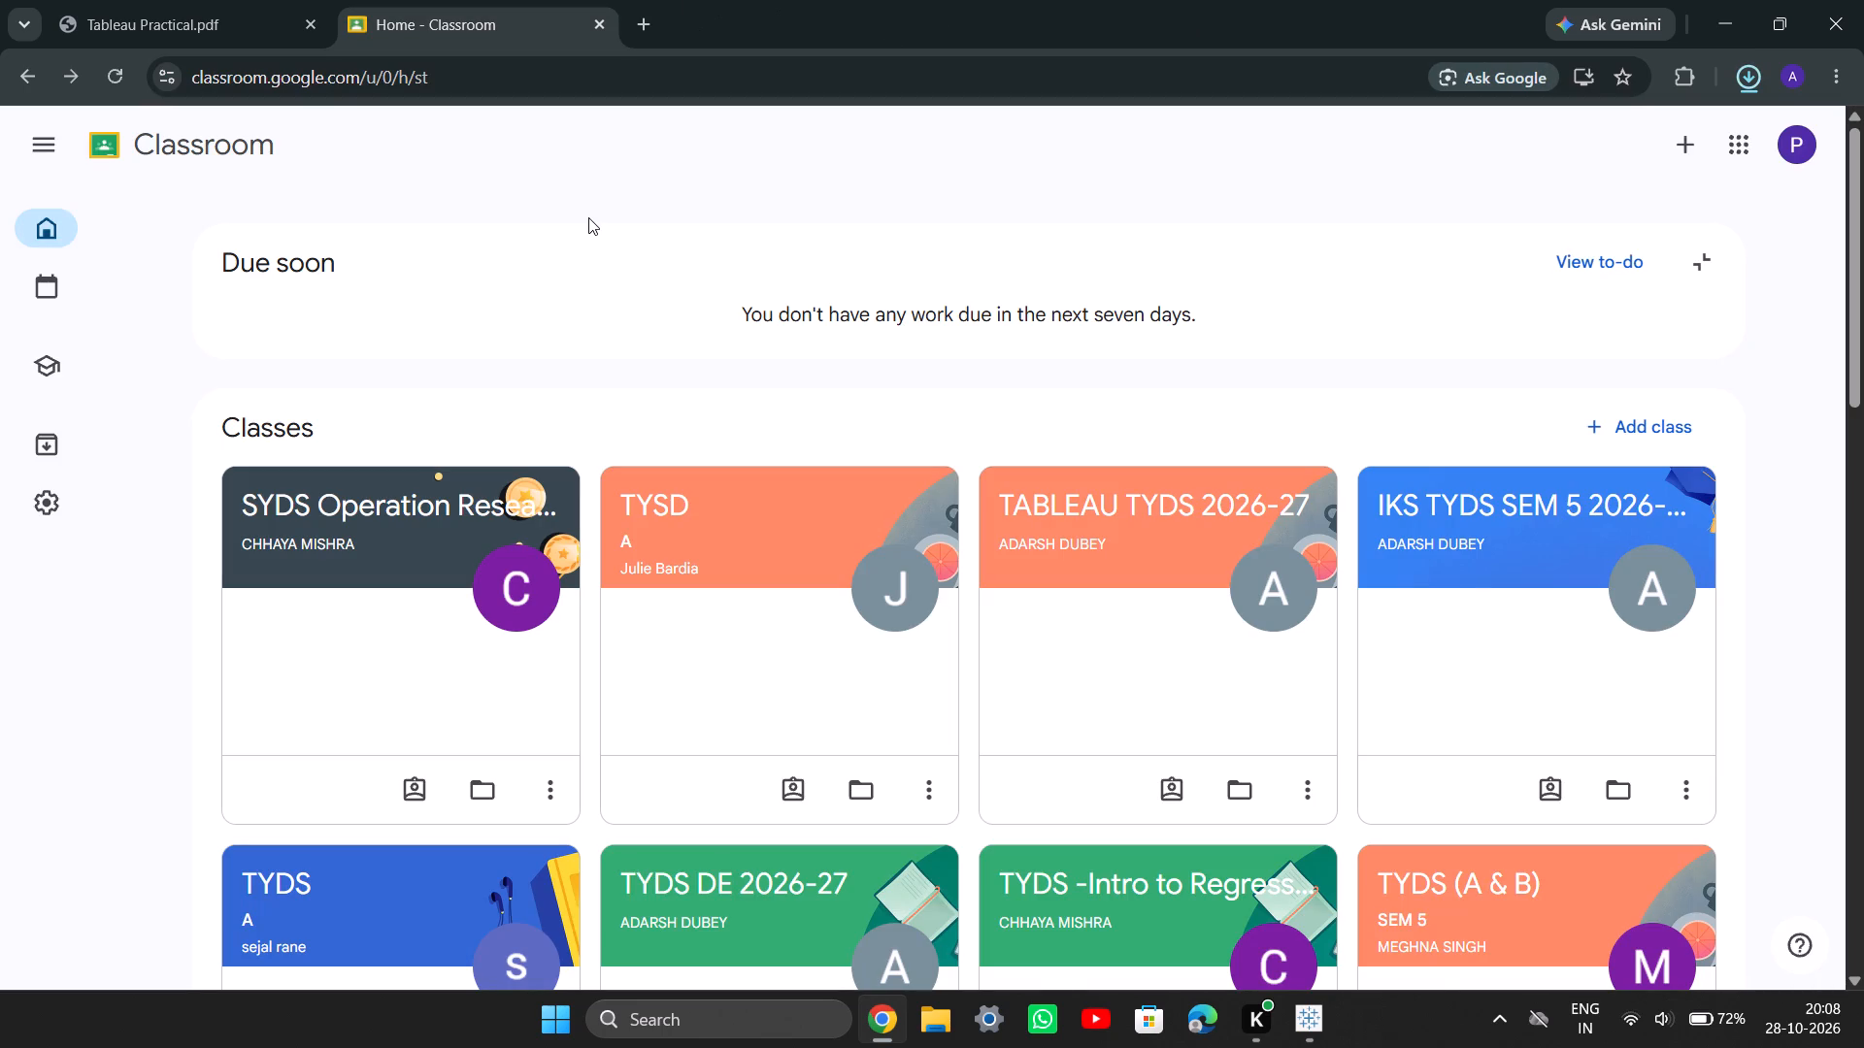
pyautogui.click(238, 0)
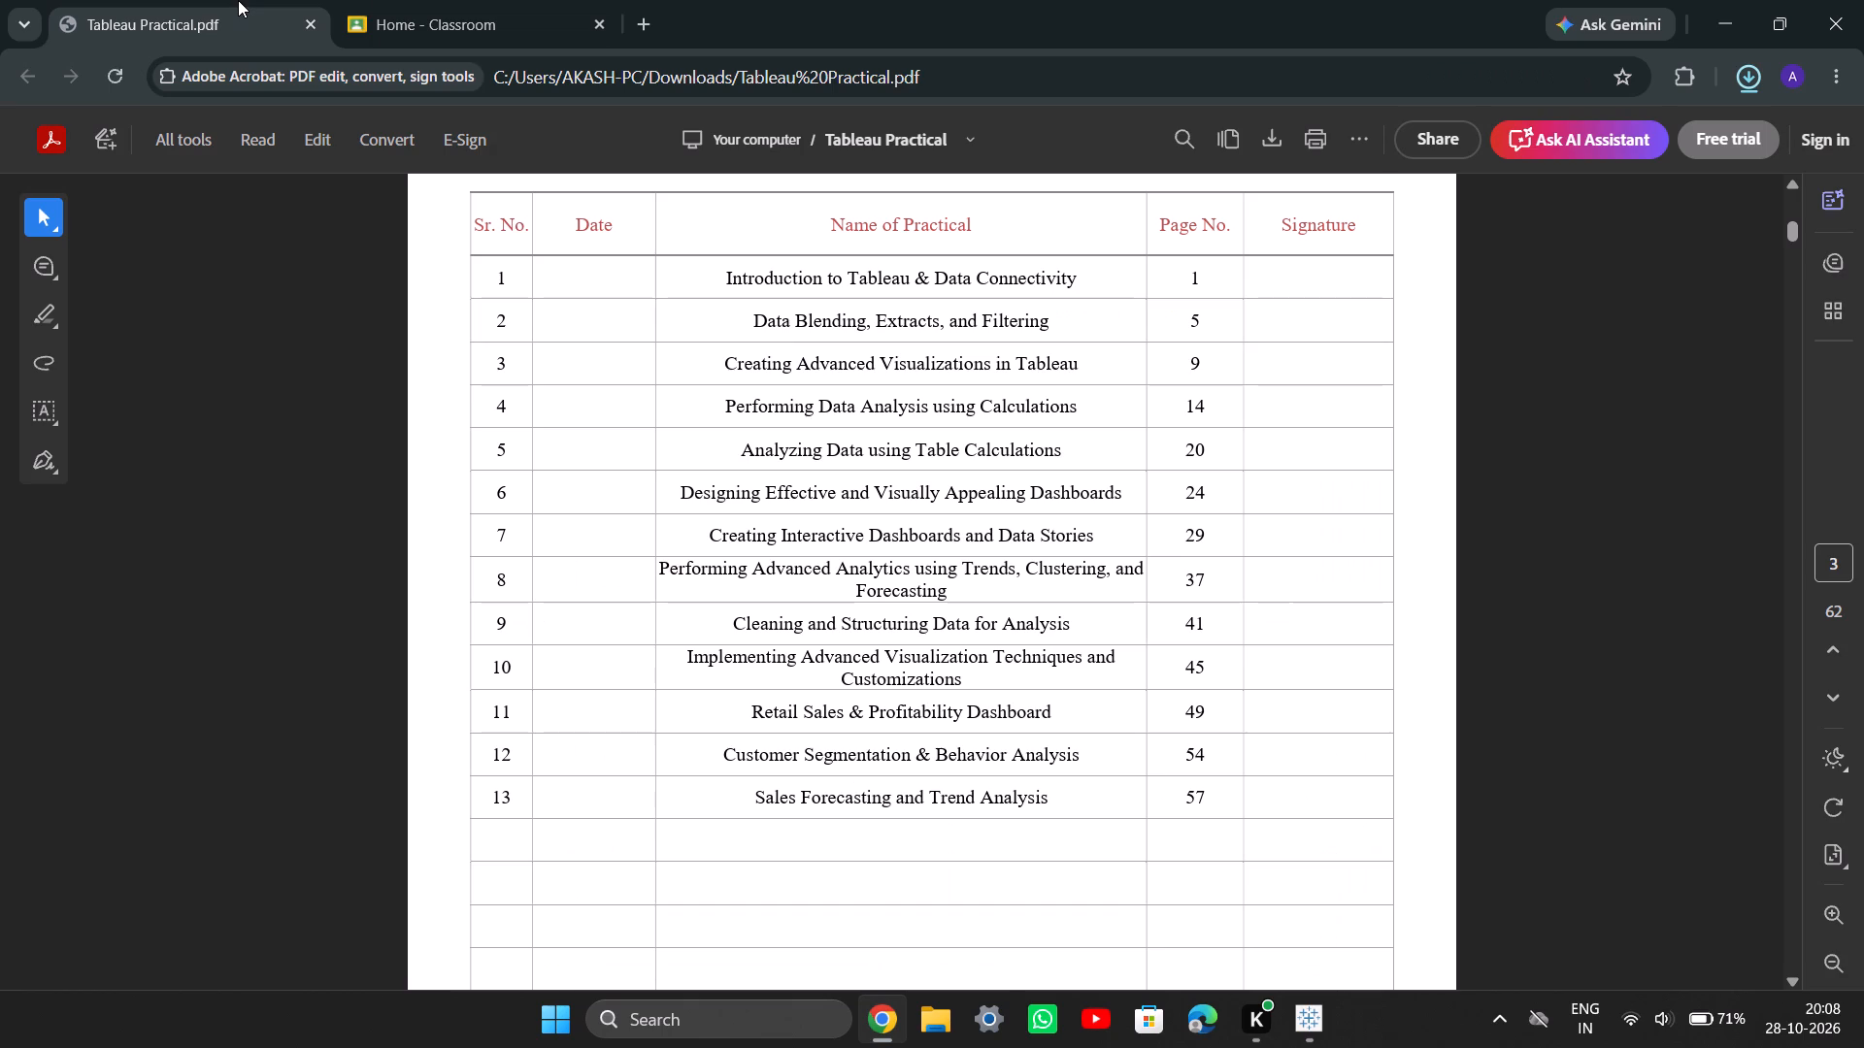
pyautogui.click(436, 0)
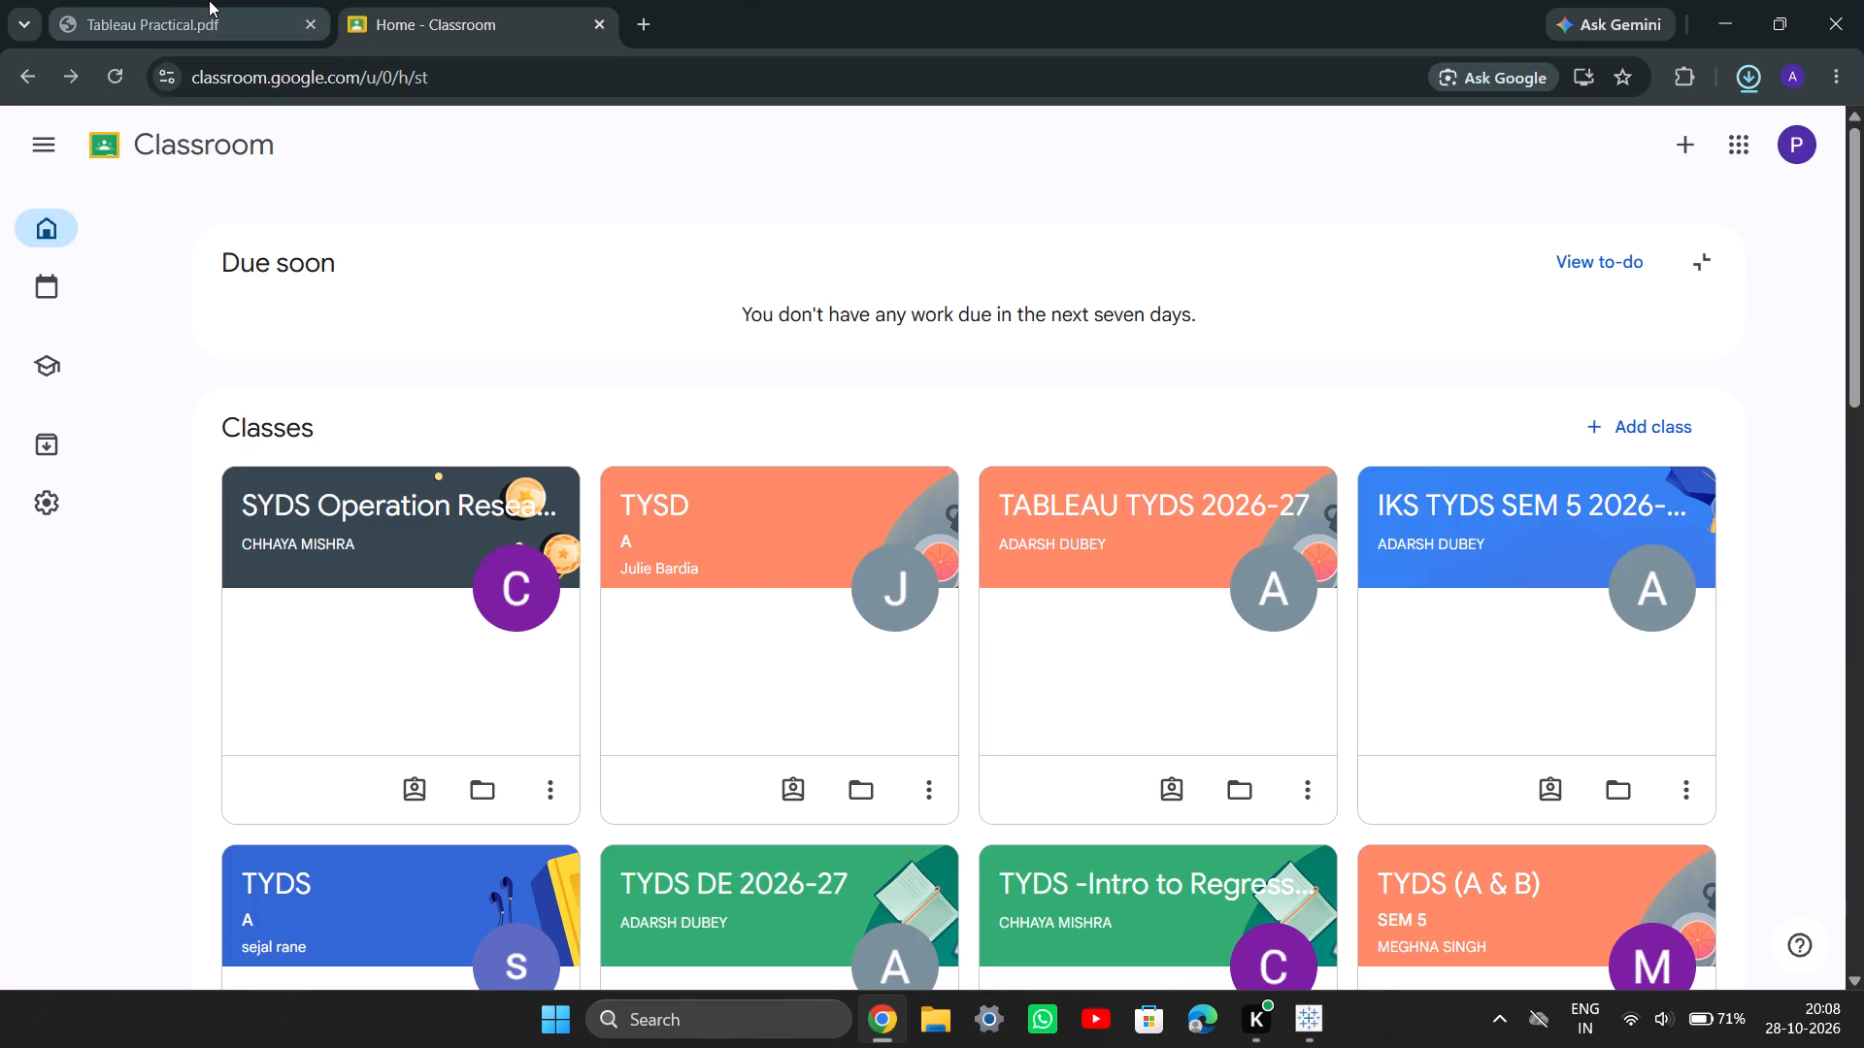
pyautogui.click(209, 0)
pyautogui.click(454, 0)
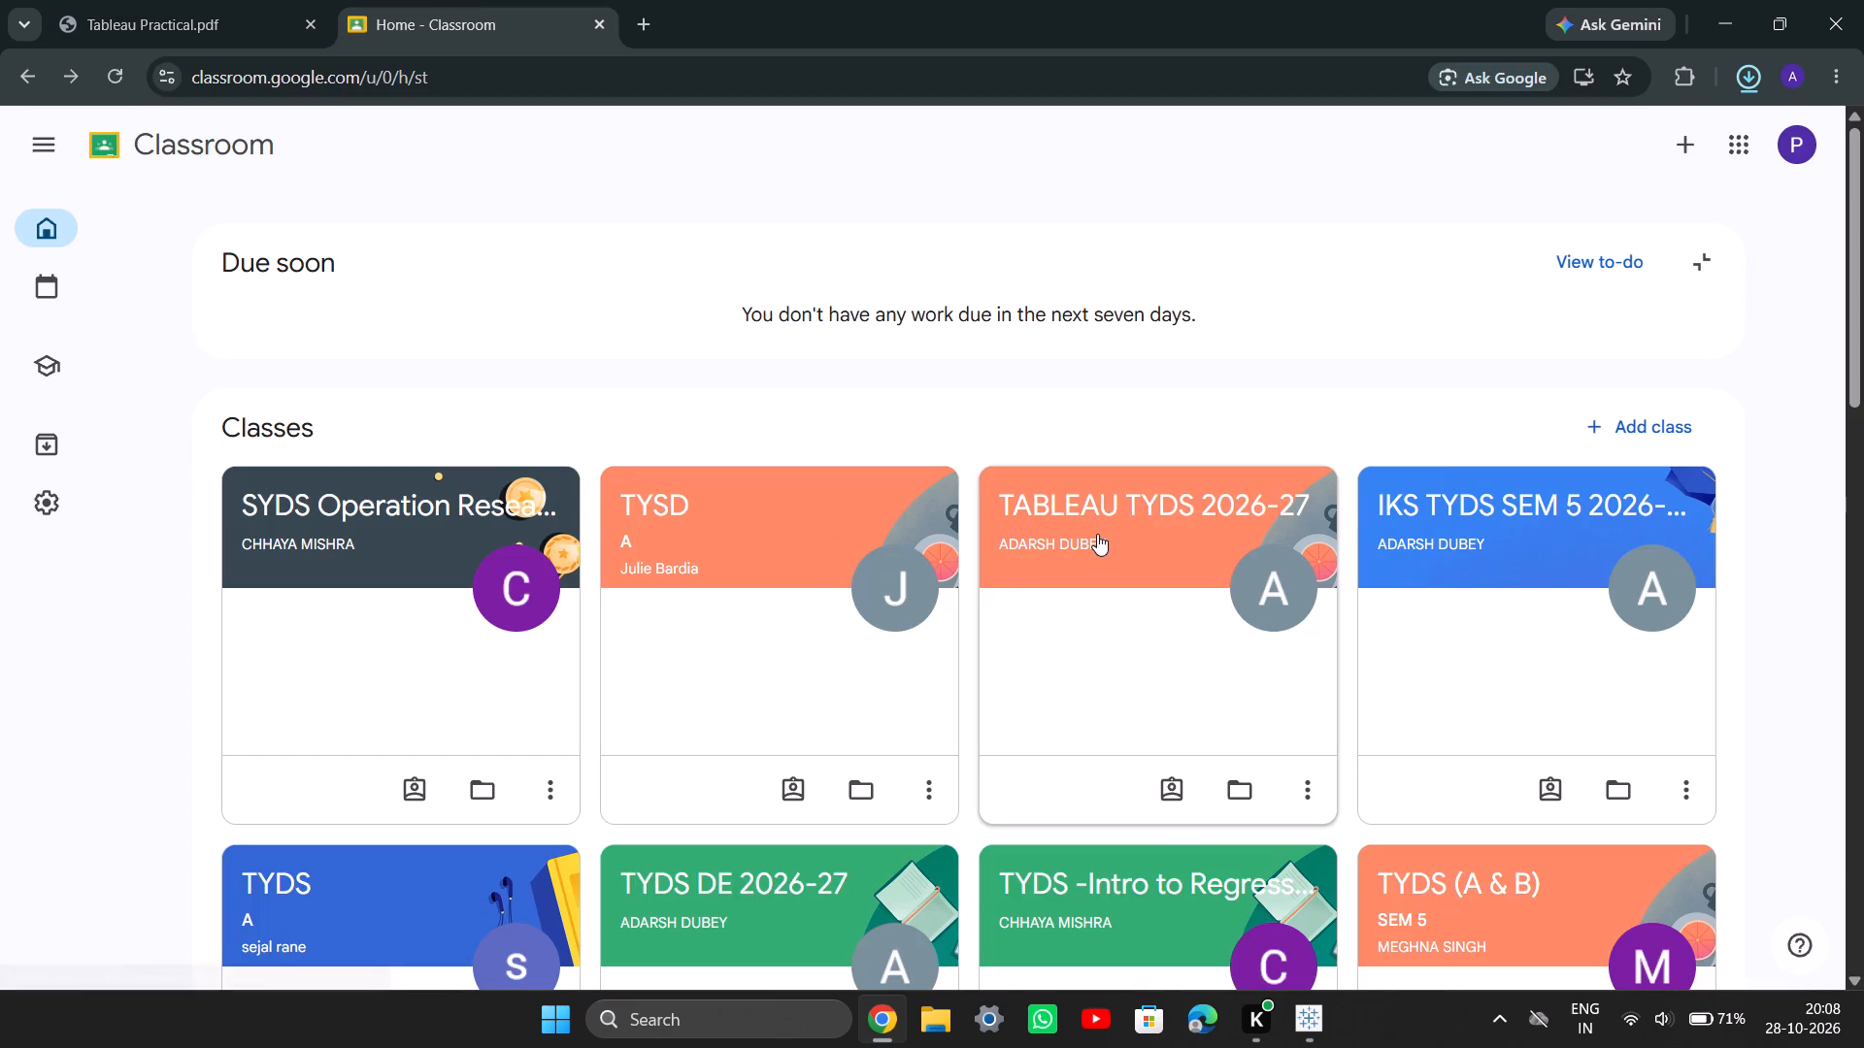
# Open the TABLEAU Practical 1 PDF from the PRACTICAL 1 post in the TABLEAU TYDS 2026-27 class.
pyautogui.click(1096, 534)
pyautogui.scroll(-3, 888, 527)
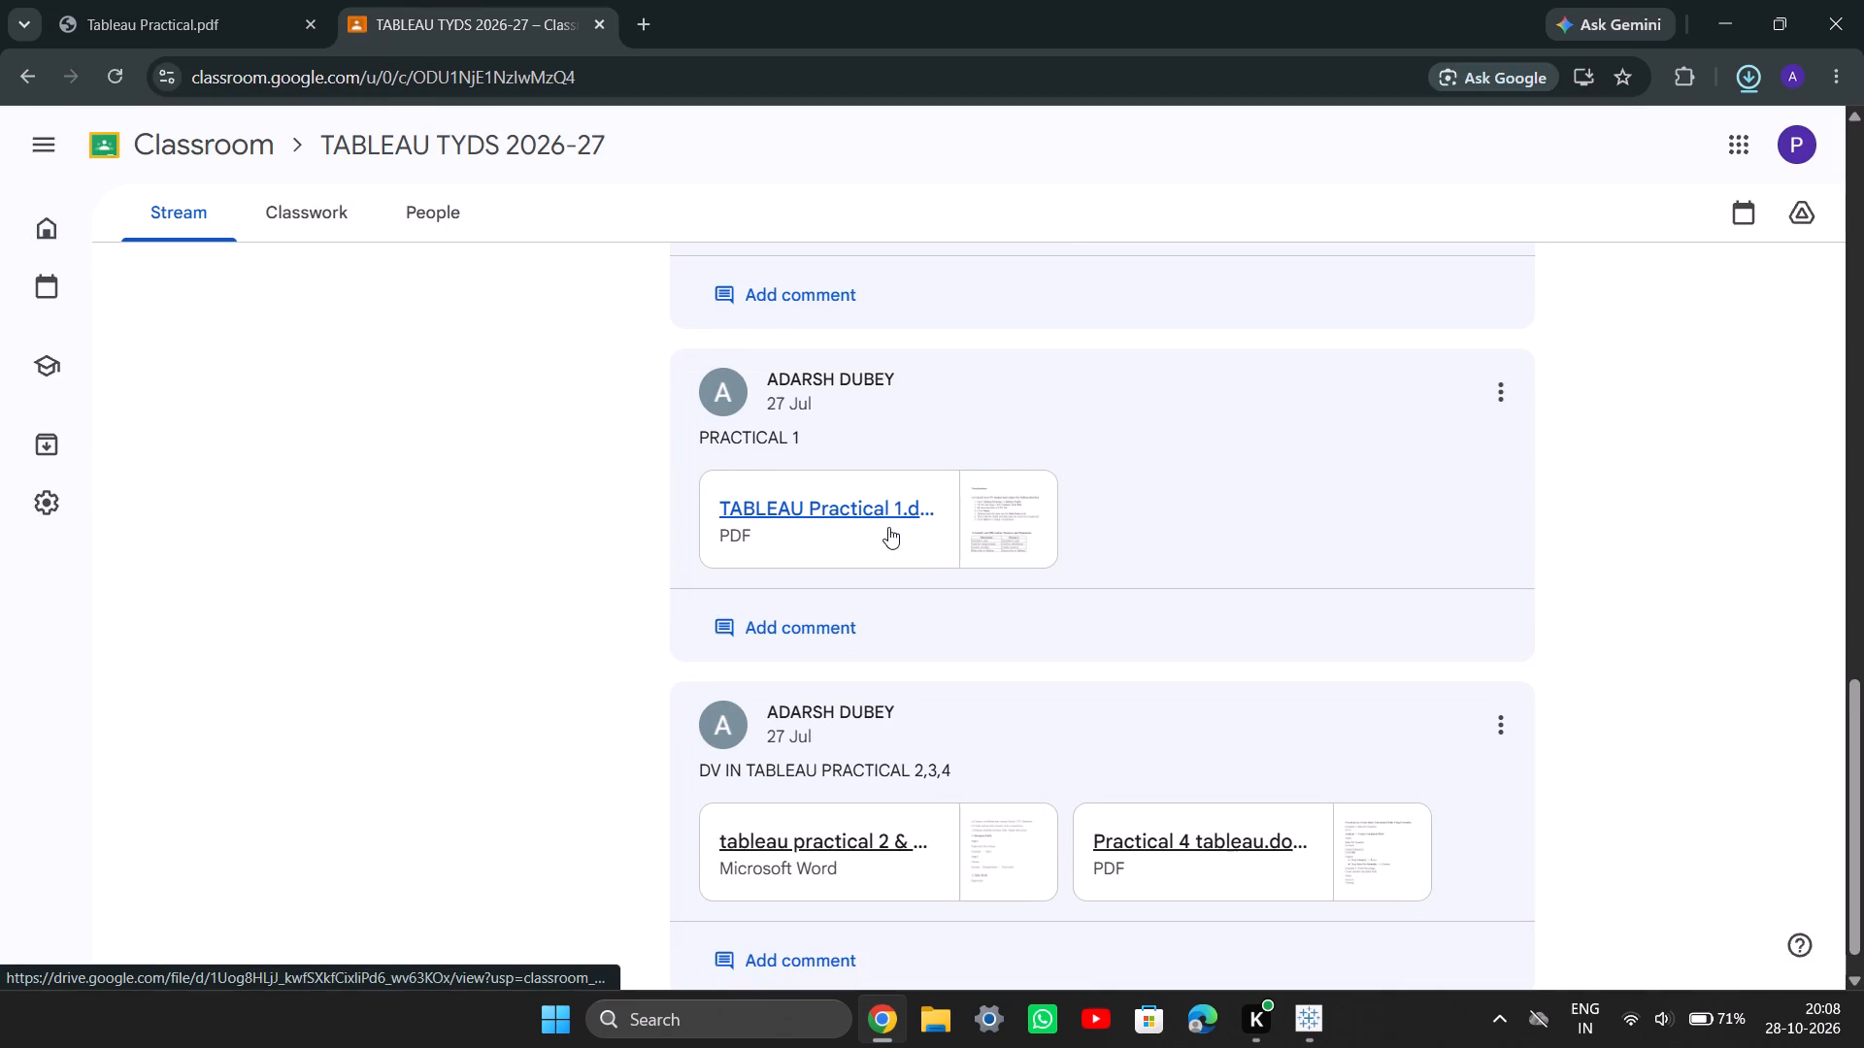
pyautogui.click(891, 493)
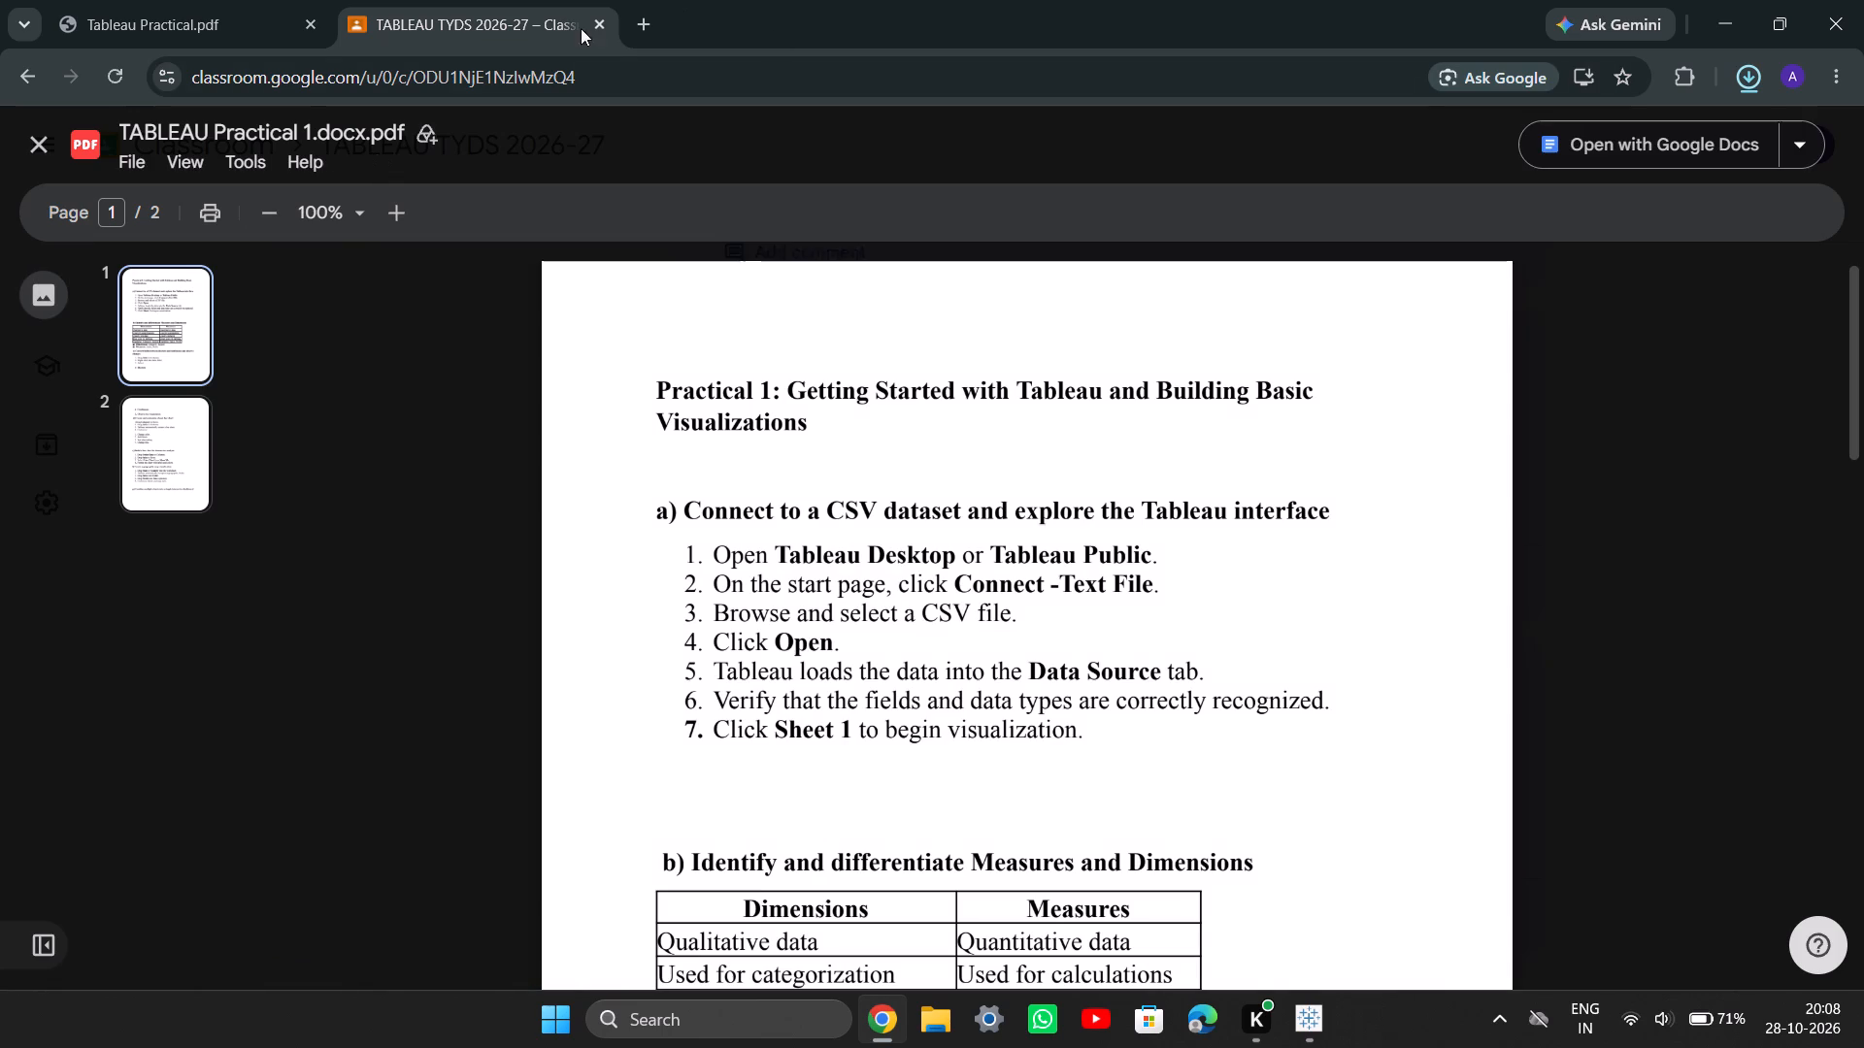
# Open the TABLEAU TYDS 2026-27 class from Google Classroom in a new browser tab and look through its posted practicals.
pyautogui.click(636, 34)
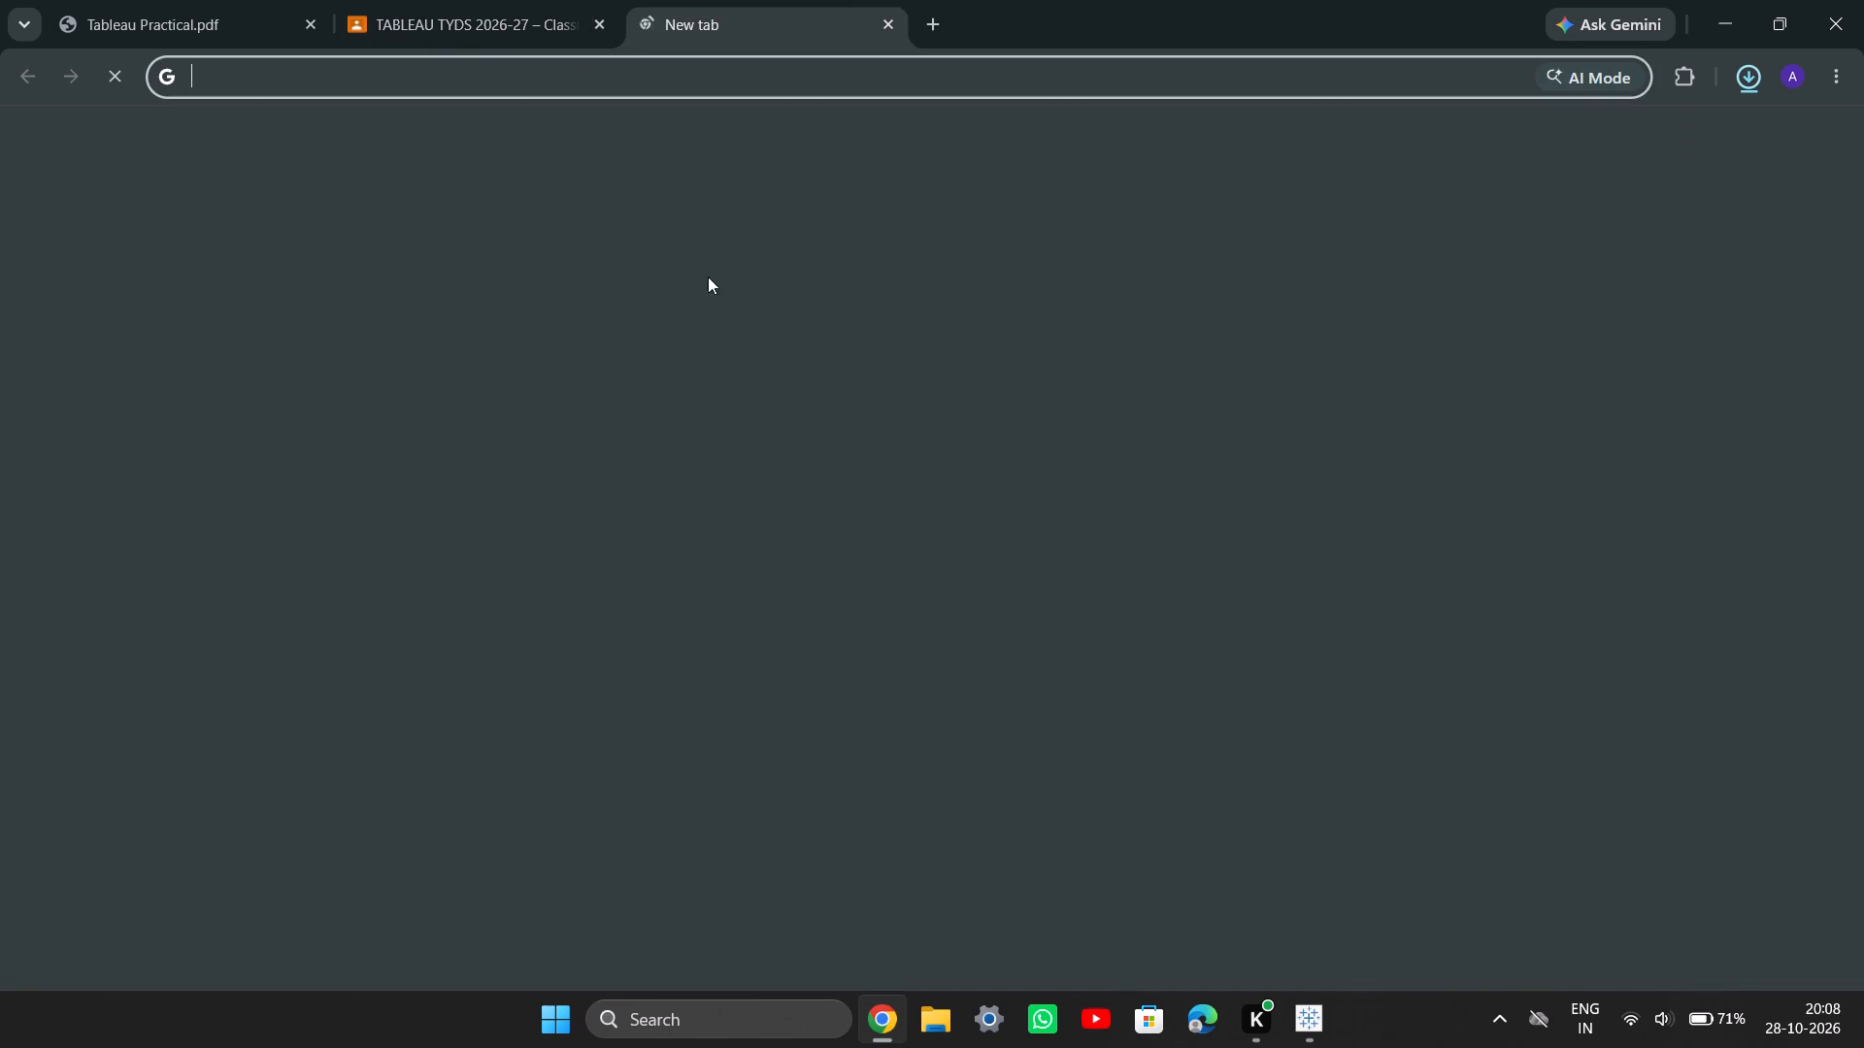
pyautogui.click(626, 472)
pyautogui.click(662, 513)
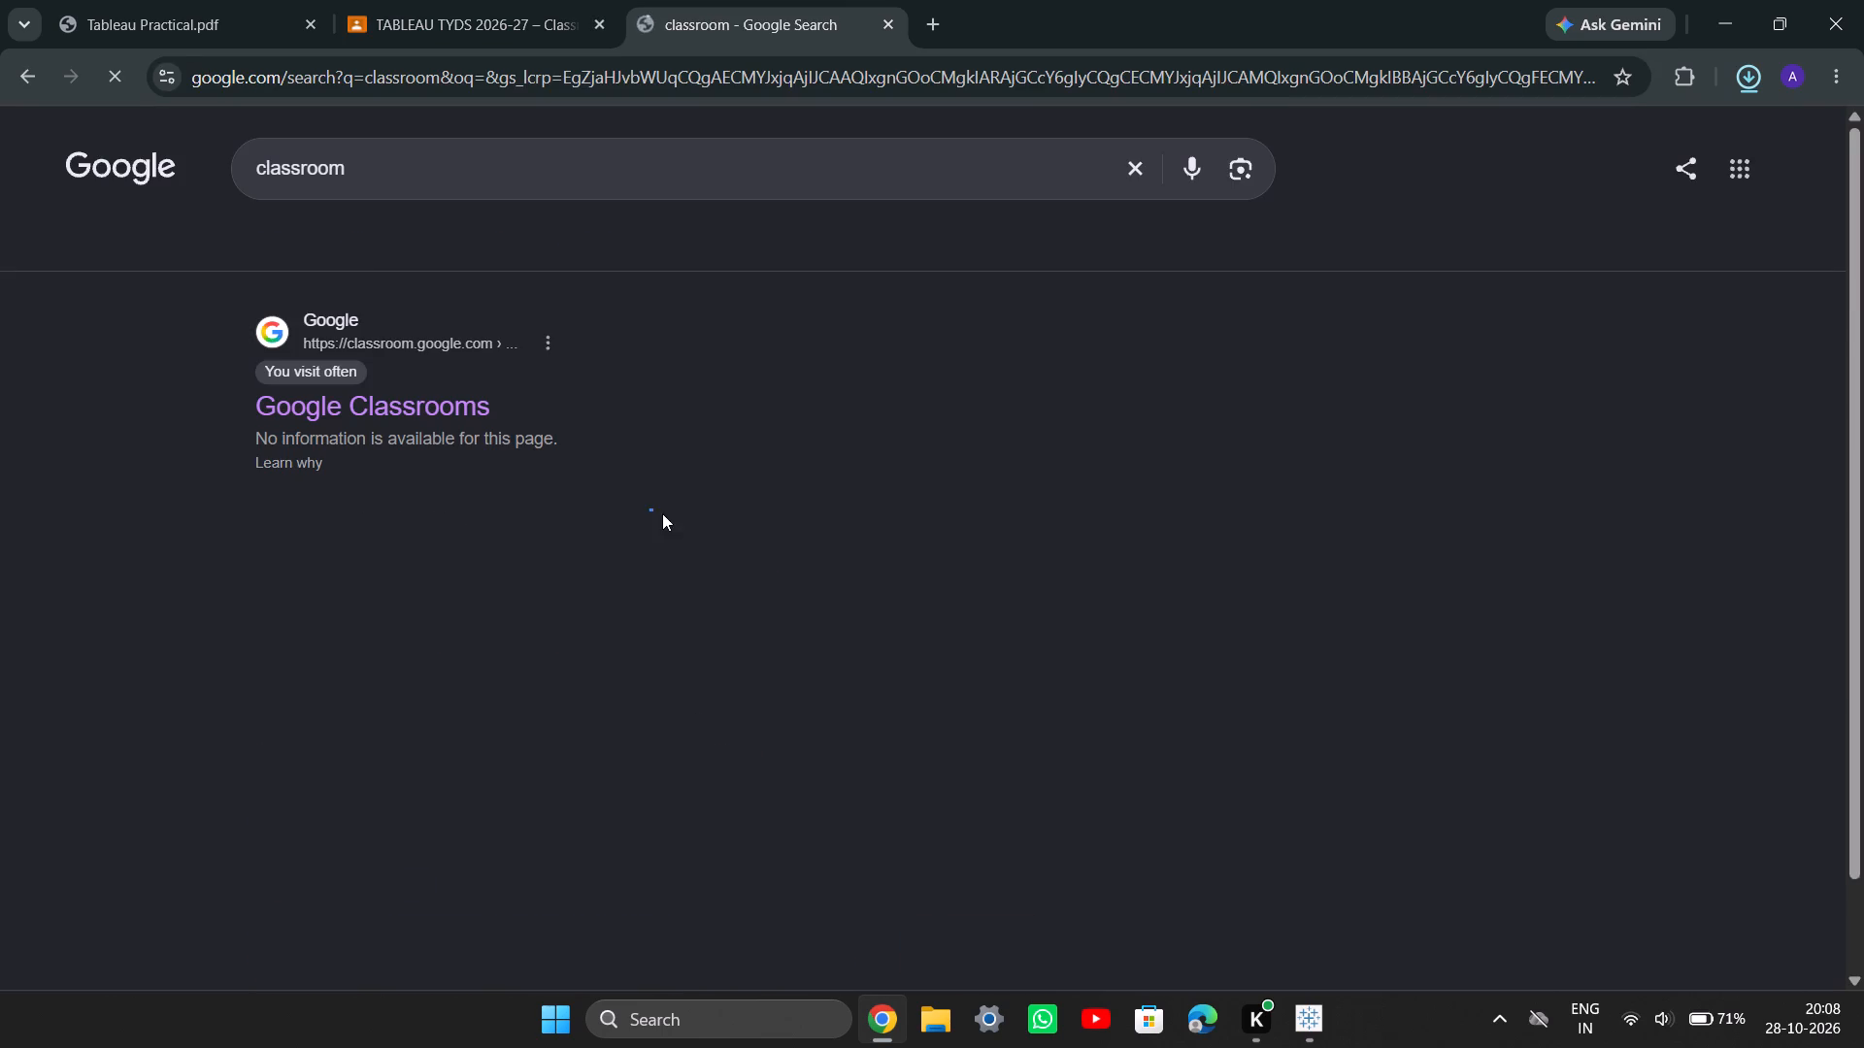
pyautogui.click(434, 416)
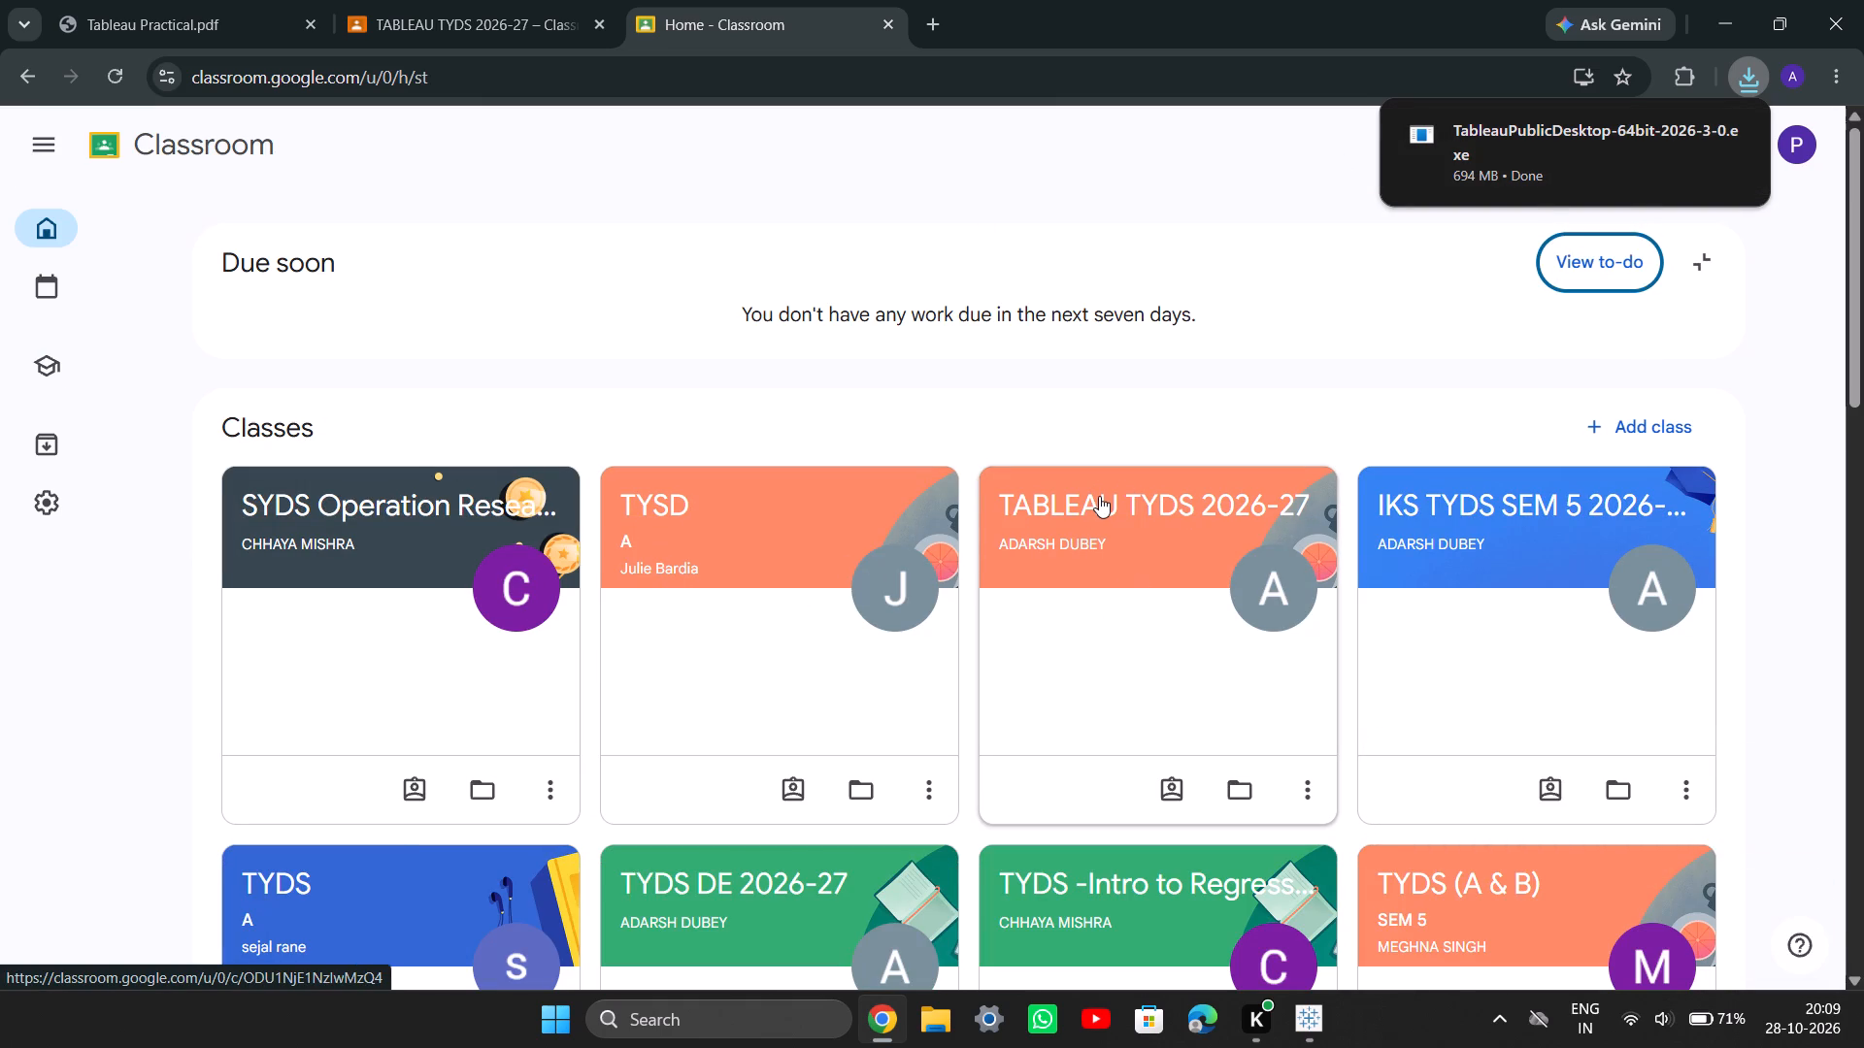
pyautogui.click(1099, 496)
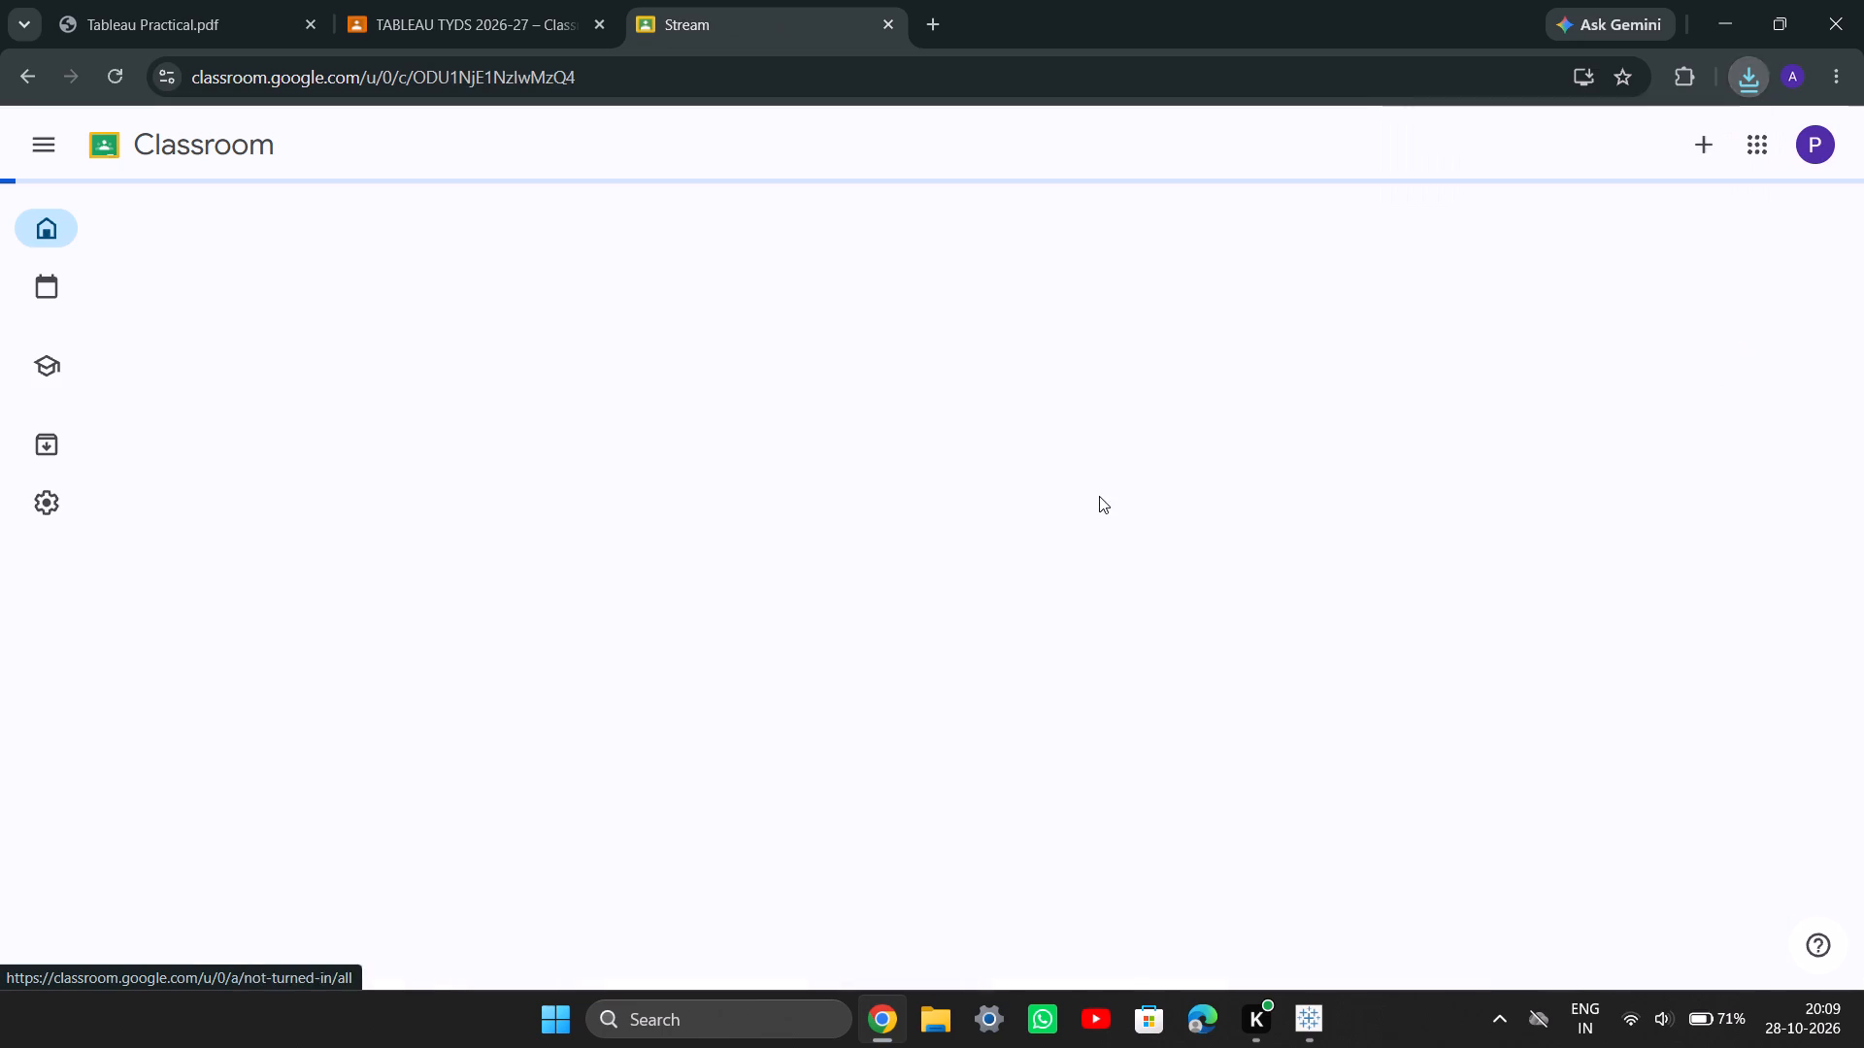
pyautogui.scroll(-1, 696, 624)
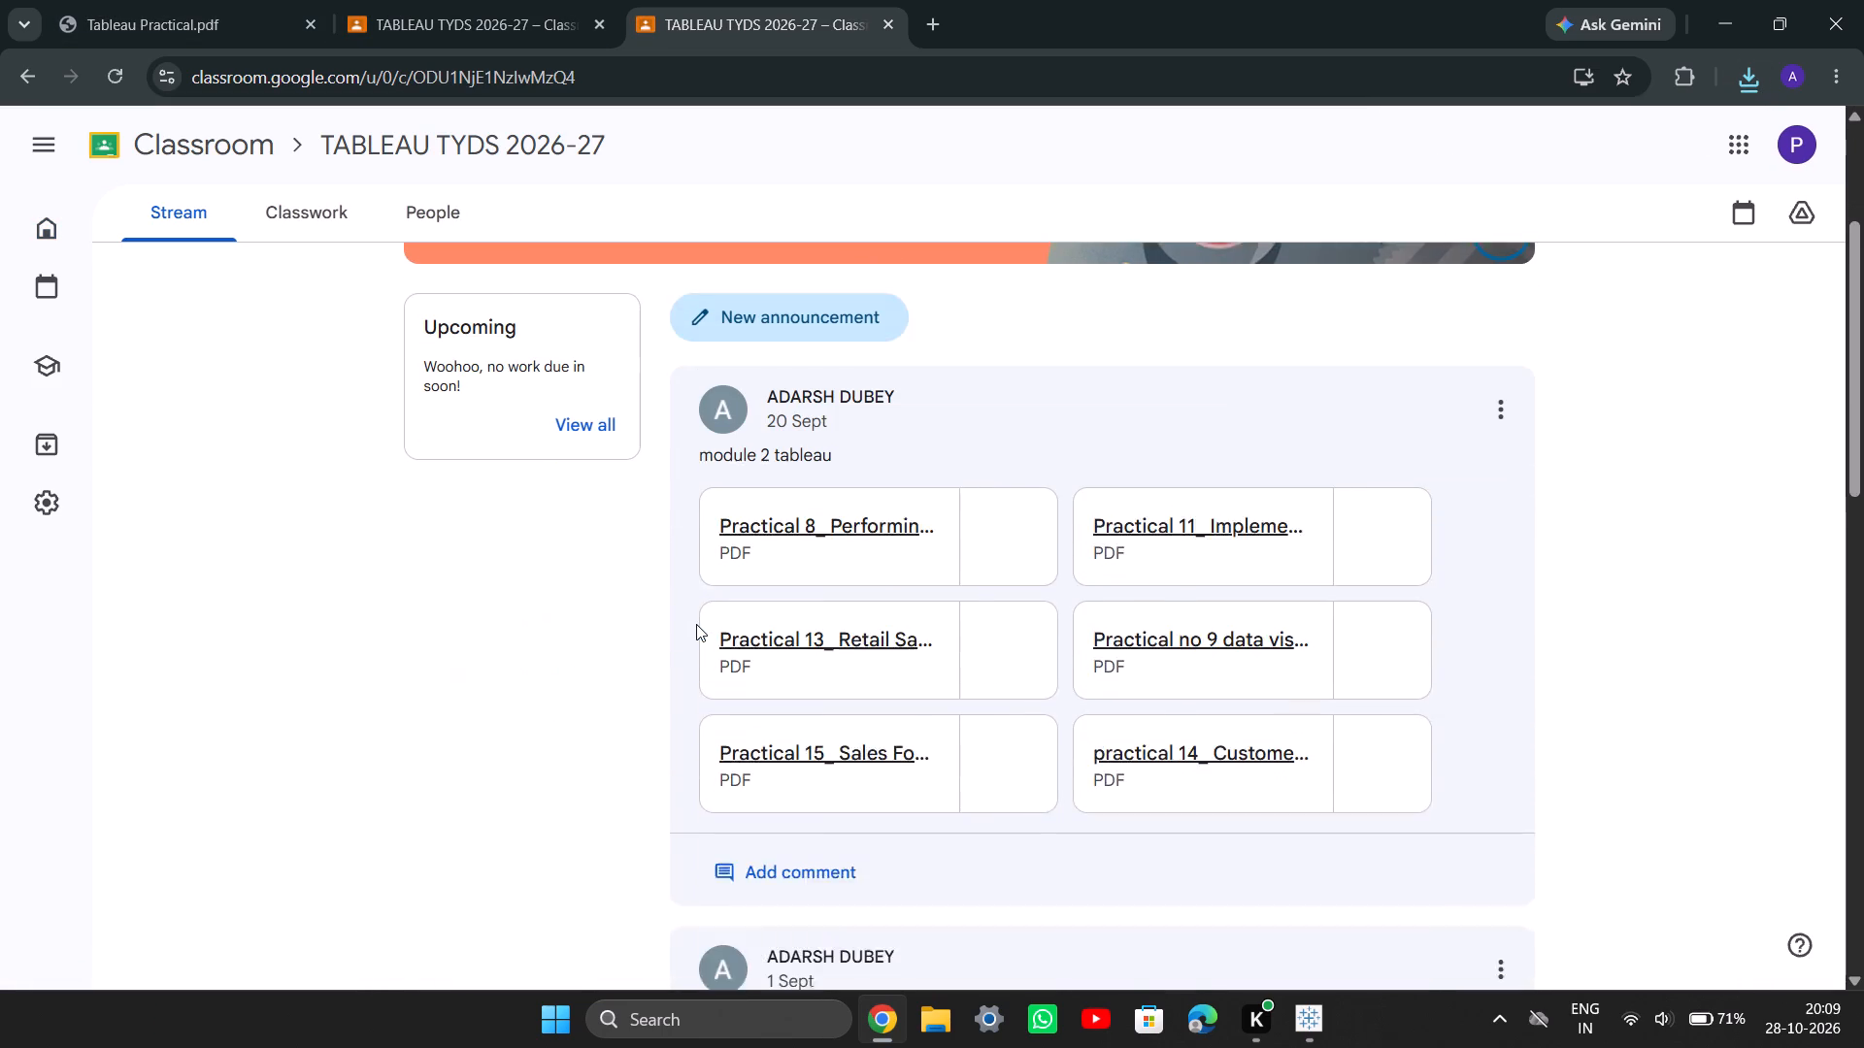
pyautogui.scroll(-1, 696, 624)
pyautogui.scroll(7, 696, 624)
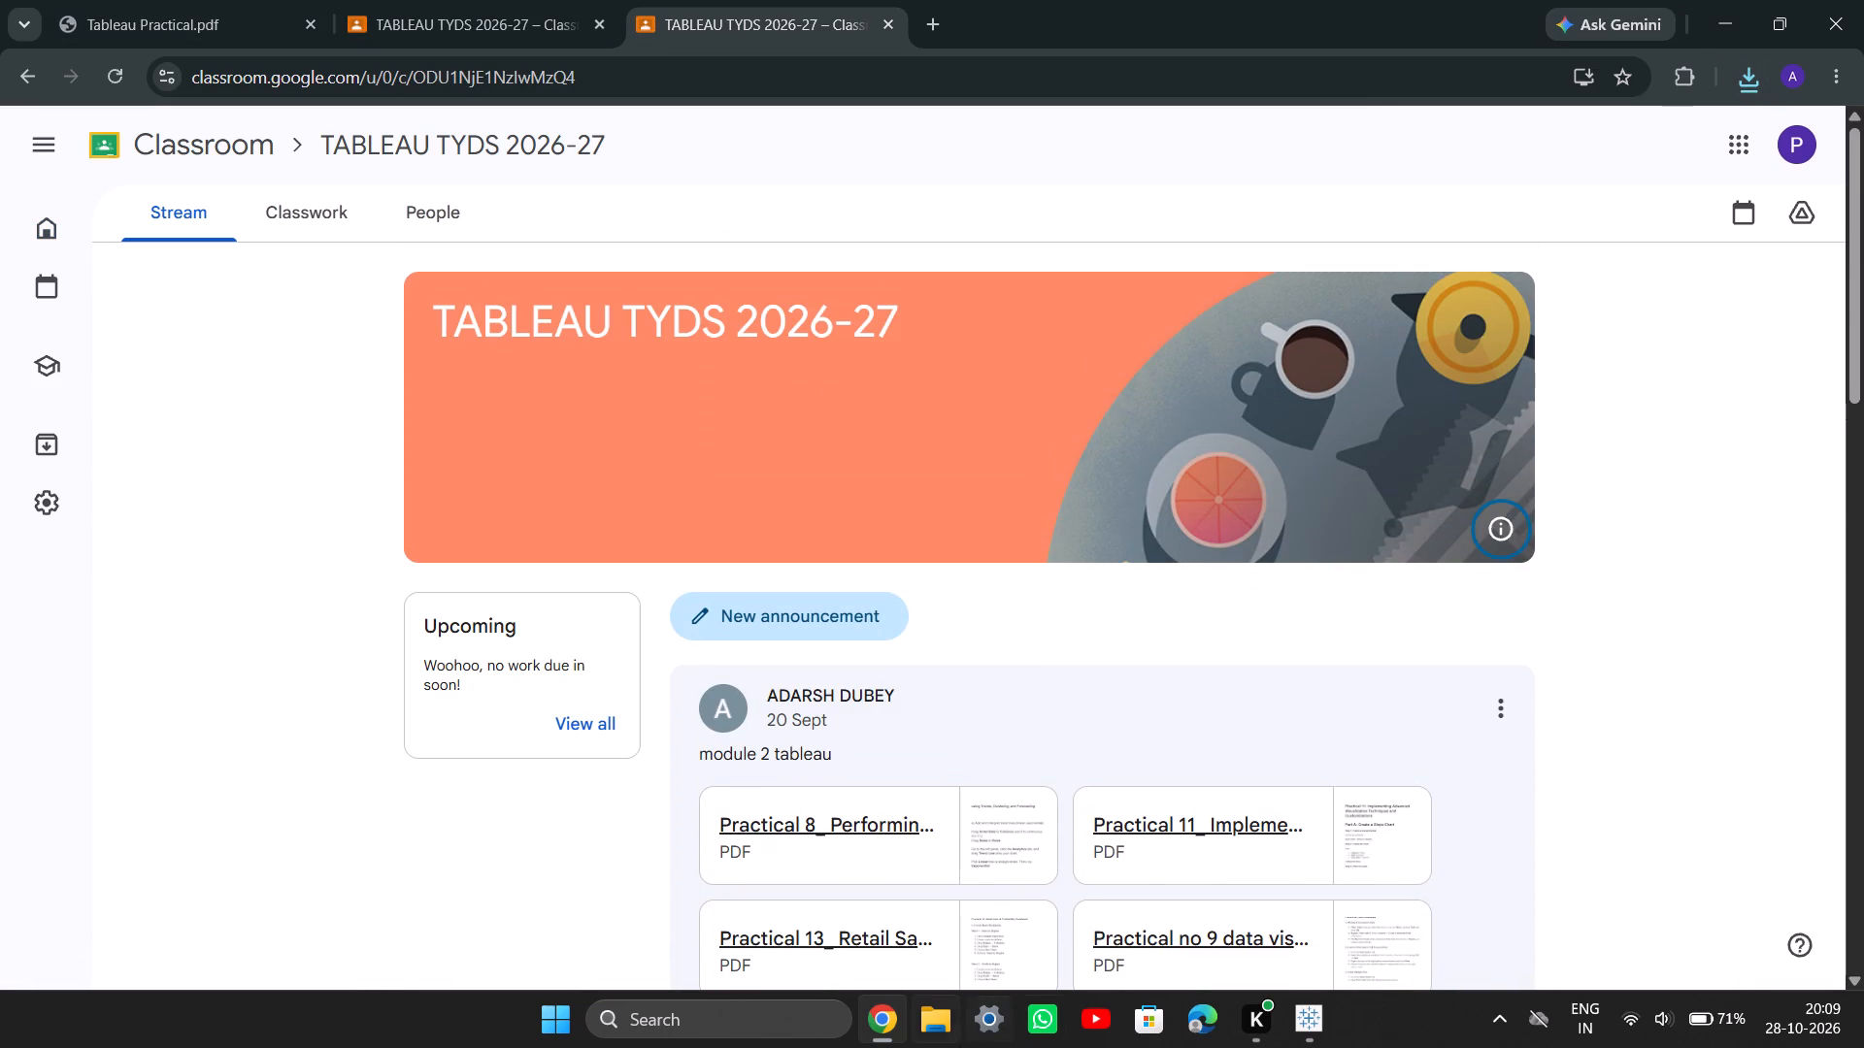
pyautogui.click(1682, 1011)
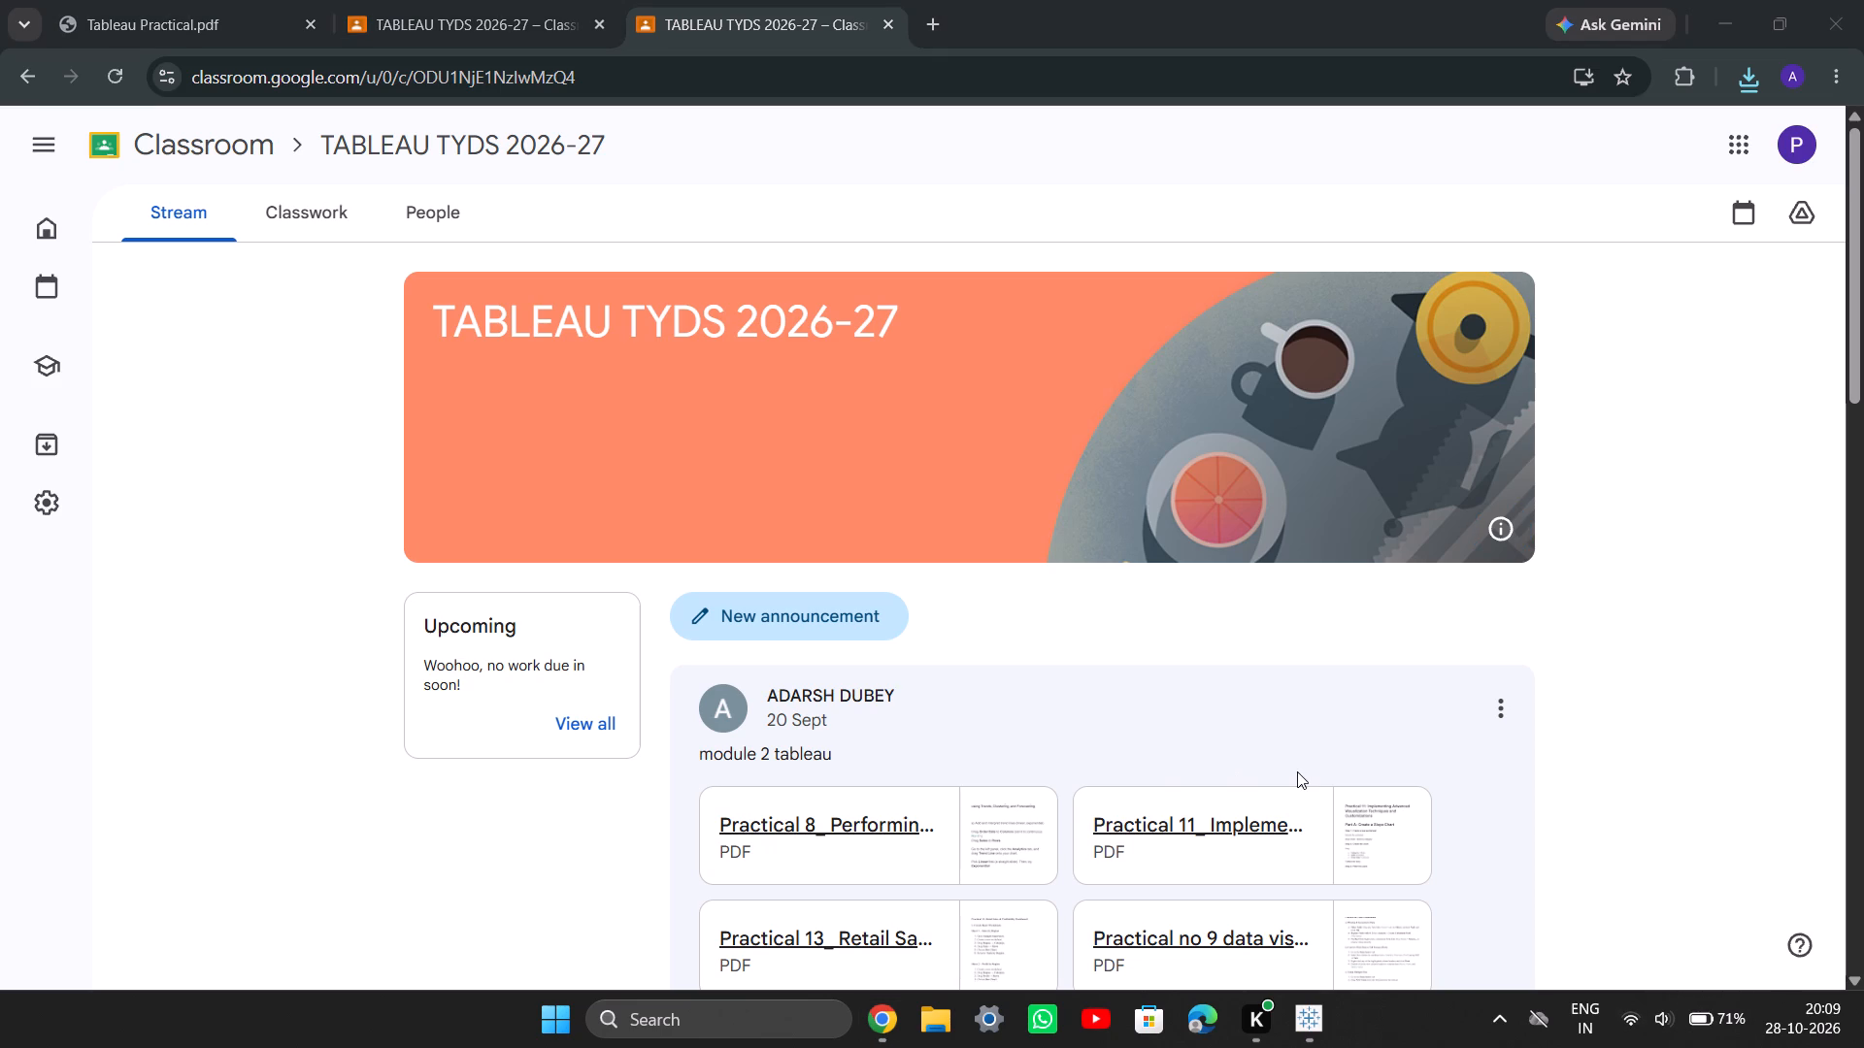
# Switch to Tableau Public and build a bar chart on Sheet 1 with Category on Rows and SUM(Sales) on Columns.
pyautogui.click(1306, 1032)
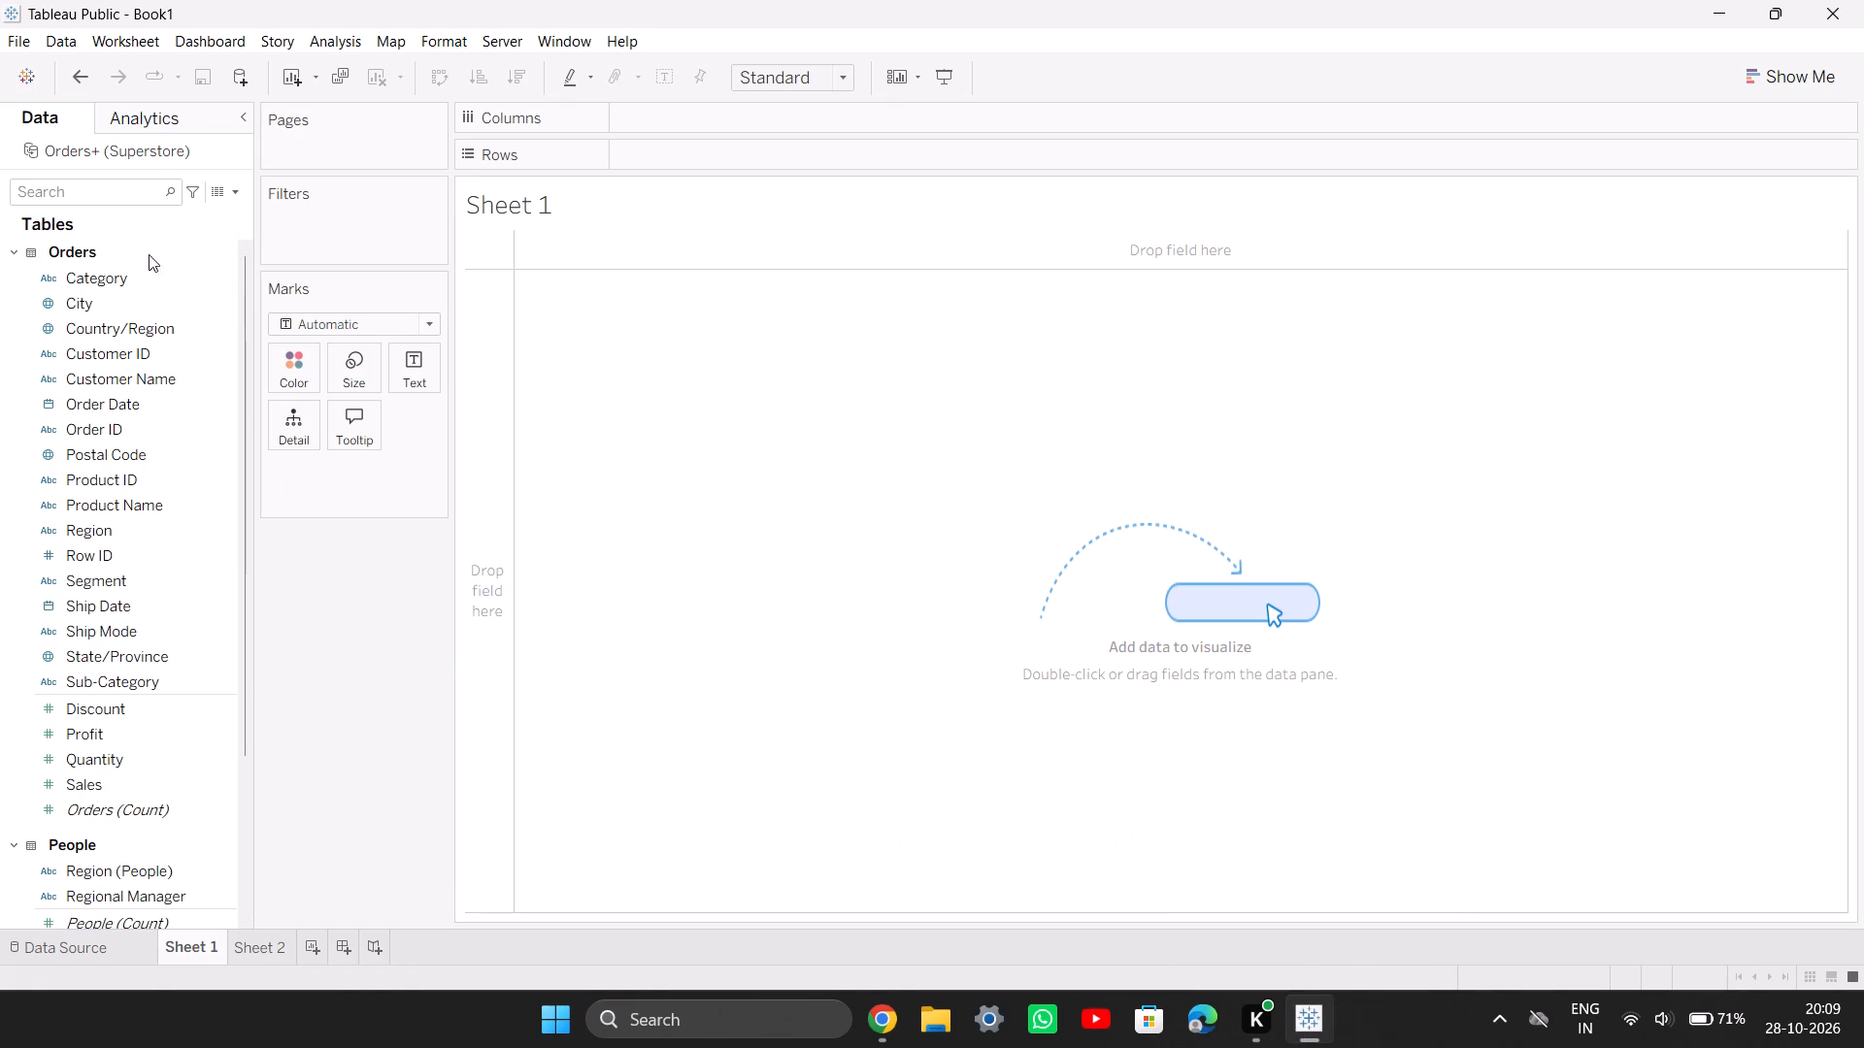
pyautogui.doubleClick(122, 276)
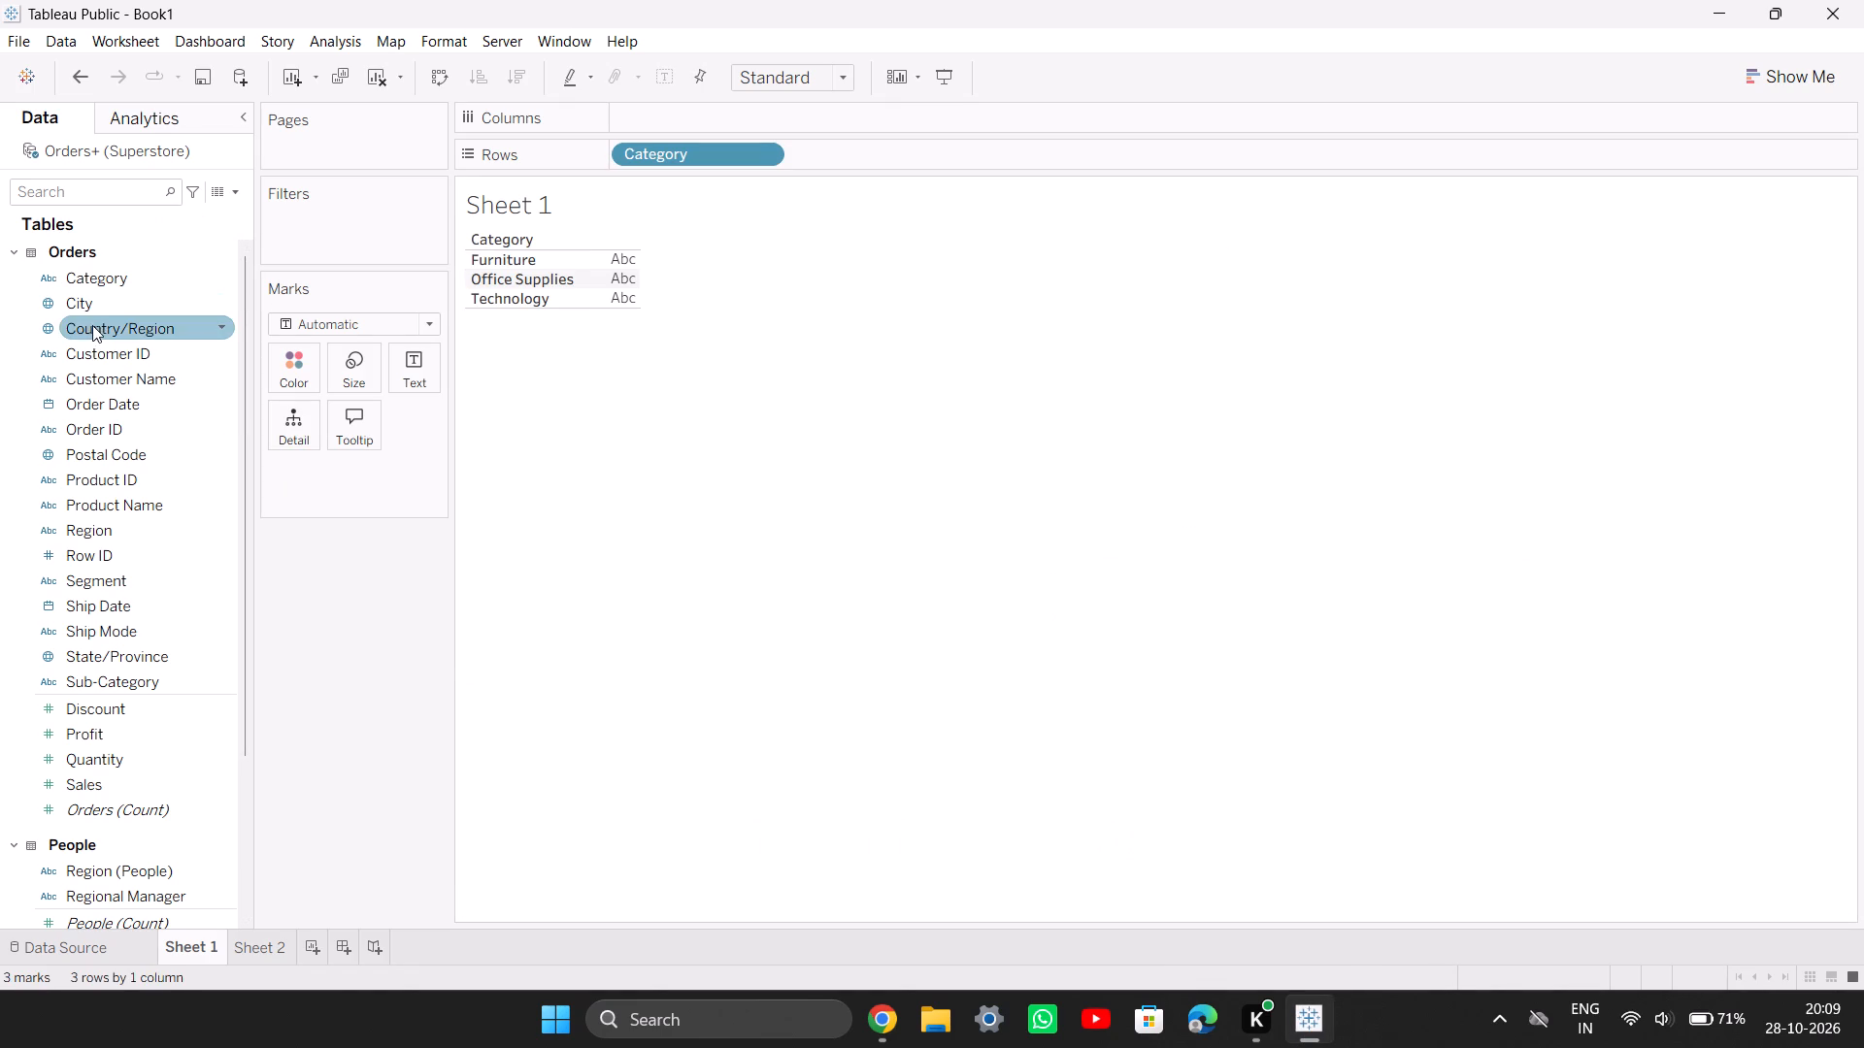
pyautogui.scroll(-1, 148, 854)
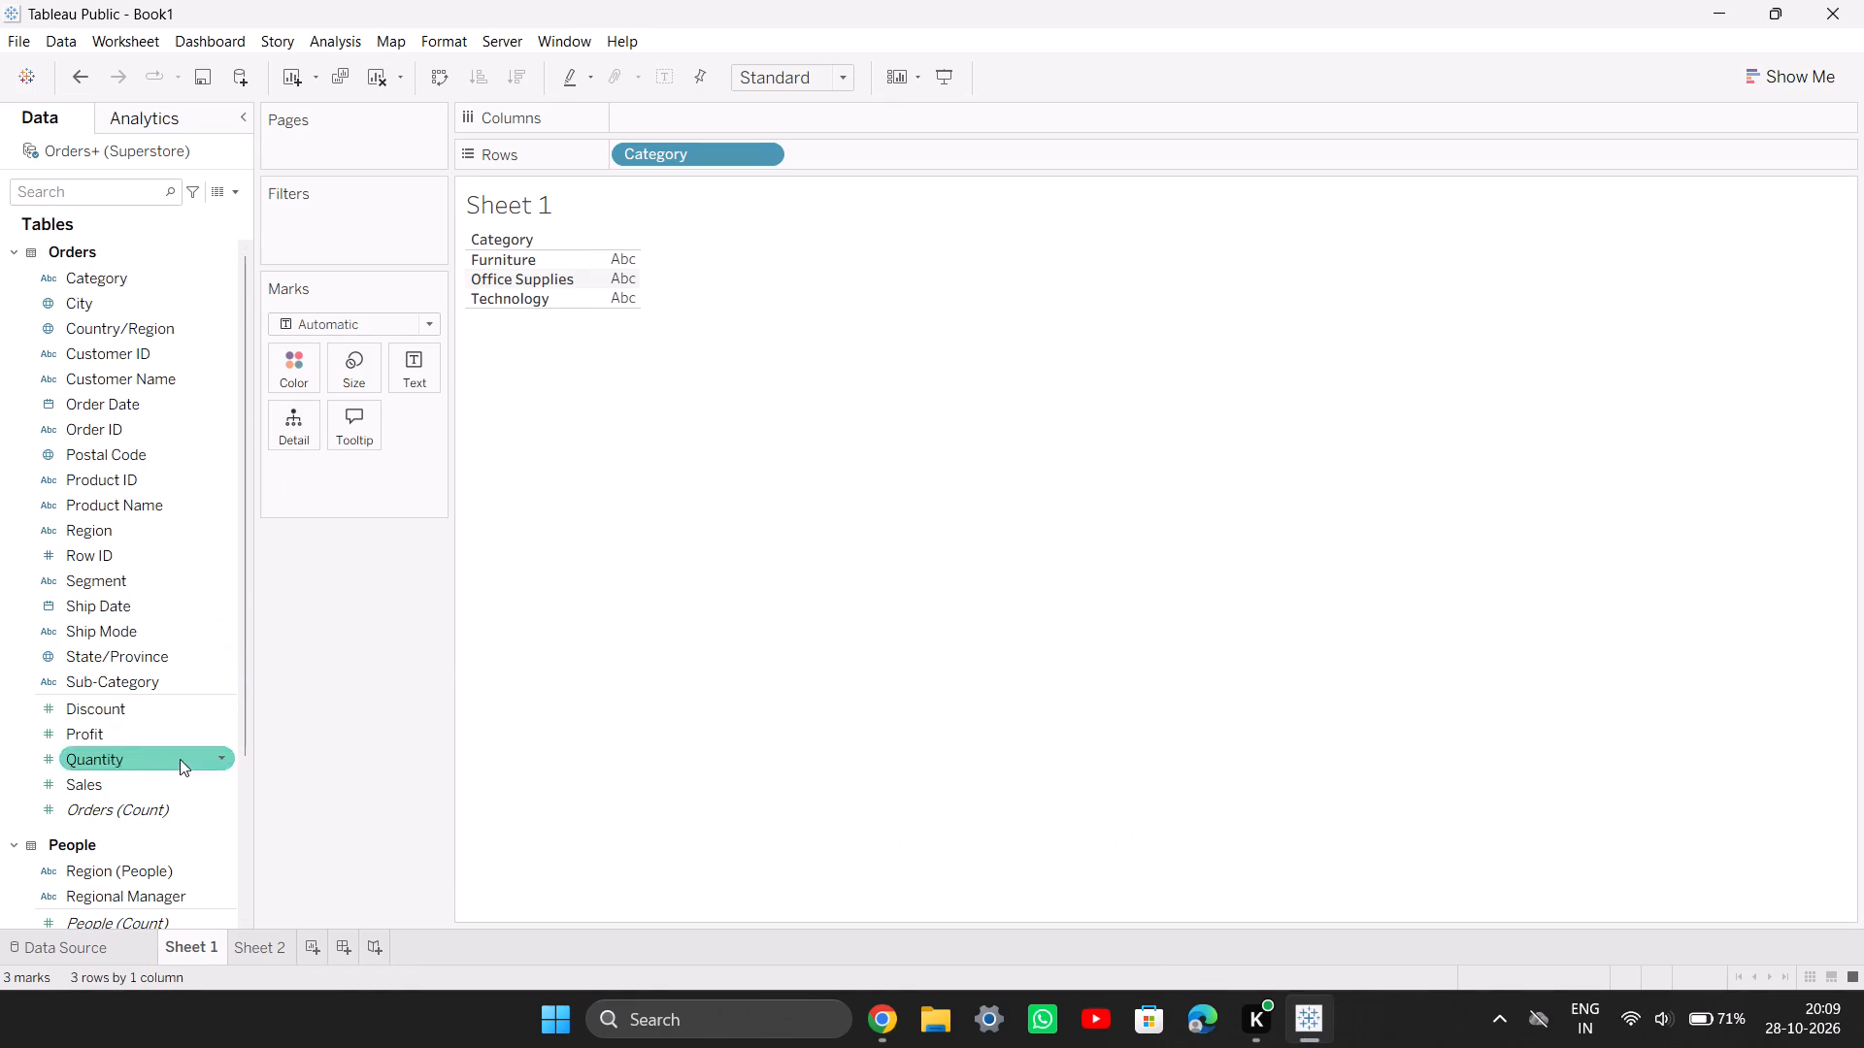
pyautogui.doubleClick(115, 783)
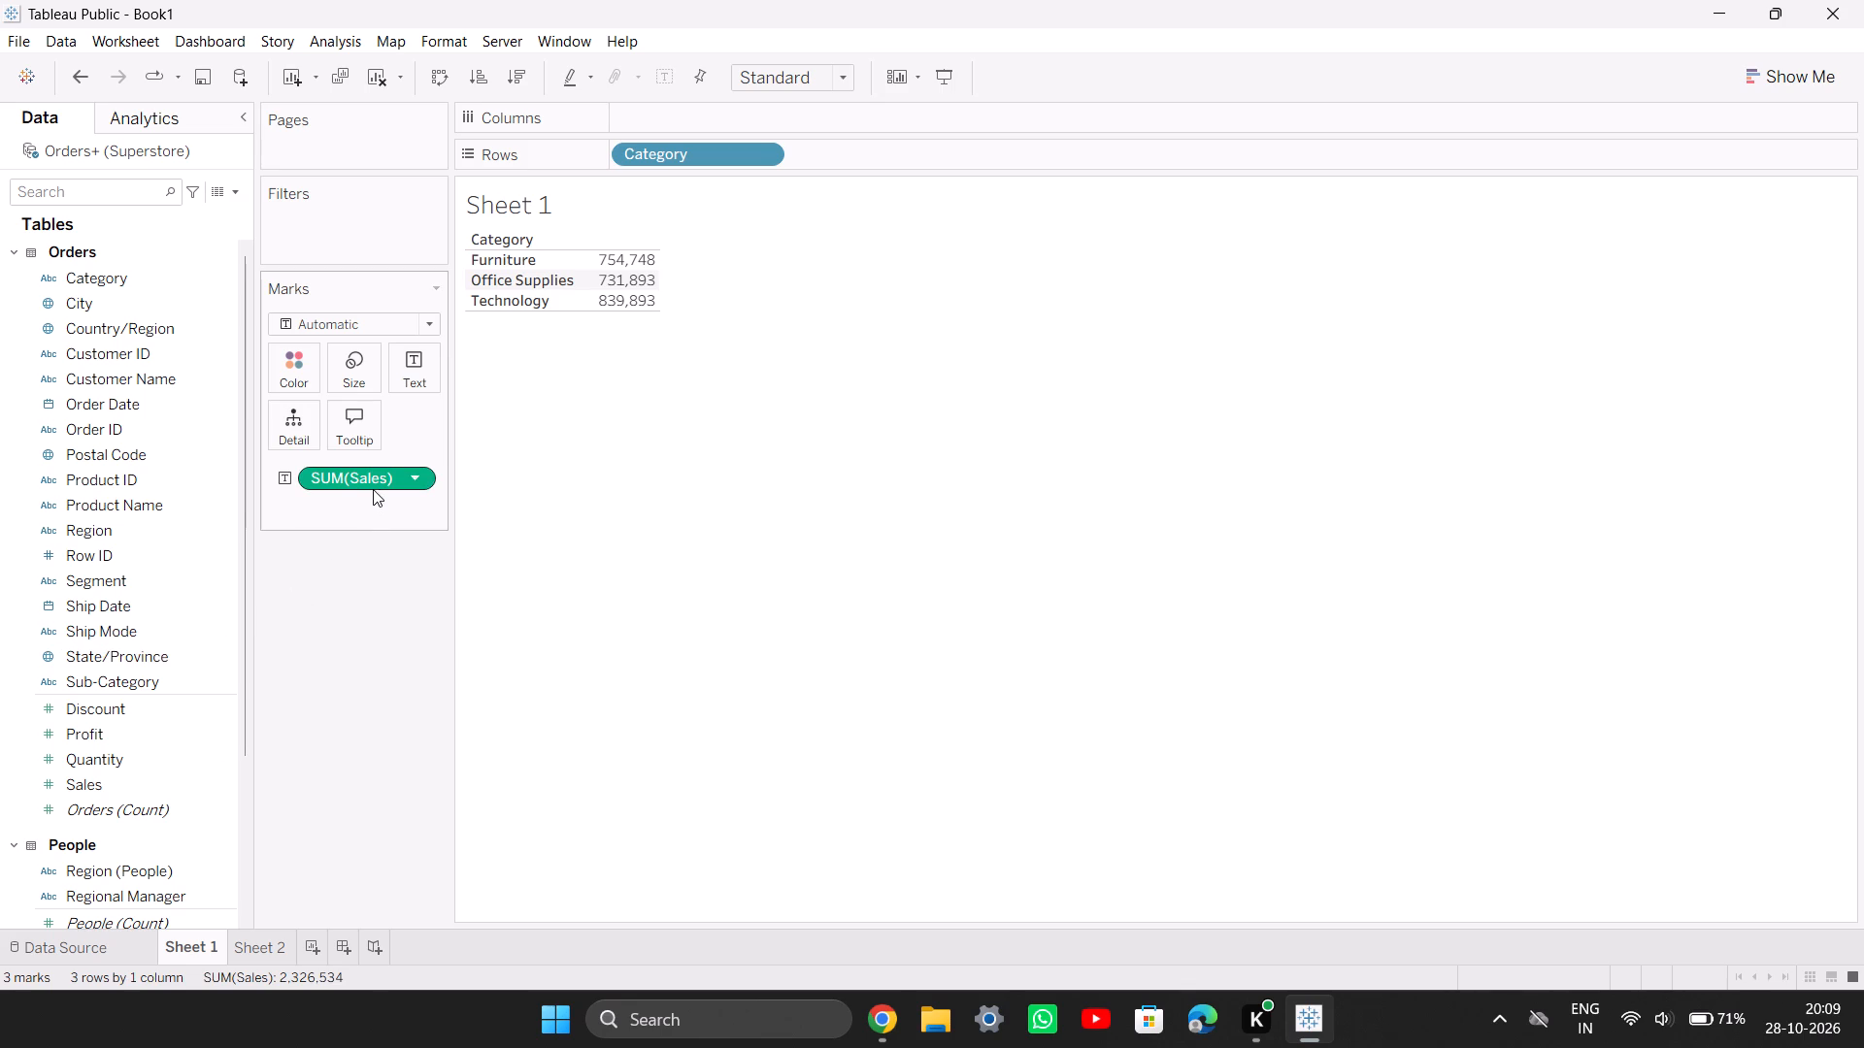
pyautogui.moveTo(373, 489); pyautogui.dragTo(713, 126)
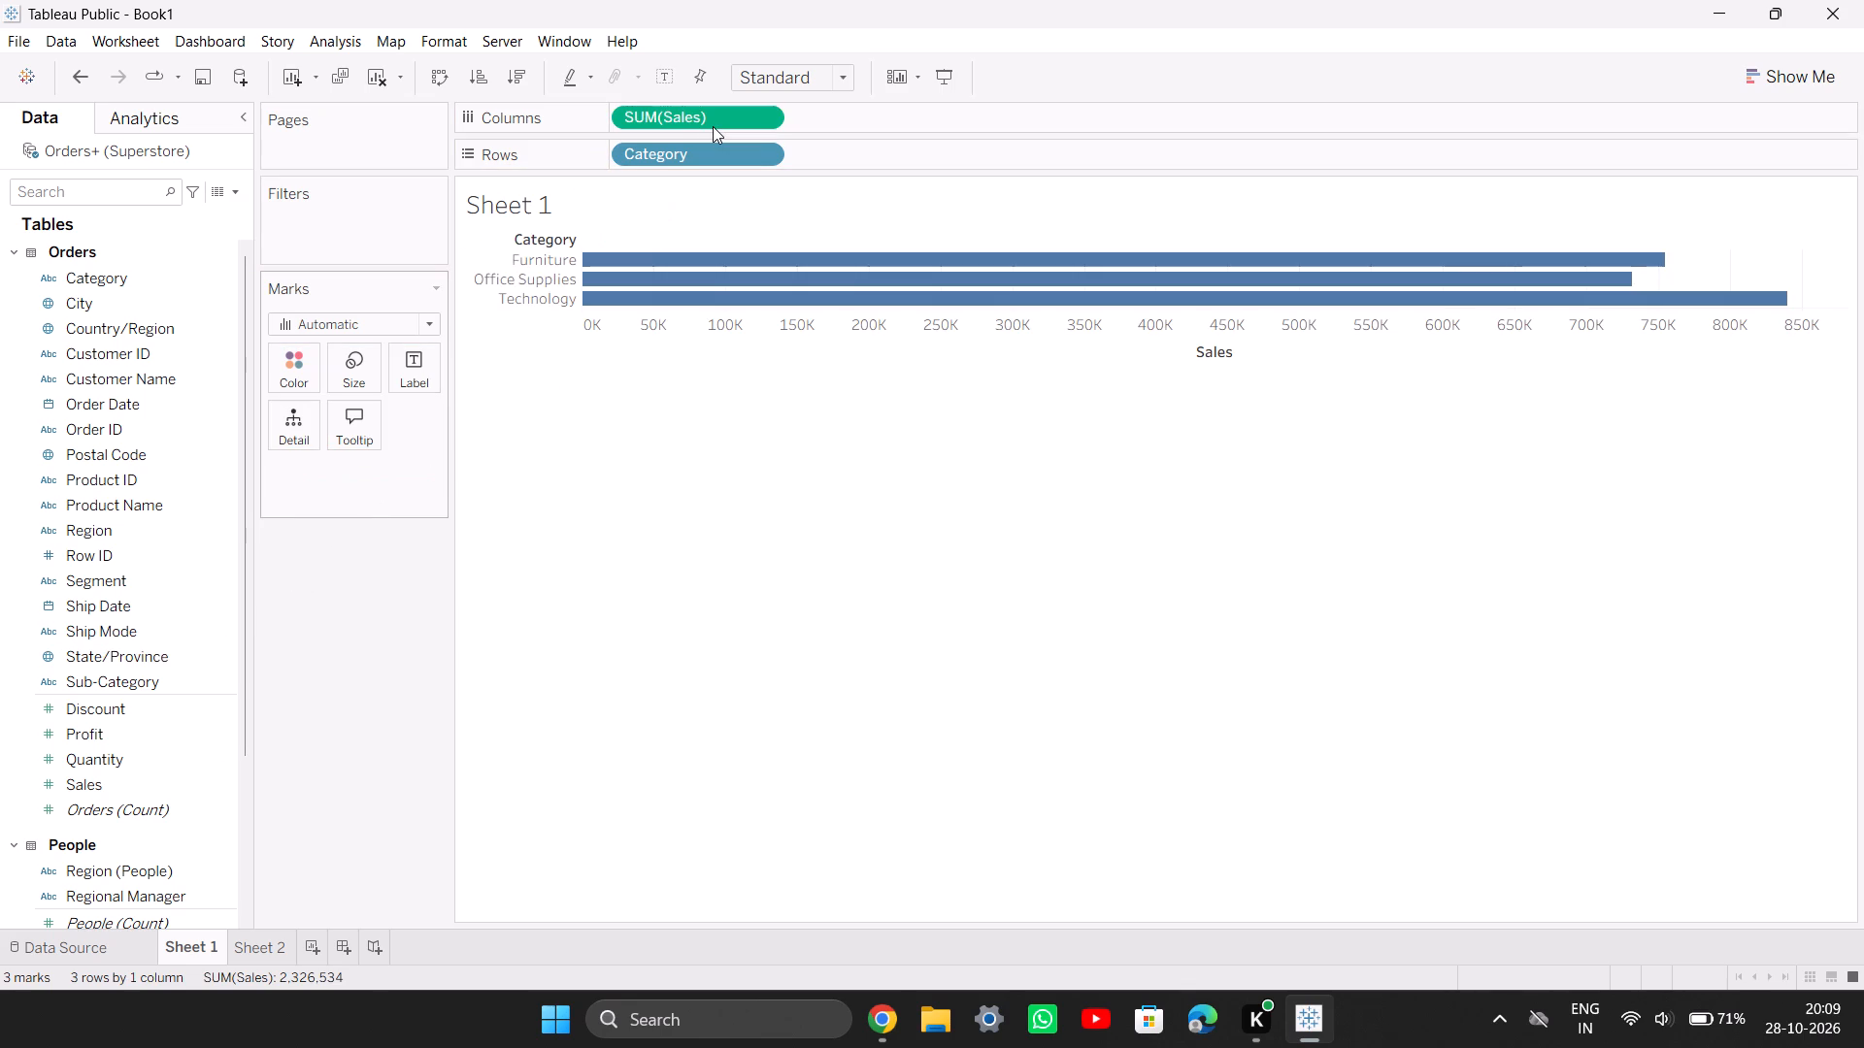
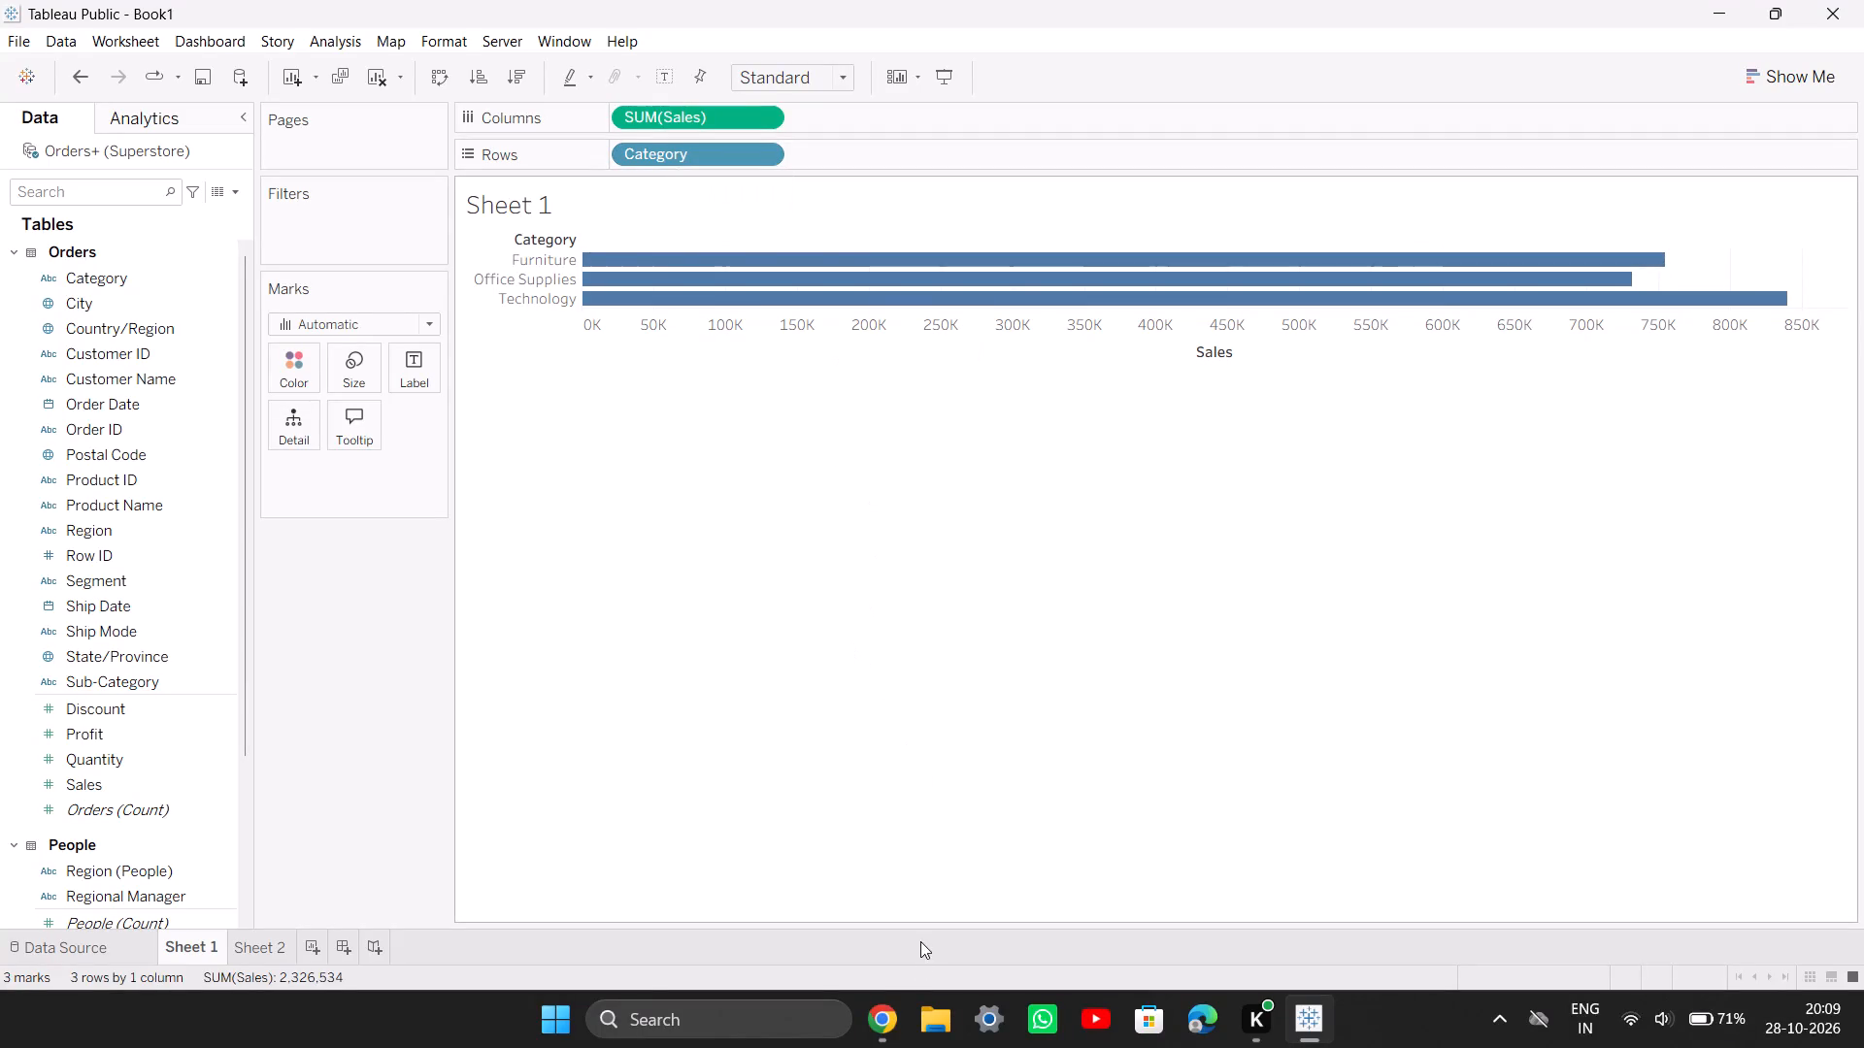
# Switch to Chrome and read Practical 1 in the Tableau Practical PDF, from the practical list through sections 1.A and 1.B.
pyautogui.click(883, 1003)
pyautogui.click(226, 0)
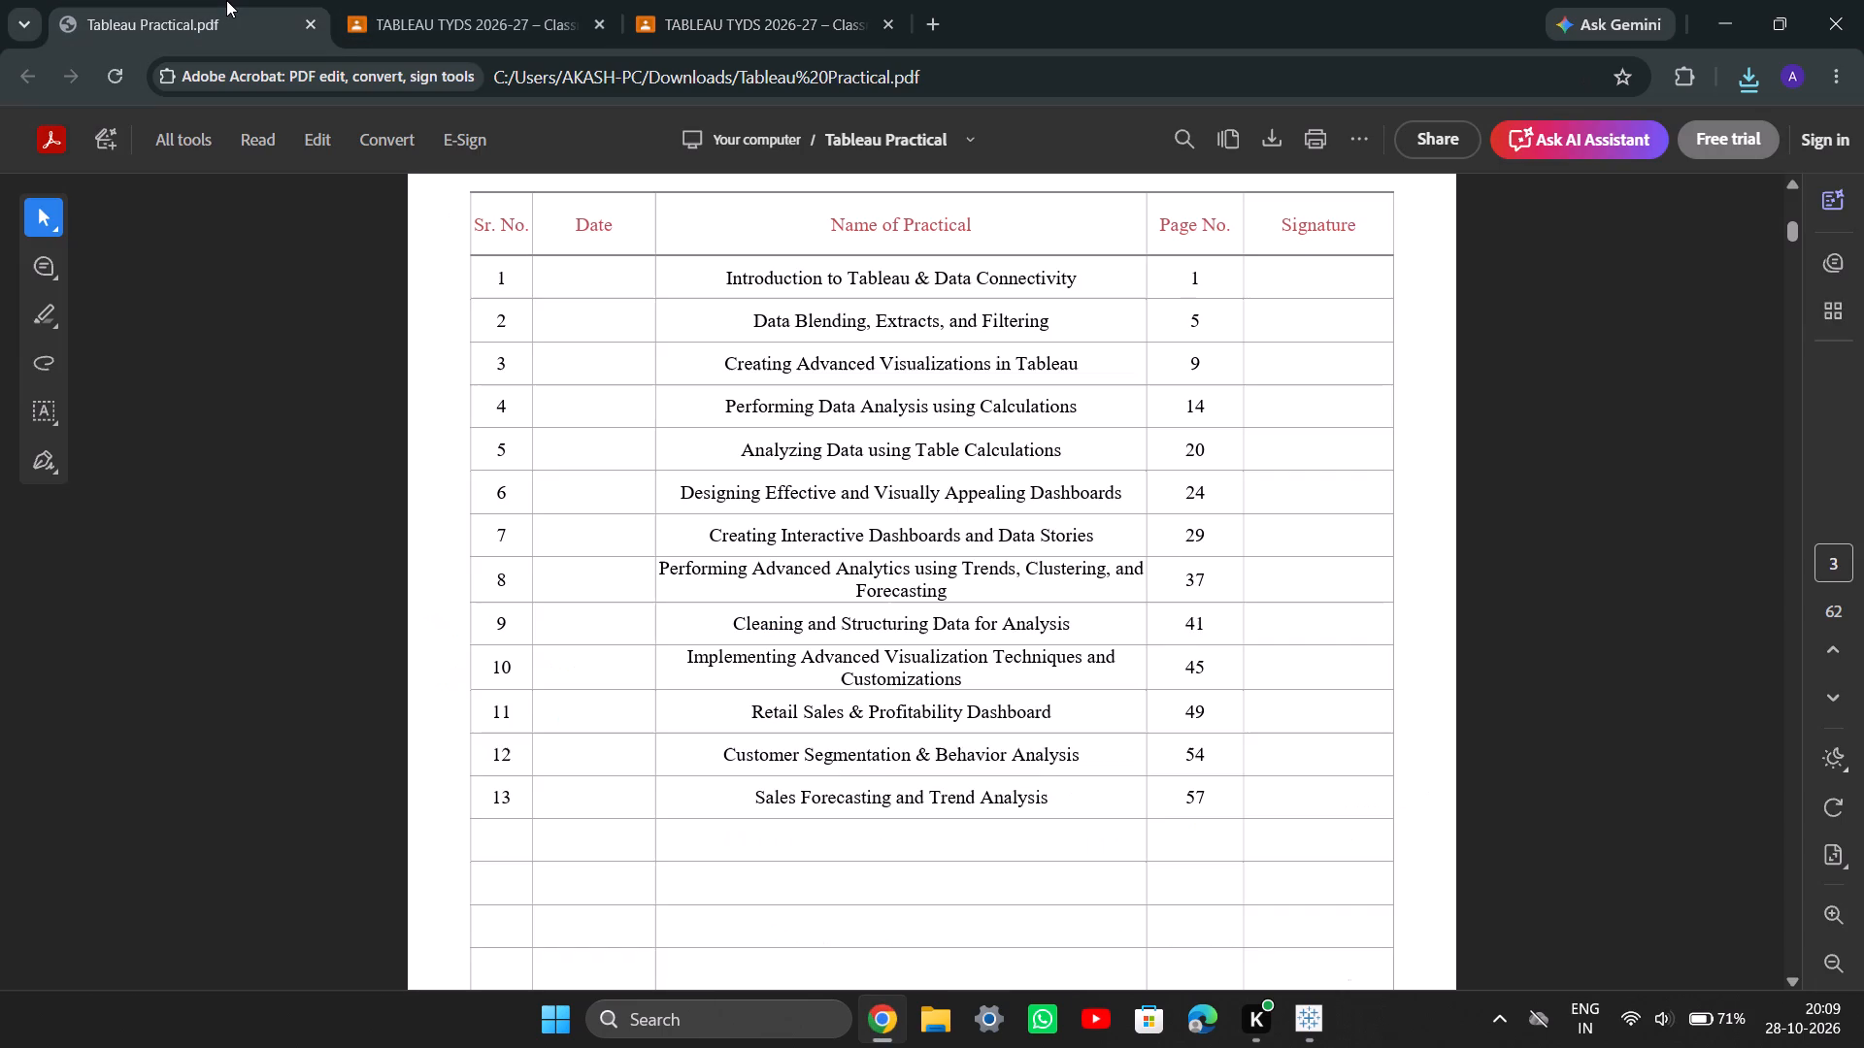
pyautogui.scroll(-5, 824, 508)
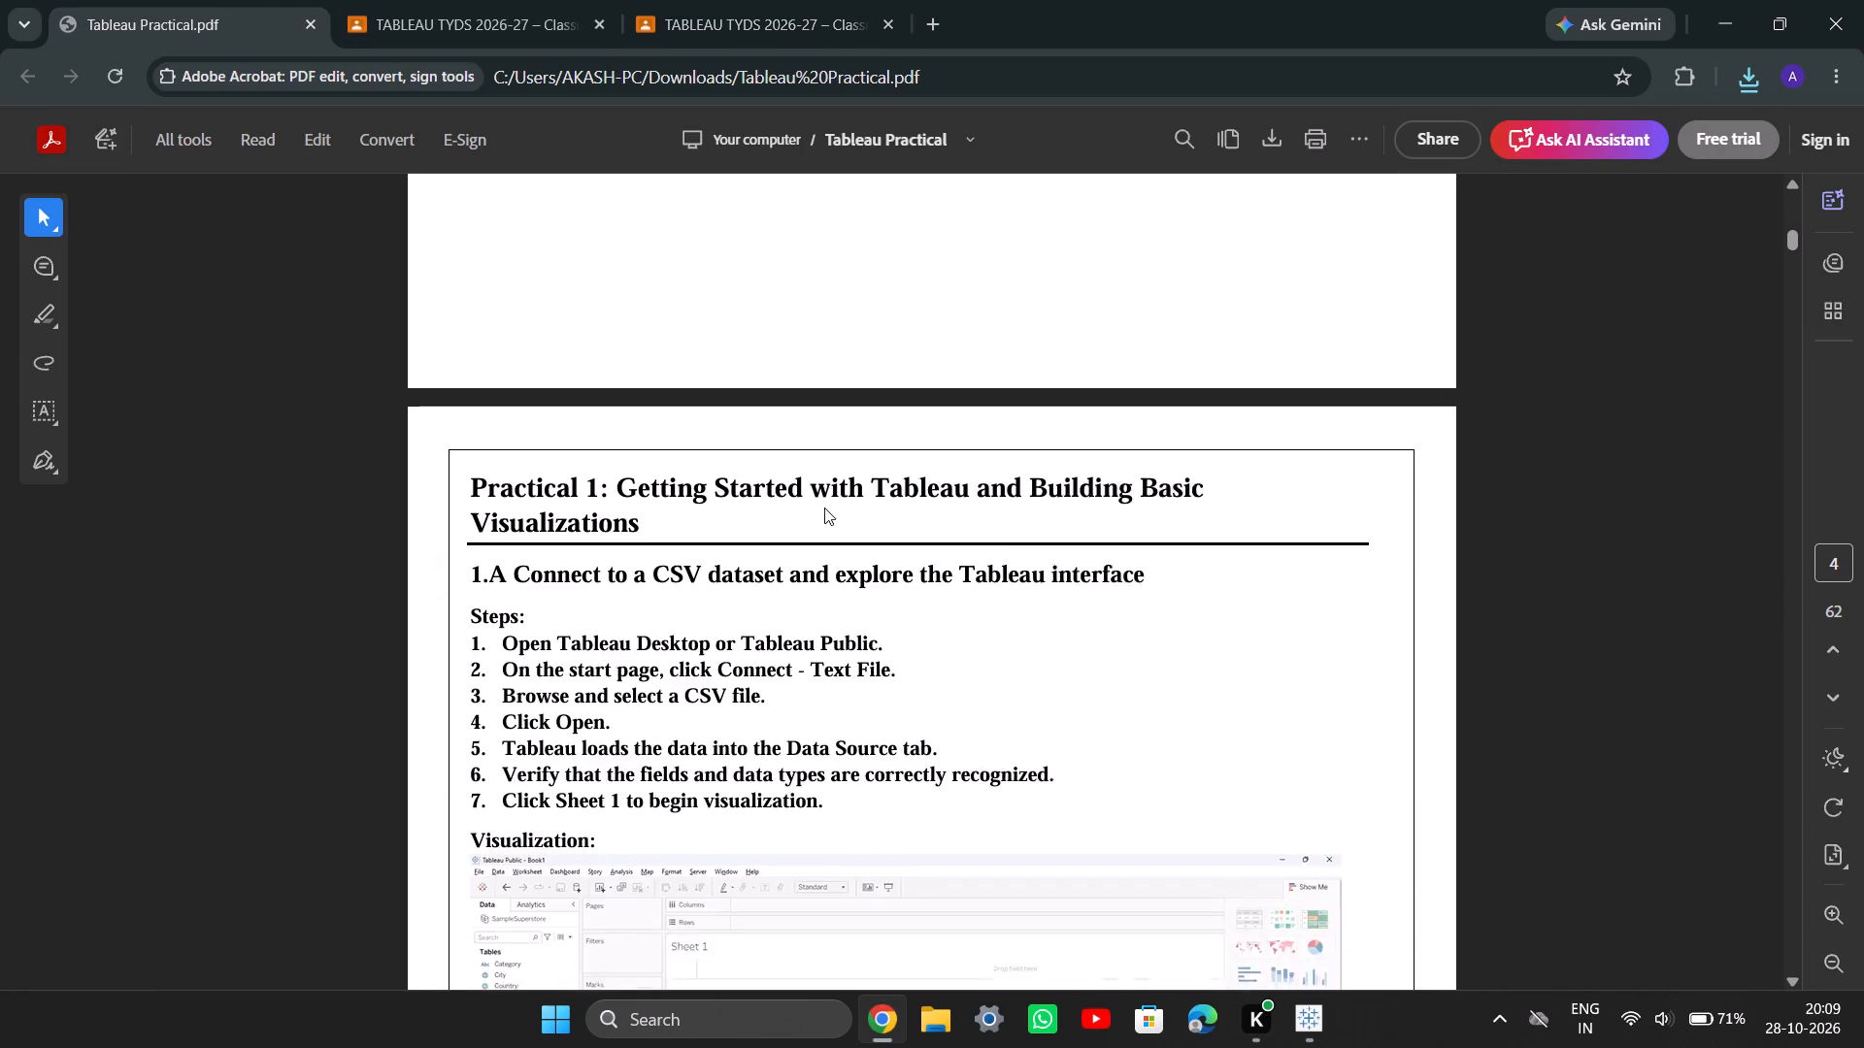
pyautogui.scroll(-1, 824, 508)
pyautogui.scroll(2, 824, 508)
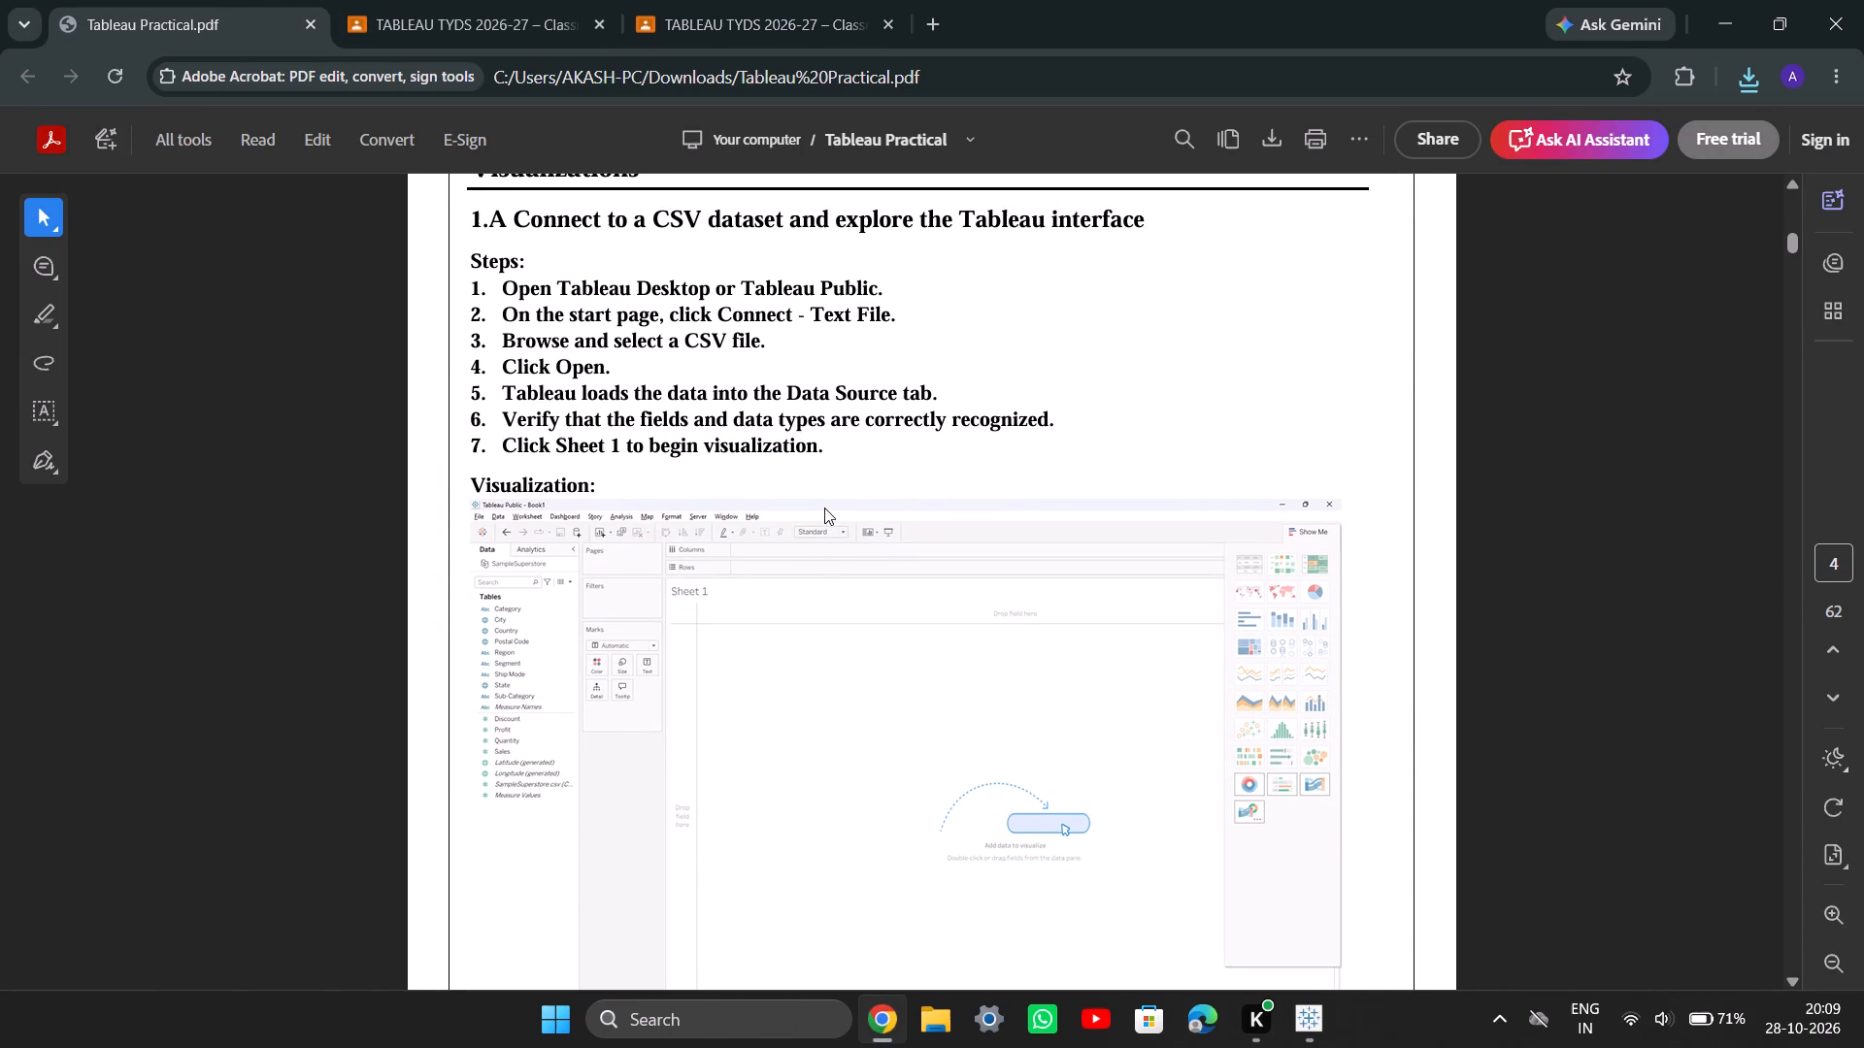
pyautogui.scroll(-4, 848, 273)
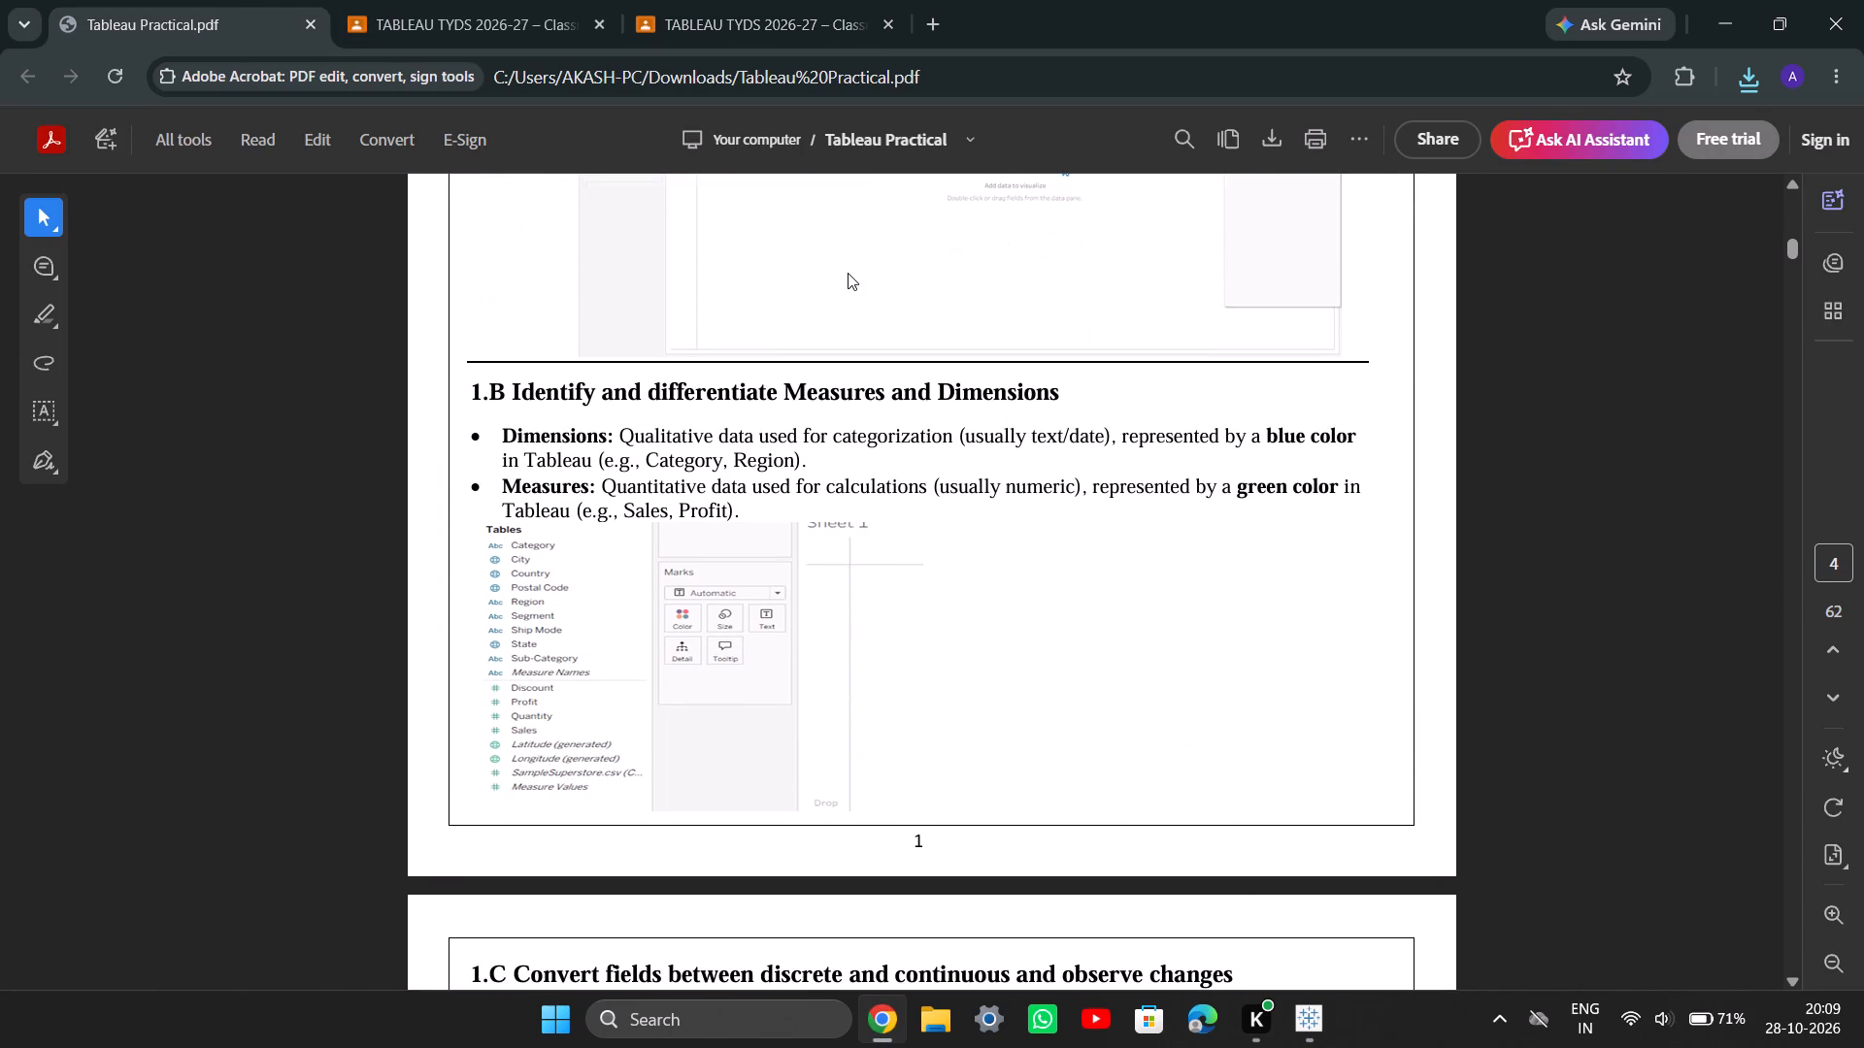
# Read through sections a) to d) of the Classroom's TABLEAU Practical 1 PDF and compare it with the Tableau Practical PDF.
pyautogui.click(518, 0)
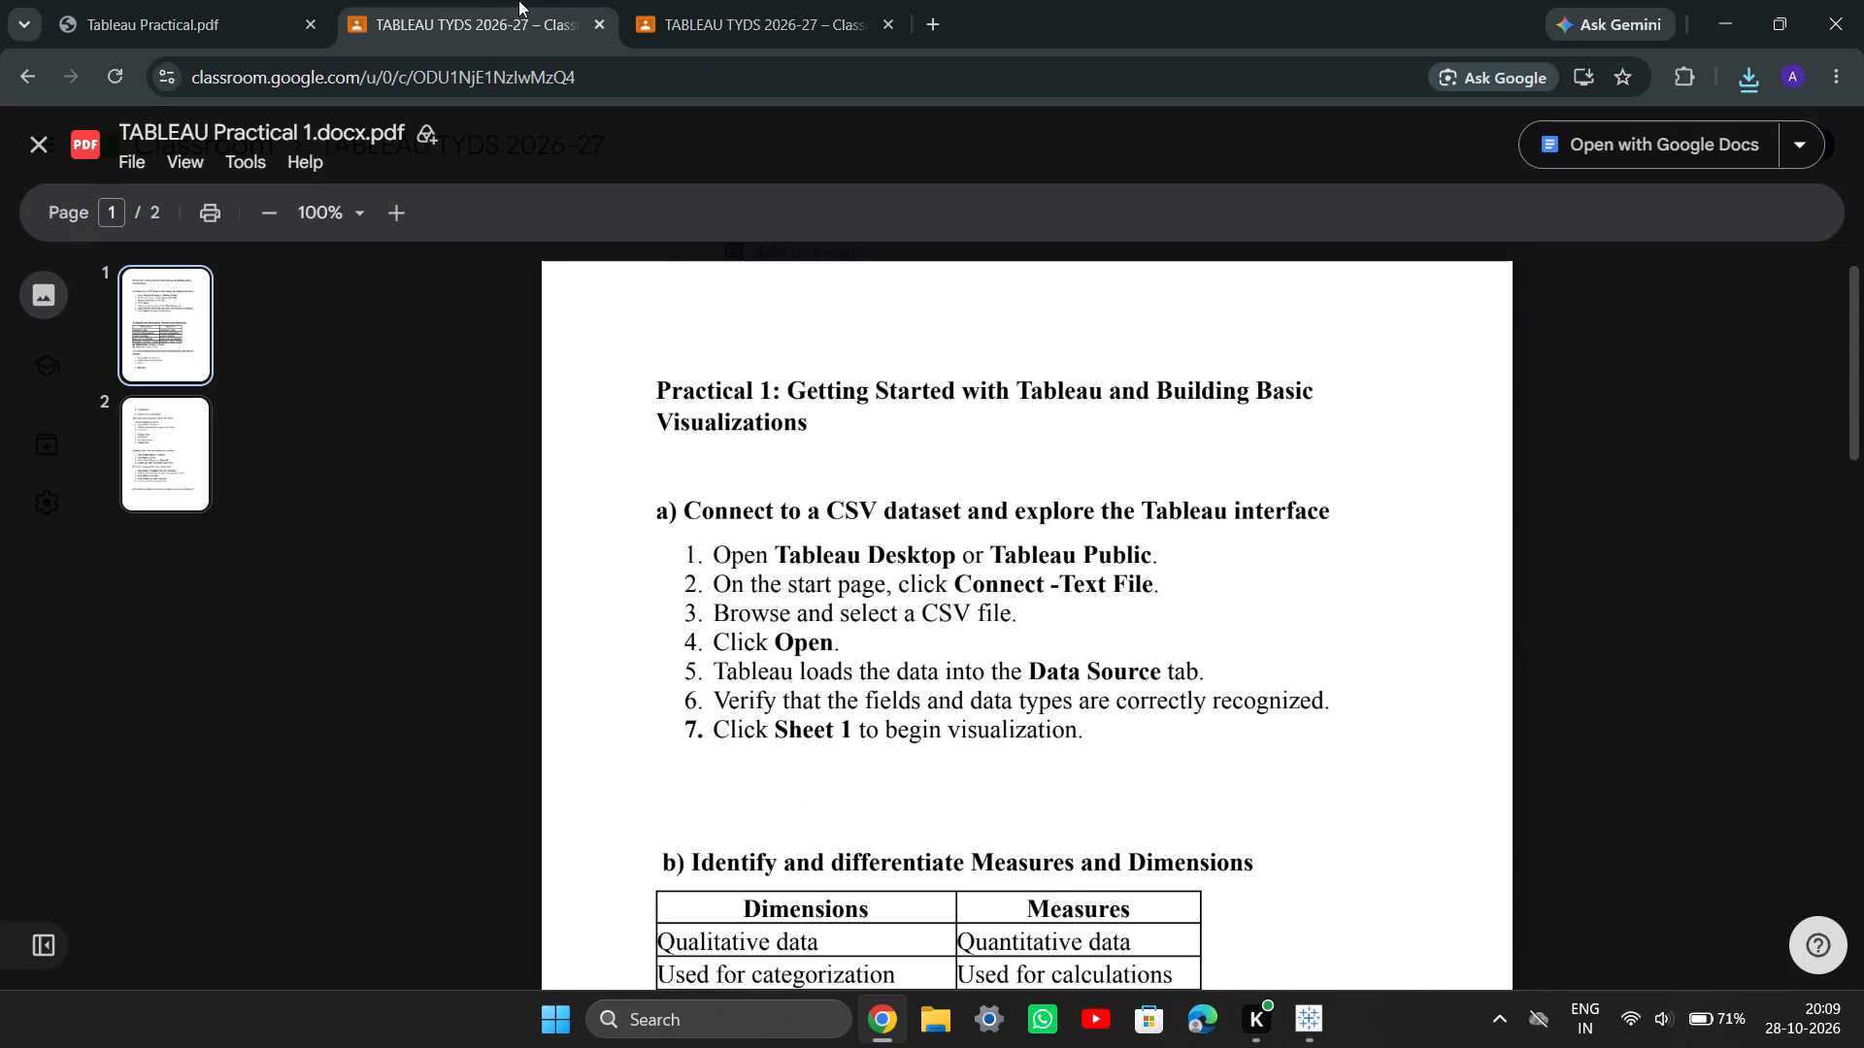
pyautogui.scroll(-1, 819, 720)
pyautogui.scroll(-1, 726, 724)
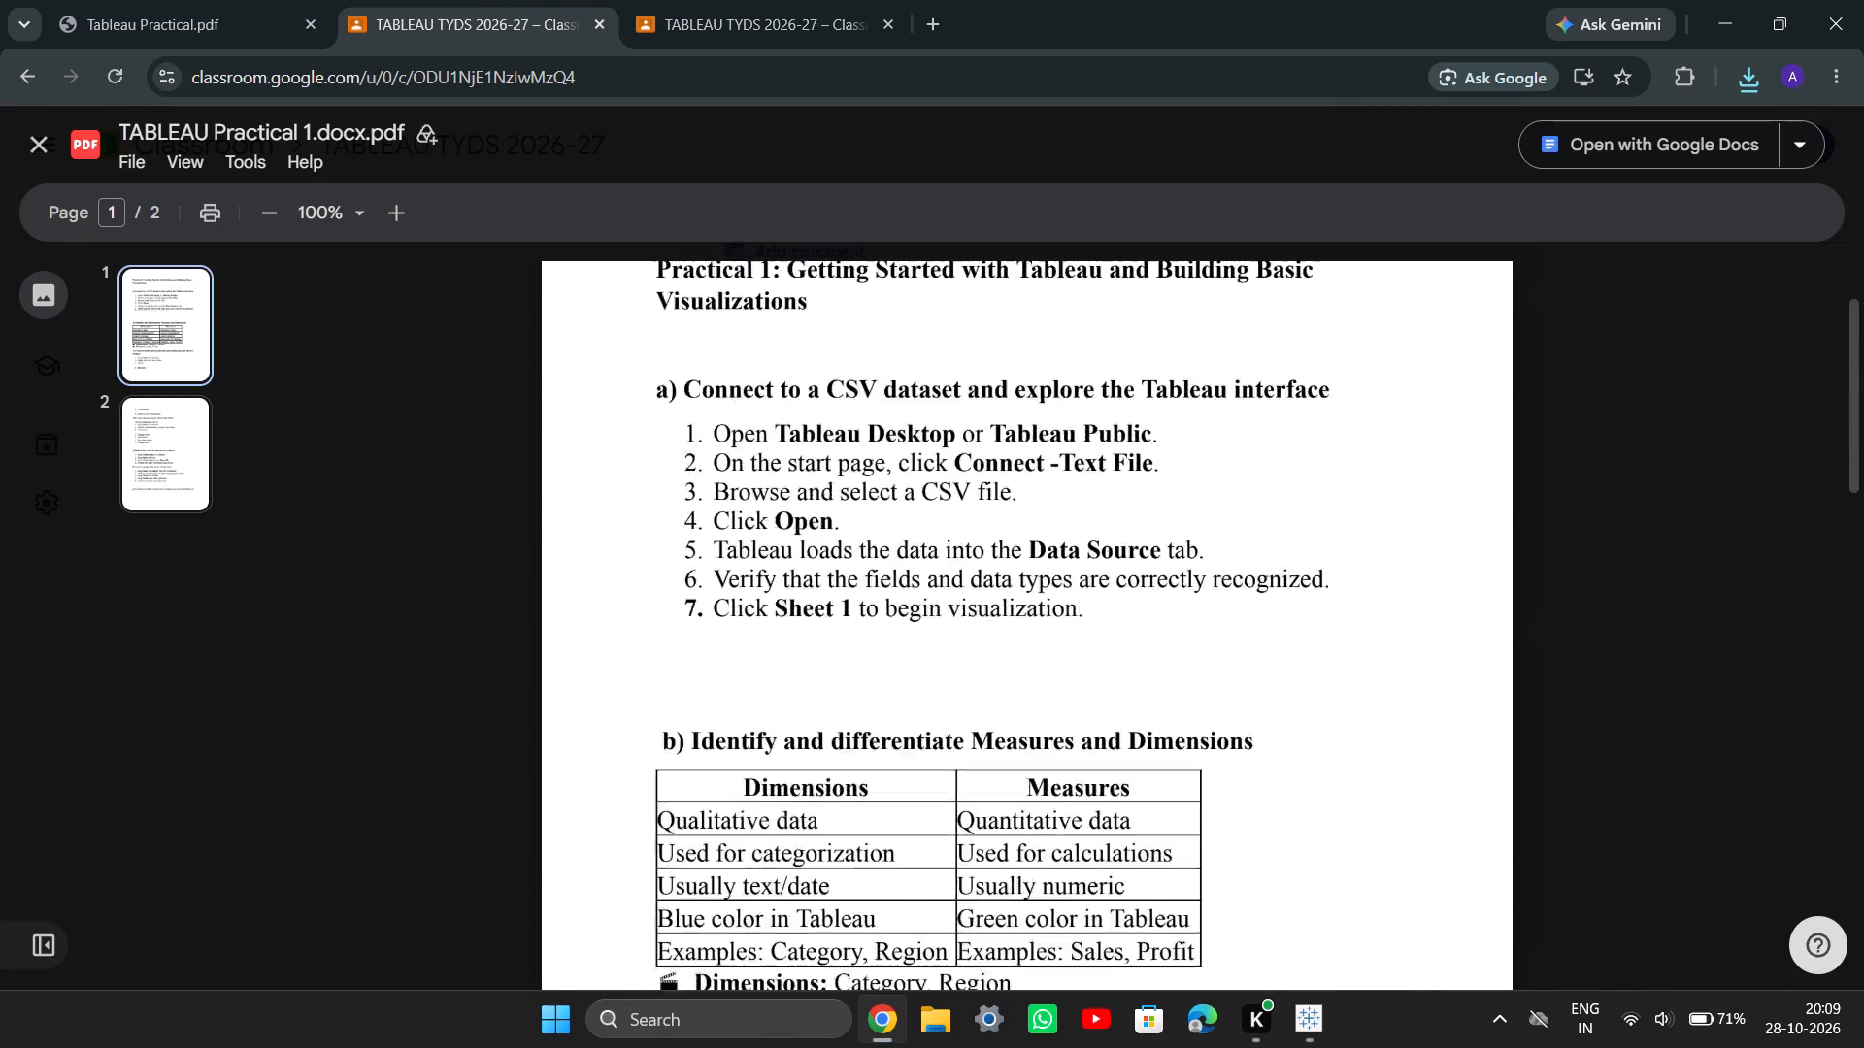
pyautogui.scroll(-2, 726, 724)
pyautogui.scroll(1, 726, 724)
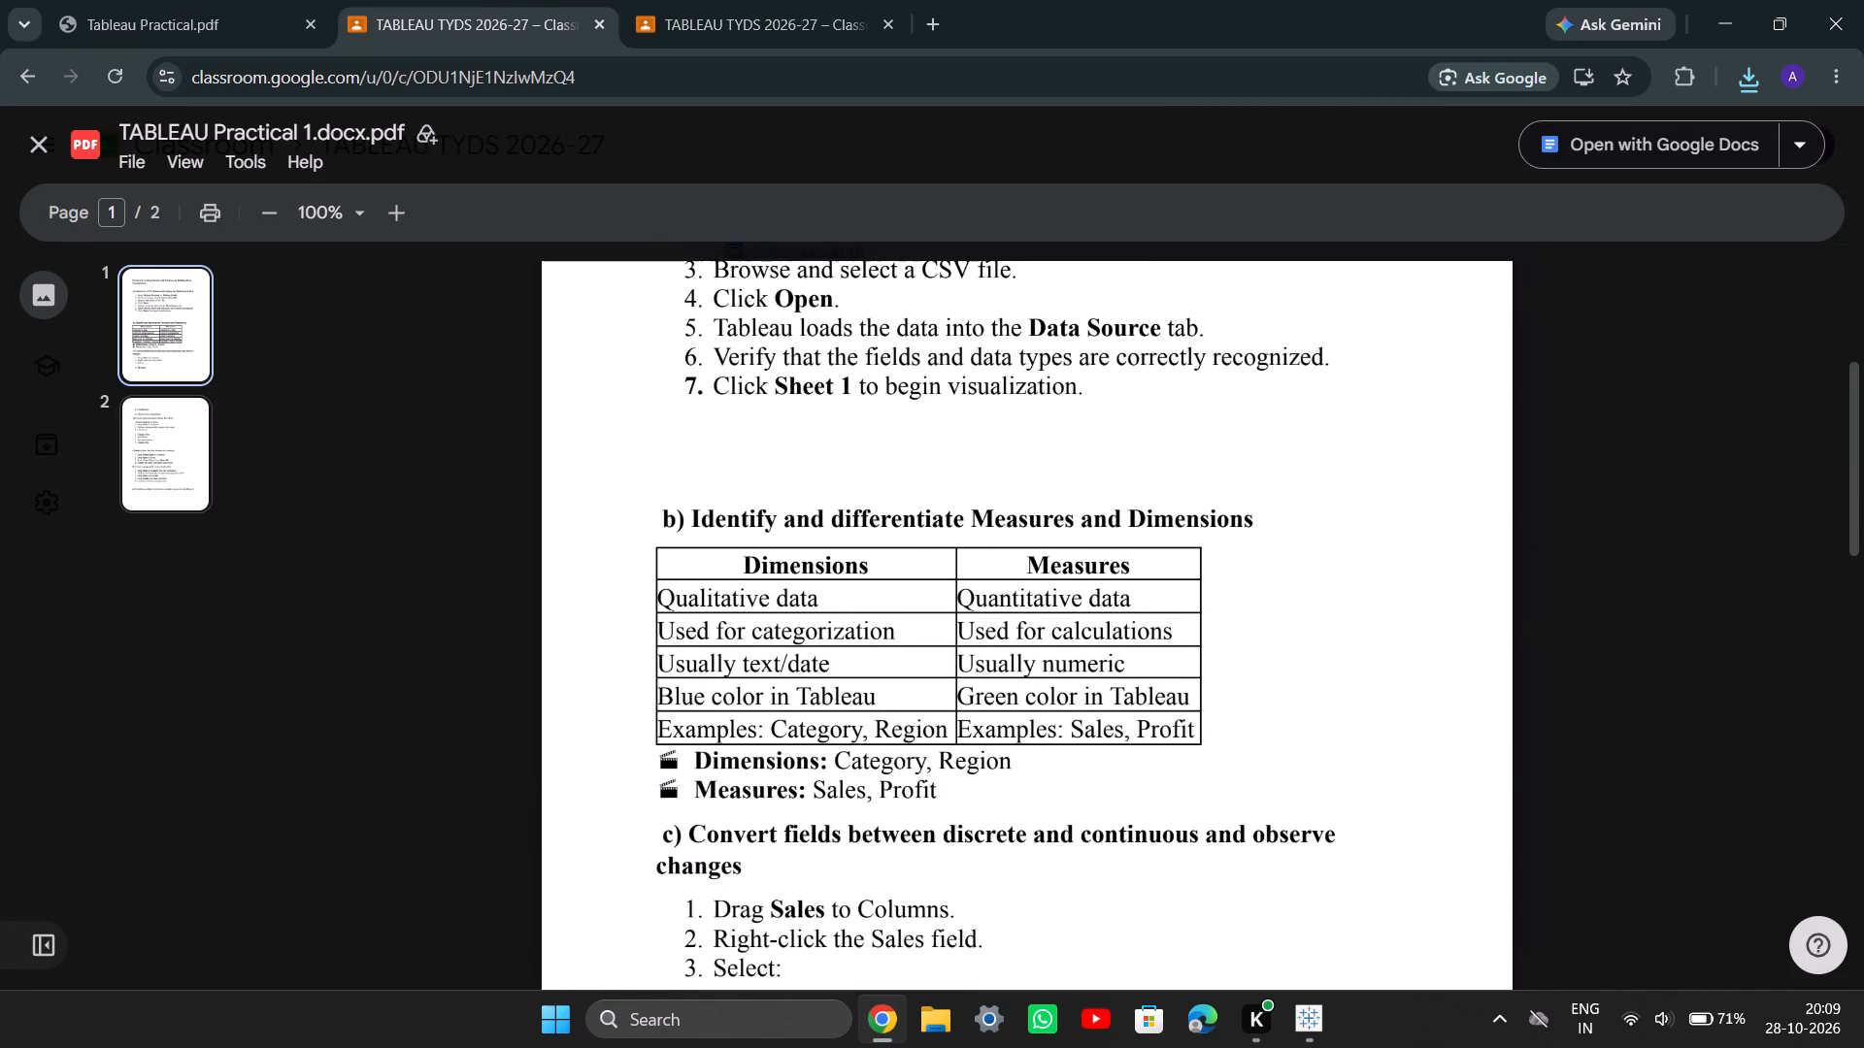
pyautogui.scroll(1, 726, 724)
pyautogui.click(154, 0)
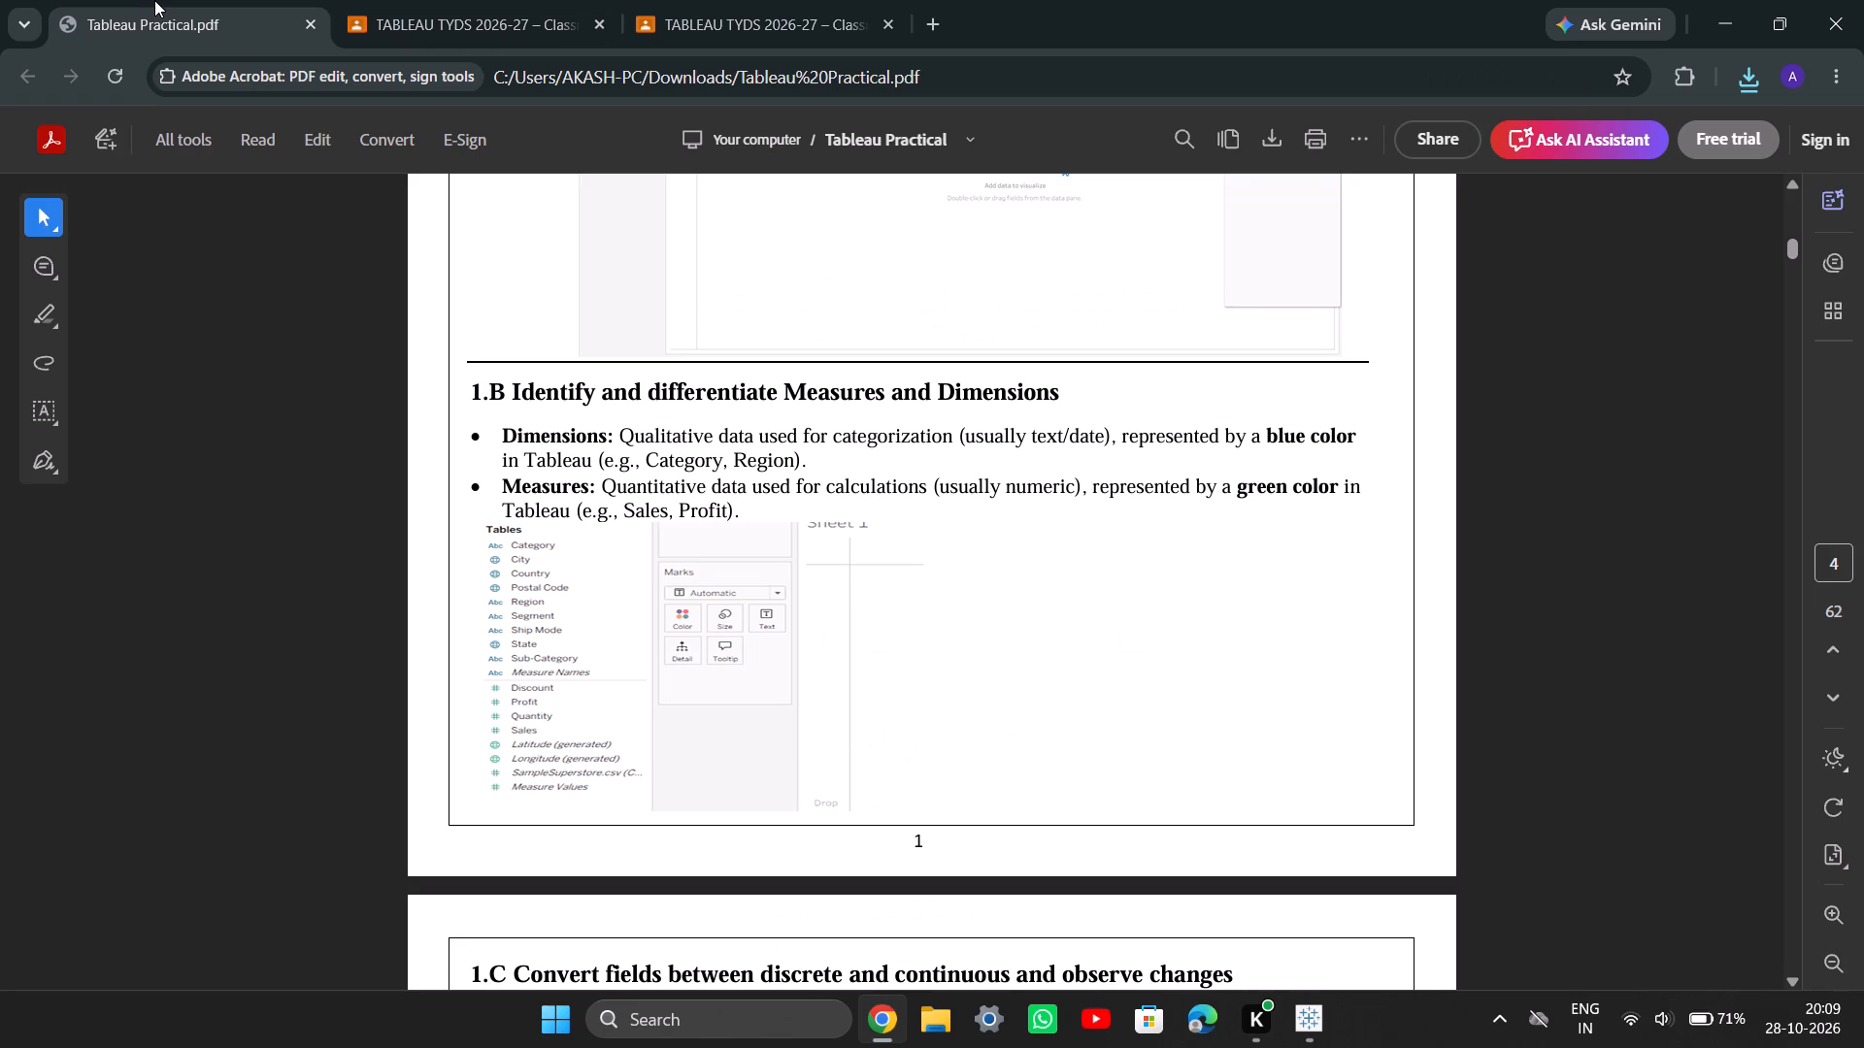
pyautogui.click(403, 0)
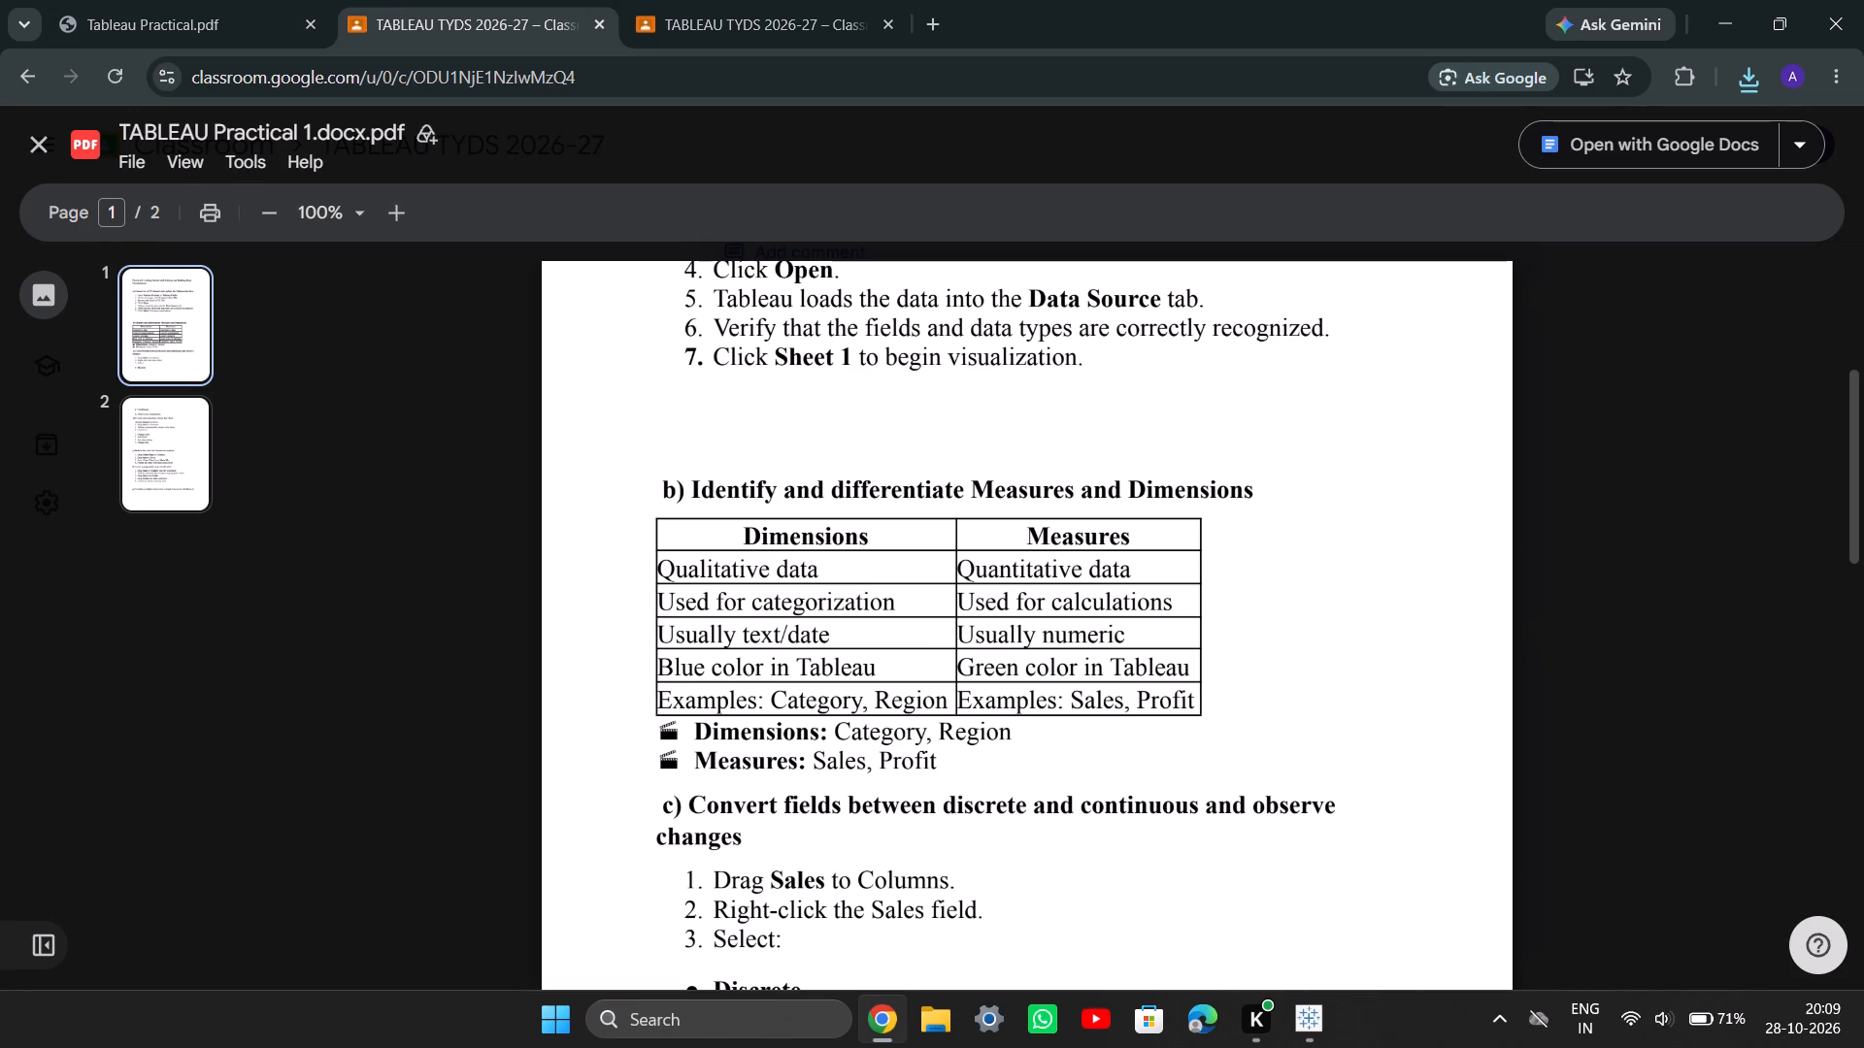
pyautogui.scroll(-1, 1002, 660)
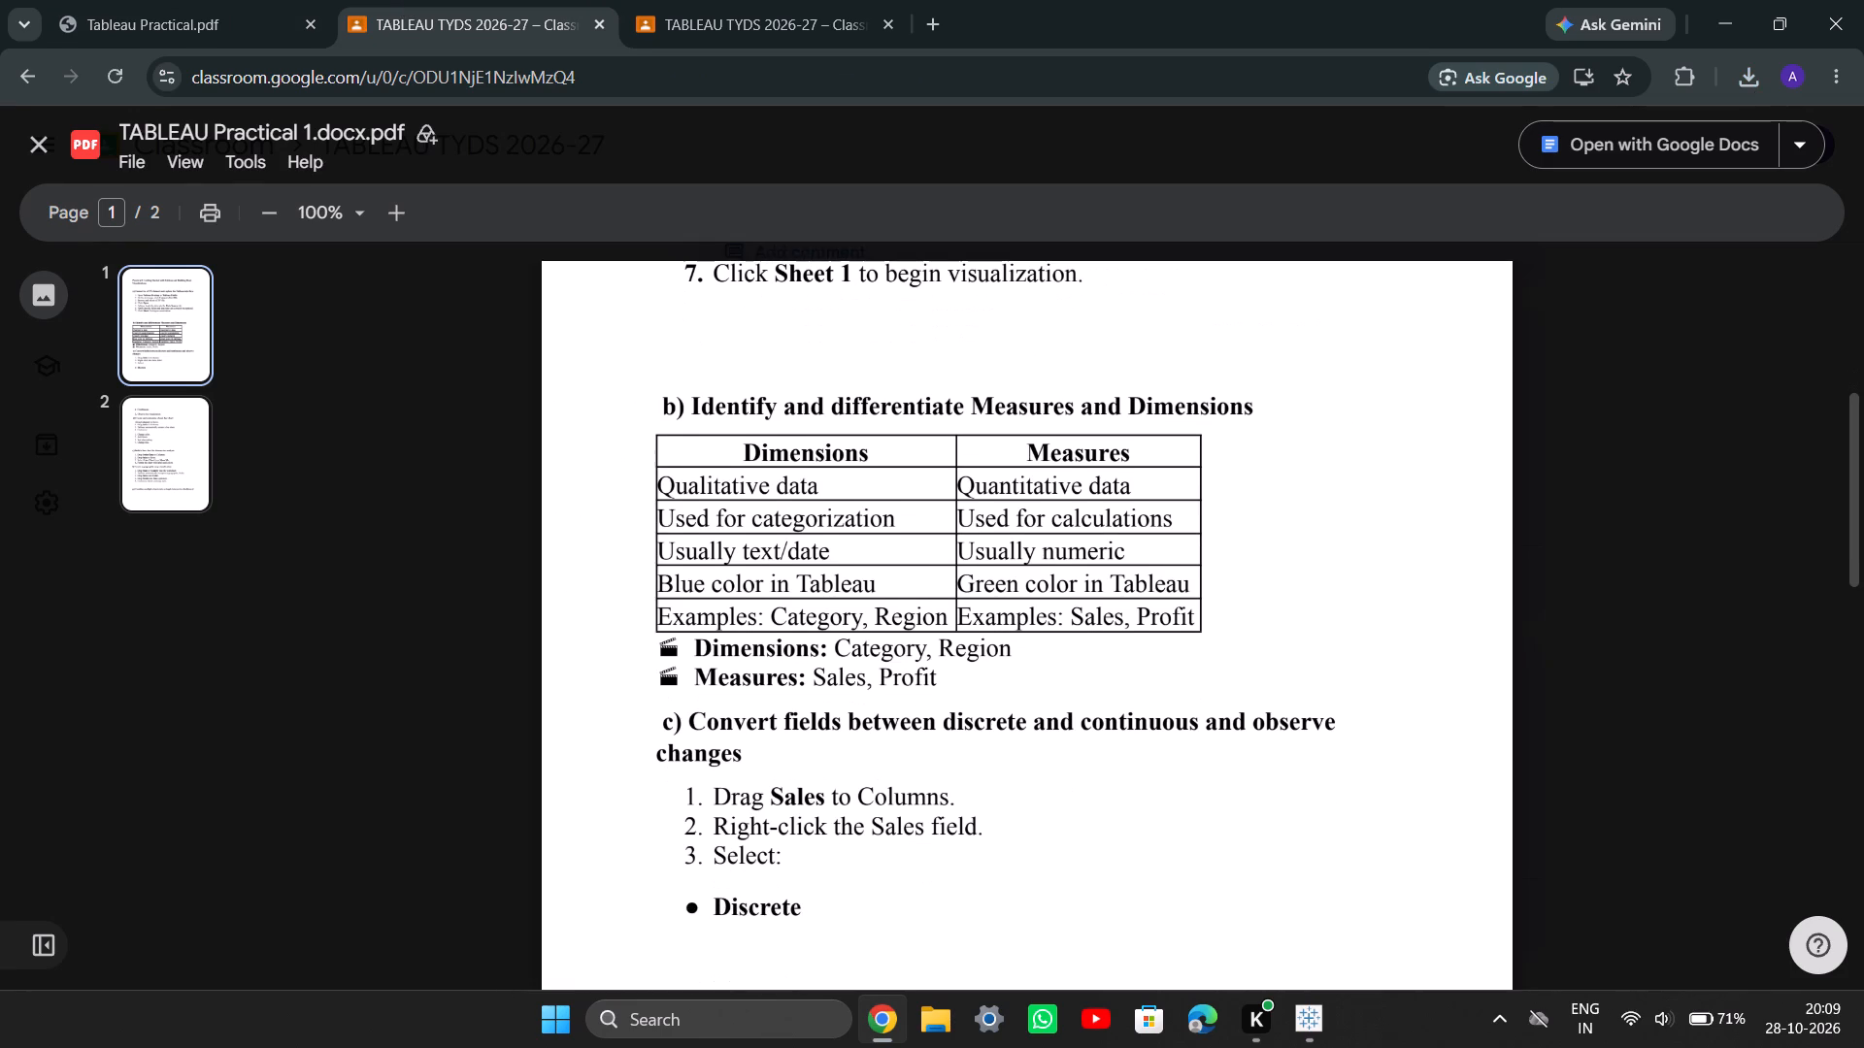
pyautogui.scroll(-1, 1002, 660)
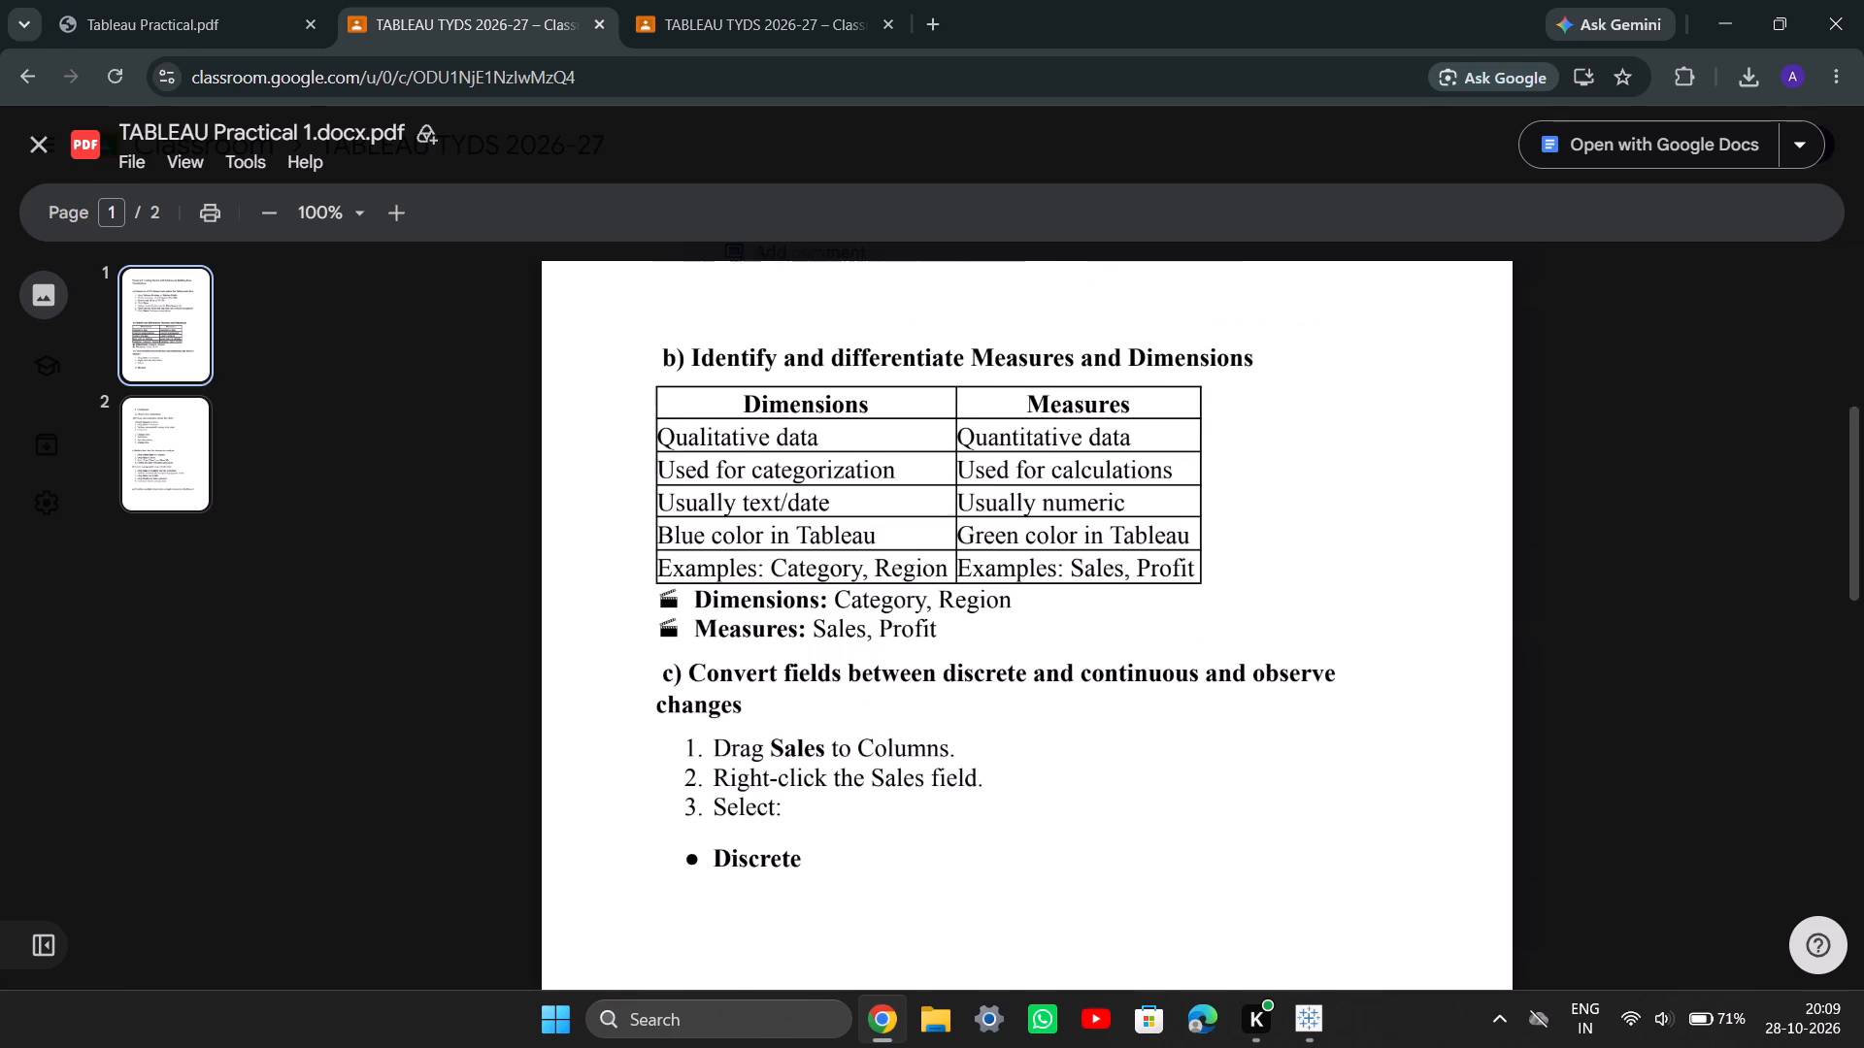
pyautogui.scroll(-2, 1002, 660)
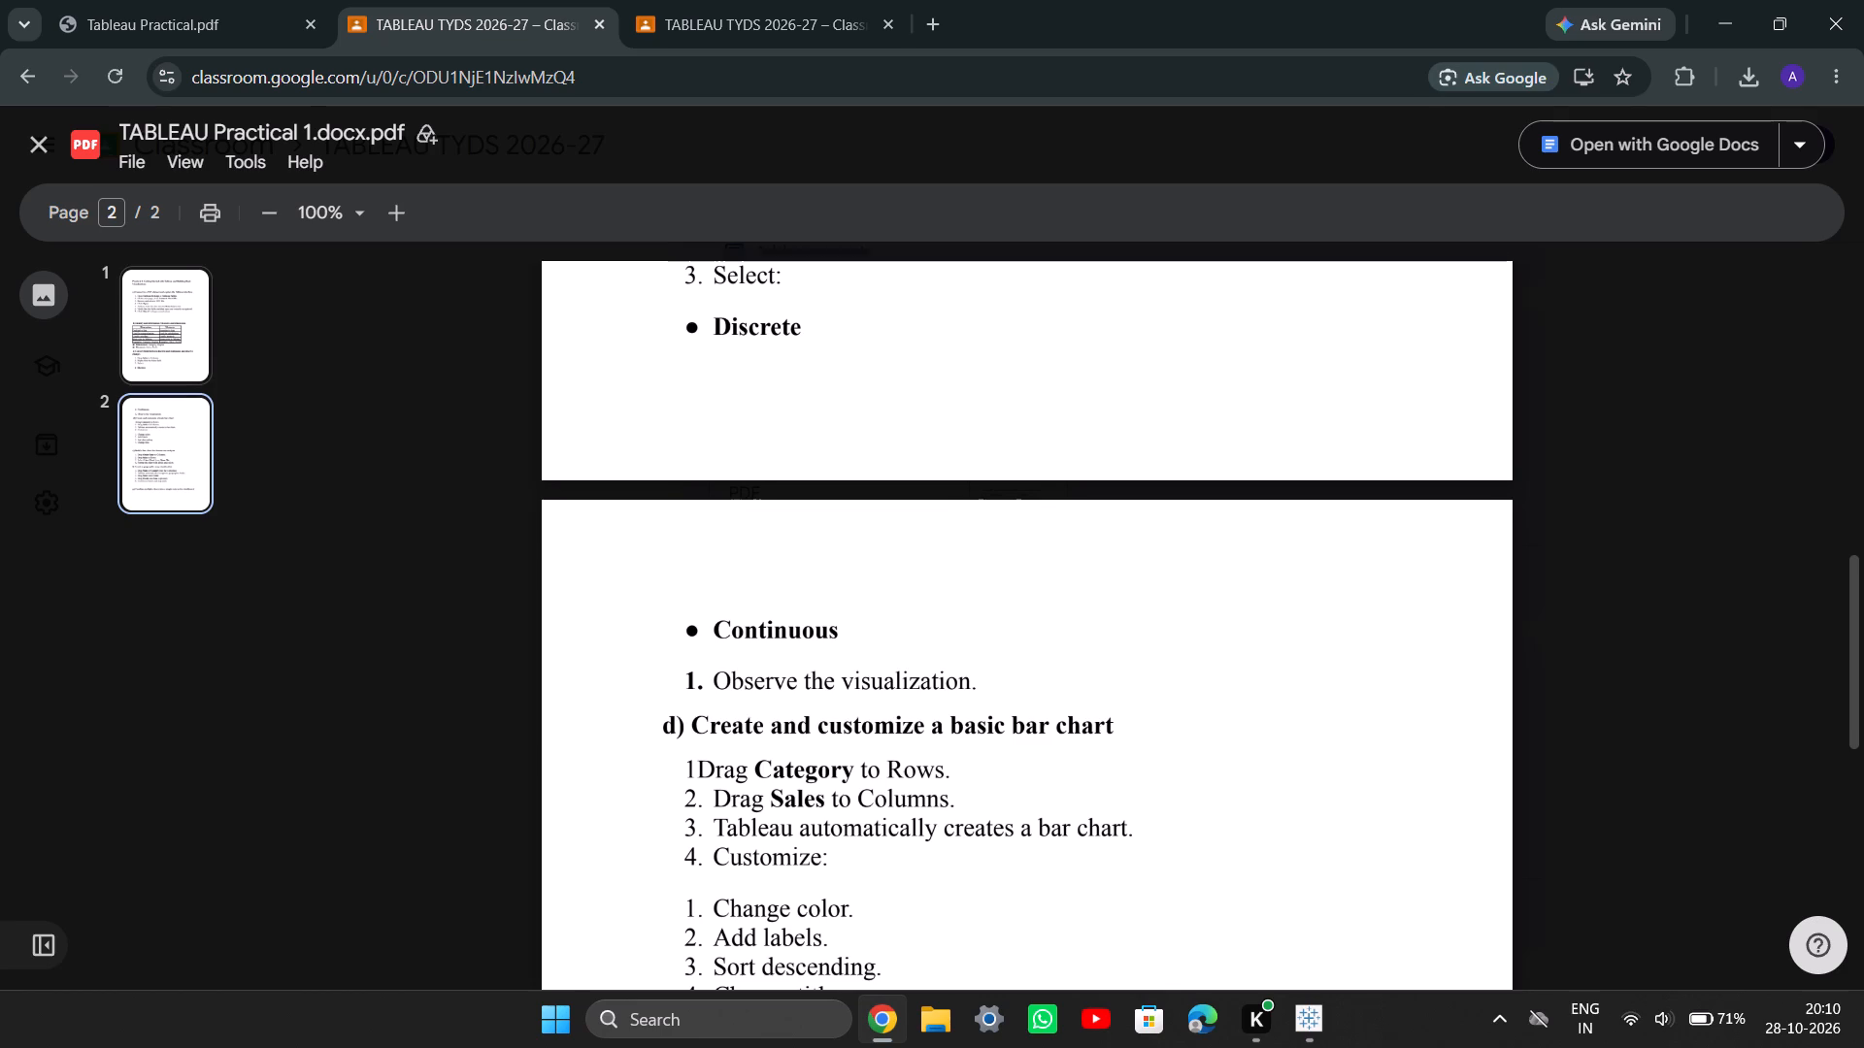
# Return to the Tableau Practical PDF and review section 1.A's steps for connecting to a CSV dataset and its visualization screenshot.
pyautogui.click(225, 0)
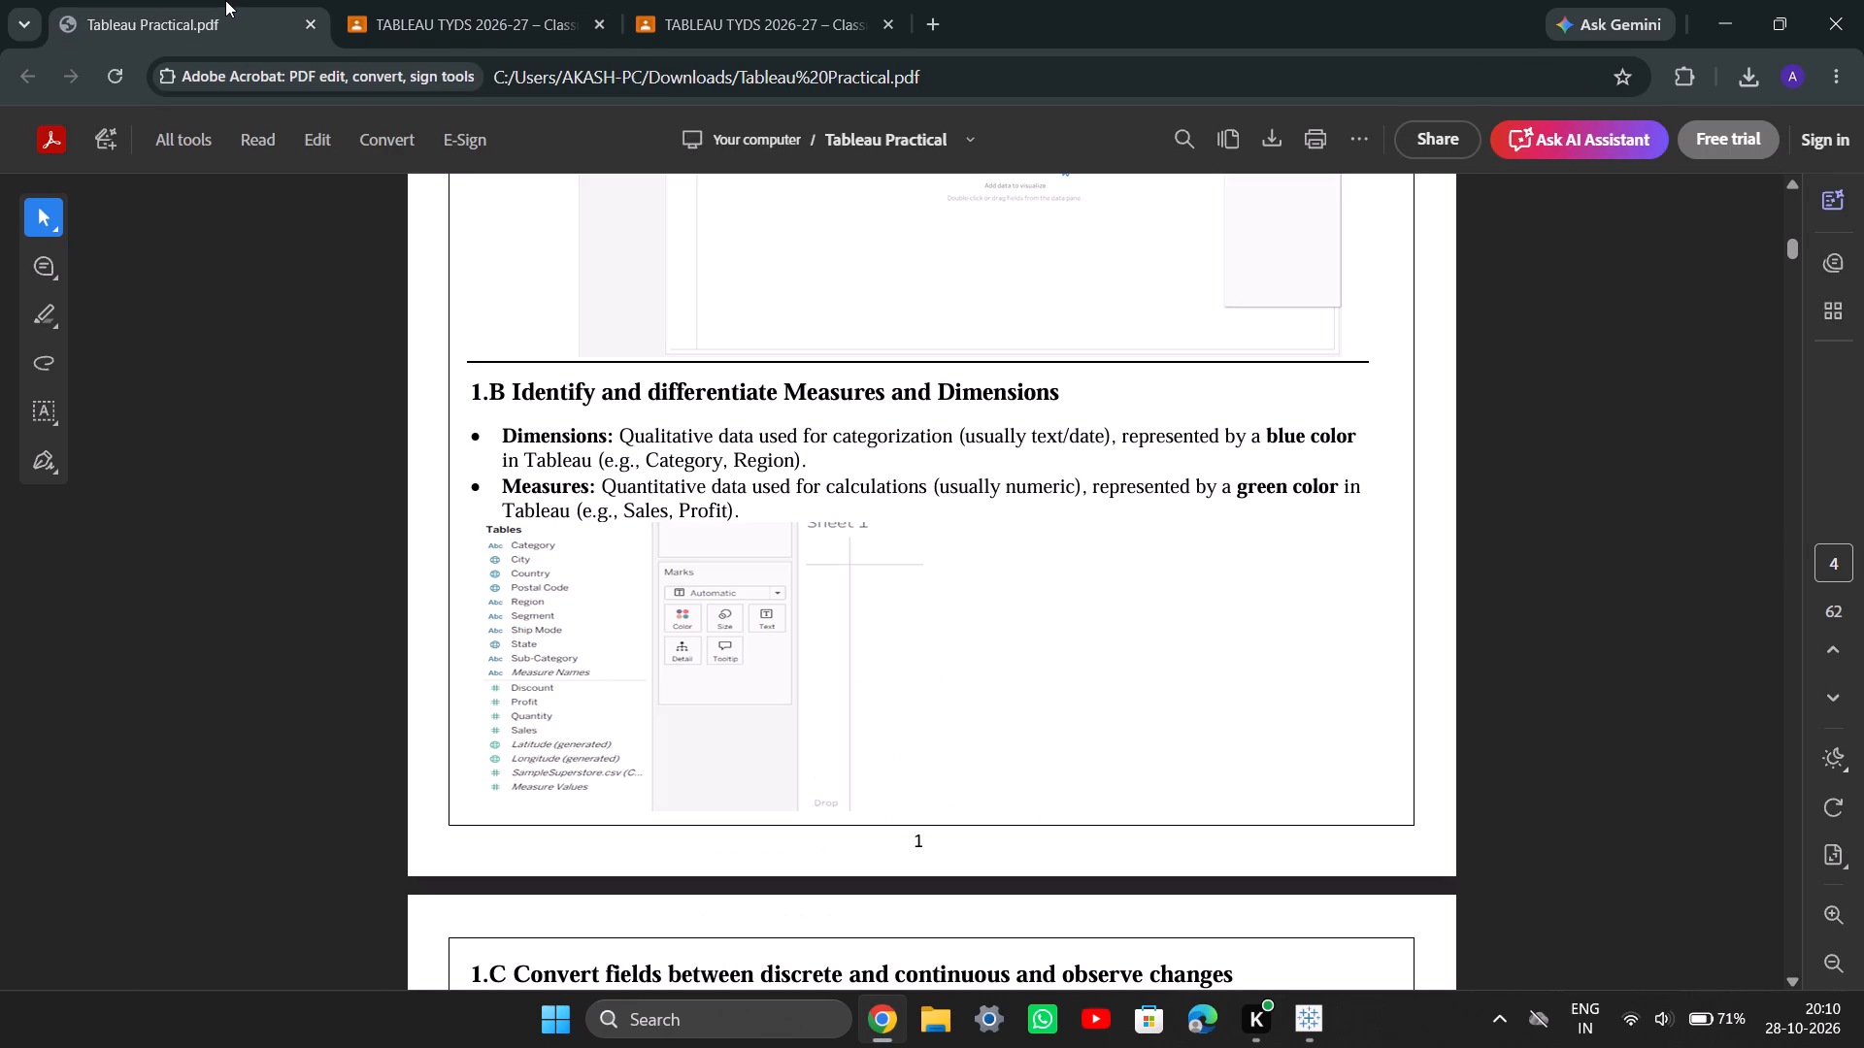
pyautogui.scroll(4, 741, 549)
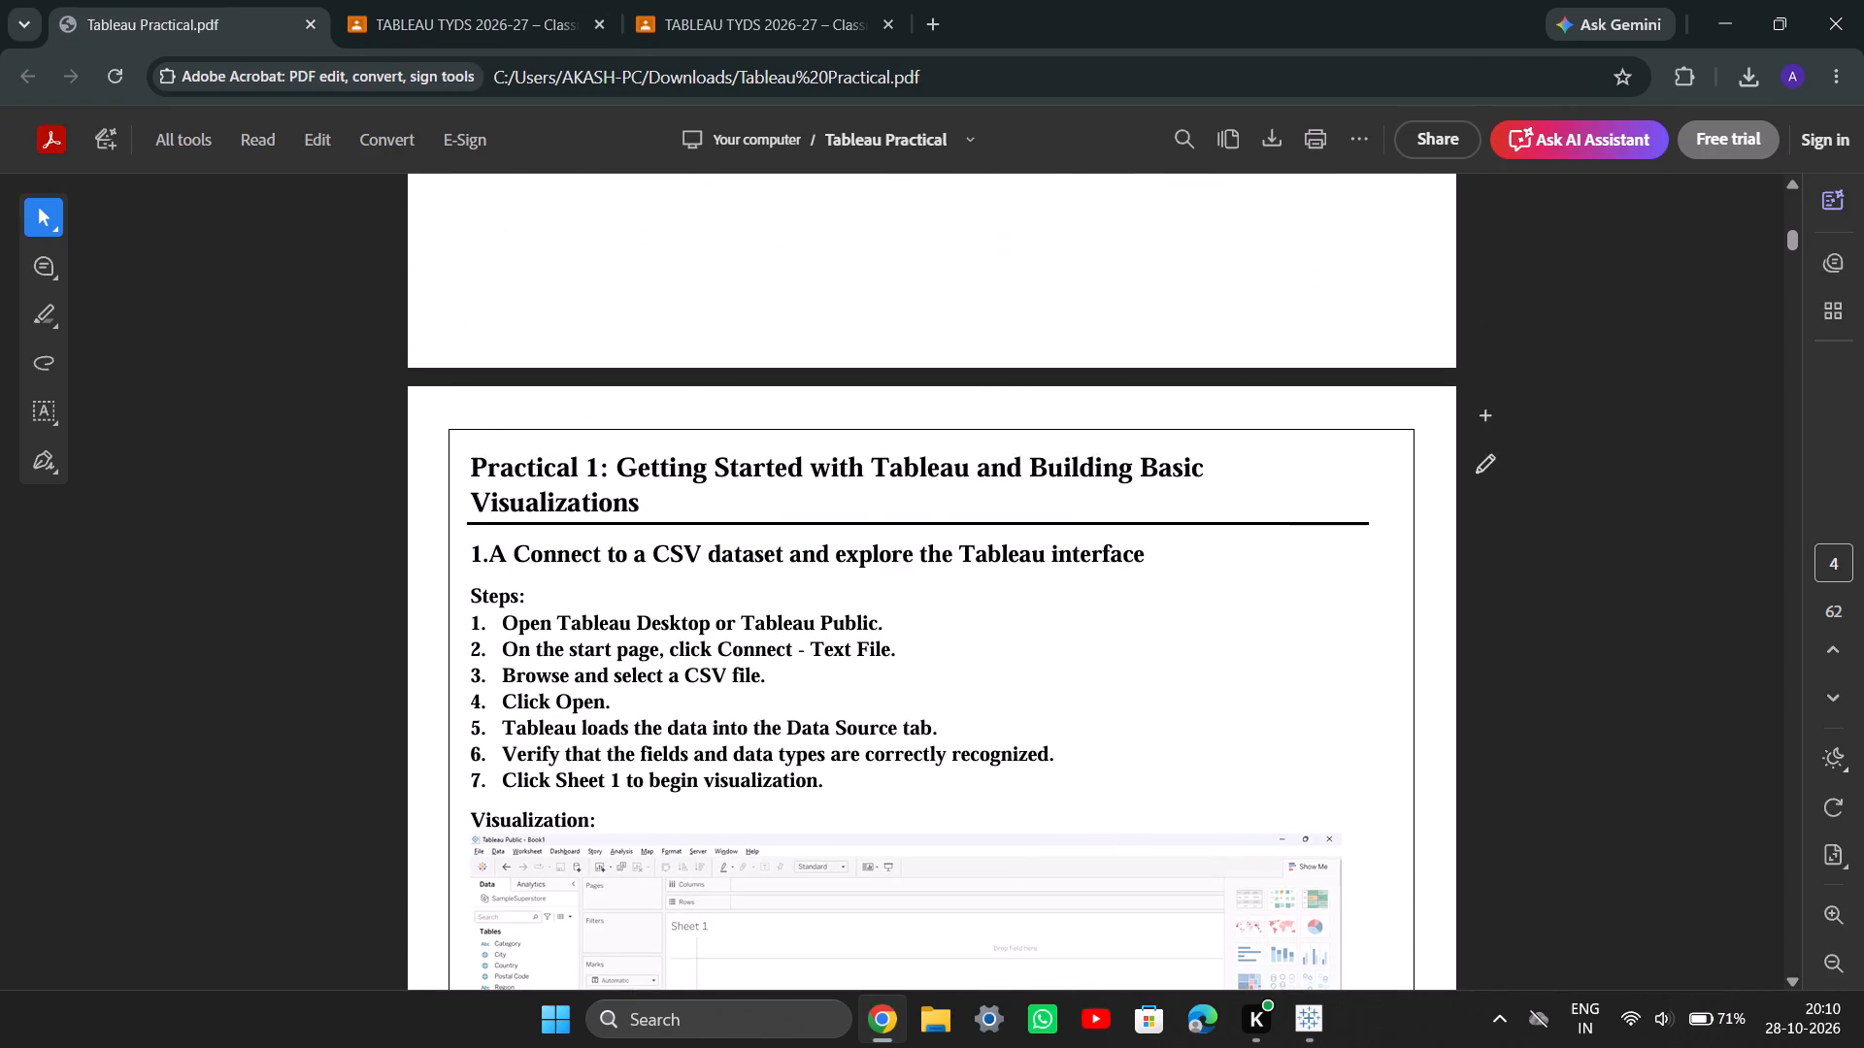
pyautogui.scroll(-2, 741, 549)
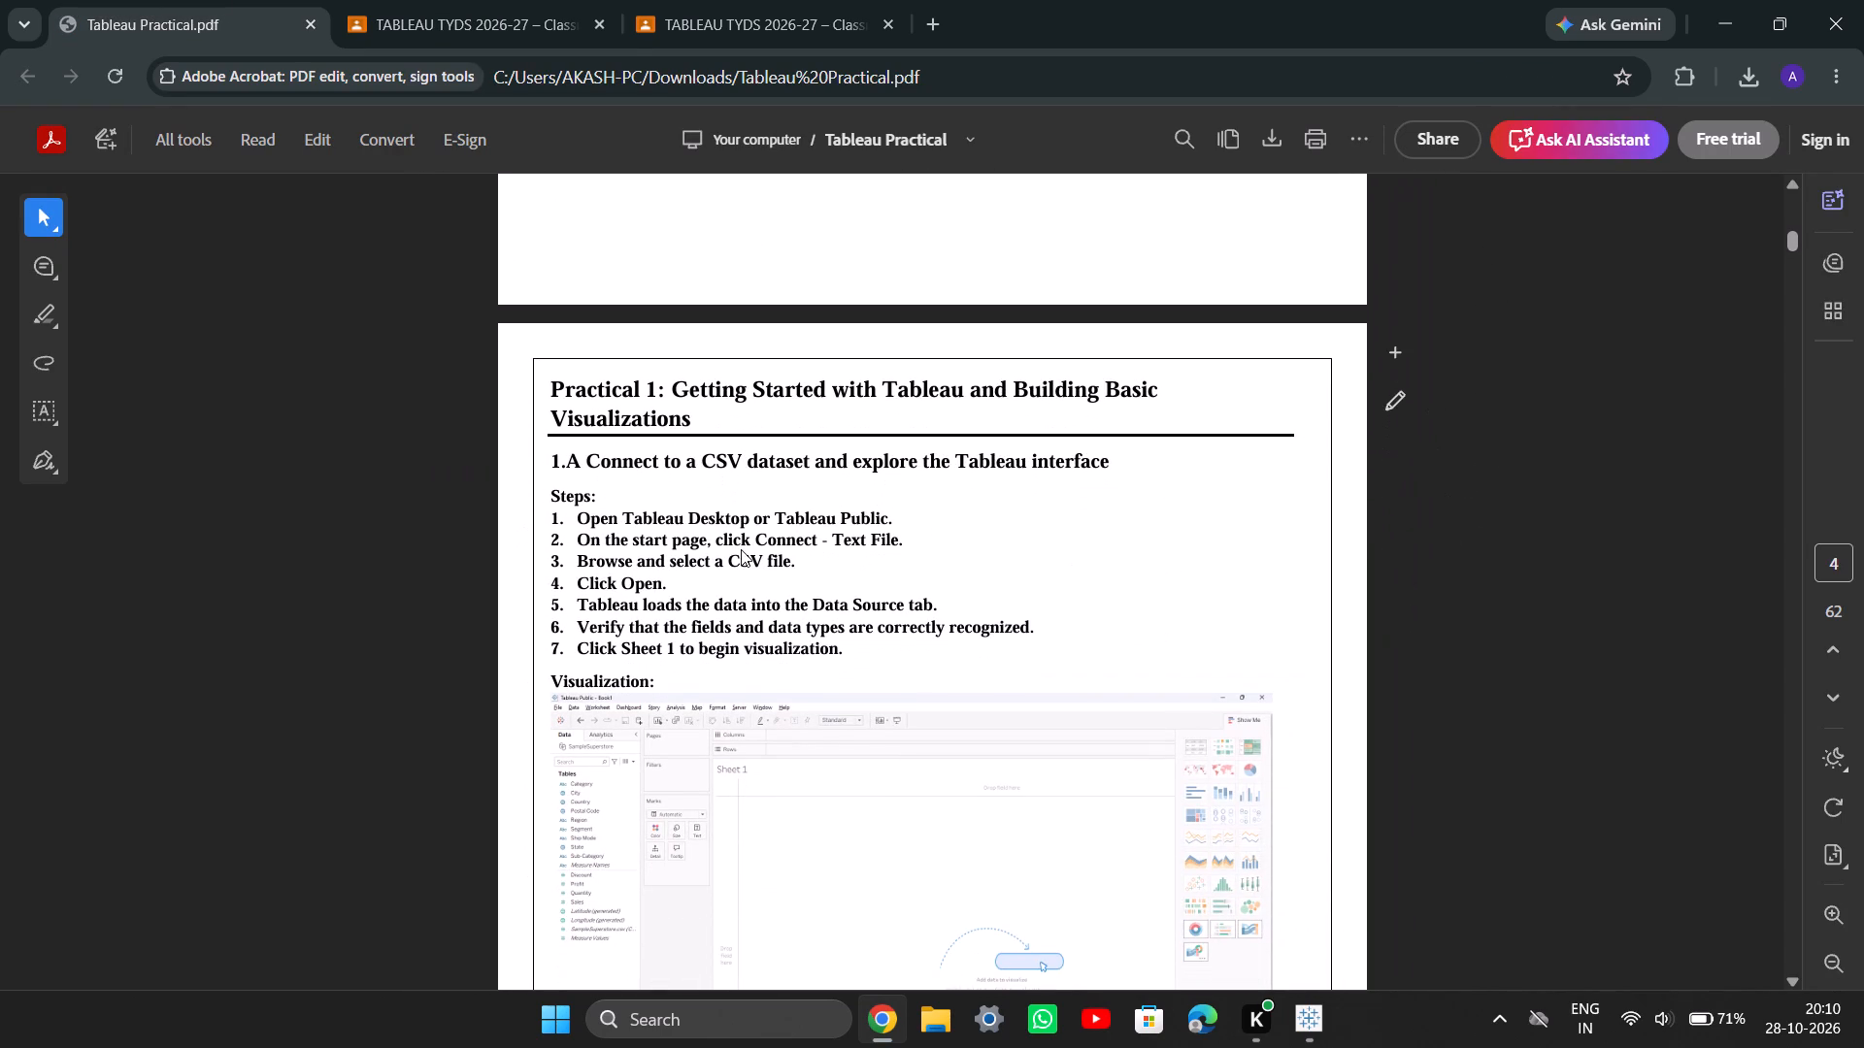
pyautogui.hscroll(-1, 741, 549)
pyautogui.scroll(-2, 746, 544)
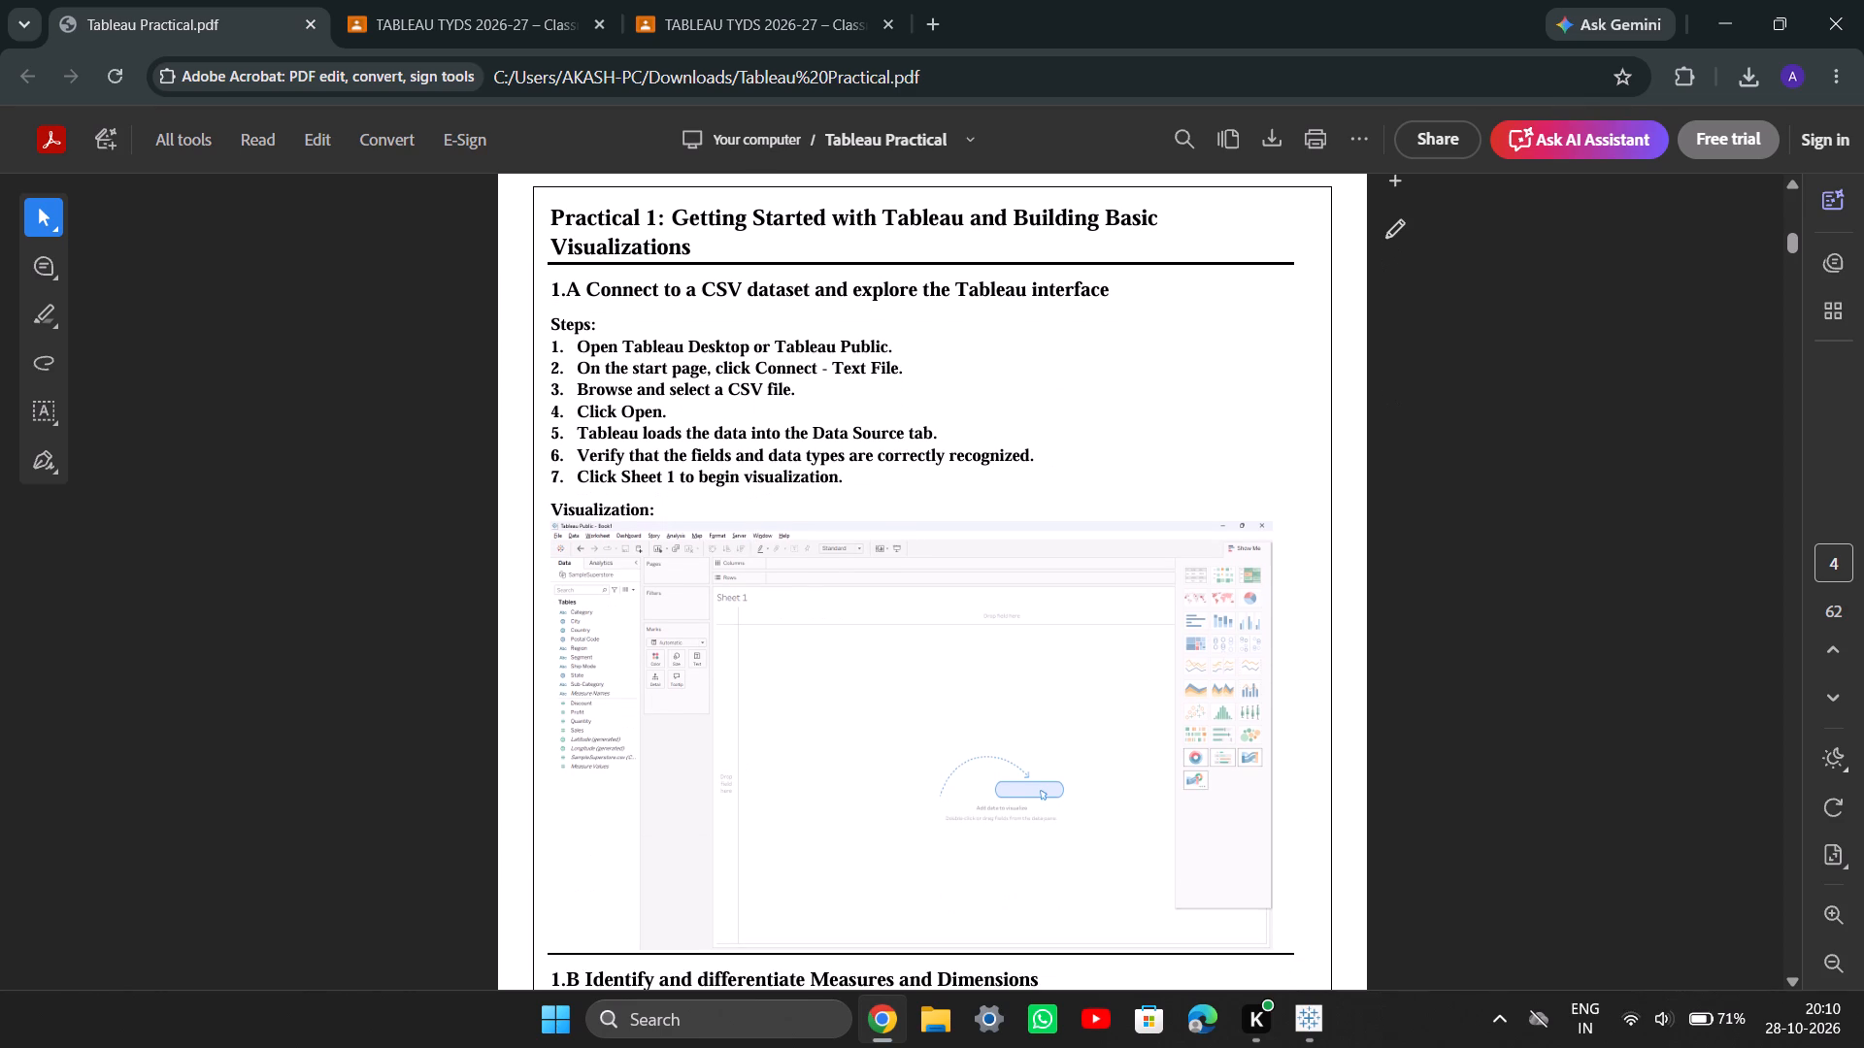
pyautogui.scroll(2, 746, 544)
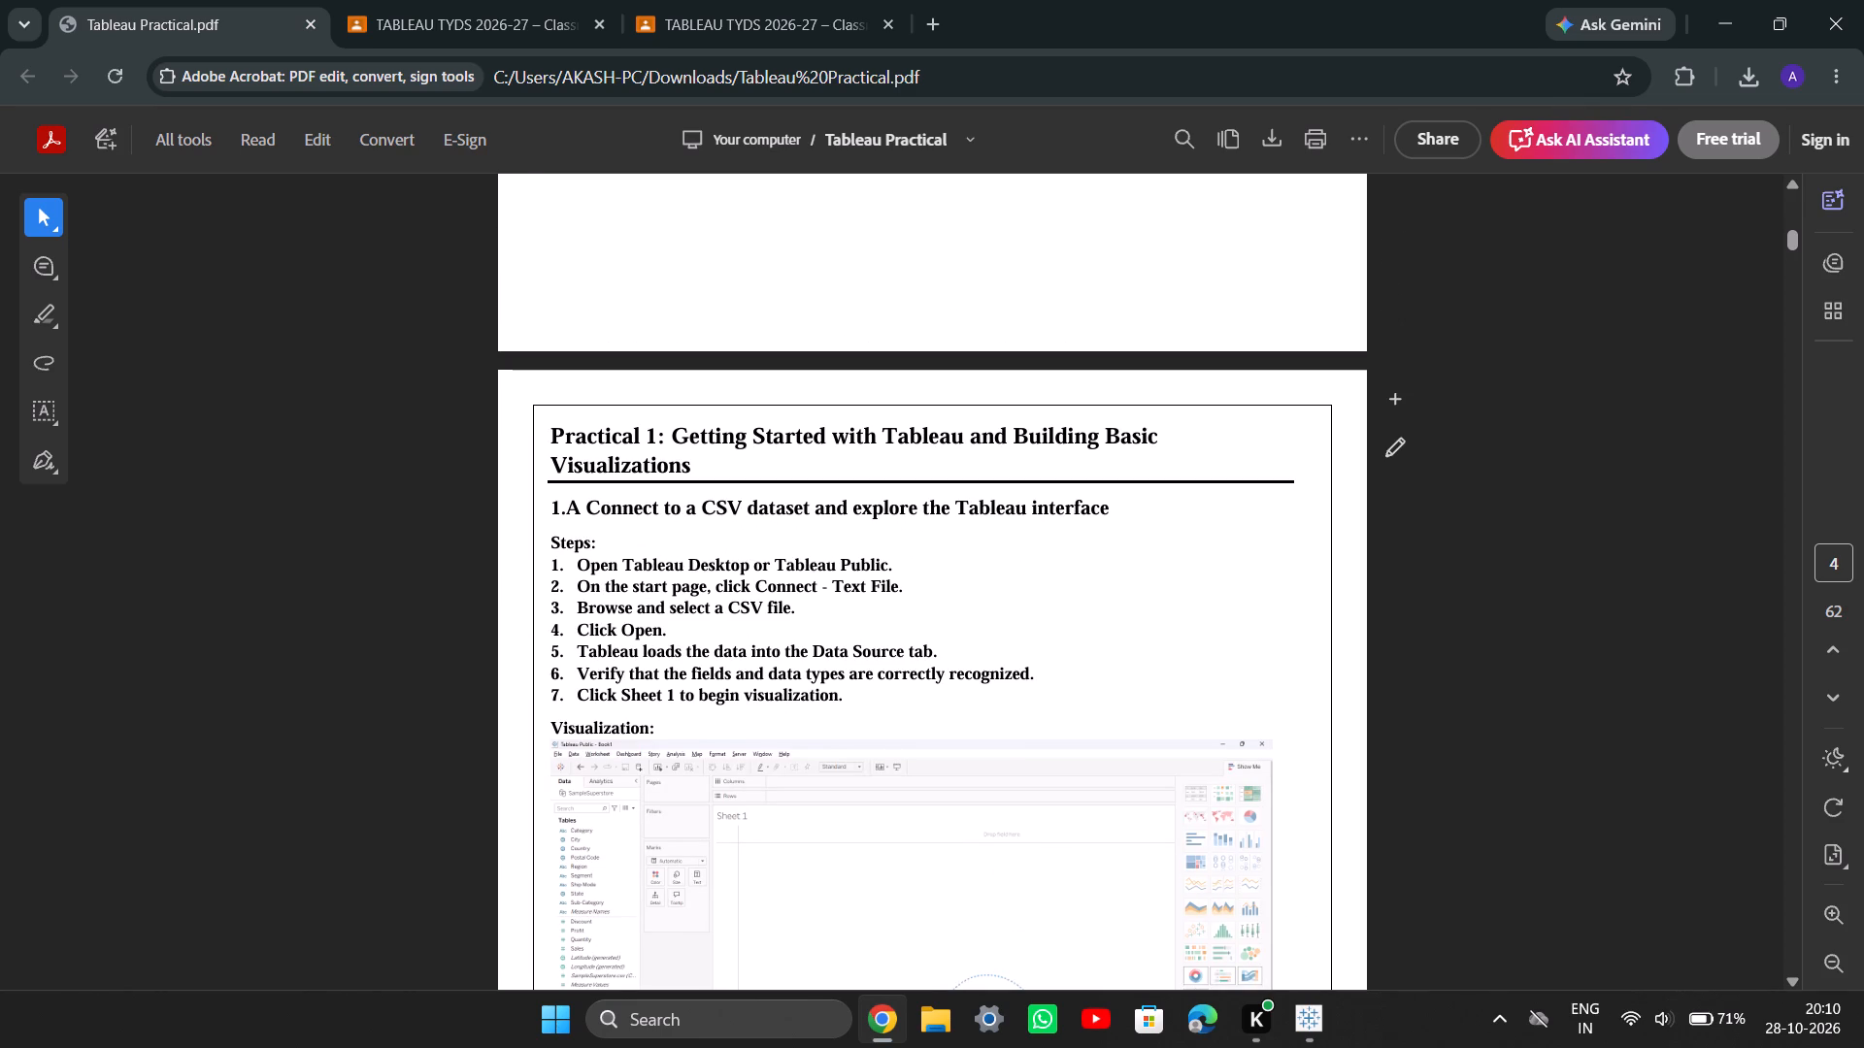
pyautogui.scroll(4, 781, 619)
pyautogui.scroll(-6, 781, 619)
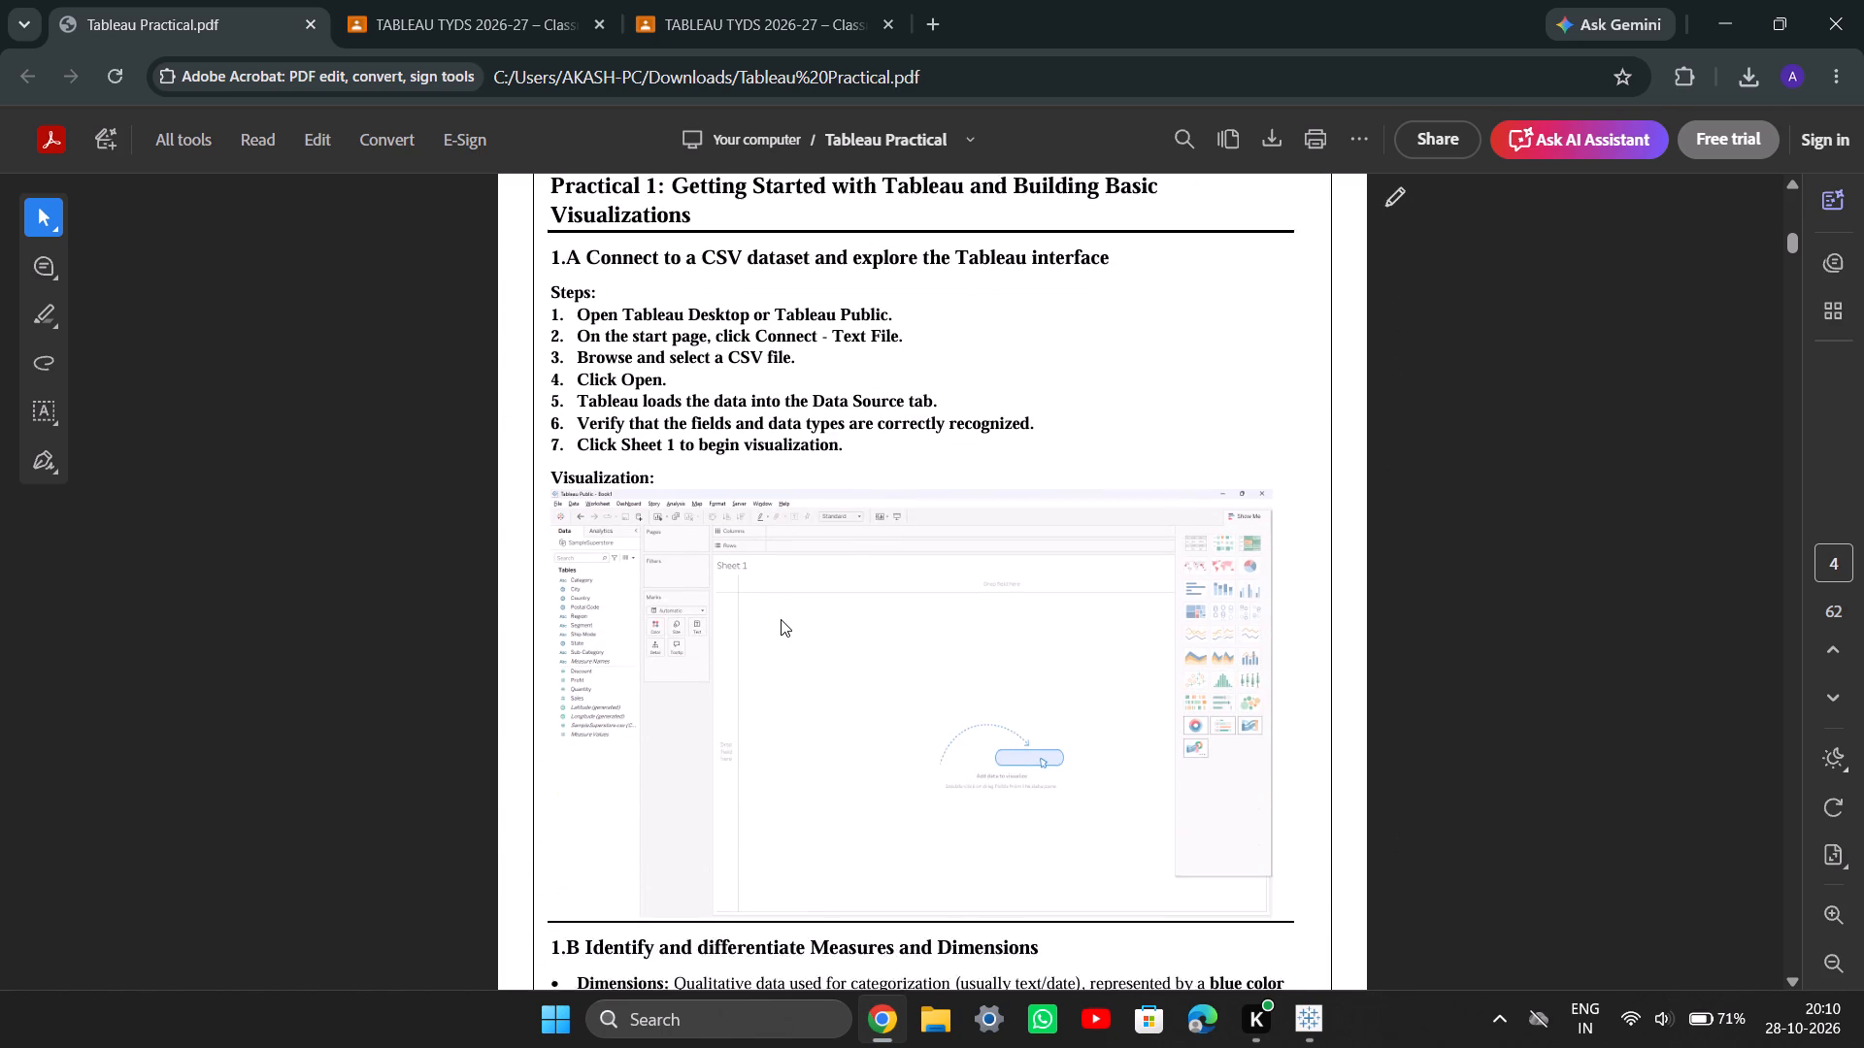
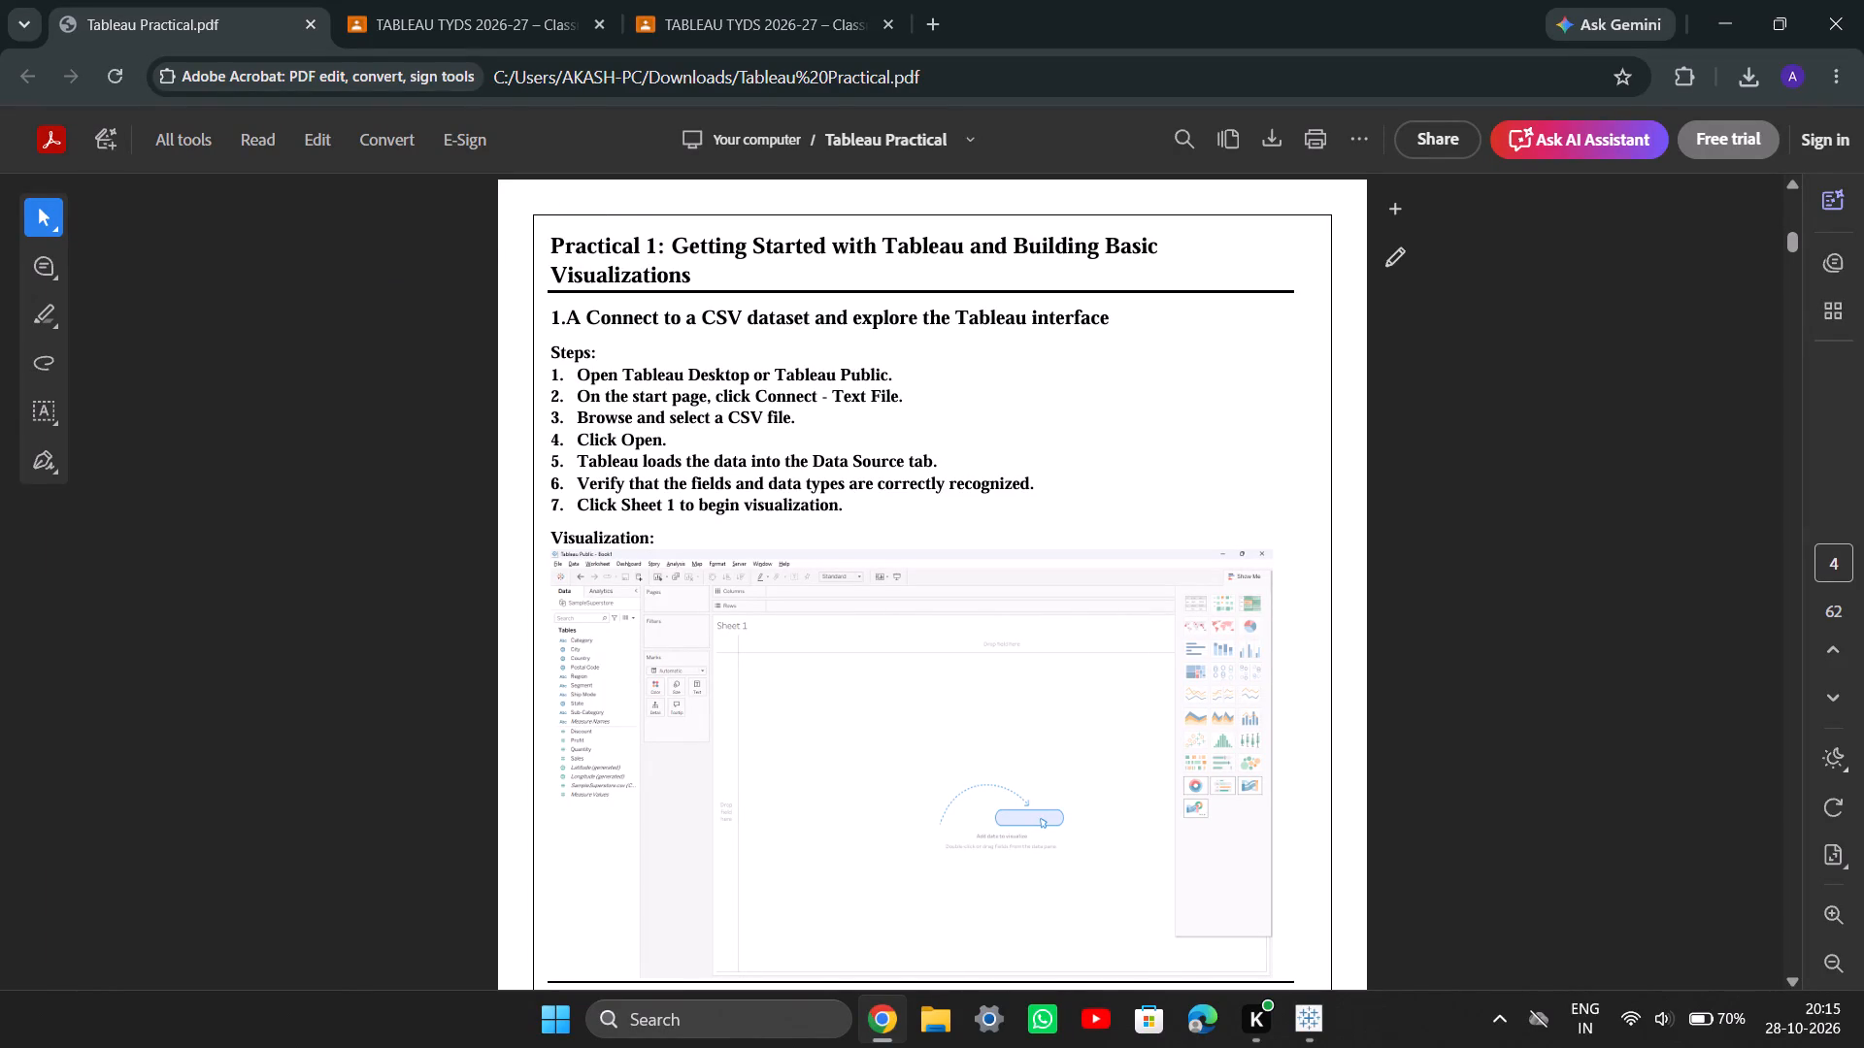
# Reread Practical 1's heading and section 1.A's seven steps for connecting to a CSV dataset in the Tableau Practical PDF.
pyautogui.moveTo(552, 239); pyautogui.dragTo(847, 507)
pyautogui.click(847, 507)
pyautogui.scroll(1, 562, 288)
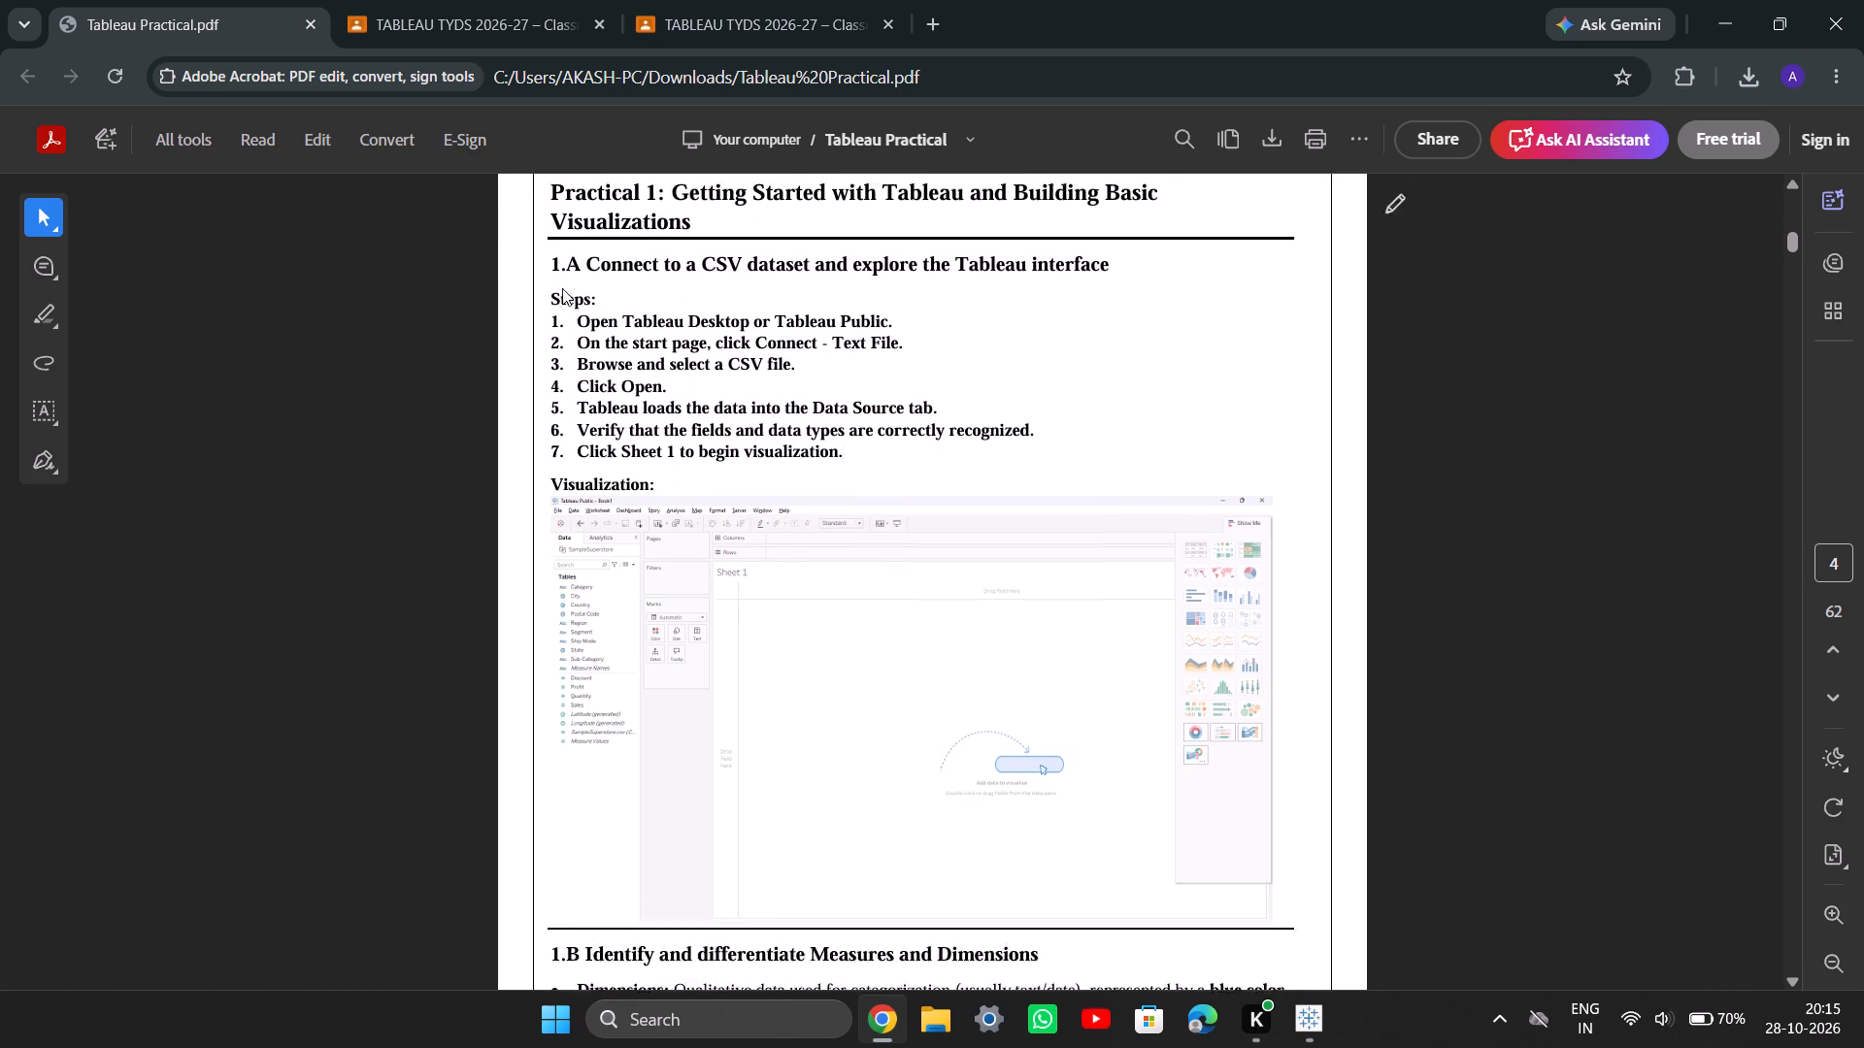
pyautogui.scroll(1, 562, 288)
pyautogui.scroll(-1, 562, 288)
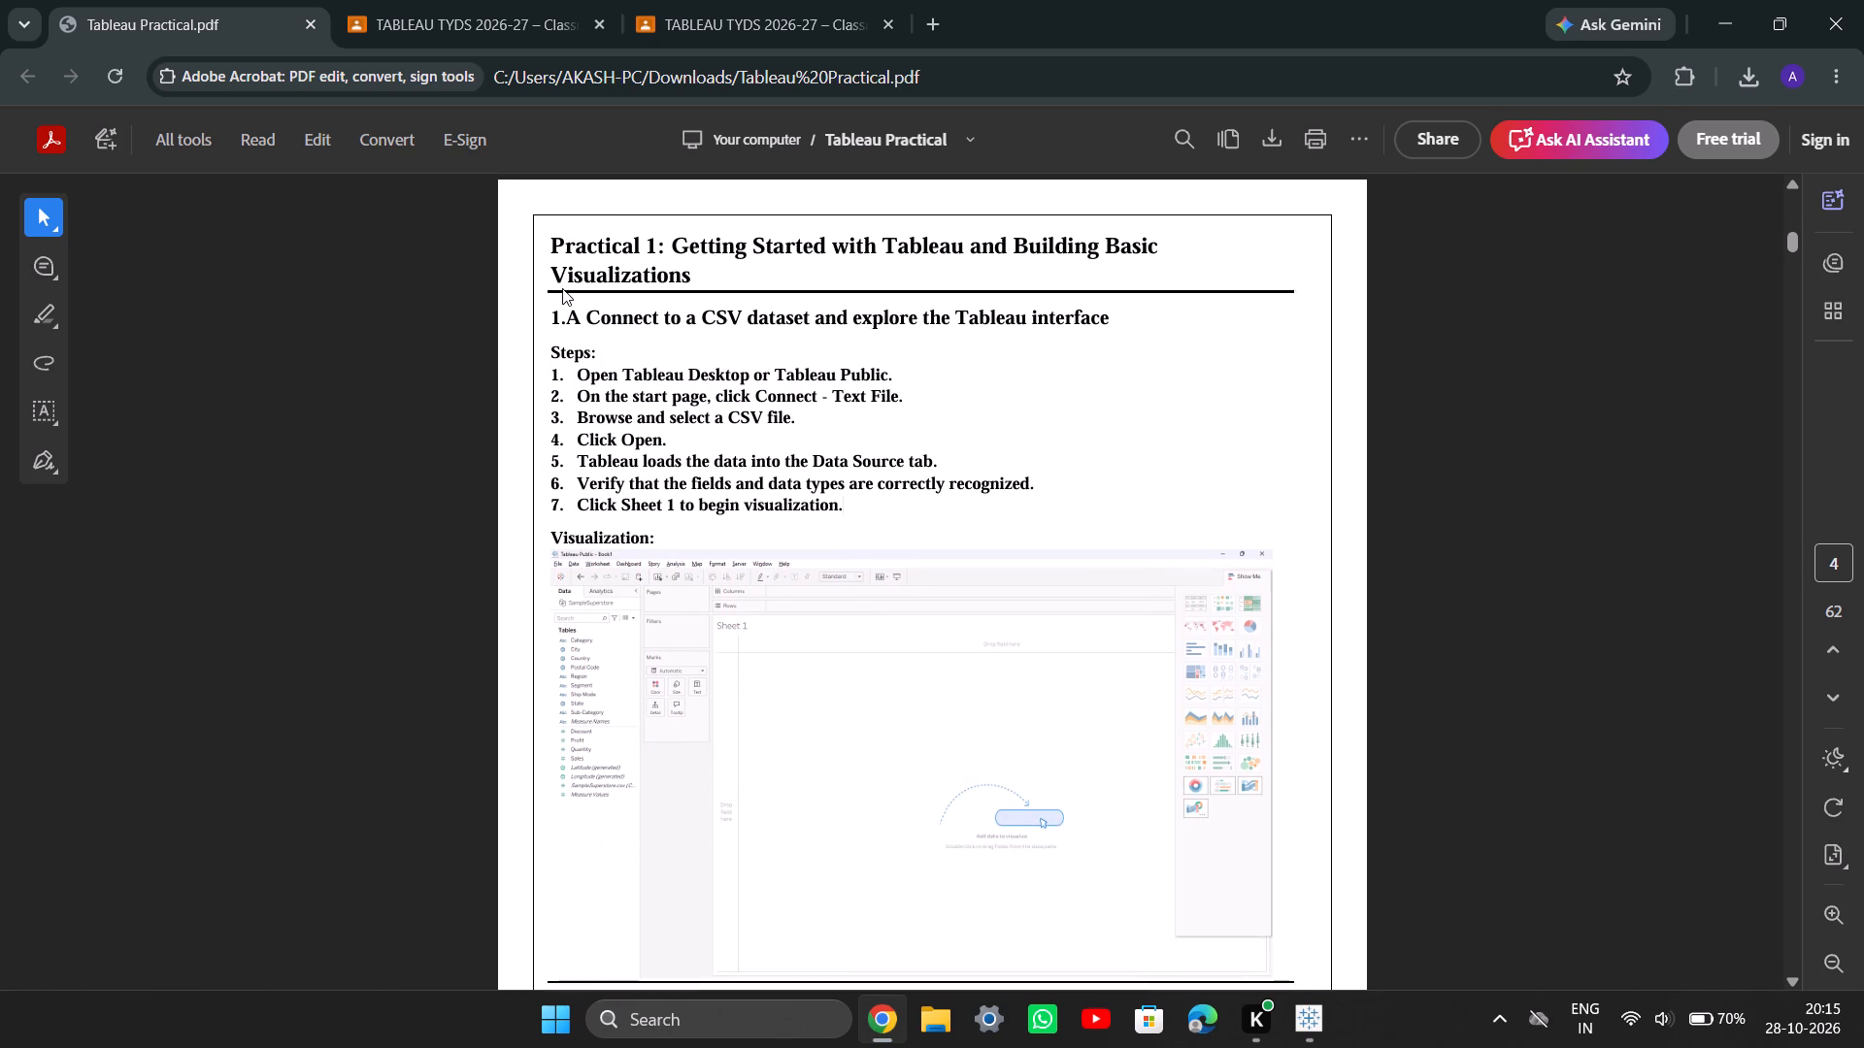
pyautogui.scroll(-3, 562, 288)
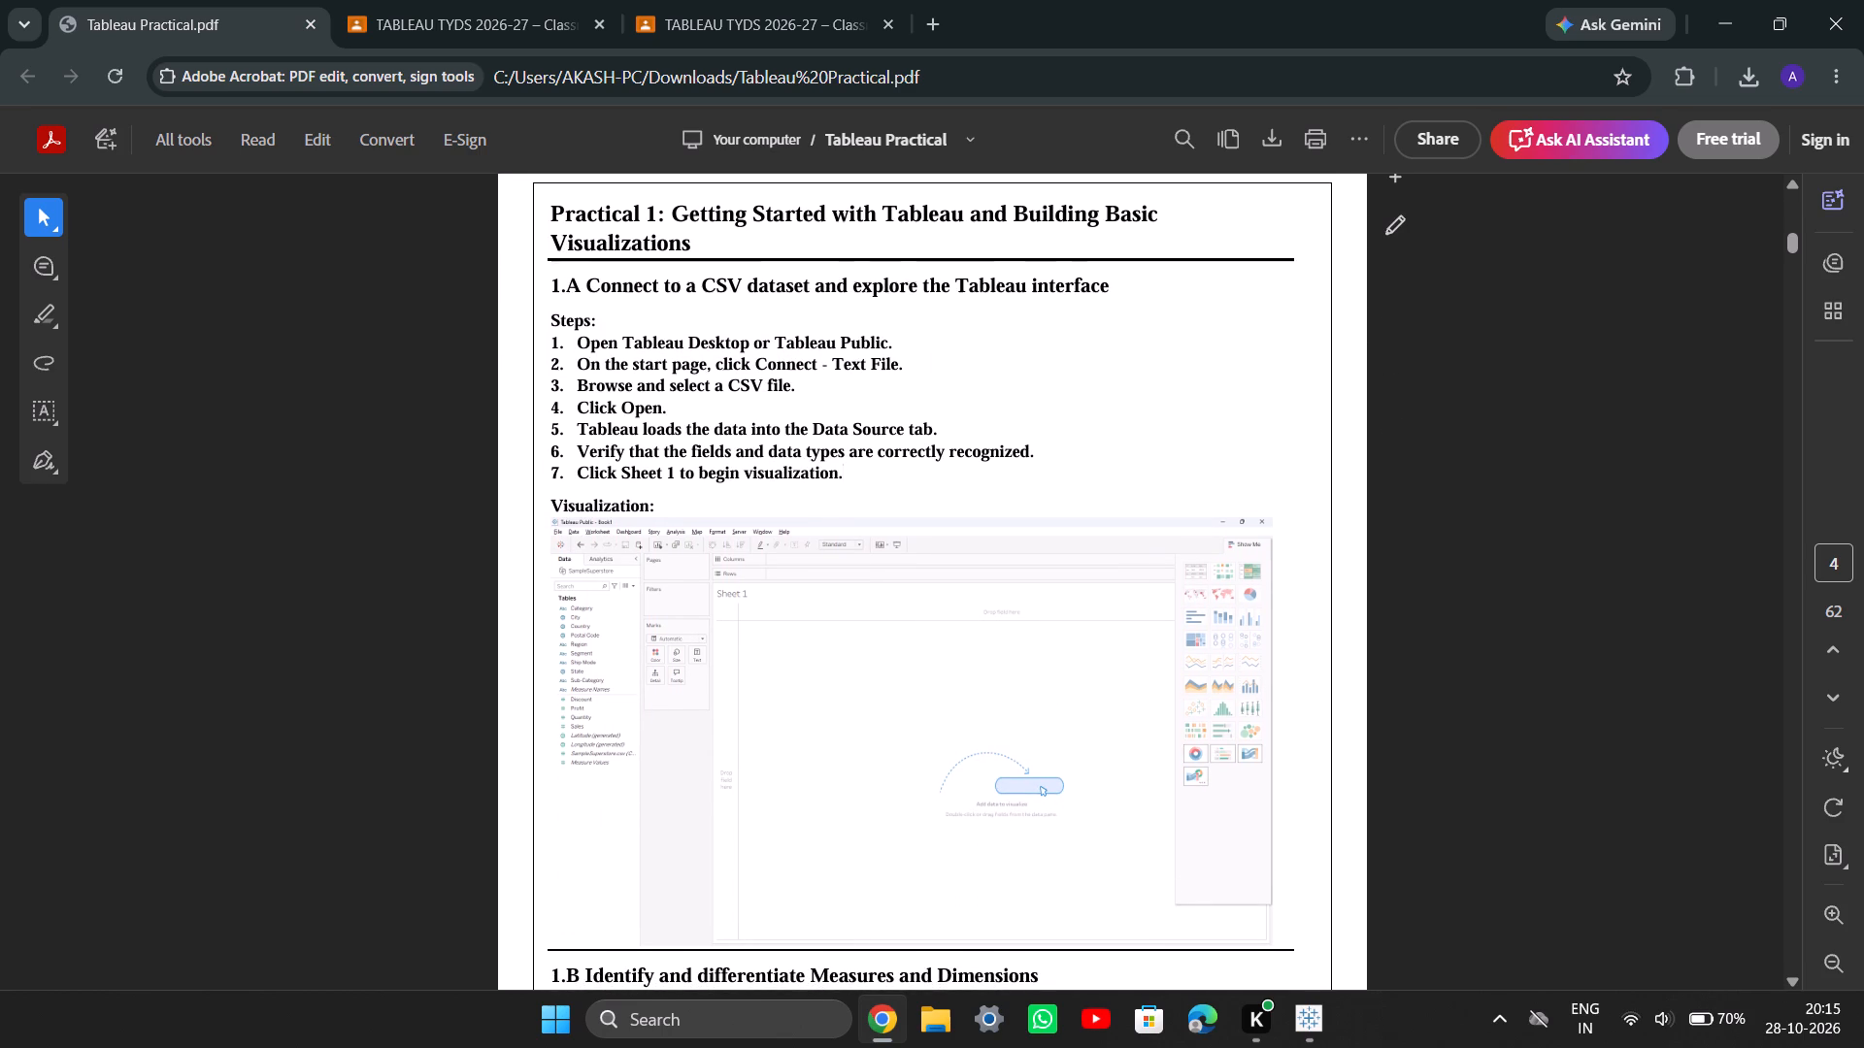
pyautogui.scroll(-2, 562, 288)
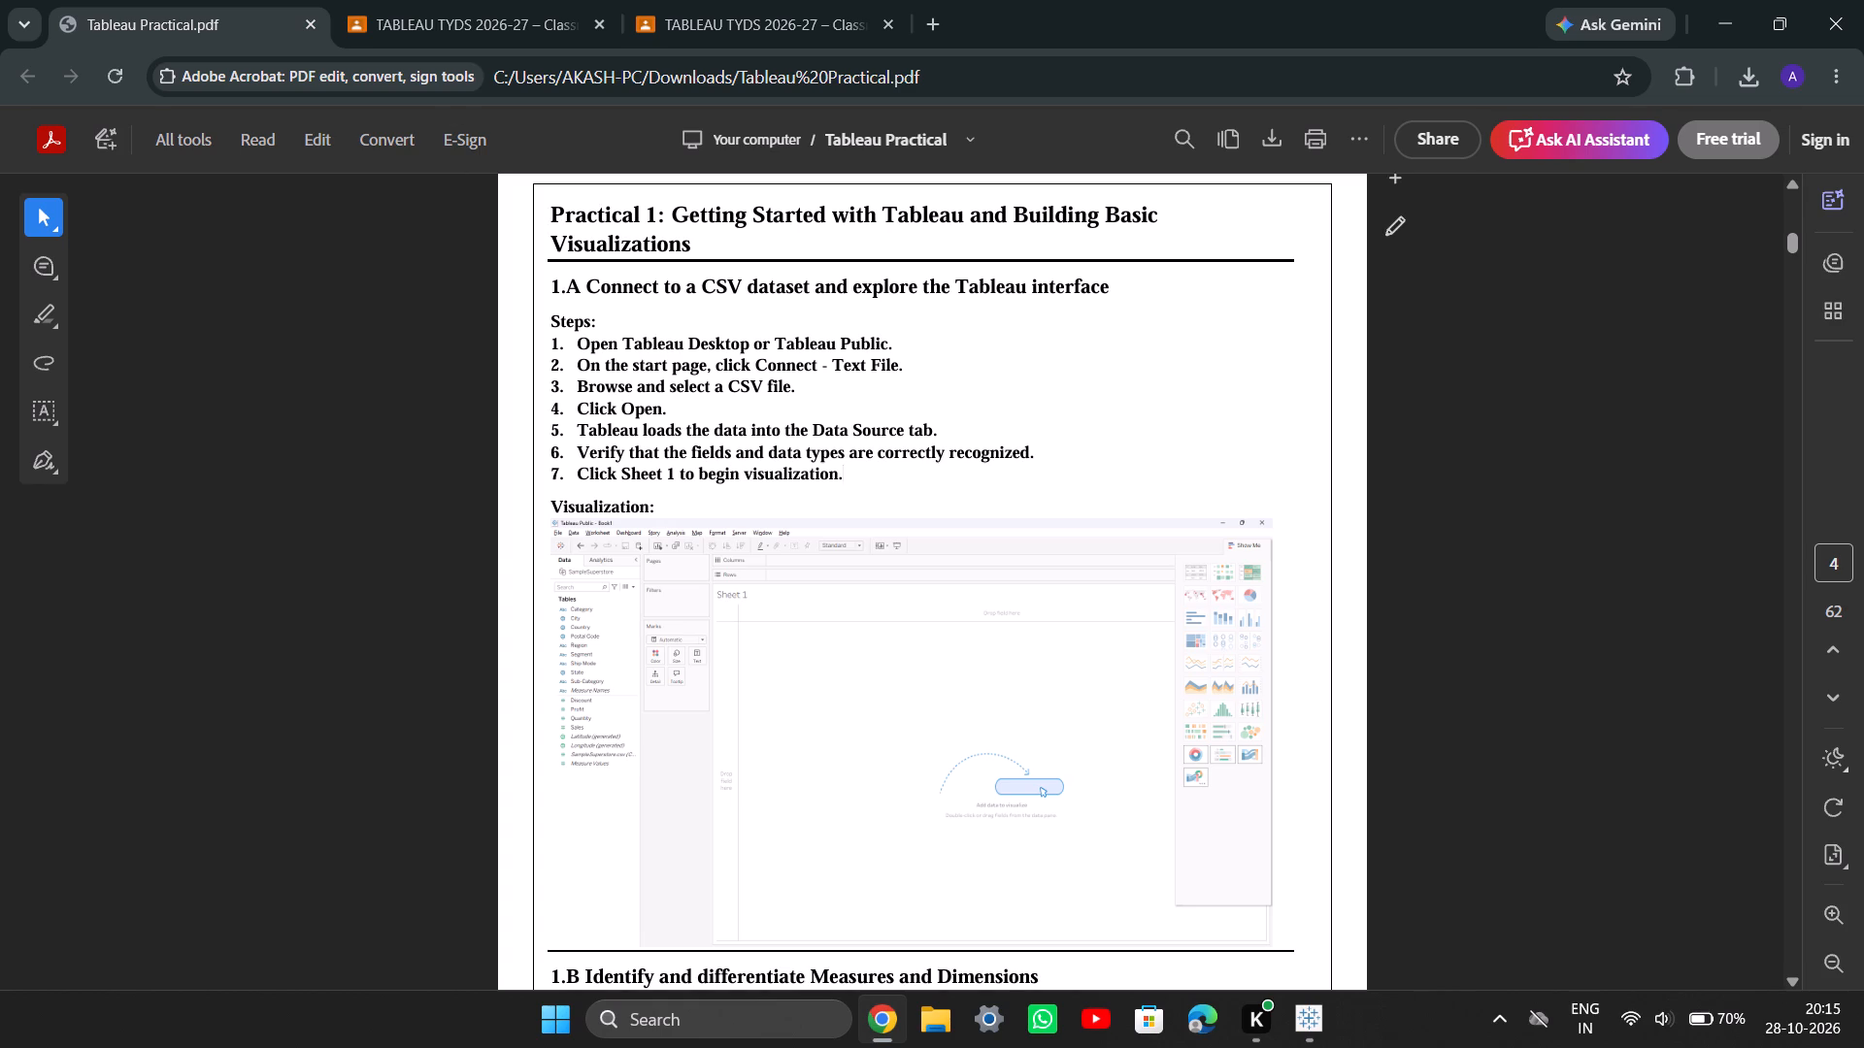
pyautogui.moveTo(554, 204); pyautogui.dragTo(866, 470)
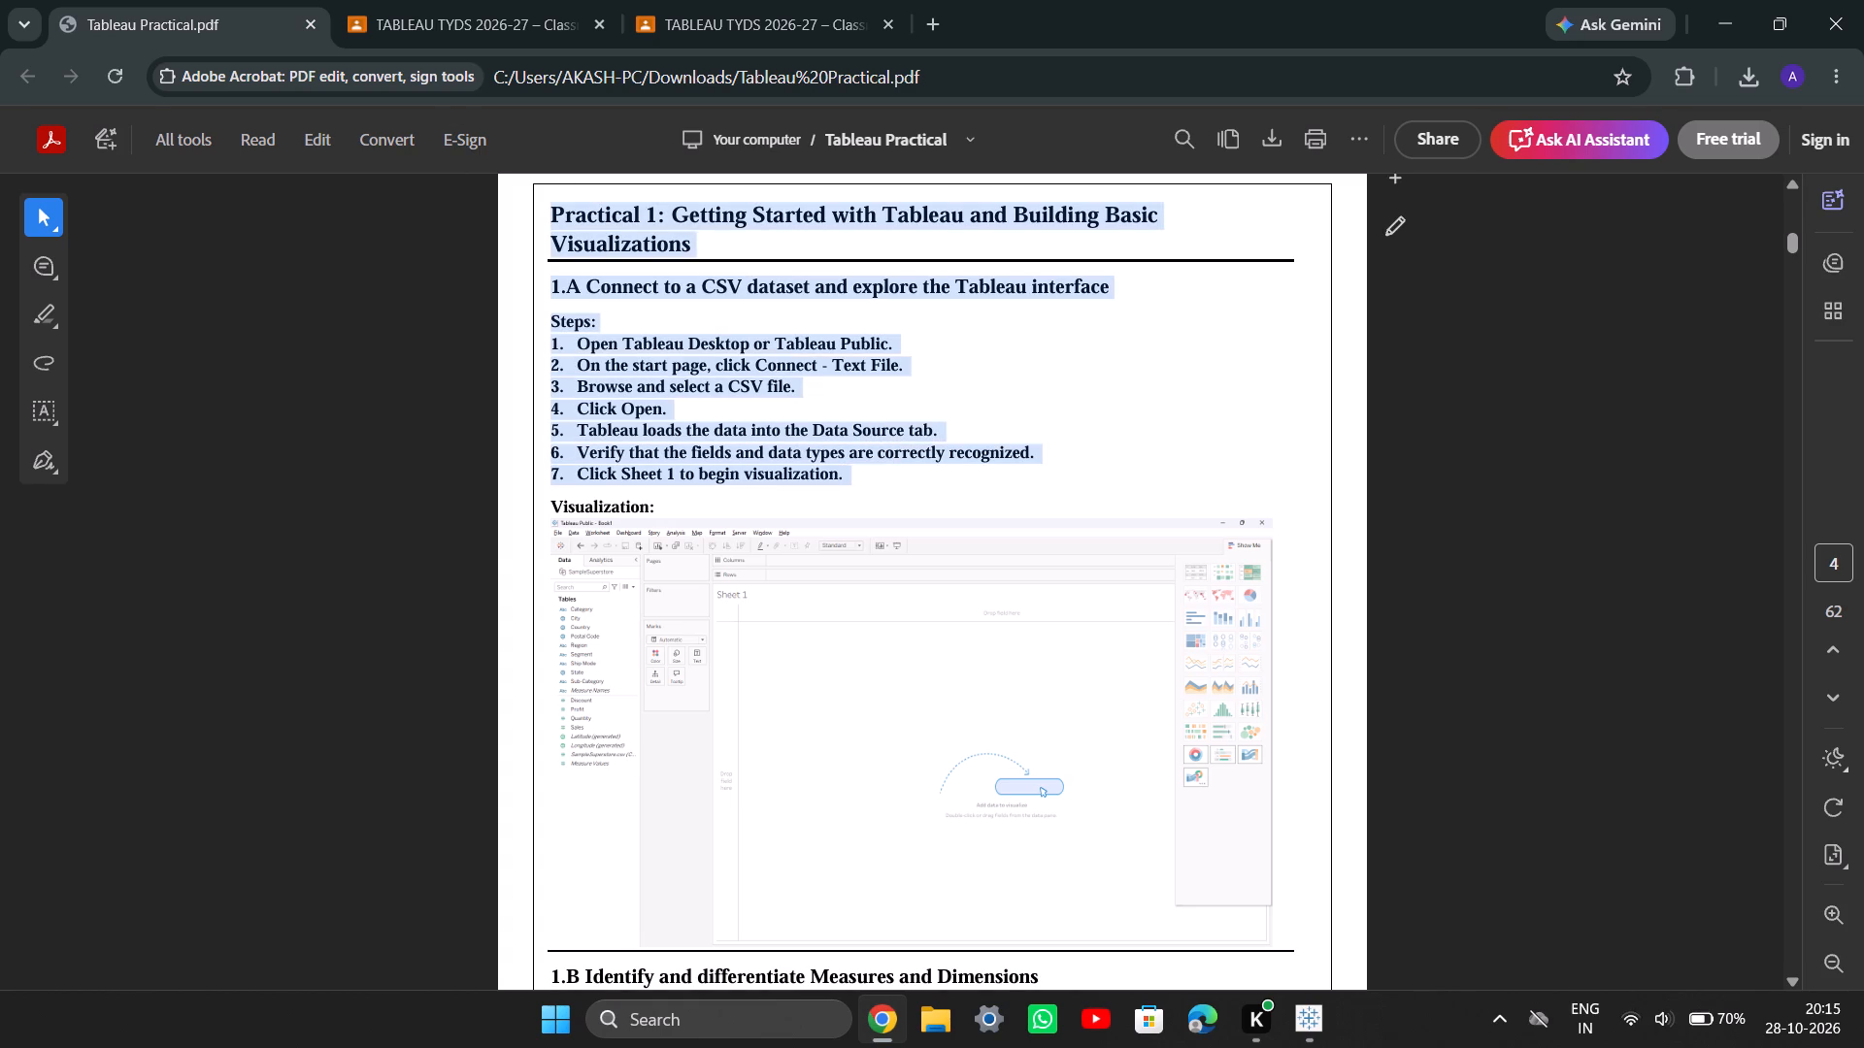
pyautogui.click(866, 470)
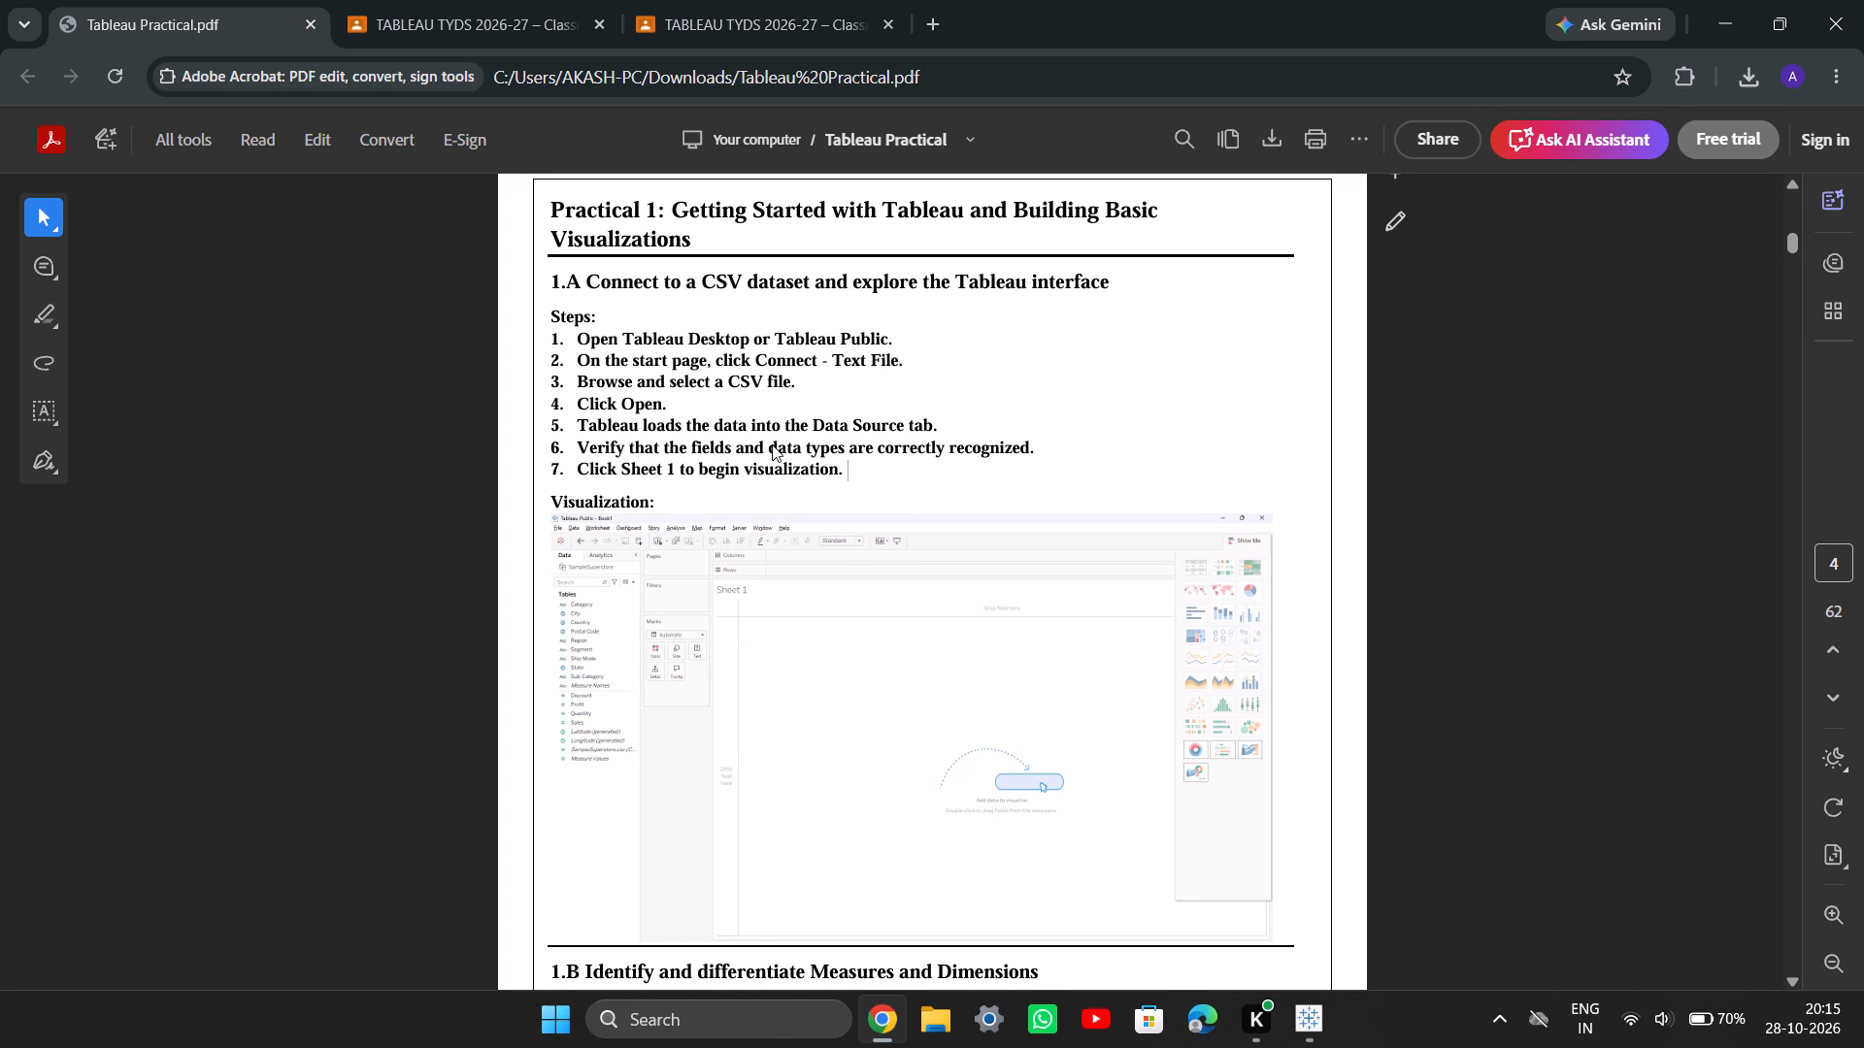
# Glance at the Classroom's TABLEAU Practical 1 PDF, then read on in the Tableau Practical PDF through sections 1.B and 1.C.
pyautogui.click(383, 0)
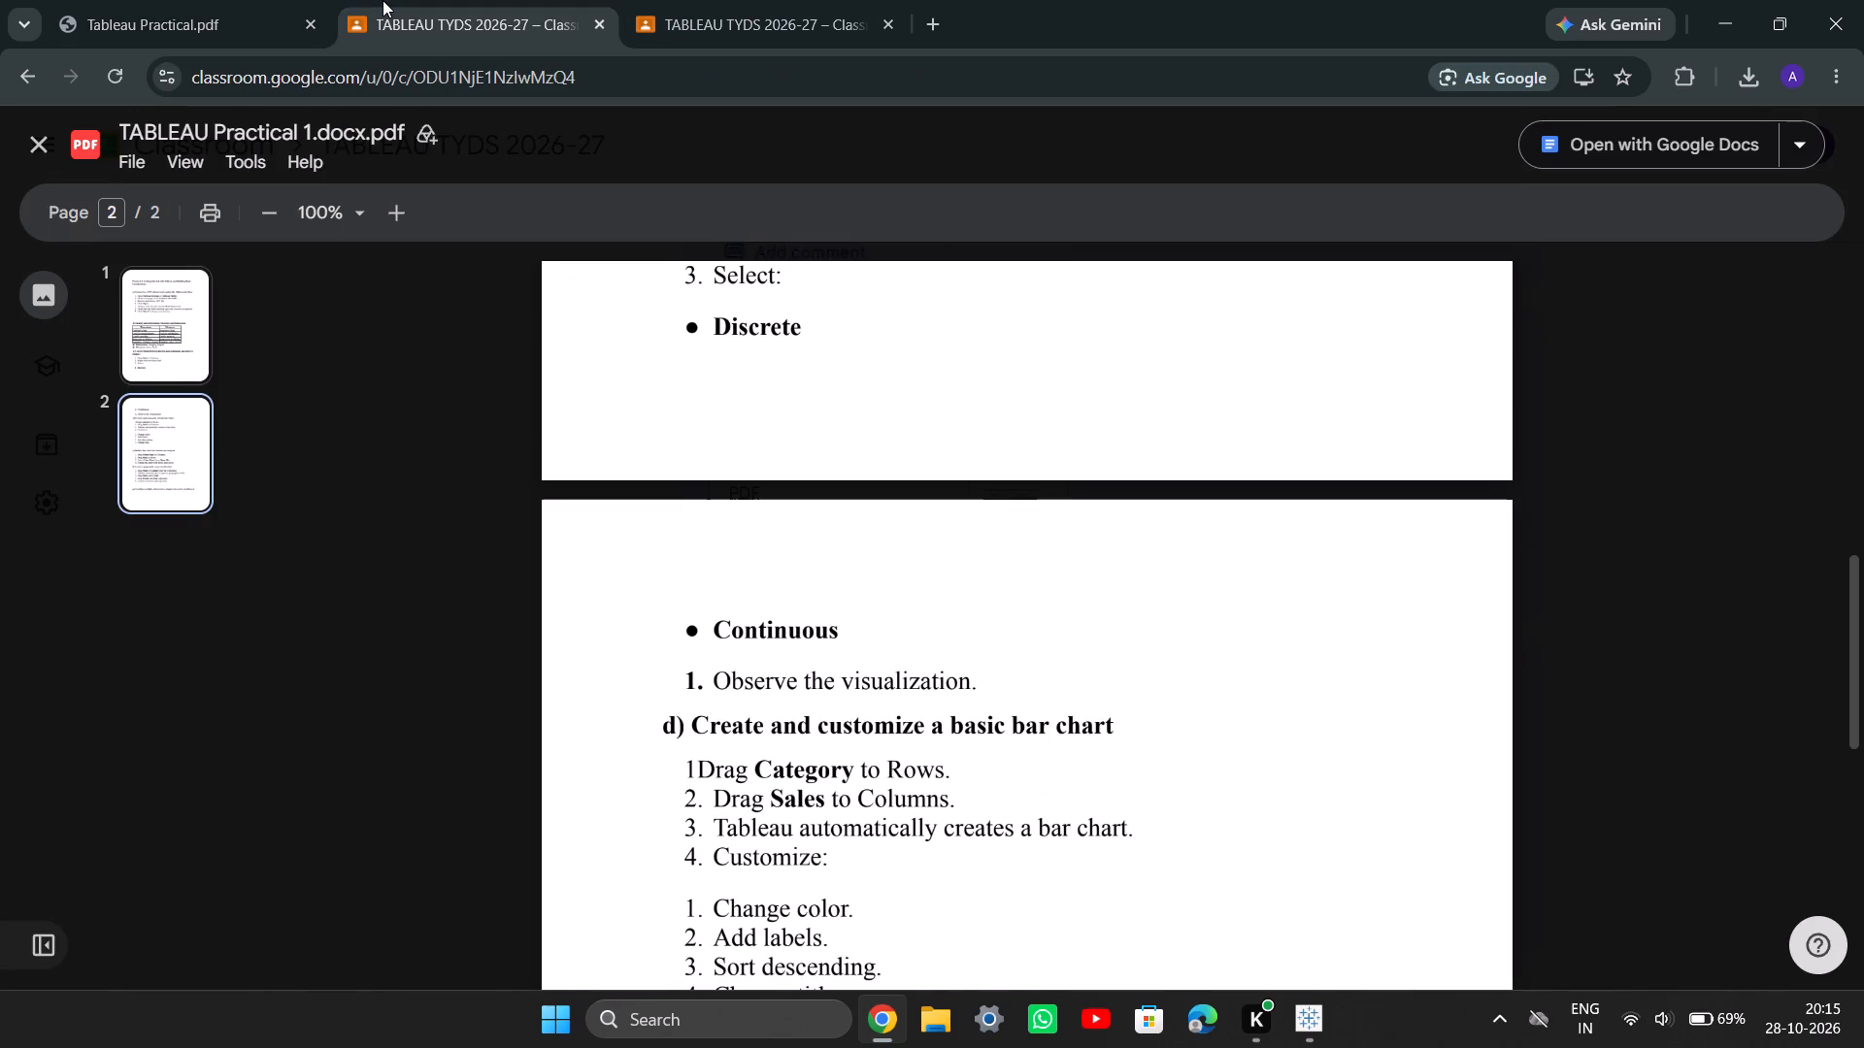
pyautogui.click(150, 1)
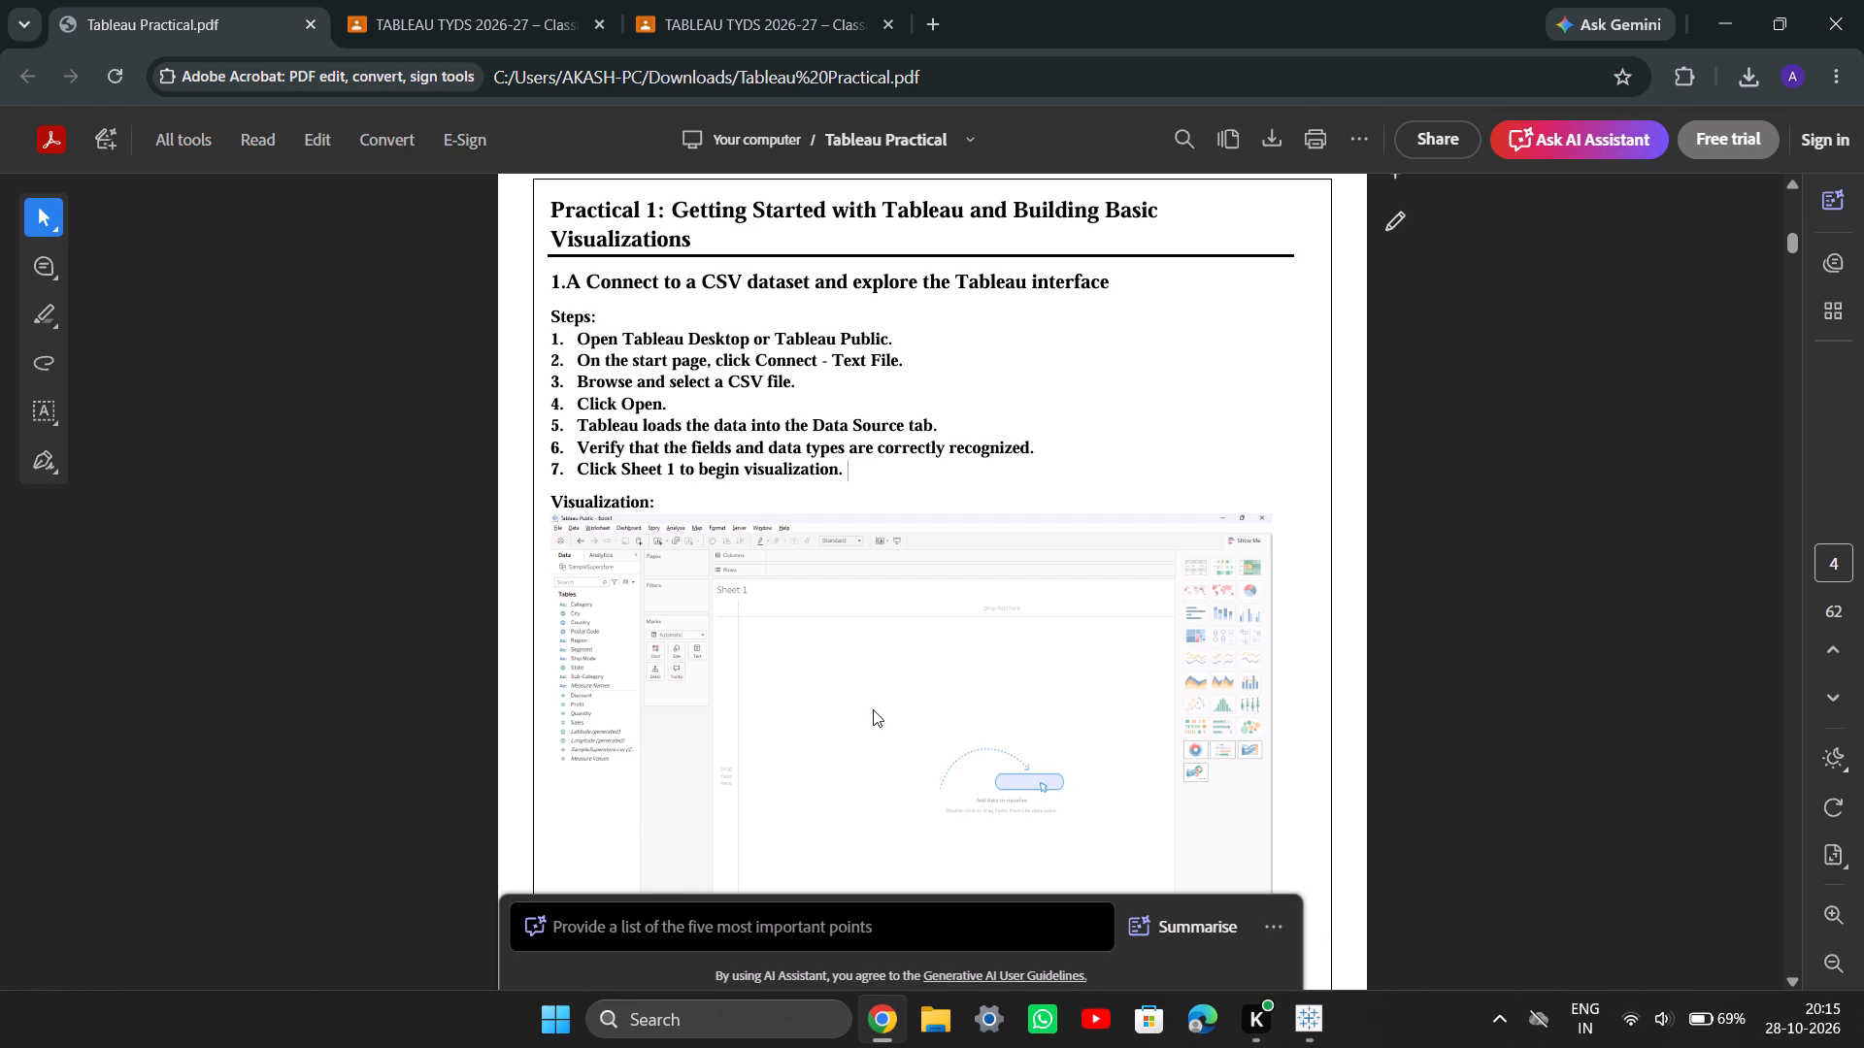
pyautogui.scroll(-5, 873, 709)
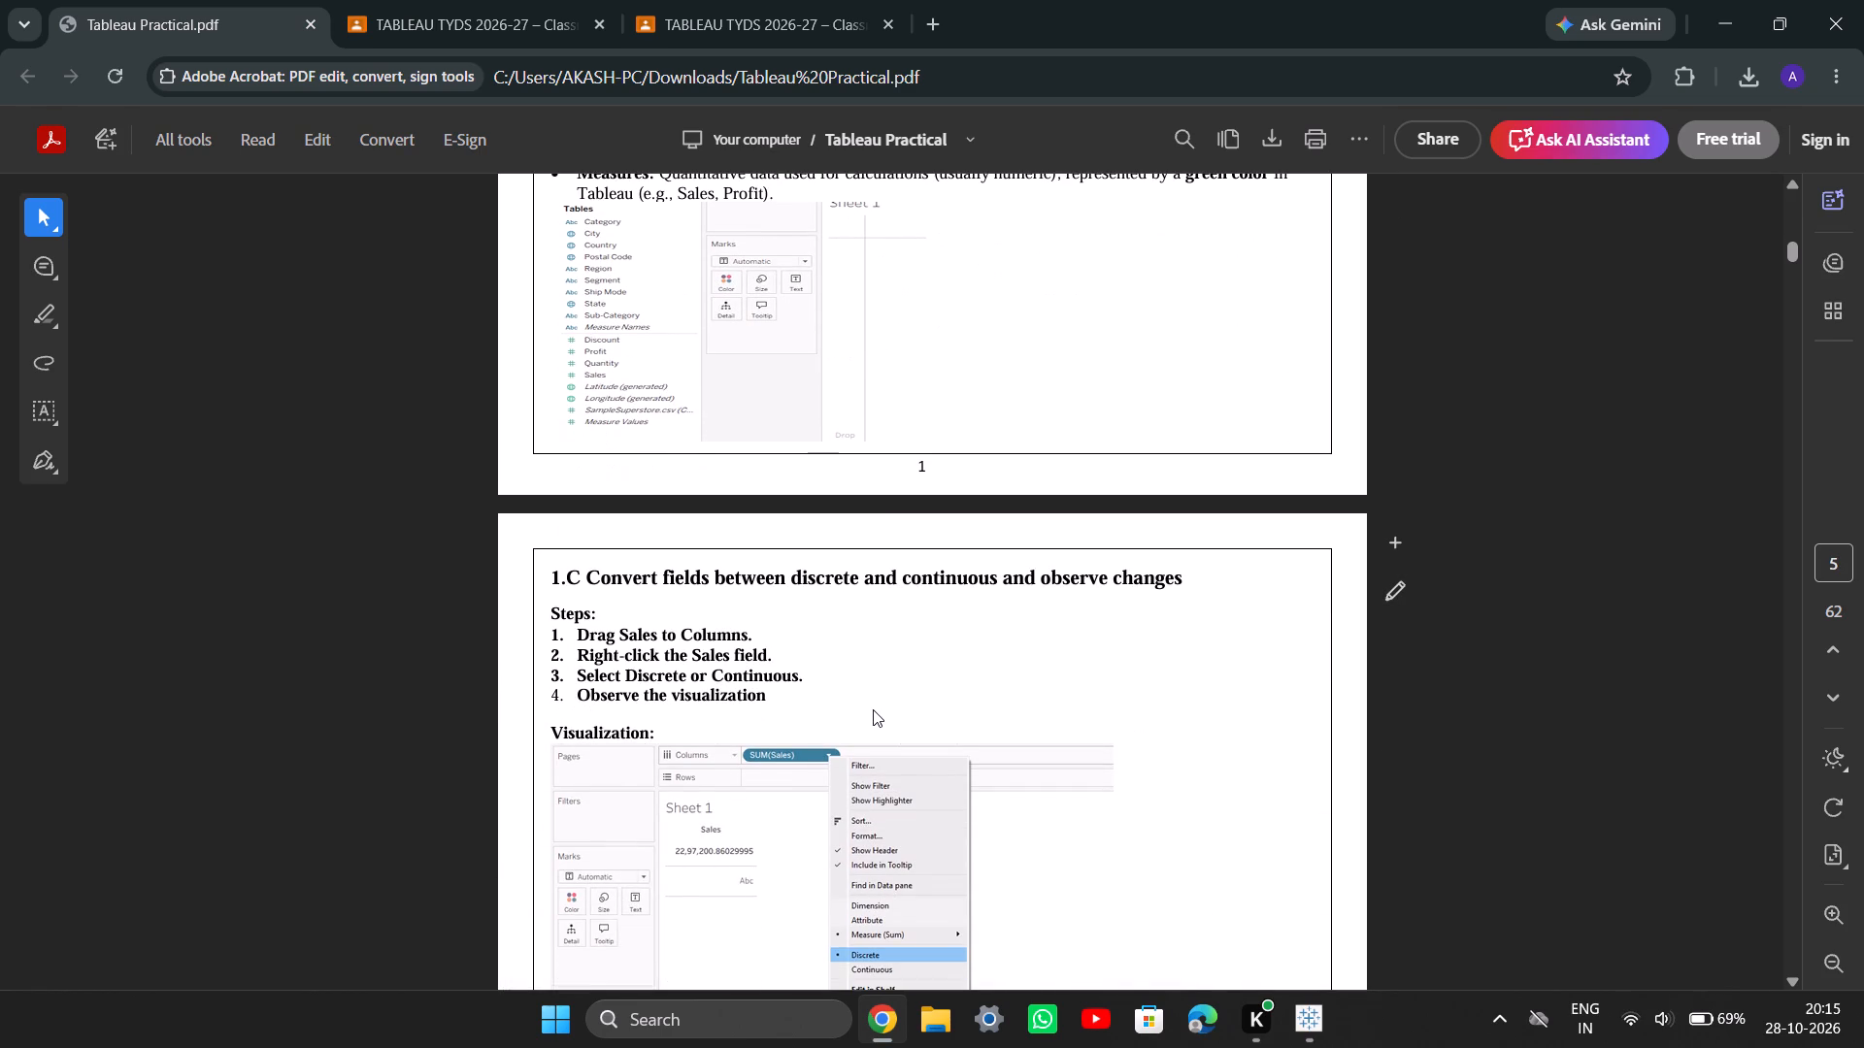
pyautogui.scroll(-1, 873, 709)
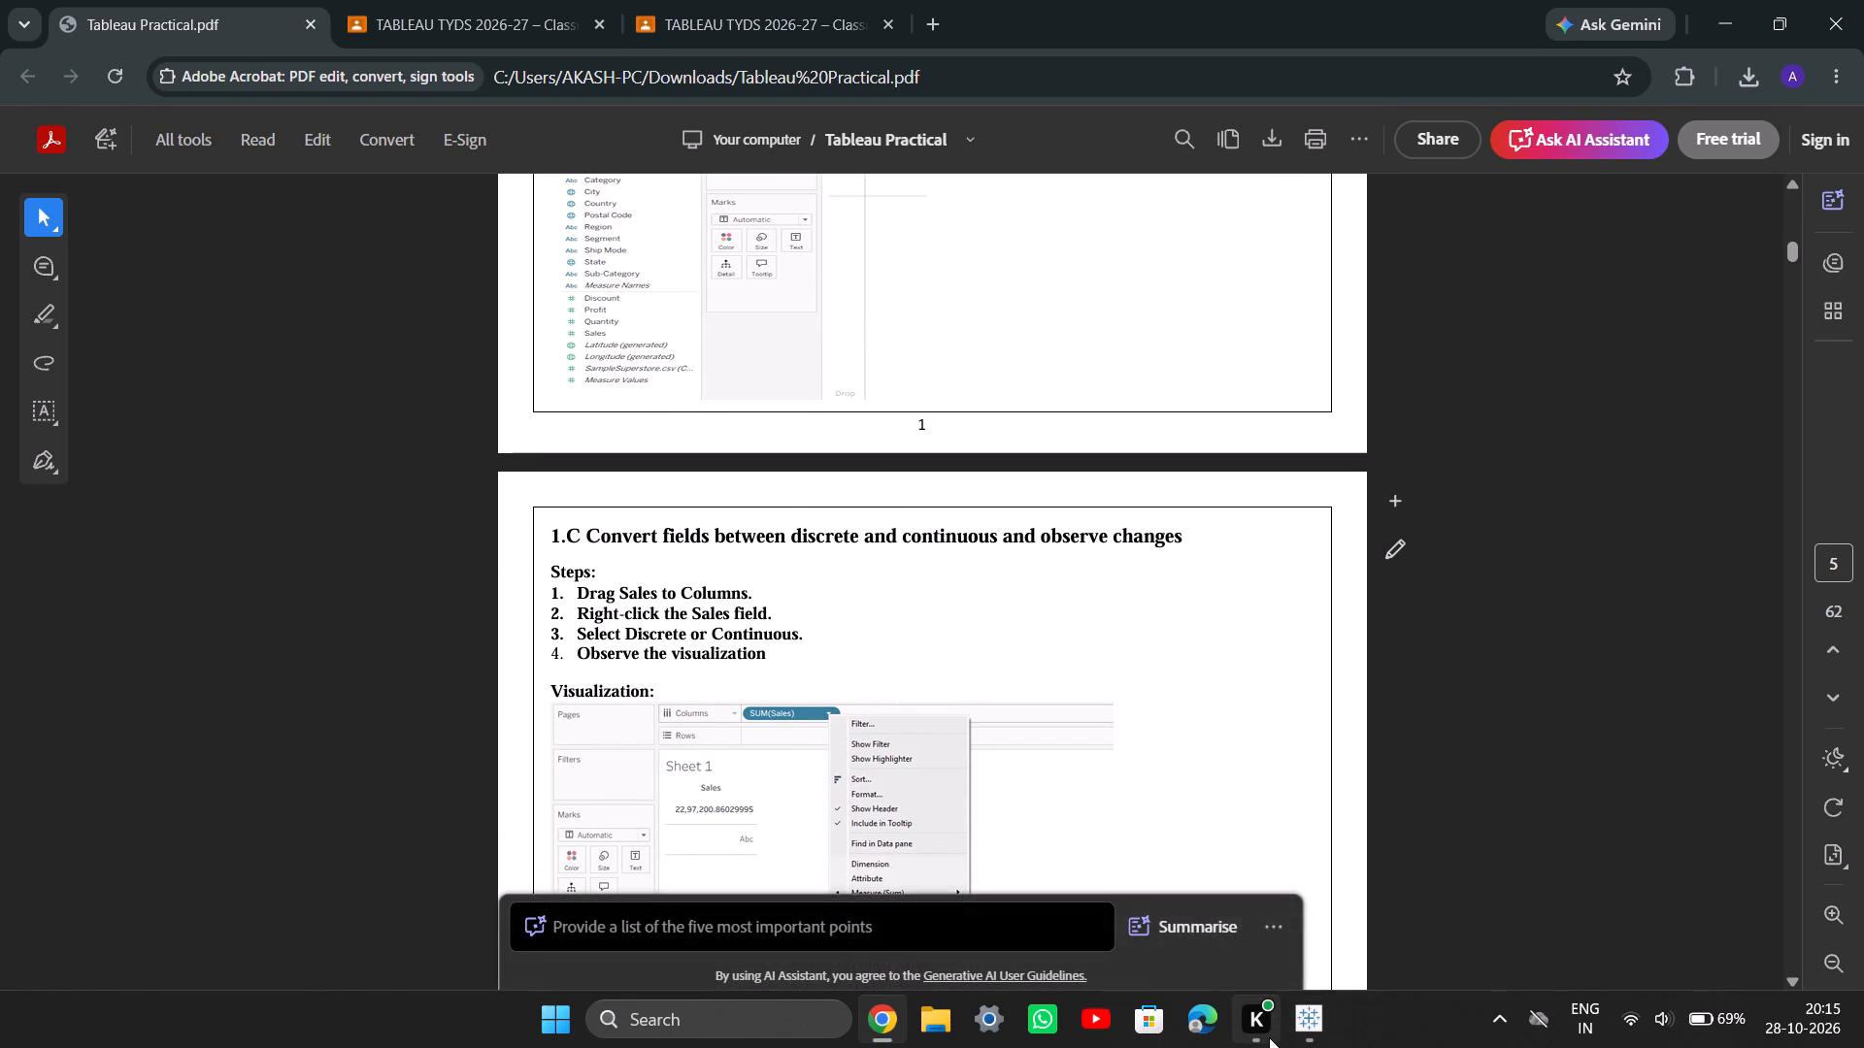
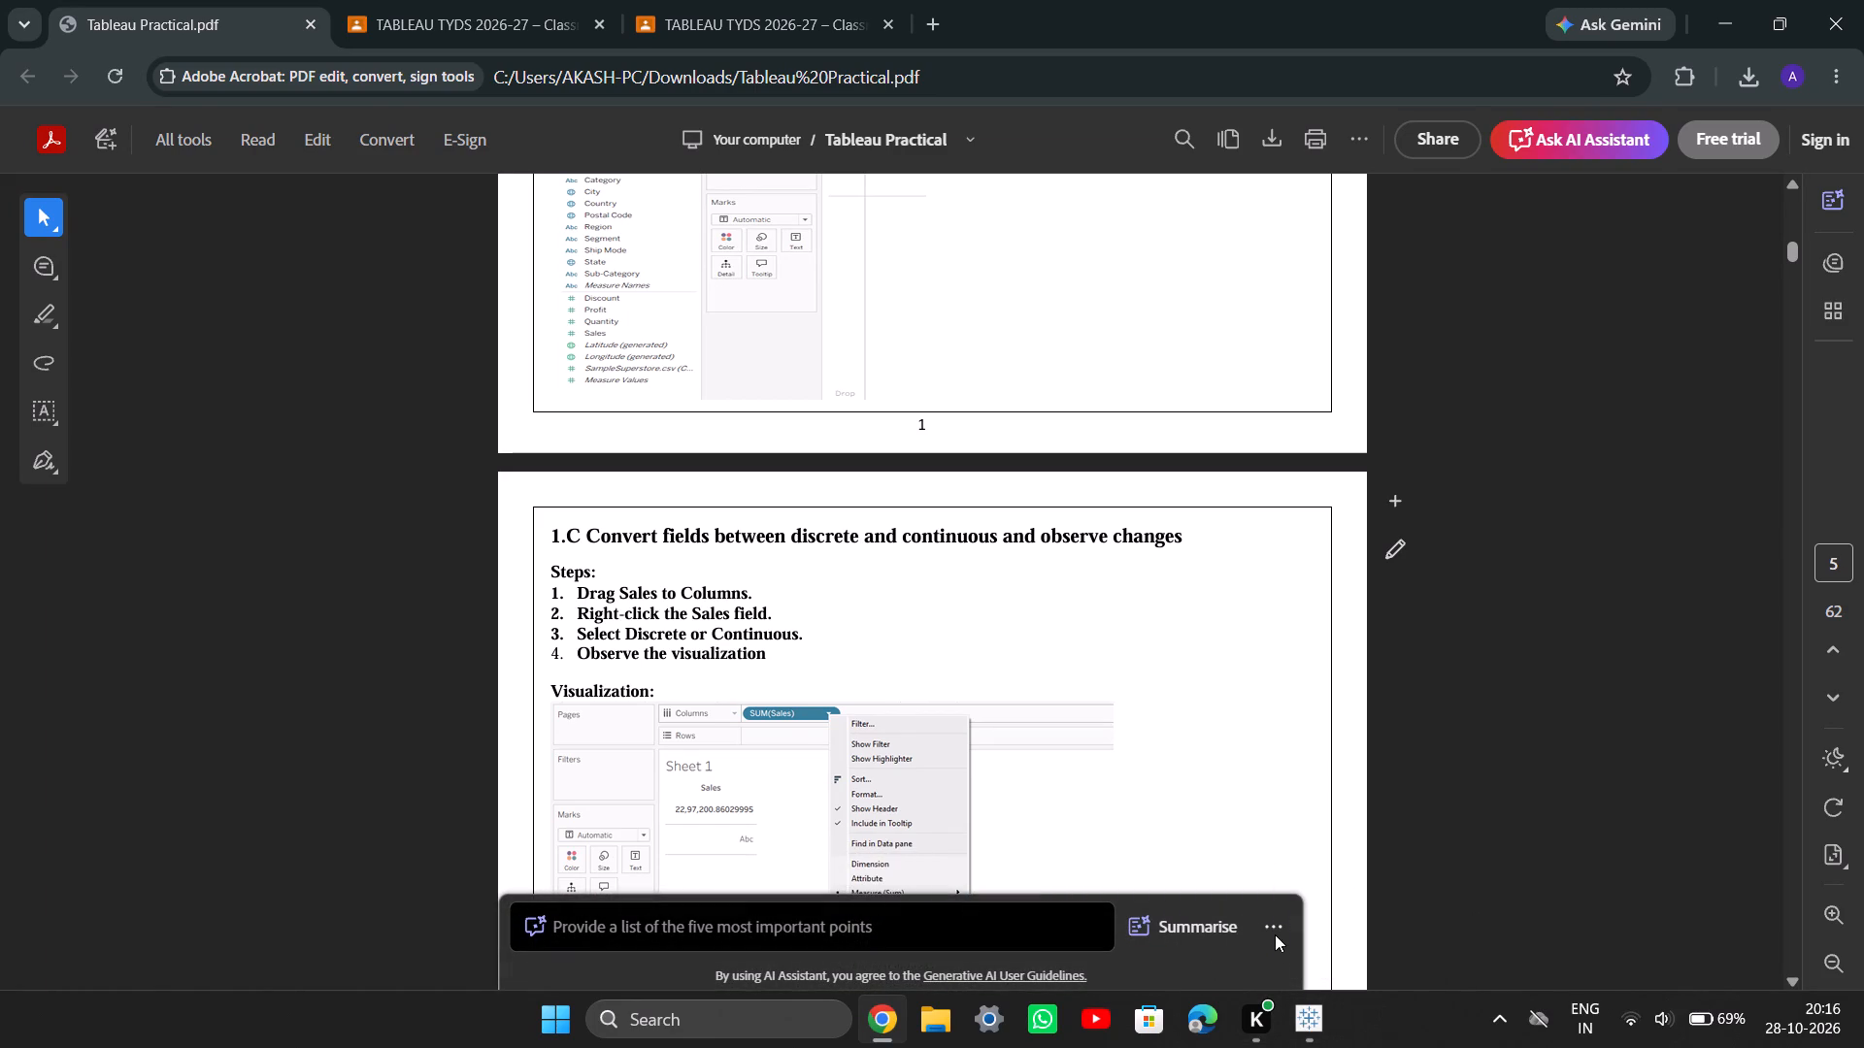
# Hide the AI Assistant prompt bar and read section 1.D on creating and customizing a basic bar chart.
pyautogui.click(1275, 927)
pyautogui.click(1366, 860)
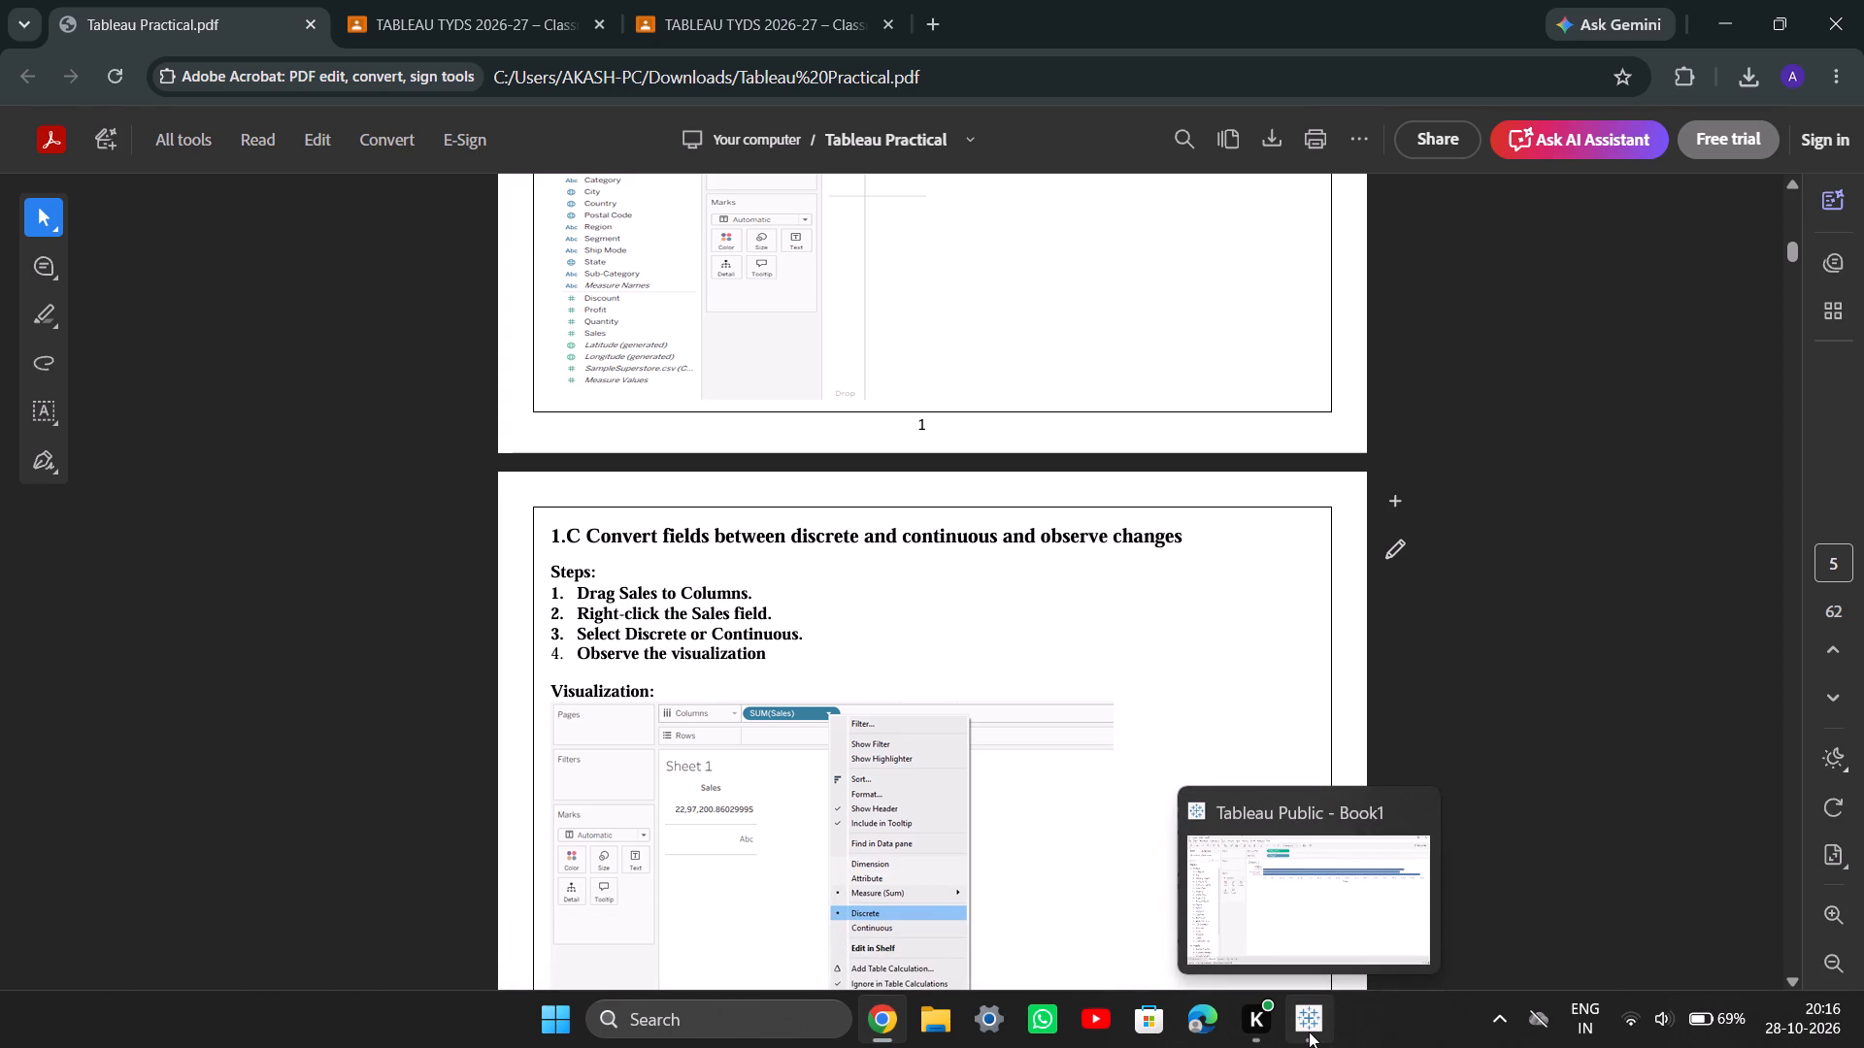
pyautogui.scroll(-4, 552, 796)
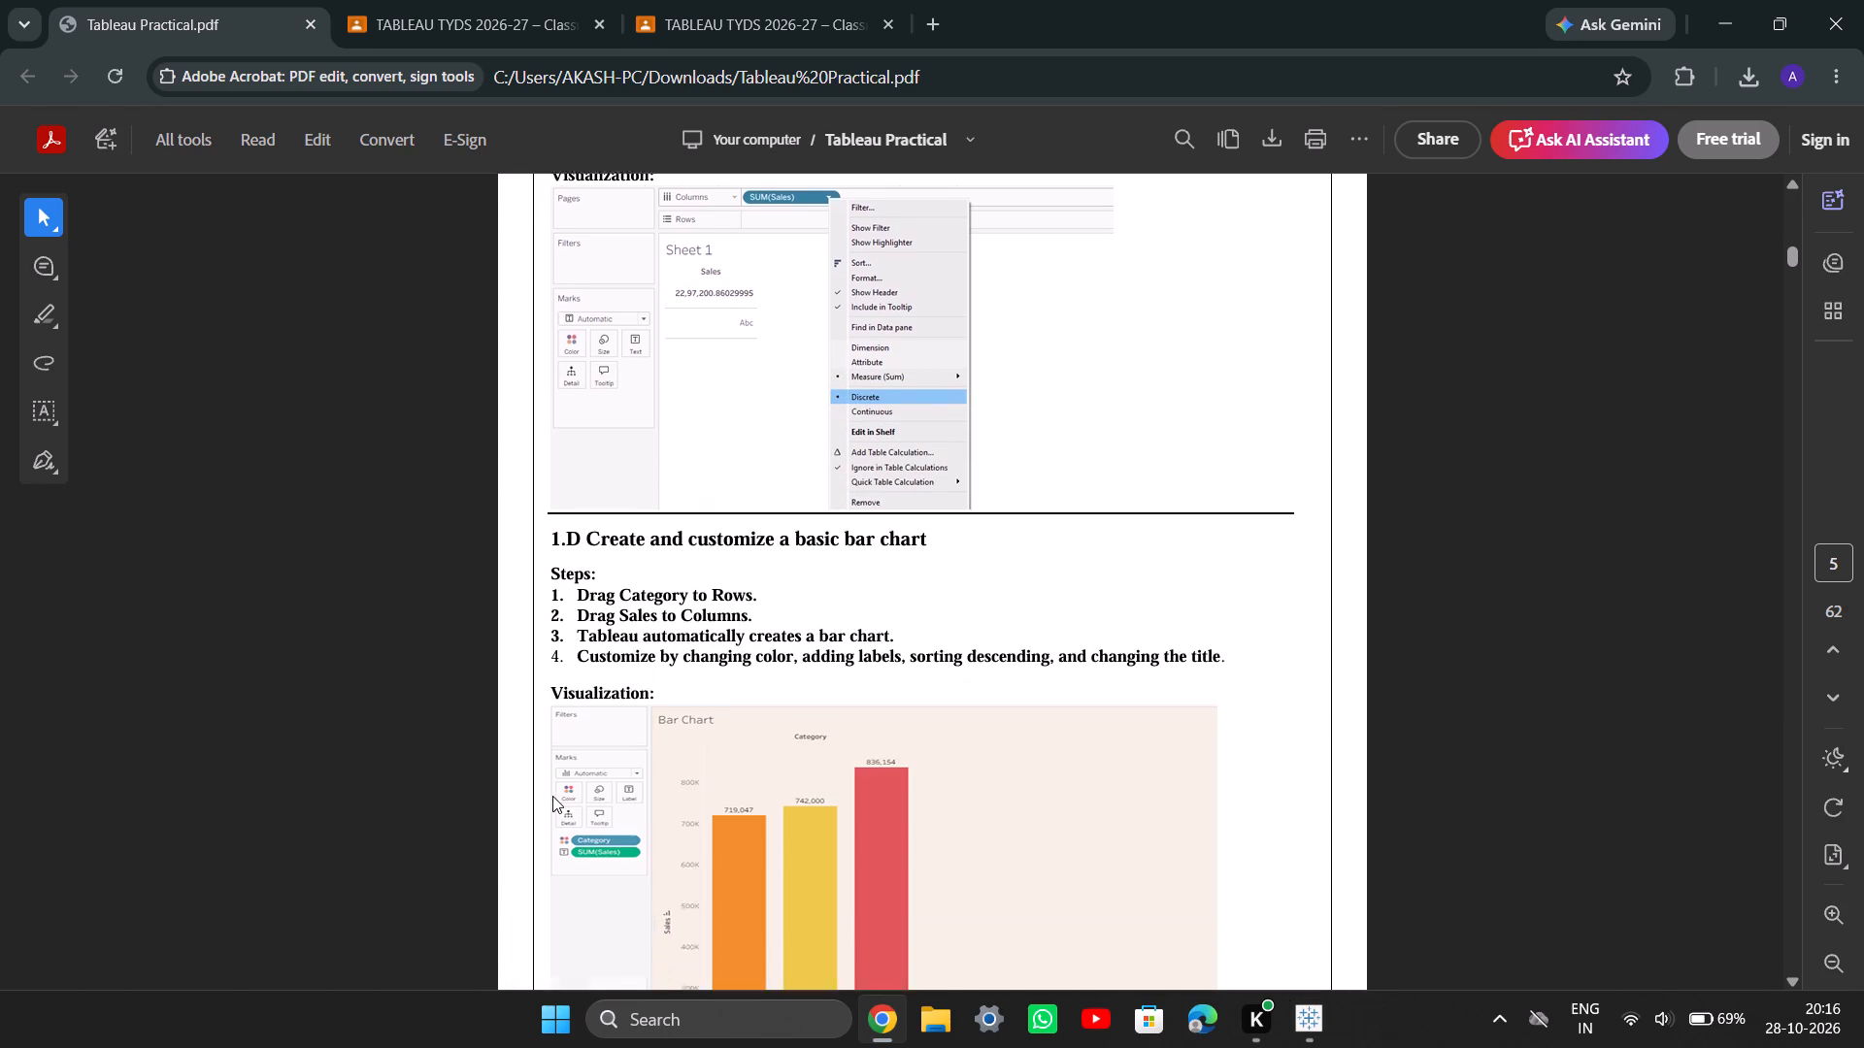
pyautogui.scroll(-1, 552, 796)
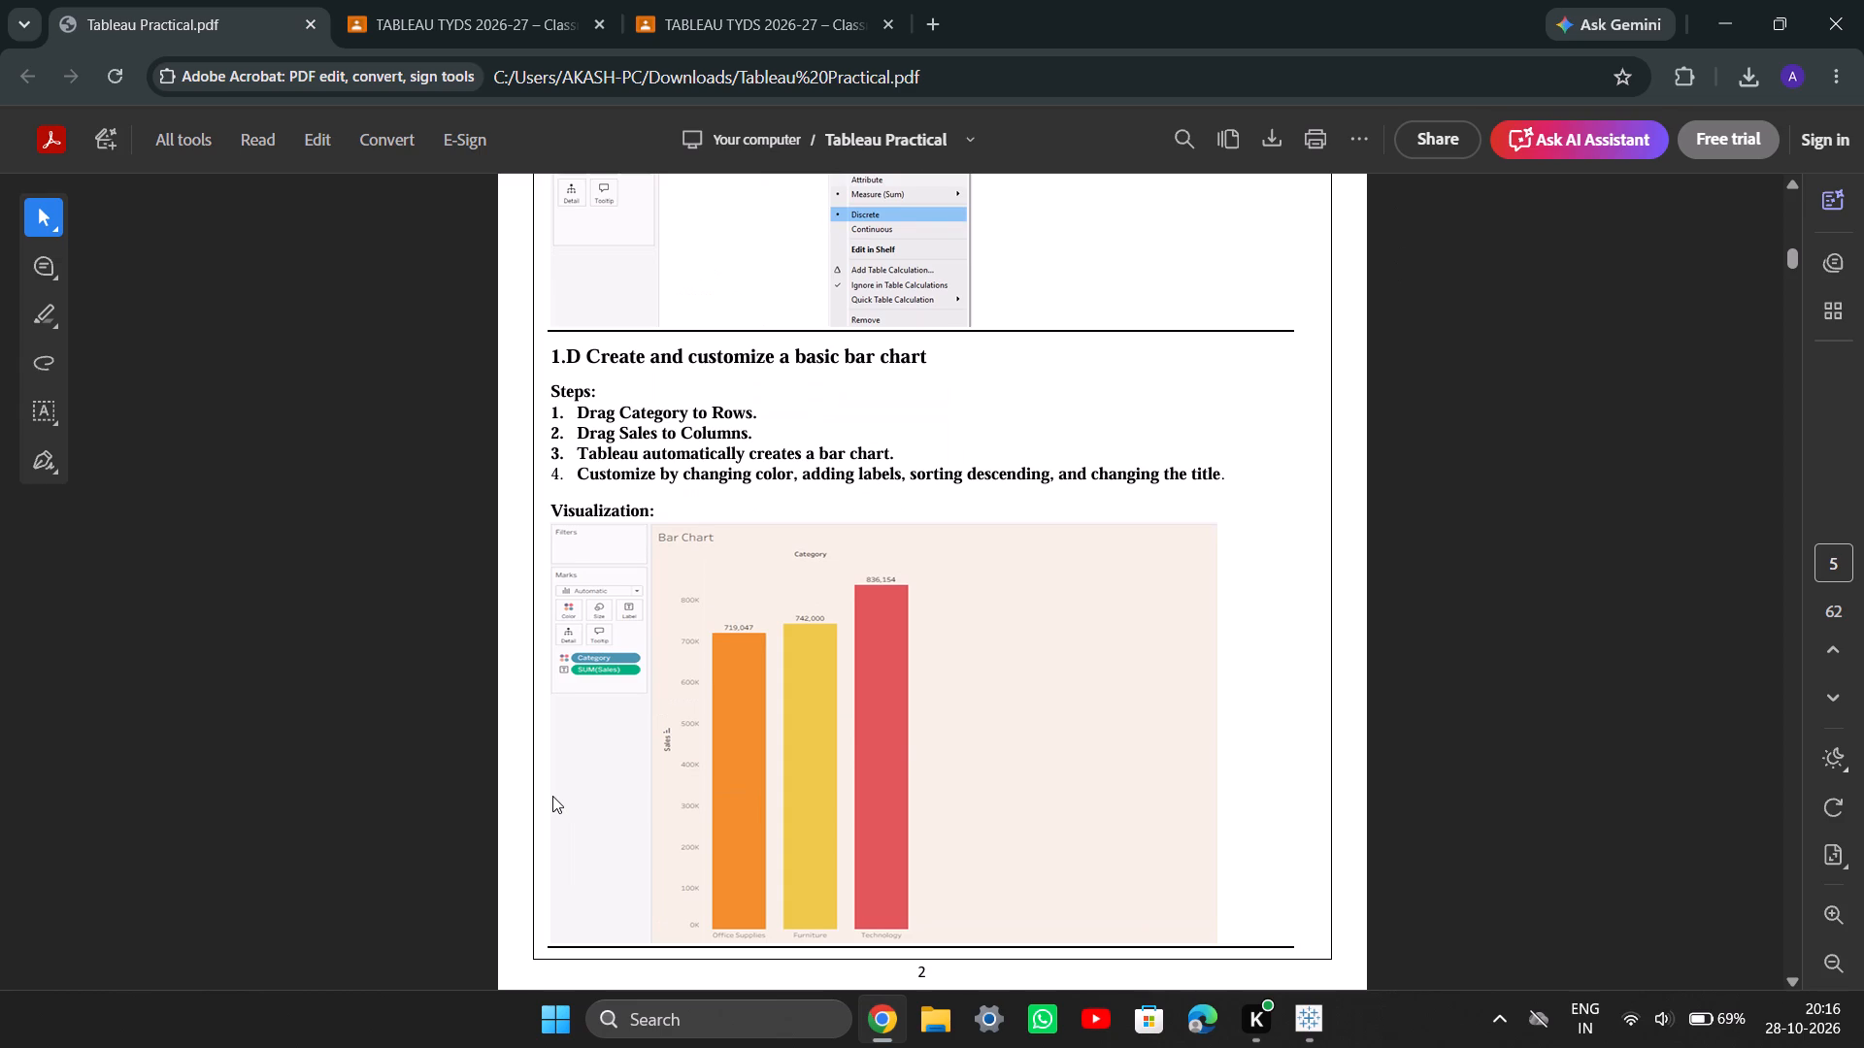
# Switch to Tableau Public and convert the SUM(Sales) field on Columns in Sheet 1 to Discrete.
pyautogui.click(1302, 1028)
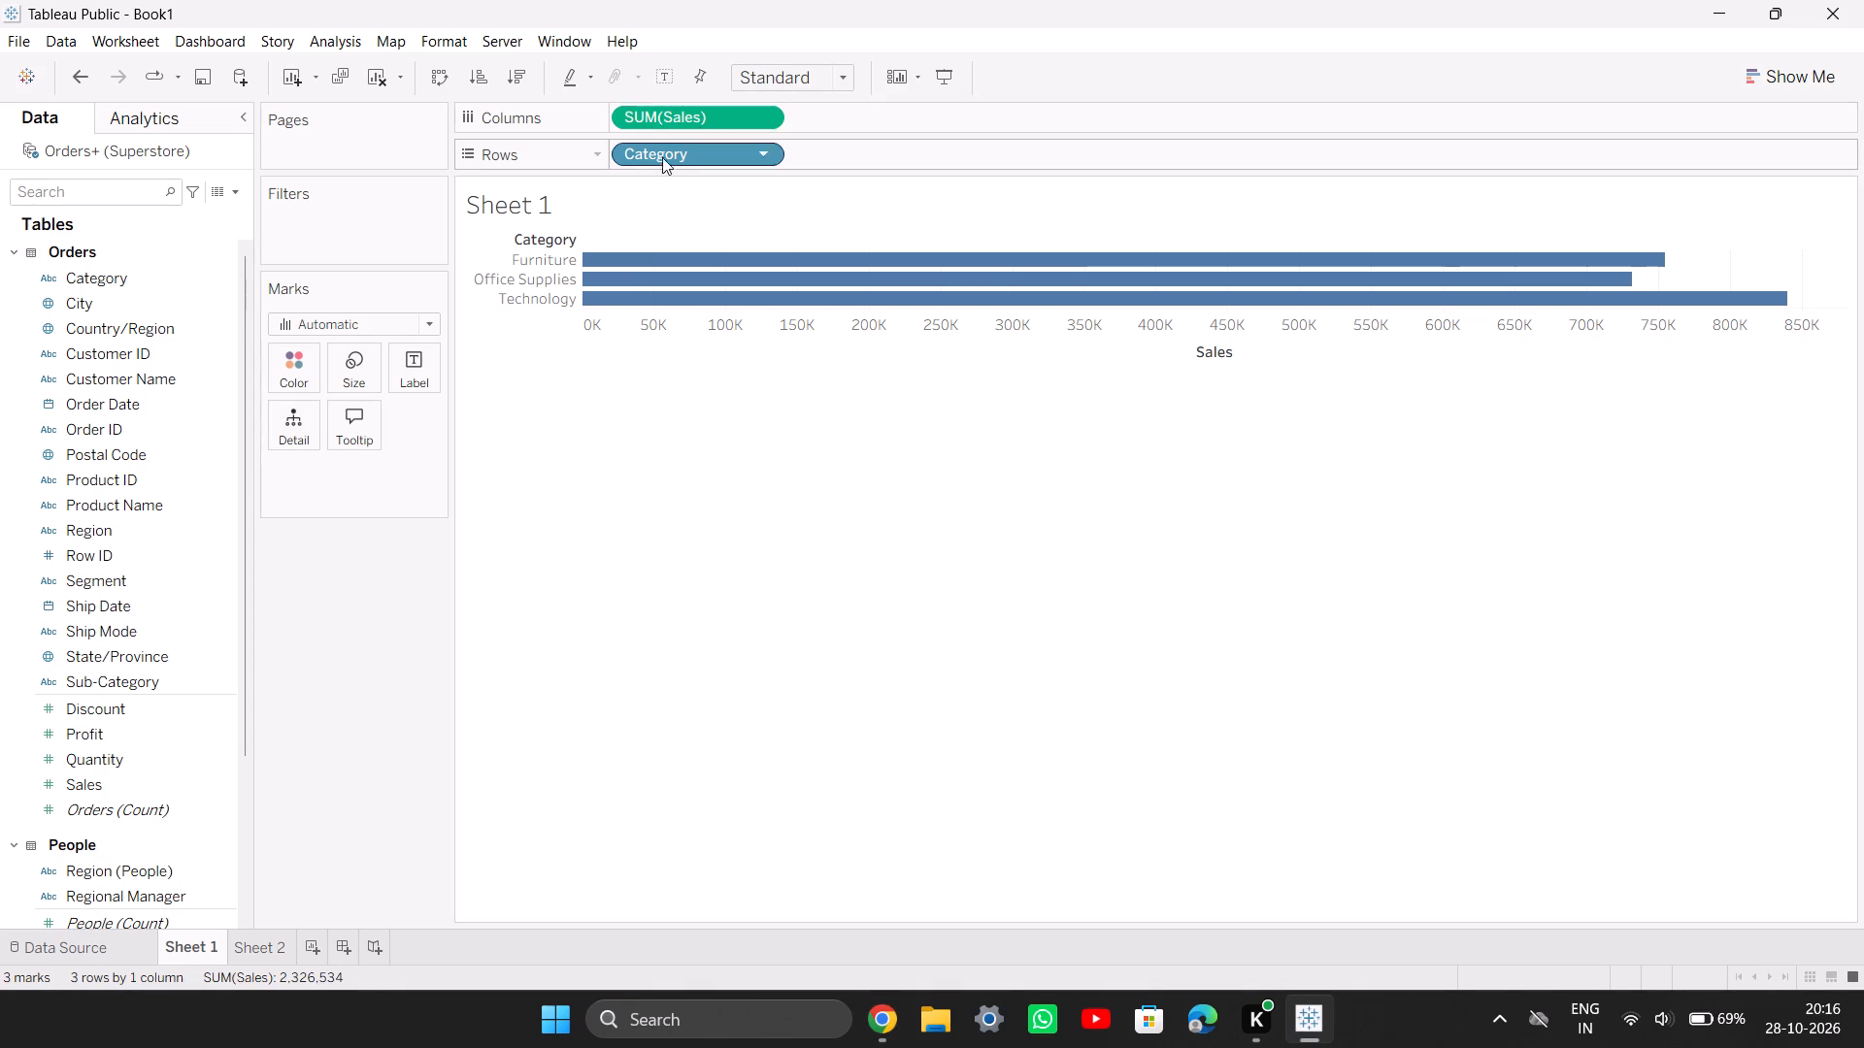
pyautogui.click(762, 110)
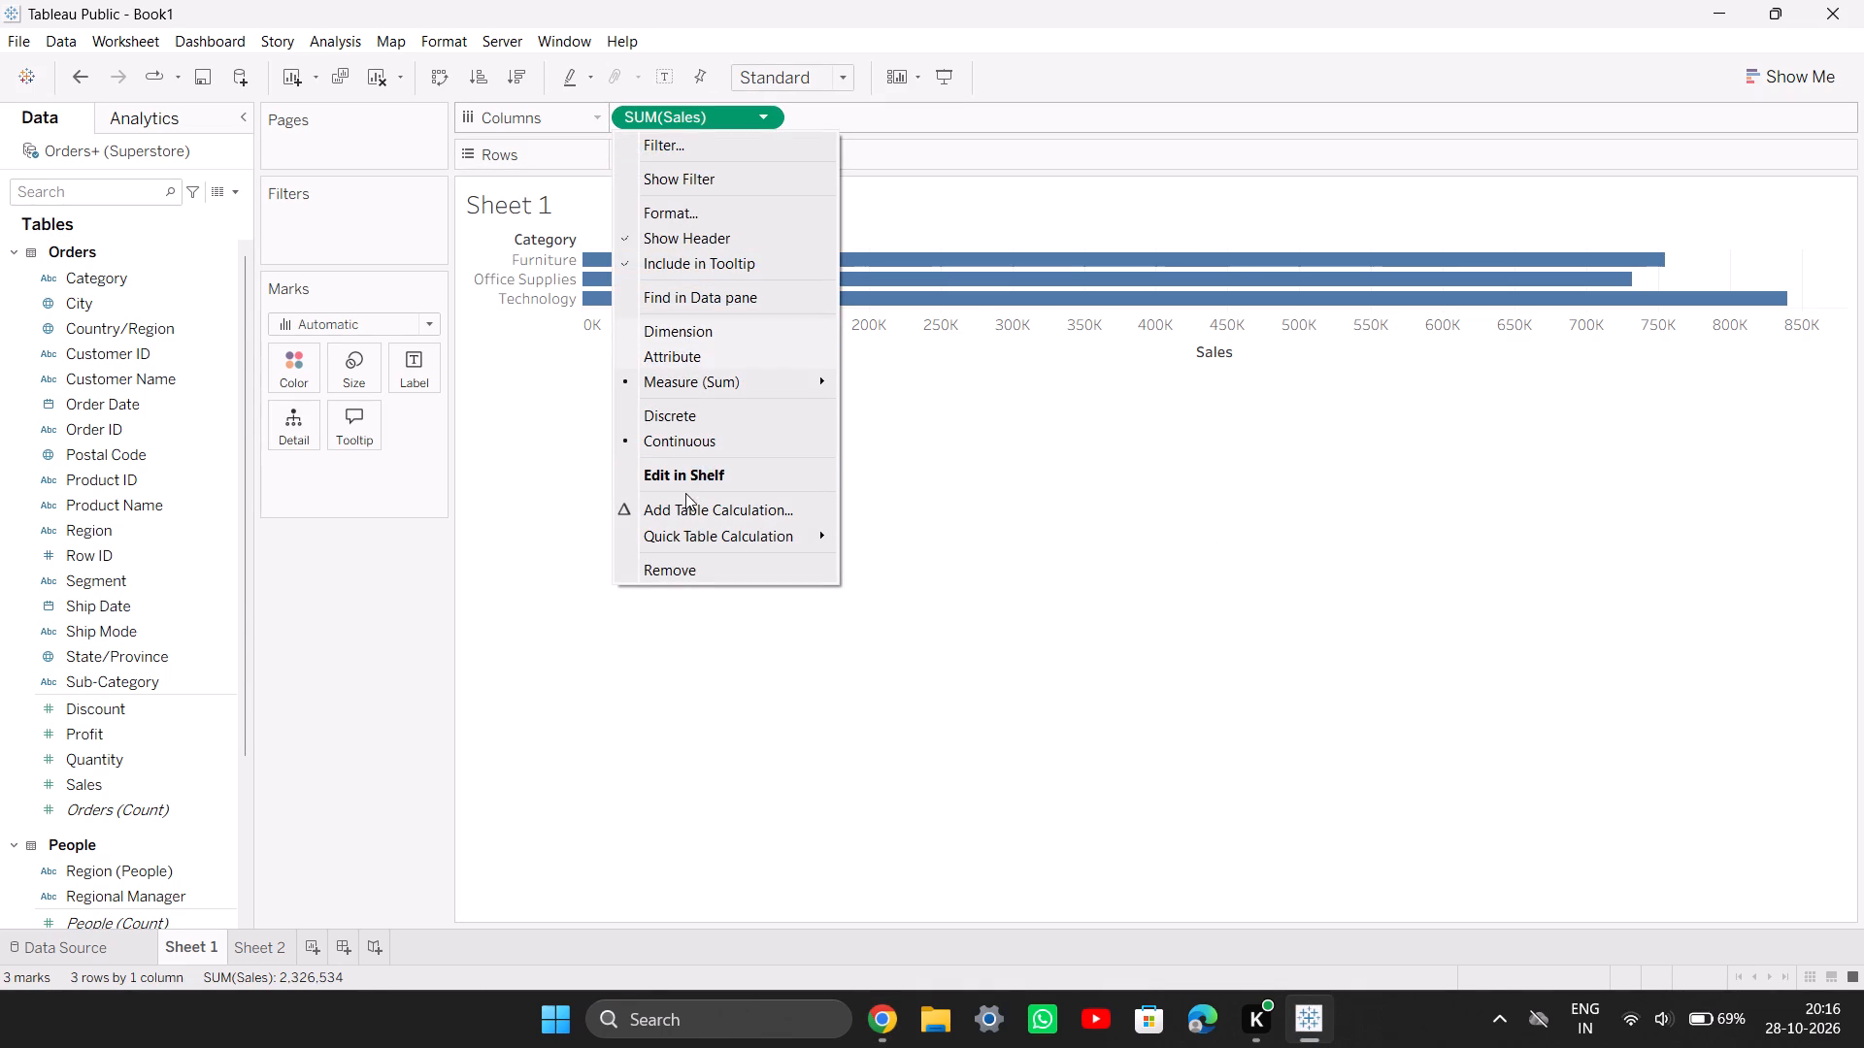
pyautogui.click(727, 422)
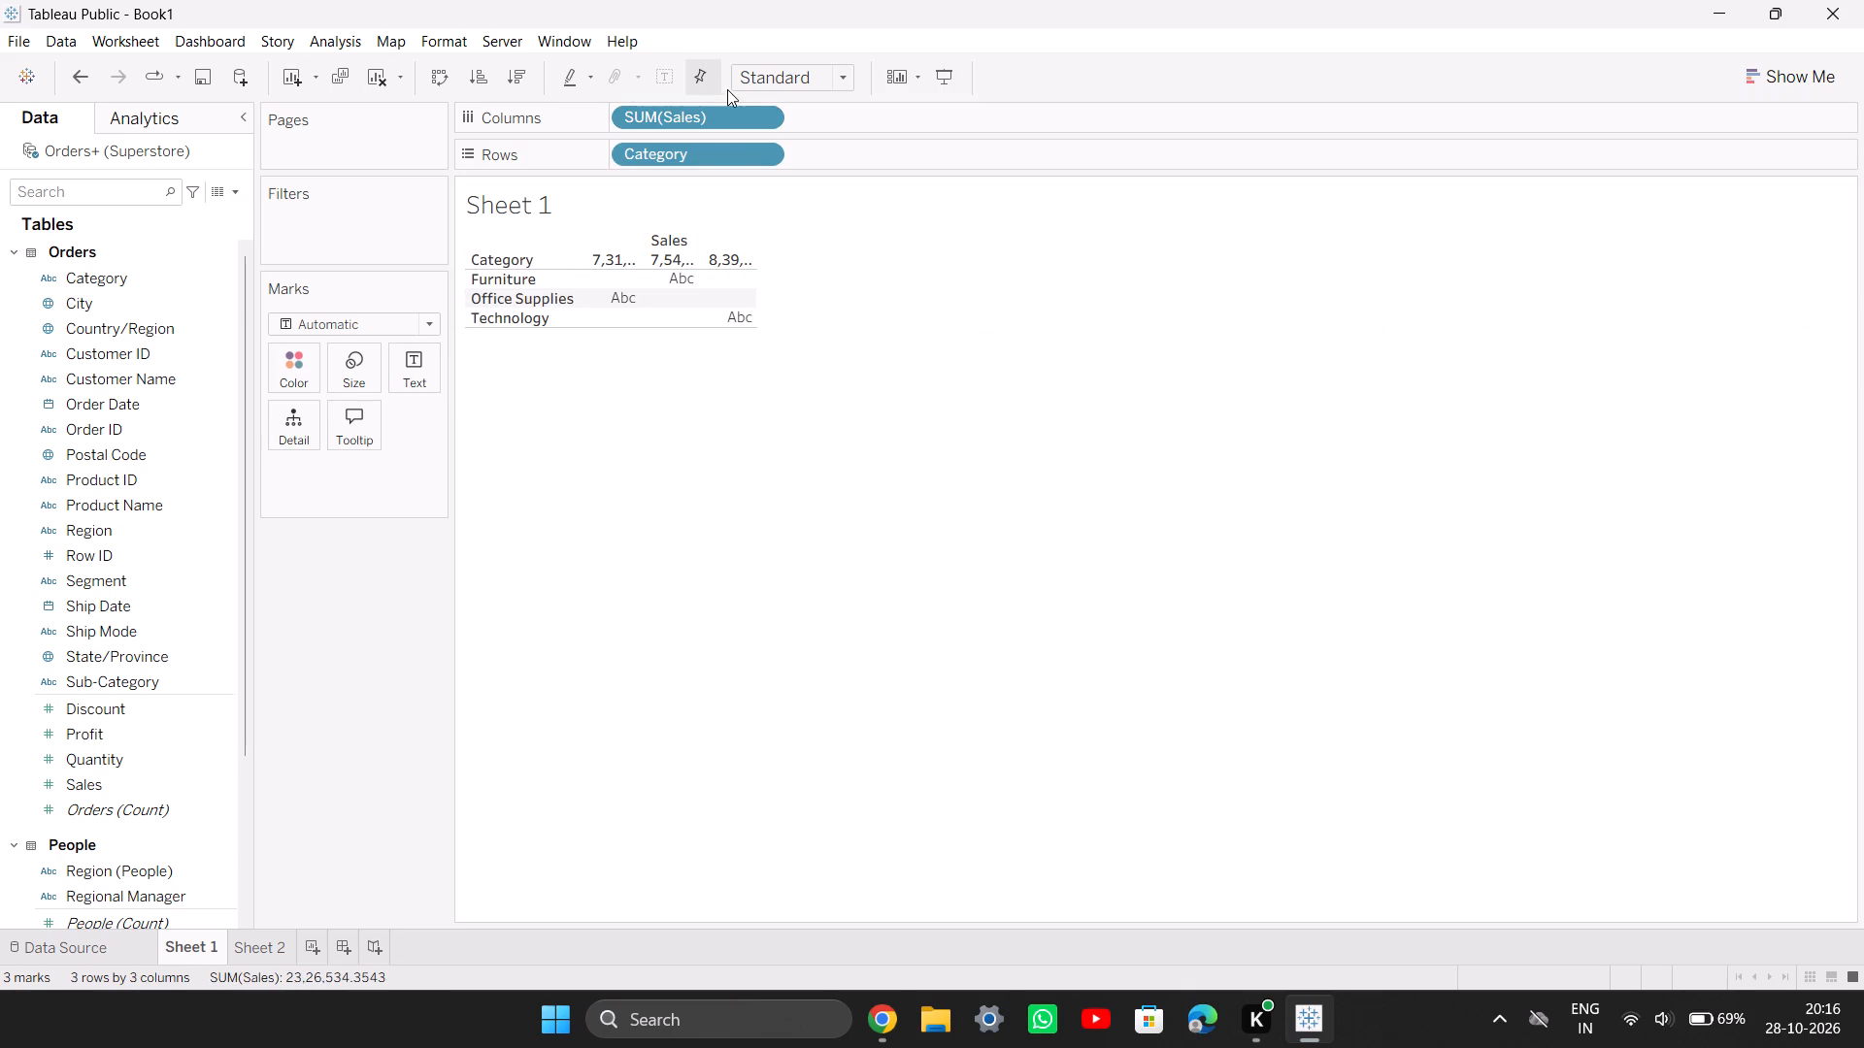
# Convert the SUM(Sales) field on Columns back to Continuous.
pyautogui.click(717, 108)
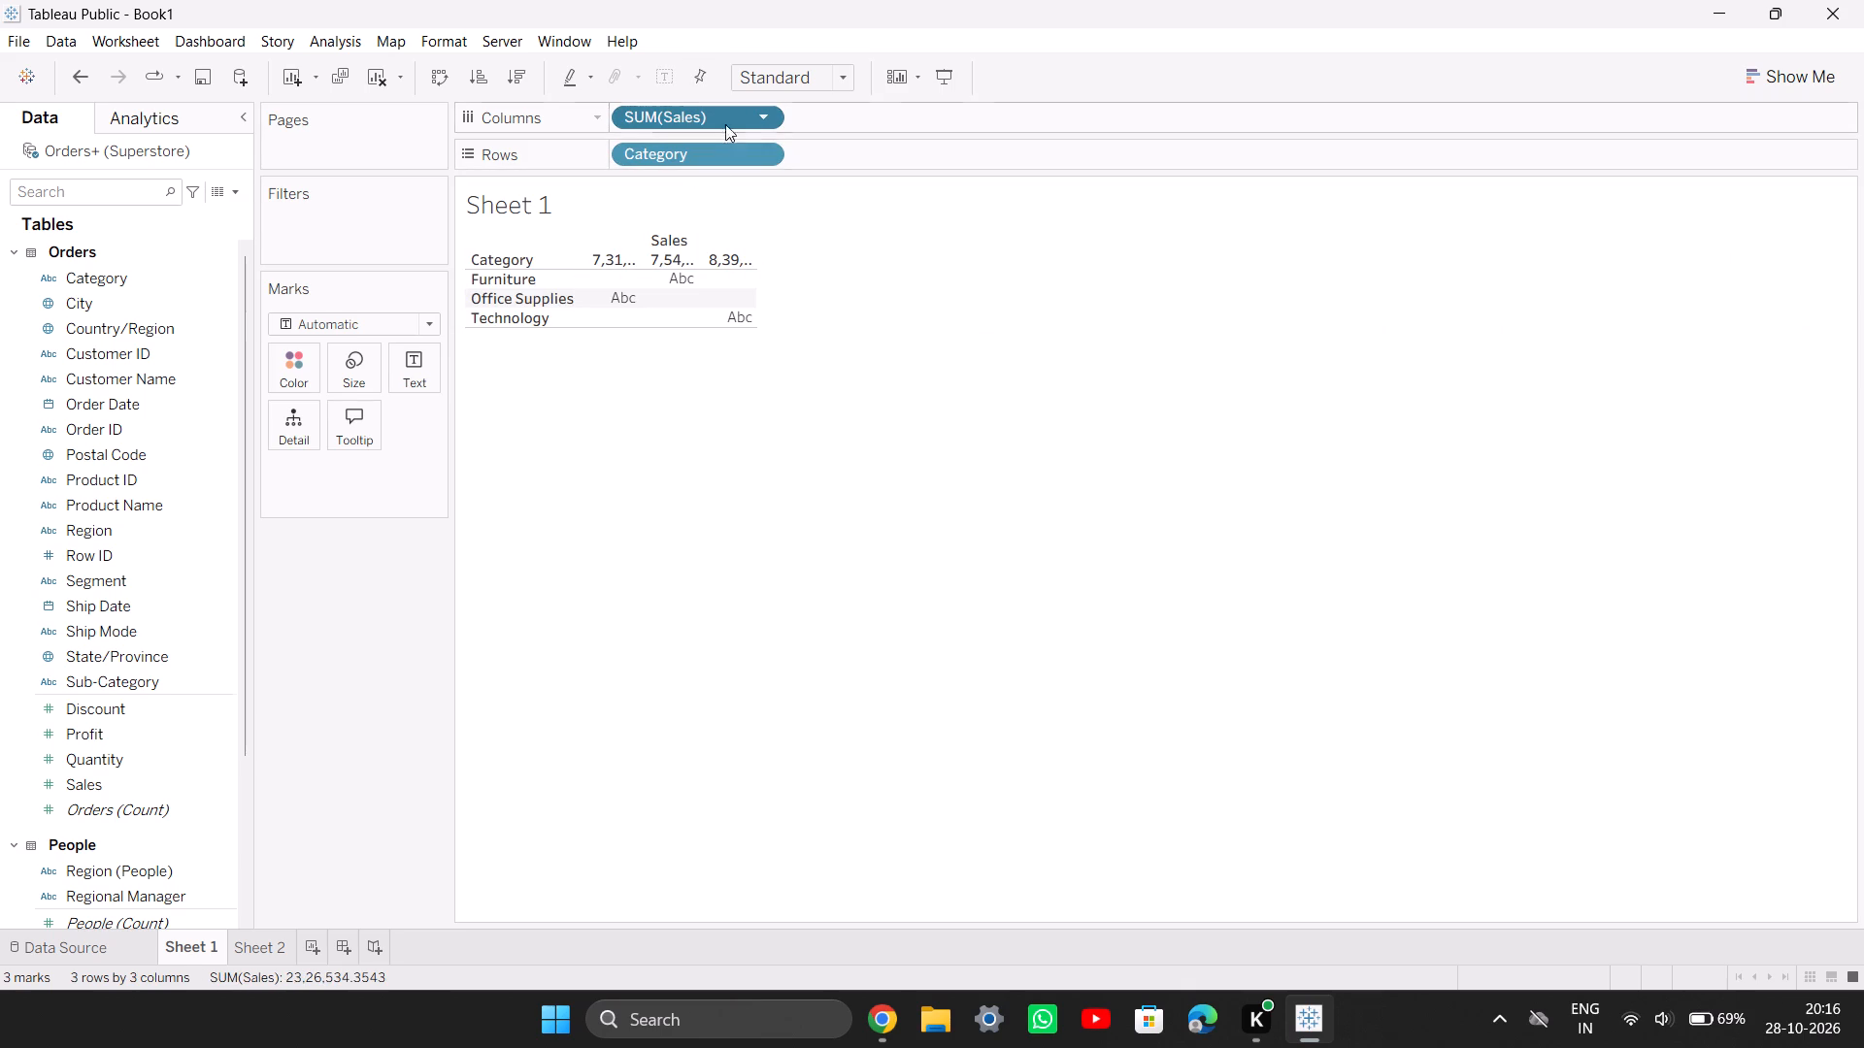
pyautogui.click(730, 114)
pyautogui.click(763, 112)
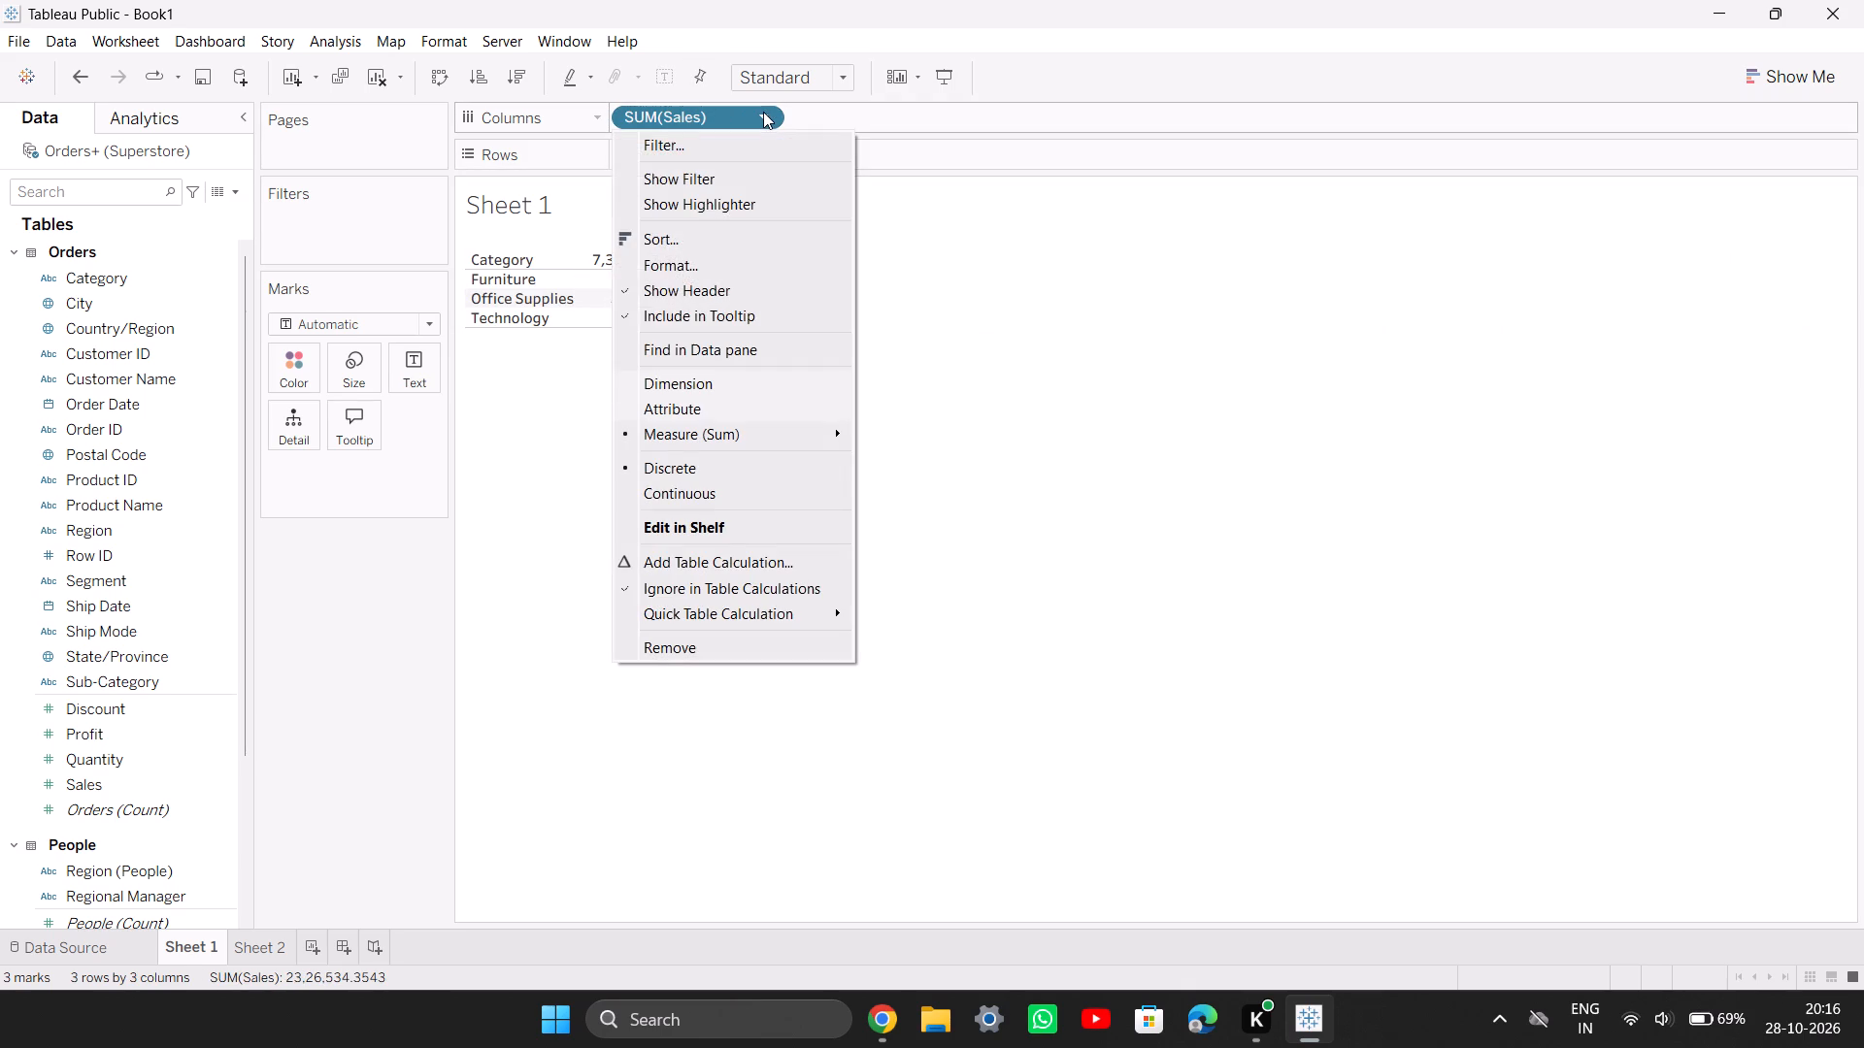
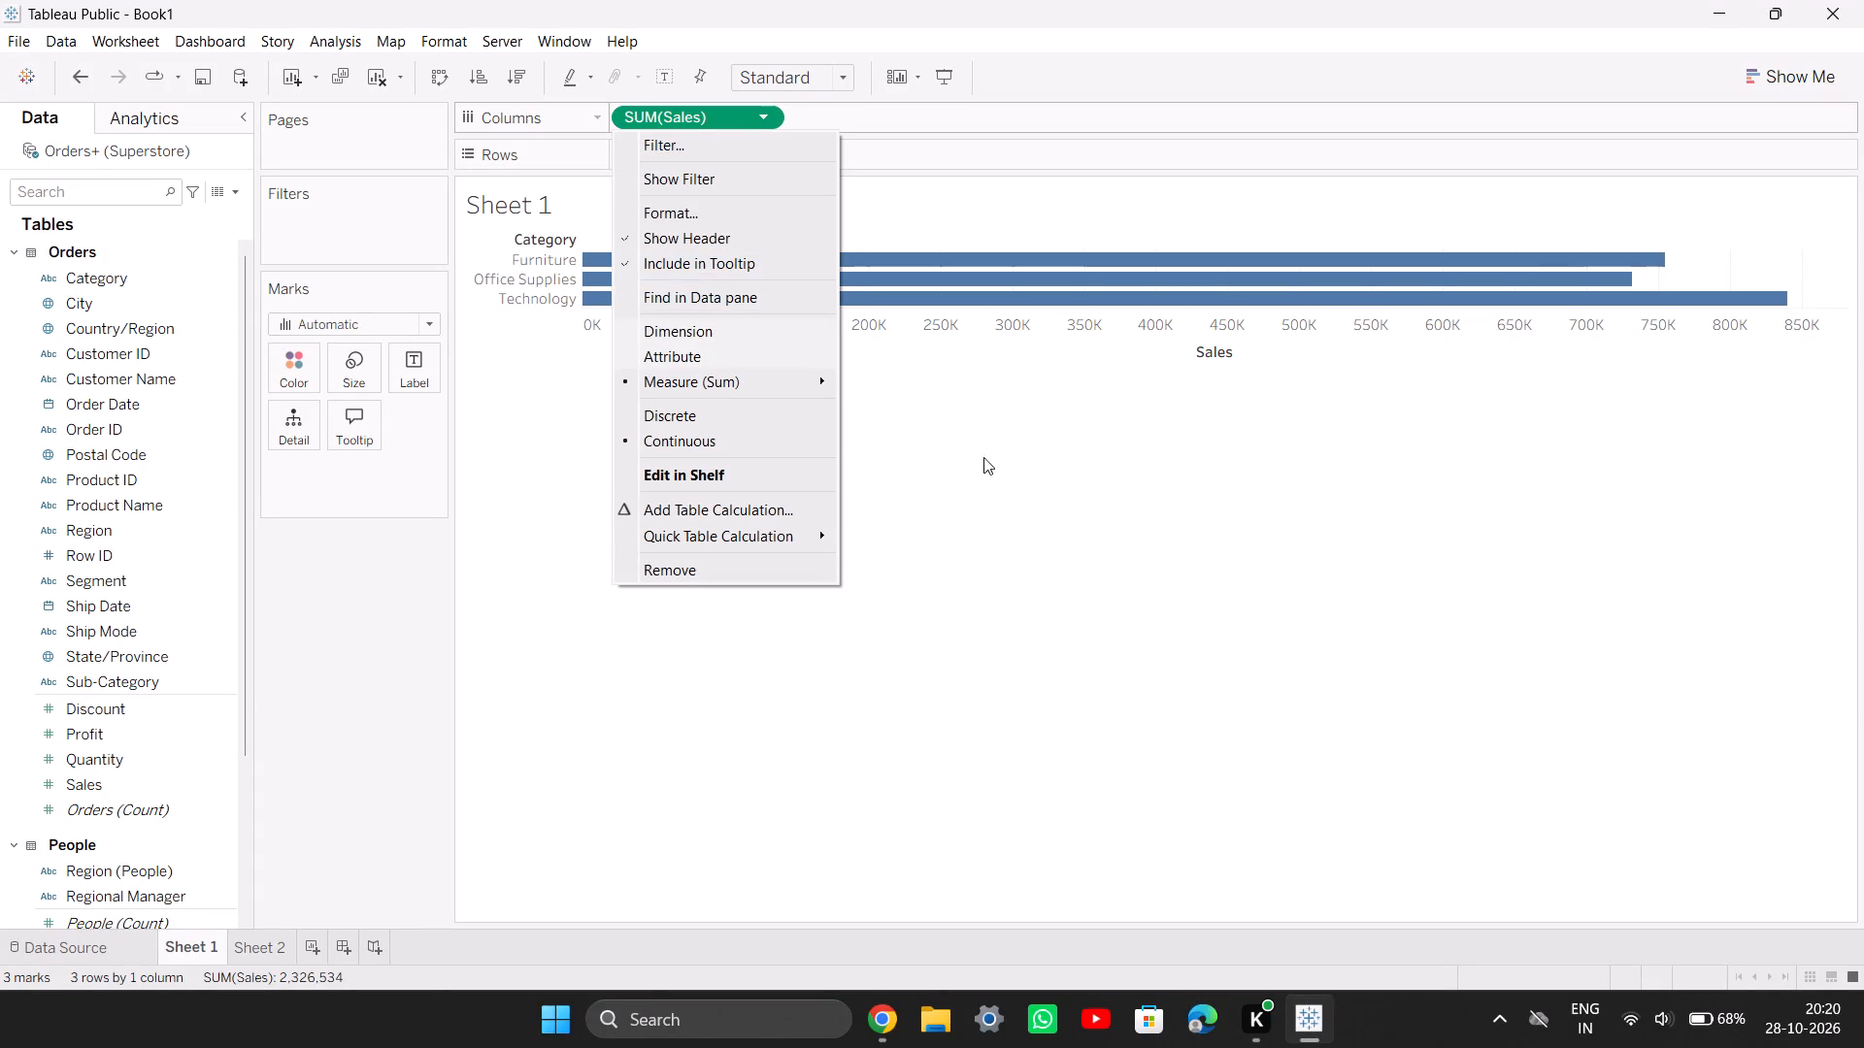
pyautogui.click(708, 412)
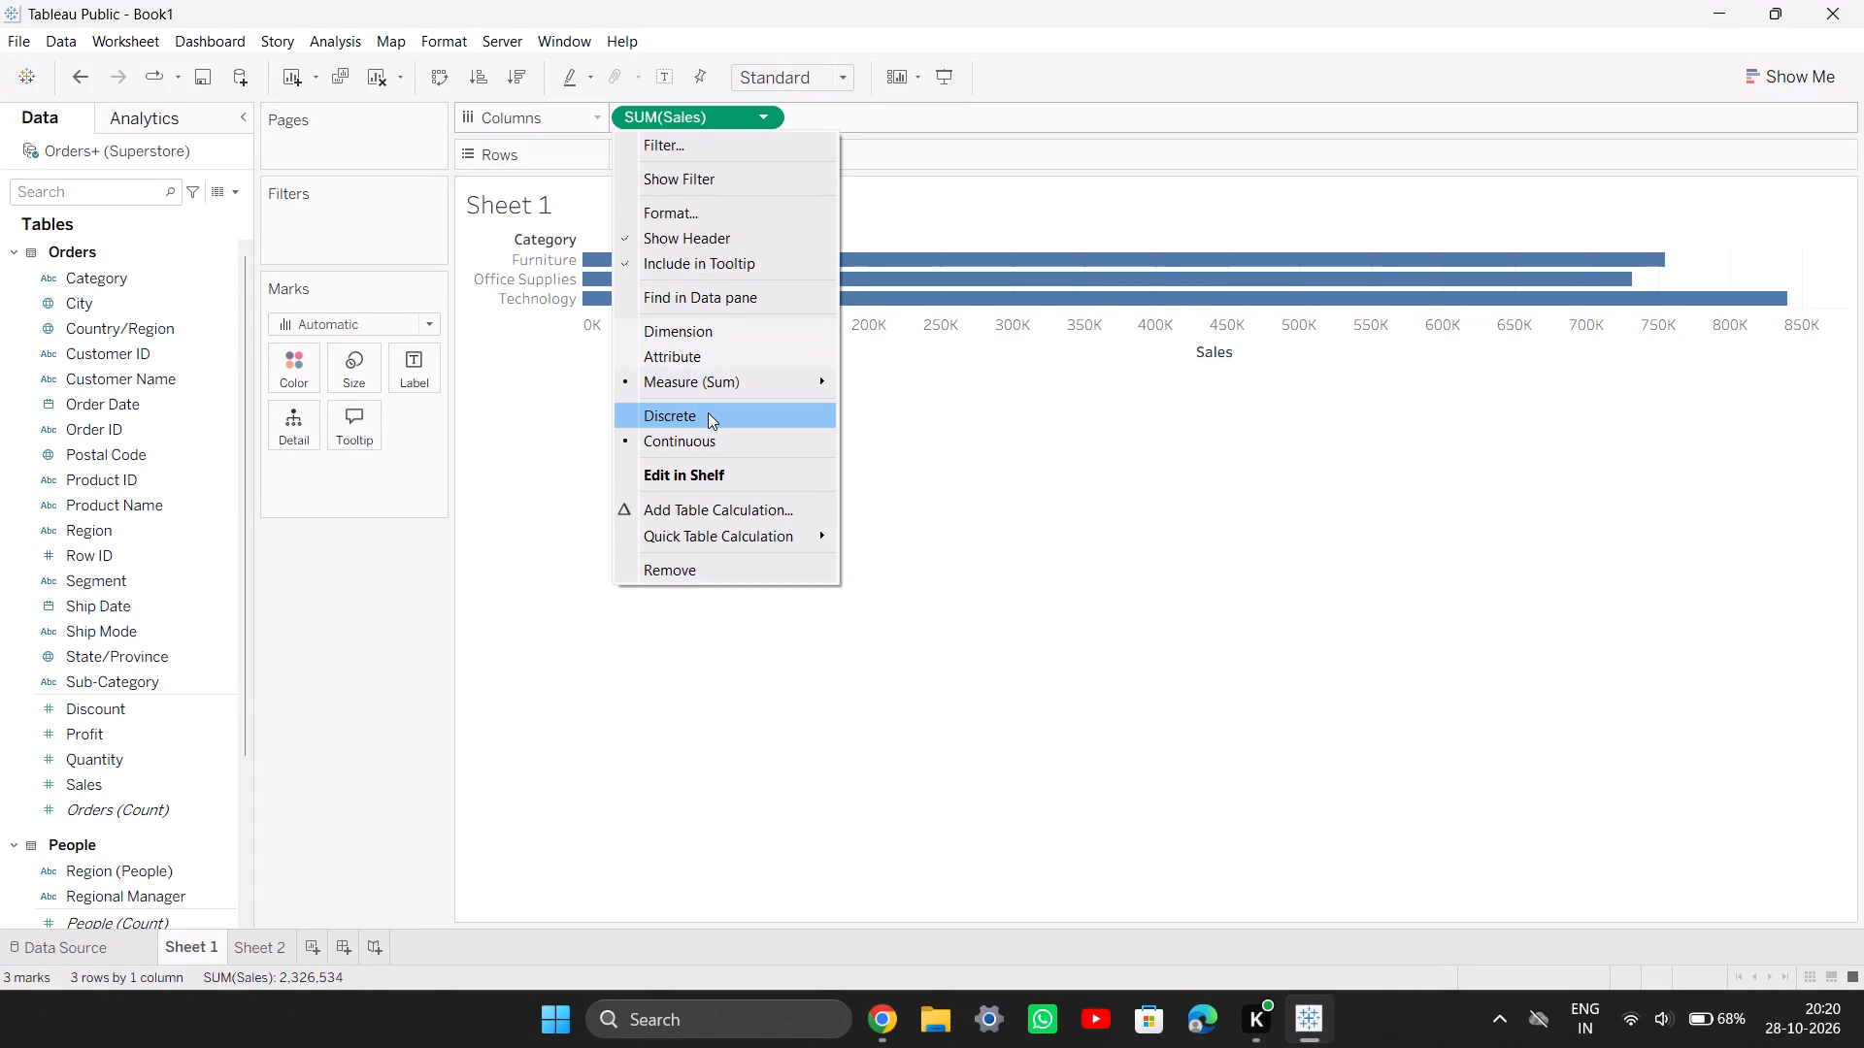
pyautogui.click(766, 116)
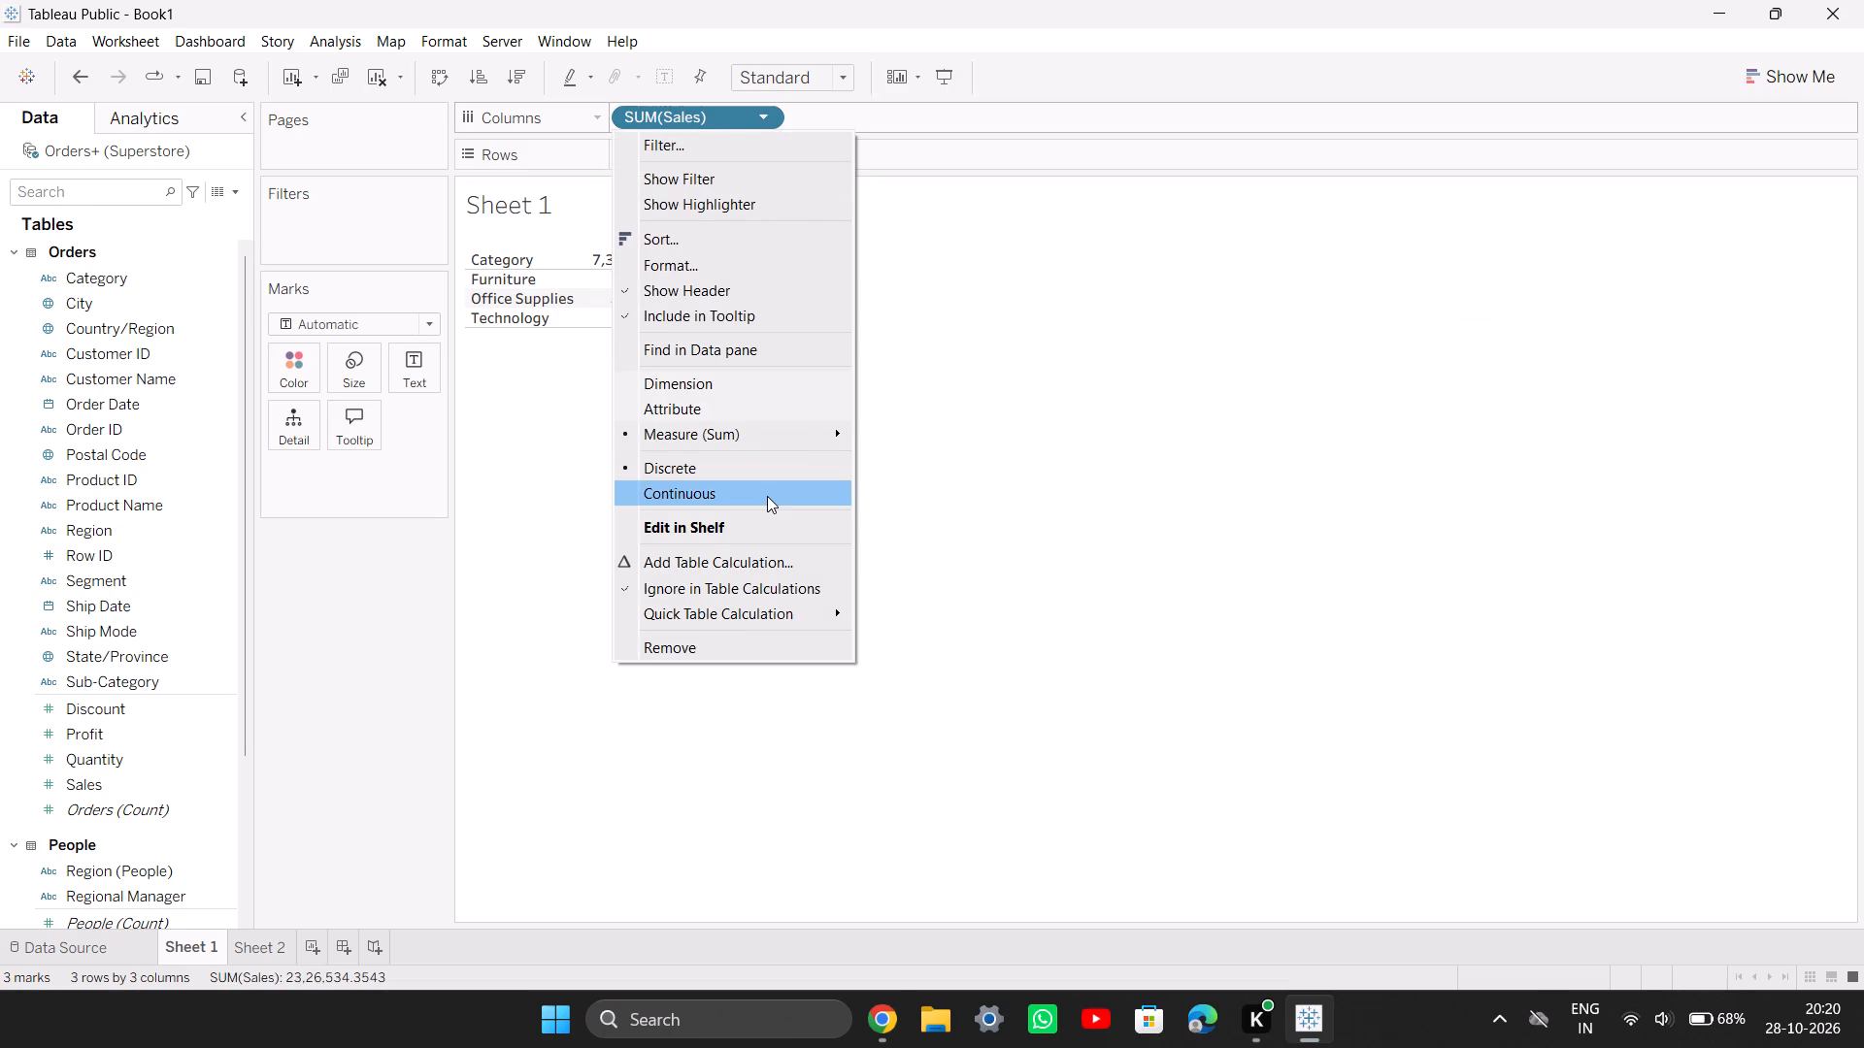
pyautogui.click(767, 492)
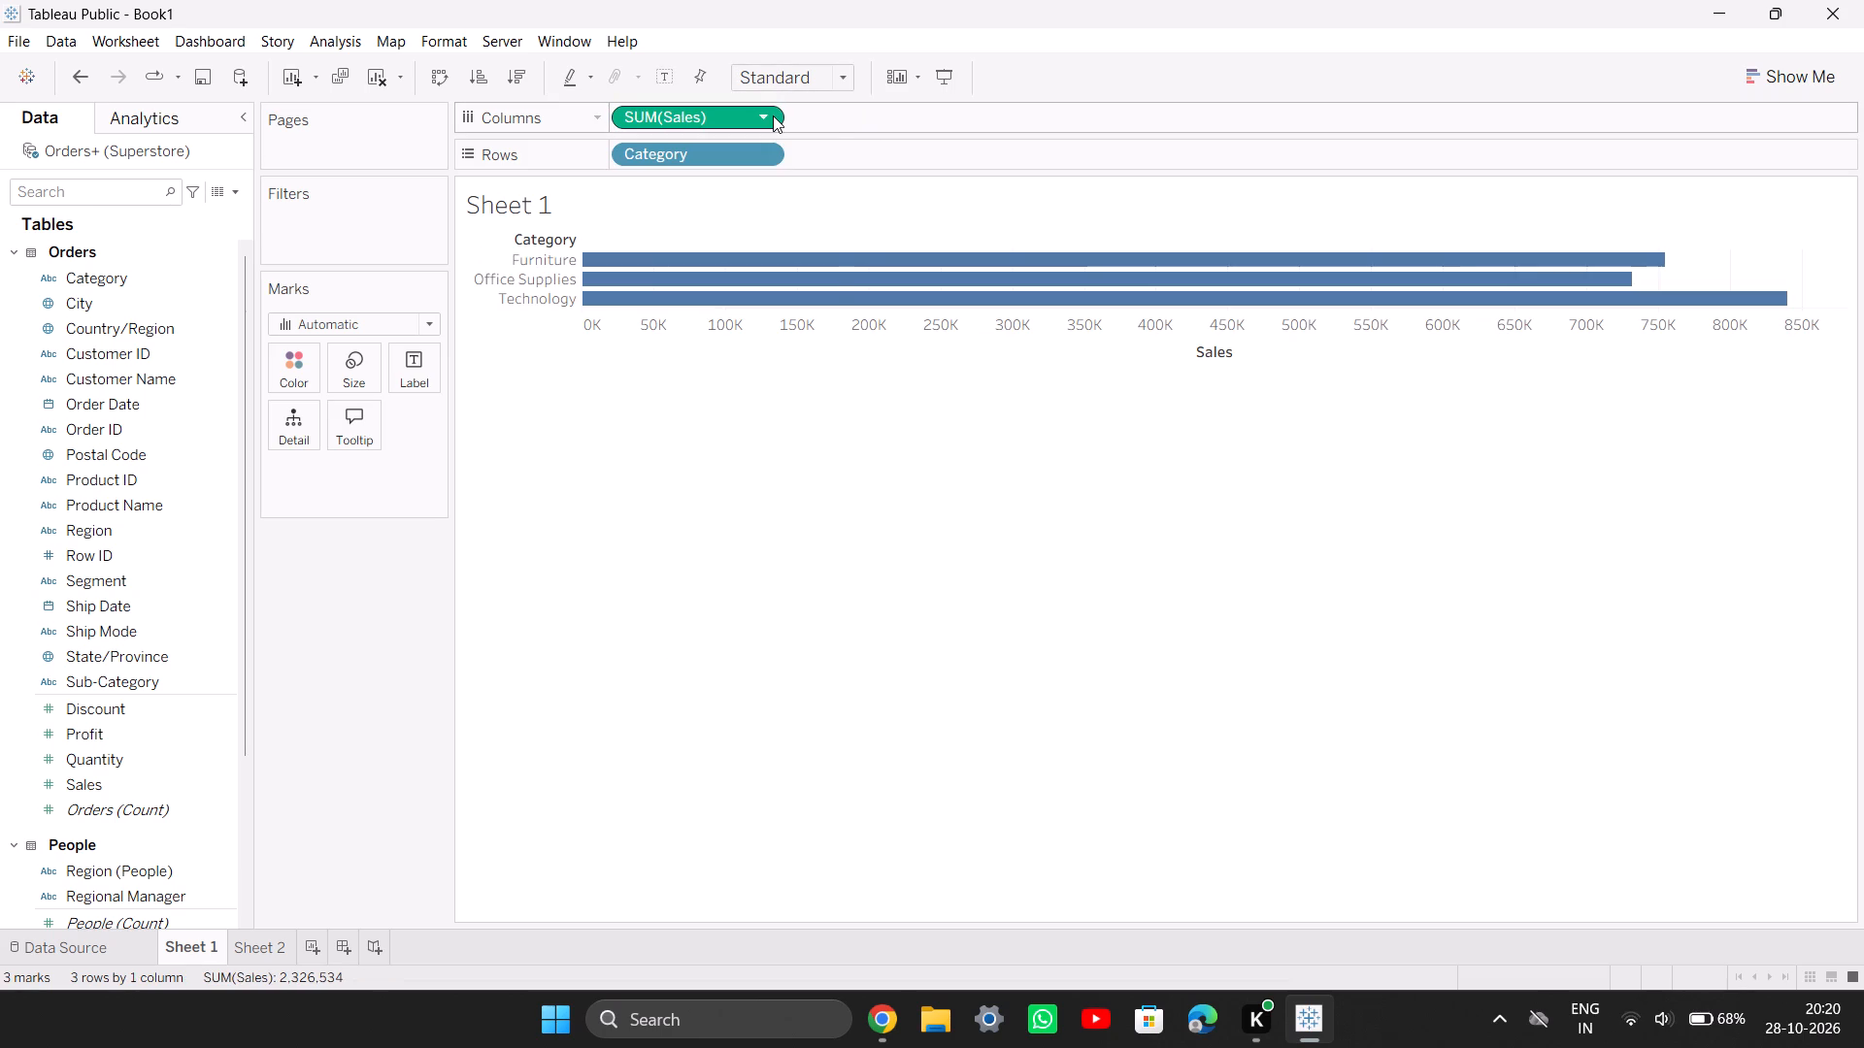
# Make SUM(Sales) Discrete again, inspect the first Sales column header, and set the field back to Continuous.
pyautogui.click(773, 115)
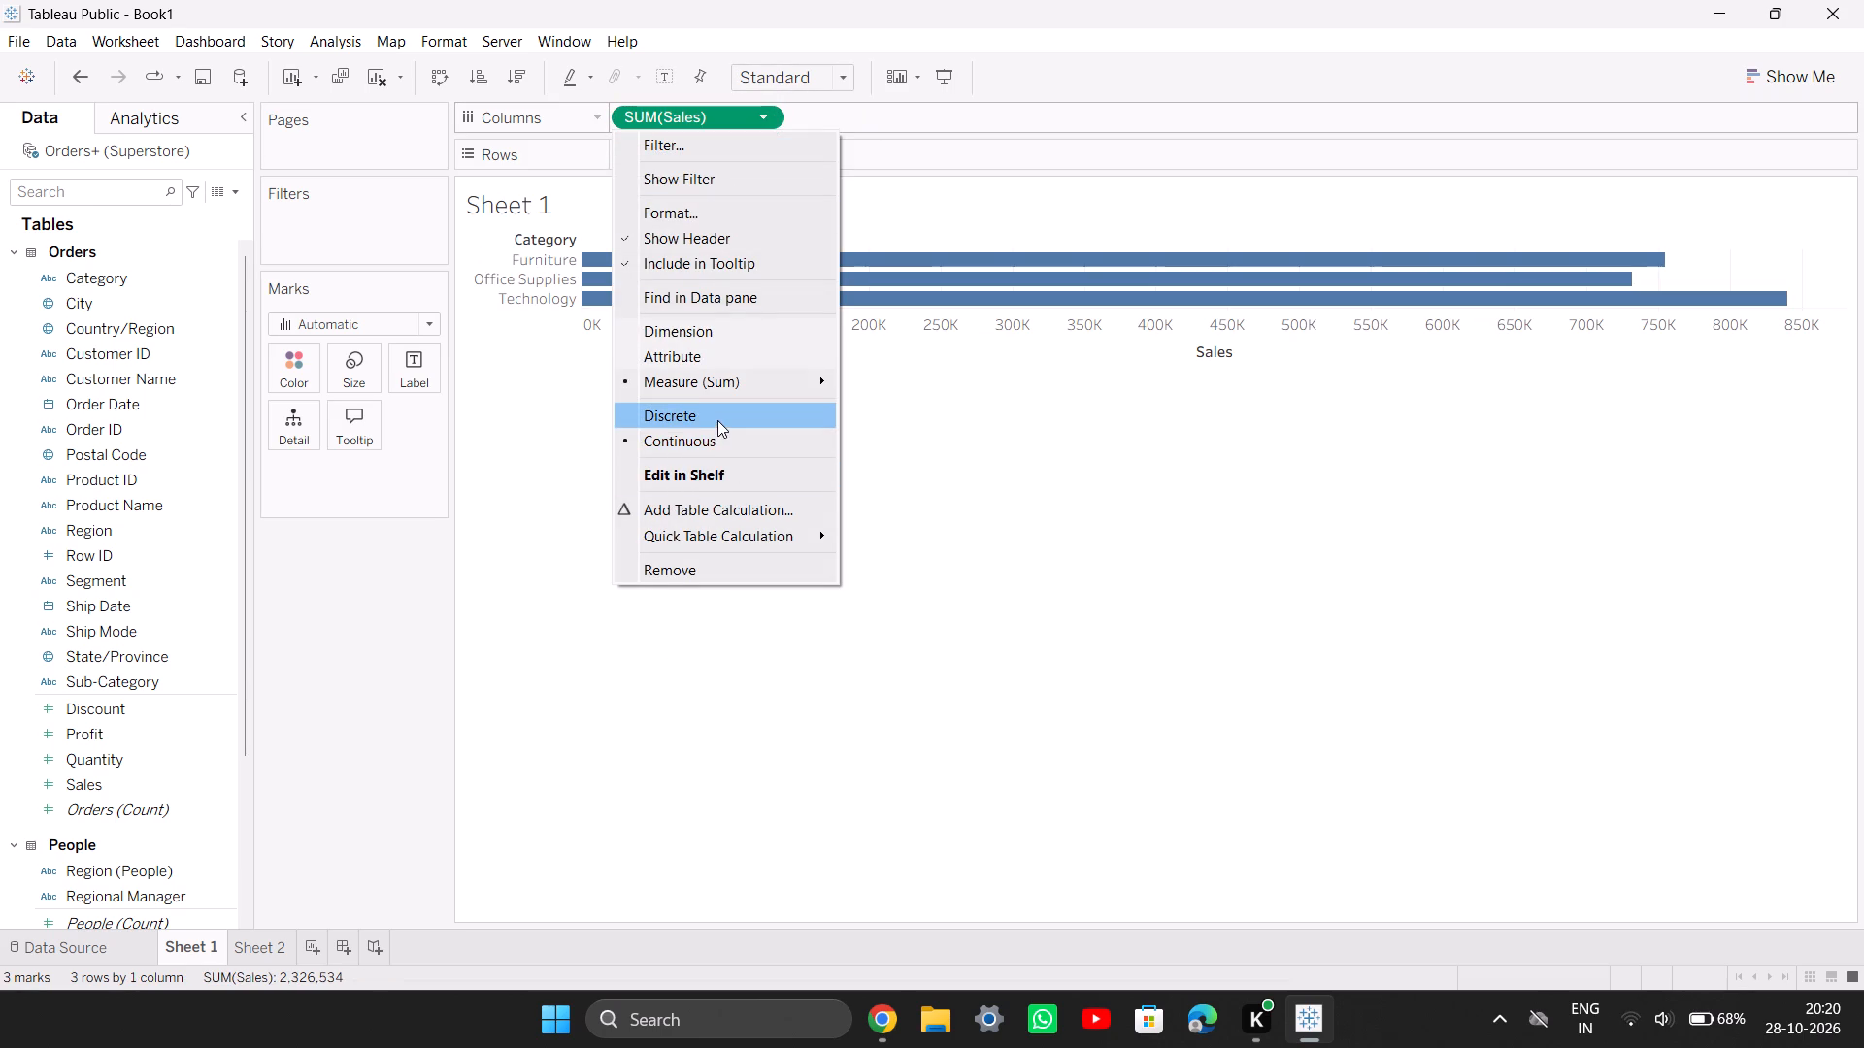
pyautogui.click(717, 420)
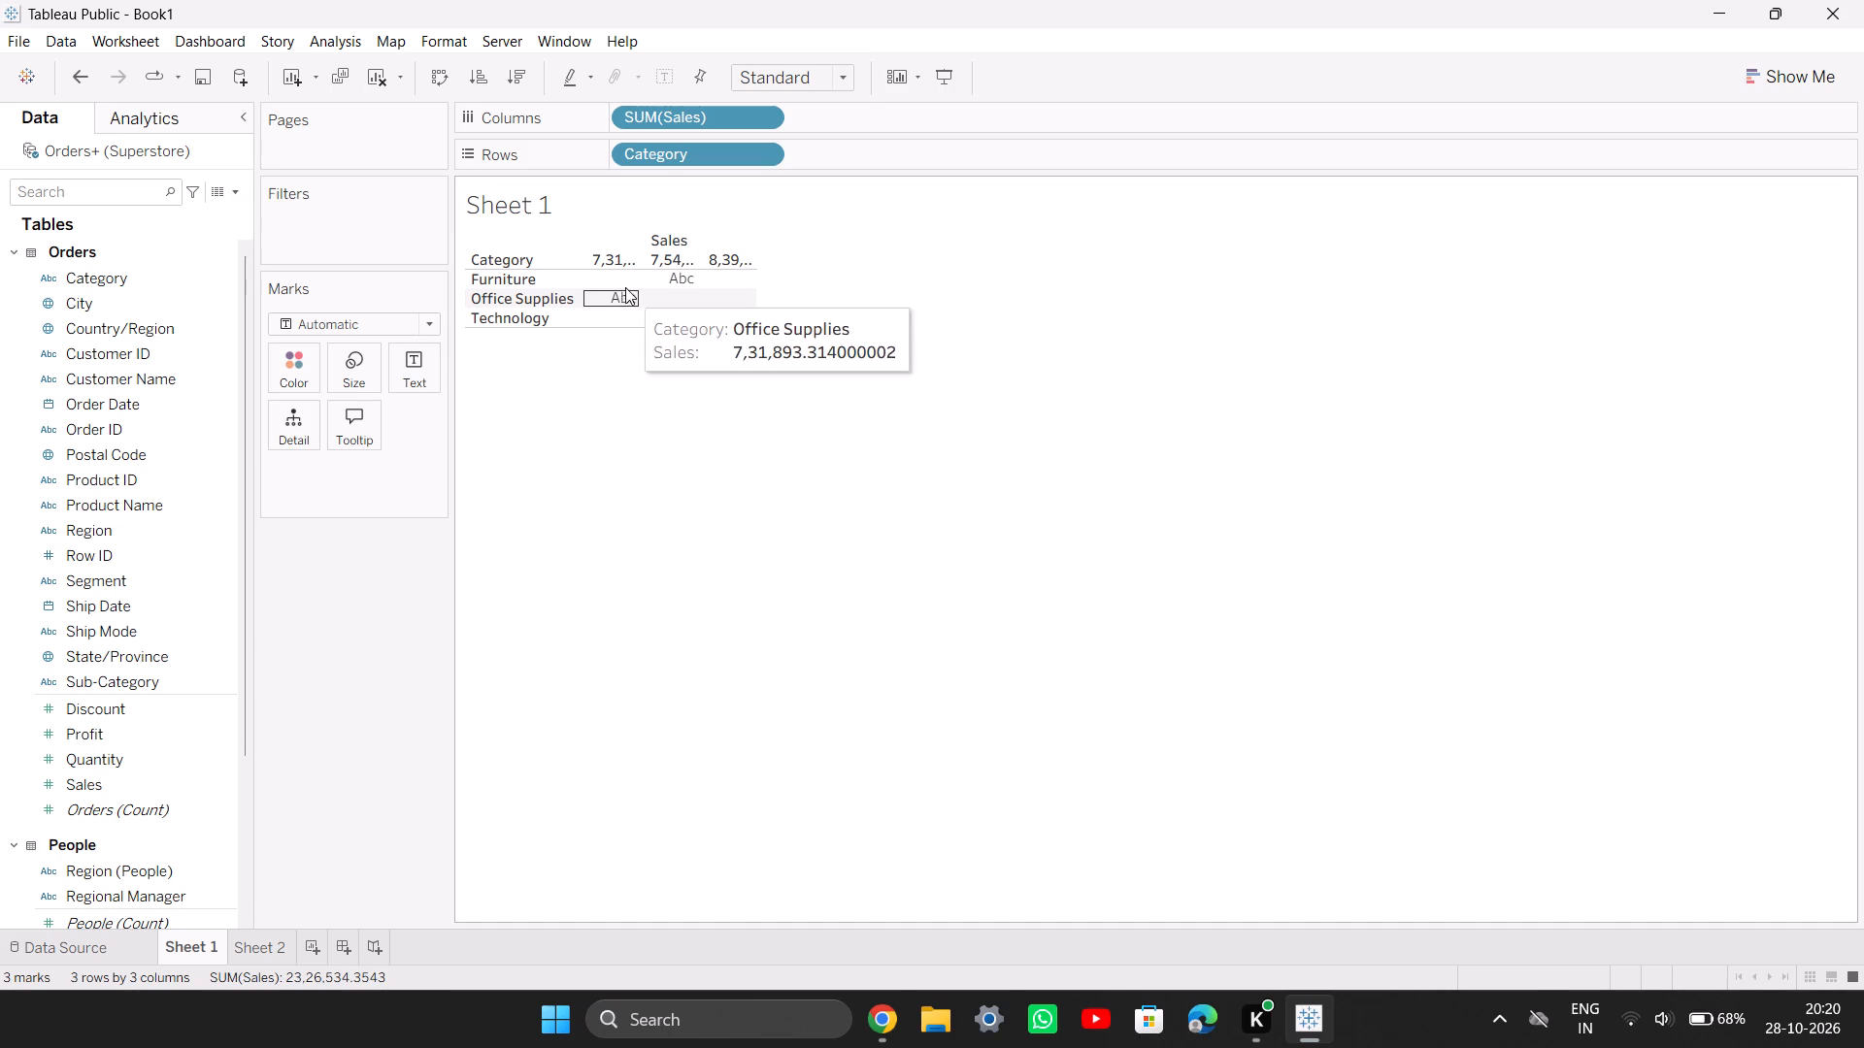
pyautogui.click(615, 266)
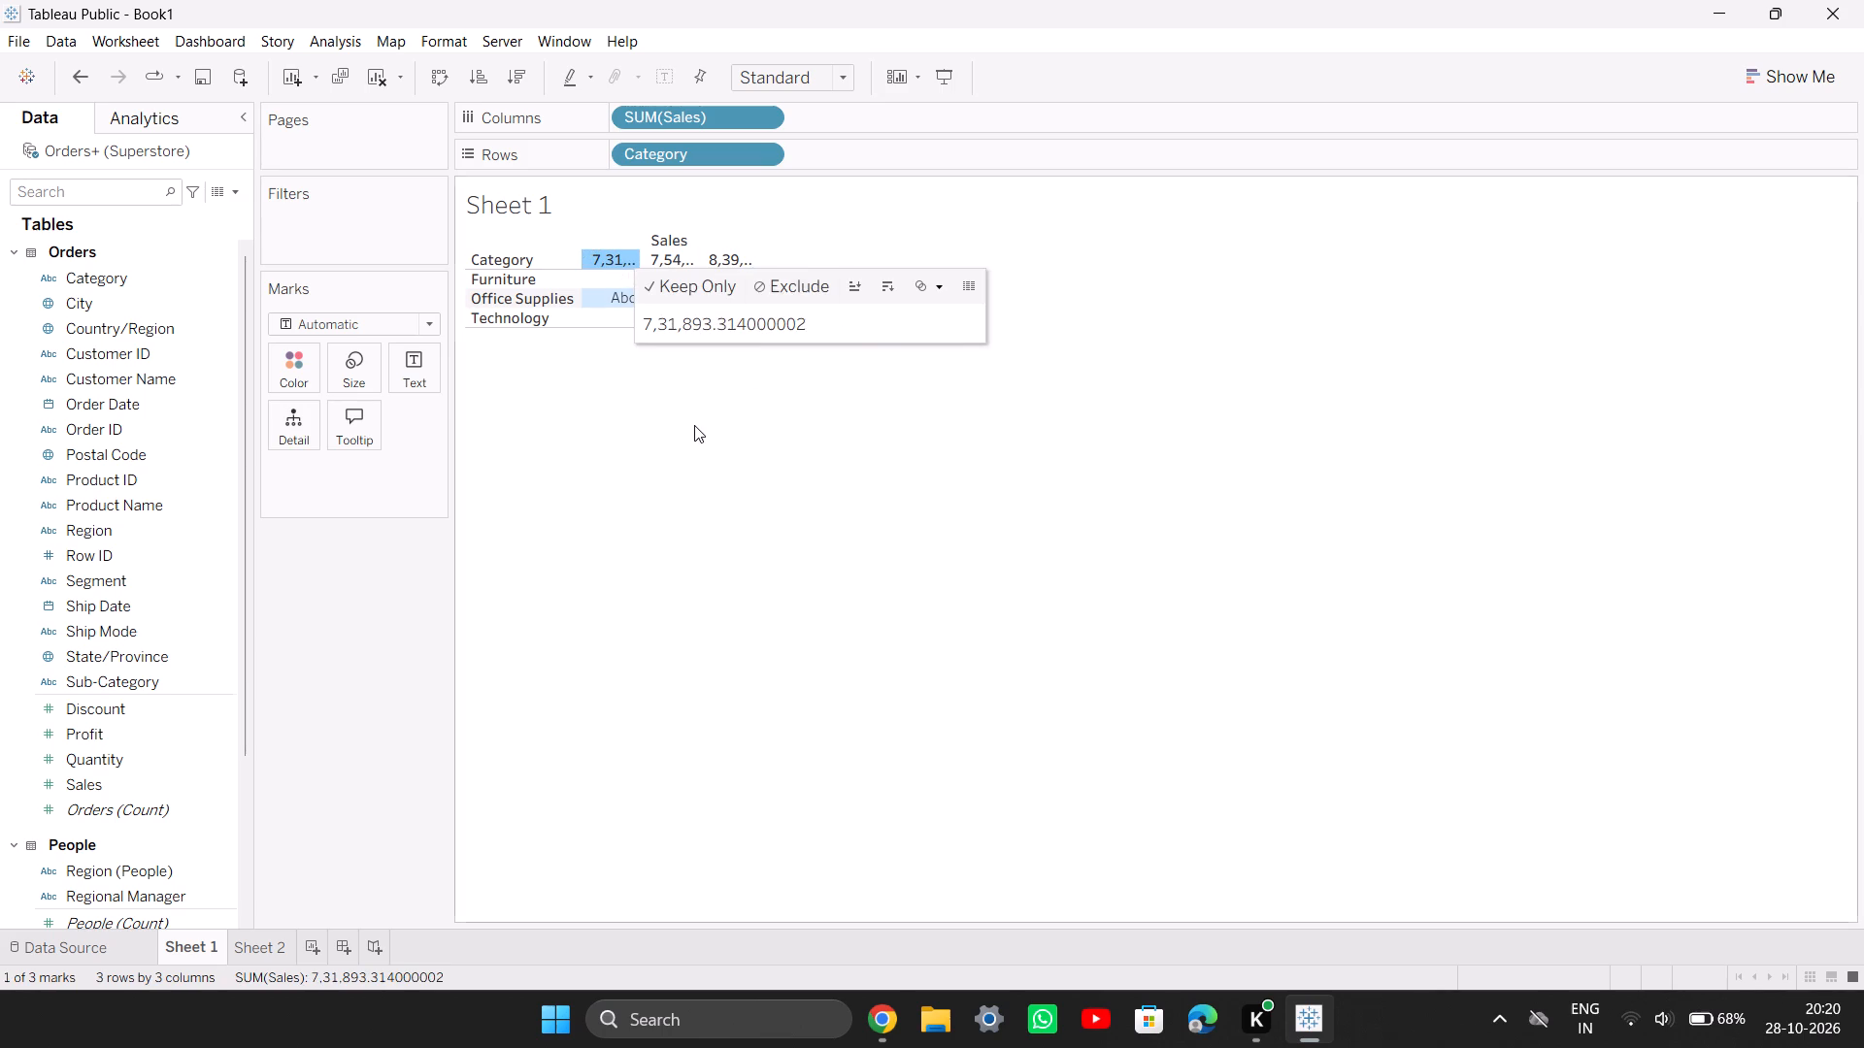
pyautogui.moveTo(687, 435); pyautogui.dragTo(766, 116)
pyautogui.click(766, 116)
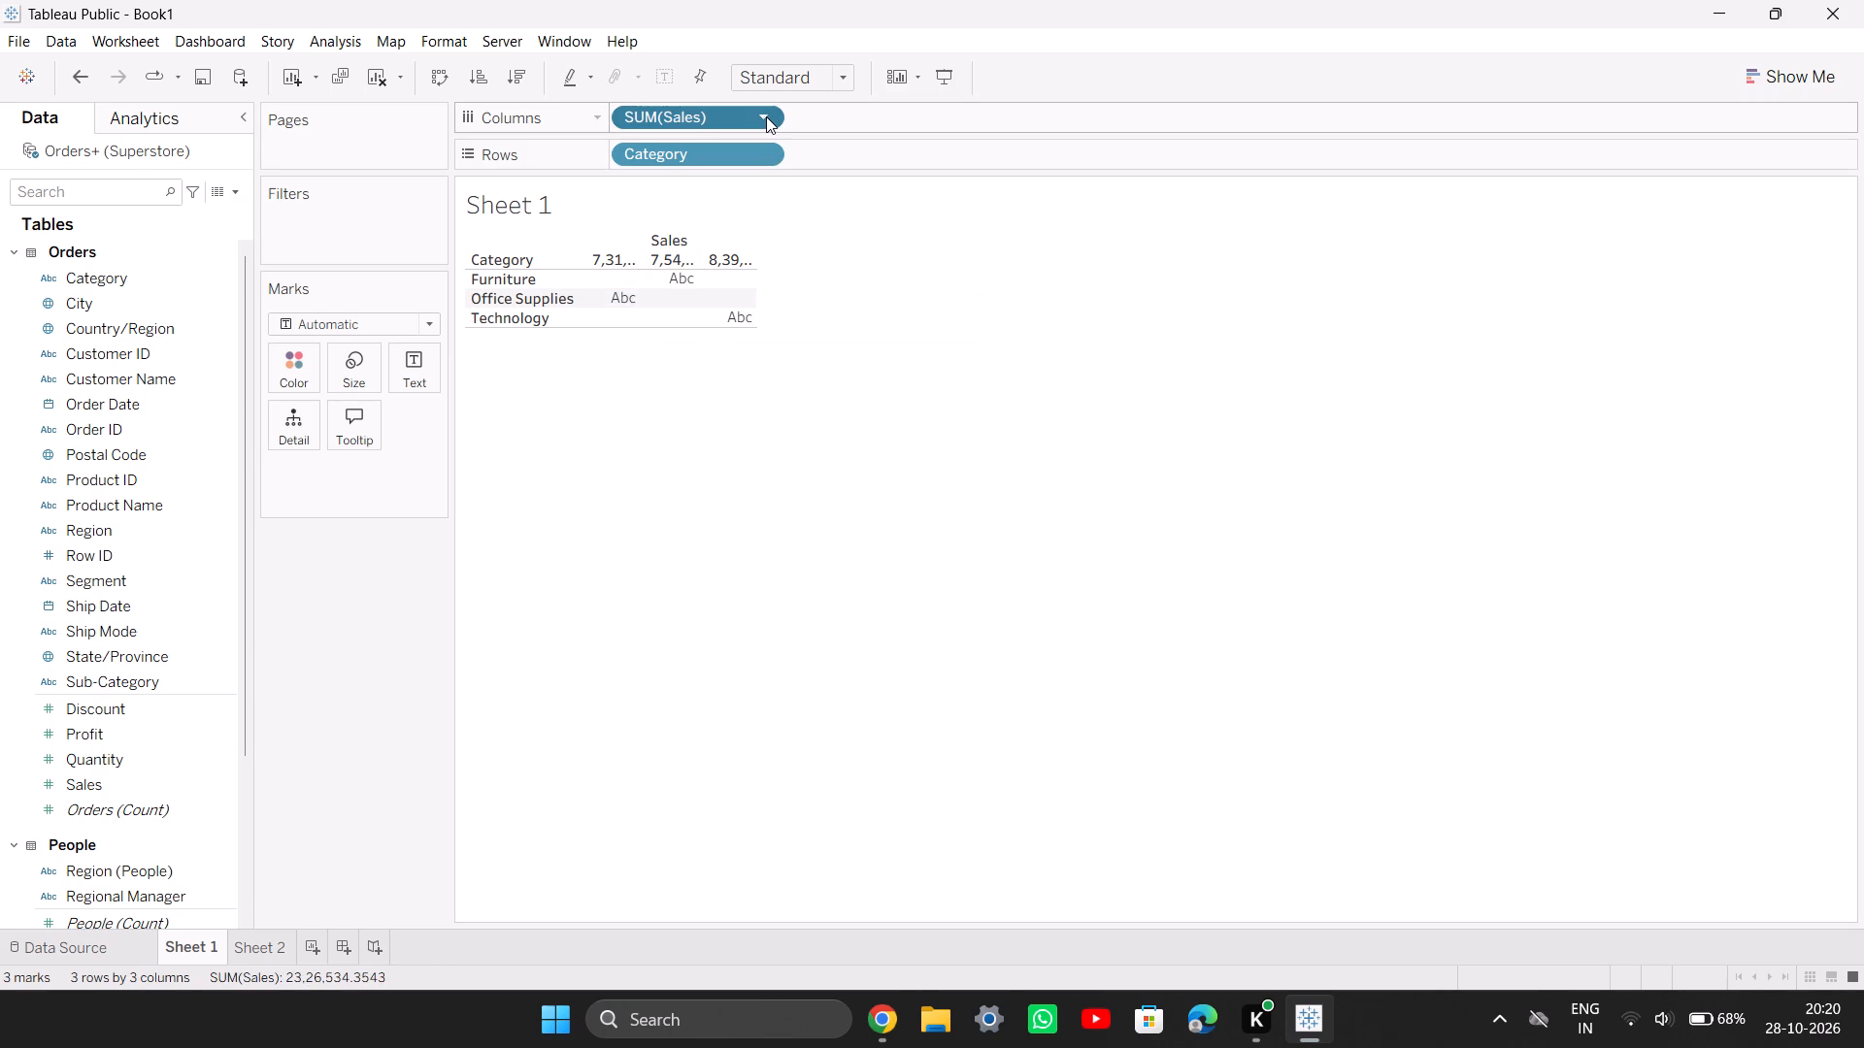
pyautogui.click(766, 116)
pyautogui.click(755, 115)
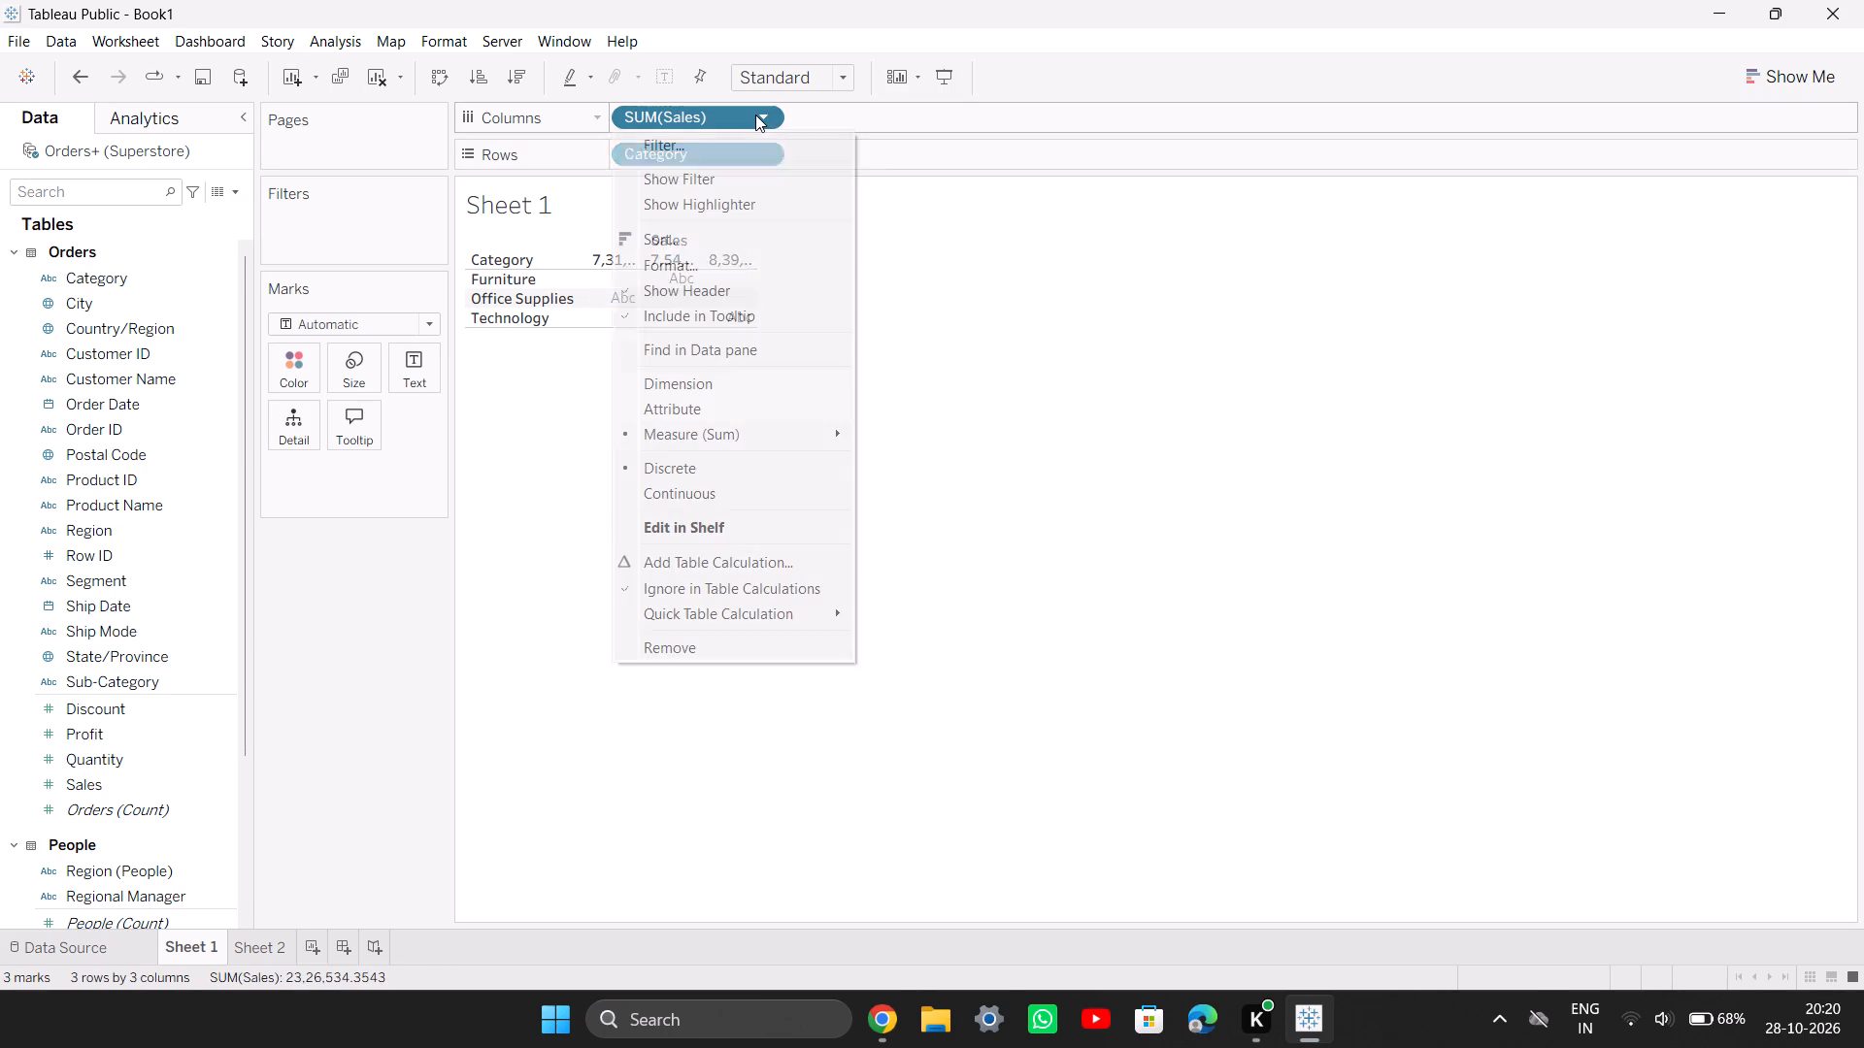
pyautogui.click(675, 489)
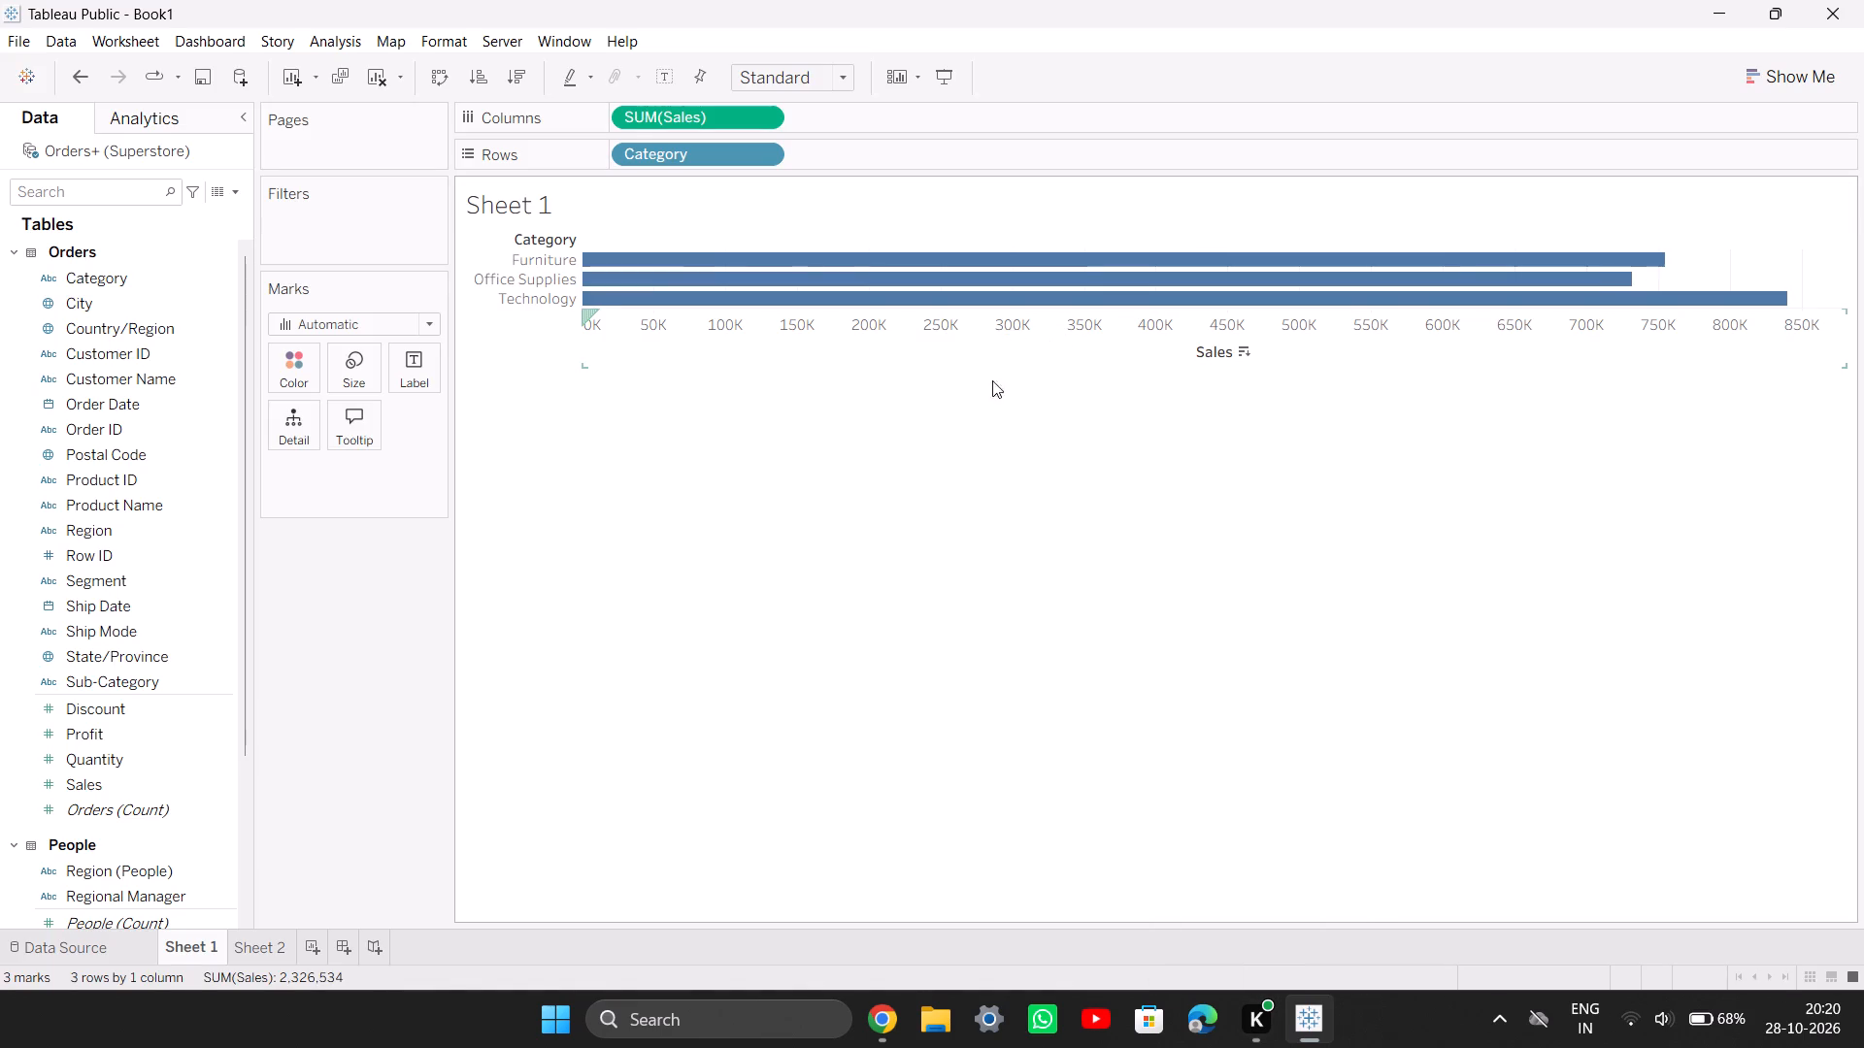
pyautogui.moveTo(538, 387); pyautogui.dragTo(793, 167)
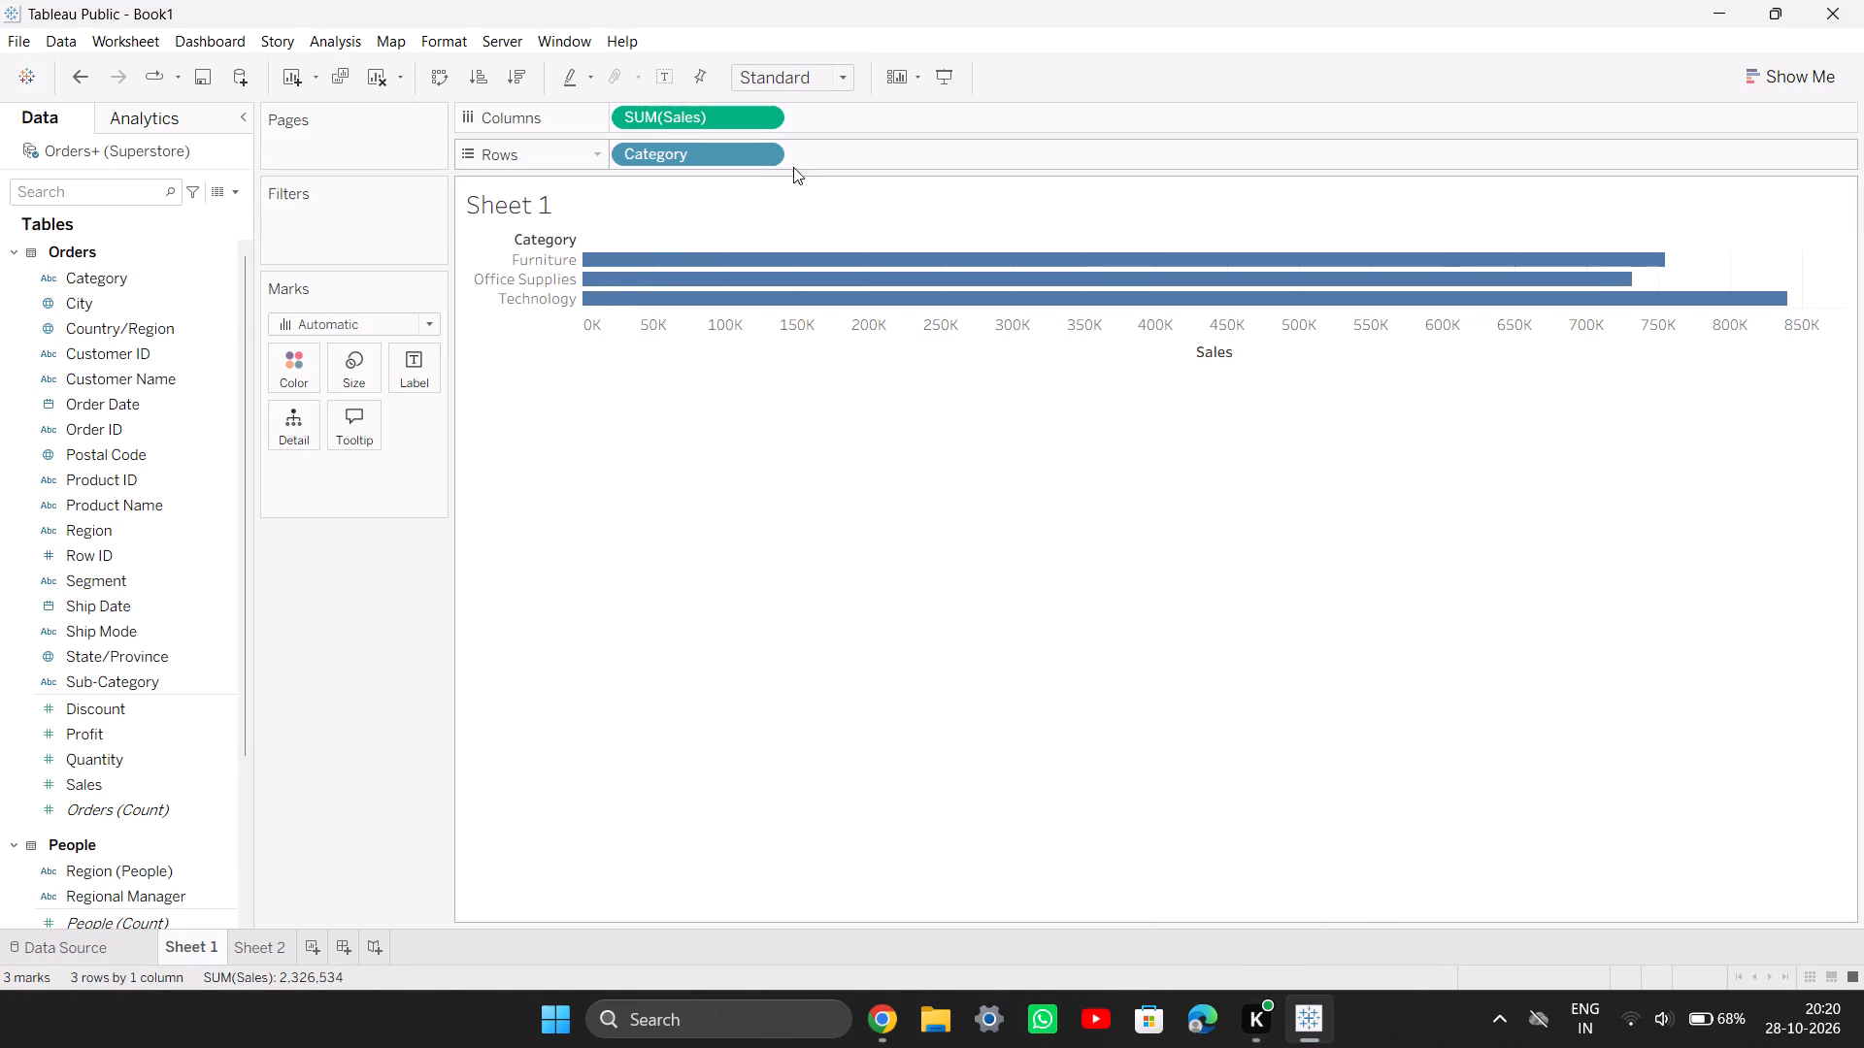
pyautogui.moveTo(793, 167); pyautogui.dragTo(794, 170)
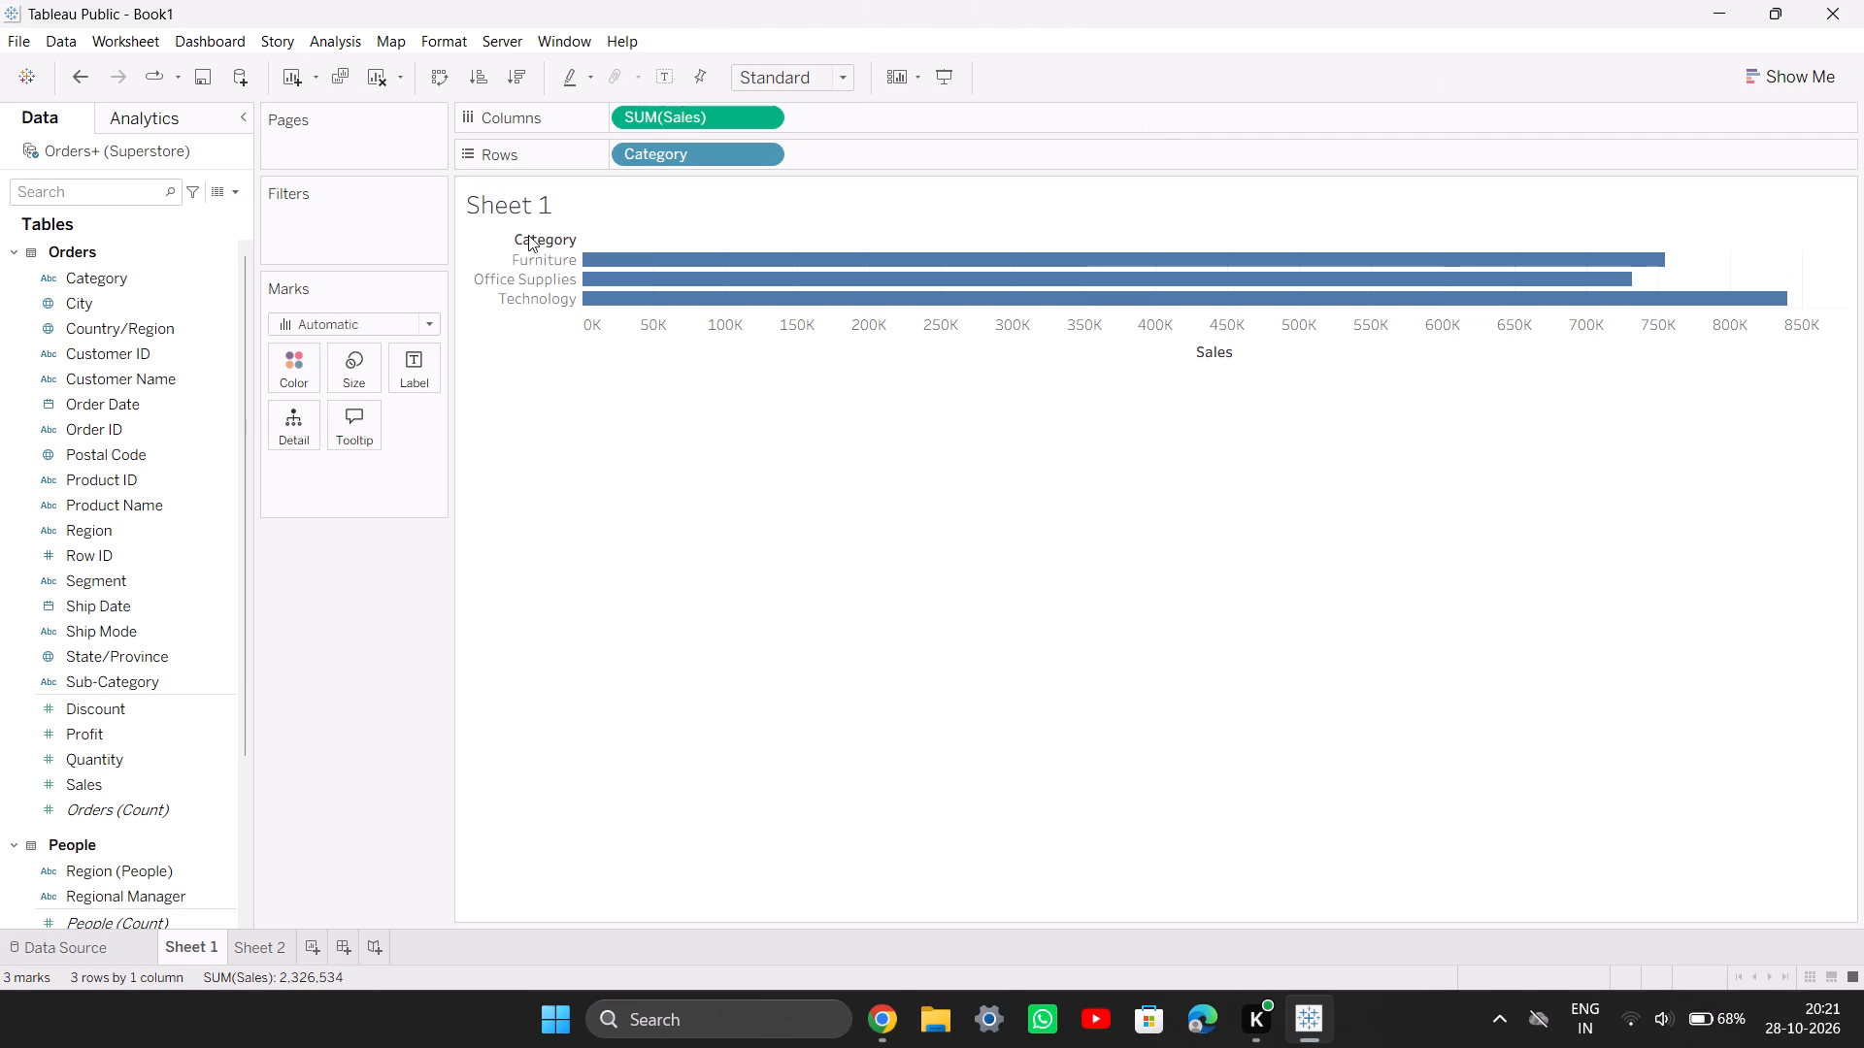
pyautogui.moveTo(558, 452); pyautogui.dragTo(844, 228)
# Check section 1.D in the Tableau Practical PDF in Chrome, and colour Sheet 1's bars by Category in Tableau.
pyautogui.click(882, 1027)
pyautogui.click(176, 0)
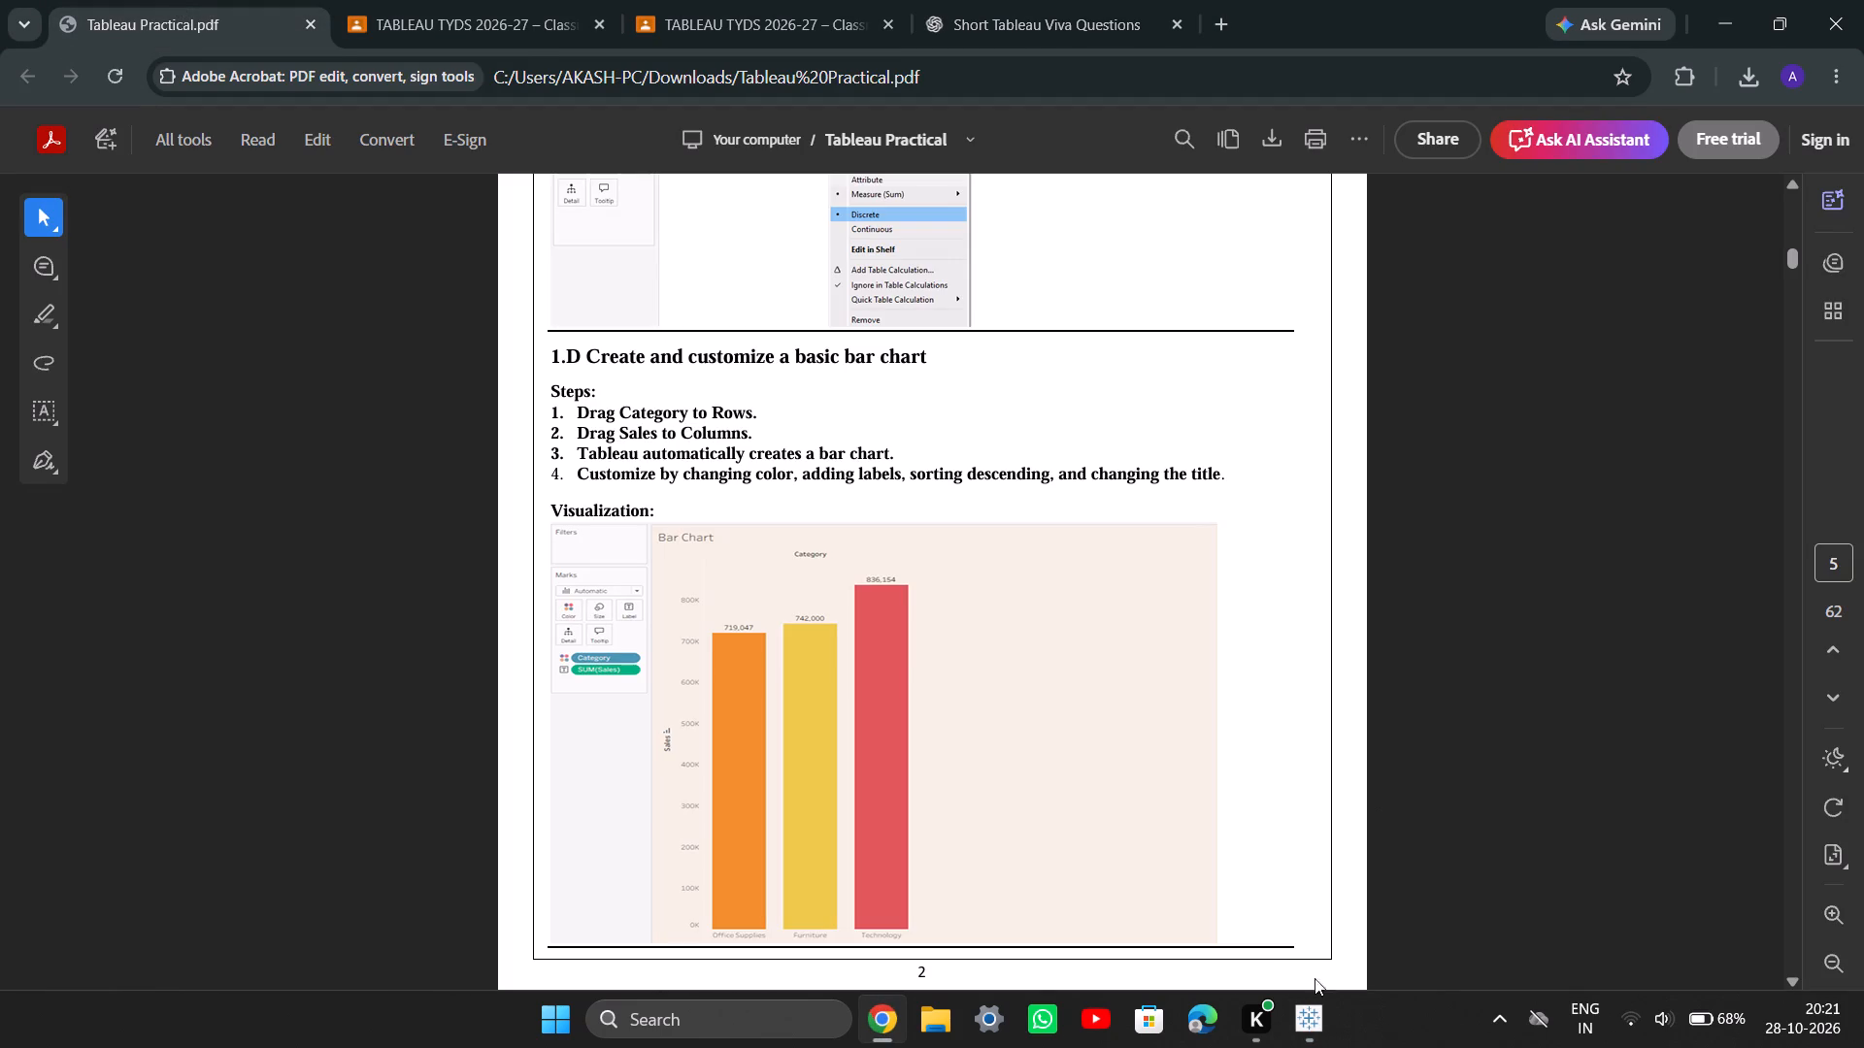
pyautogui.click(1289, 1010)
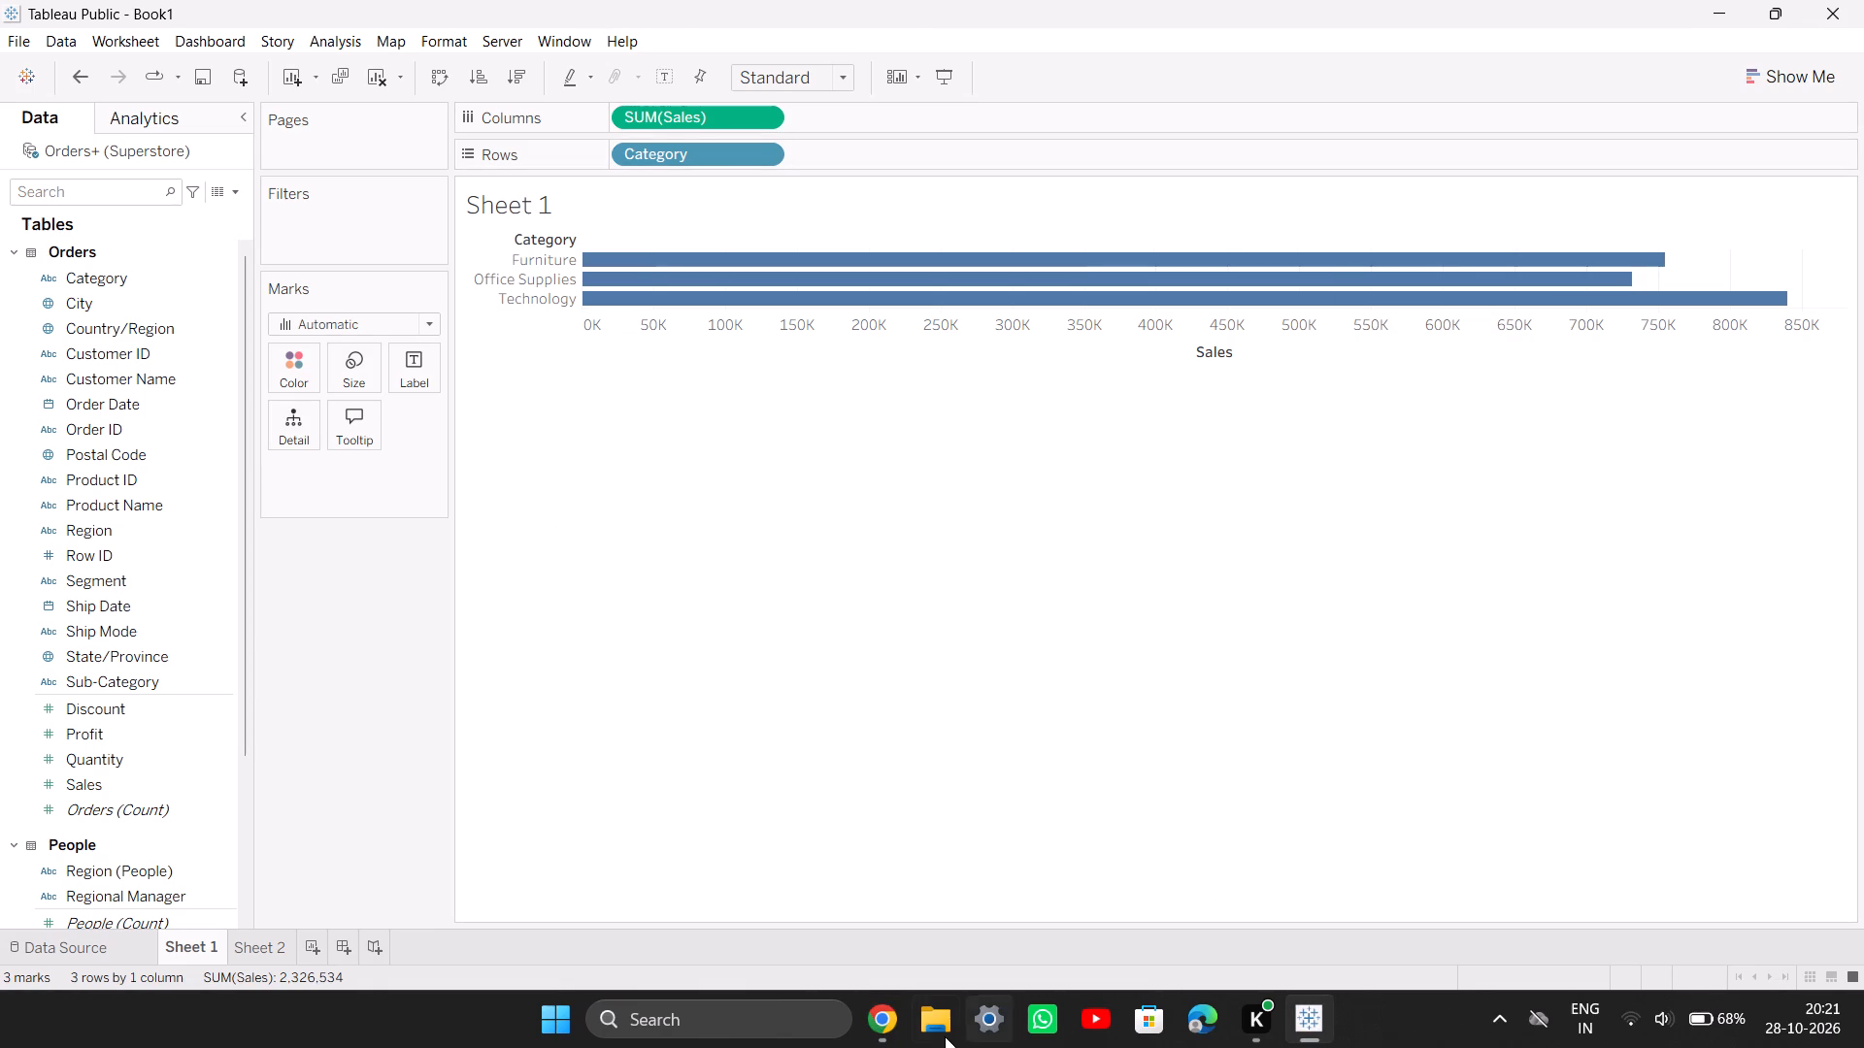
pyautogui.click(888, 991)
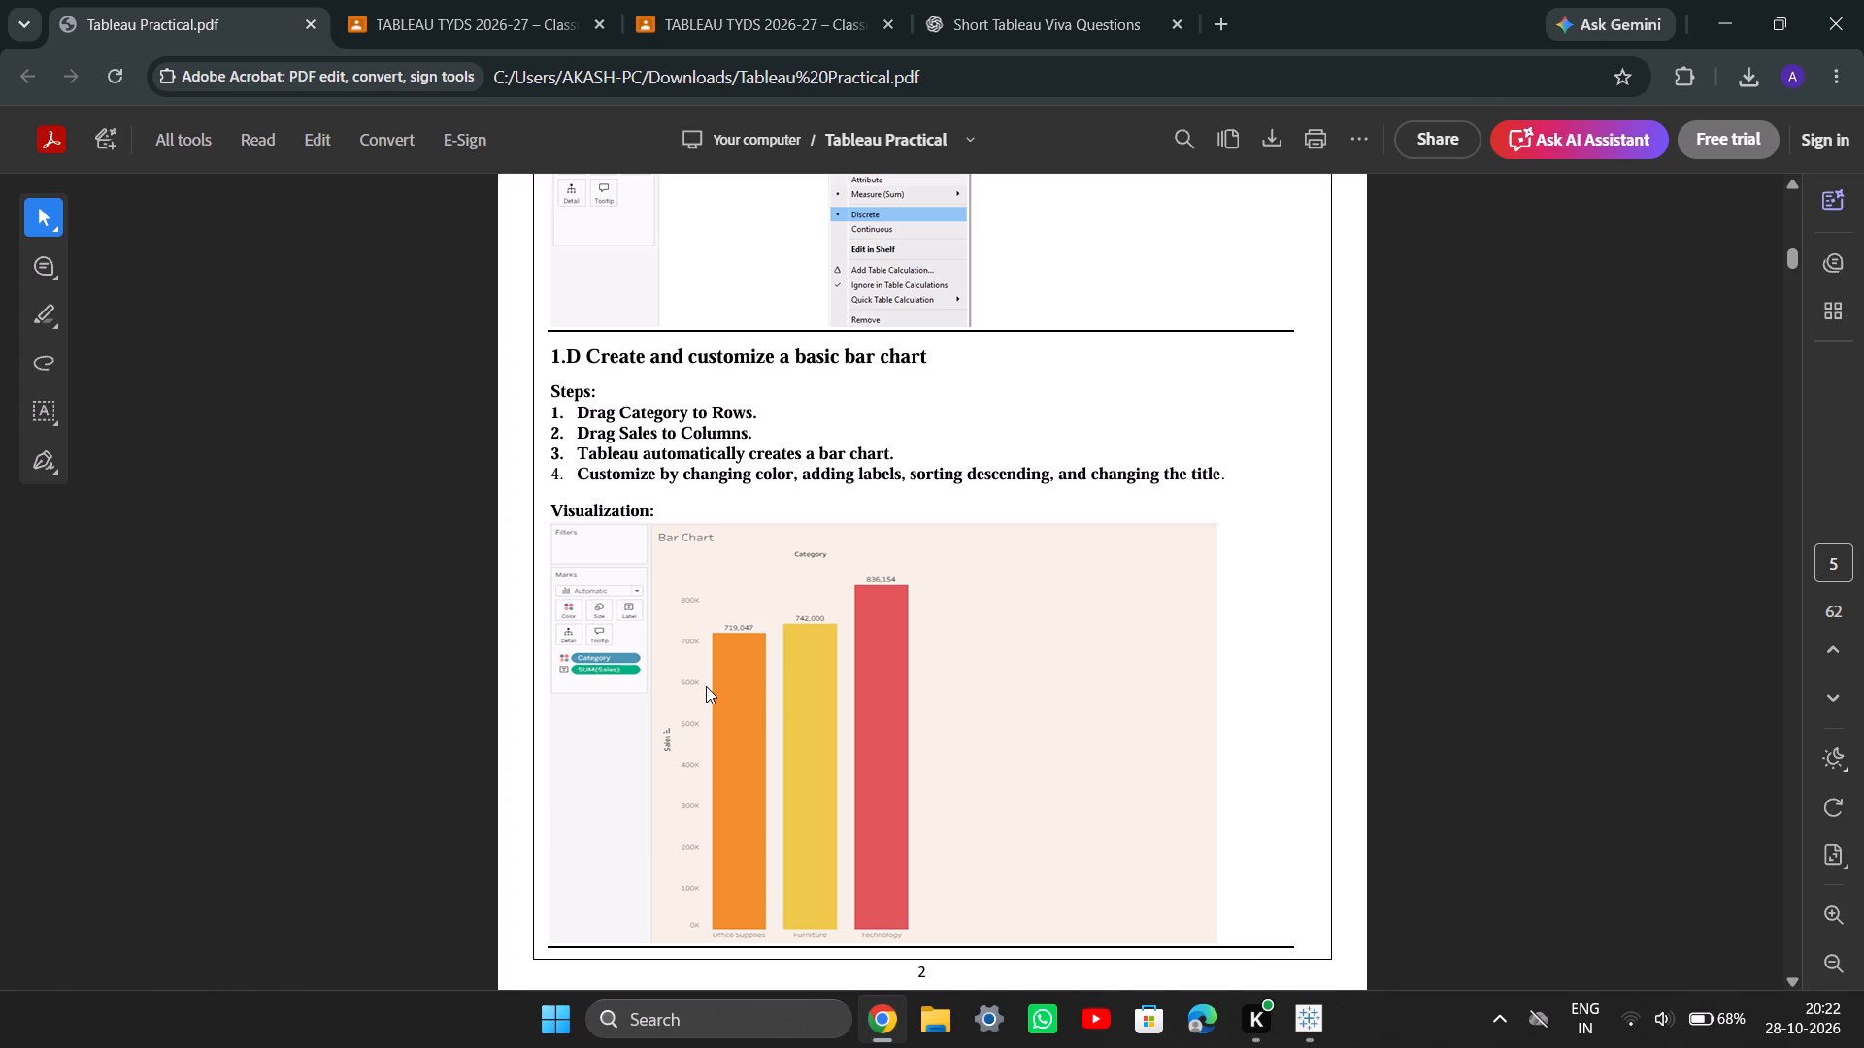
pyautogui.click(1307, 1027)
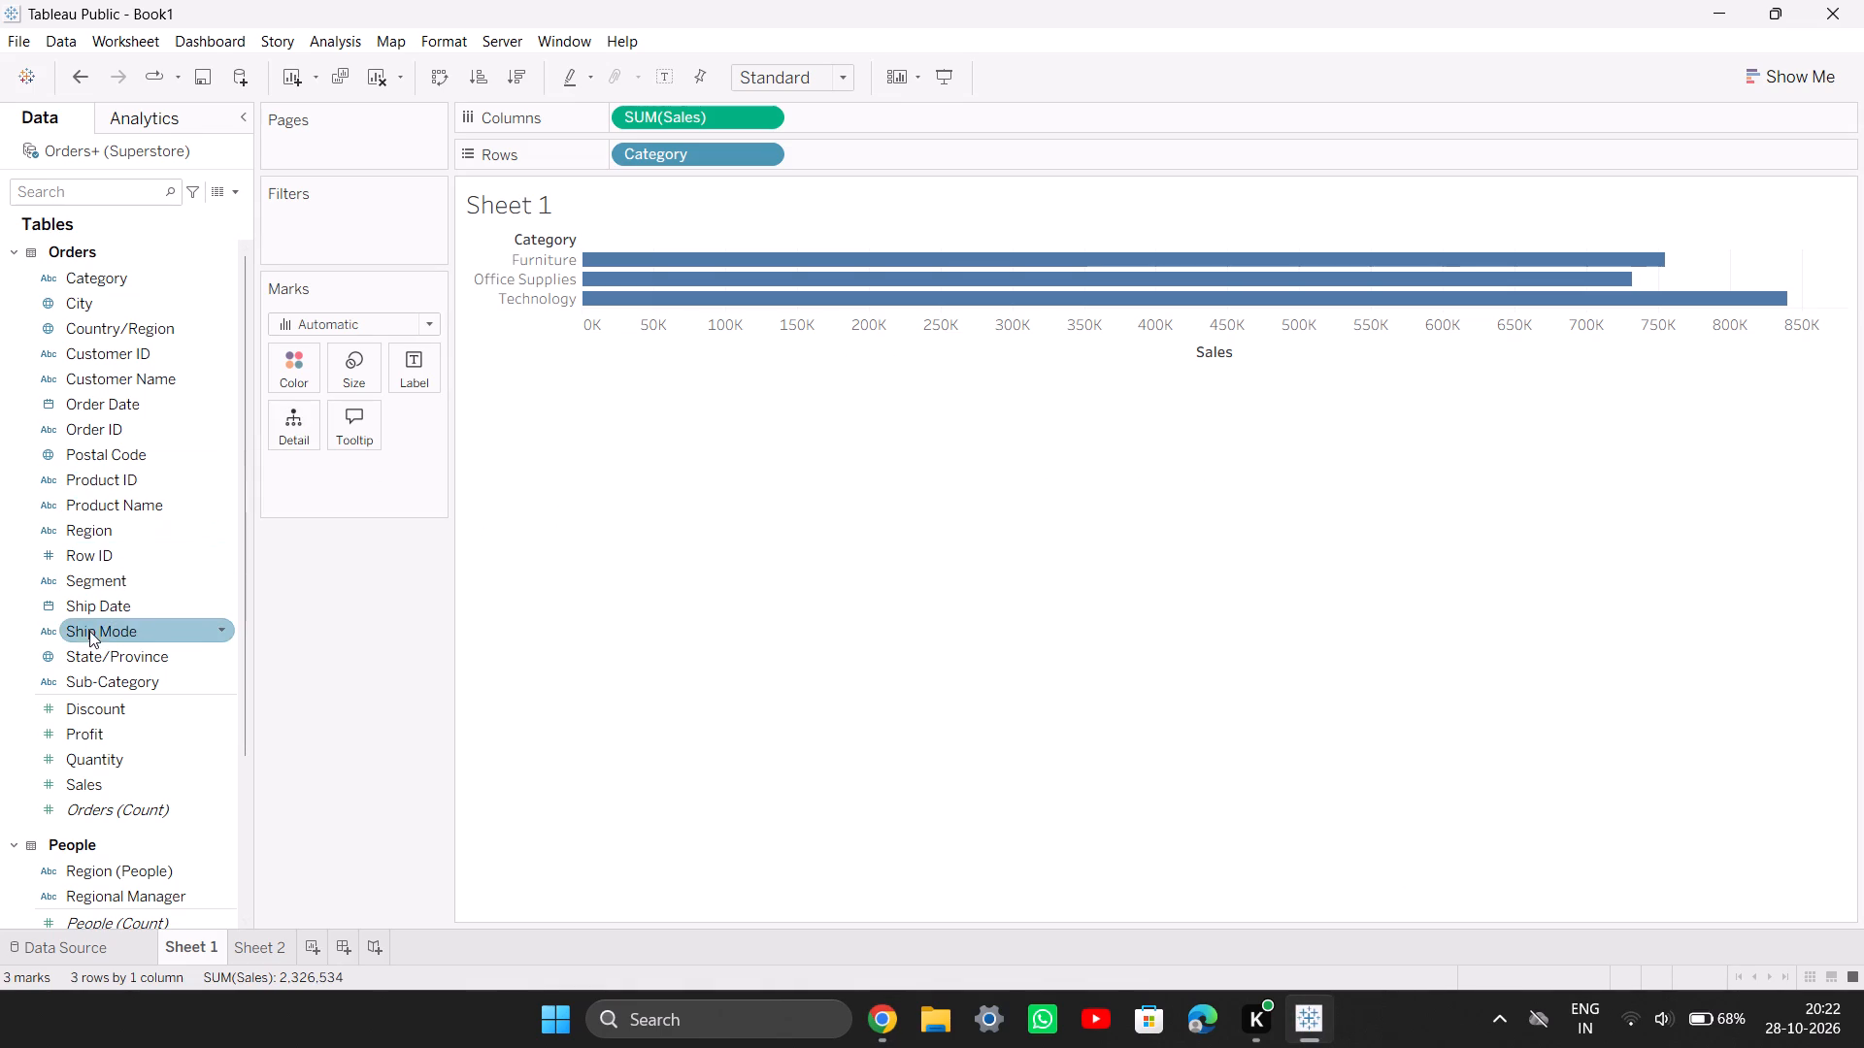
pyautogui.moveTo(158, 273); pyautogui.dragTo(316, 315)
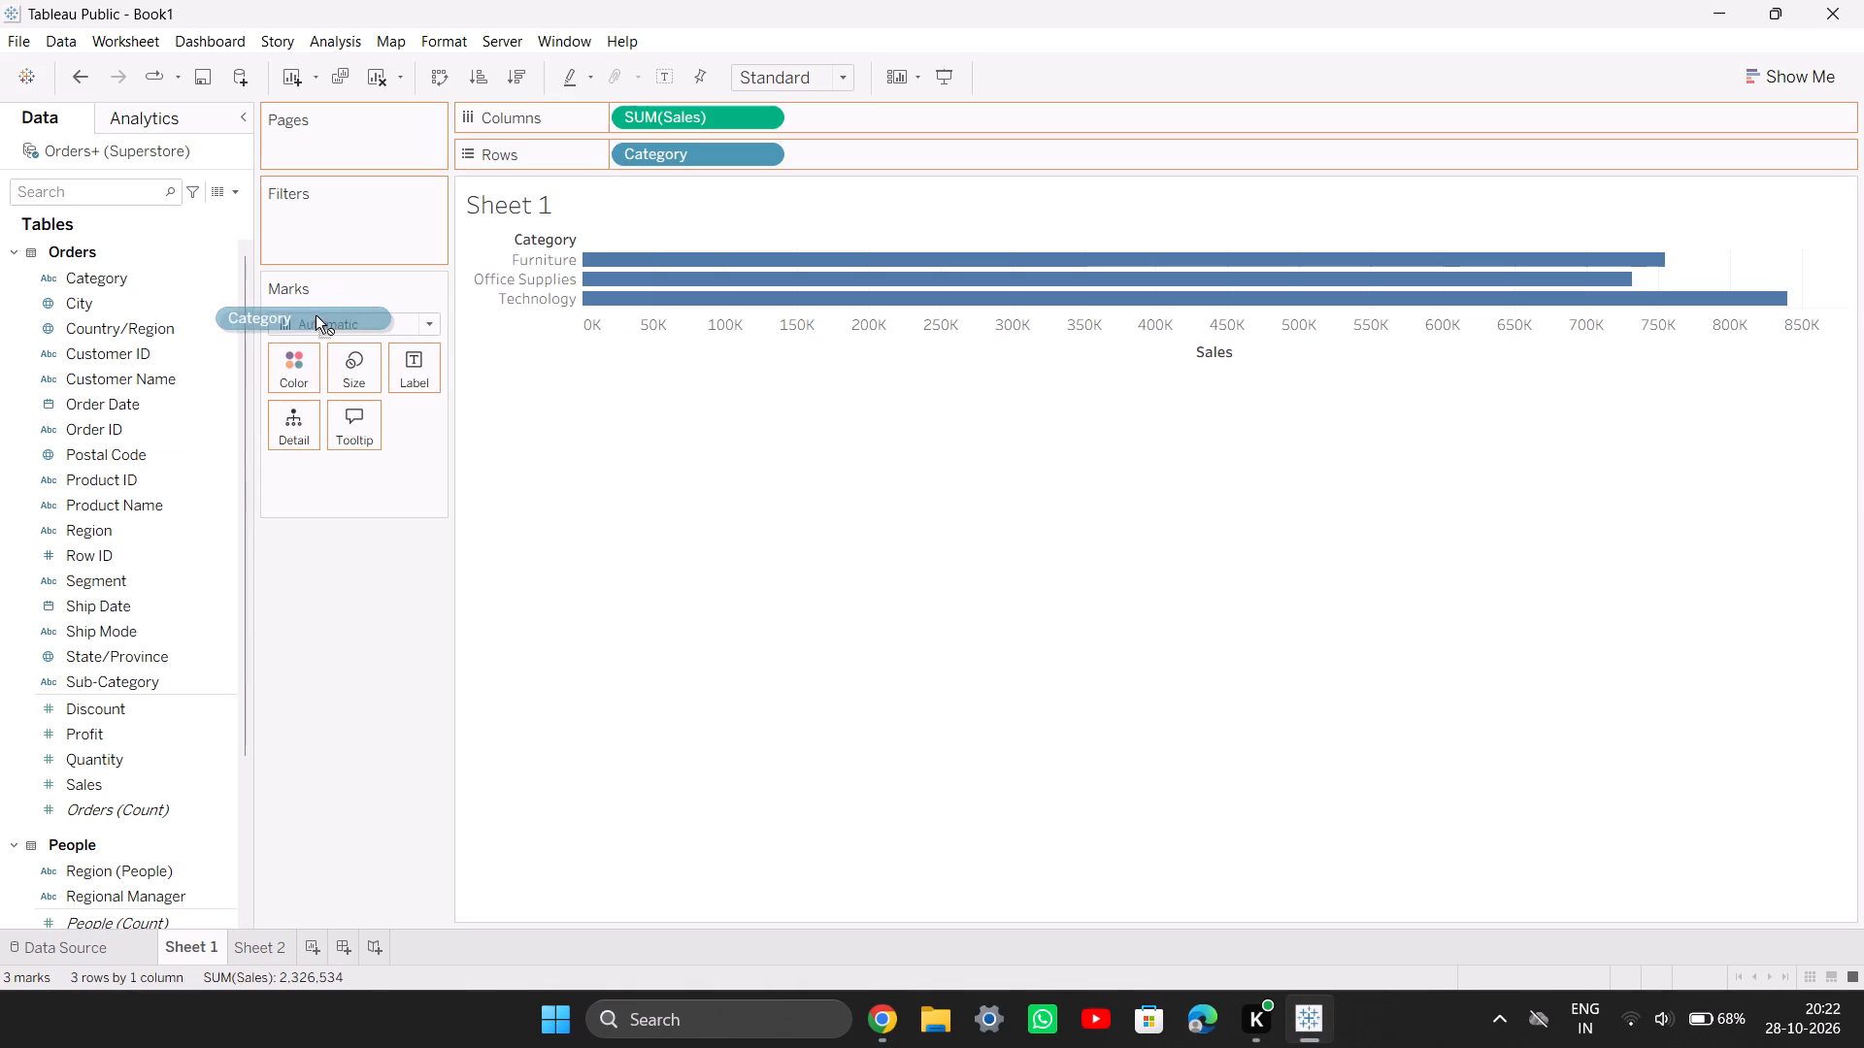
pyautogui.moveTo(316, 315); pyautogui.dragTo(301, 351)
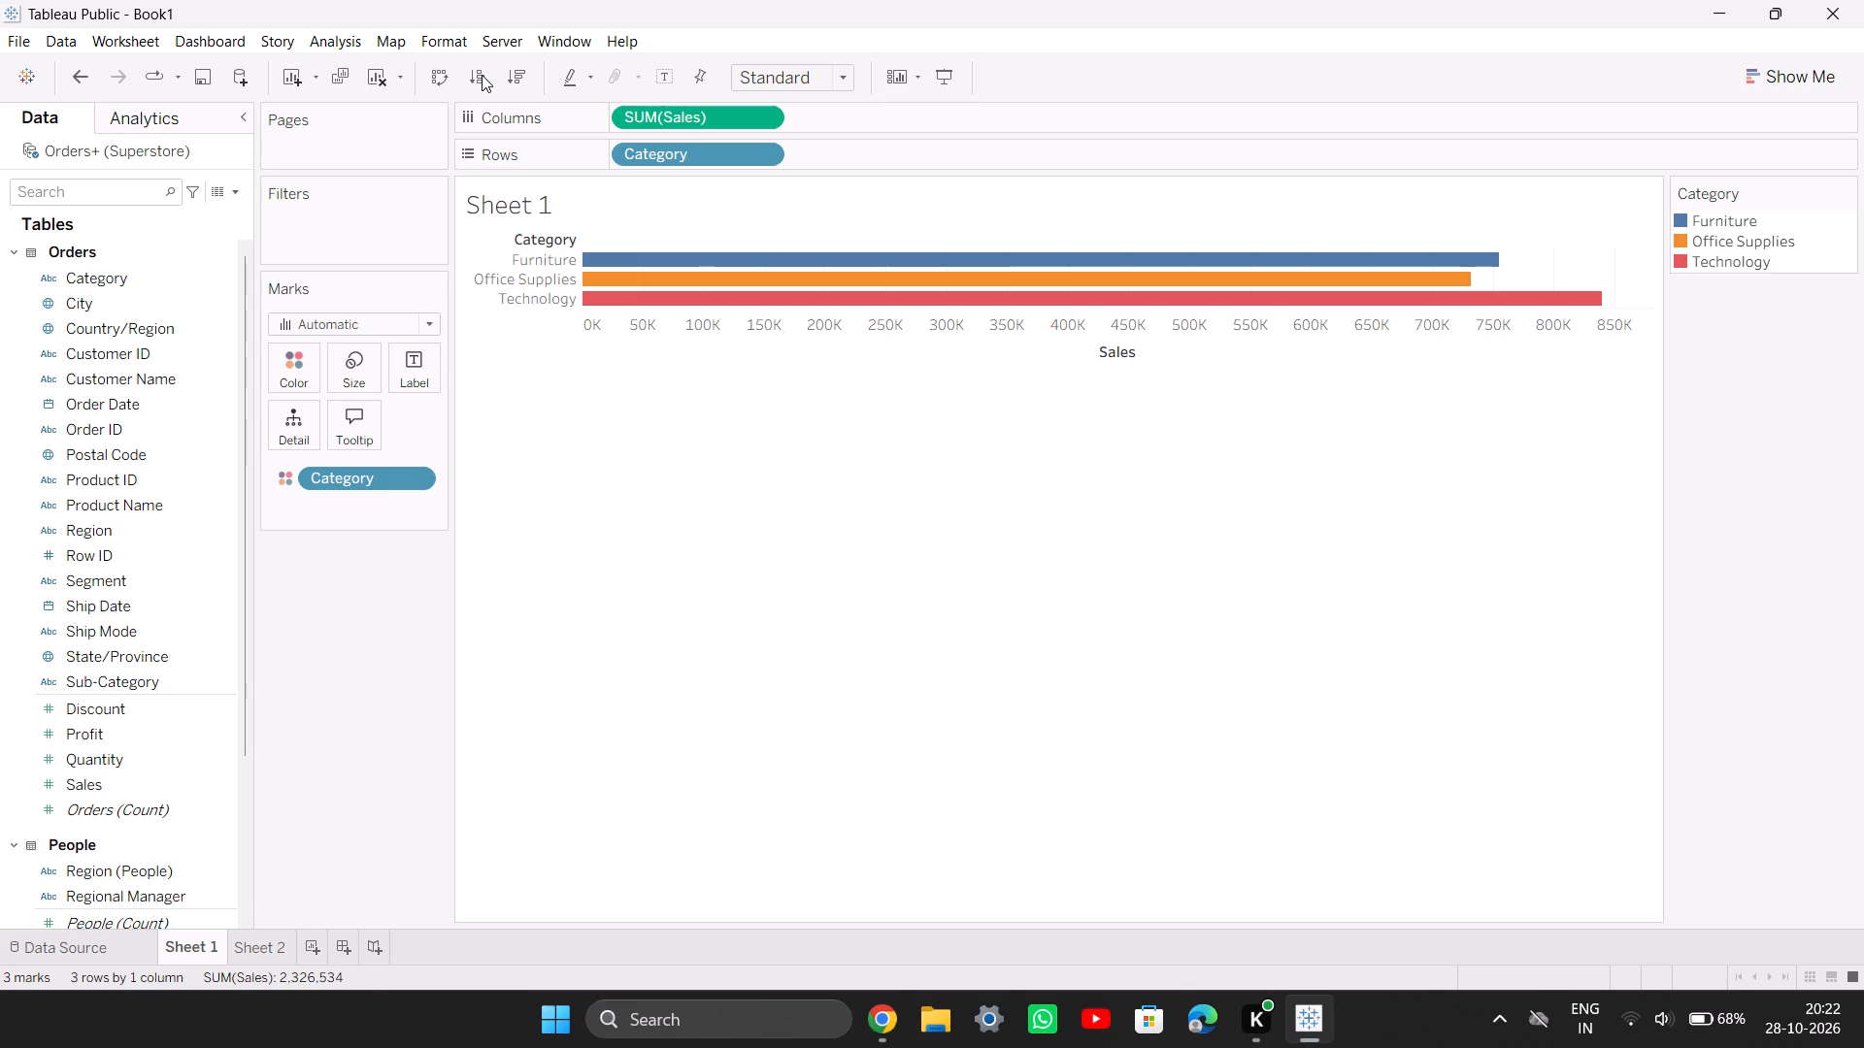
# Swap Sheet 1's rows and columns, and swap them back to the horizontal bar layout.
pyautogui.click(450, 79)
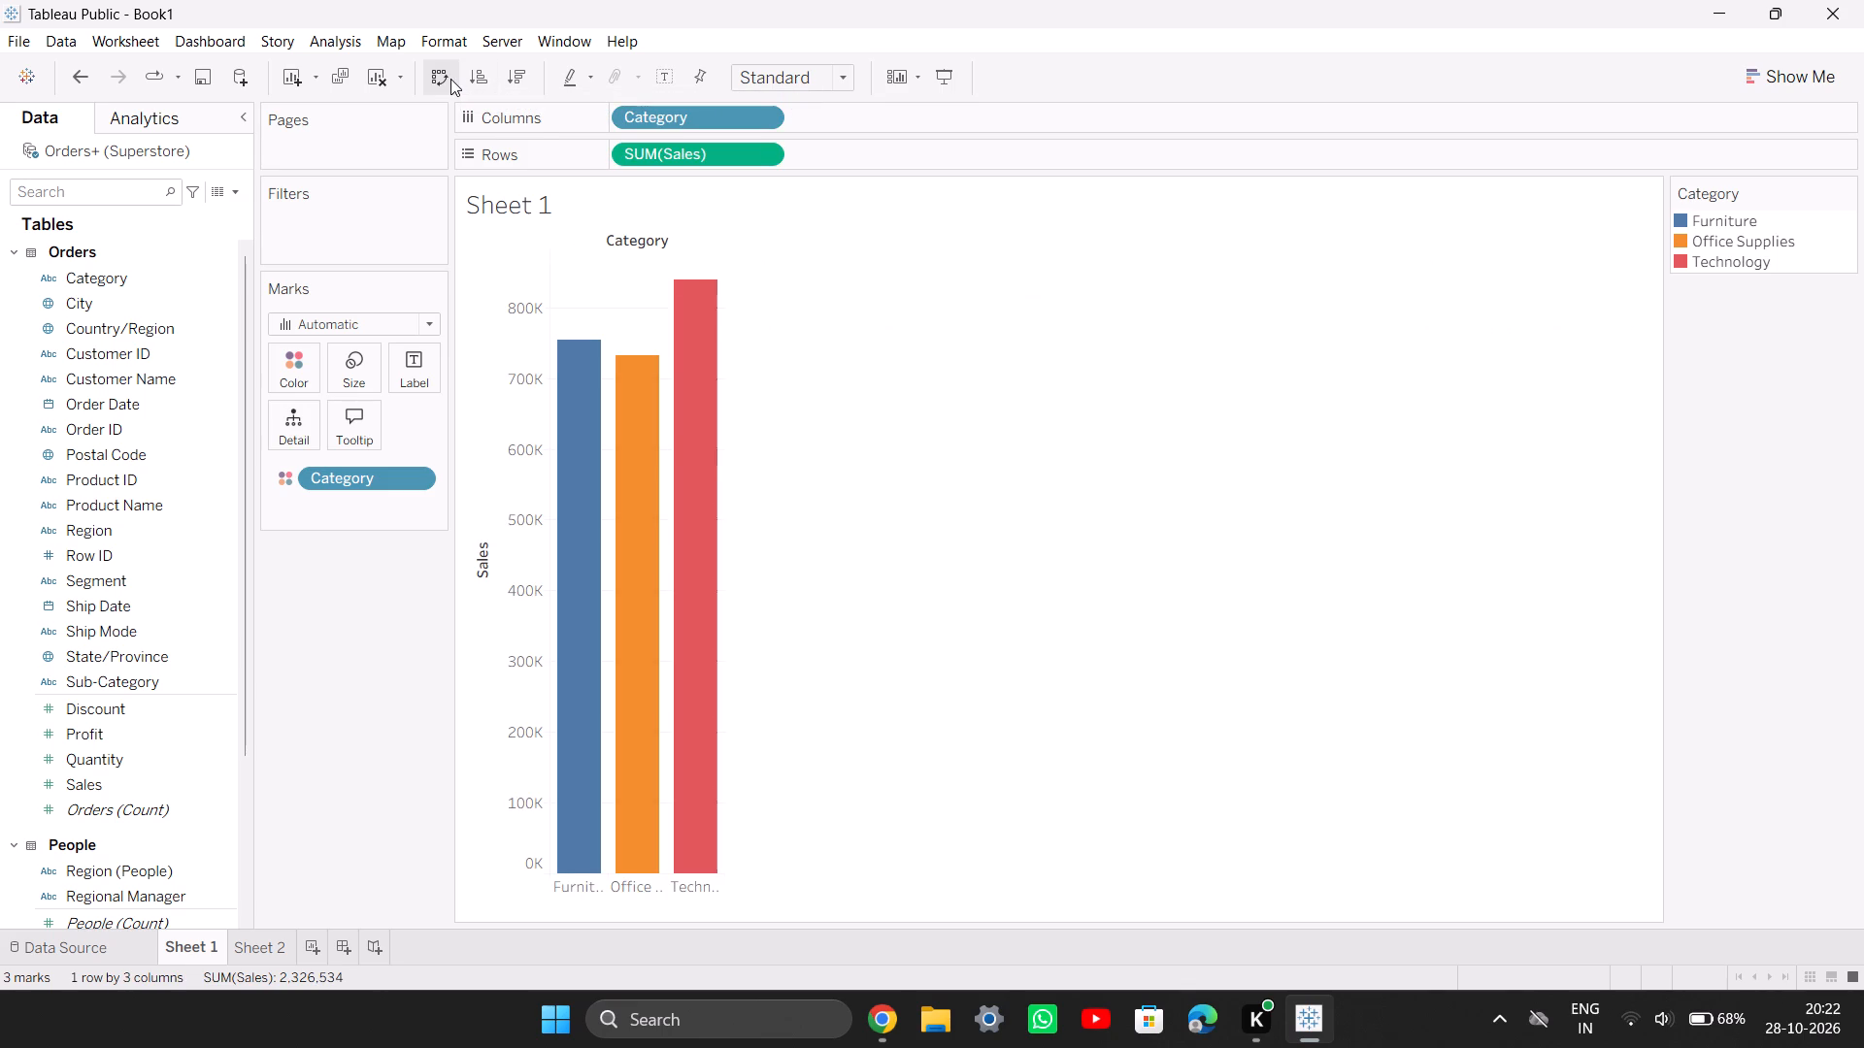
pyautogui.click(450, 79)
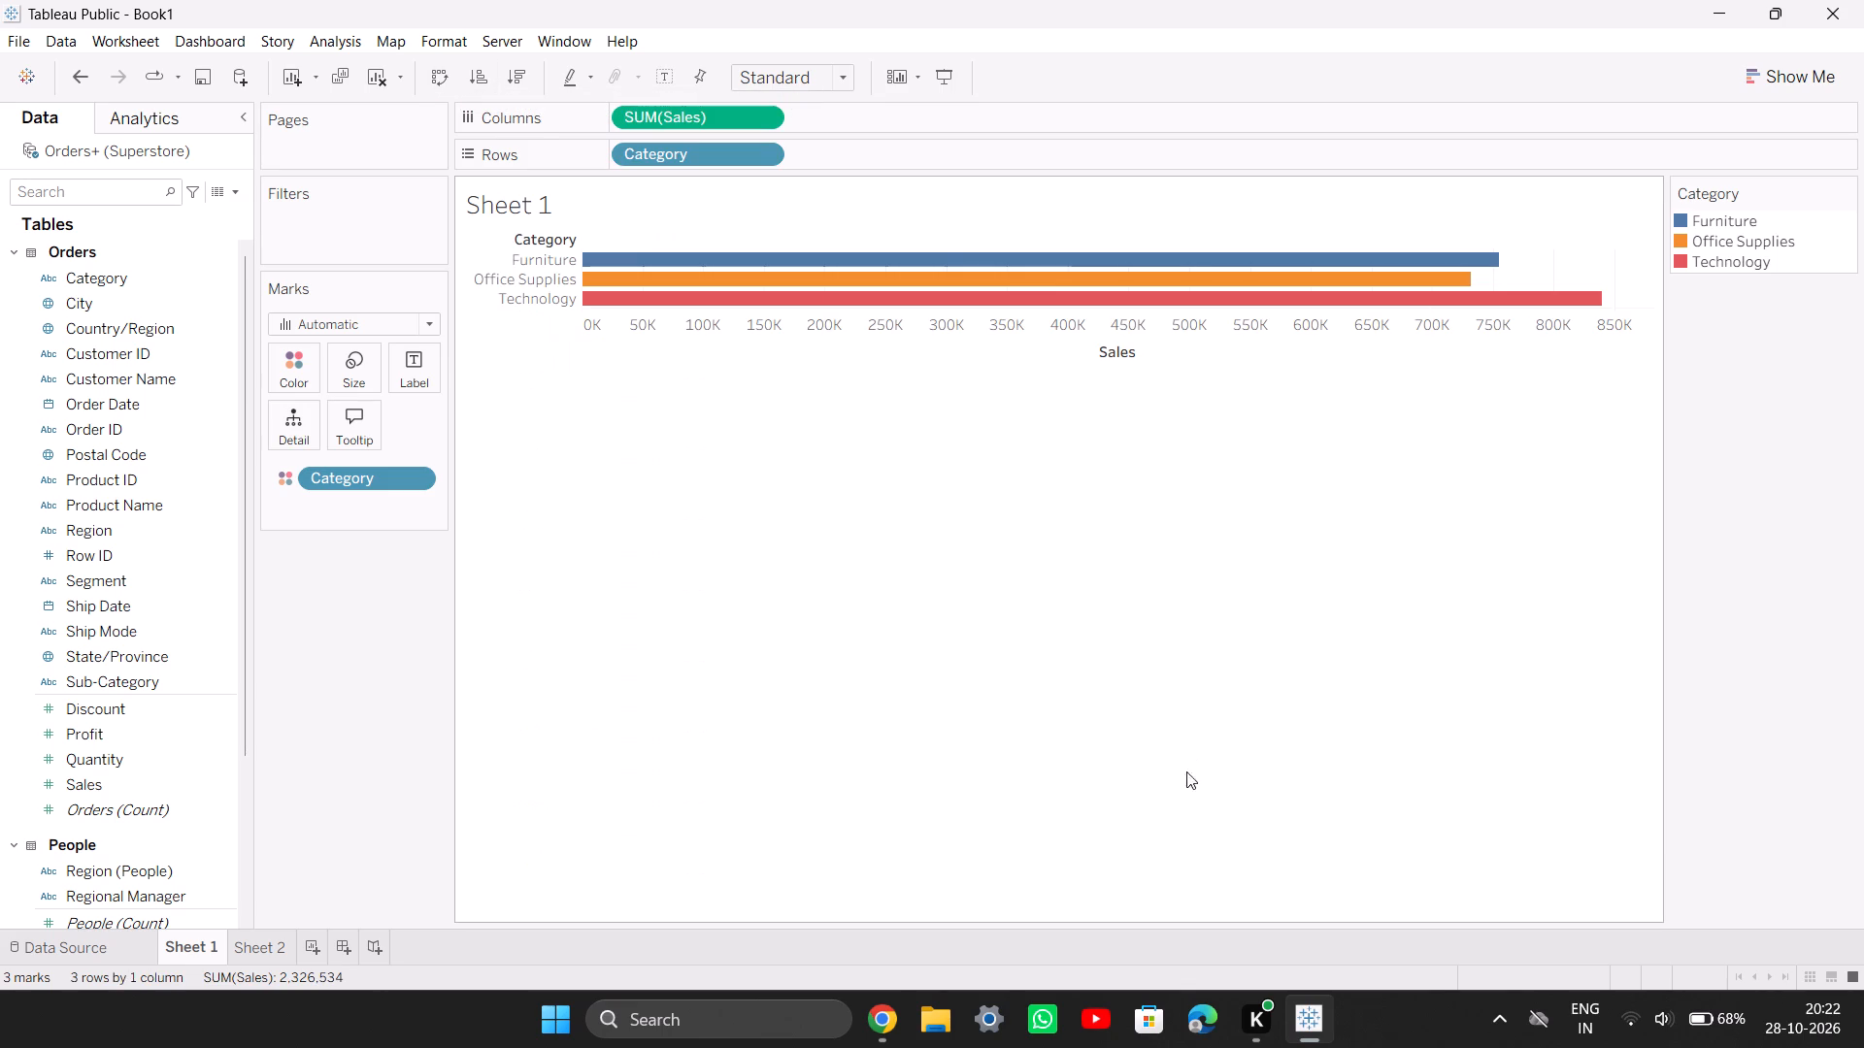
# Following section 1.E of the Tableau Practical PDF, build a line chart on Sheet 2 with Order Date on Columns and Sales on Rows.
pyautogui.click(1303, 1023)
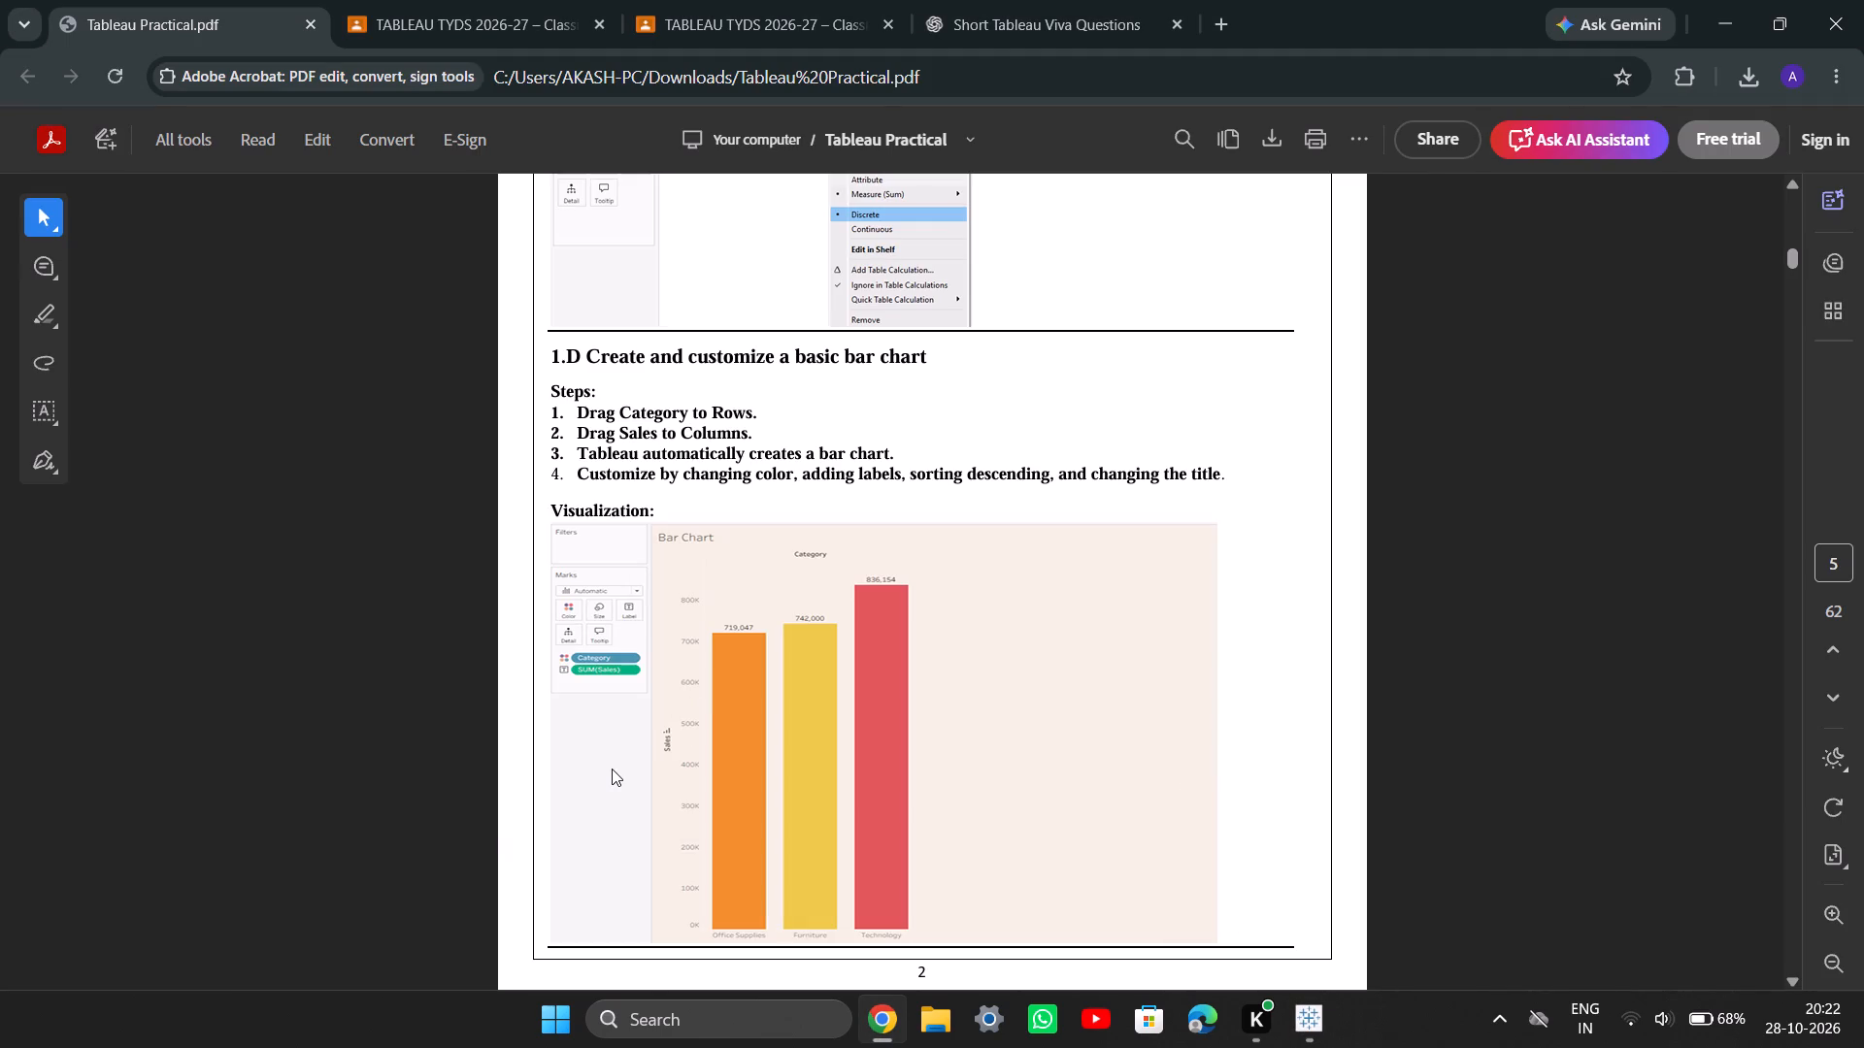
pyautogui.scroll(-3, 612, 769)
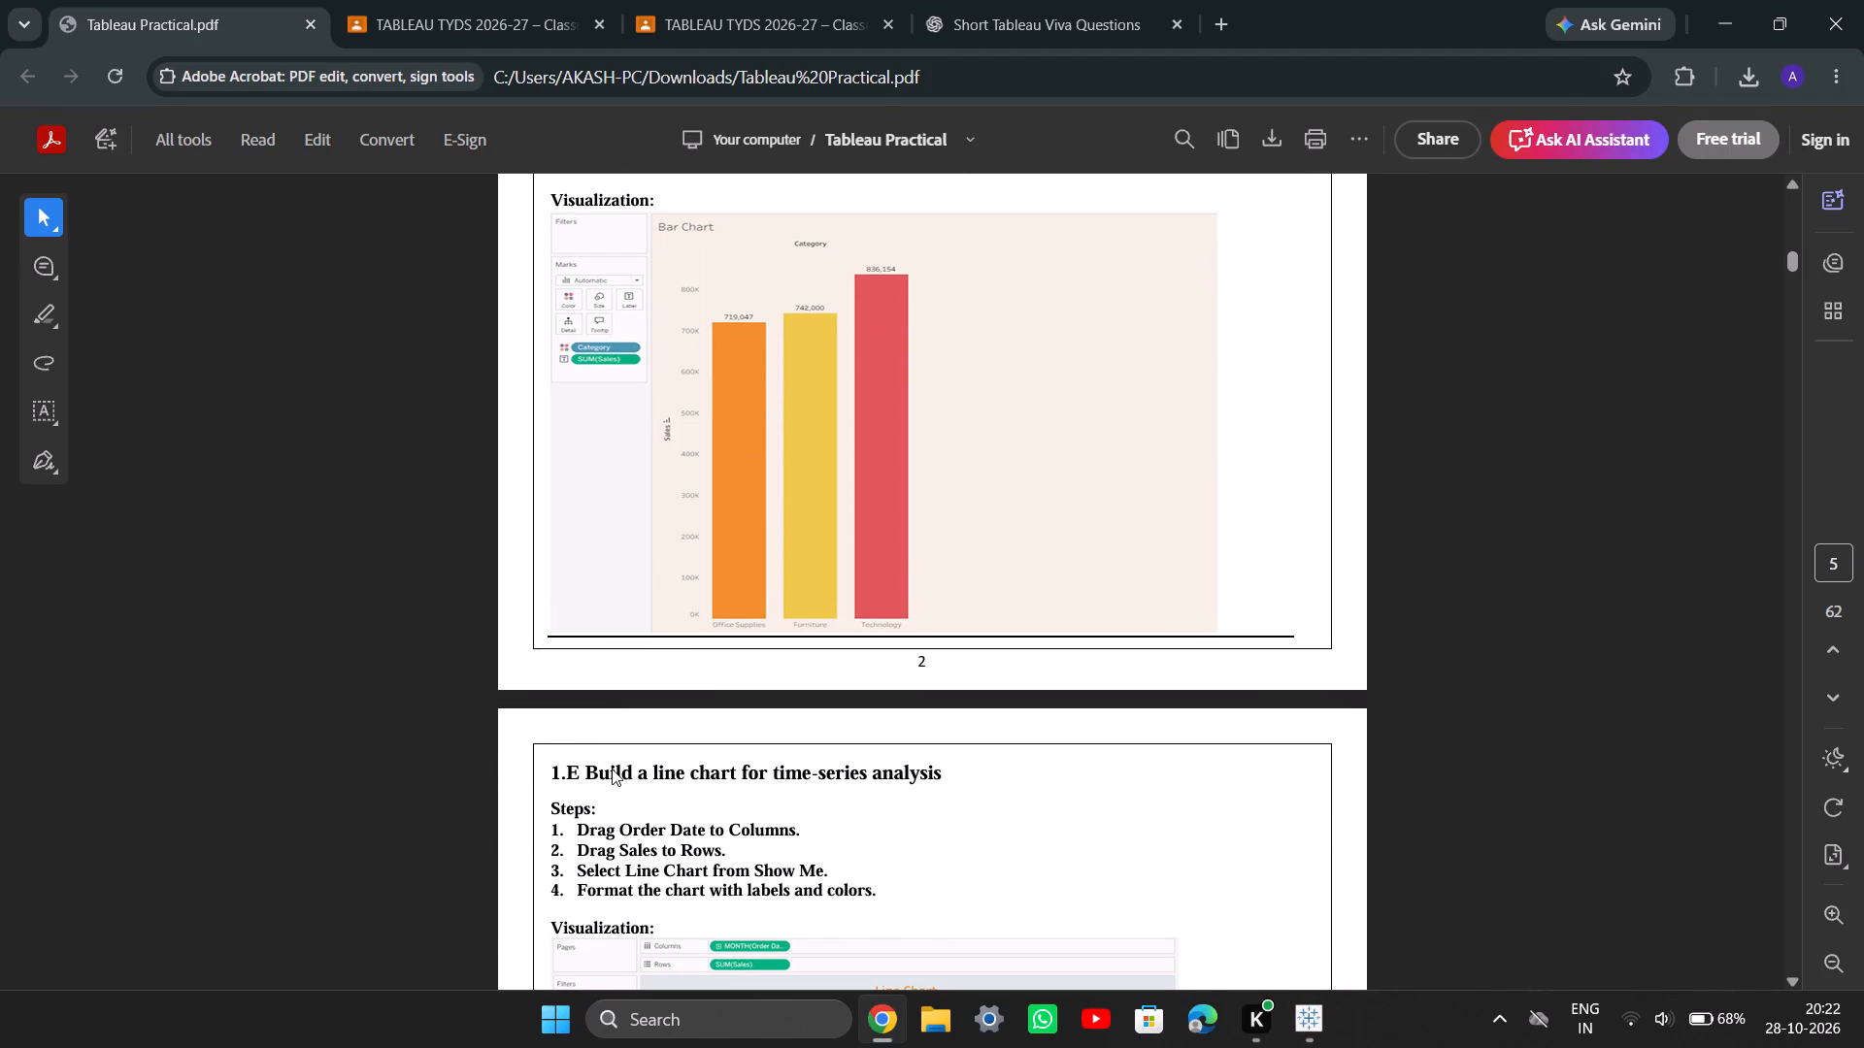
pyautogui.scroll(-4, 612, 769)
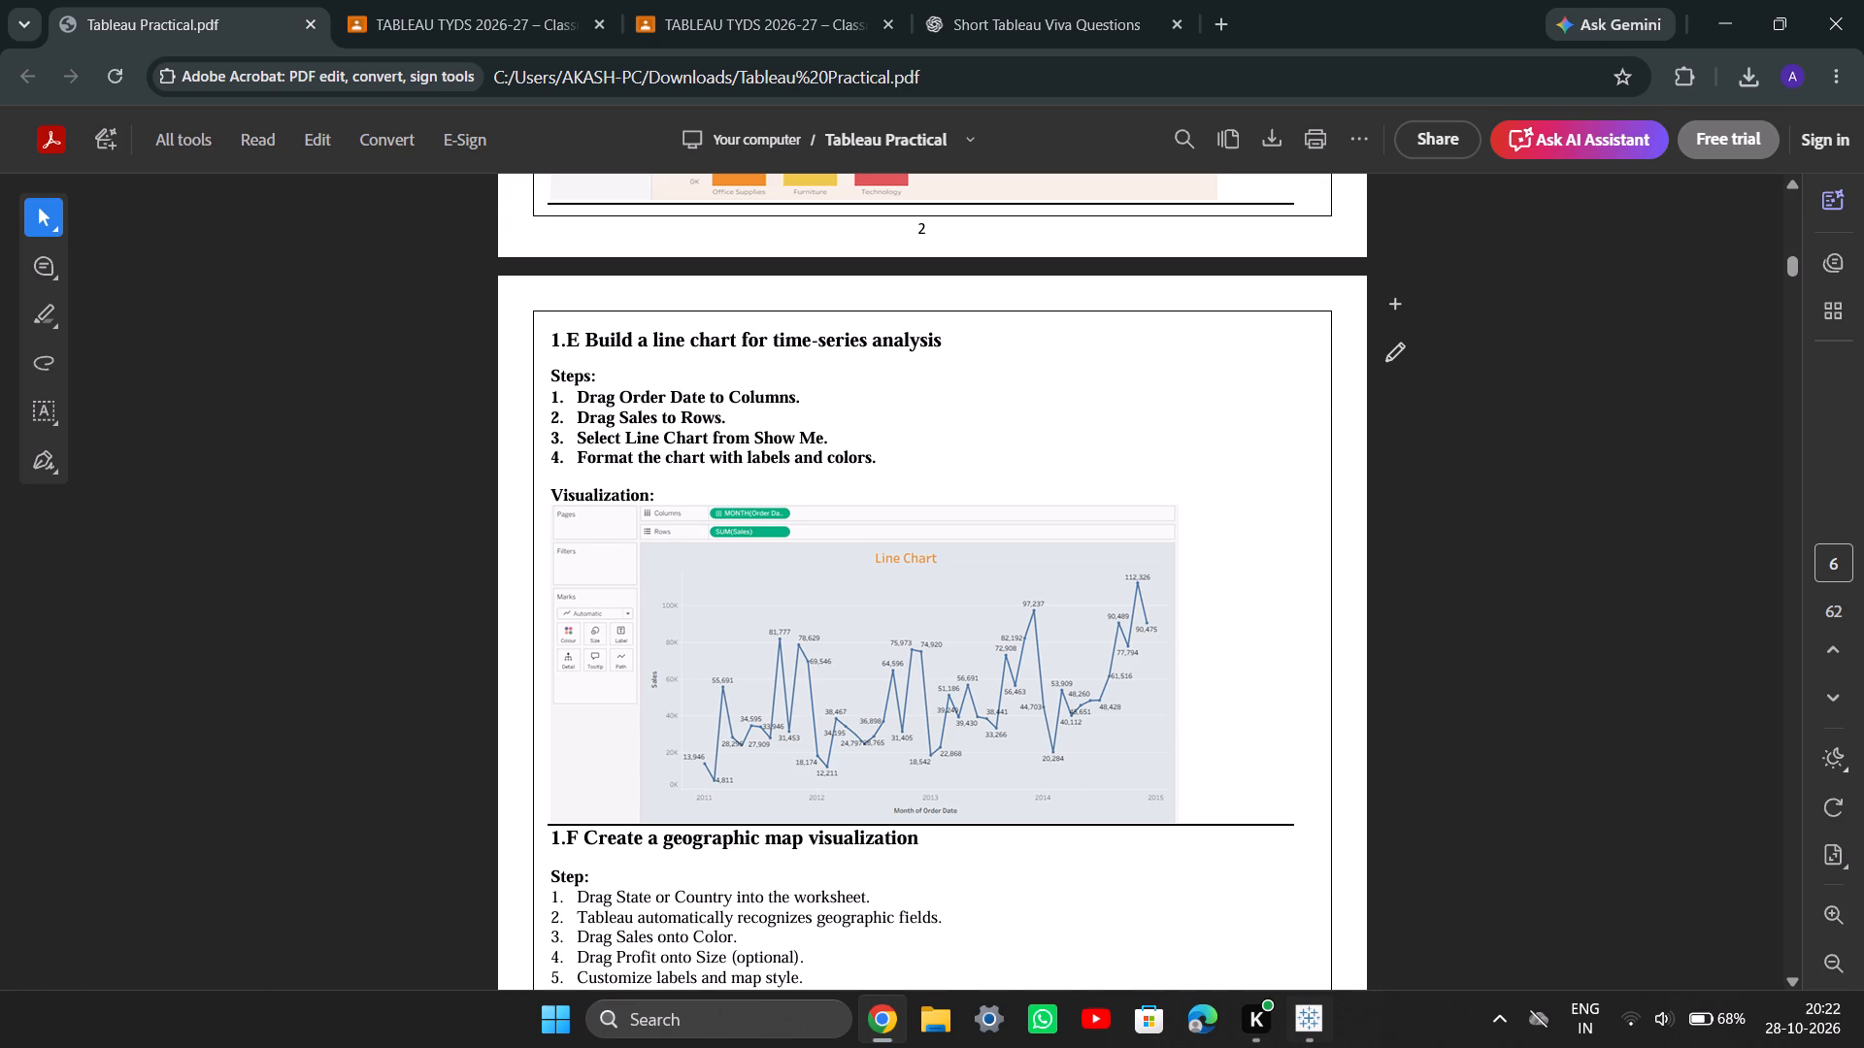
pyautogui.click(1304, 1041)
pyautogui.click(241, 941)
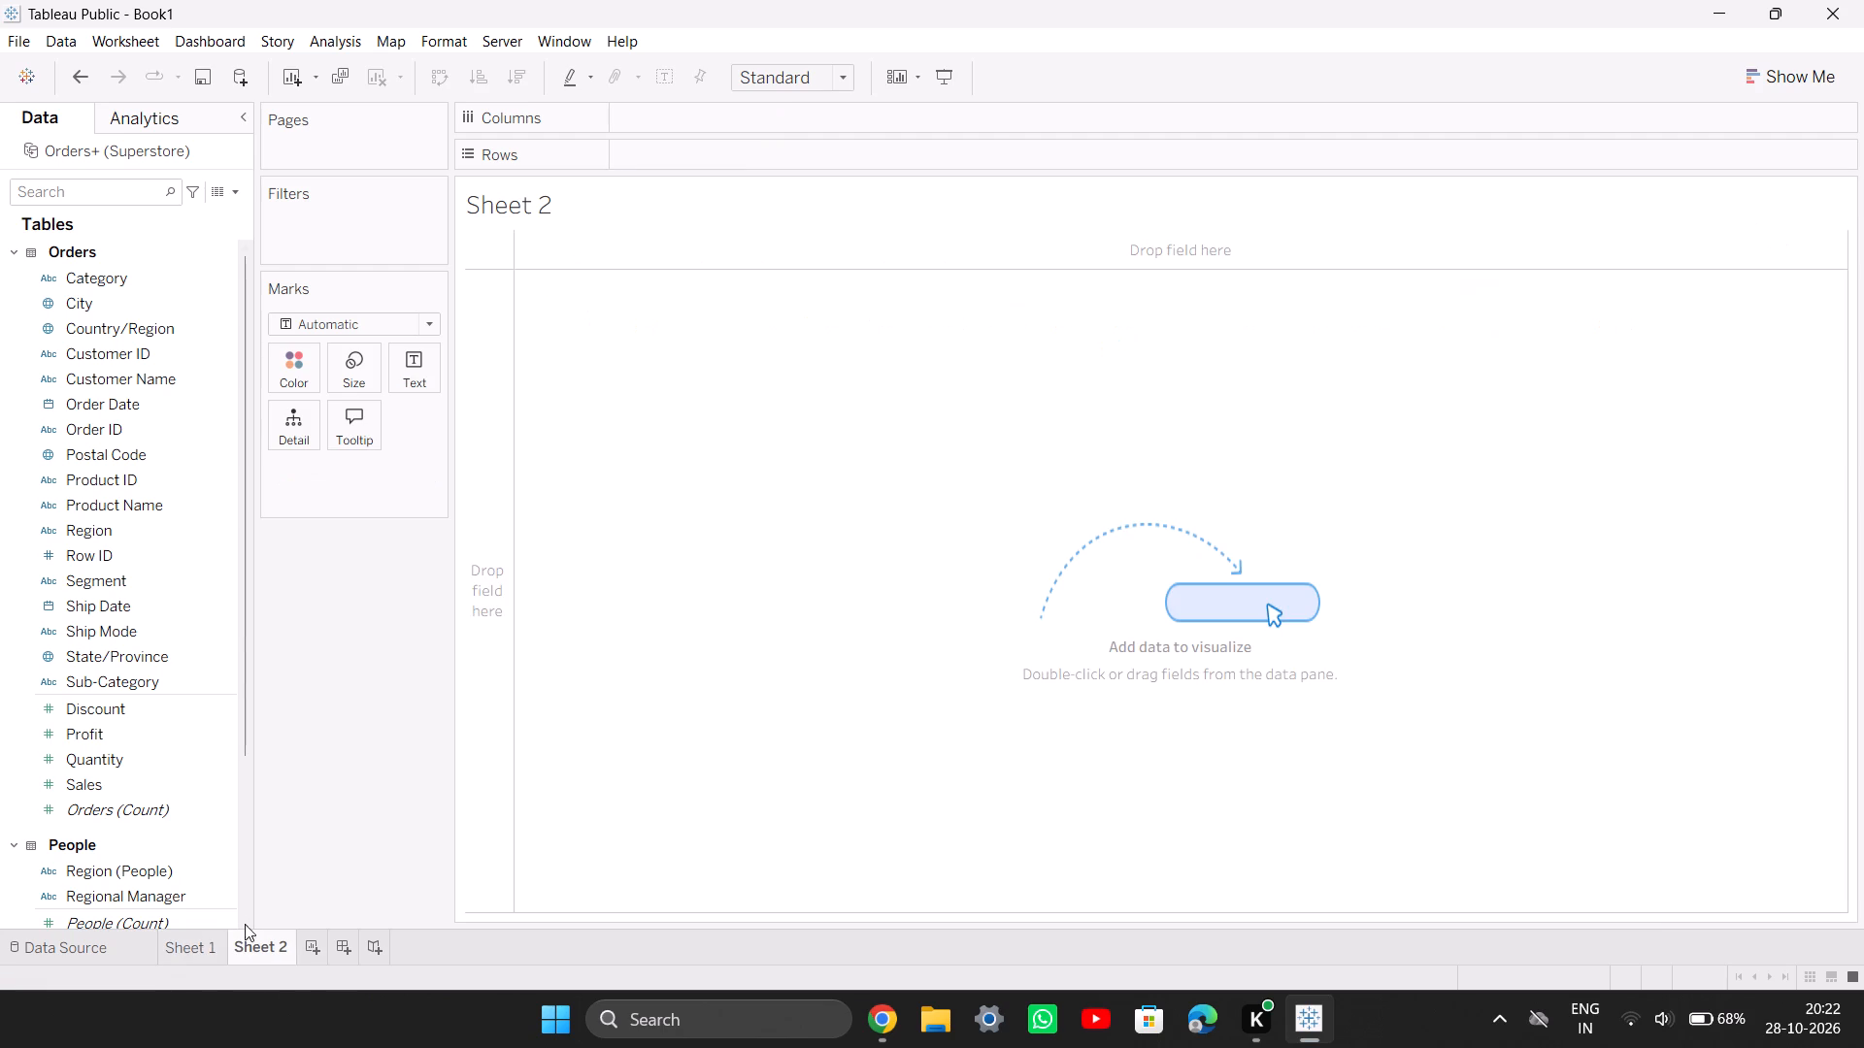
pyautogui.doubleClick(131, 410)
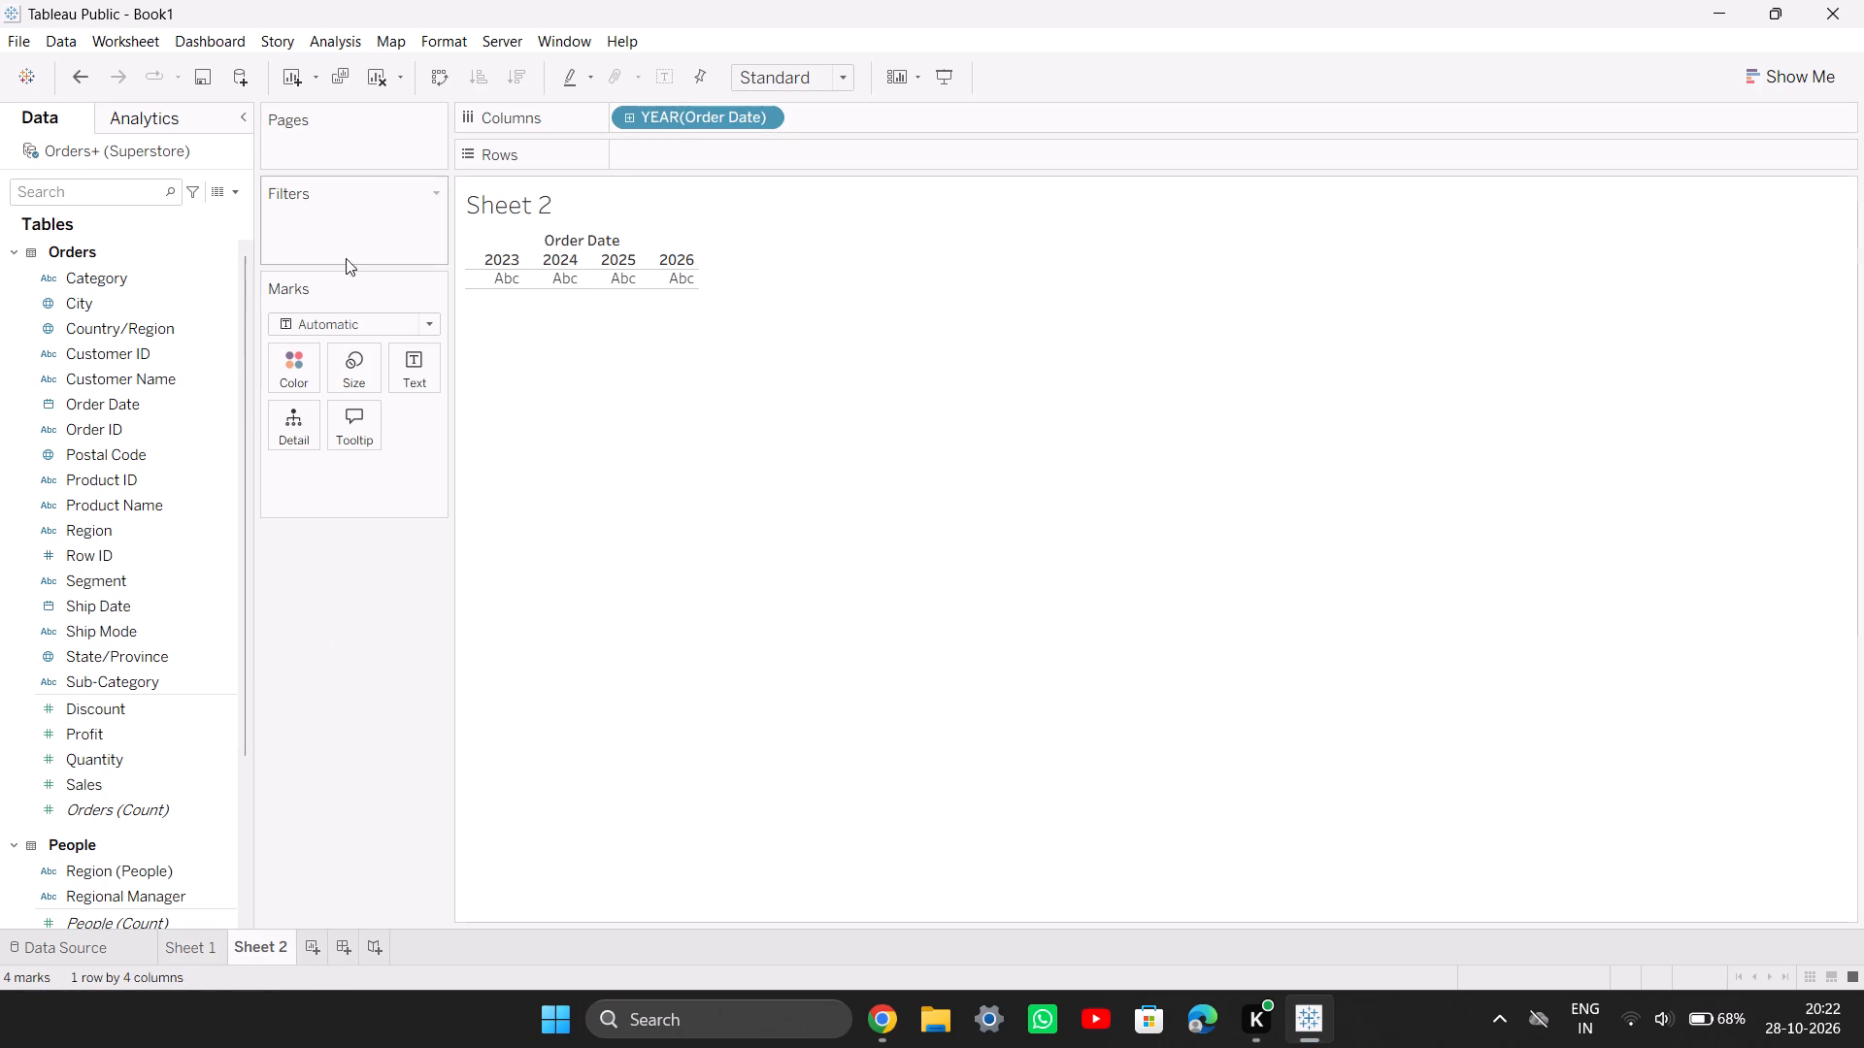
pyautogui.scroll(-1, 116, 871)
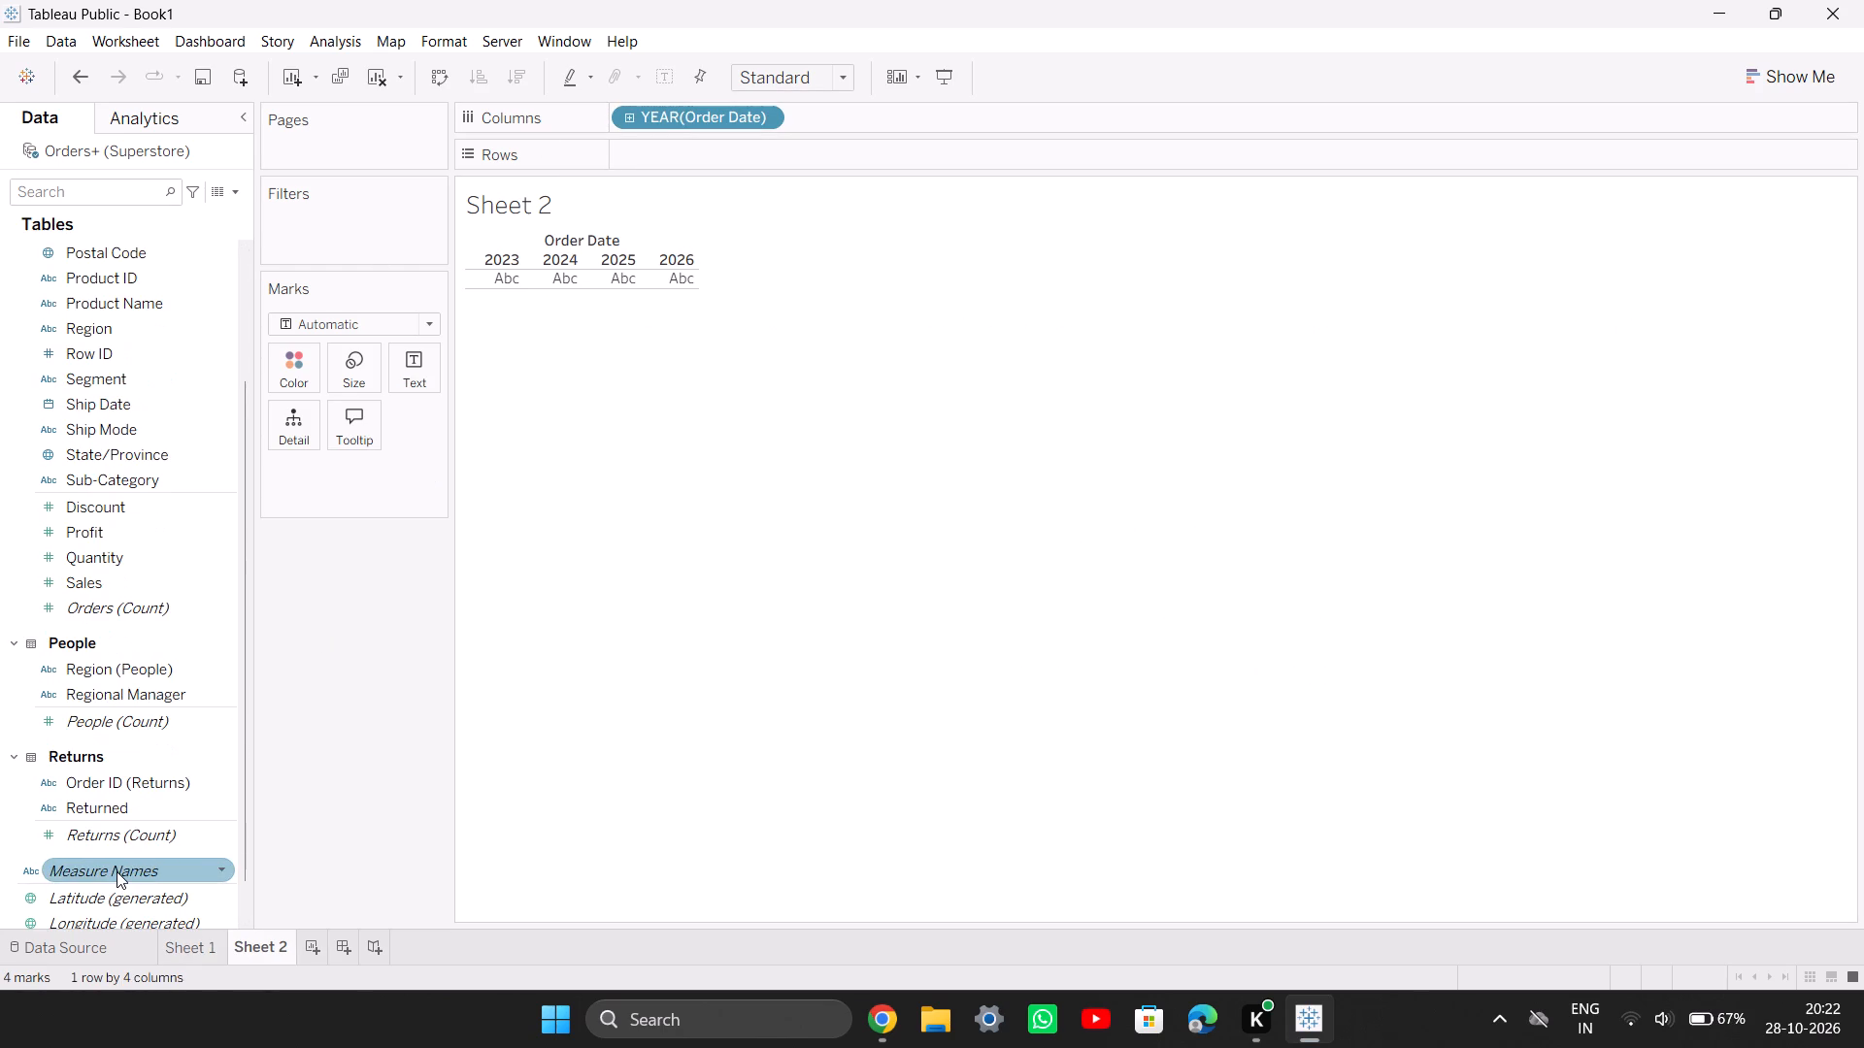
pyautogui.doubleClick(129, 576)
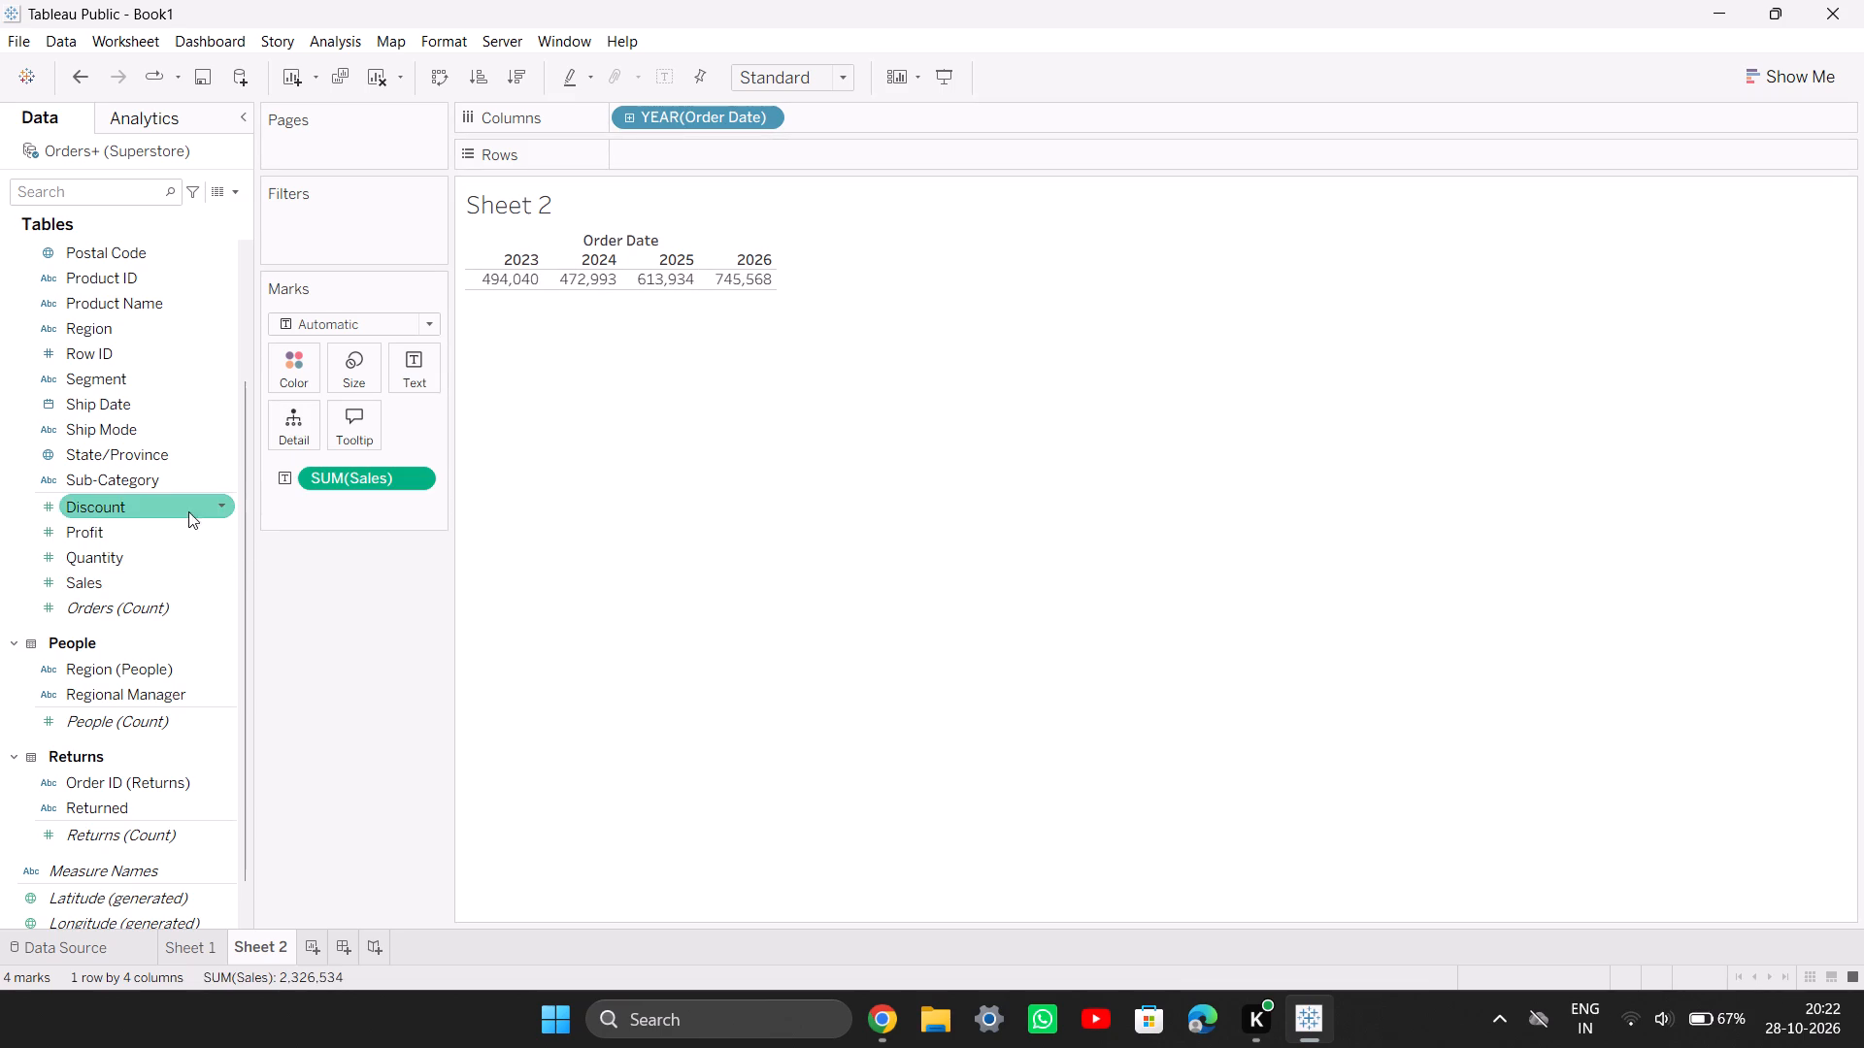
pyautogui.moveTo(331, 480); pyautogui.dragTo(718, 138)
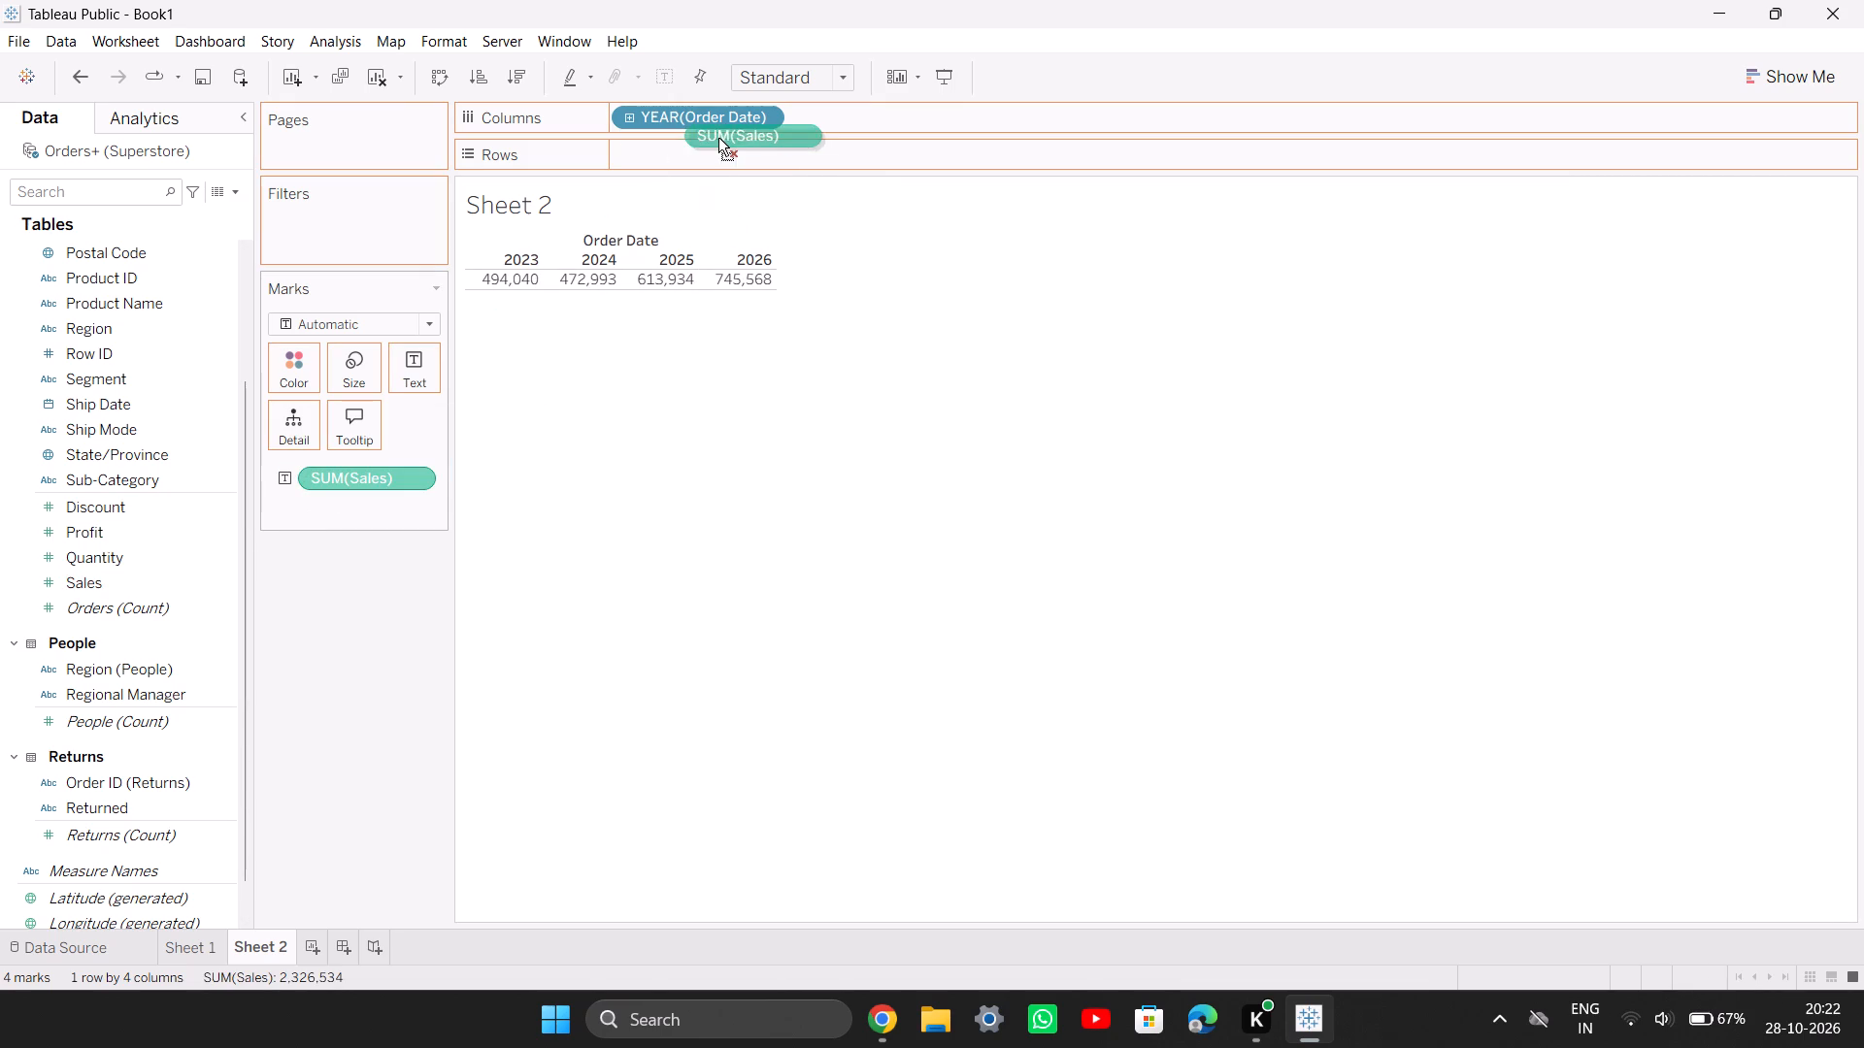
pyautogui.moveTo(718, 138); pyautogui.dragTo(697, 158)
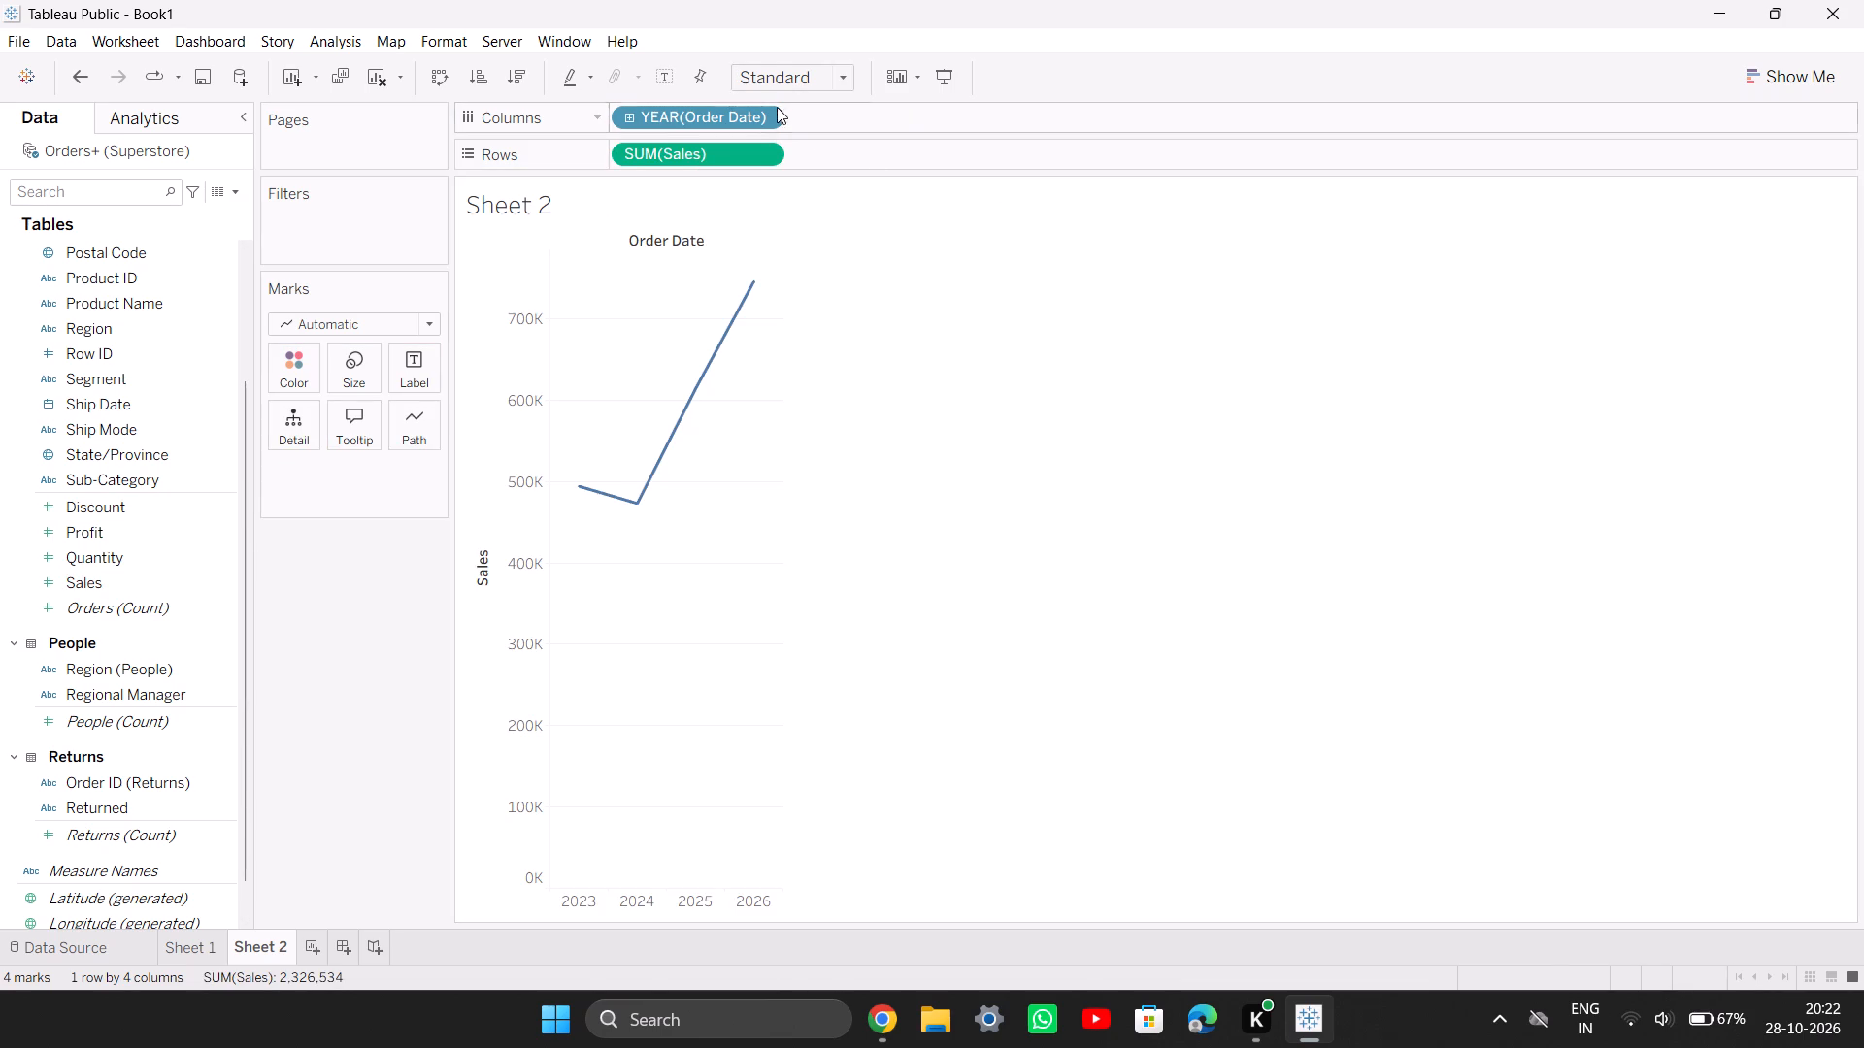
# Change the Order Date field on Sheet 2's Columns to the discrete Month level.
pyautogui.click(762, 122)
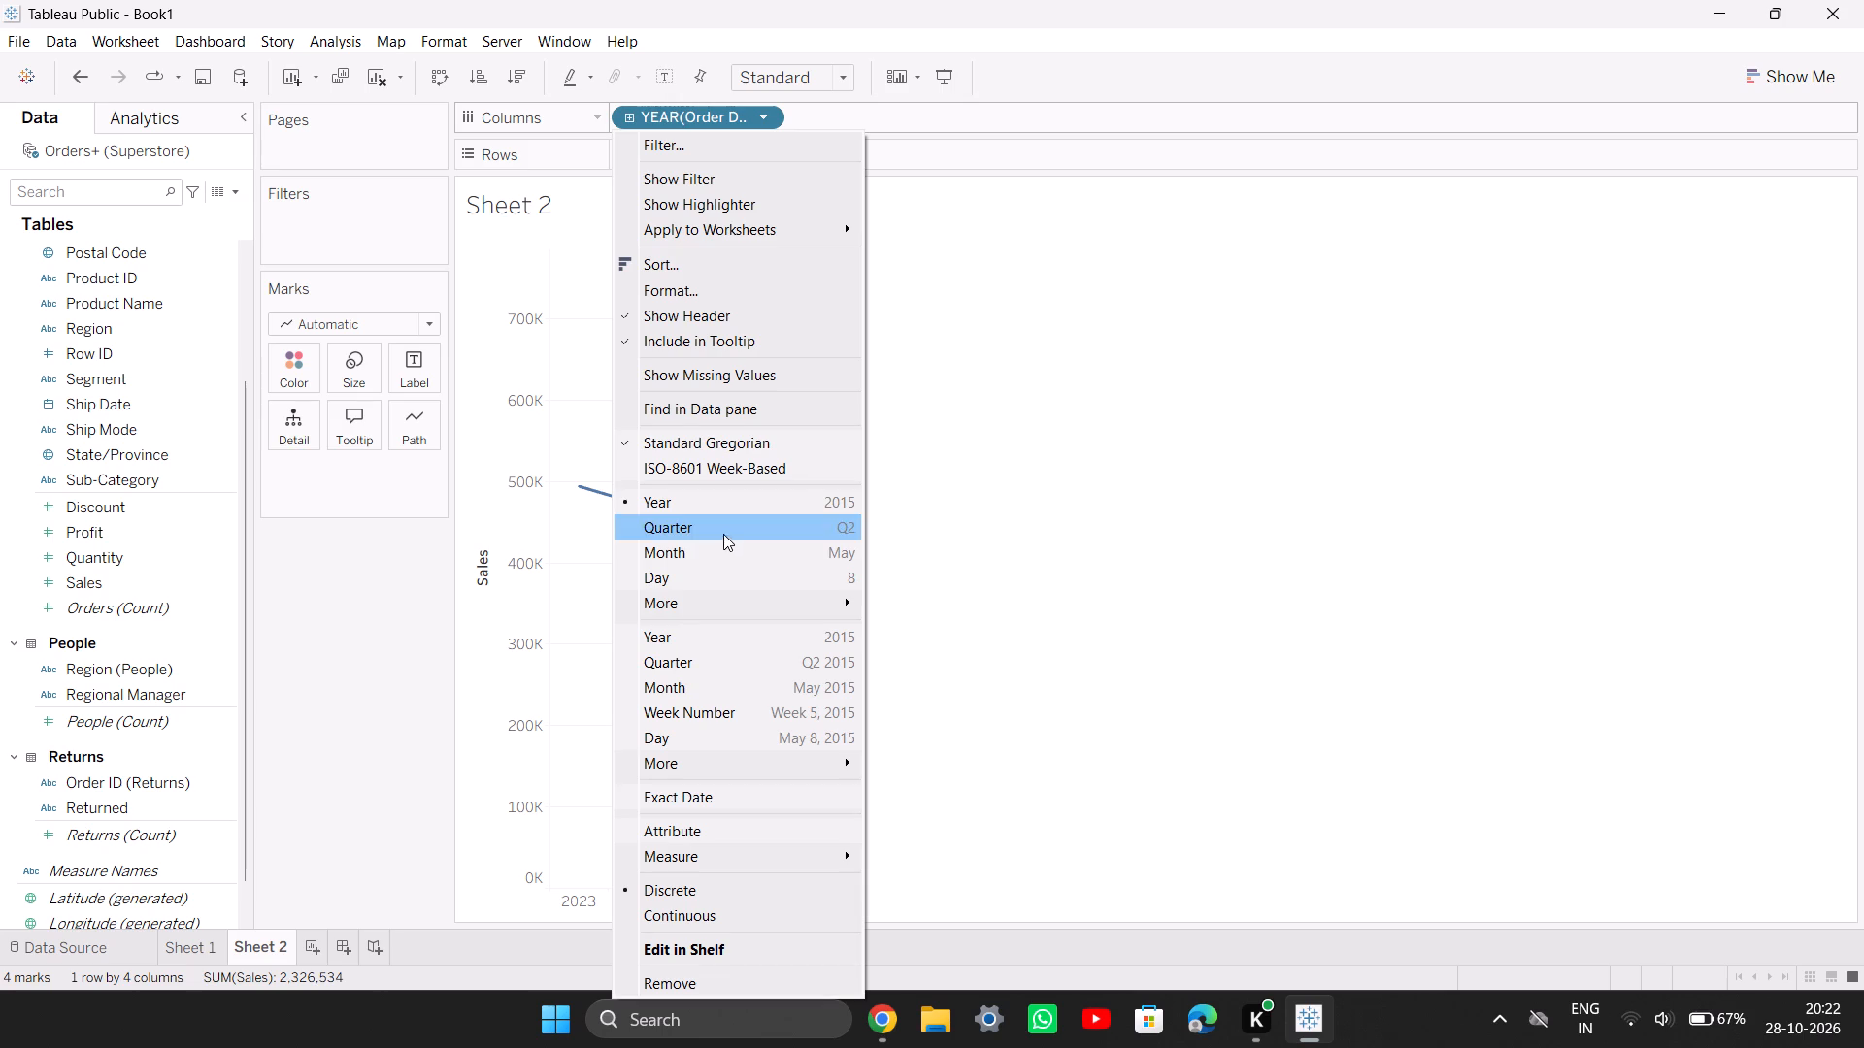
pyautogui.click(702, 558)
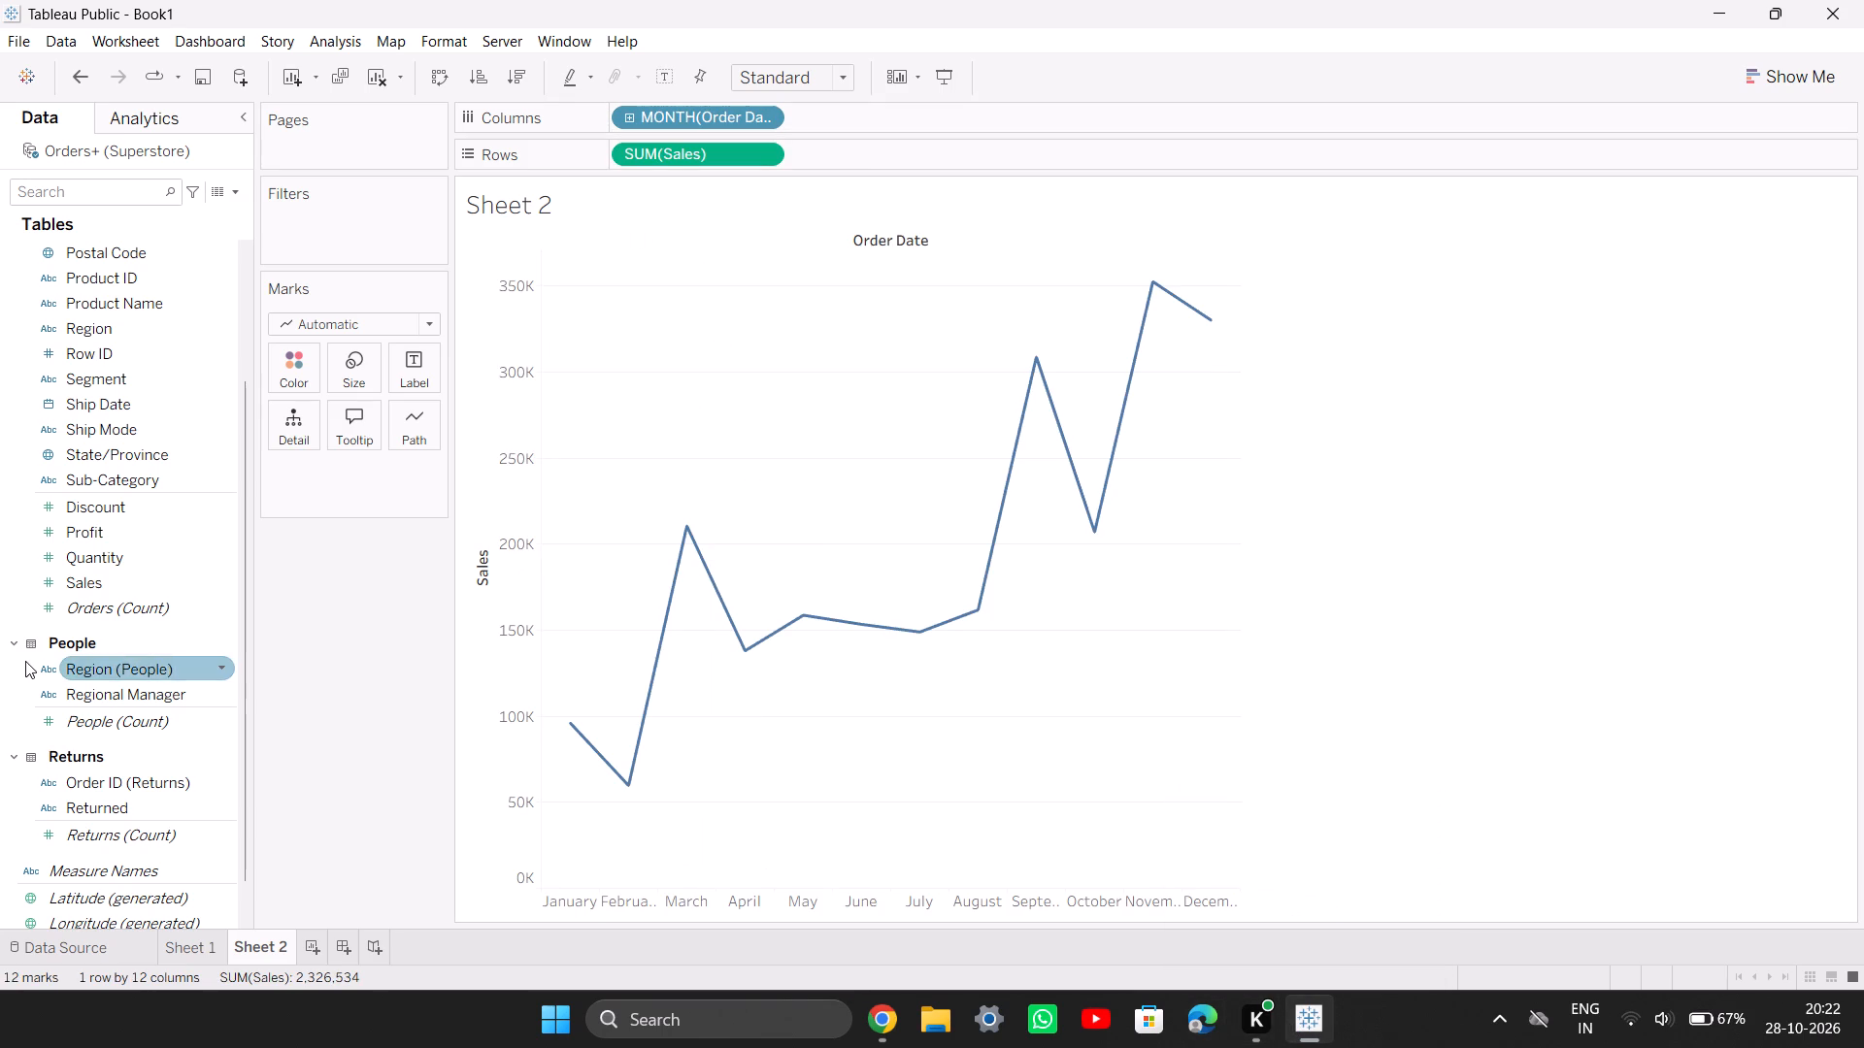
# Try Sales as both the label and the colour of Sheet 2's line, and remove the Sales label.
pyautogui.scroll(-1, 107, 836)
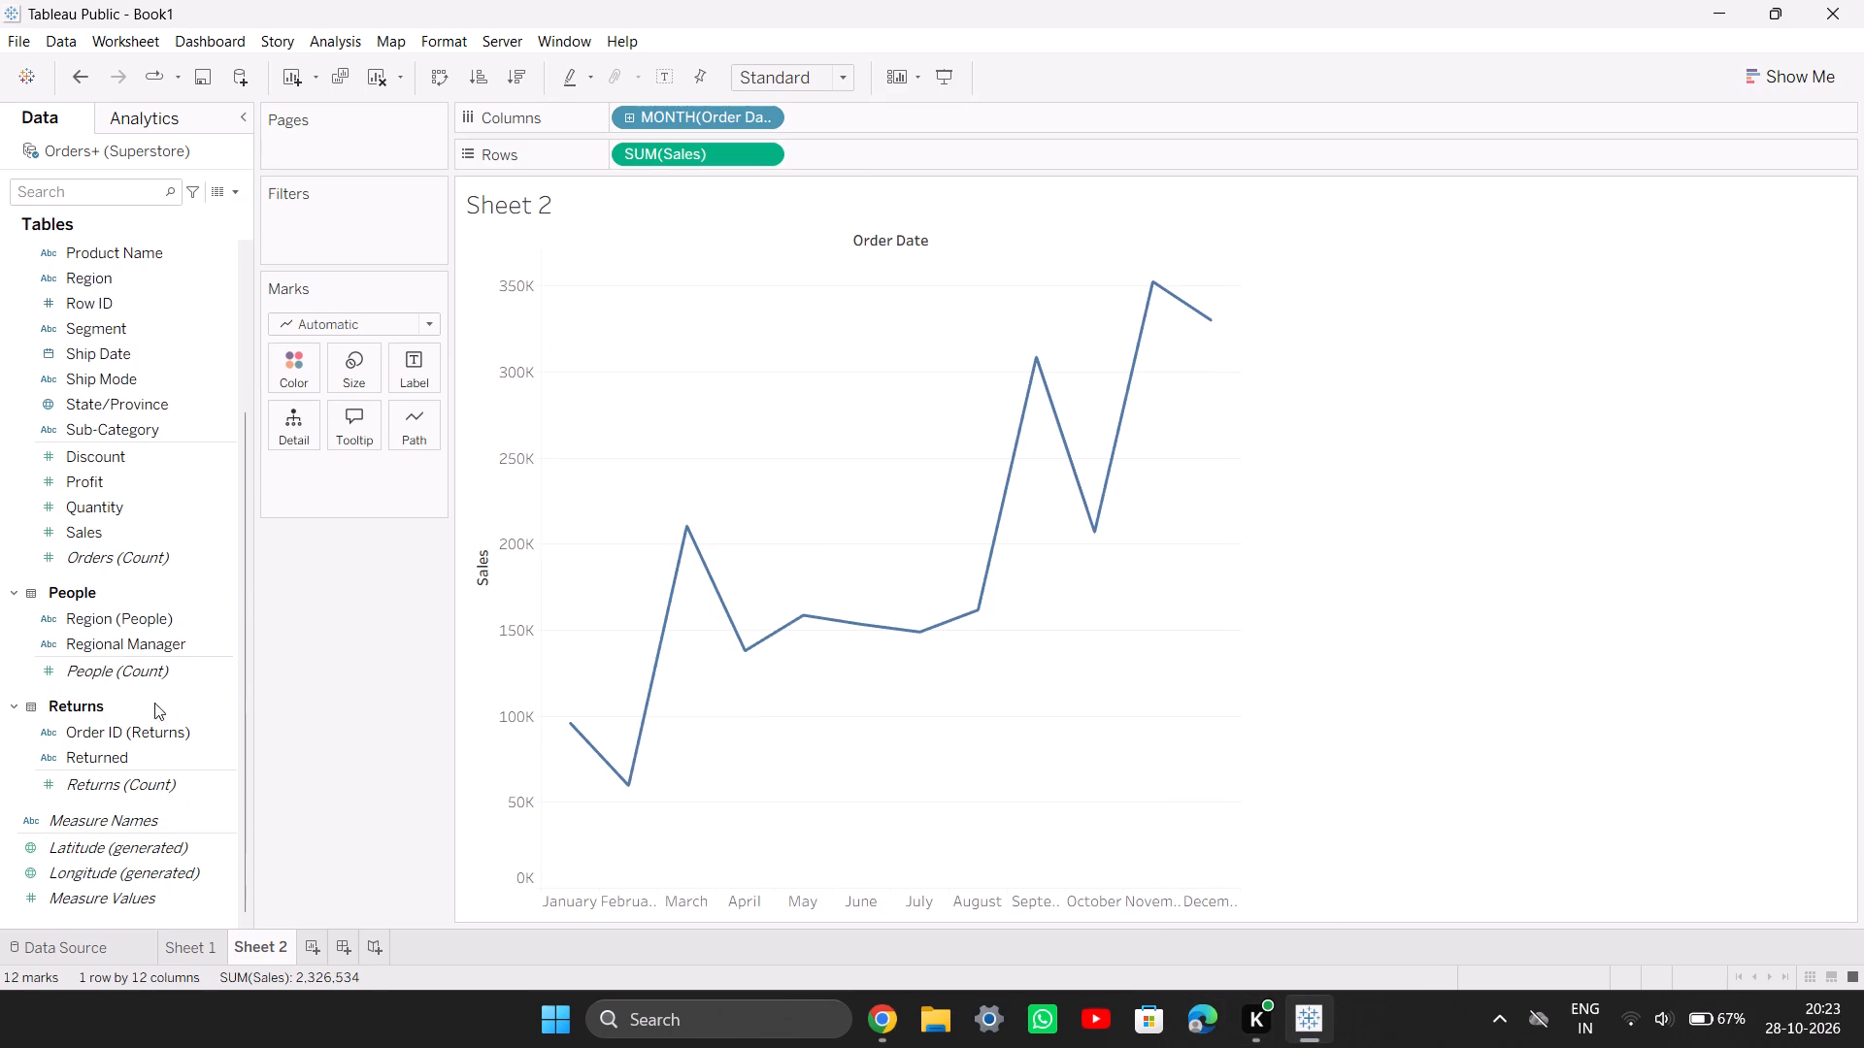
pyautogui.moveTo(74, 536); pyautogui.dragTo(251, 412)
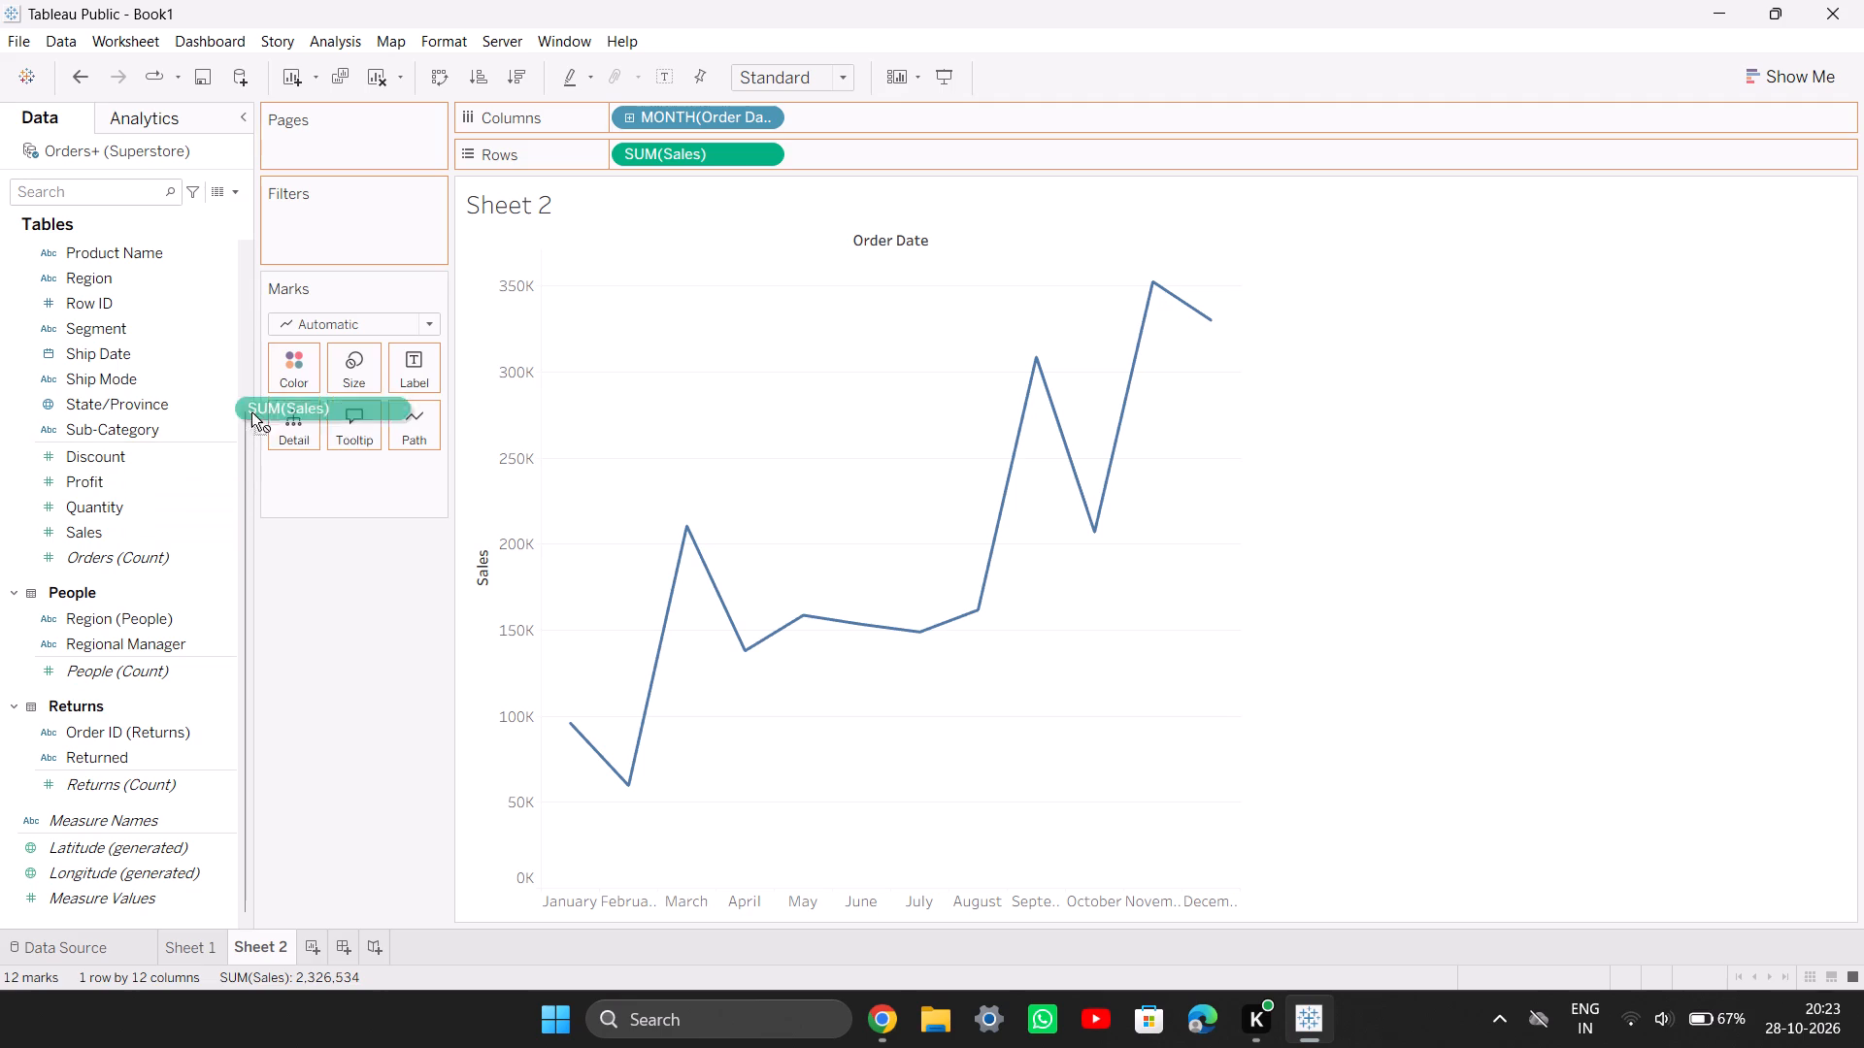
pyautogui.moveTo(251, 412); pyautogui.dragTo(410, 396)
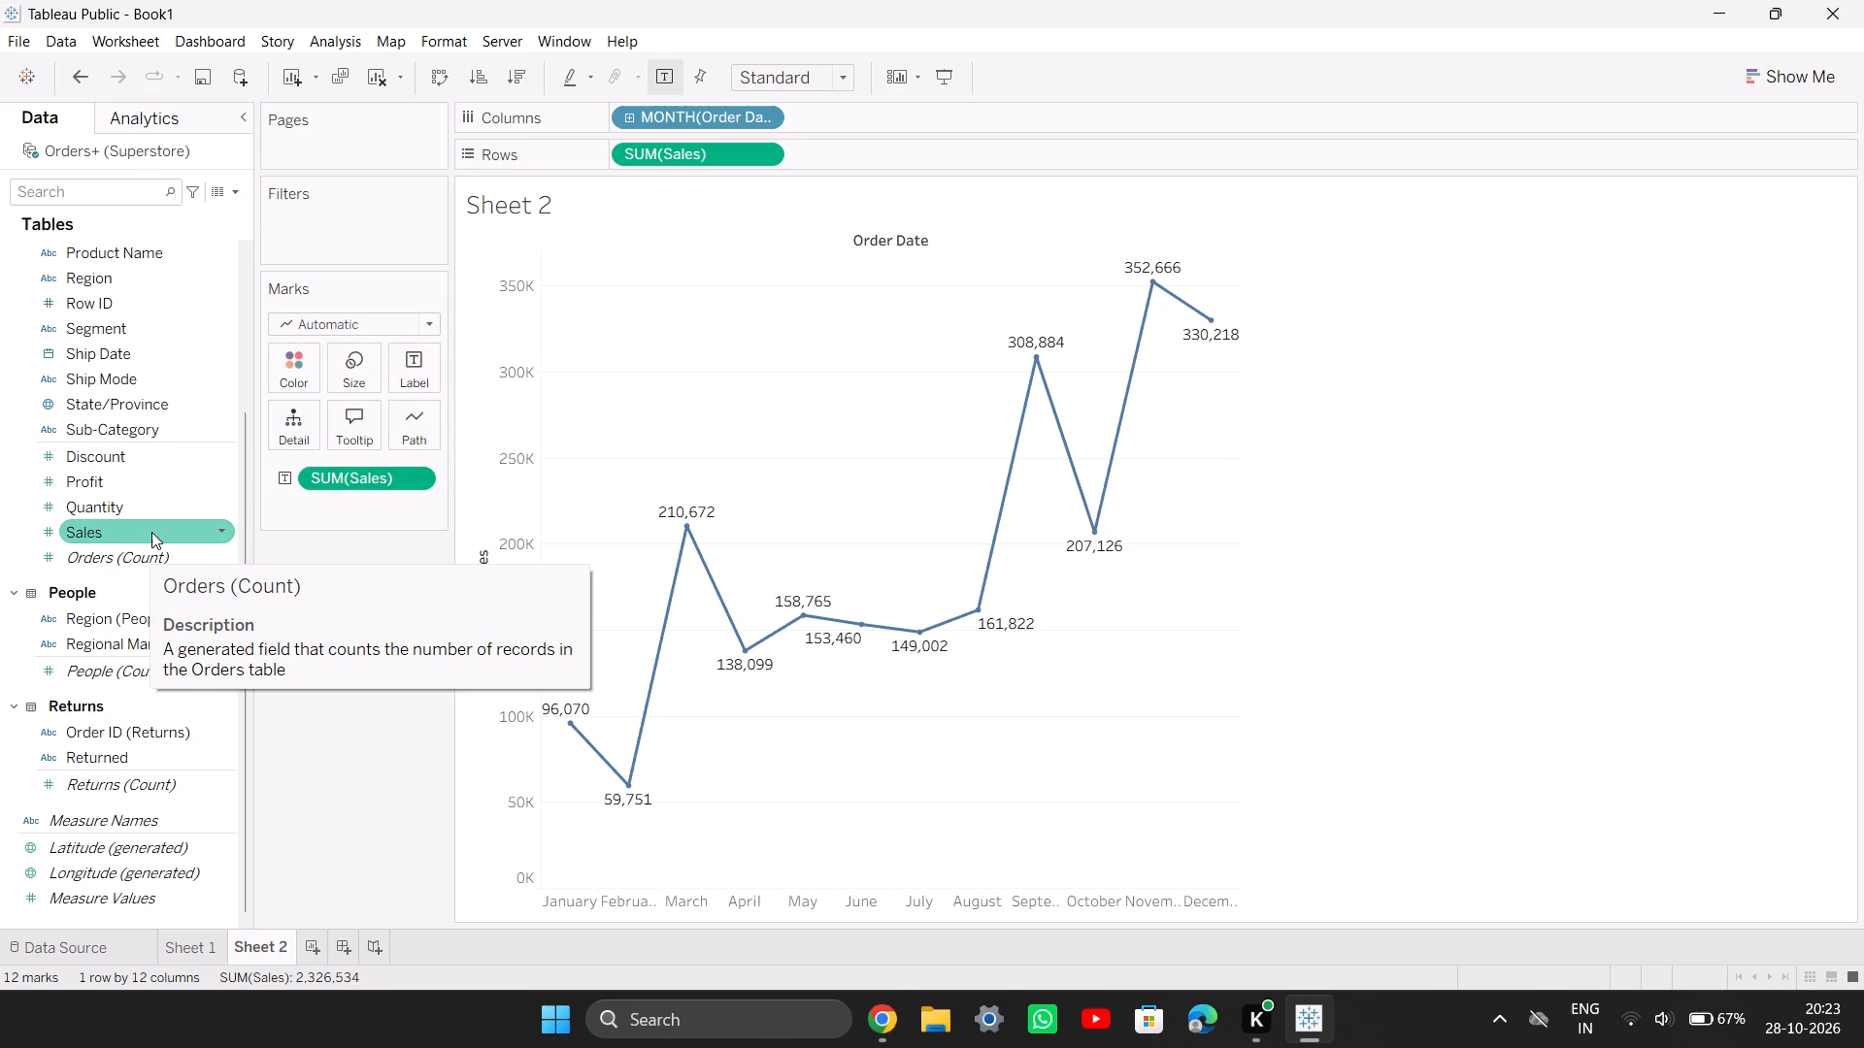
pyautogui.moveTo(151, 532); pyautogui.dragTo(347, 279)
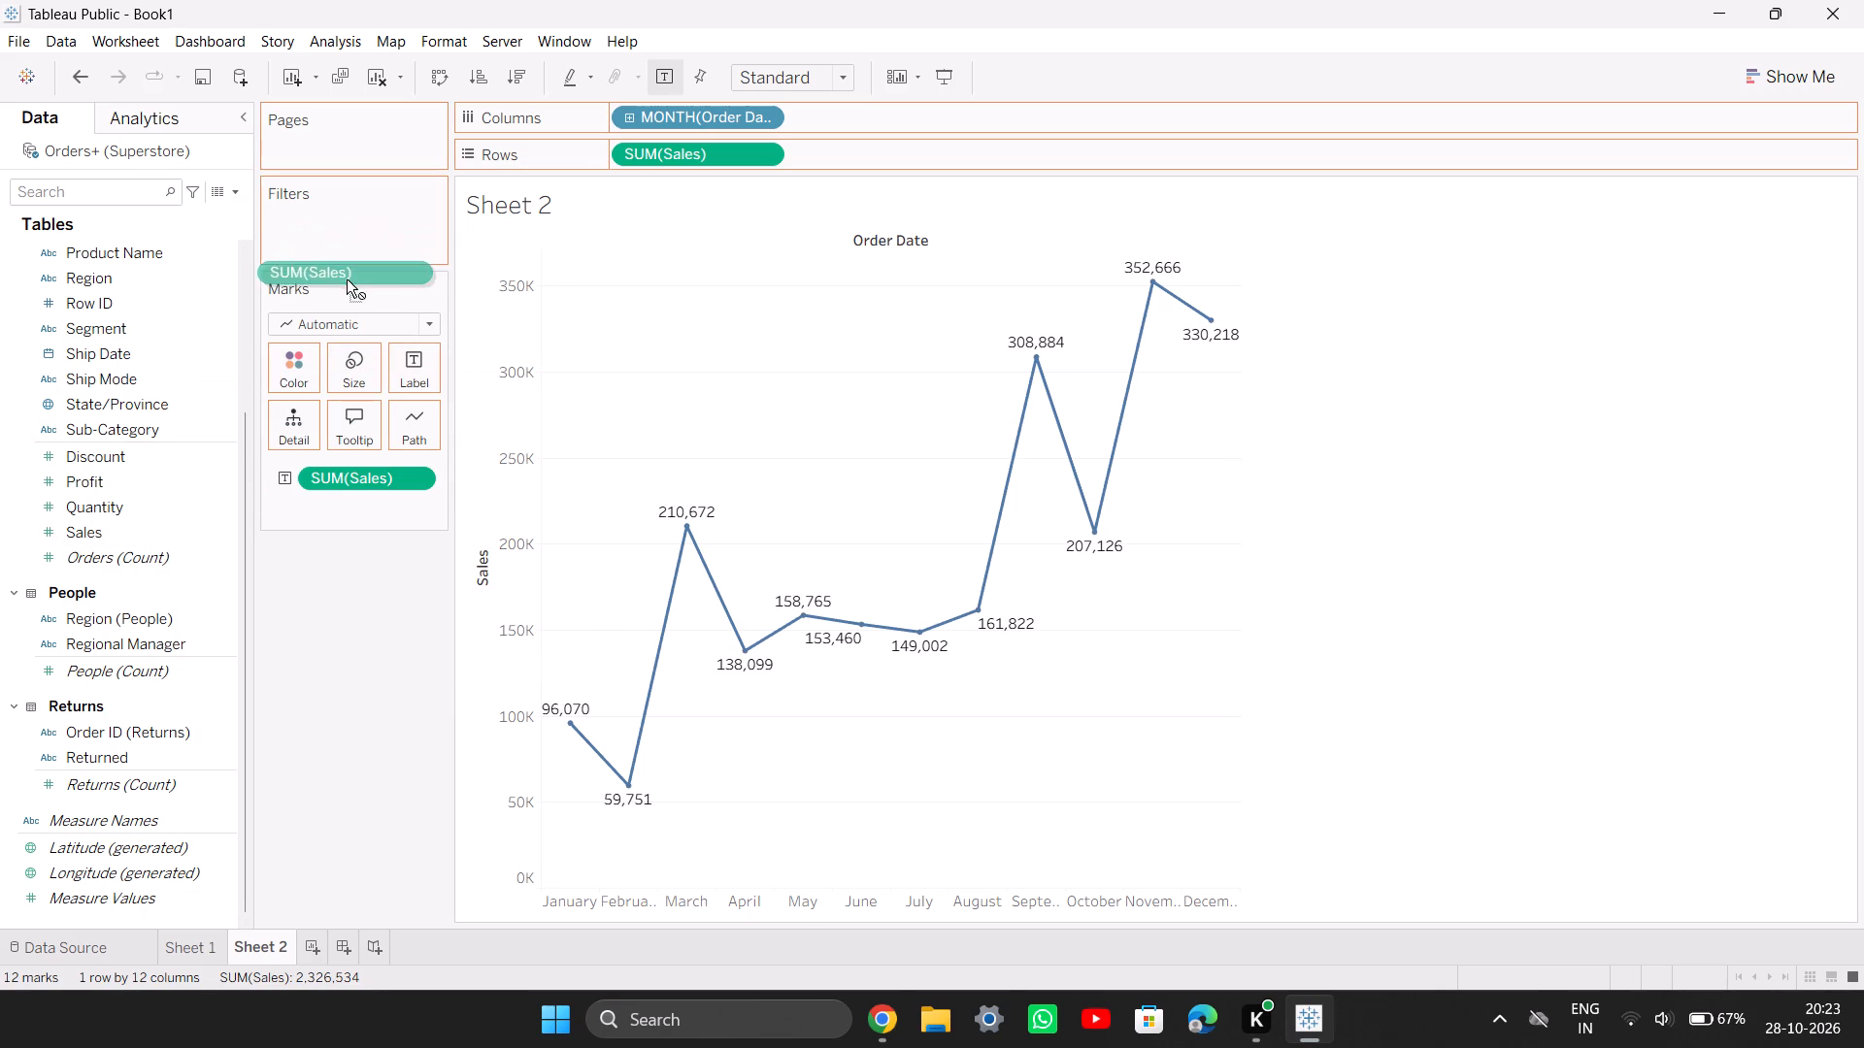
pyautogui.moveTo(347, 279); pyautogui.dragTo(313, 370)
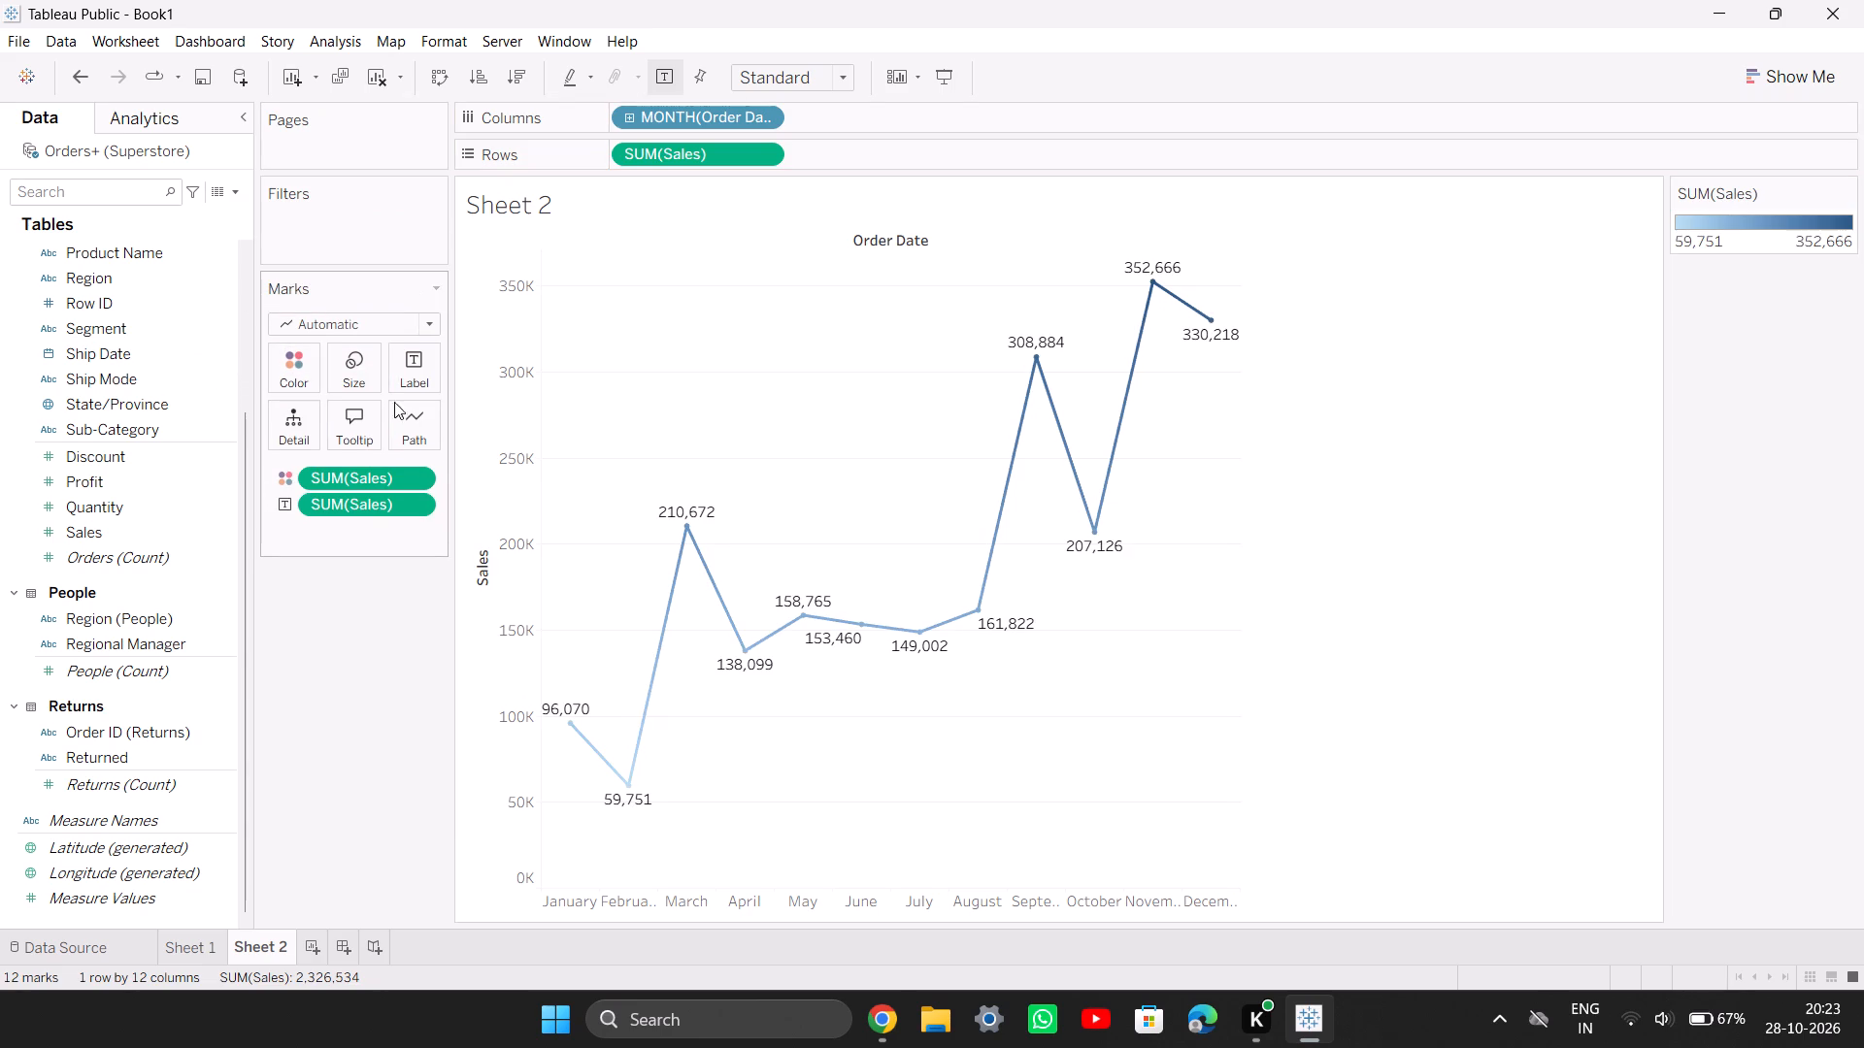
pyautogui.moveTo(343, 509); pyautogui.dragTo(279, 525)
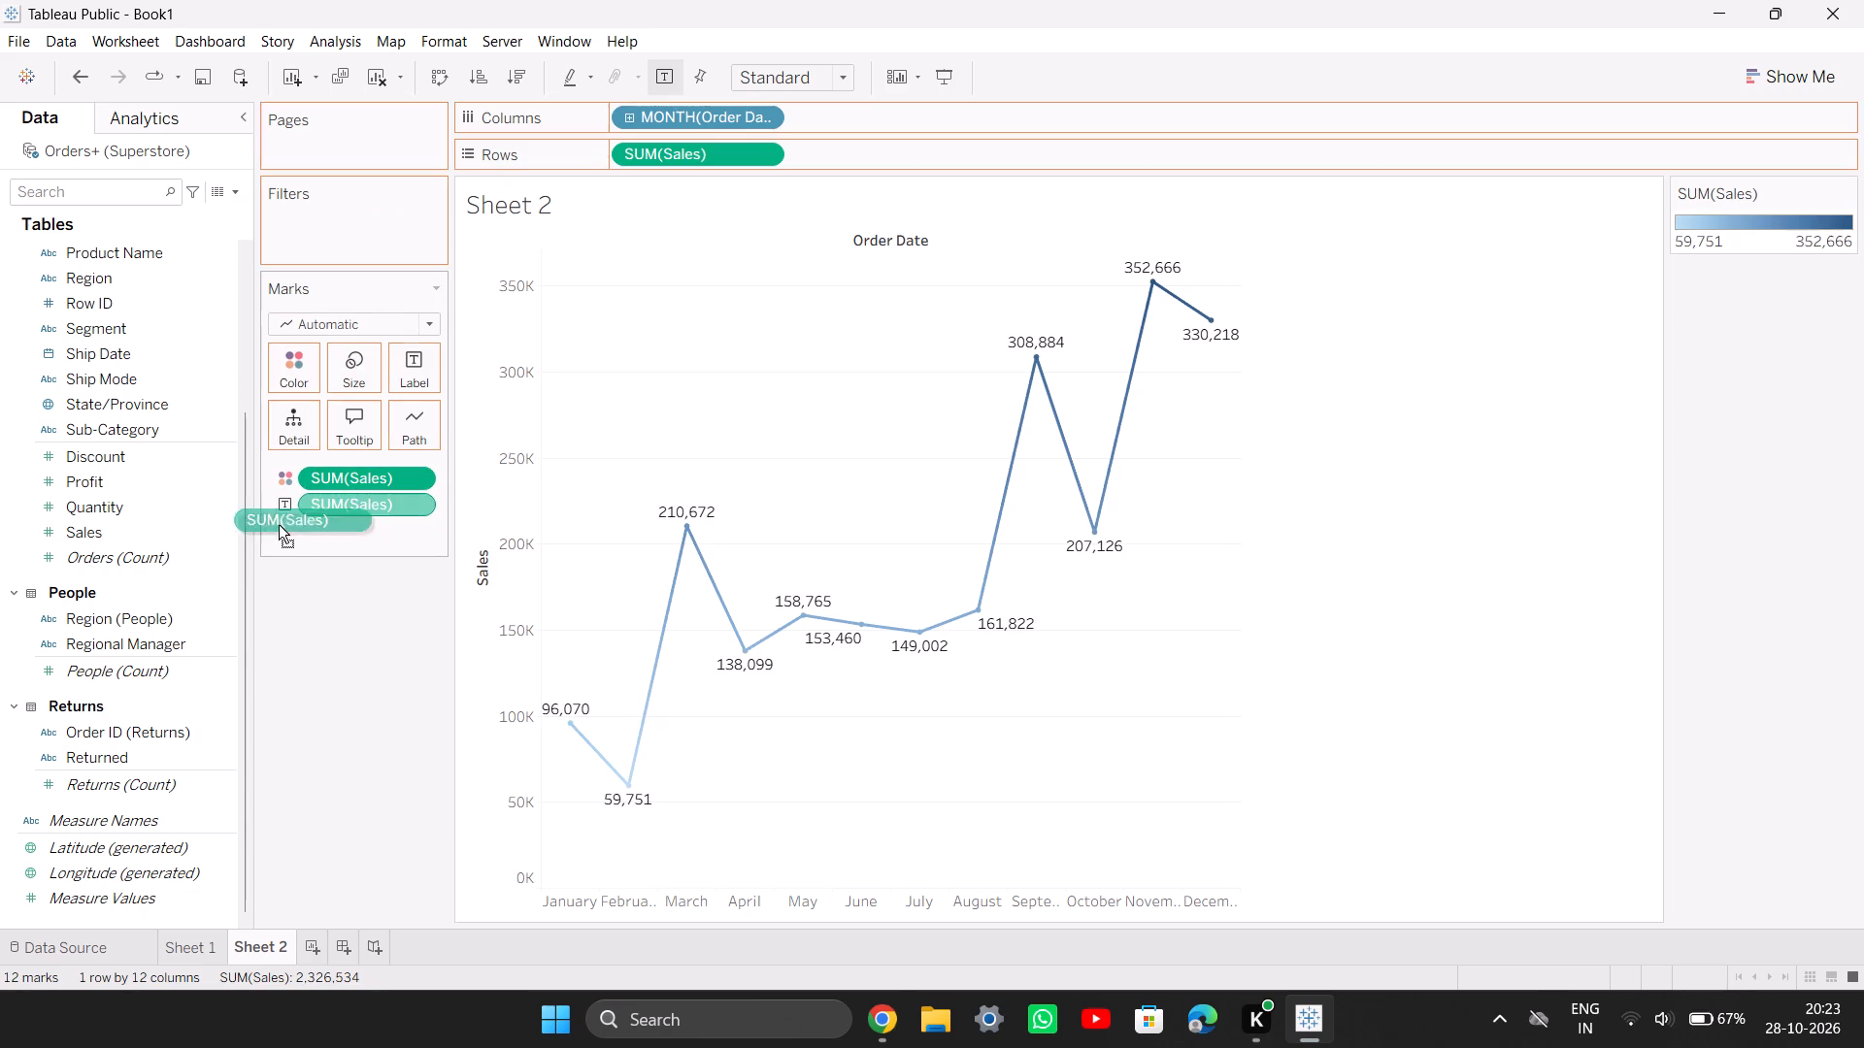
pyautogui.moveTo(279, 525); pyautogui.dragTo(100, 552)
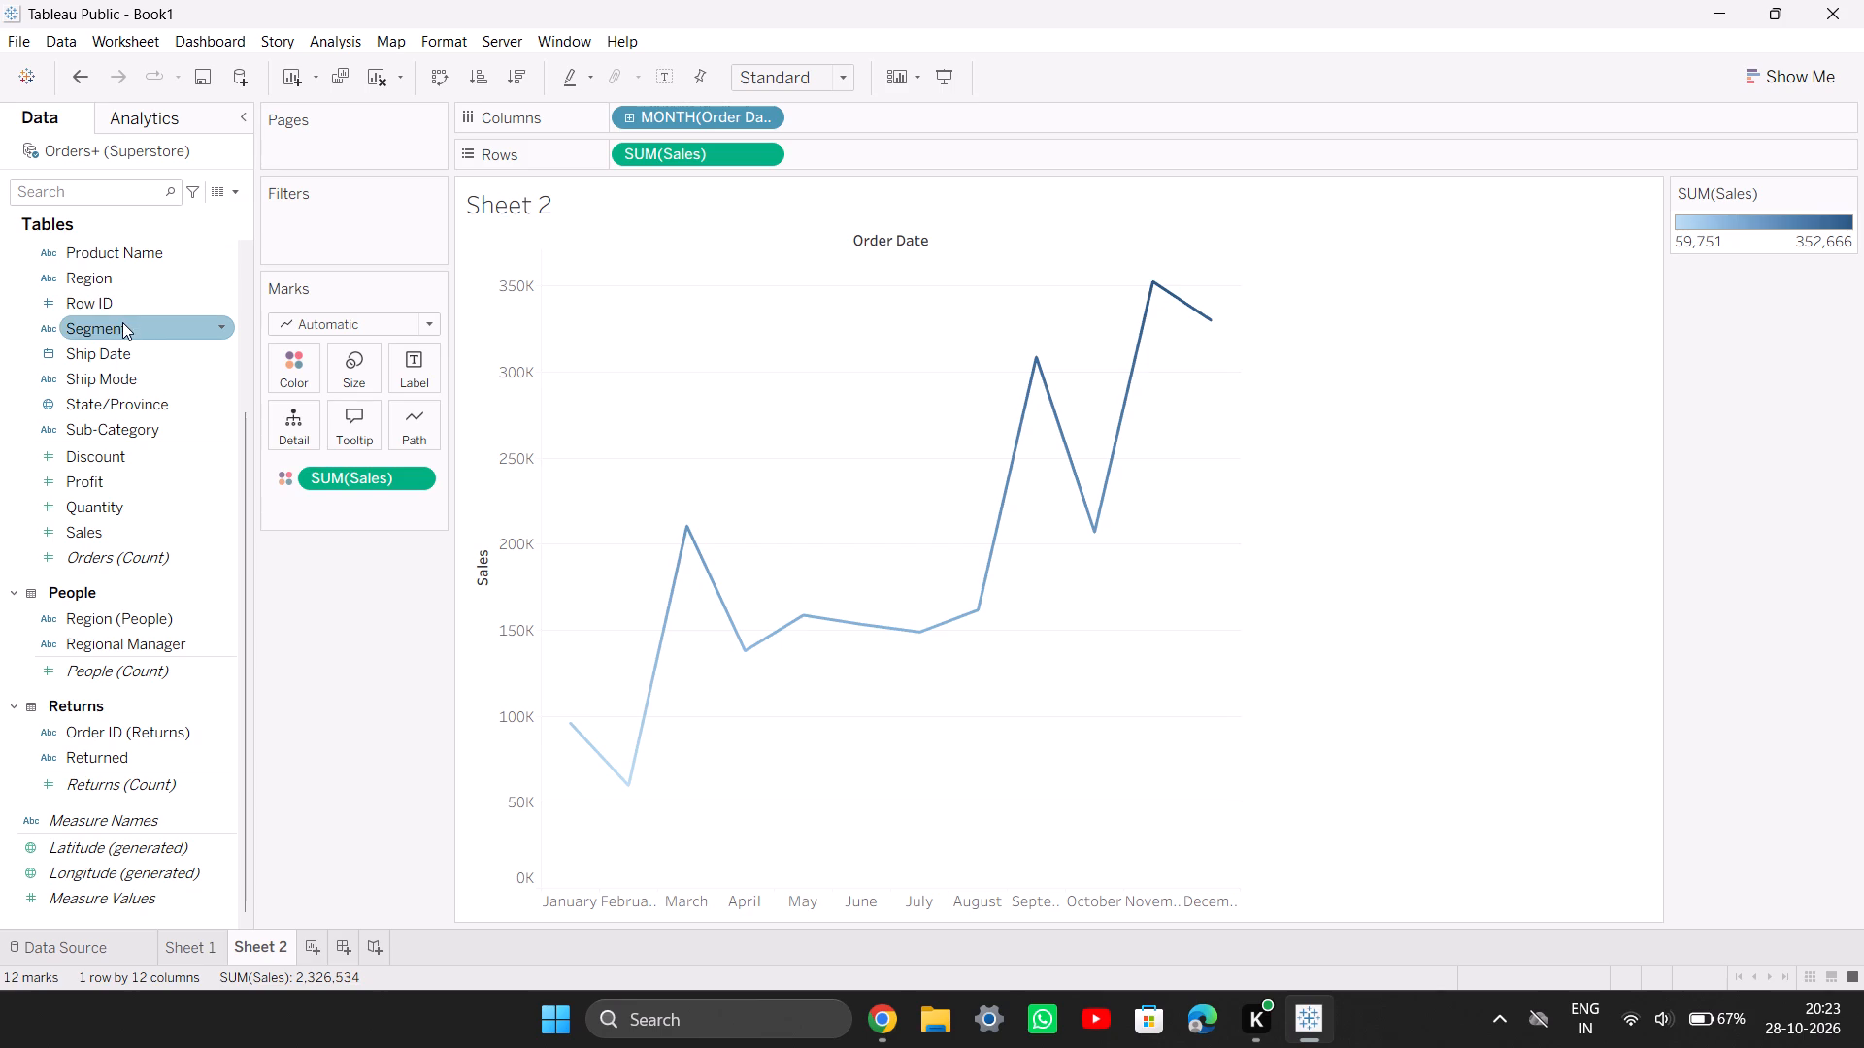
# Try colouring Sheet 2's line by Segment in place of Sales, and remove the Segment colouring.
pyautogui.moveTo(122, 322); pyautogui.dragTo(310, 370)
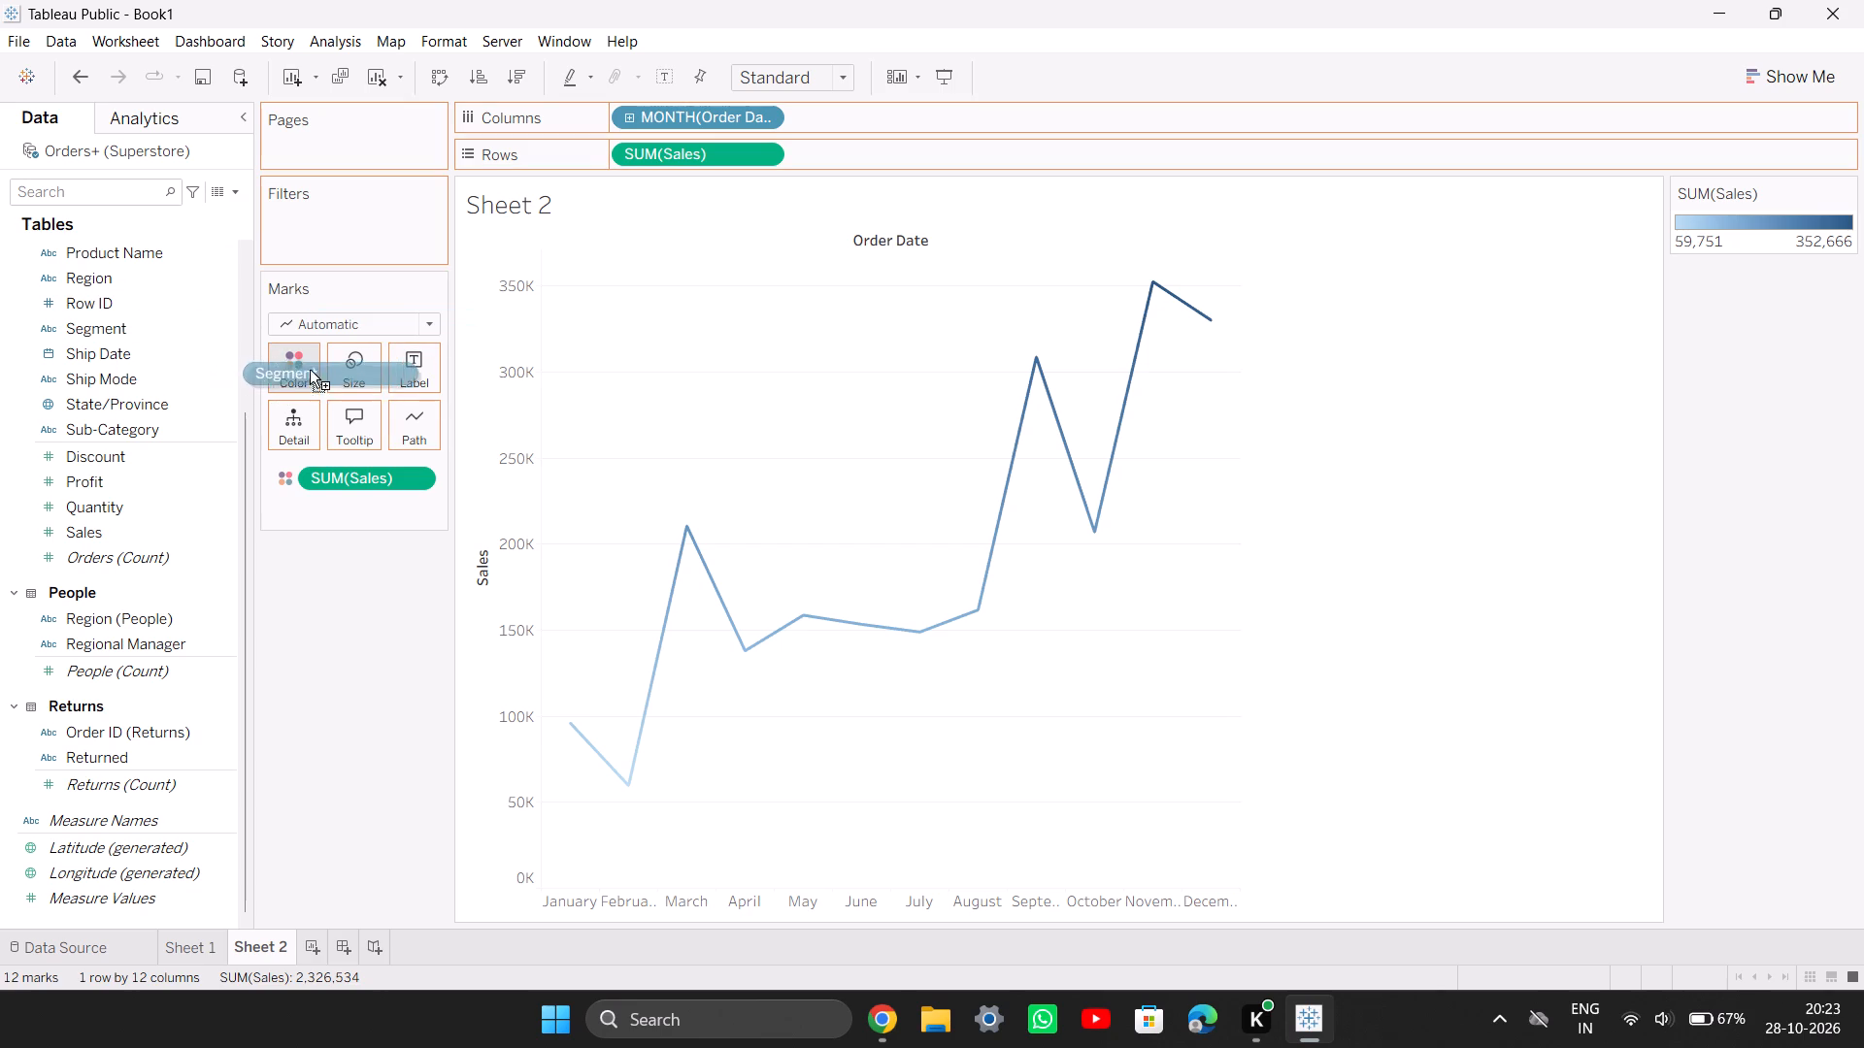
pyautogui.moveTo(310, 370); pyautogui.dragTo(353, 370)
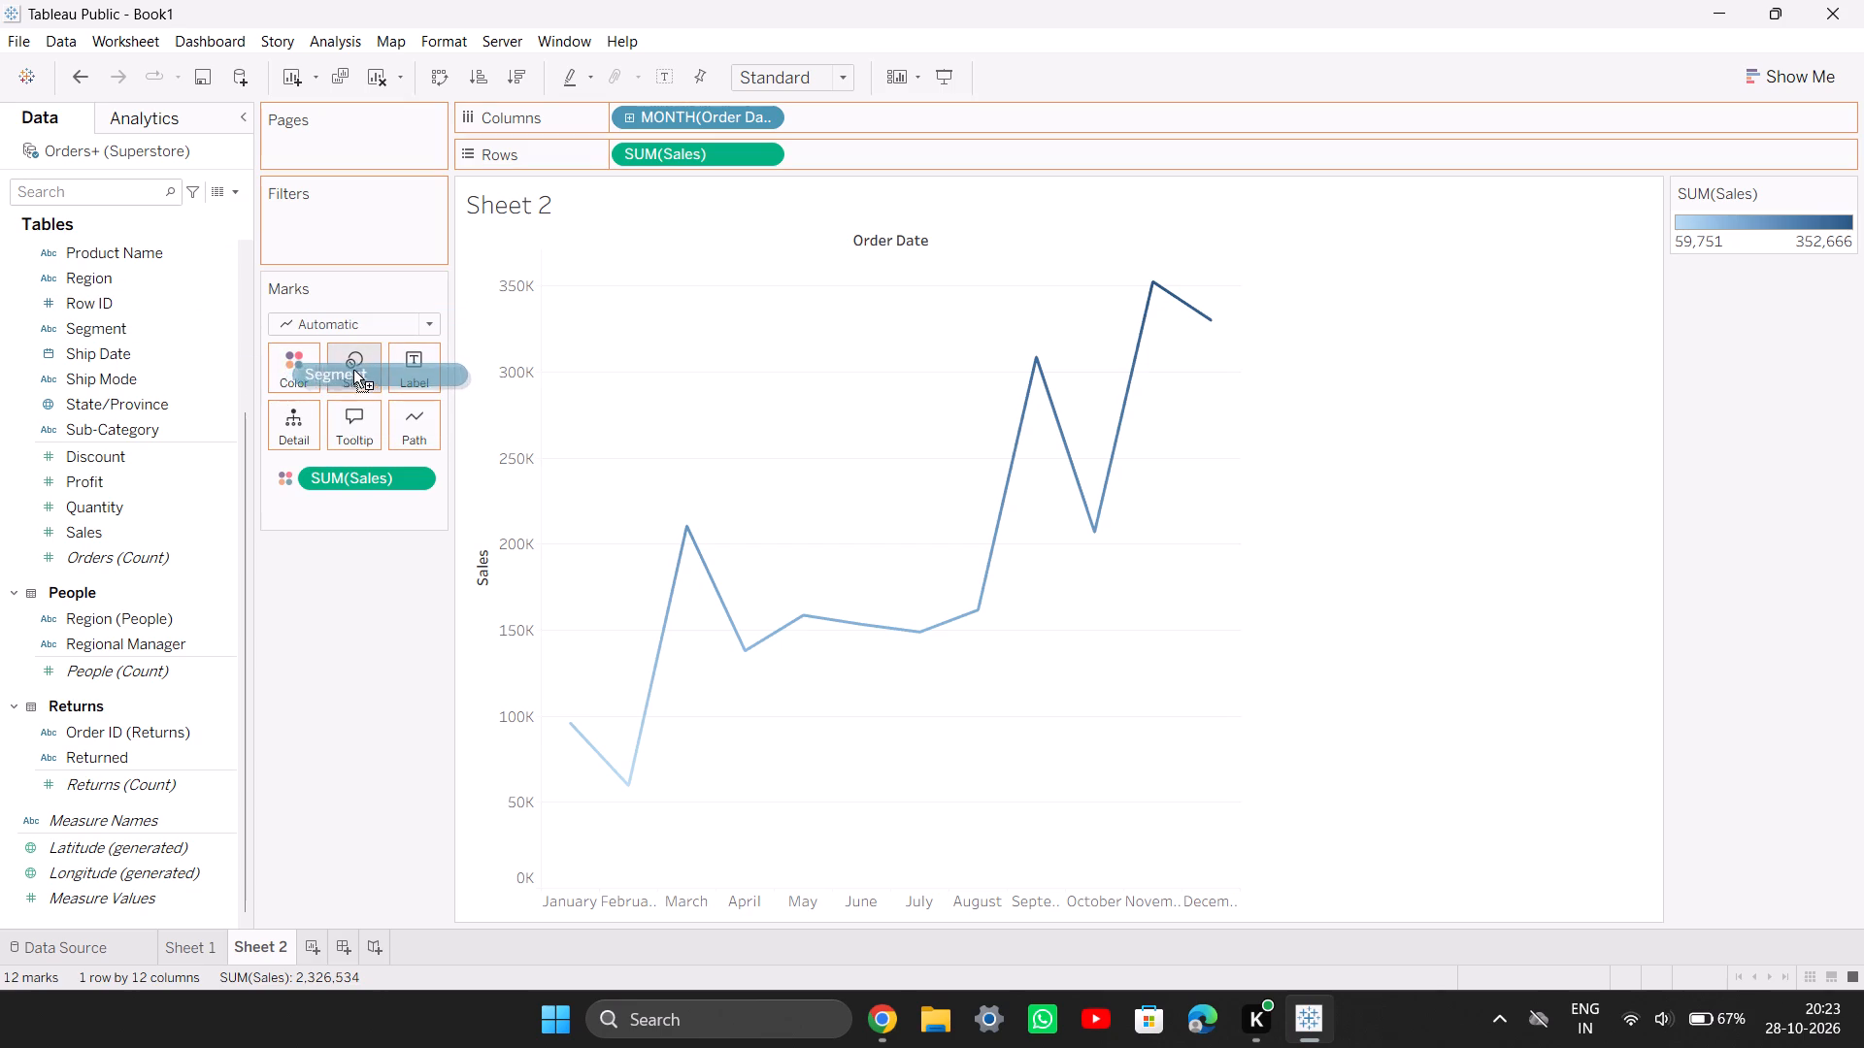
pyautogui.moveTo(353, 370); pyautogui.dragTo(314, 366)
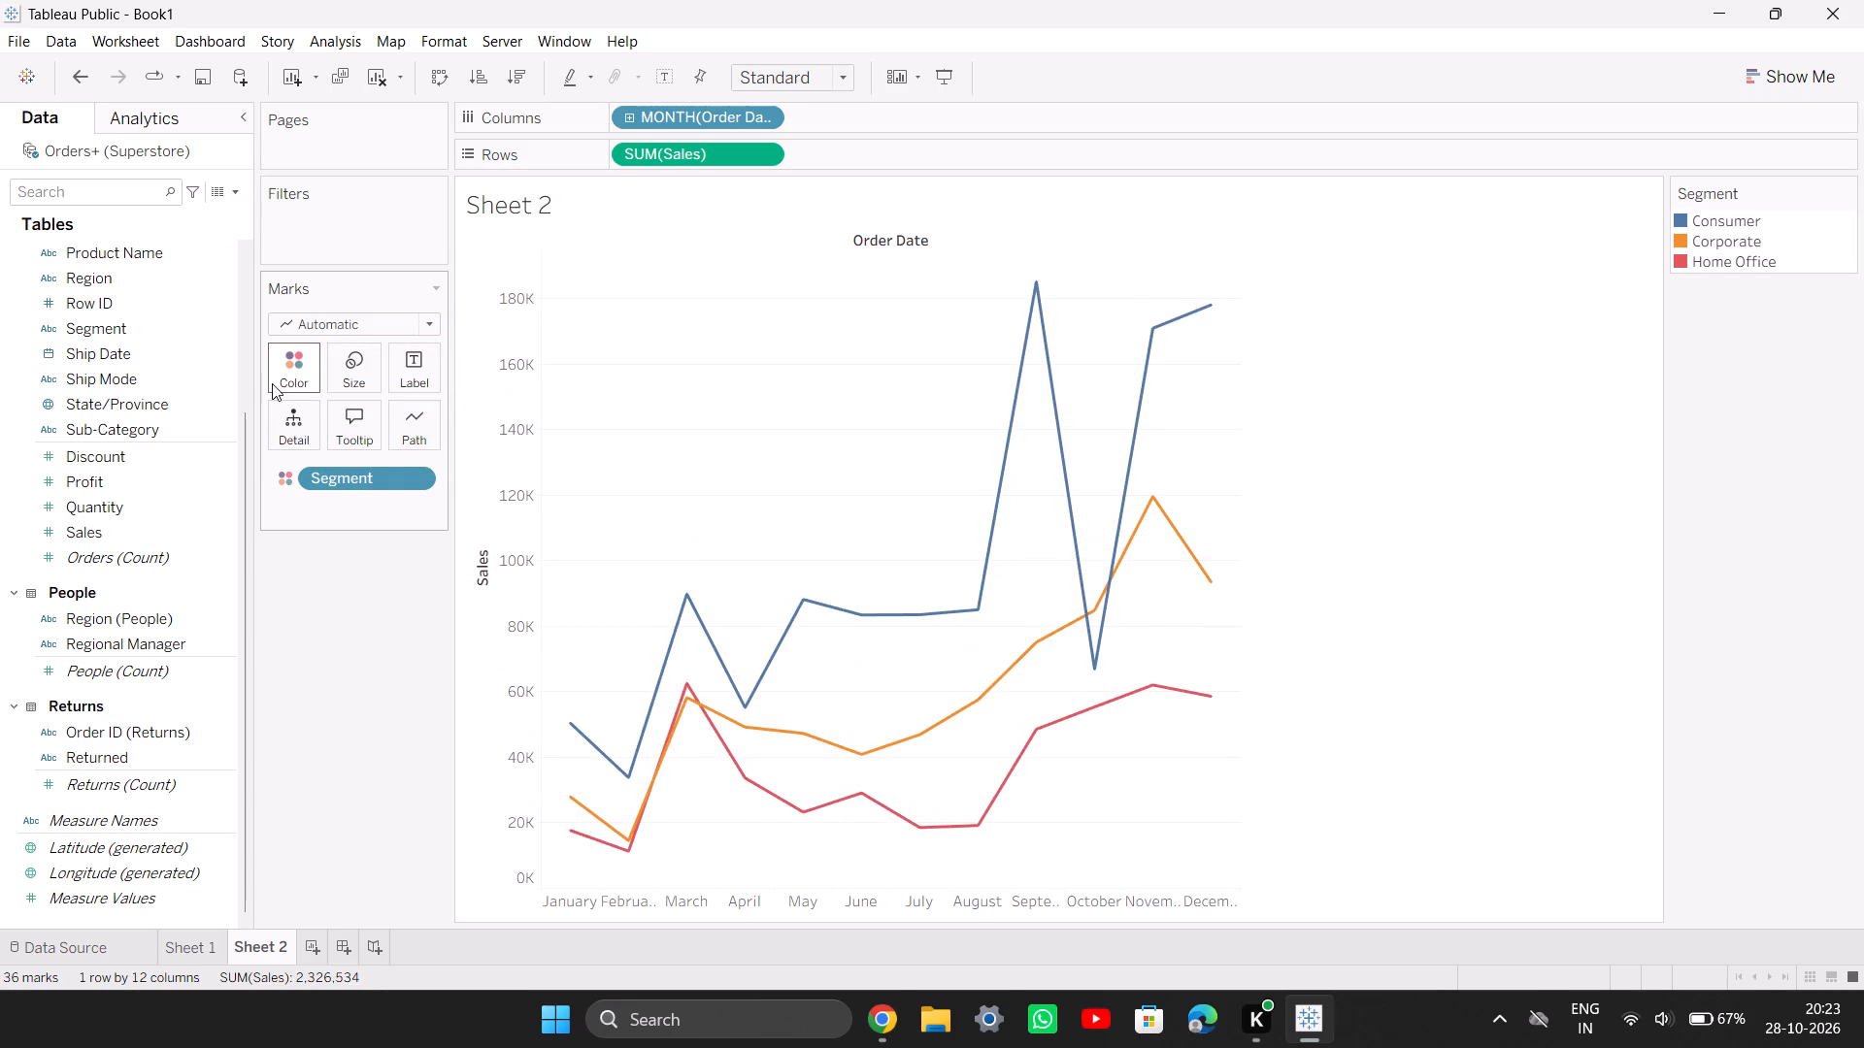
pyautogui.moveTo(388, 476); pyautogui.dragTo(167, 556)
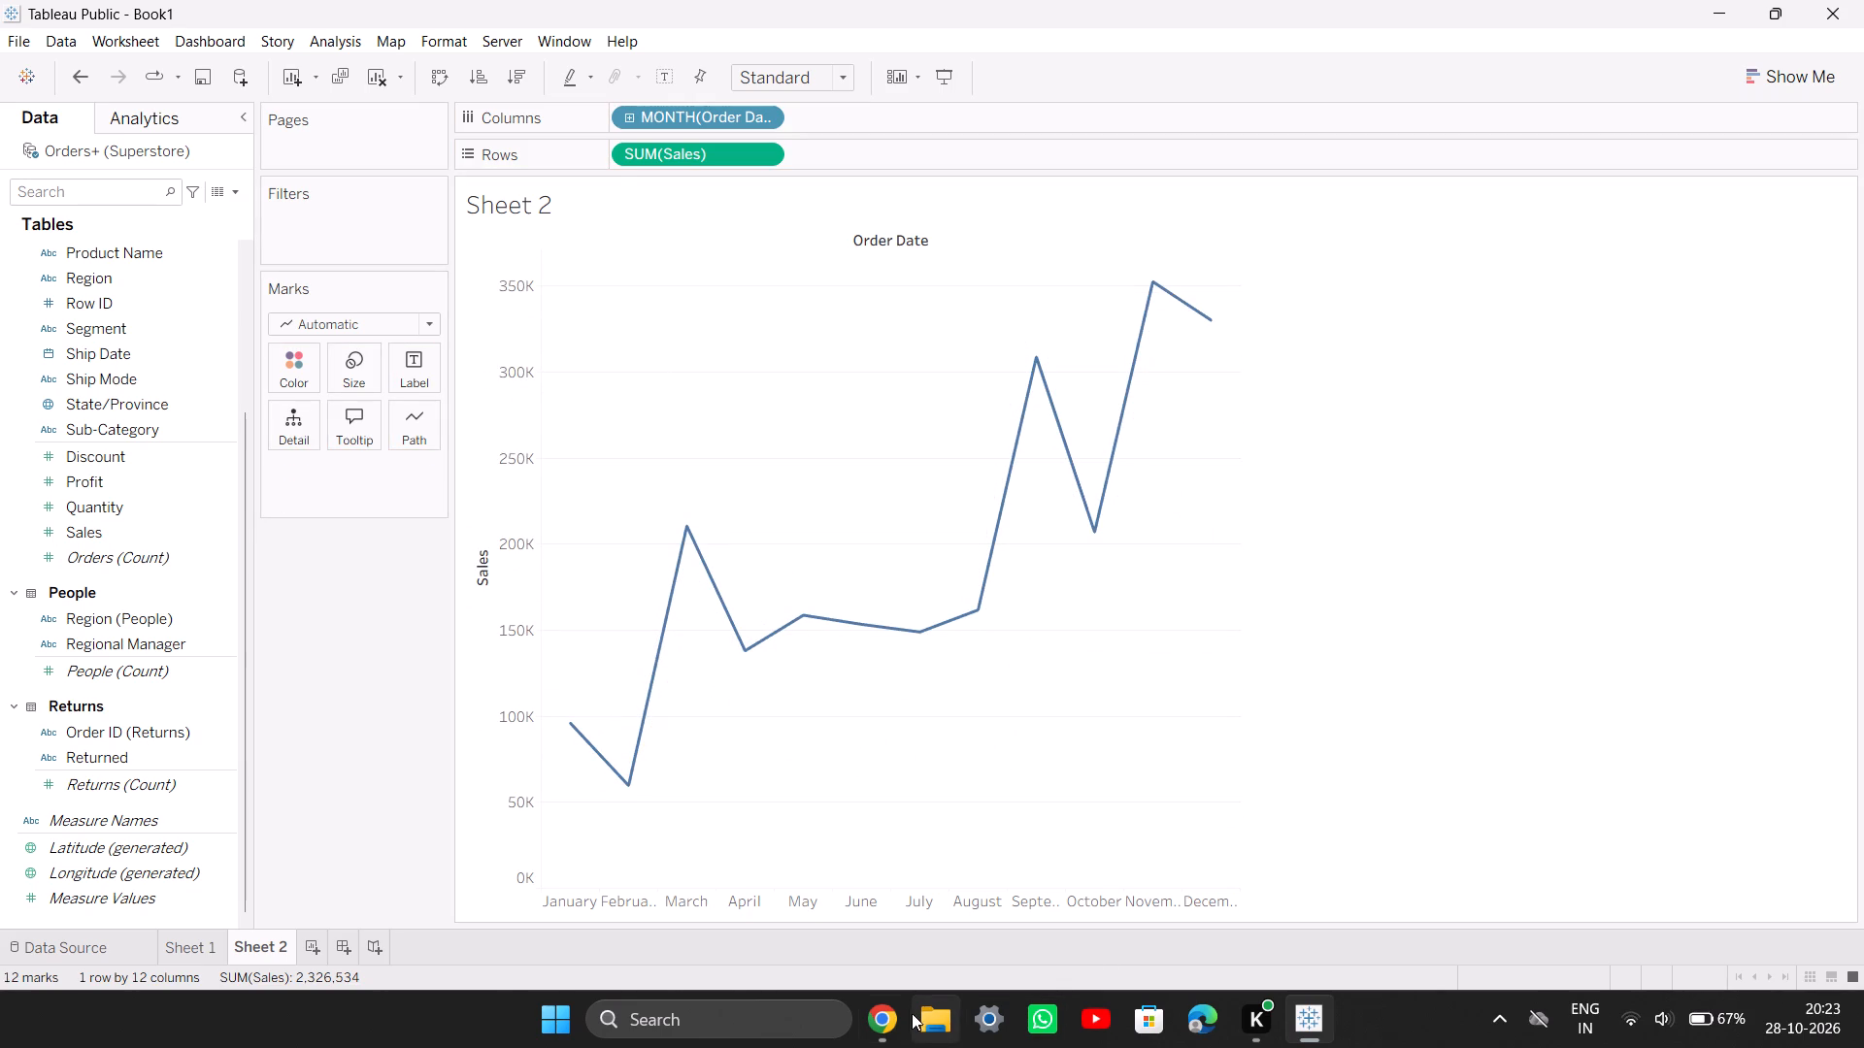
# Check section 1.E of the Tableau Practical PDF in Chrome, and label Sheet 2's line with Sales in Tableau.
pyautogui.click(875, 1023)
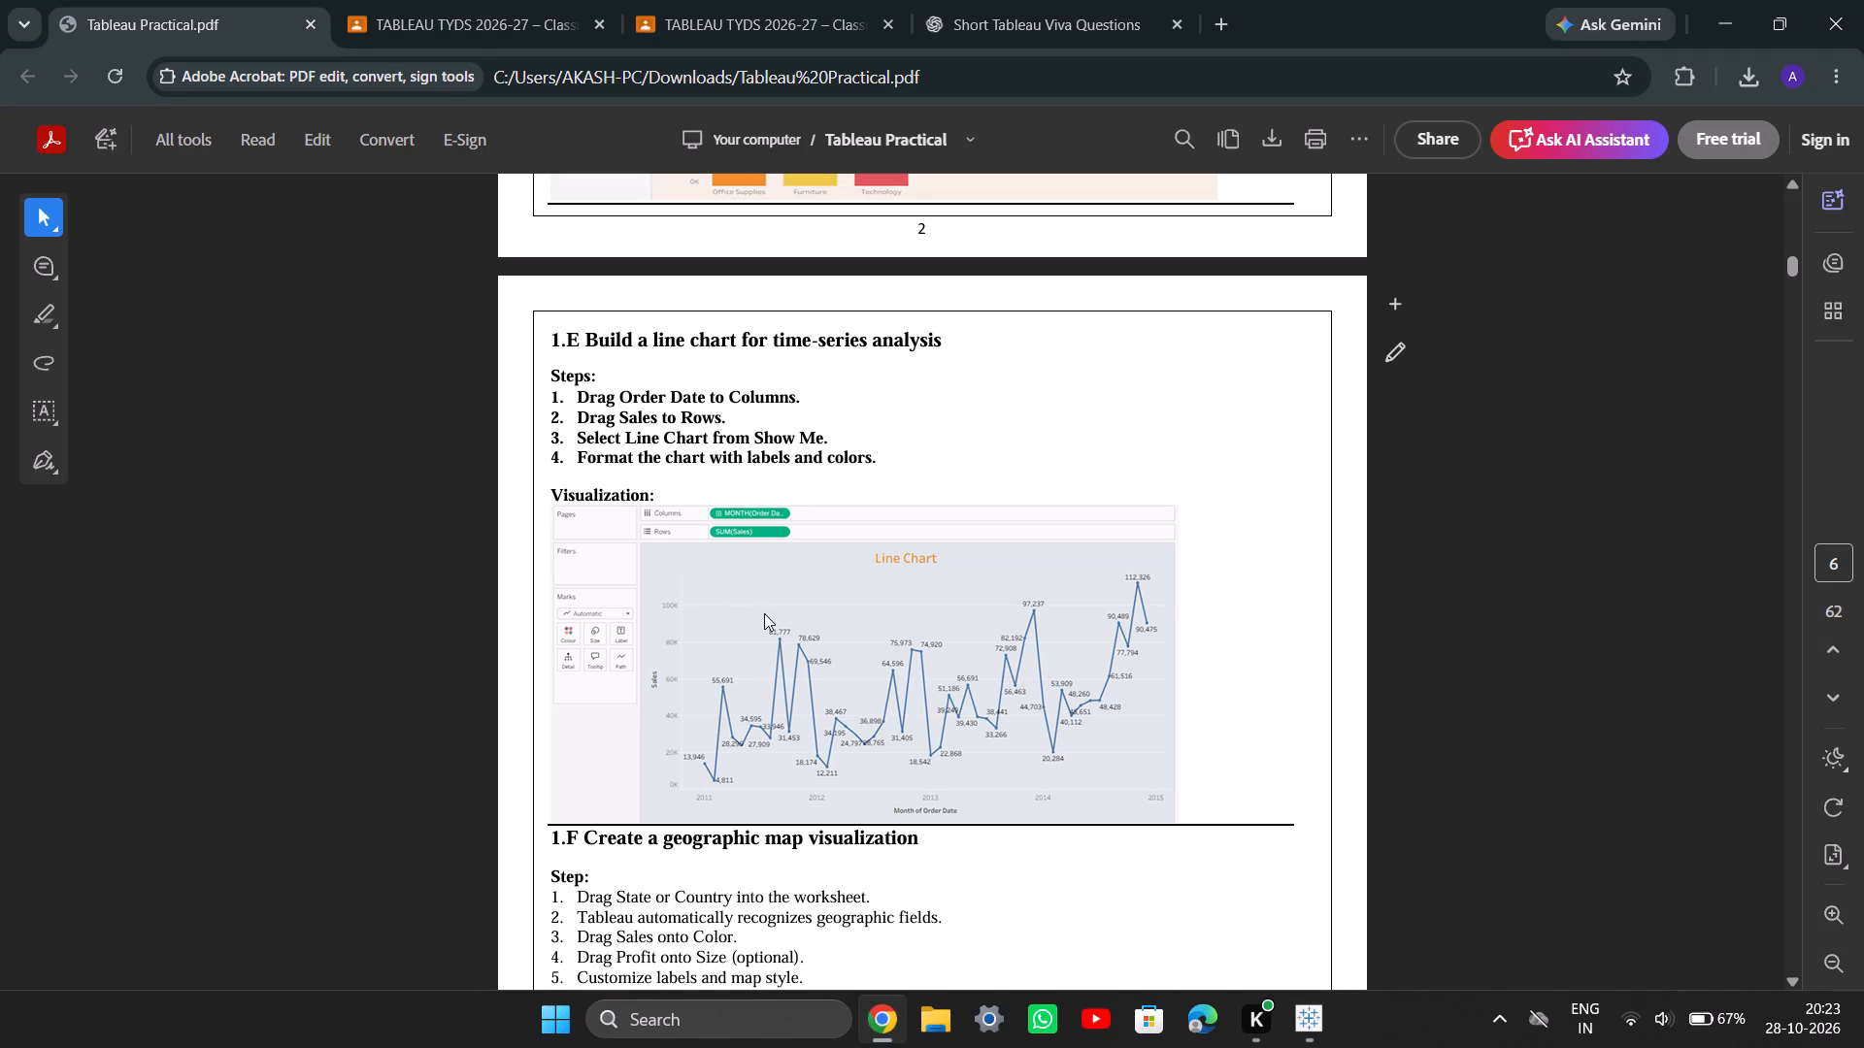
pyautogui.scroll(-4, 764, 613)
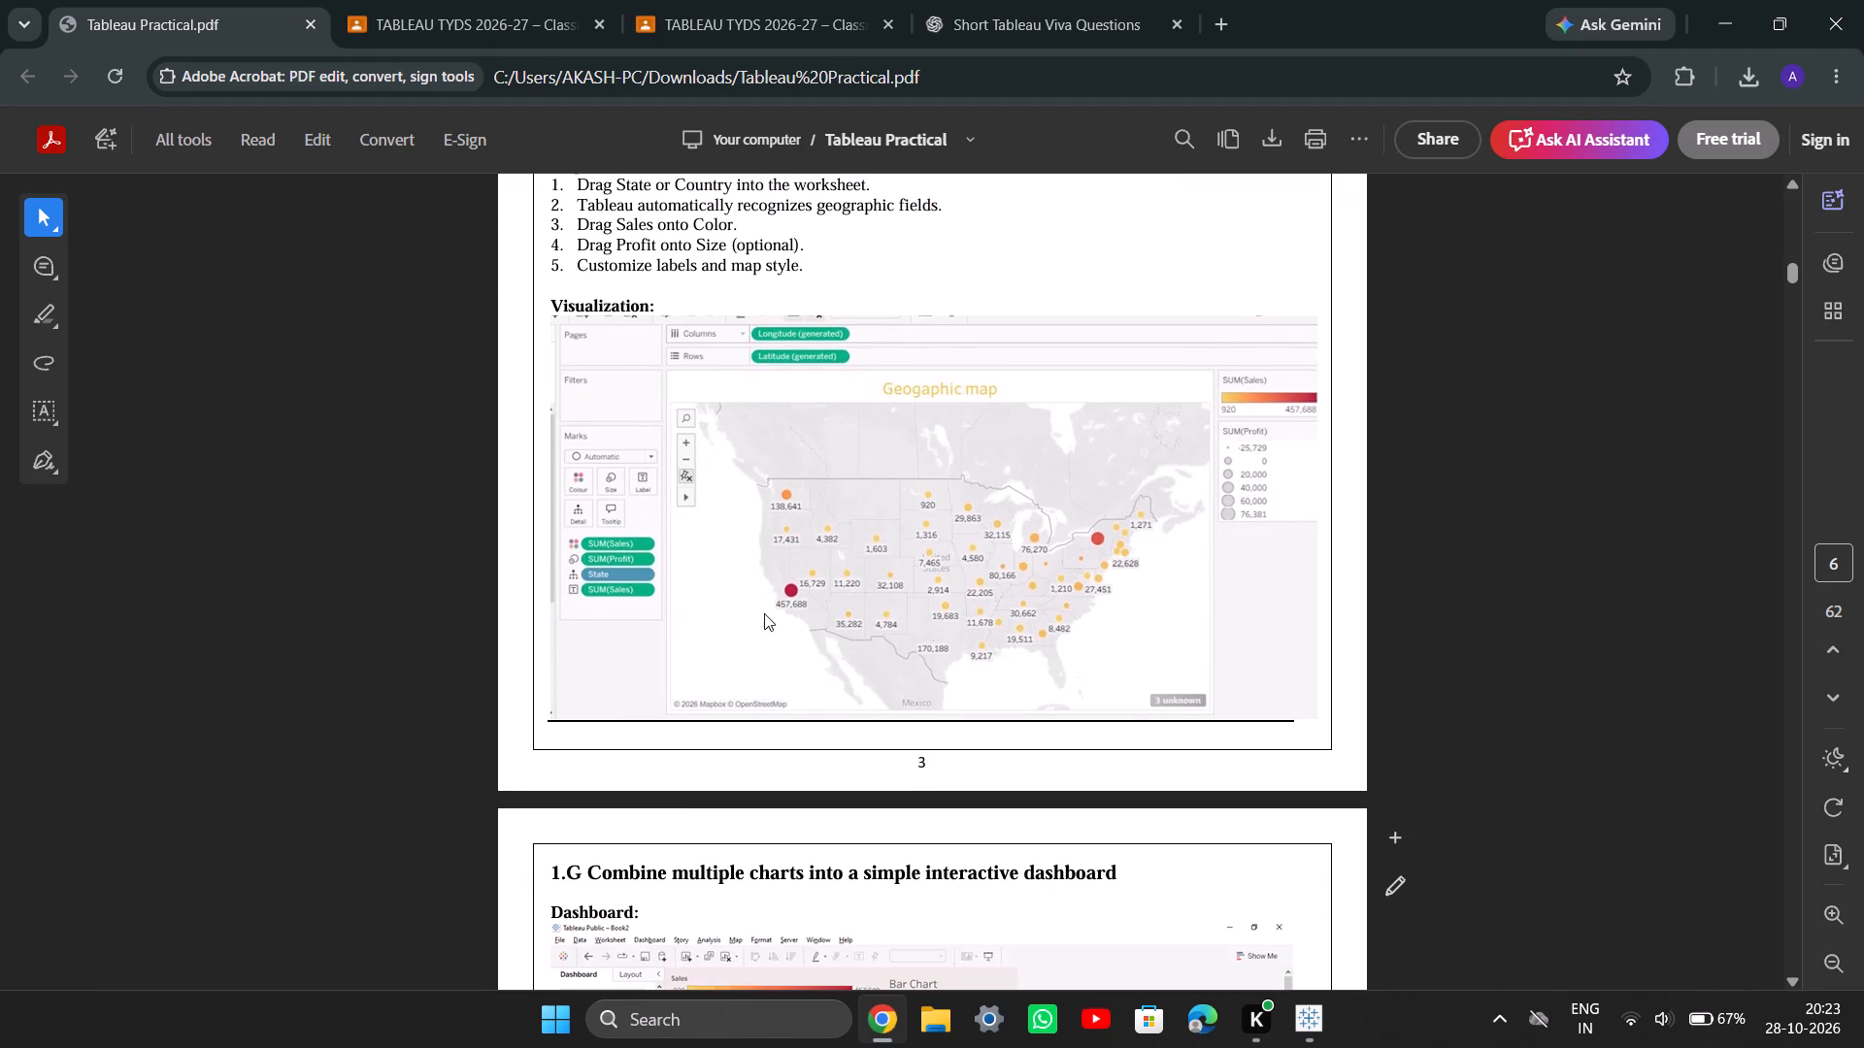
pyautogui.click(870, 1025)
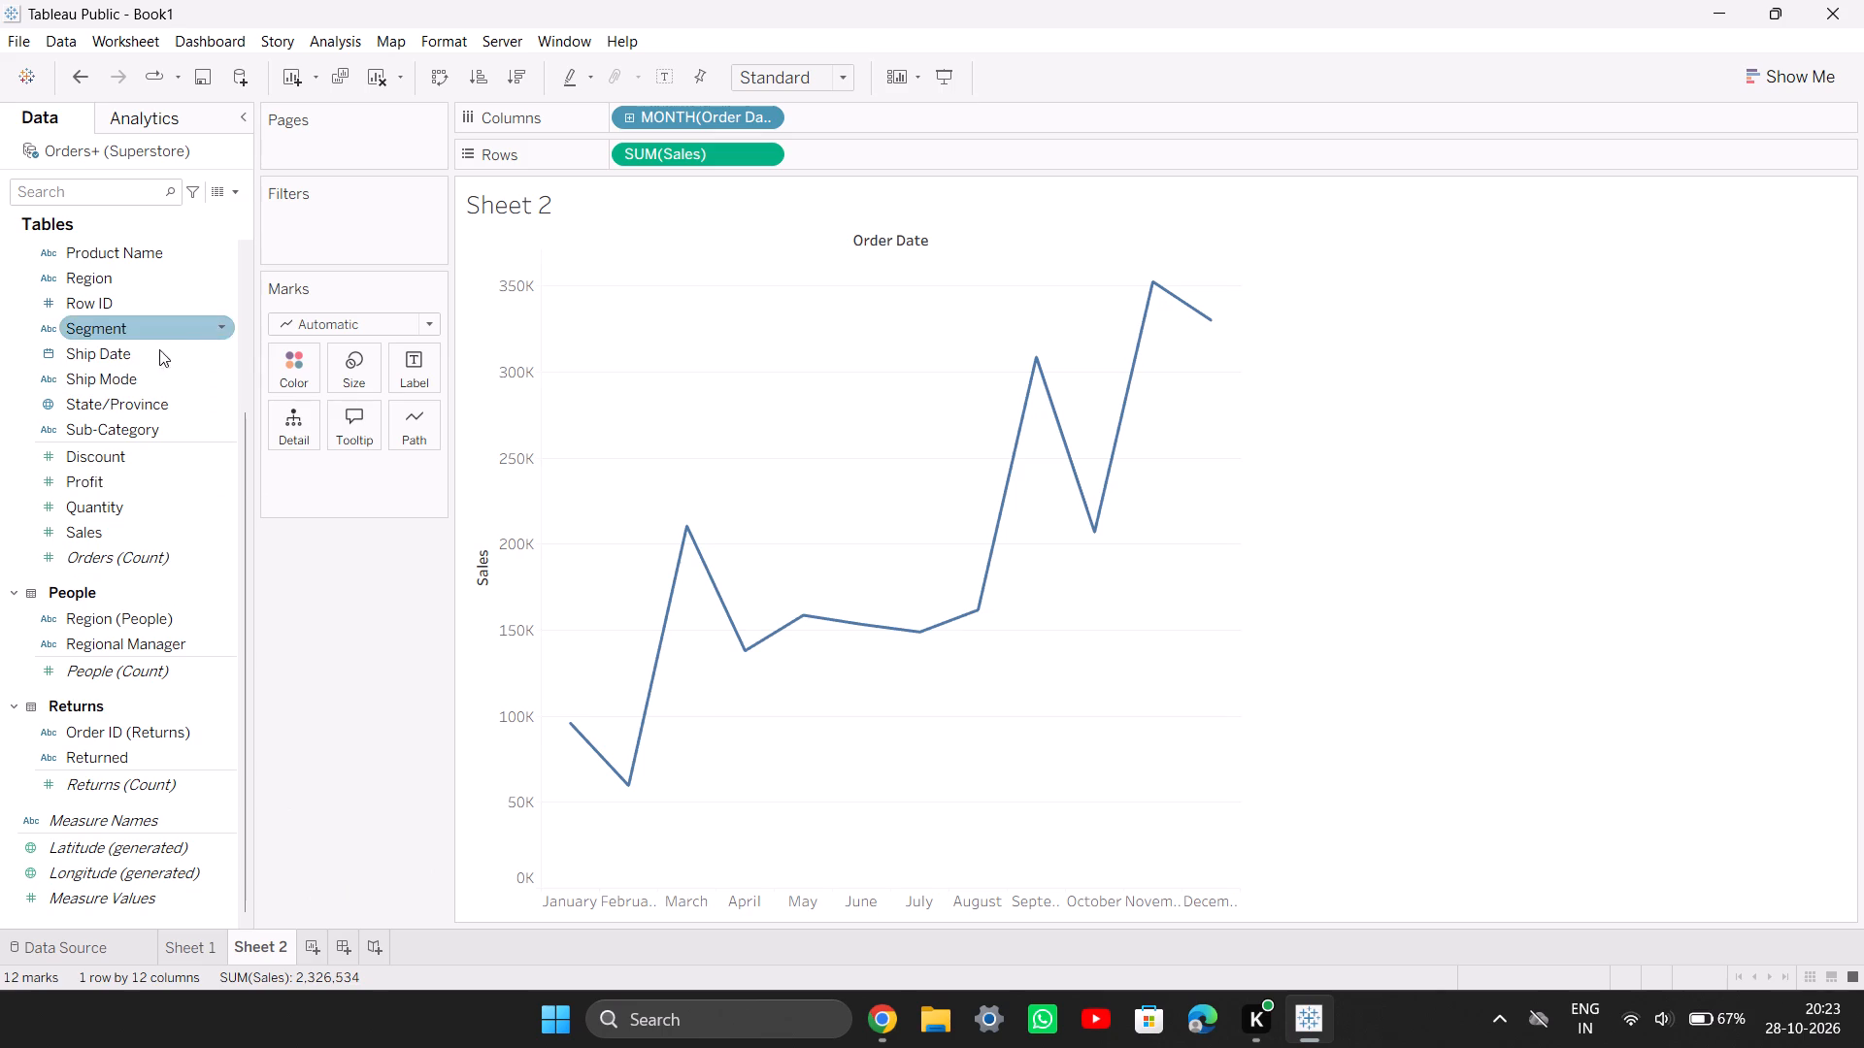
pyautogui.moveTo(115, 530); pyautogui.dragTo(214, 438)
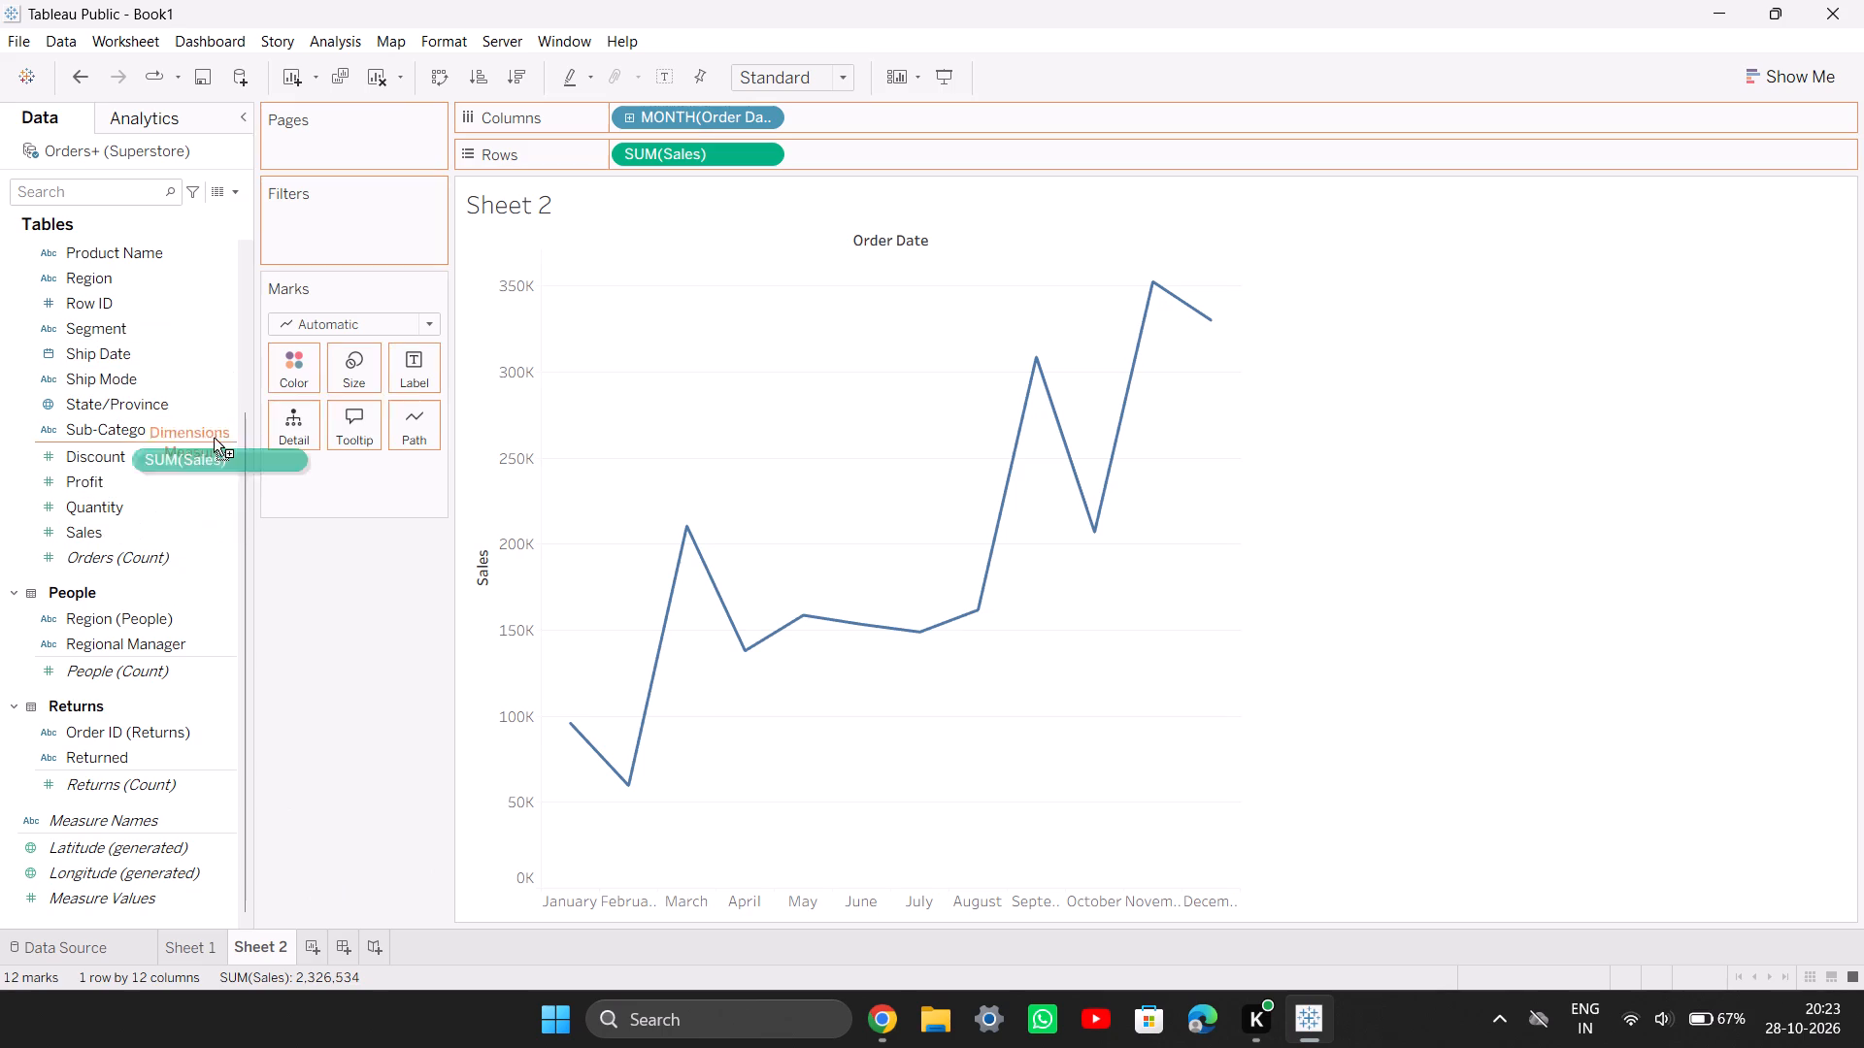
pyautogui.moveTo(214, 438); pyautogui.dragTo(421, 362)
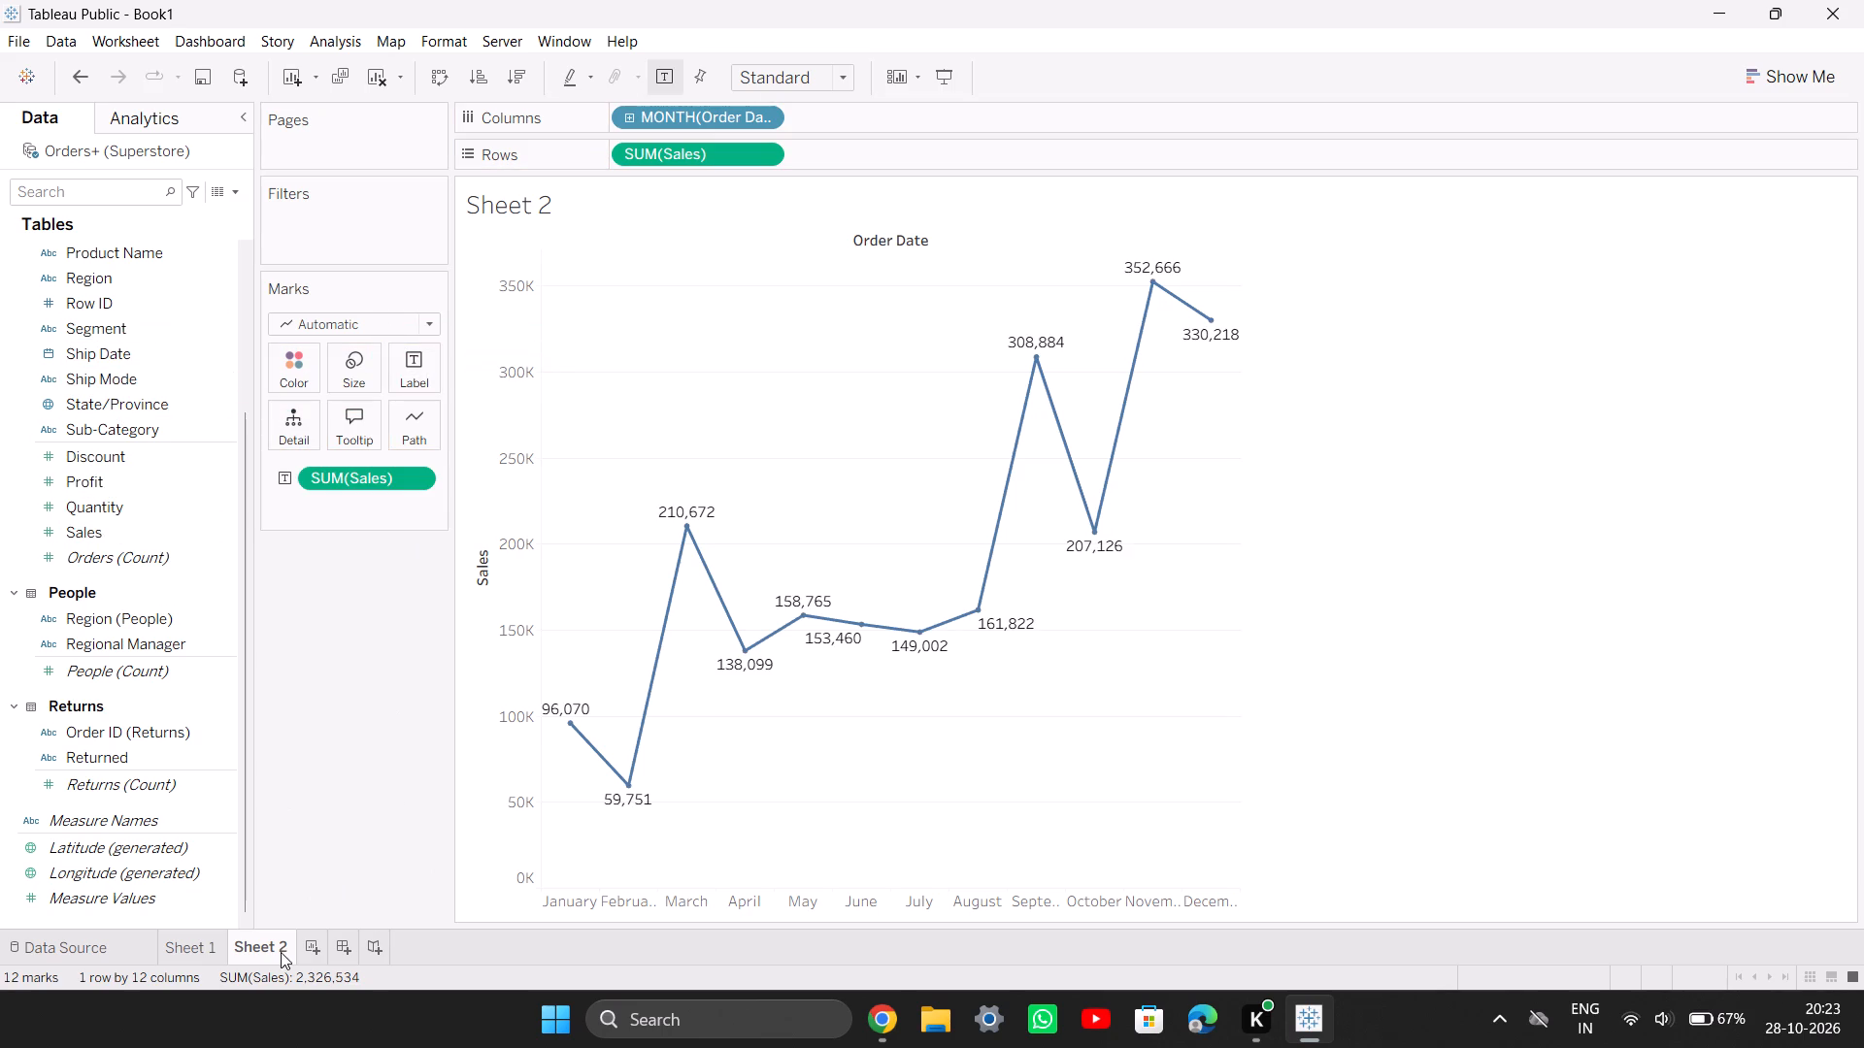
# Add a new worksheet in Tableau, and read the geographic map steps in section 1.F of the Tableau Practical PDF in Chrome.
pyautogui.click(310, 943)
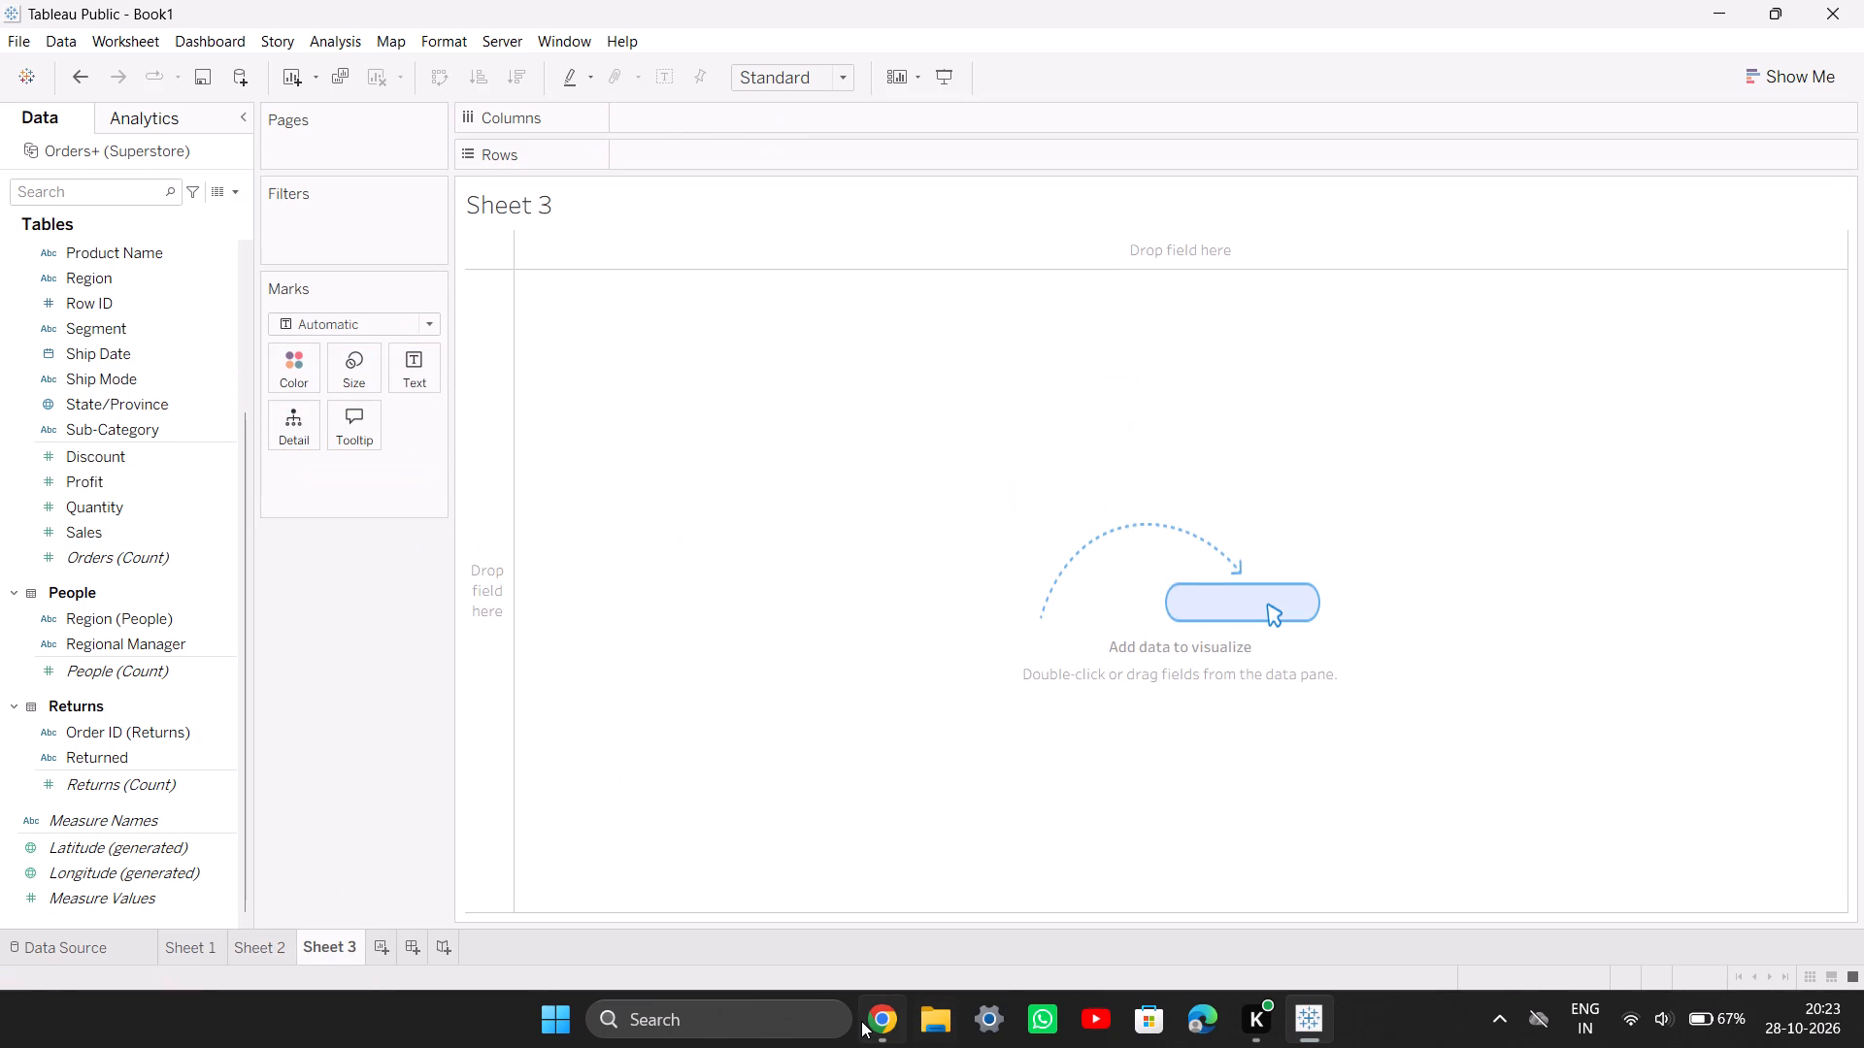
pyautogui.click(861, 1021)
pyautogui.scroll(1, 735, 798)
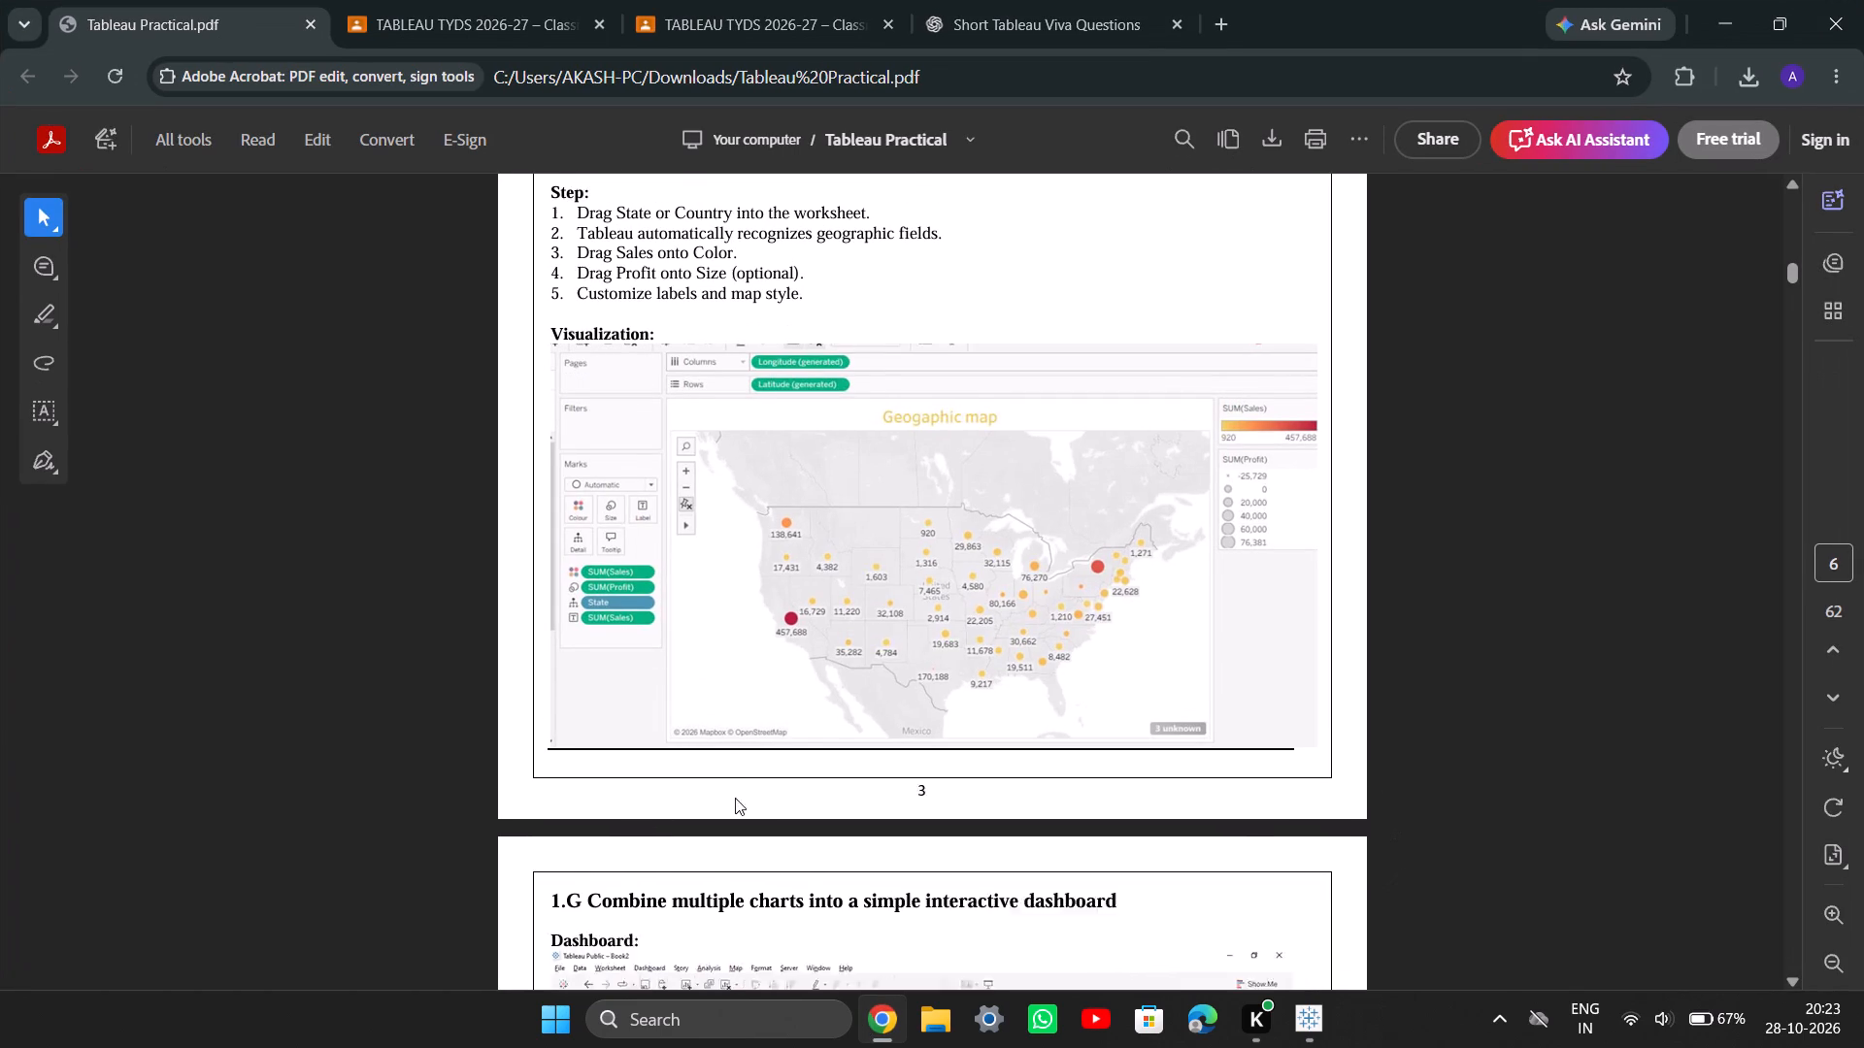
pyautogui.scroll(1, 735, 798)
pyautogui.hscroll(1, 735, 798)
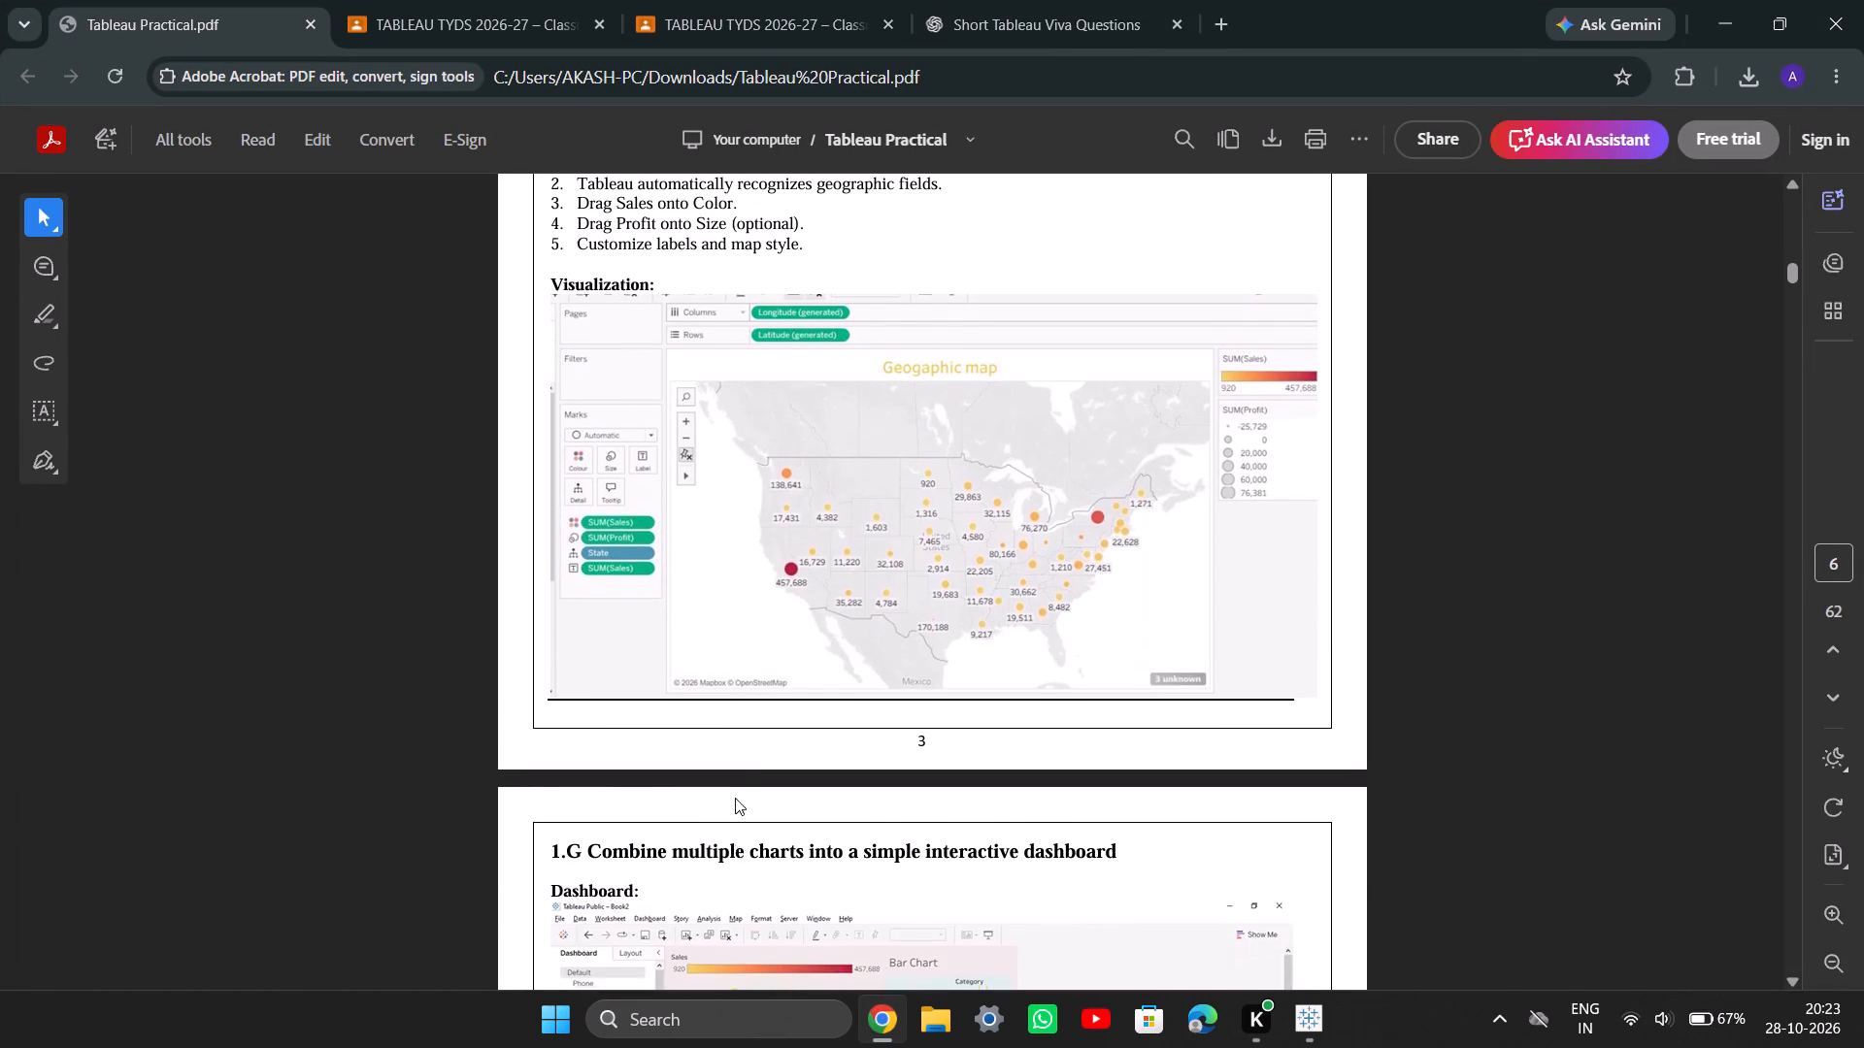
pyautogui.hscroll(1, 735, 798)
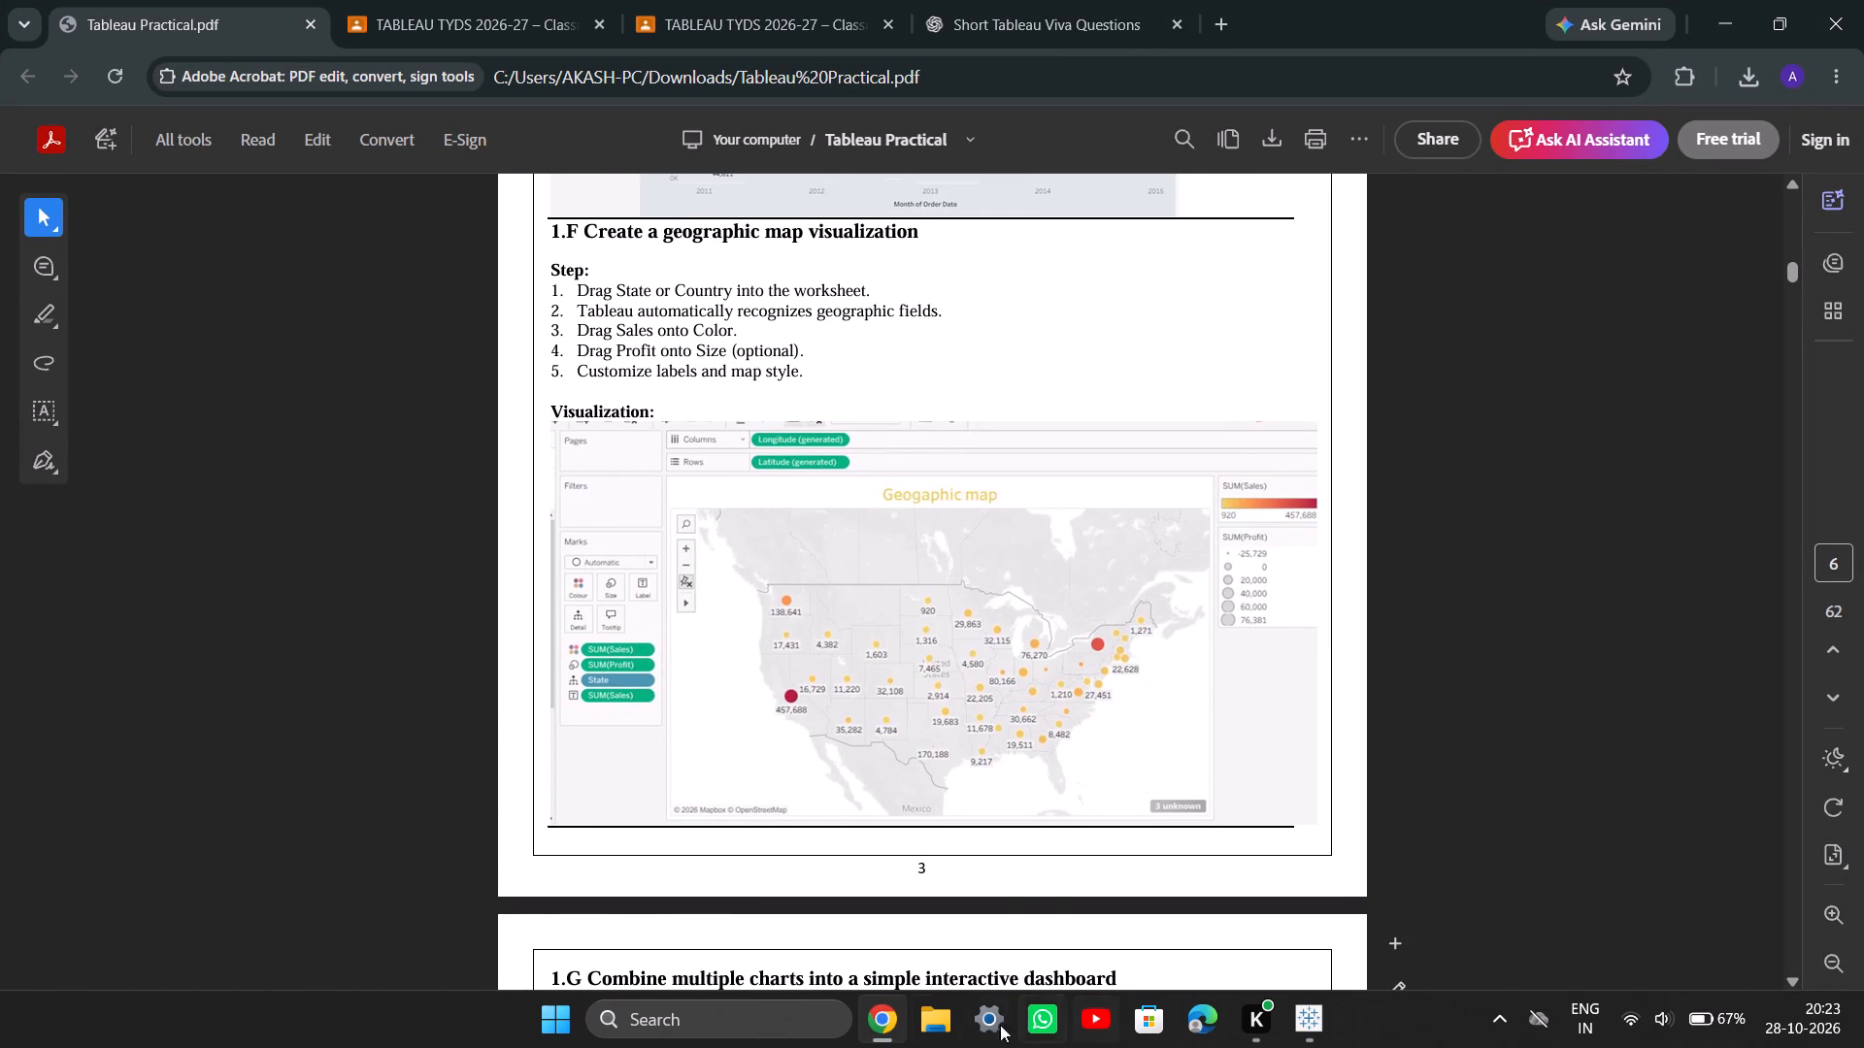
pyautogui.click(885, 1030)
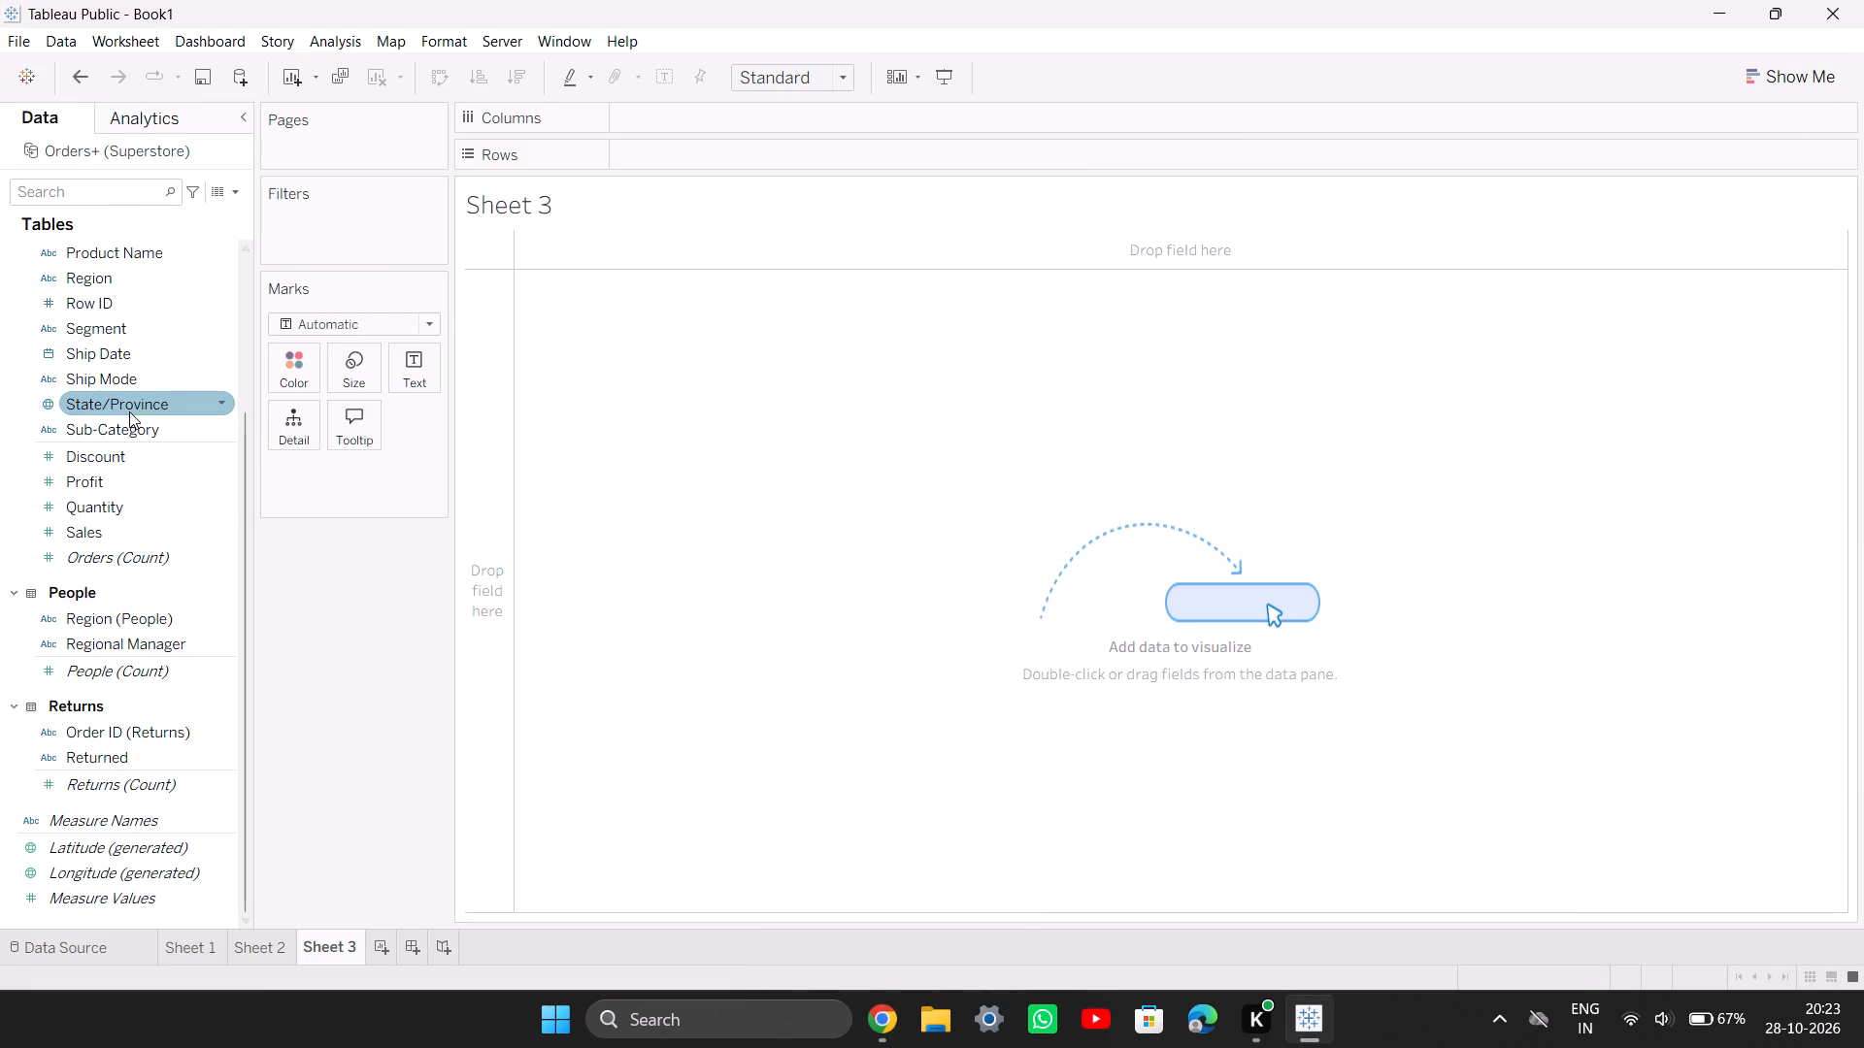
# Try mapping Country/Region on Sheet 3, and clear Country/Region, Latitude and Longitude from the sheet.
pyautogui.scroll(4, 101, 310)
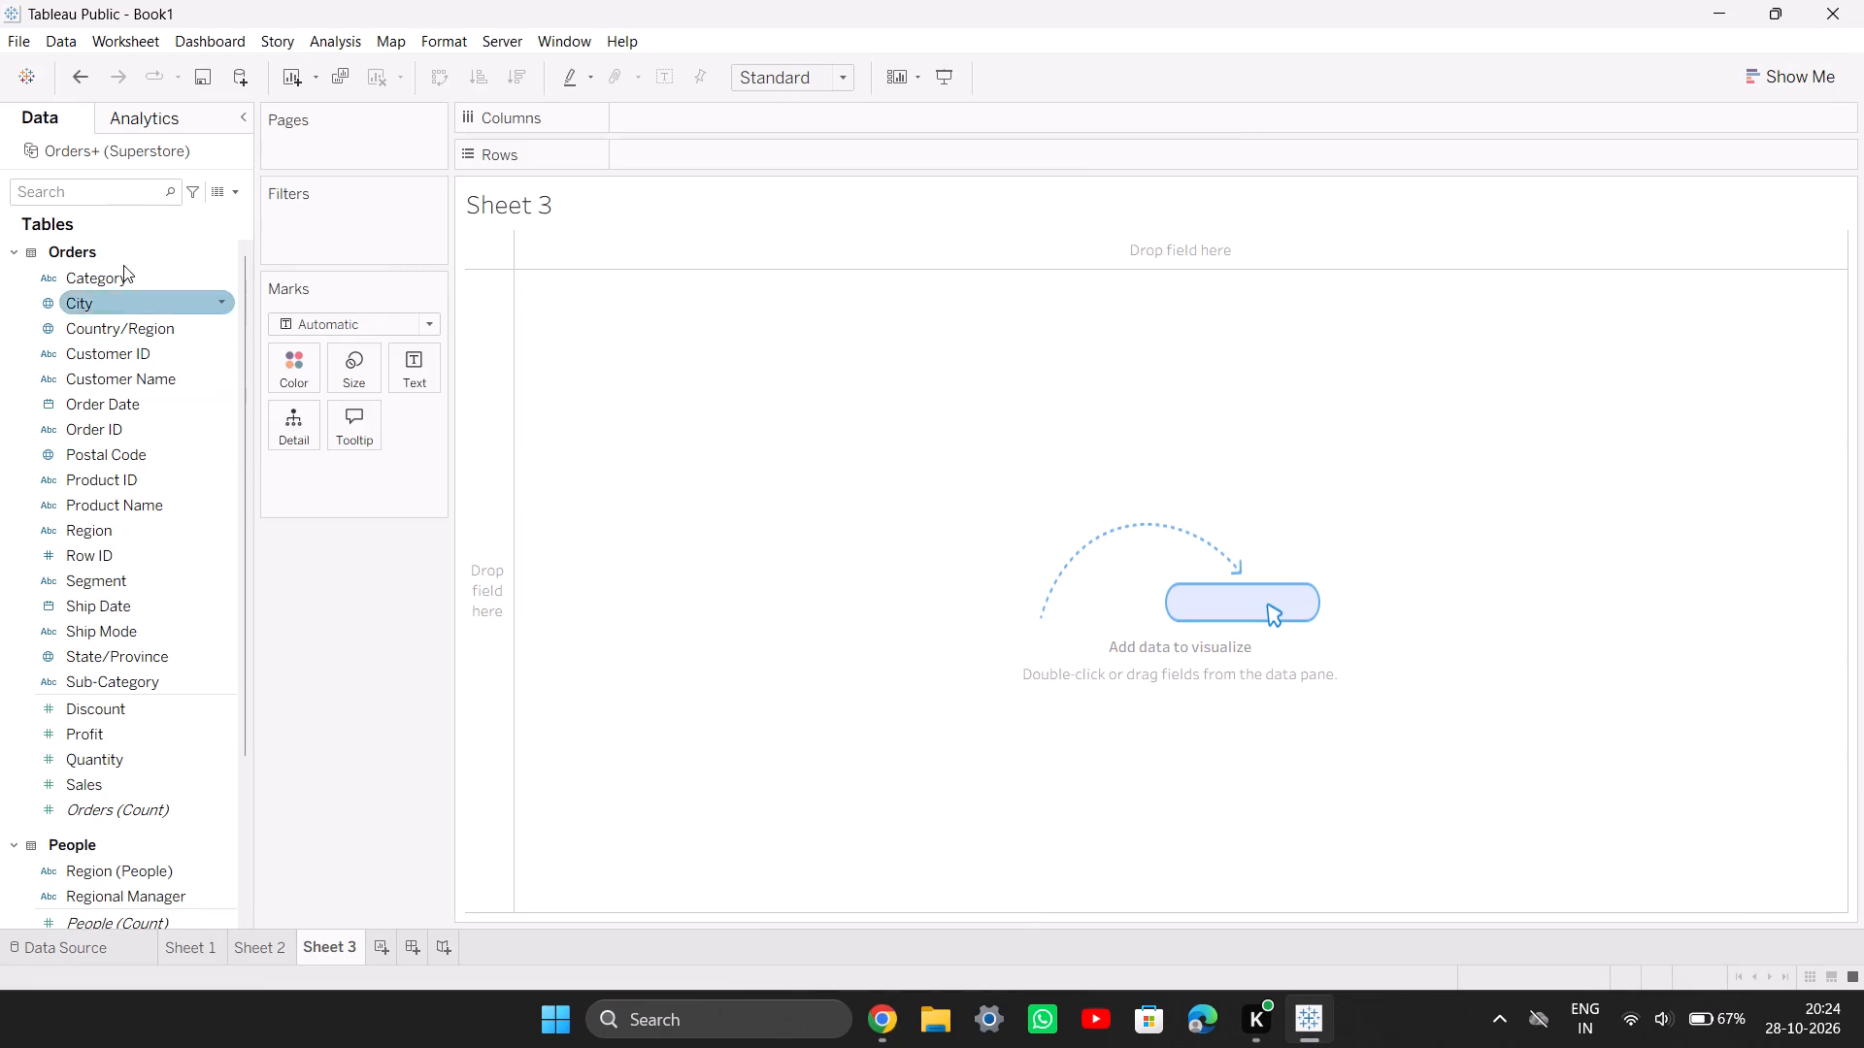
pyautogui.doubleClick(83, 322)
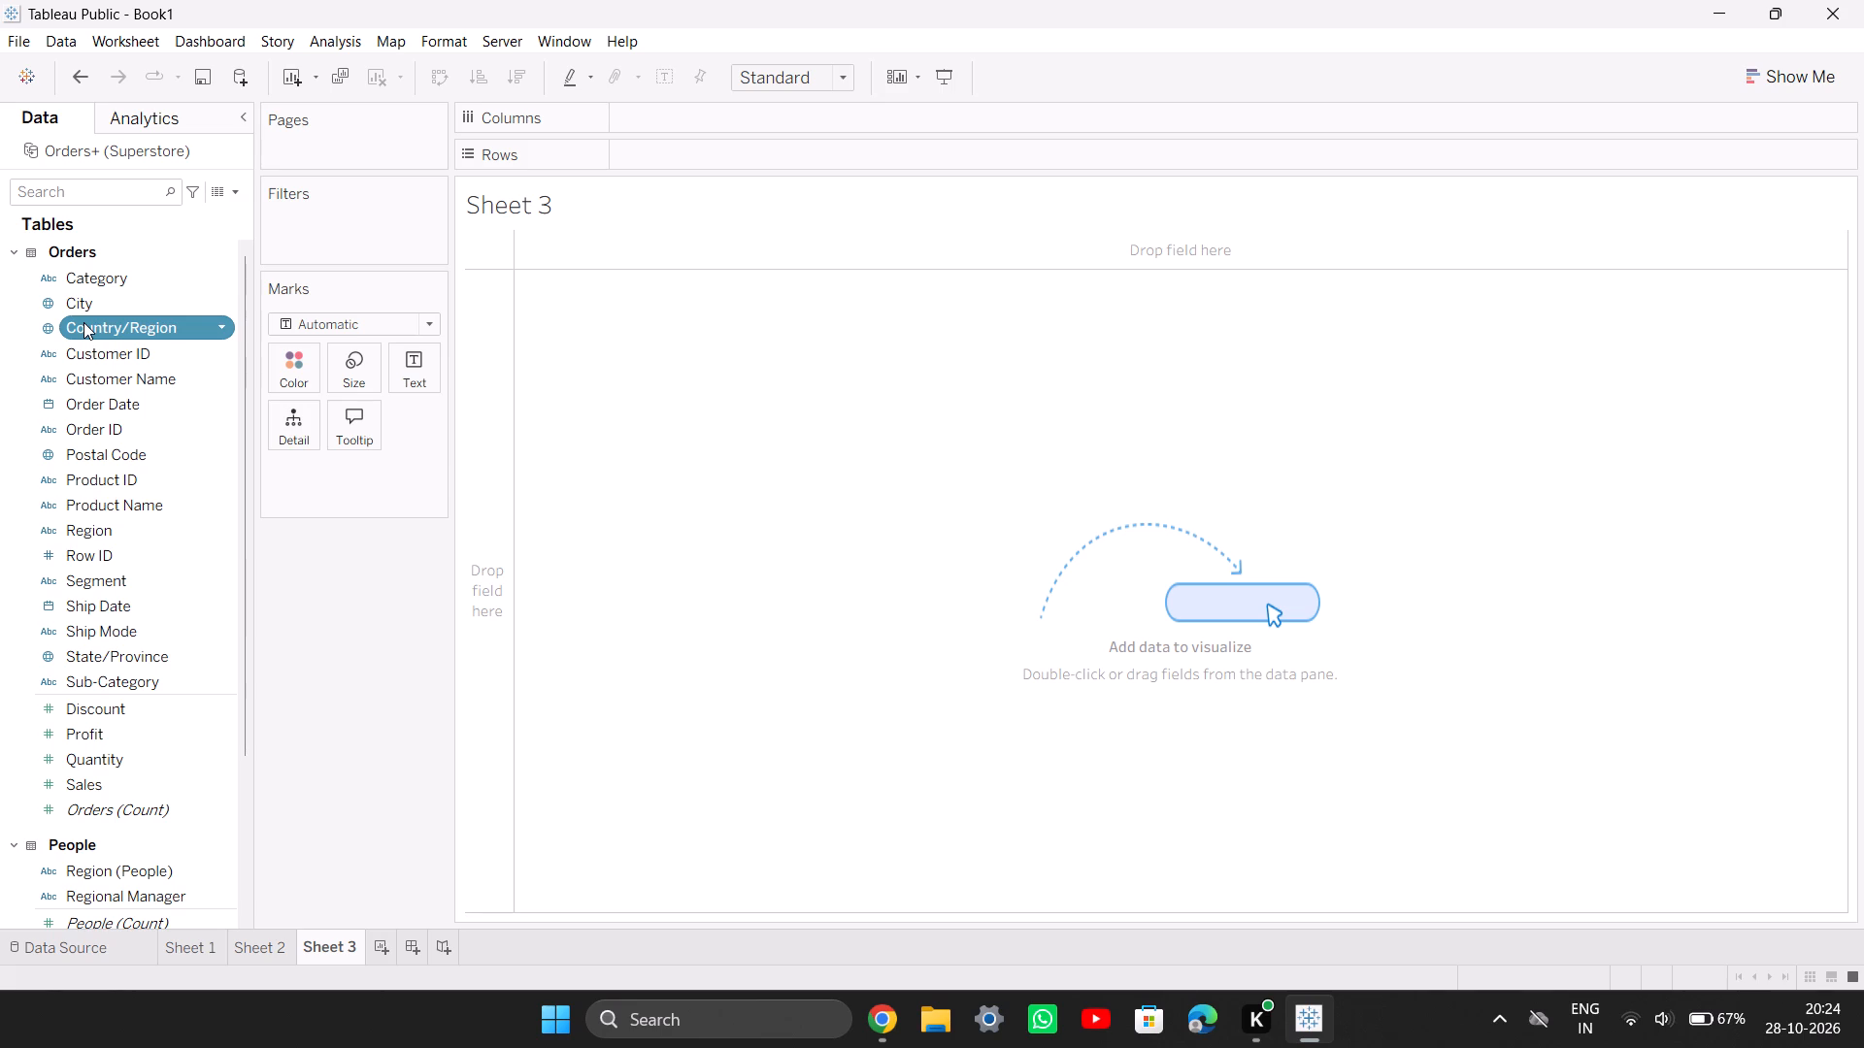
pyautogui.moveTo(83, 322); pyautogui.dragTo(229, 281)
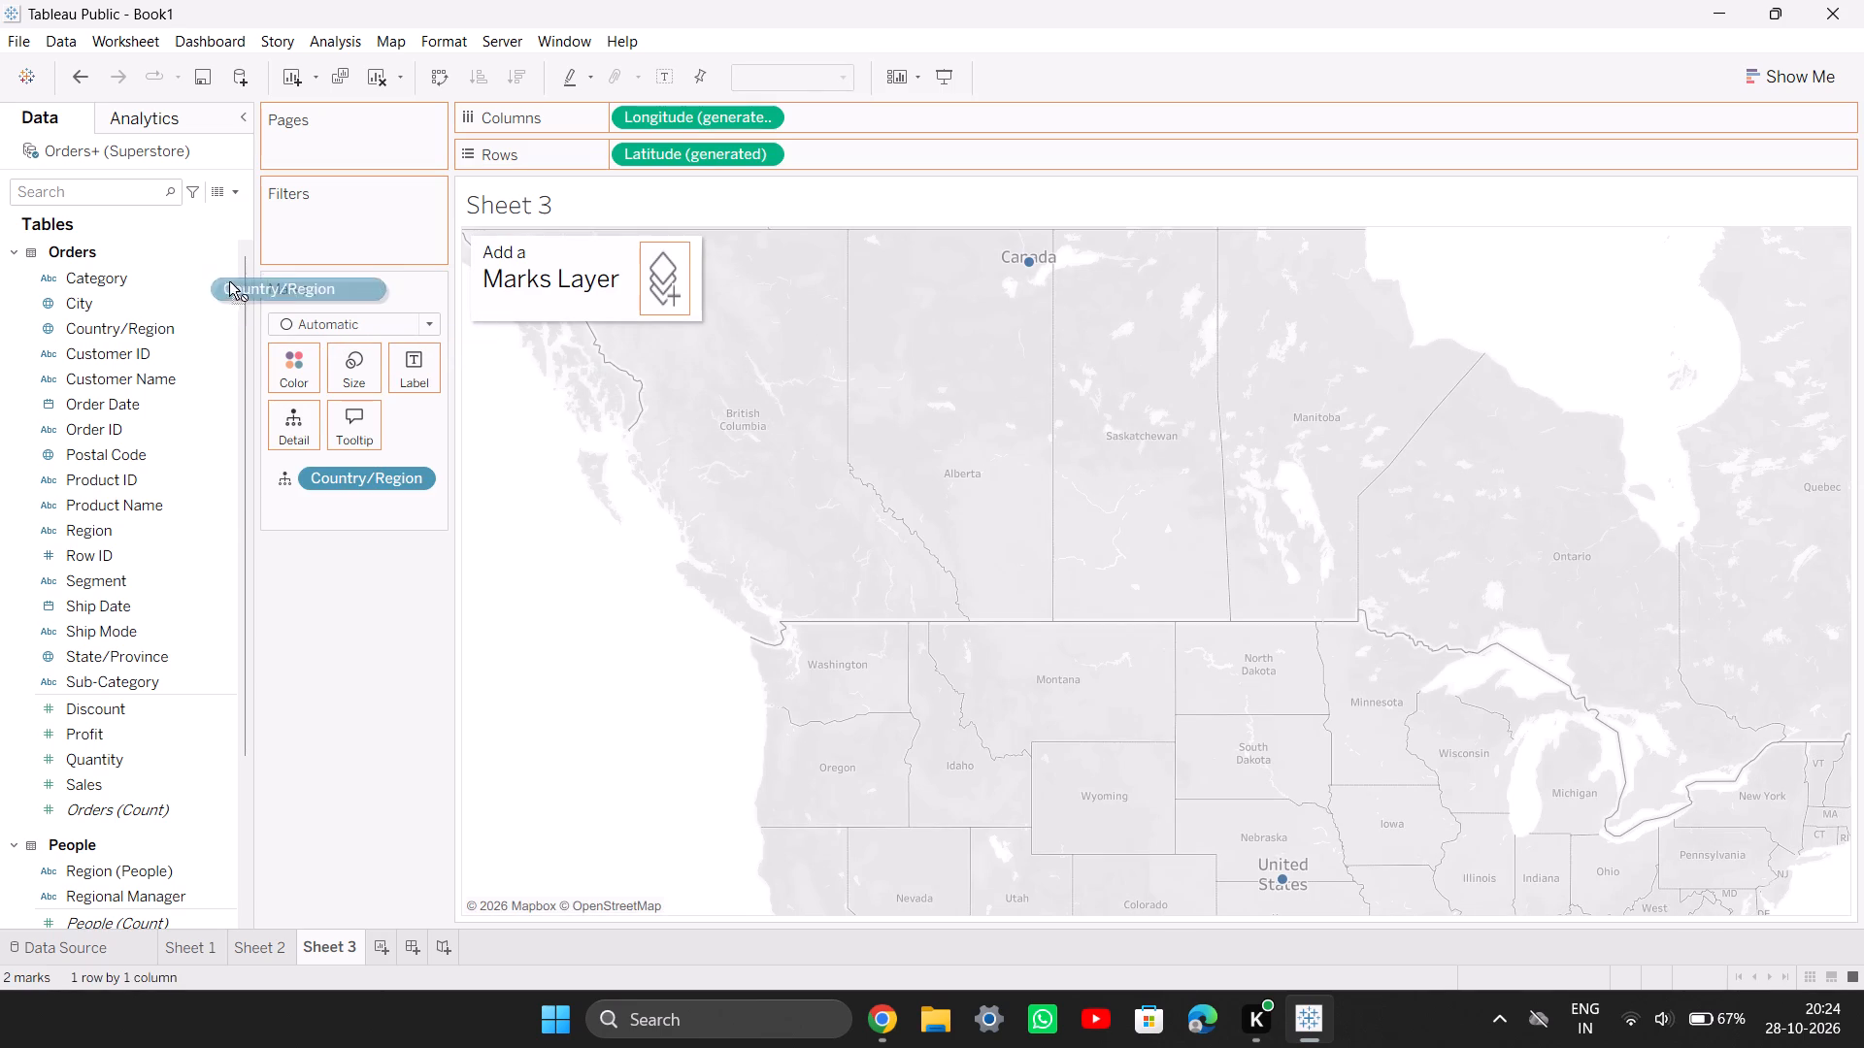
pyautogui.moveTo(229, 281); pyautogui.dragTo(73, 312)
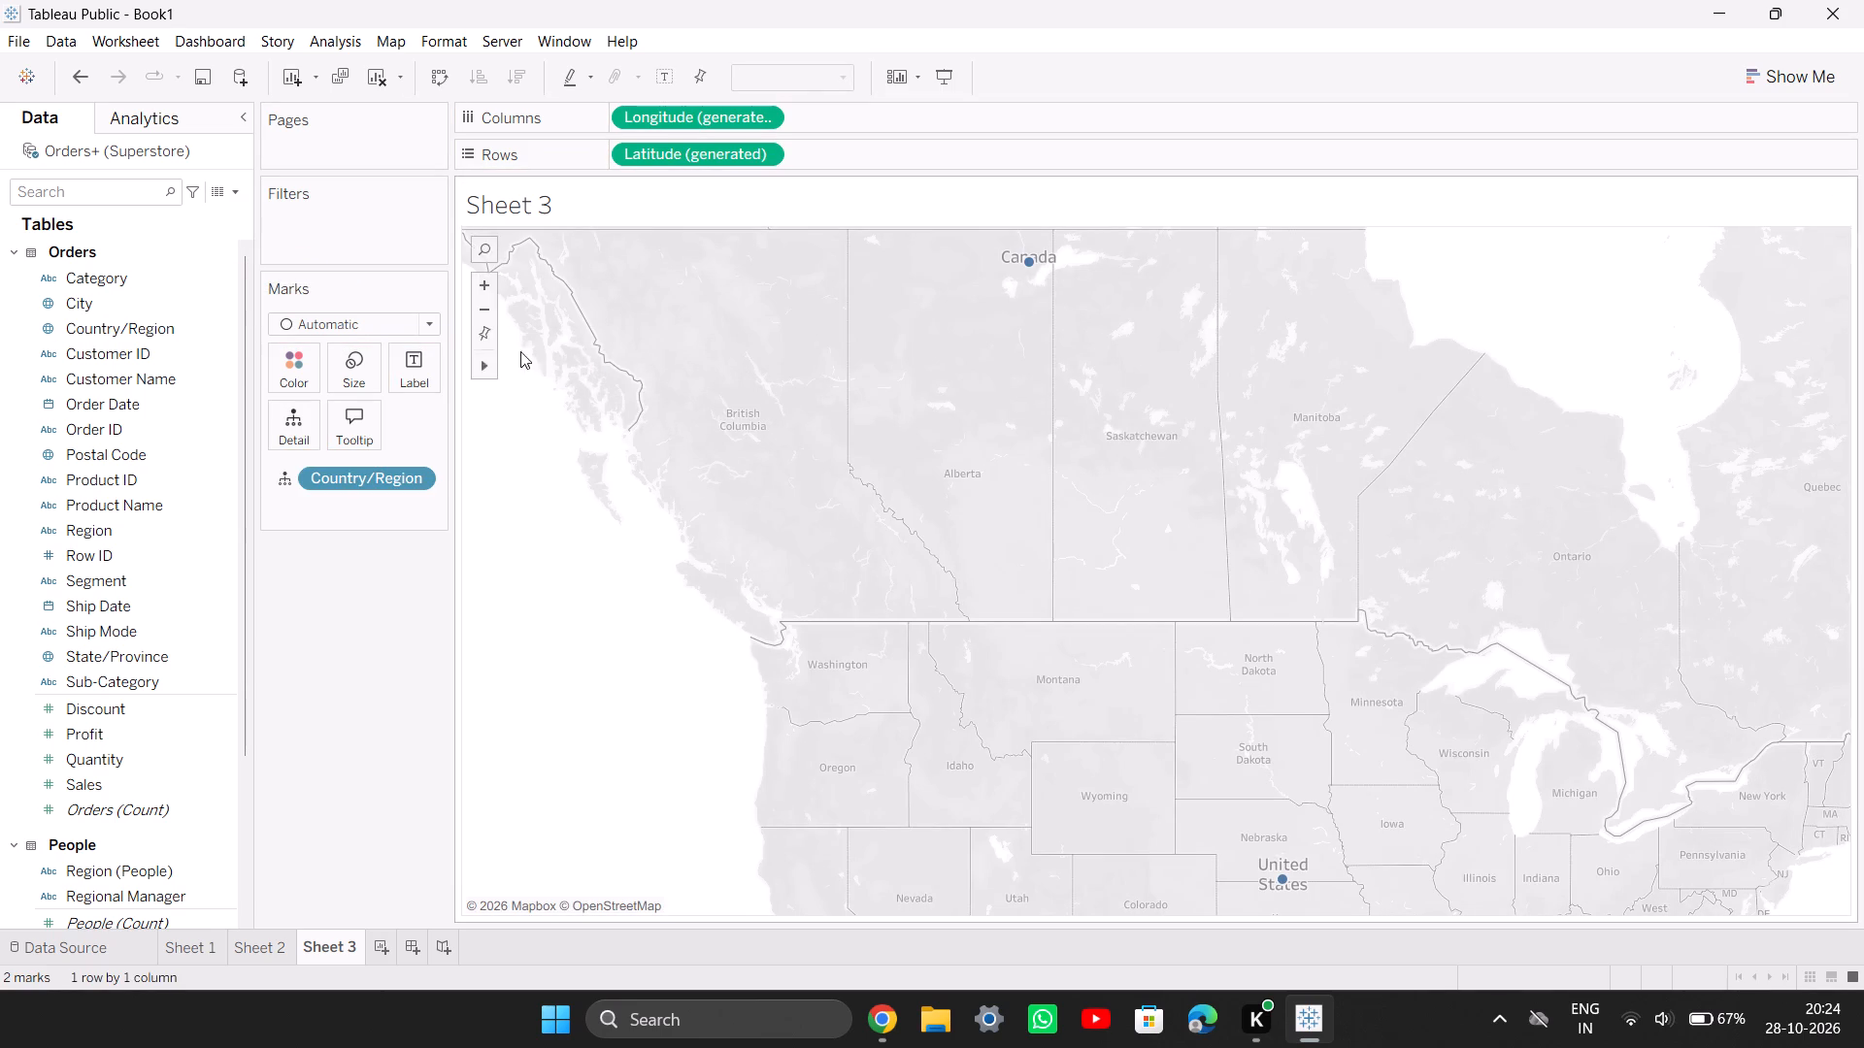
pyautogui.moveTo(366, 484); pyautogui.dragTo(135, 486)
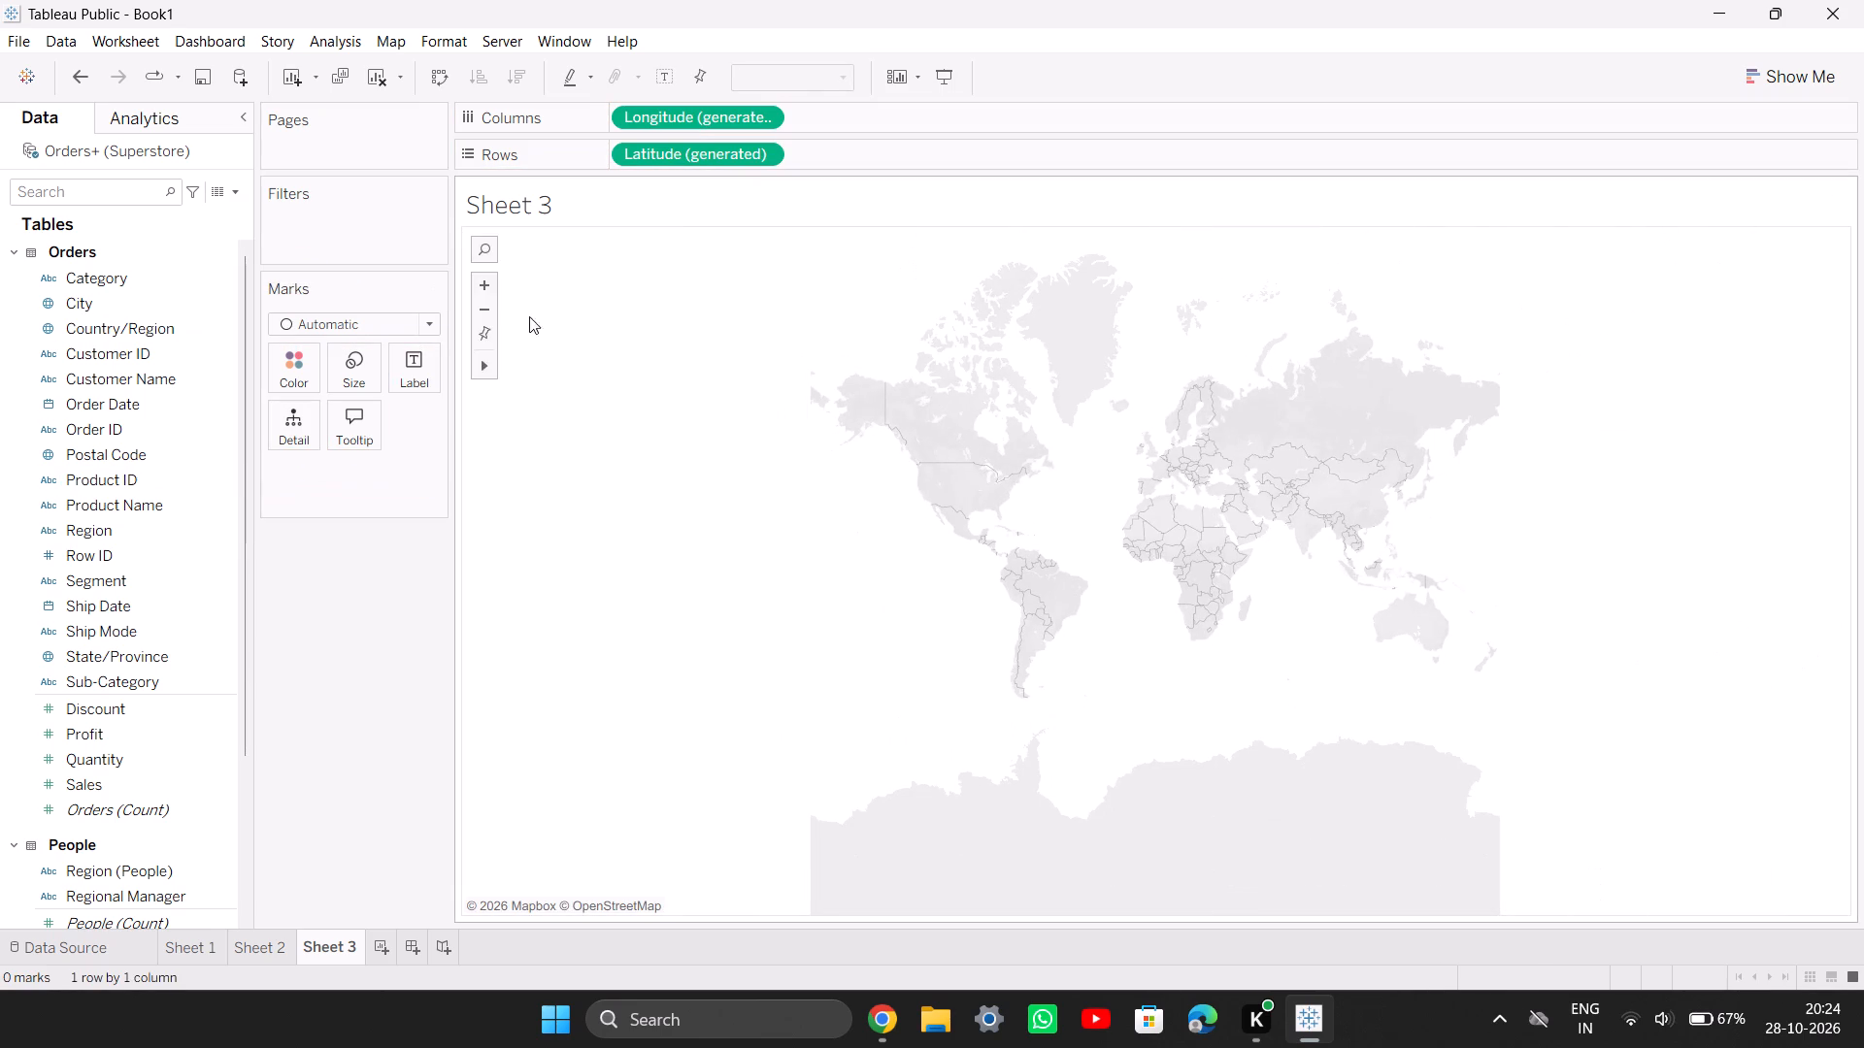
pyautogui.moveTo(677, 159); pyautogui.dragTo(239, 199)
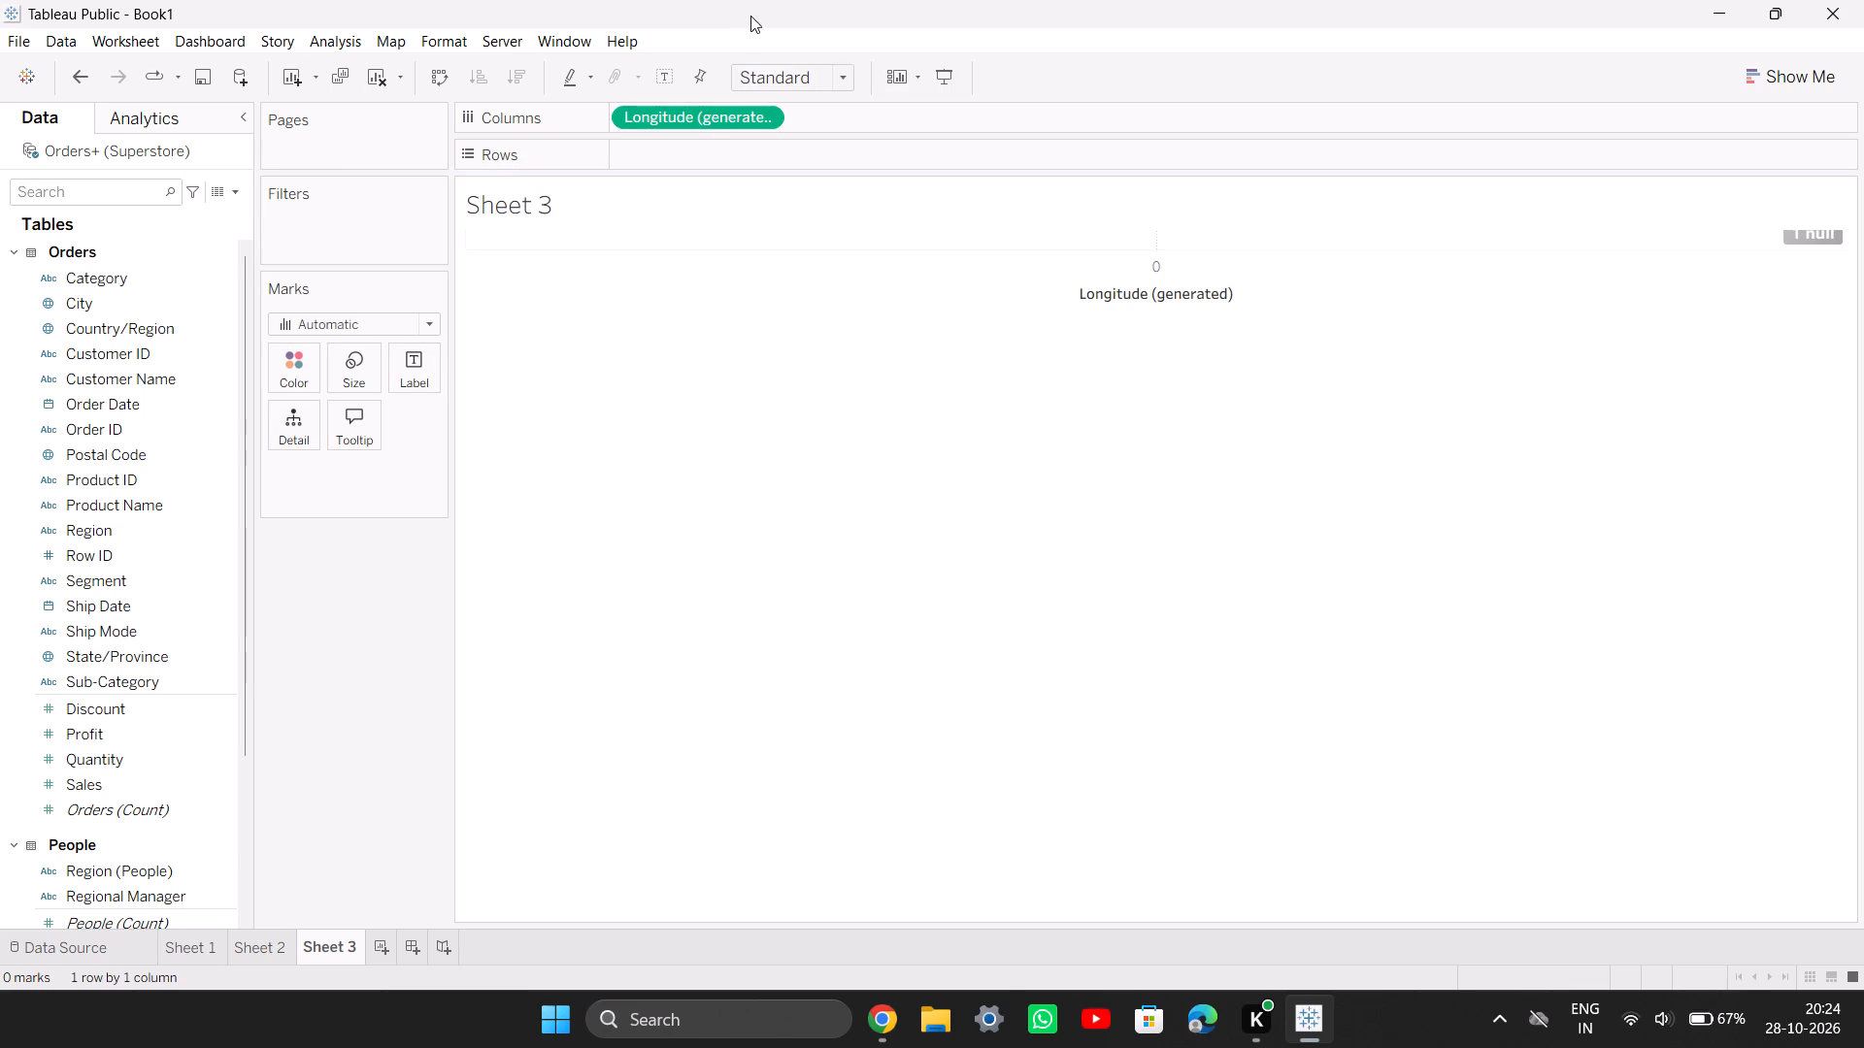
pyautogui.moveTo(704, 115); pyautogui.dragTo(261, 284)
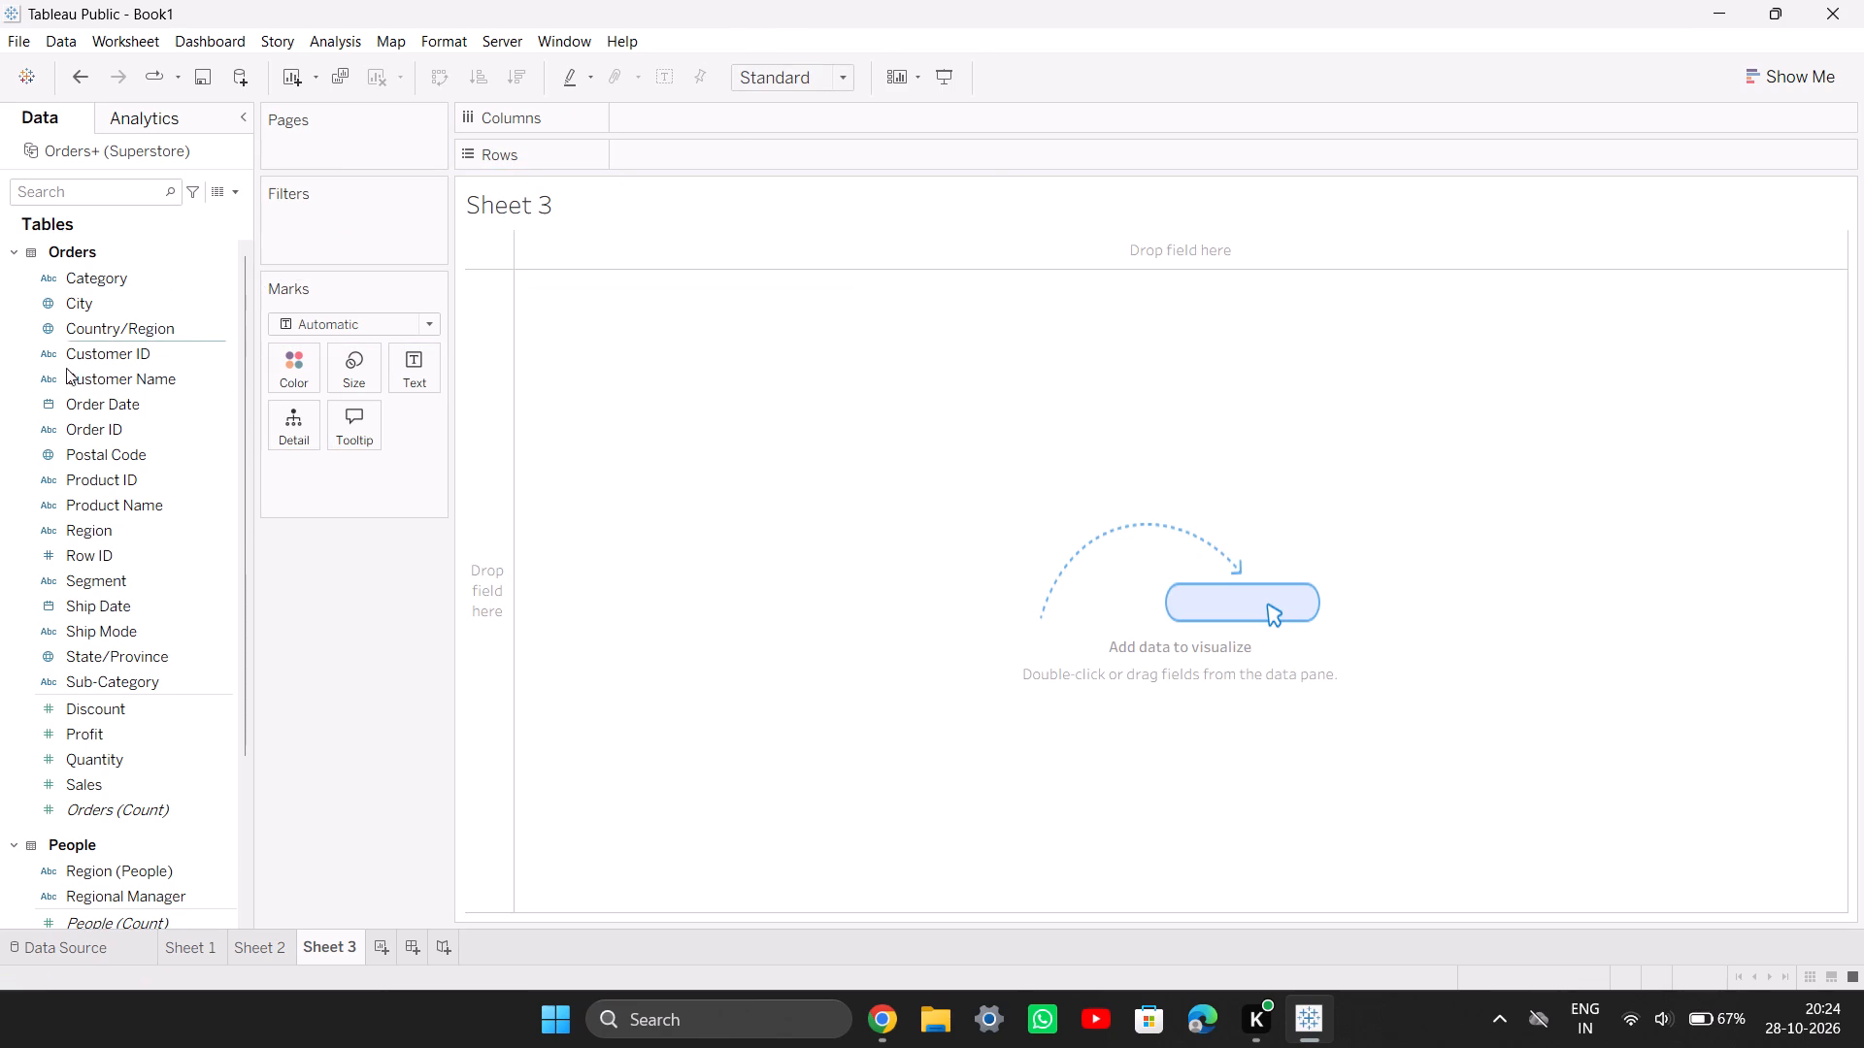
# Build a map on the empty Sheet 3 from the Country/Region field.
pyautogui.moveTo(126, 326); pyautogui.dragTo(813, 389)
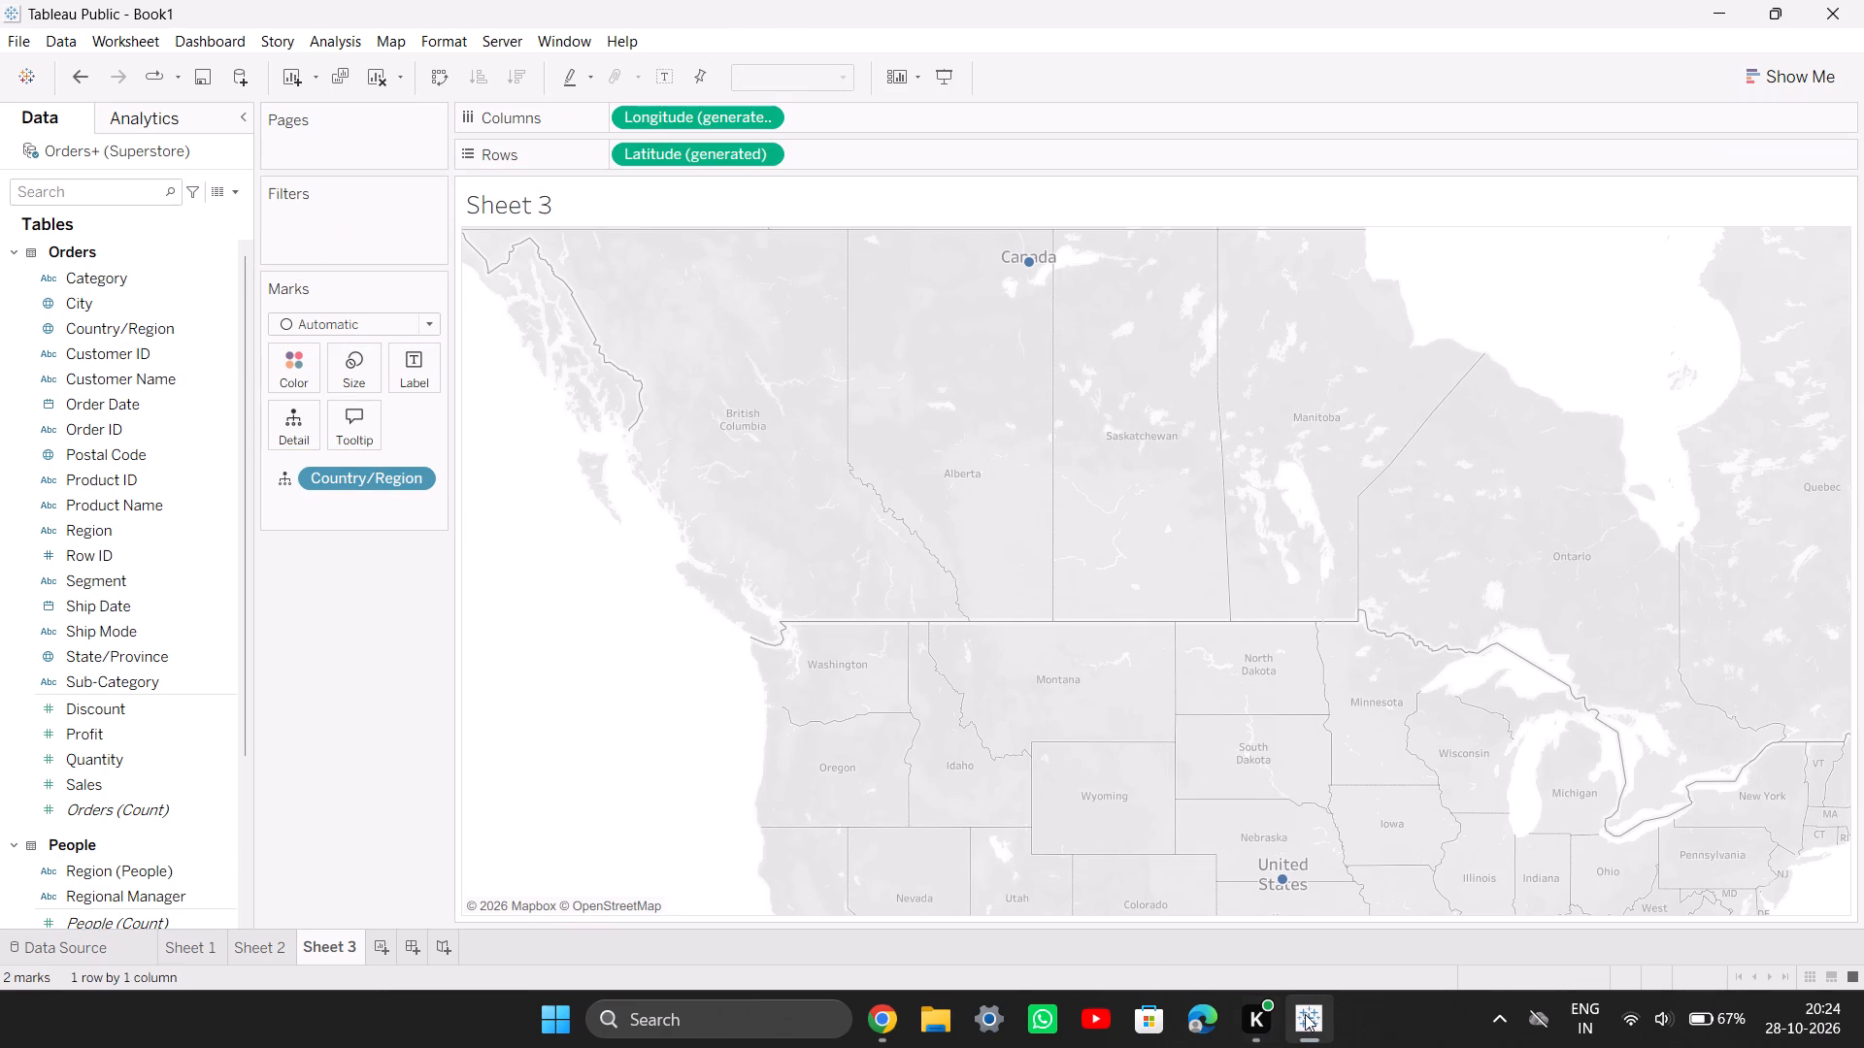
# Following section 1.F of the Tableau Practical PDF, colour Sheet 3's map by Sales and size its marks by Profit.
pyautogui.click(867, 1027)
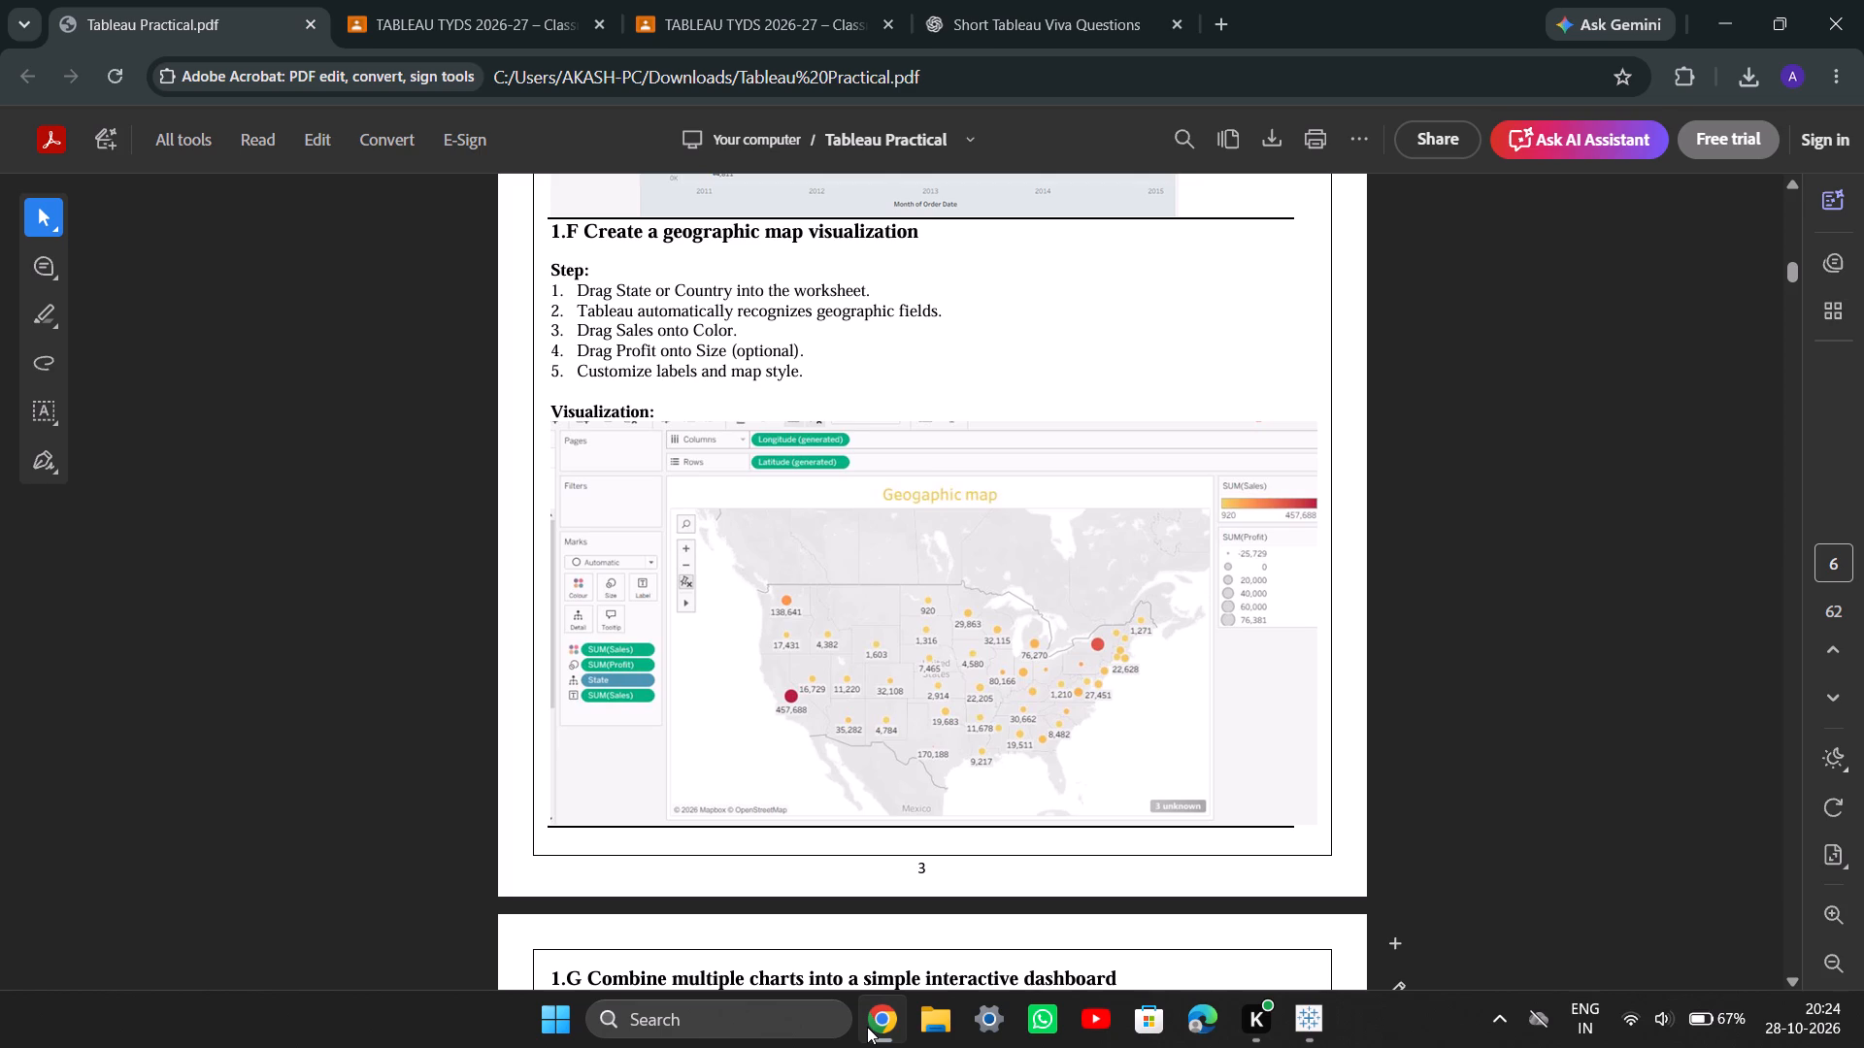
pyautogui.click(867, 1027)
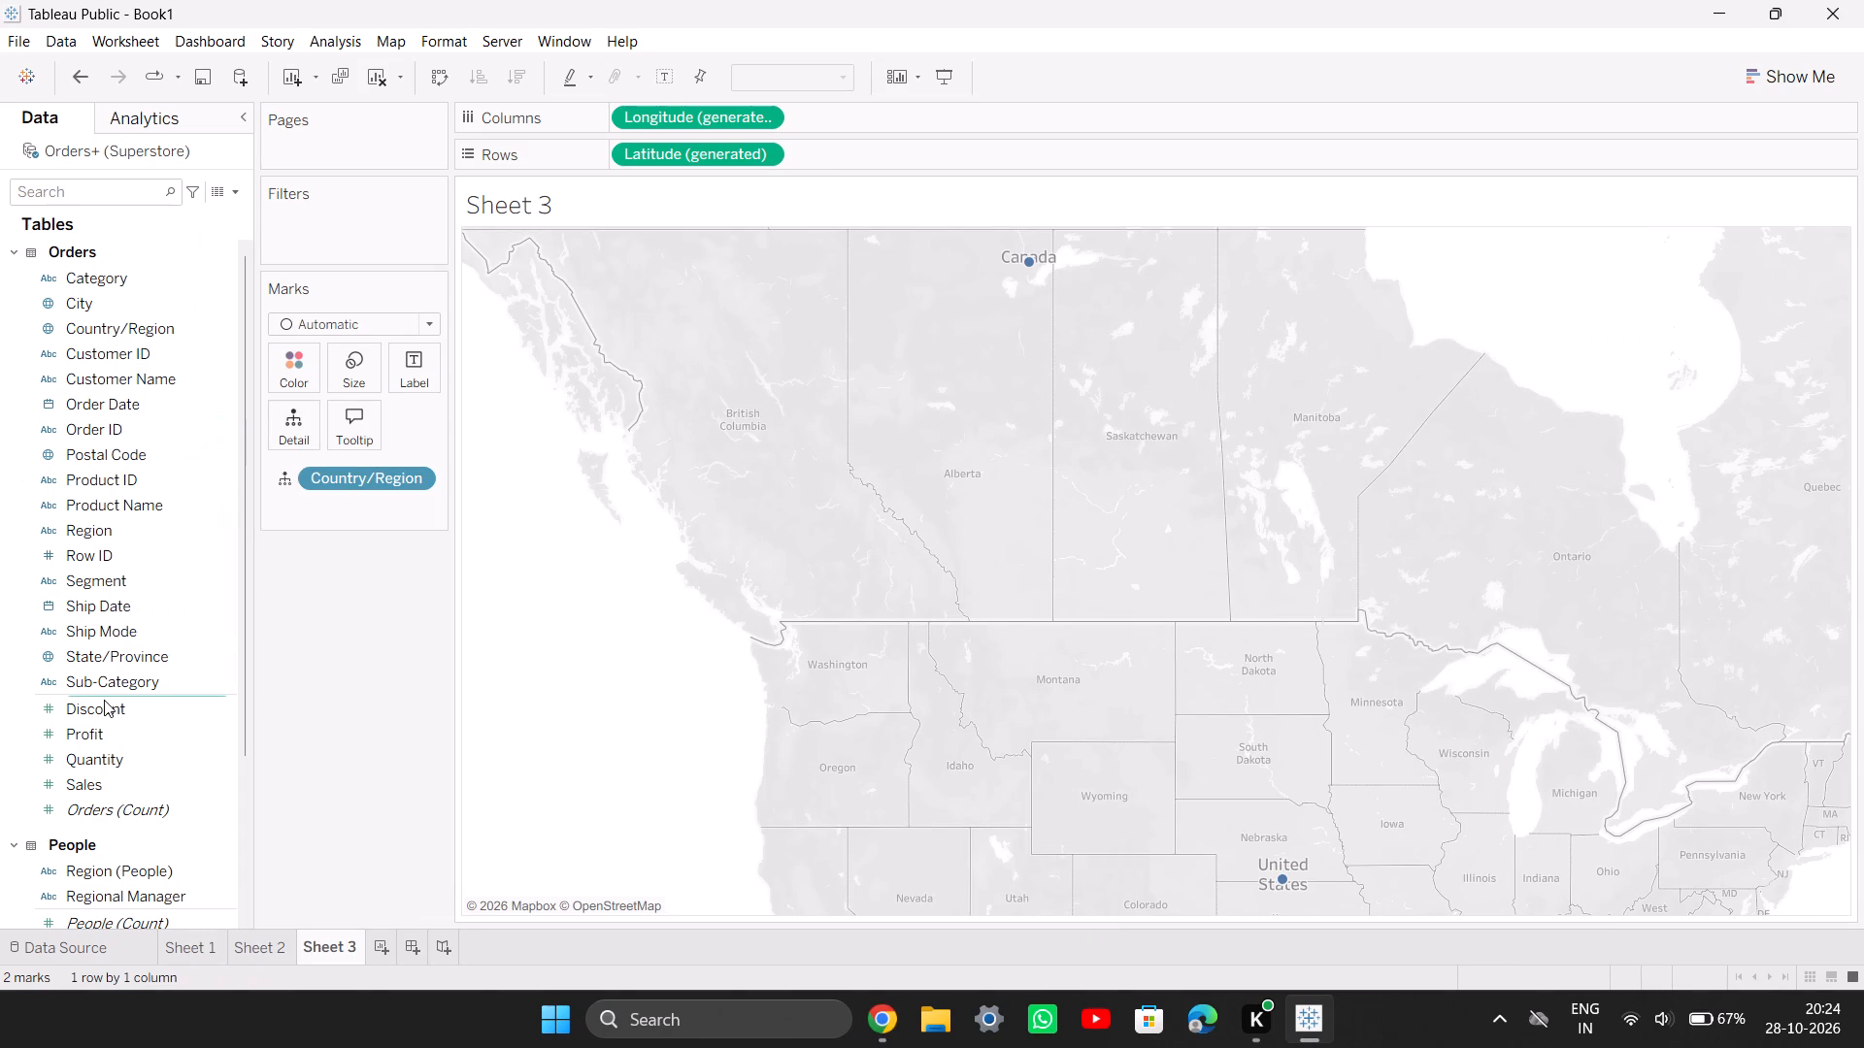
pyautogui.moveTo(104, 788); pyautogui.dragTo(295, 361)
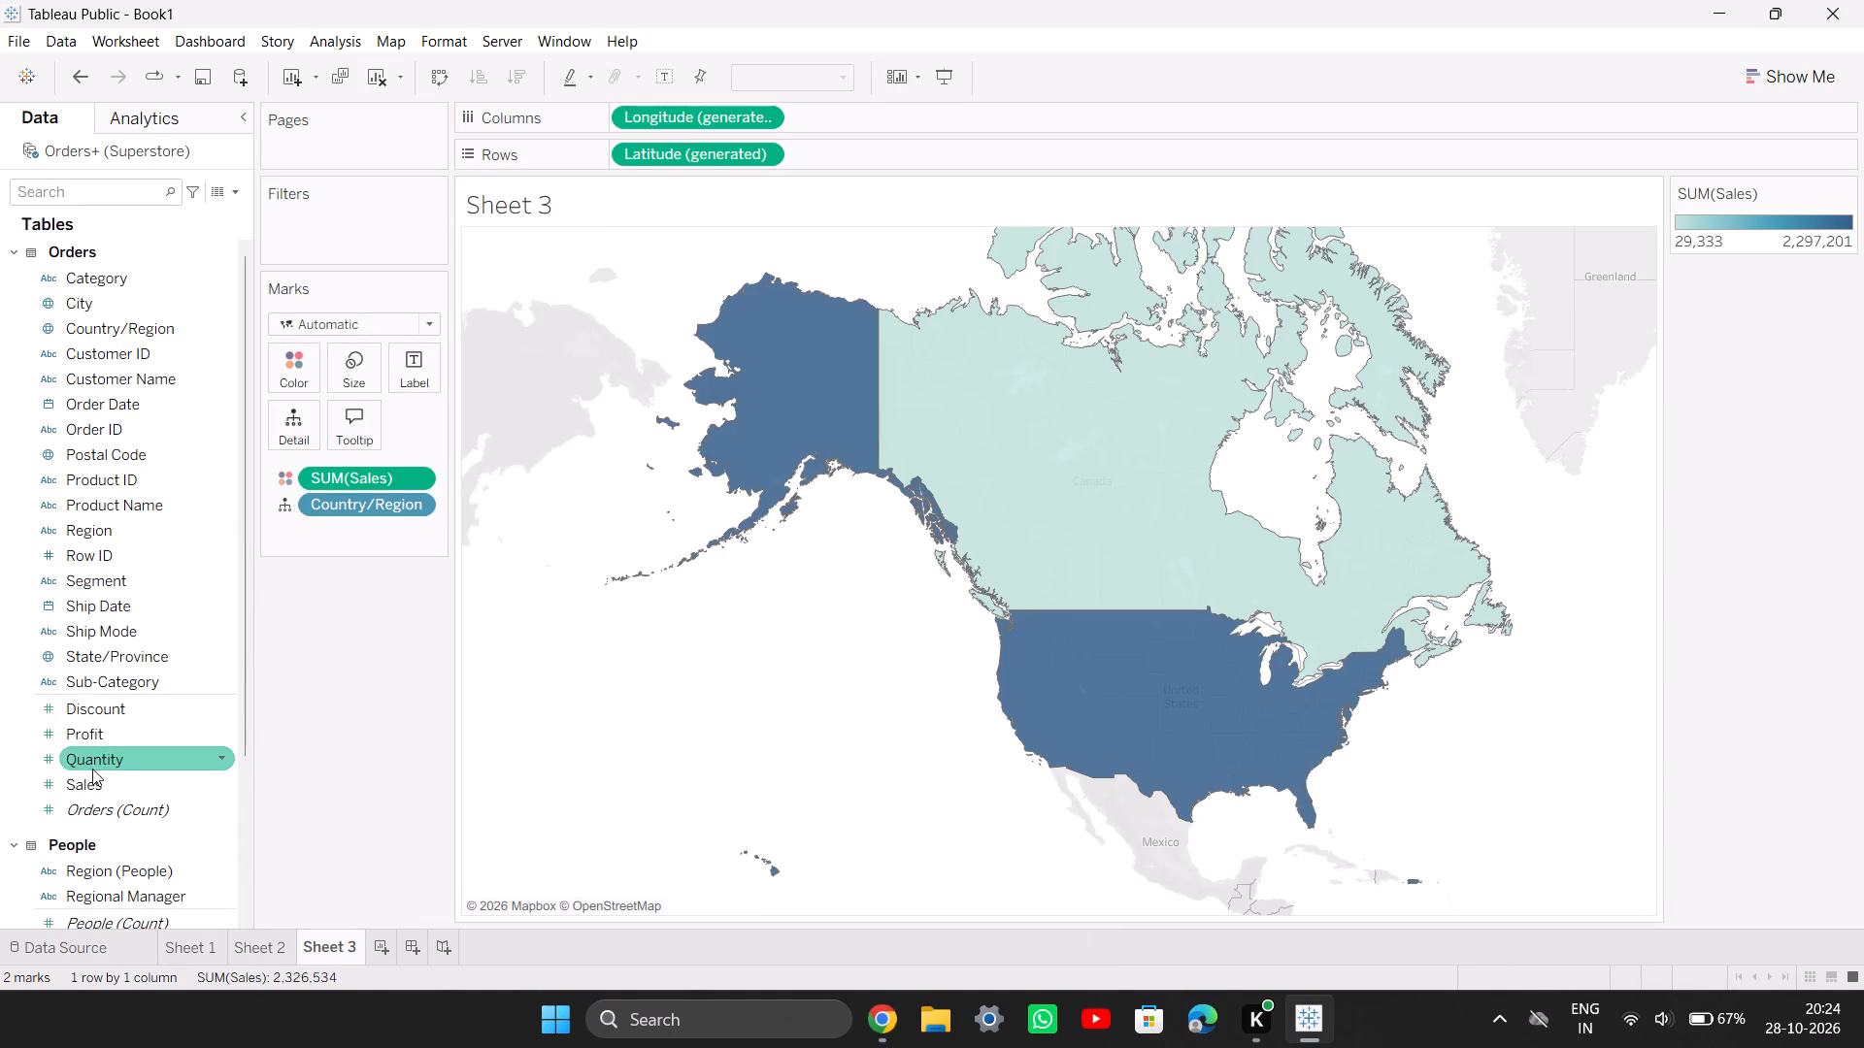
pyautogui.moveTo(101, 735); pyautogui.dragTo(376, 364)
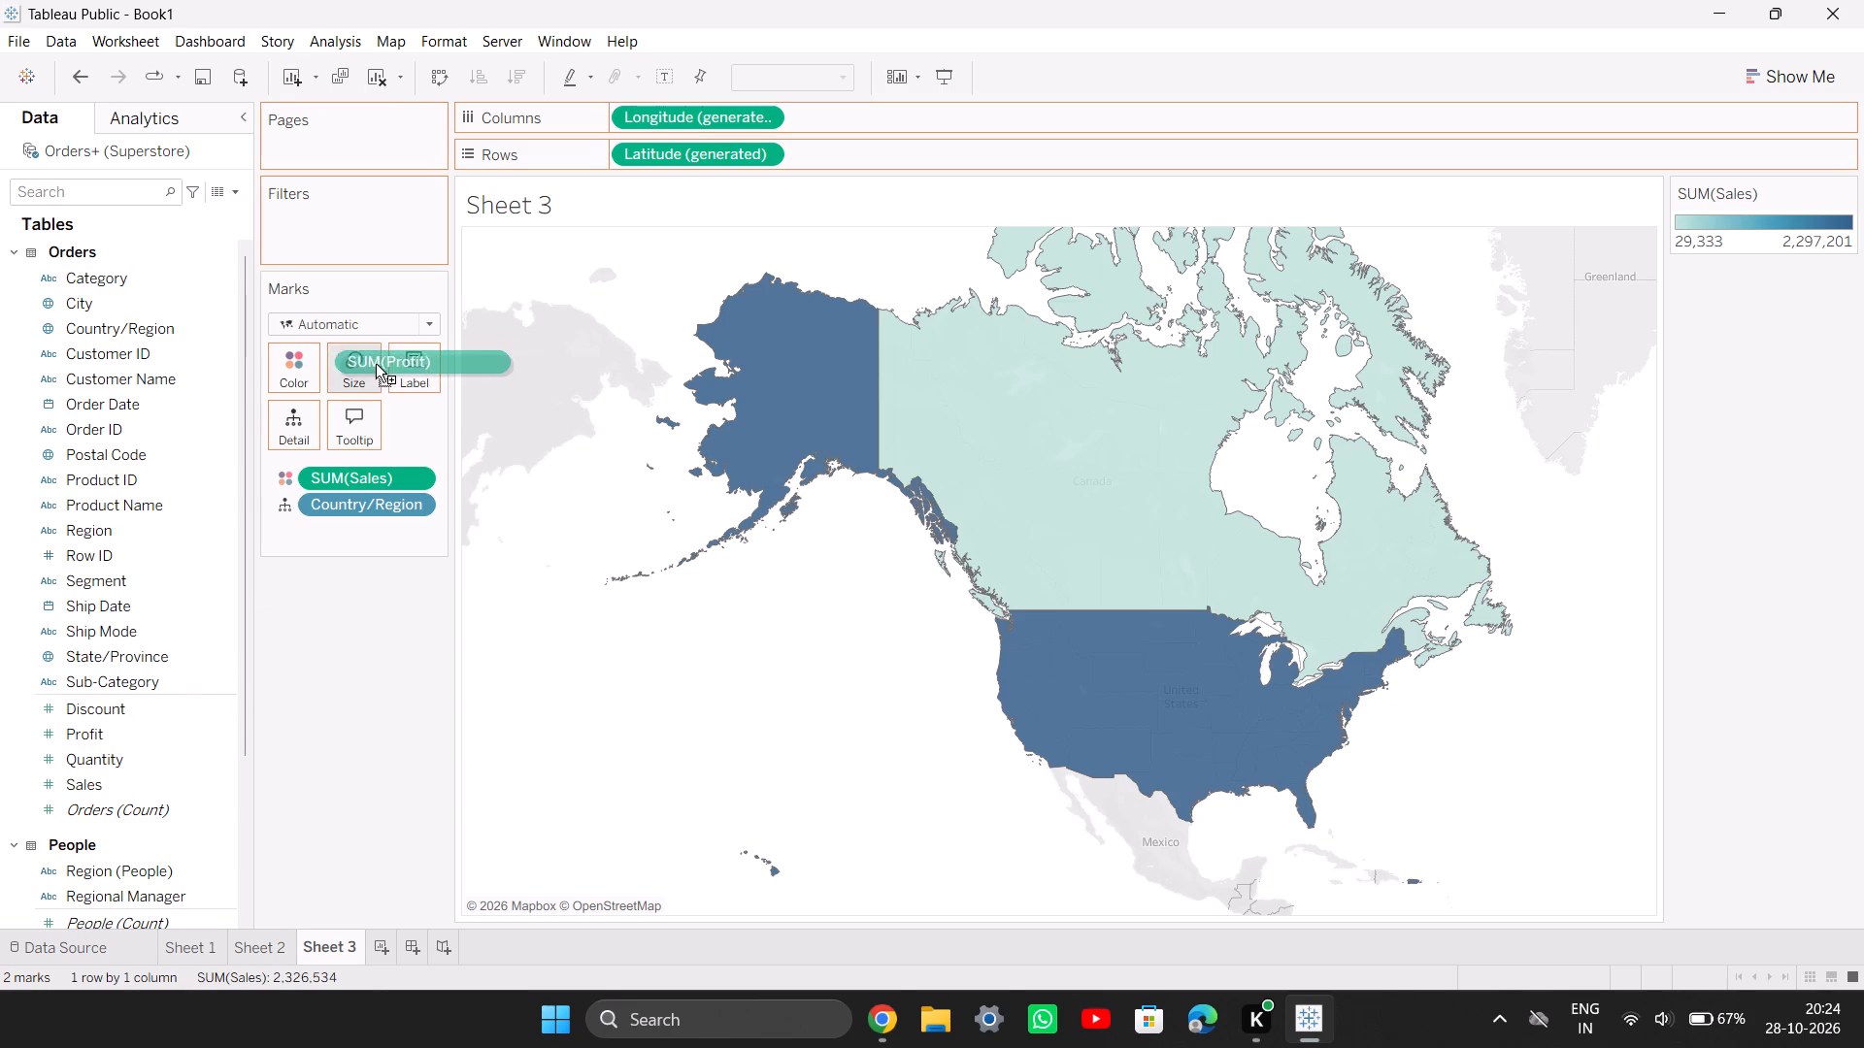
pyautogui.moveTo(376, 364); pyautogui.dragTo(357, 365)
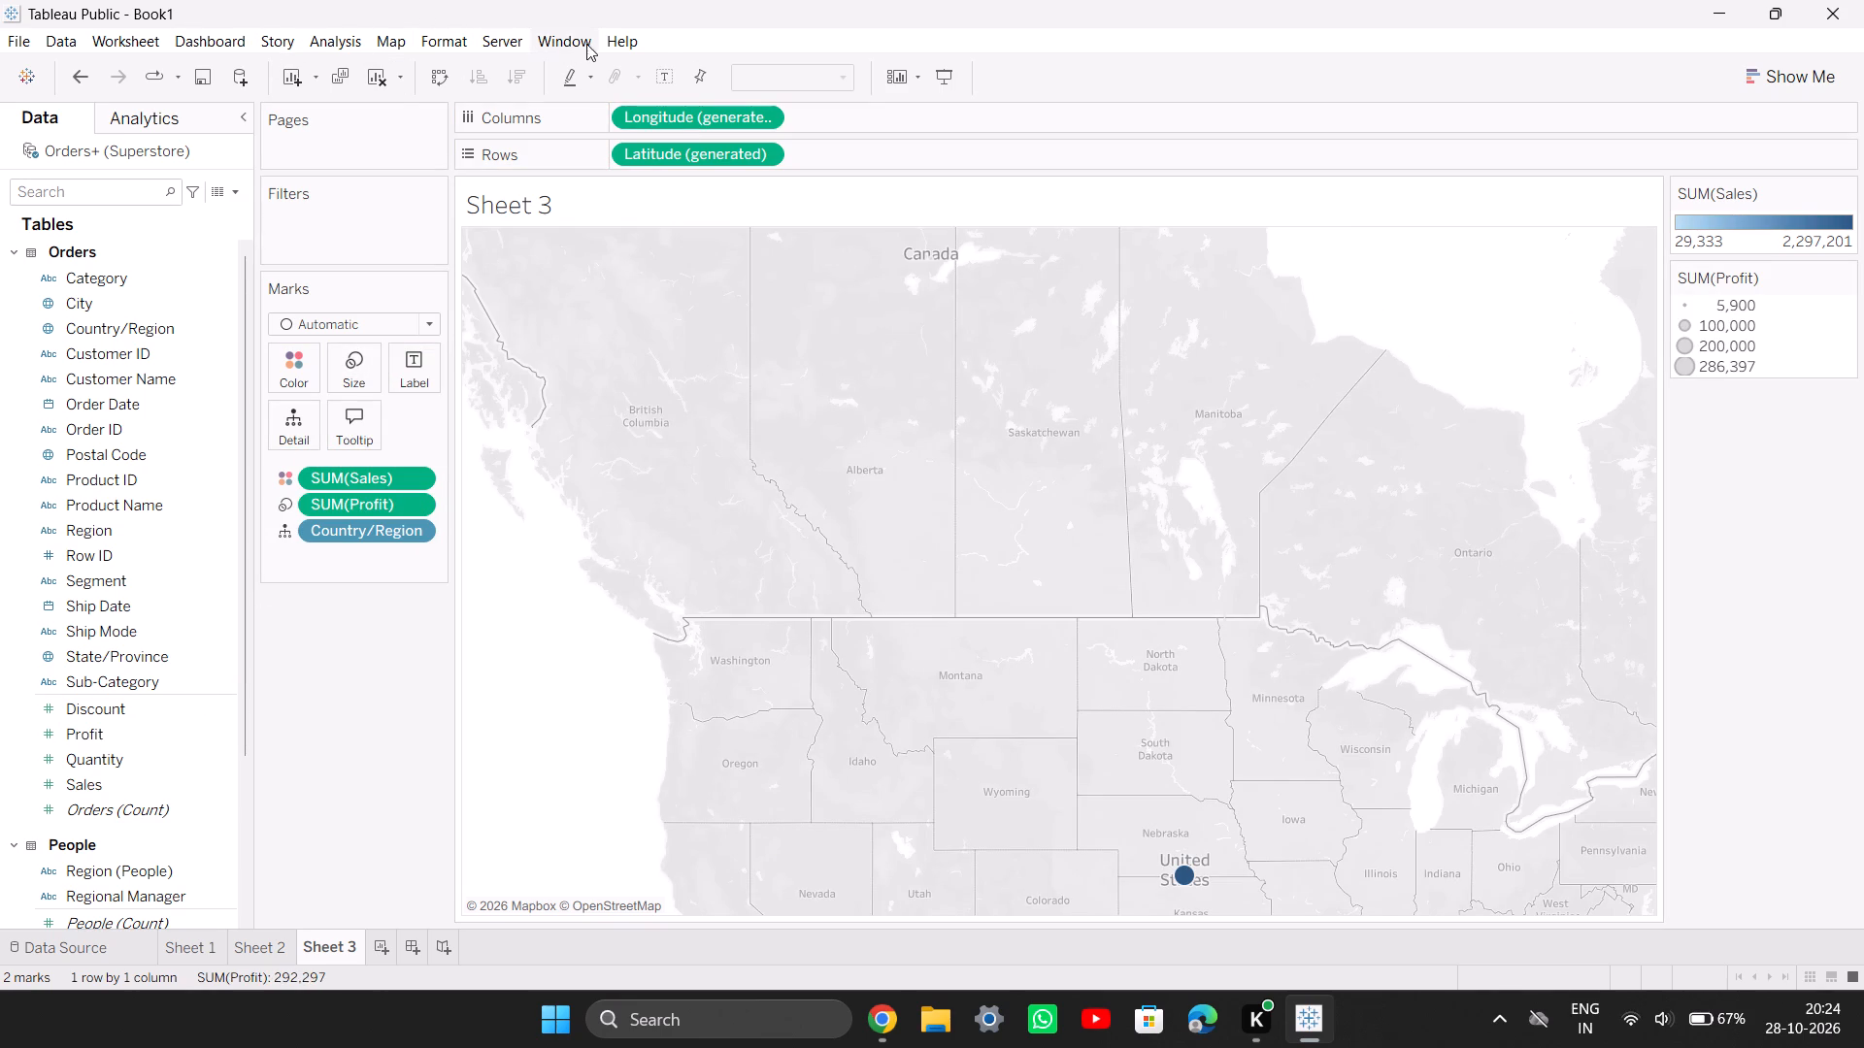
# Examine how Country/Region values are matched to locations for Sheet 3's map in Edit Locations.
pyautogui.click(495, 50)
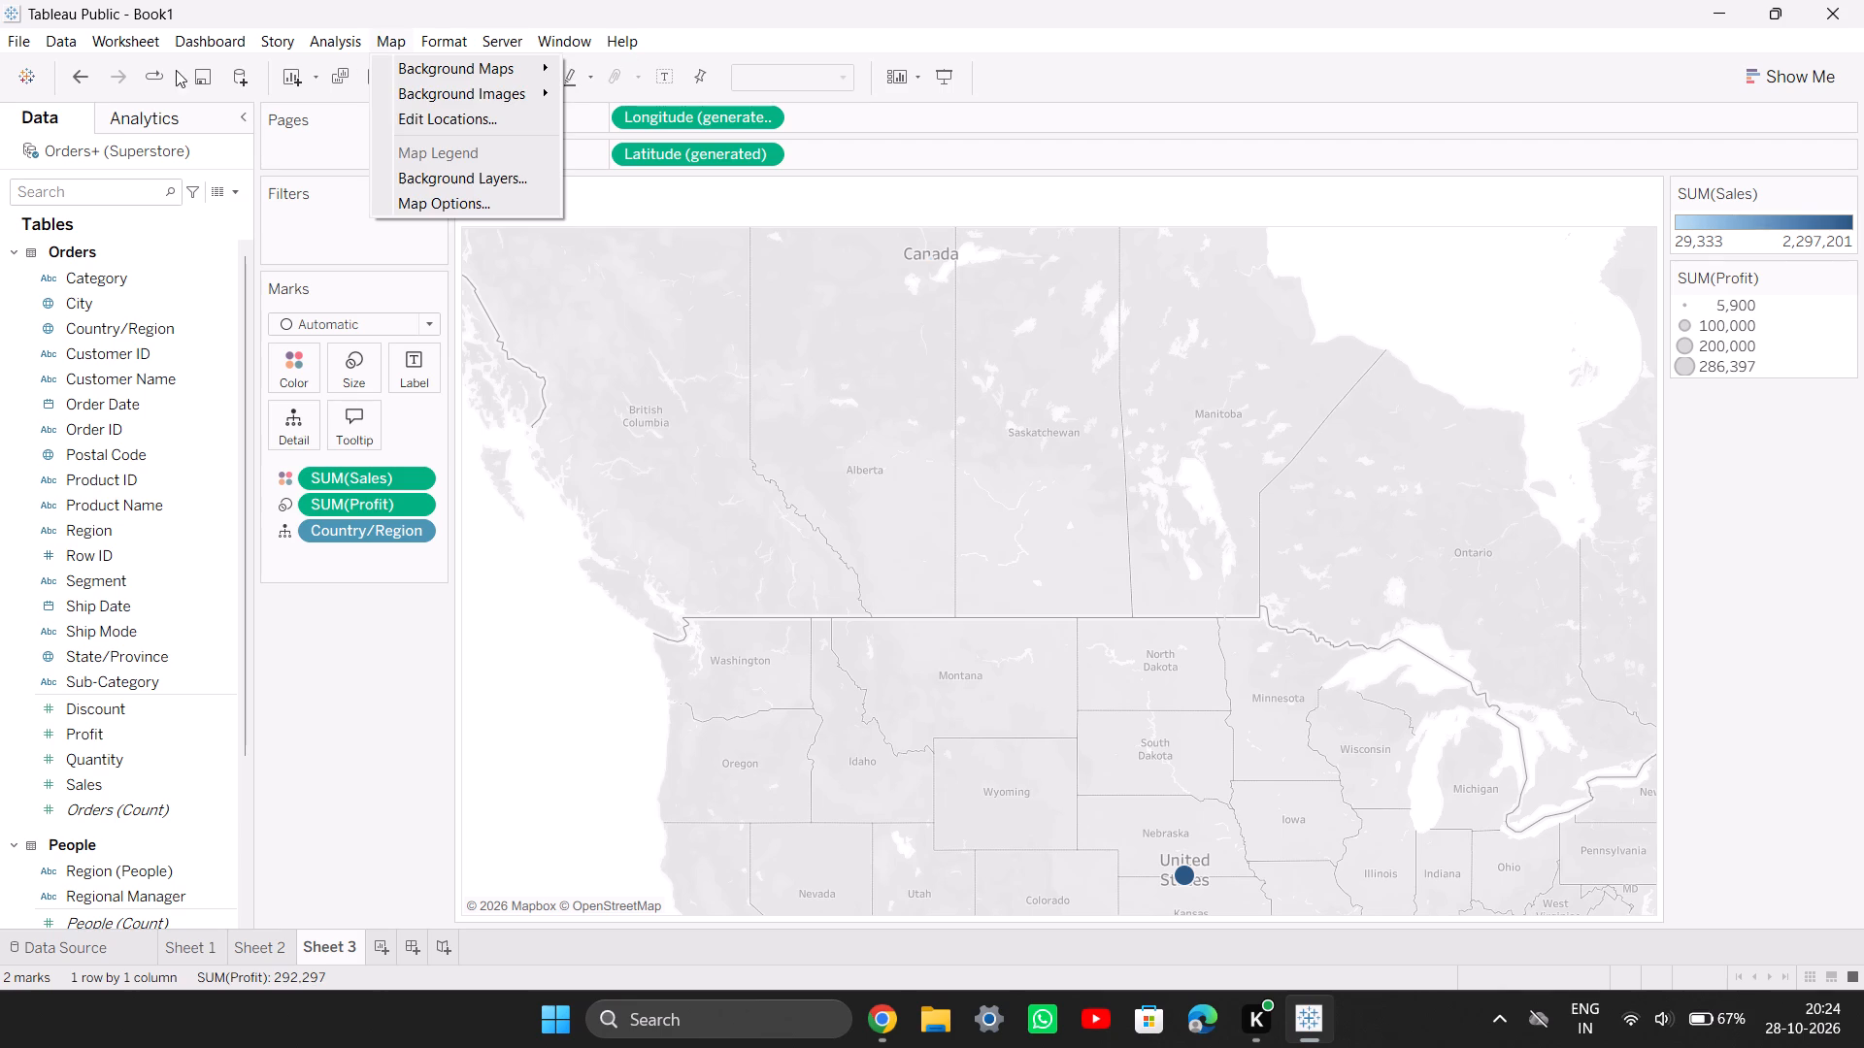
pyautogui.click(344, 256)
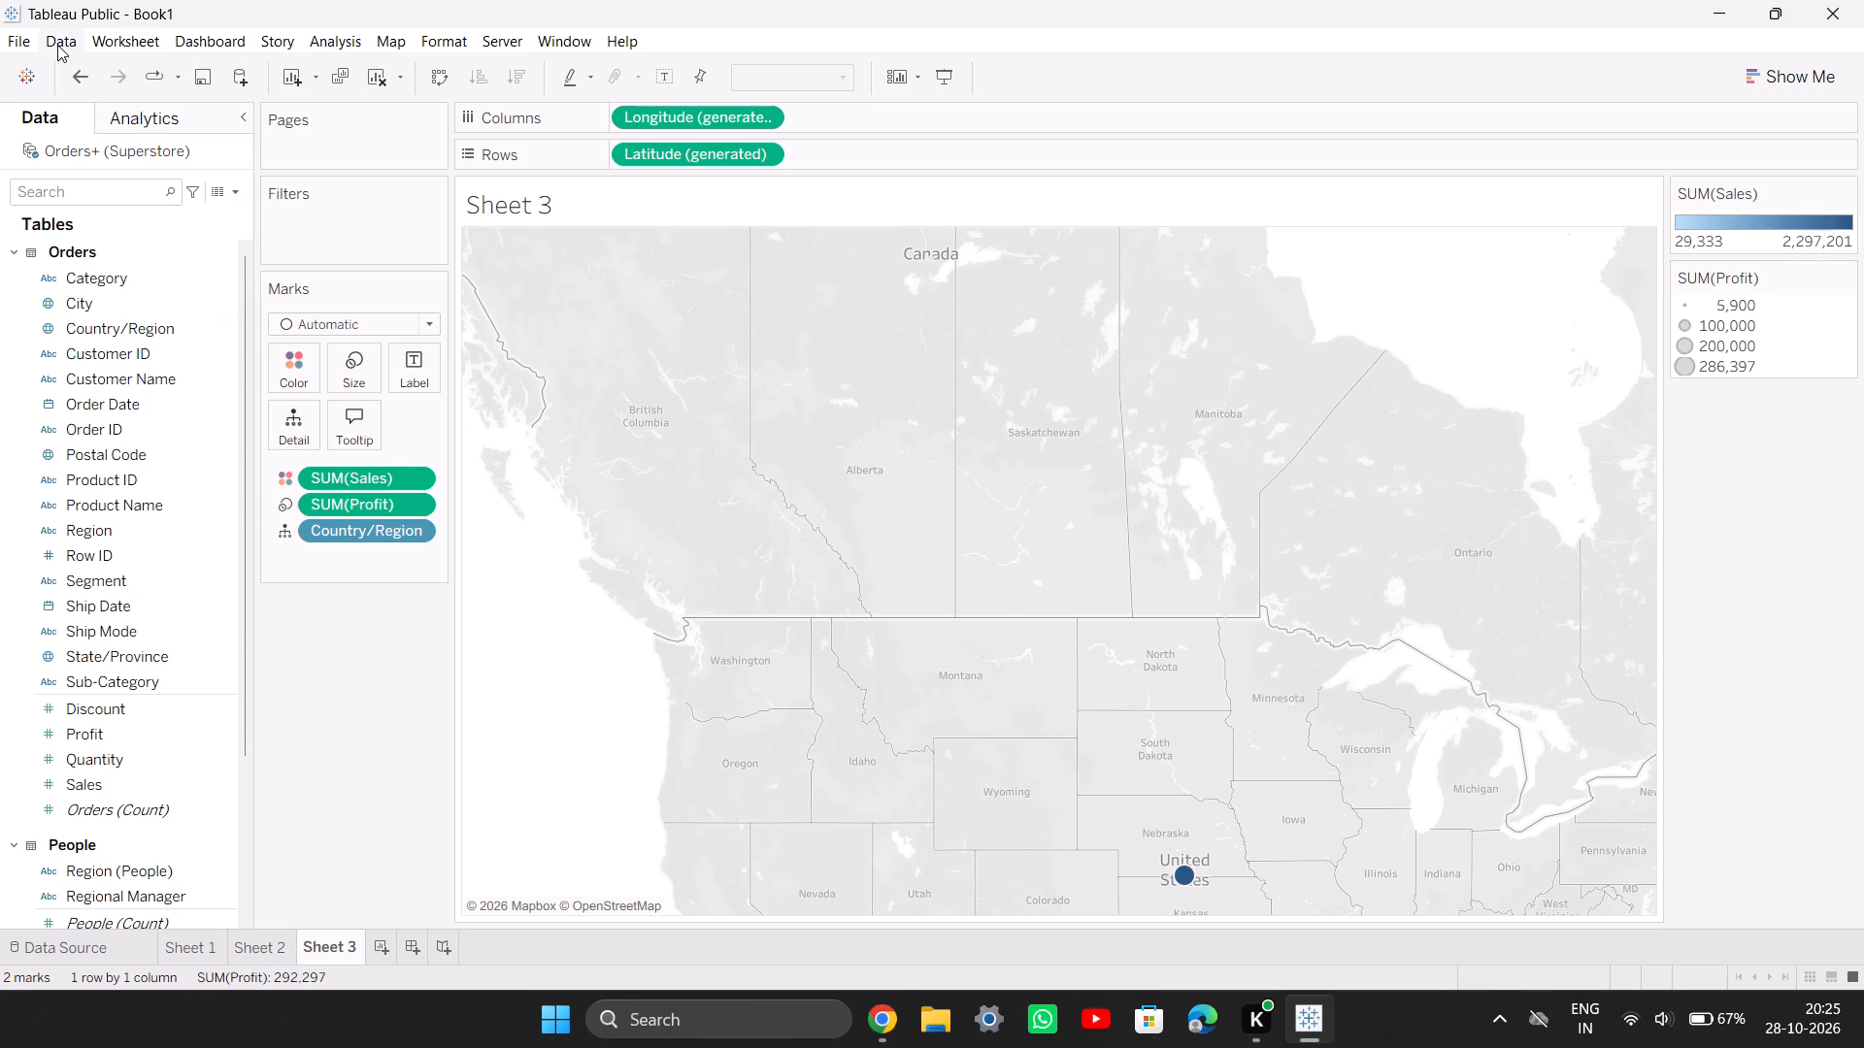
pyautogui.click(128, 42)
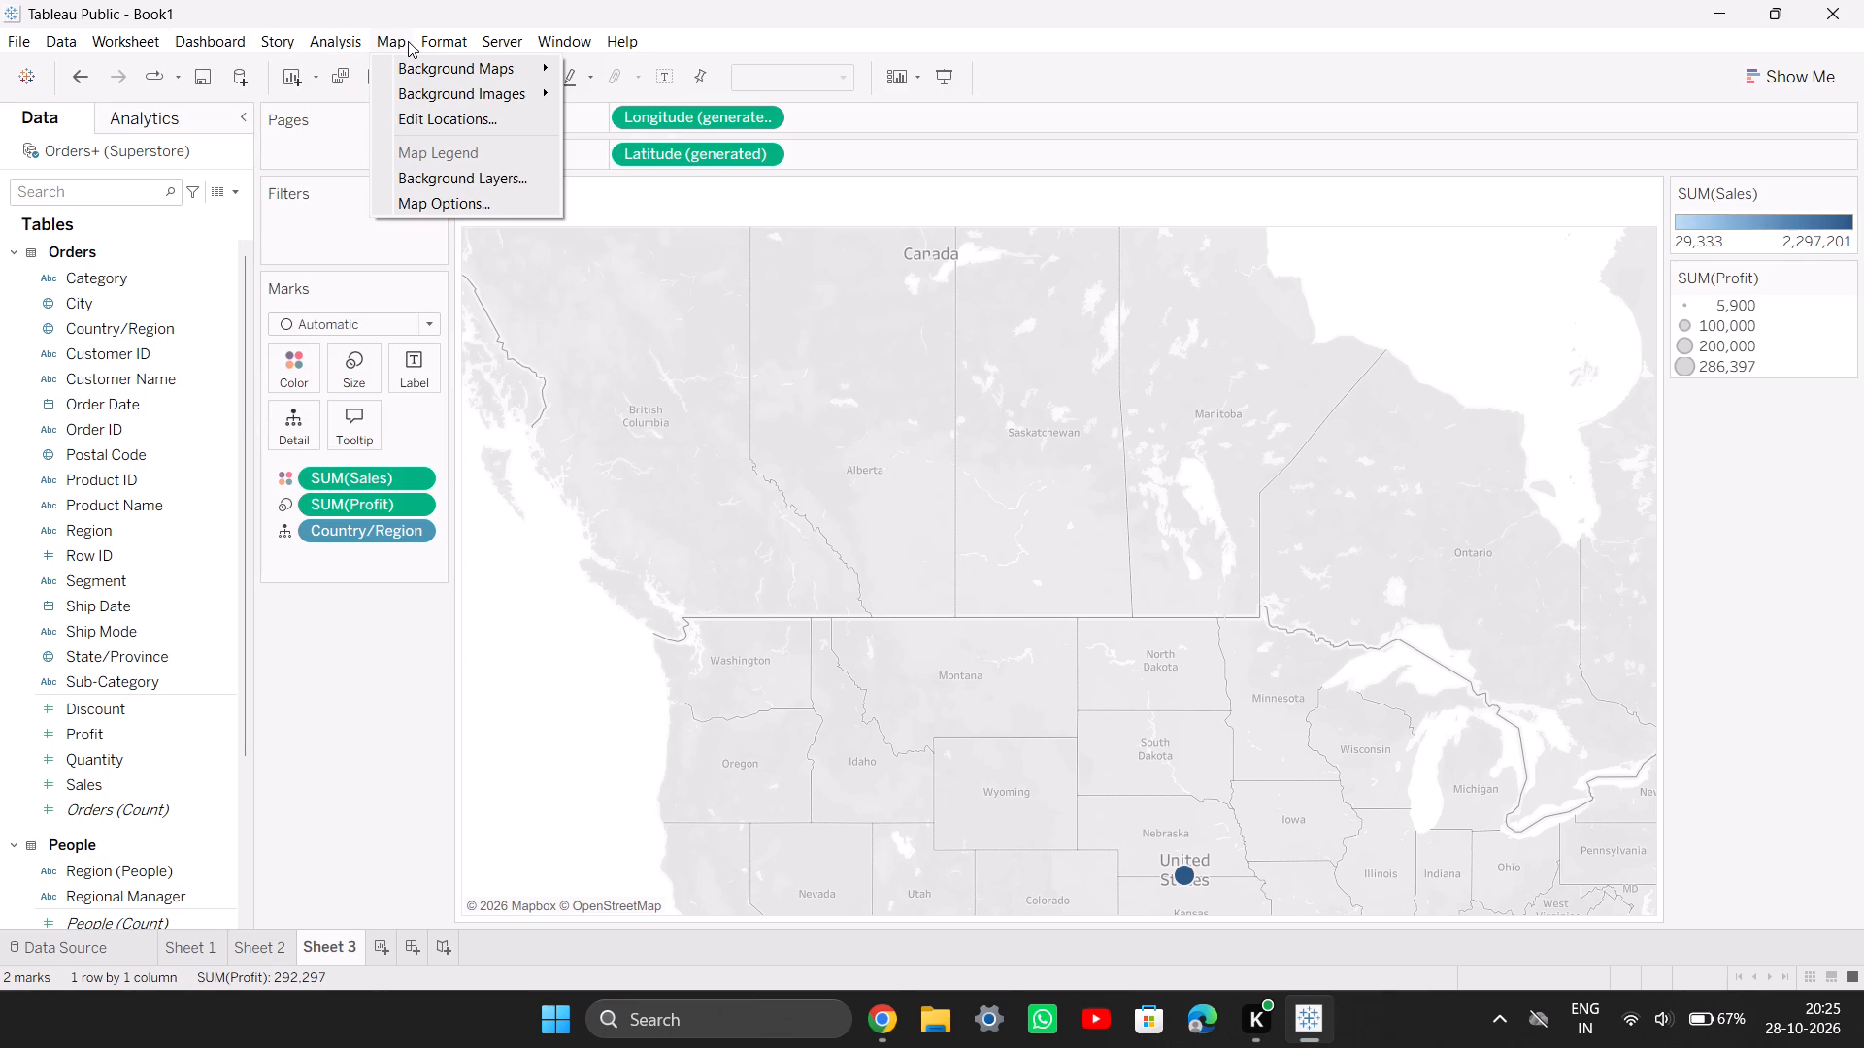
pyautogui.click(446, 119)
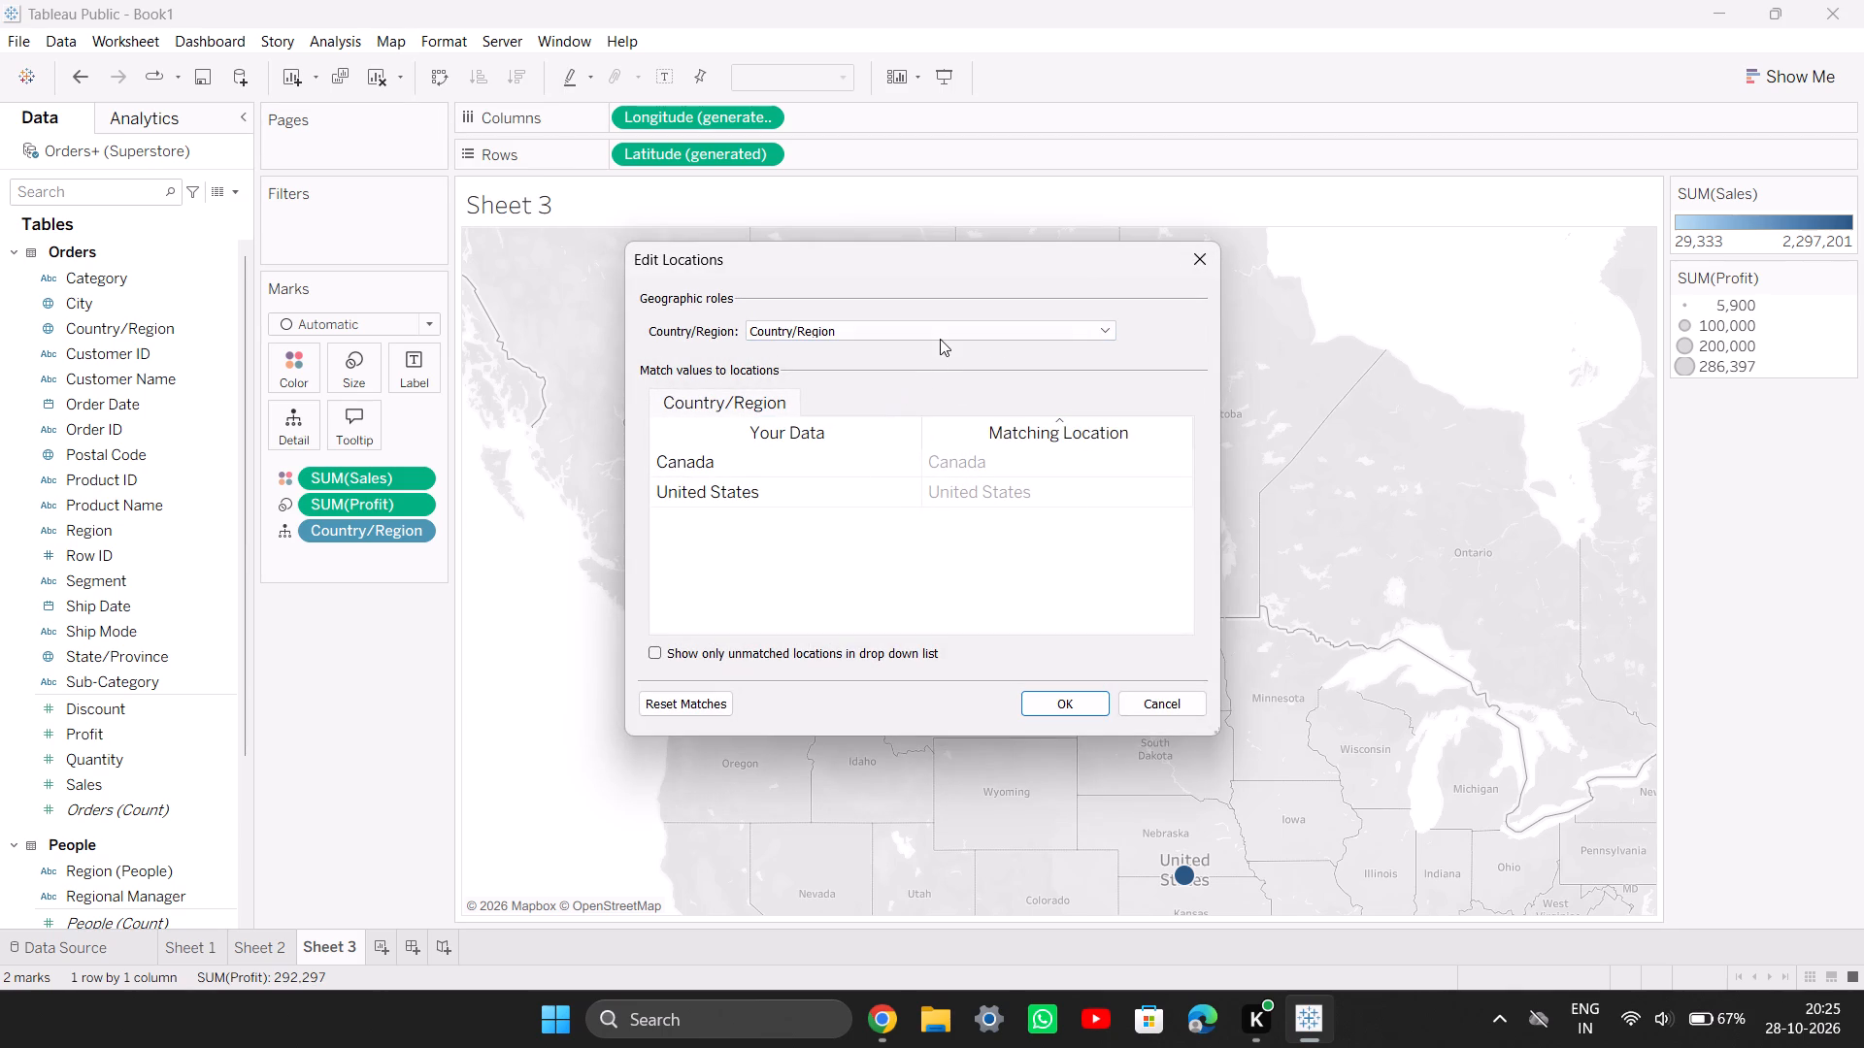
pyautogui.click(782, 494)
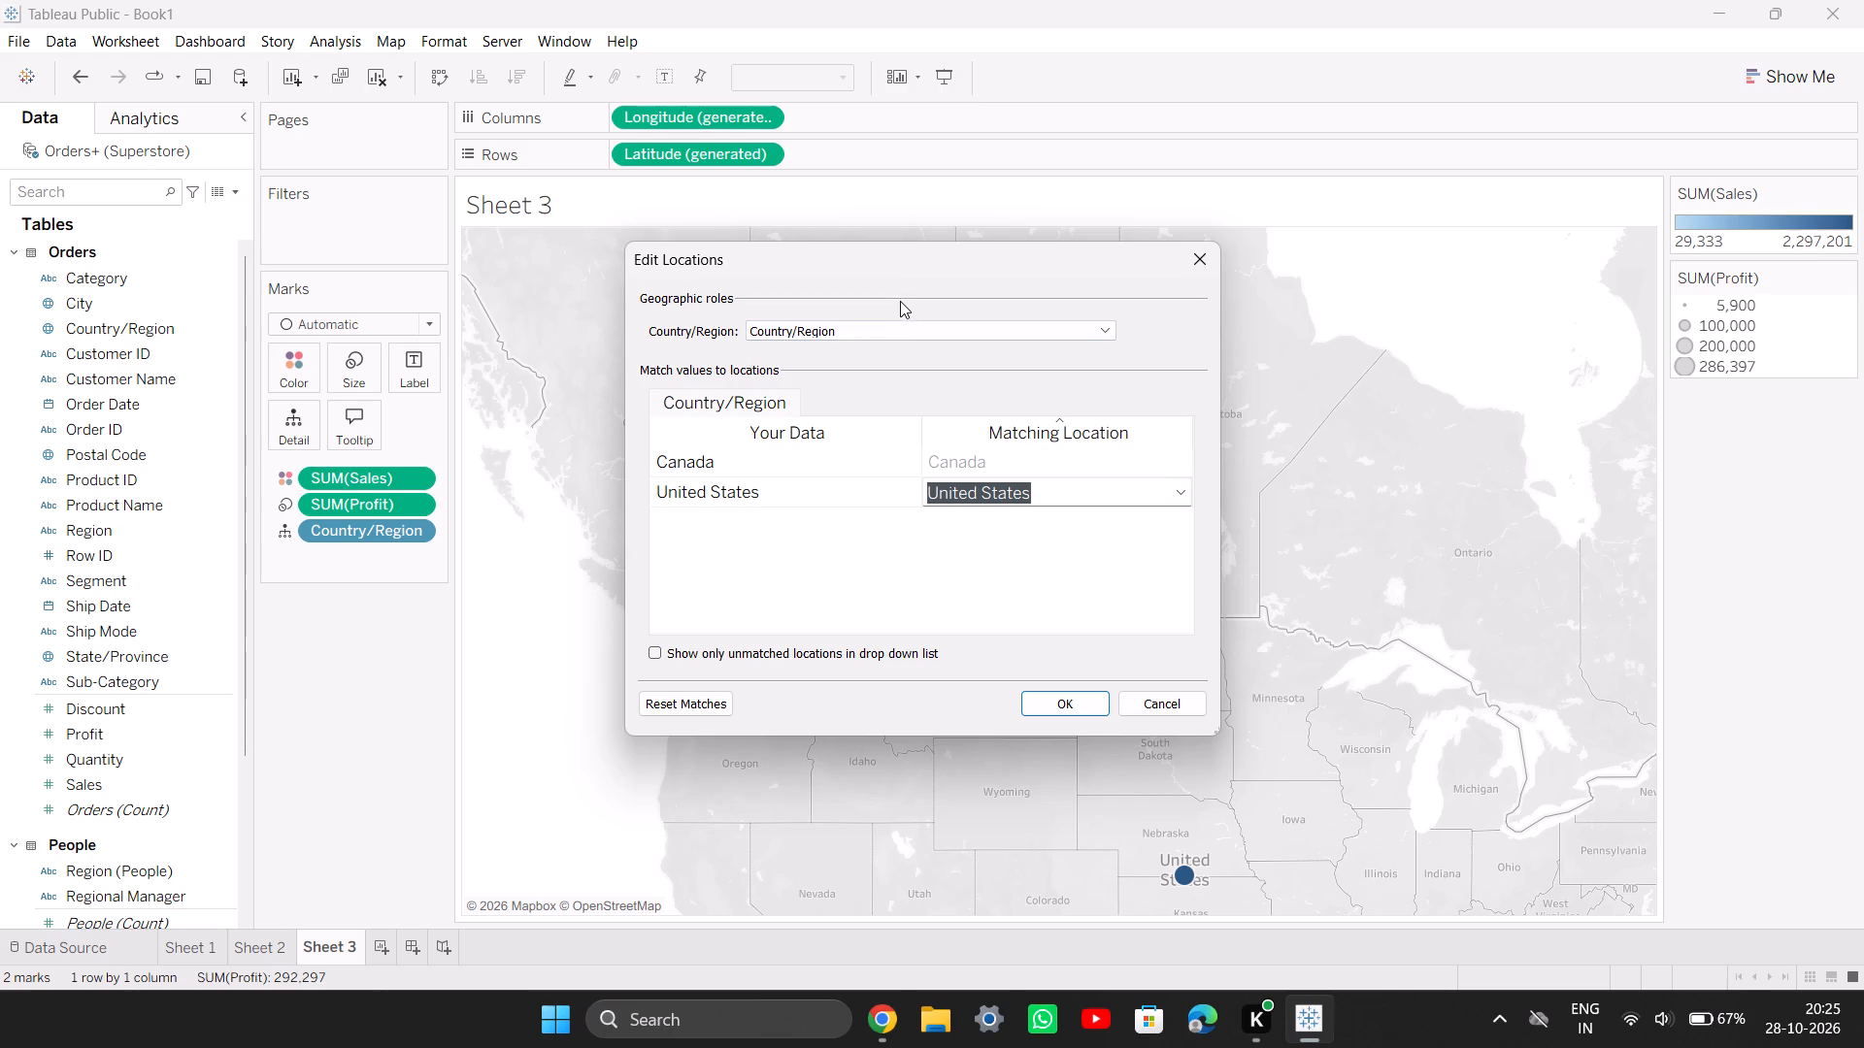
pyautogui.click(915, 327)
pyautogui.click(821, 514)
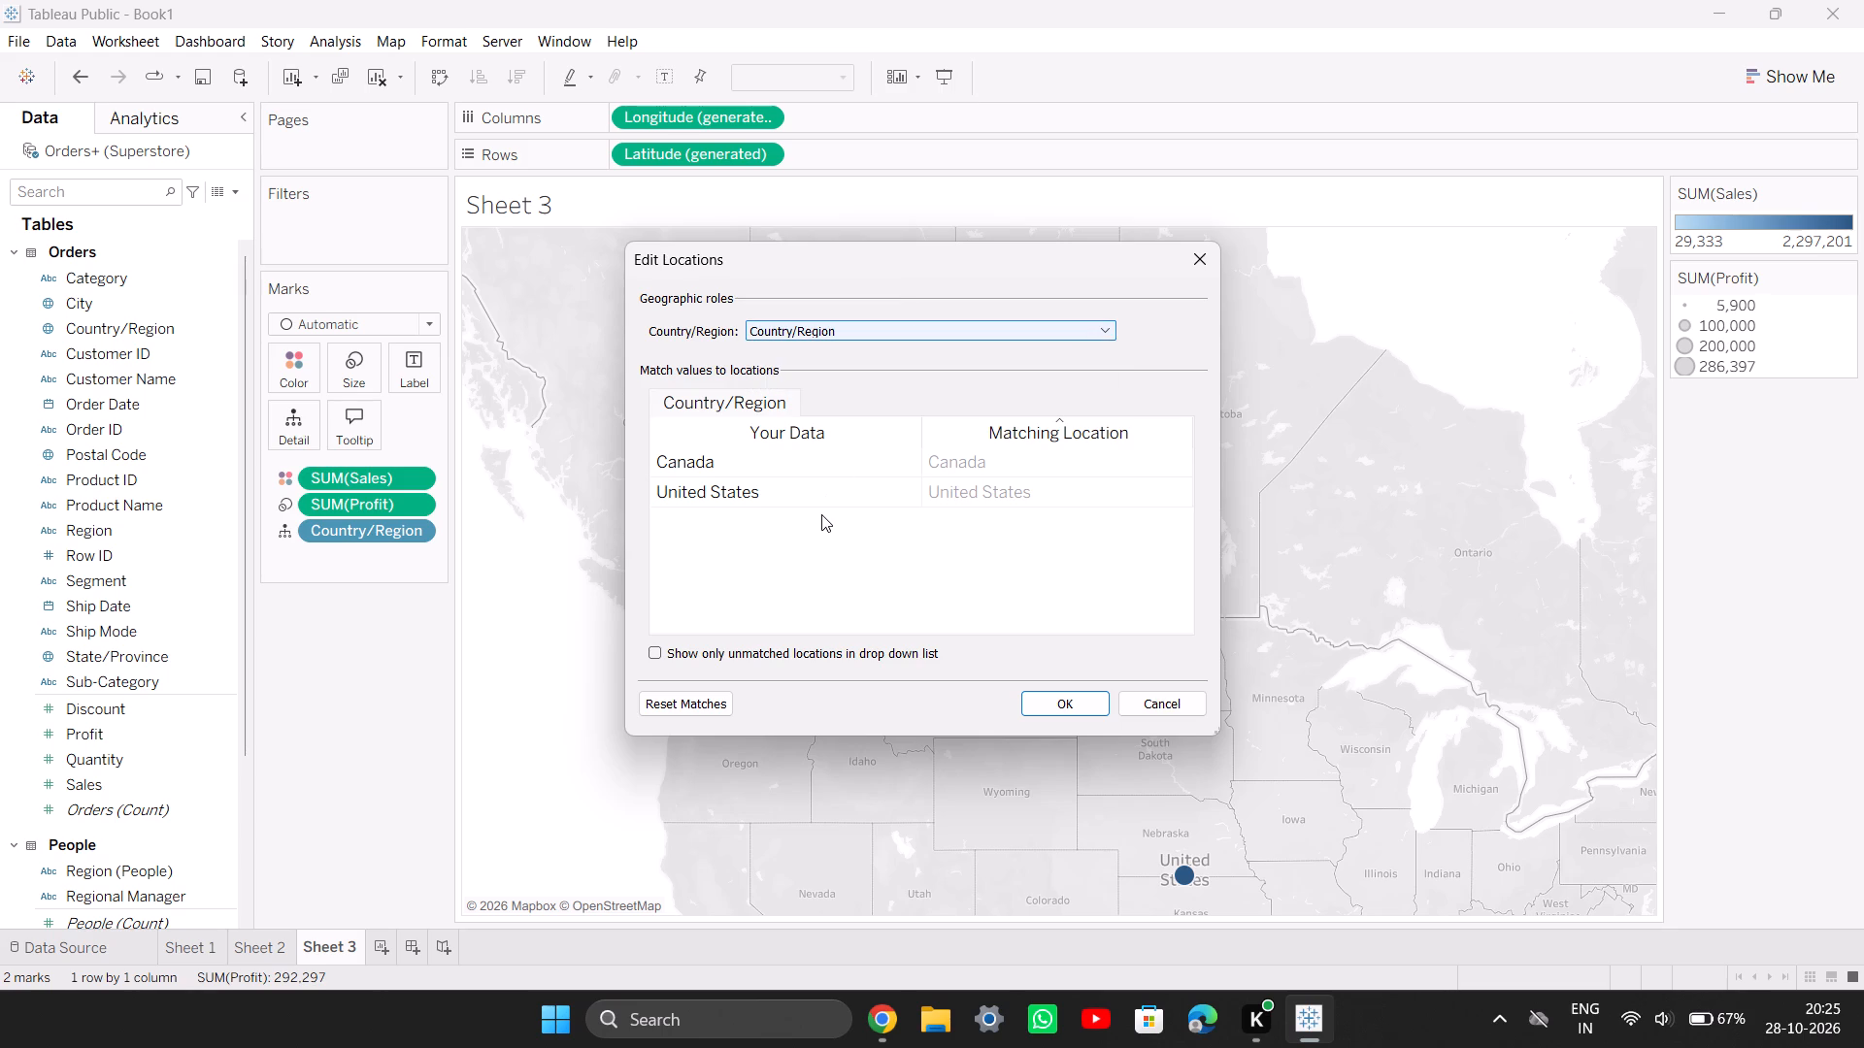
pyautogui.click(1210, 272)
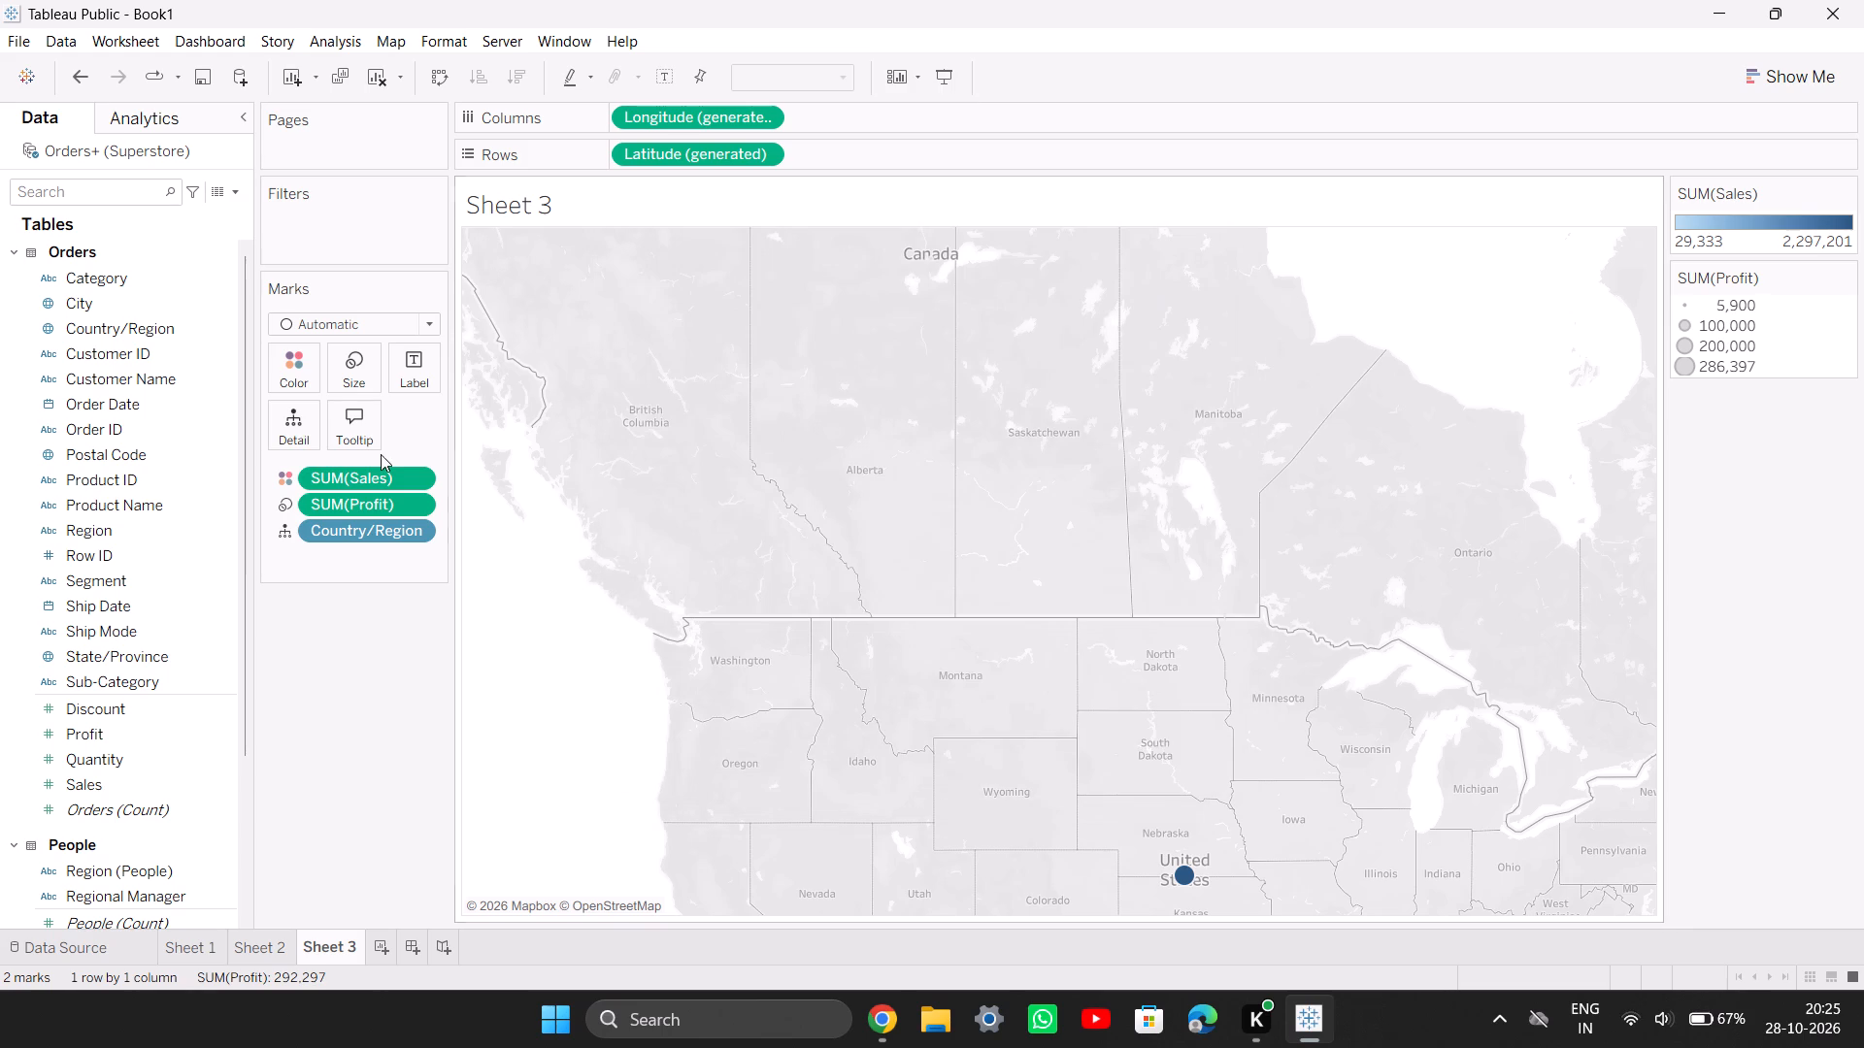
# View the Orders table on the data source page and return to Sheet 3.
pyautogui.click(130, 936)
pyautogui.click(116, 942)
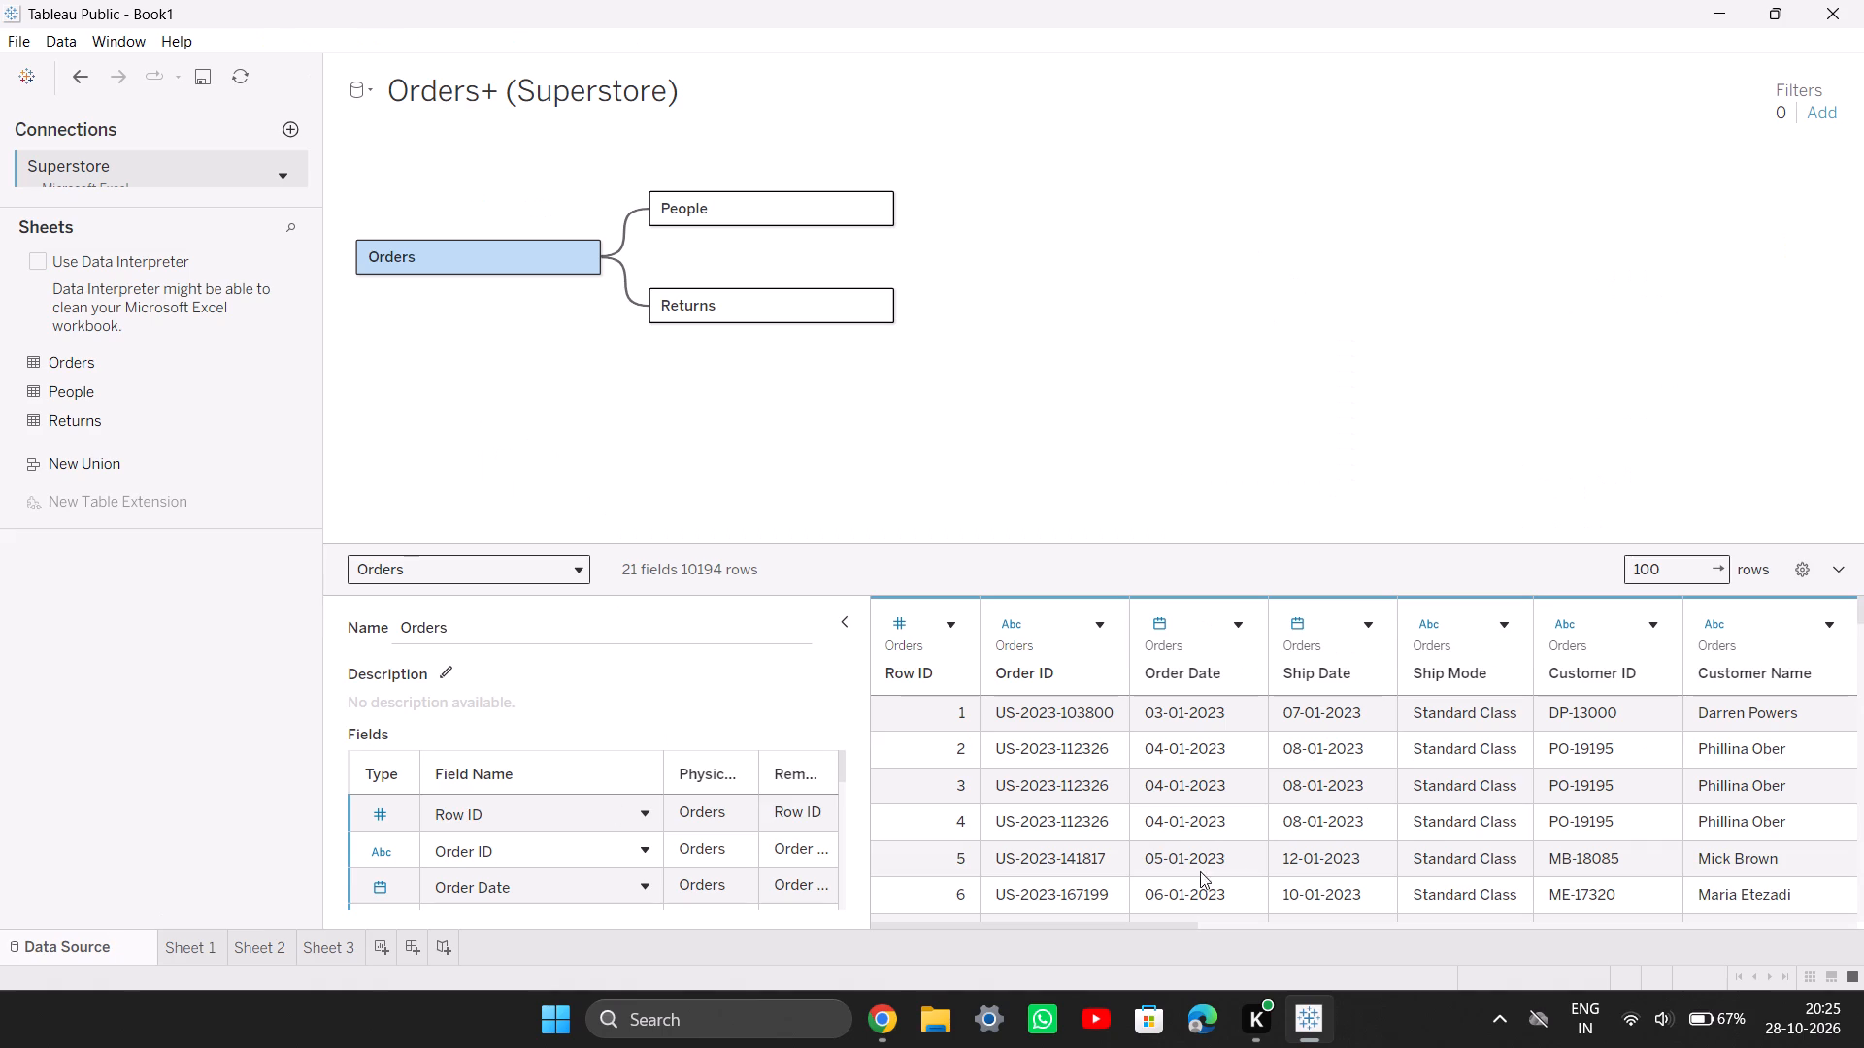
pyautogui.click(1065, 827)
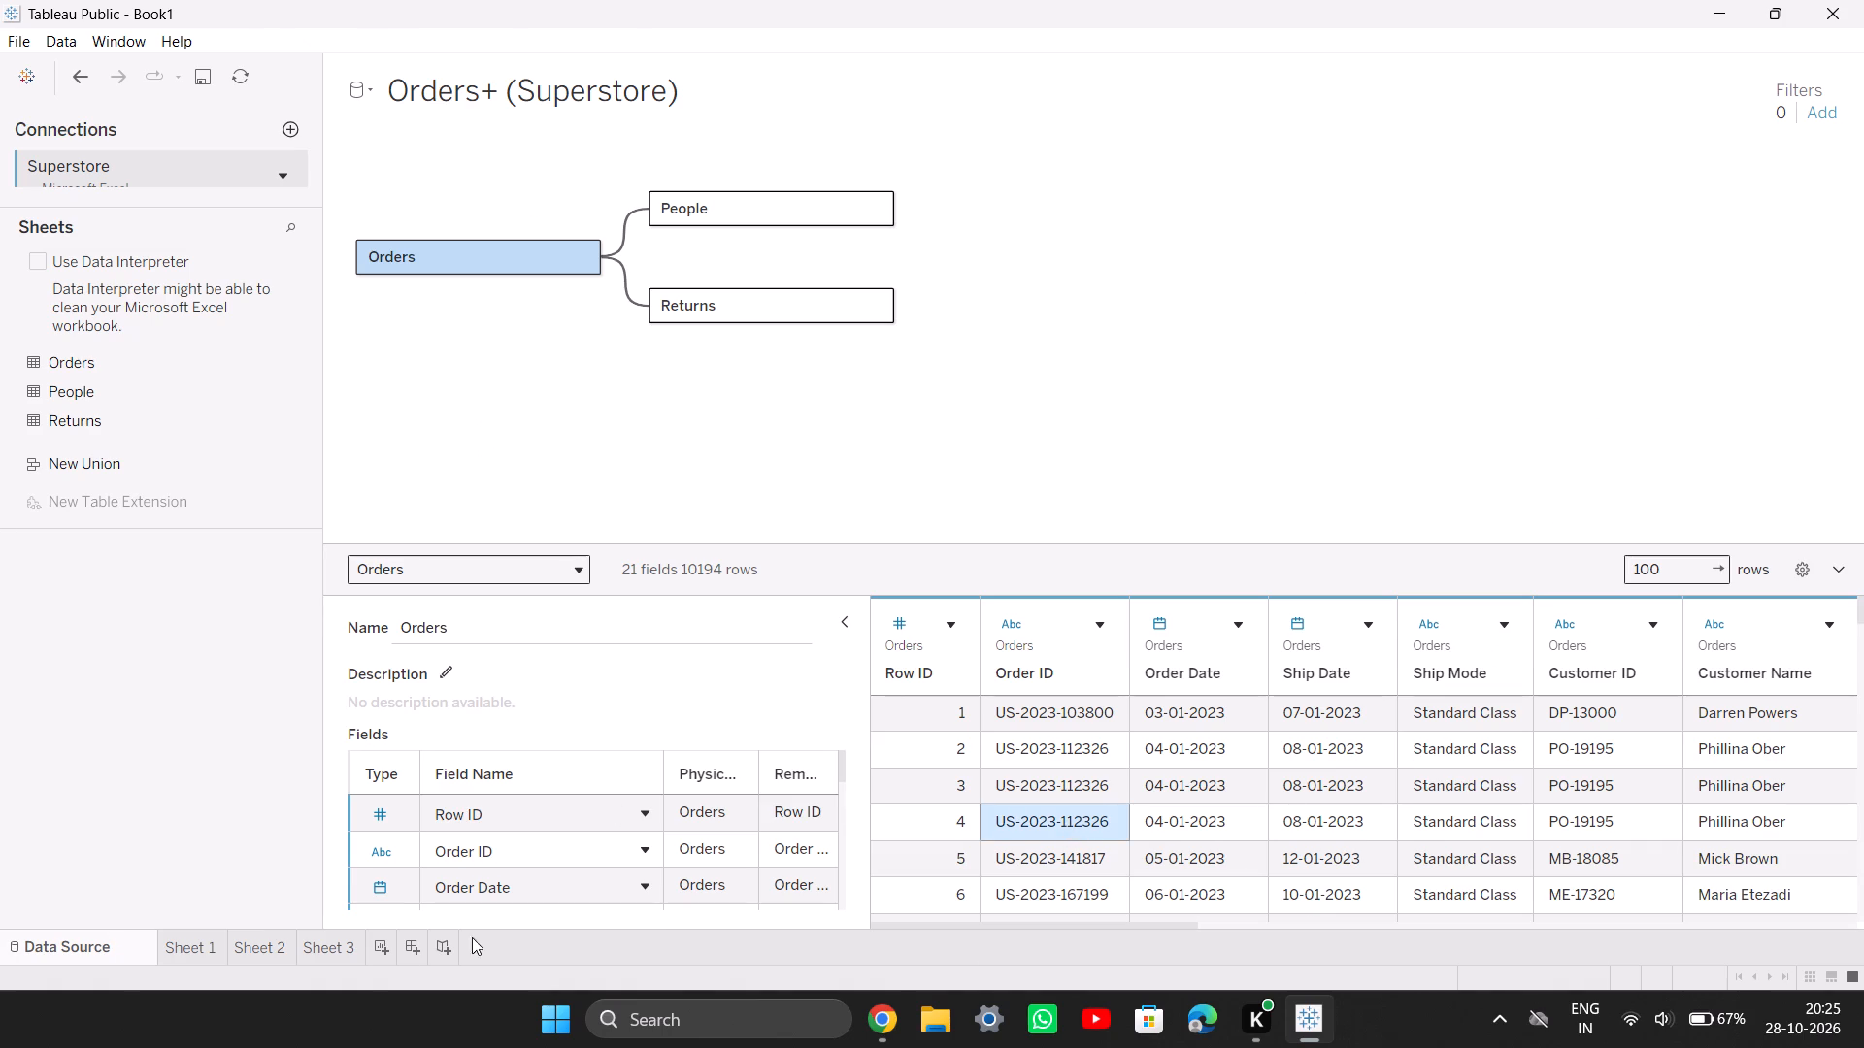
pyautogui.click(335, 938)
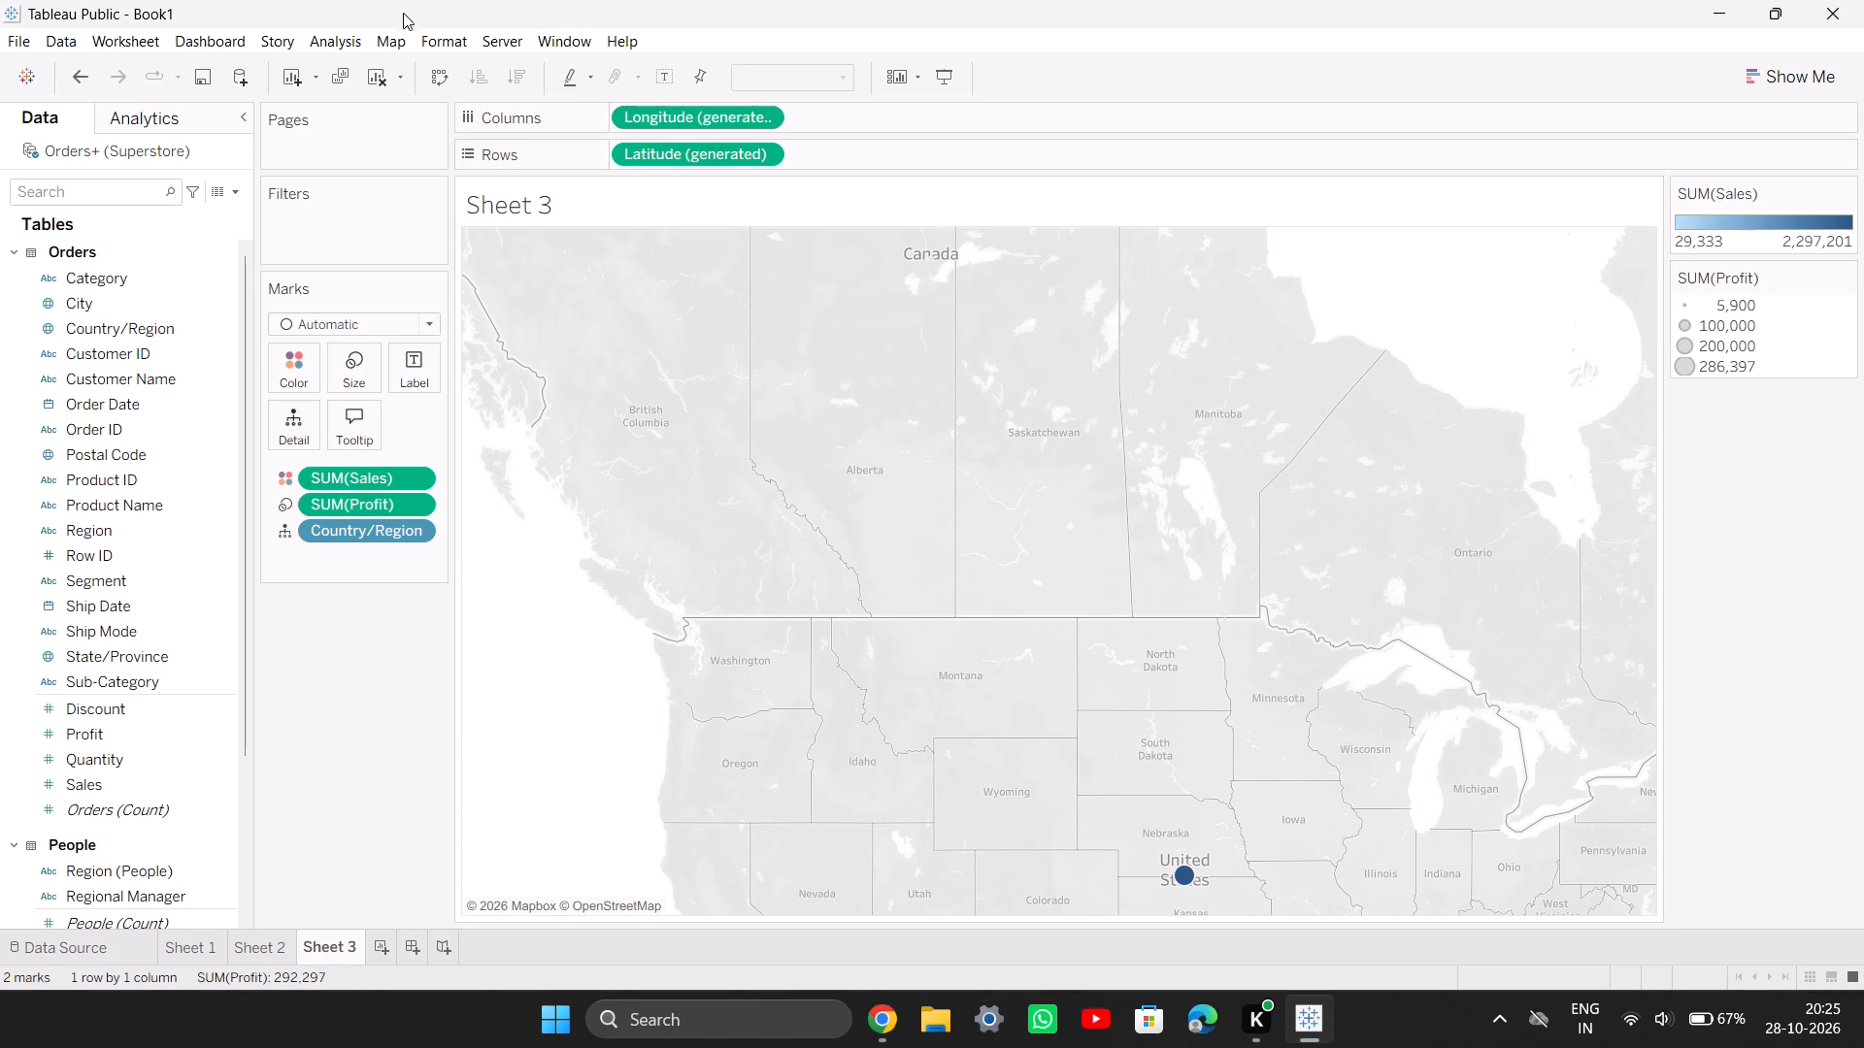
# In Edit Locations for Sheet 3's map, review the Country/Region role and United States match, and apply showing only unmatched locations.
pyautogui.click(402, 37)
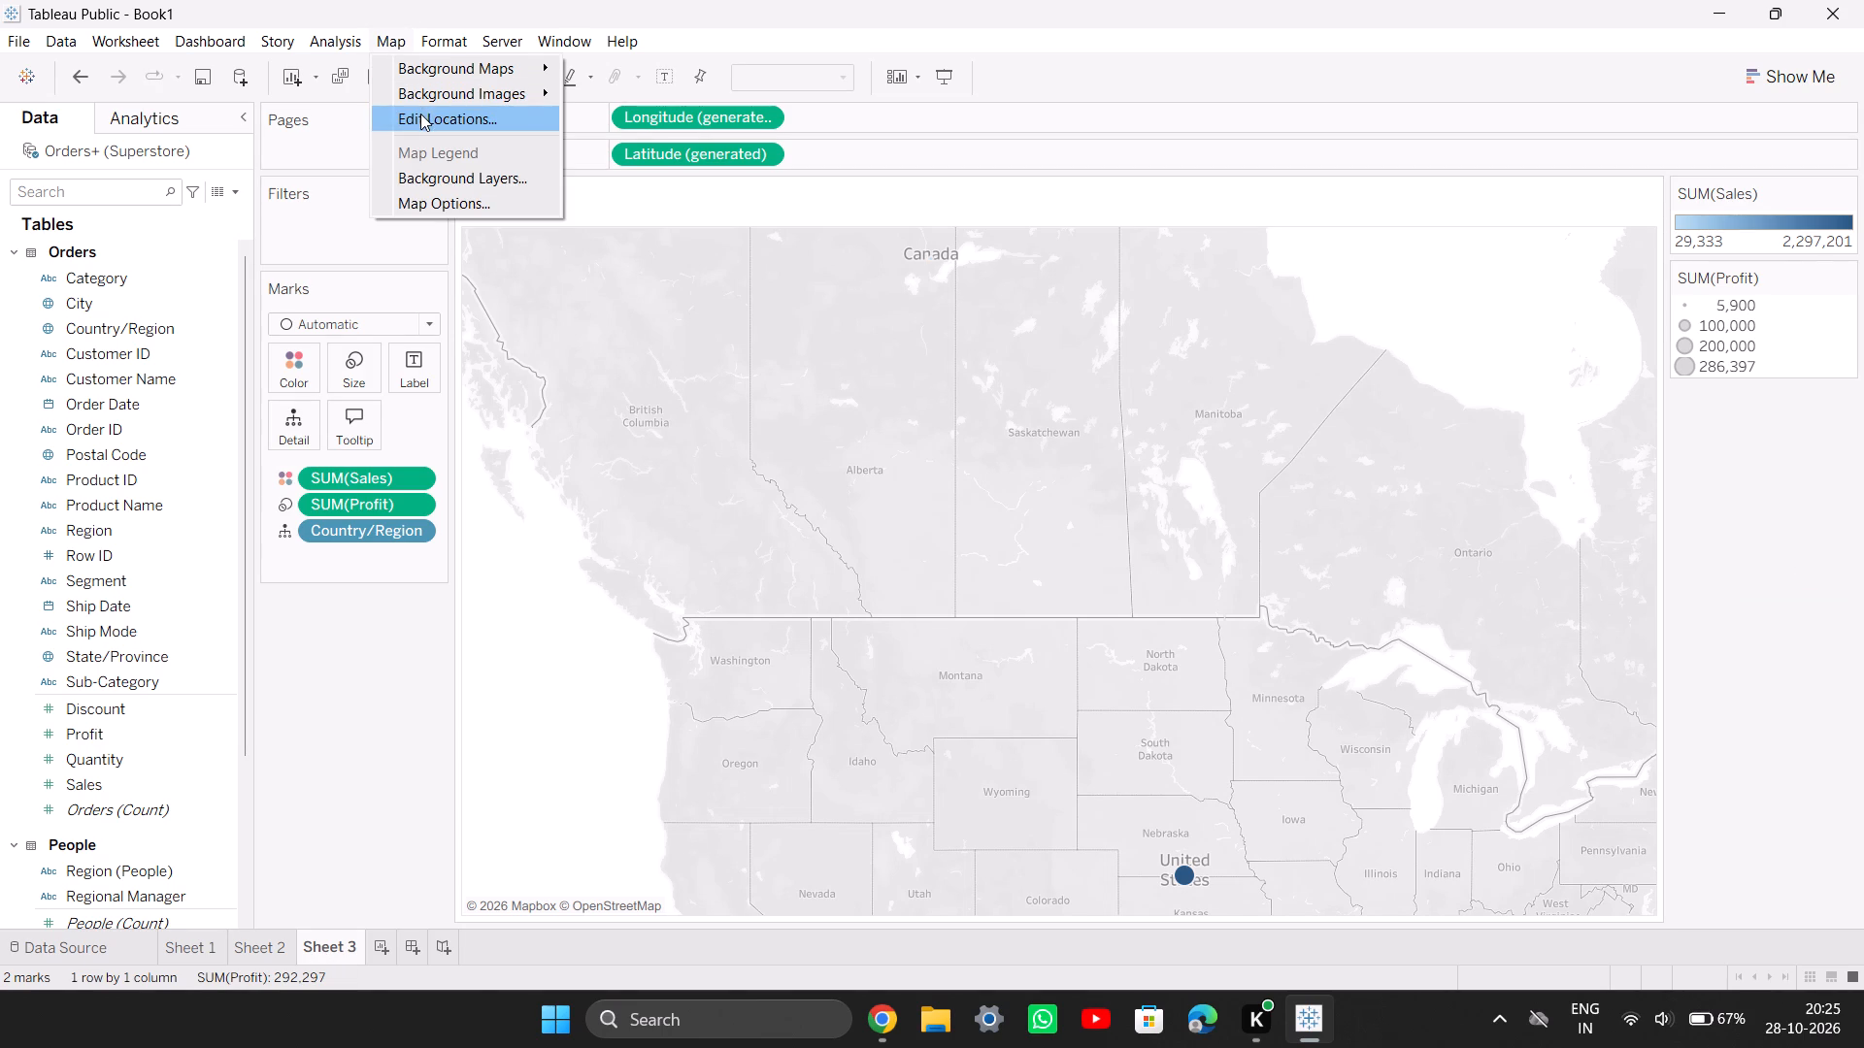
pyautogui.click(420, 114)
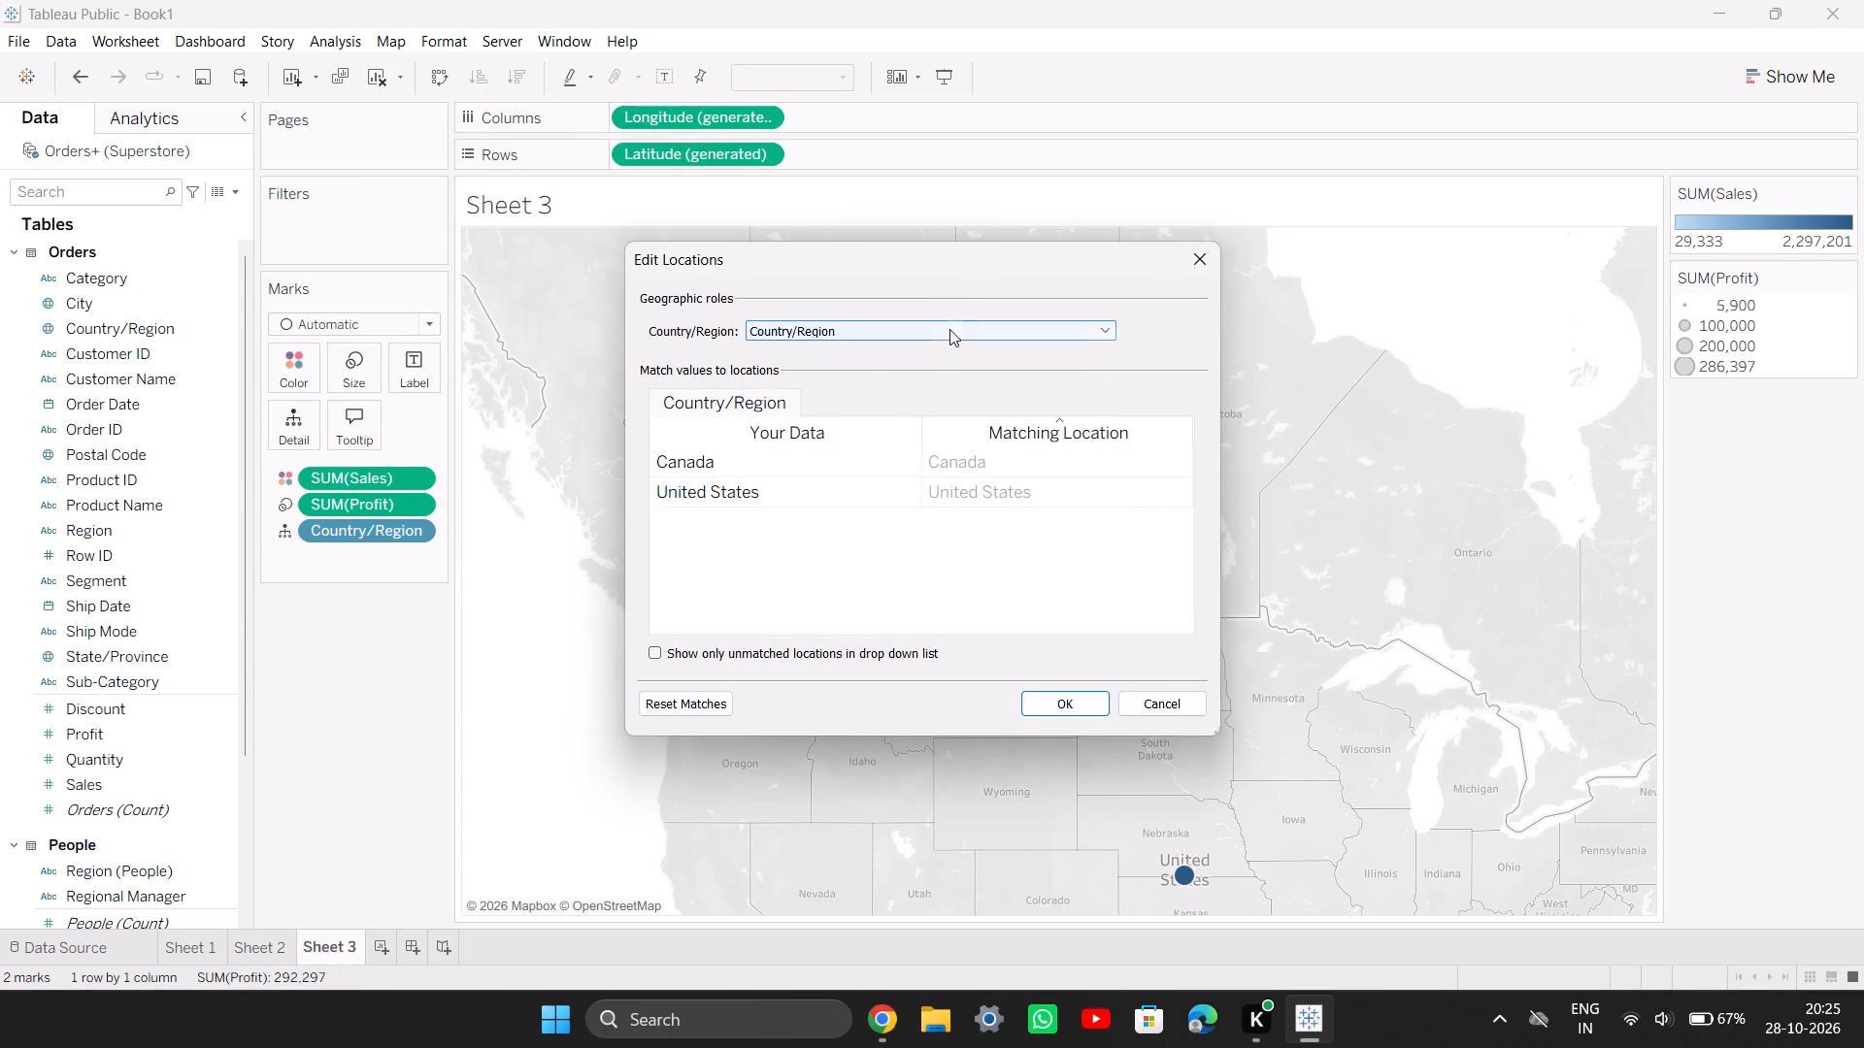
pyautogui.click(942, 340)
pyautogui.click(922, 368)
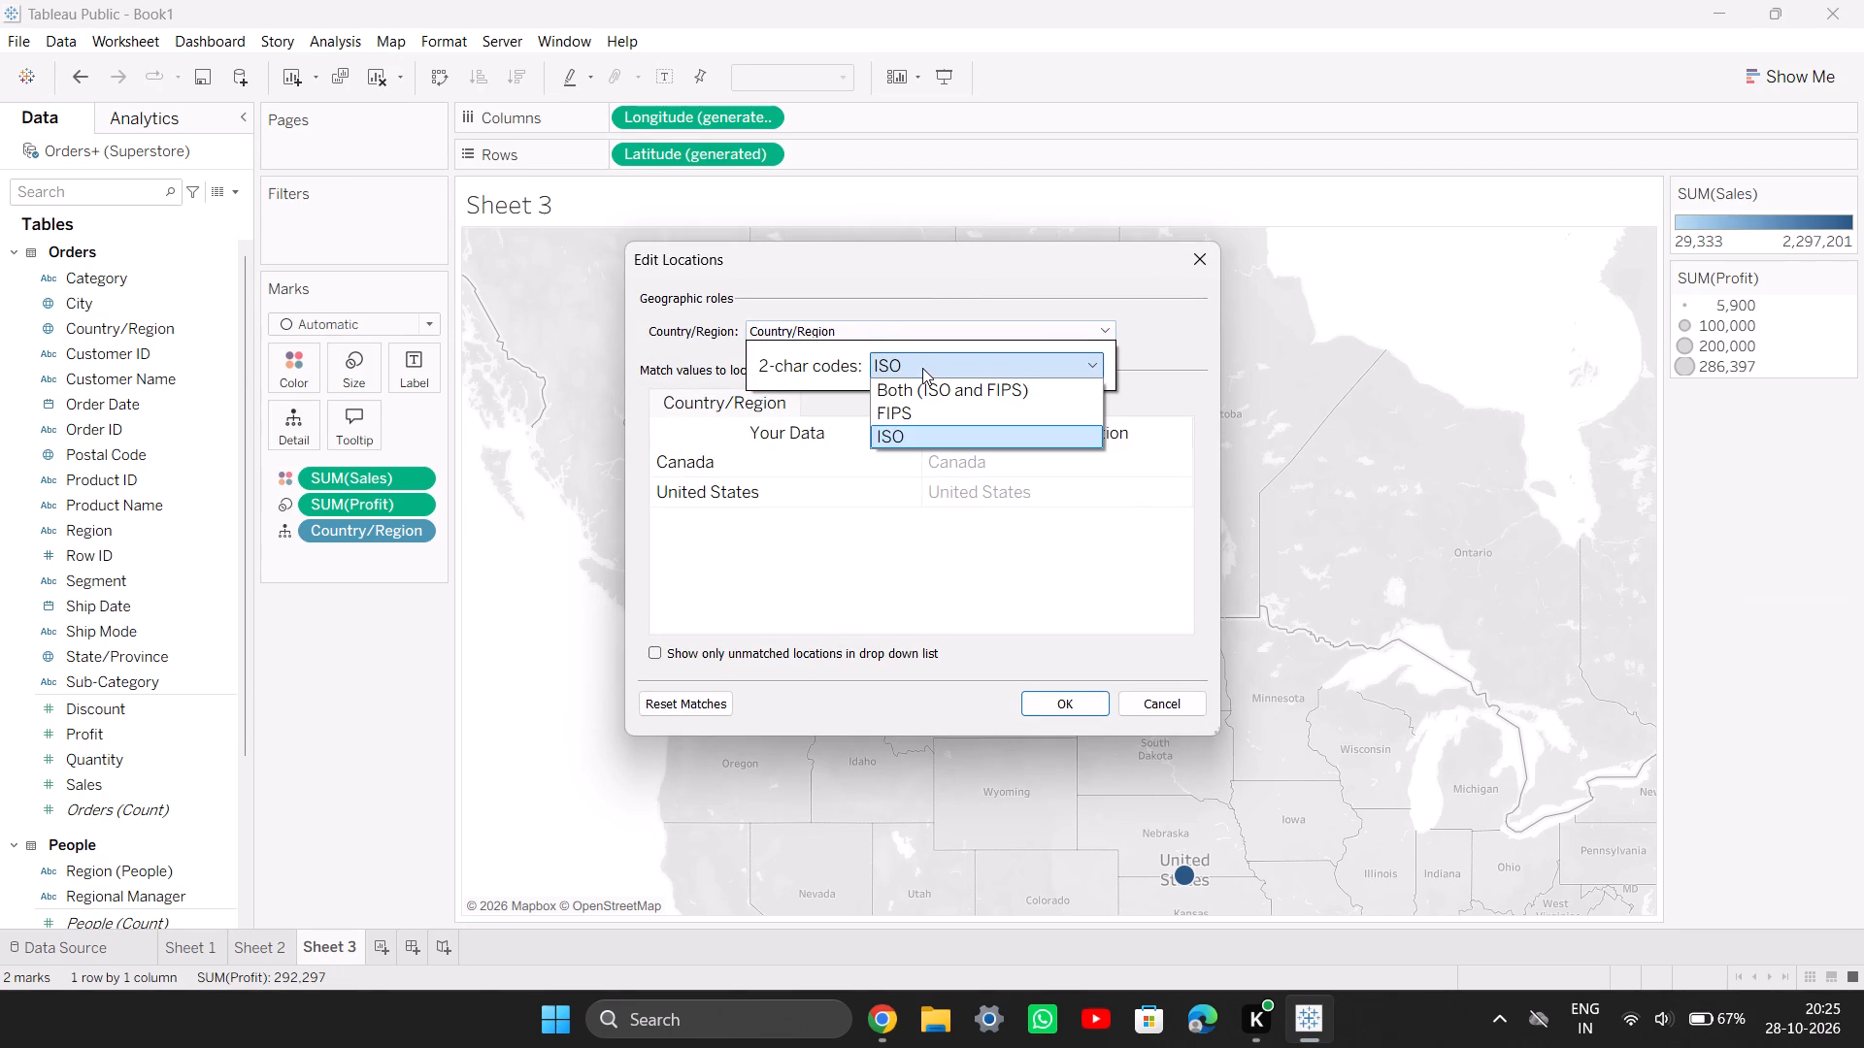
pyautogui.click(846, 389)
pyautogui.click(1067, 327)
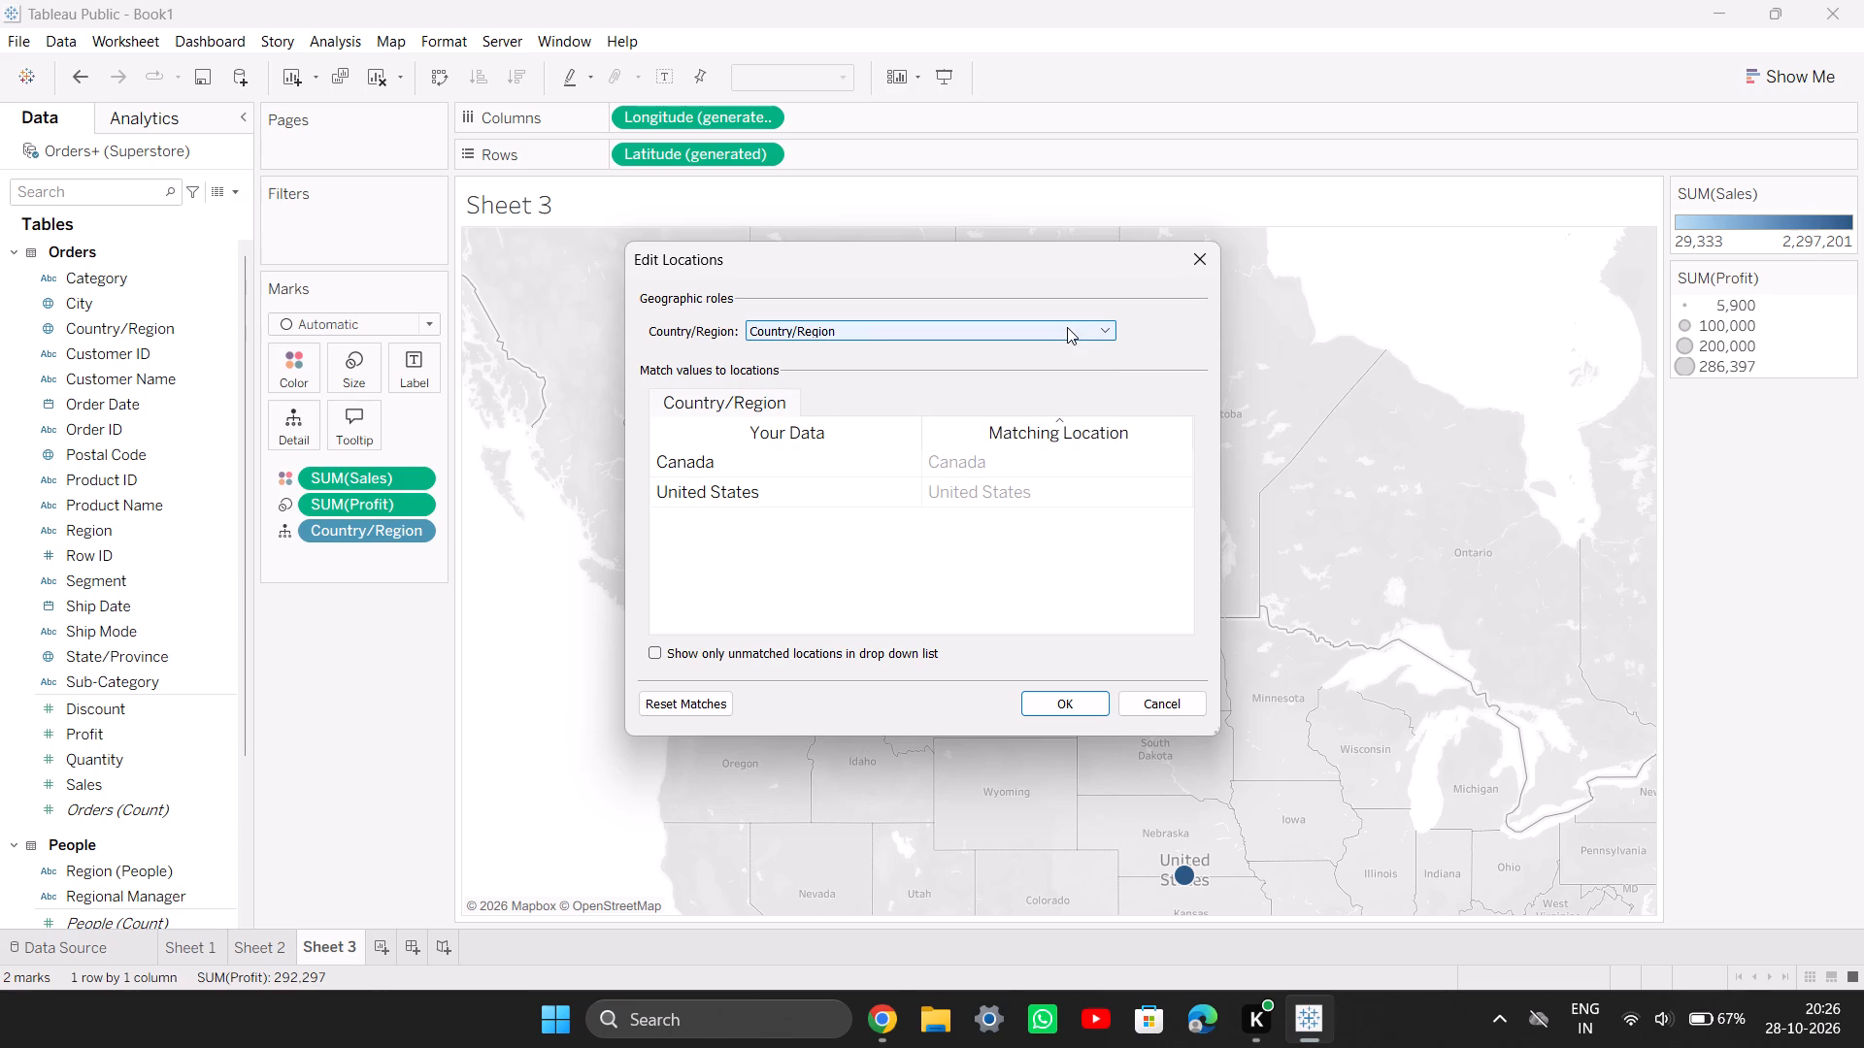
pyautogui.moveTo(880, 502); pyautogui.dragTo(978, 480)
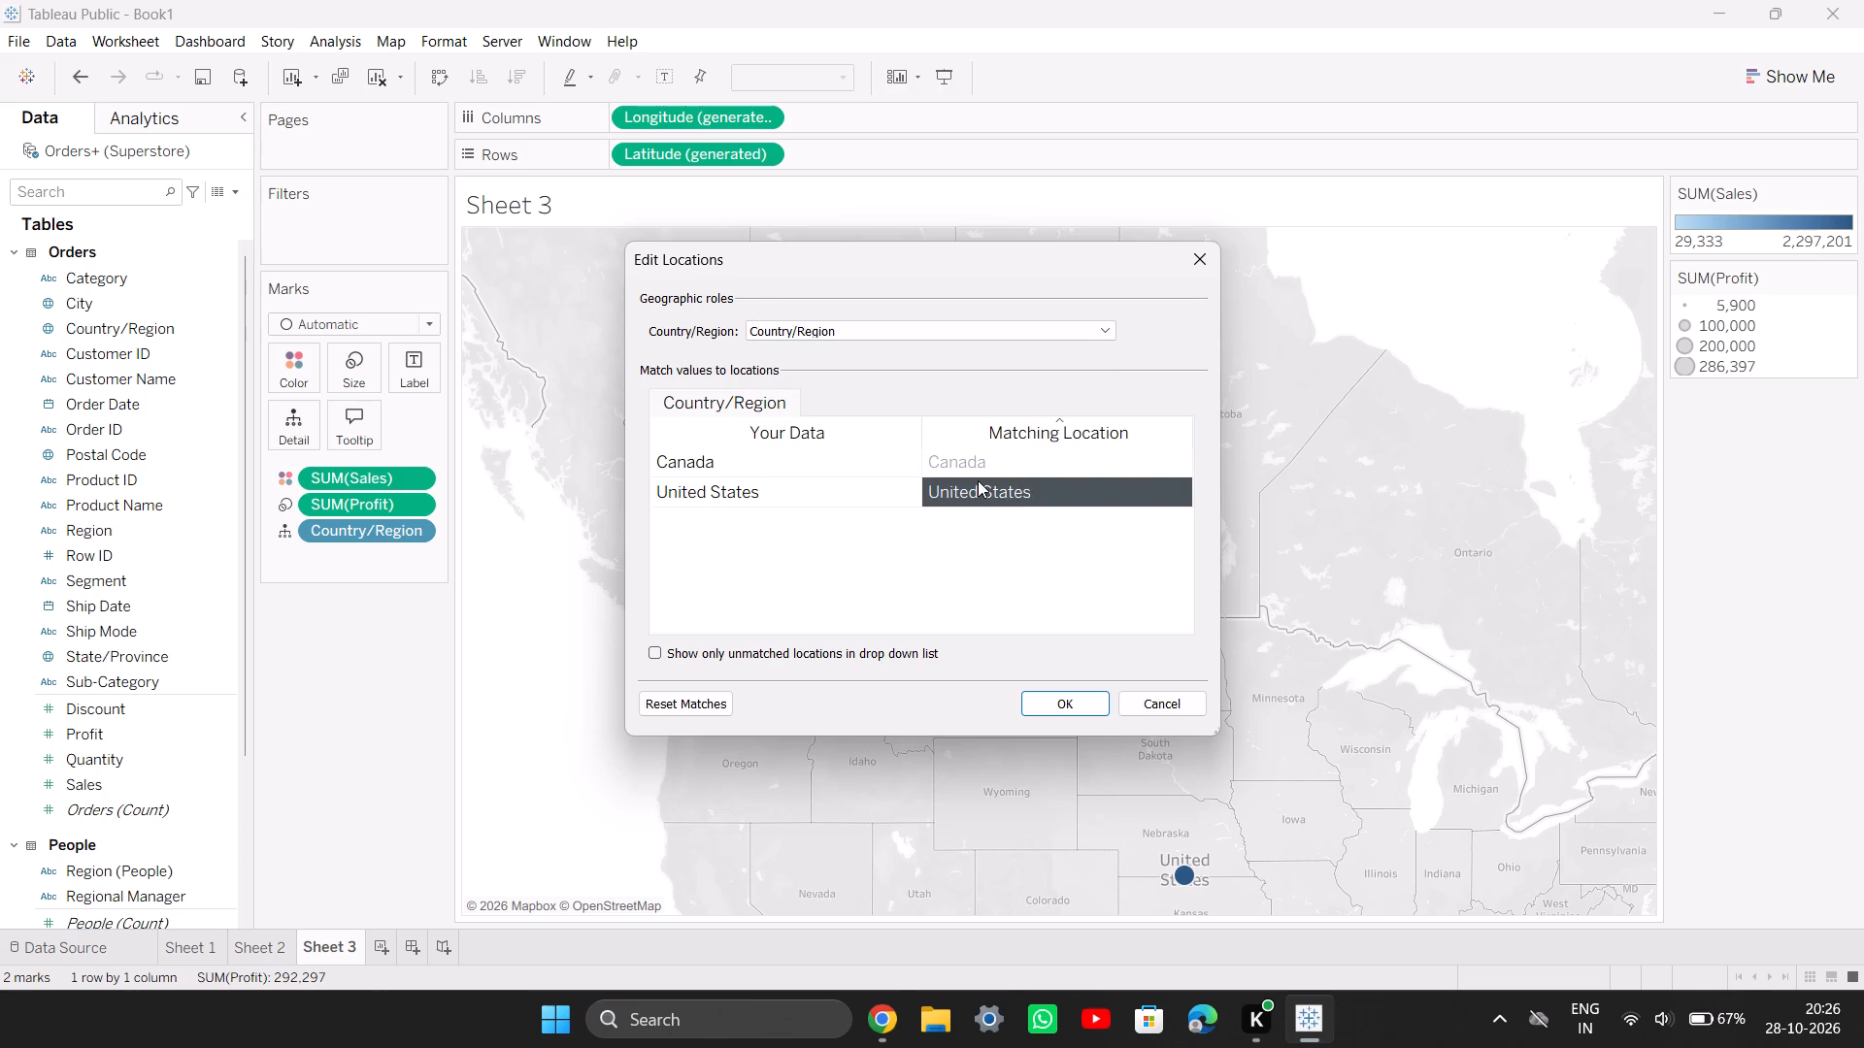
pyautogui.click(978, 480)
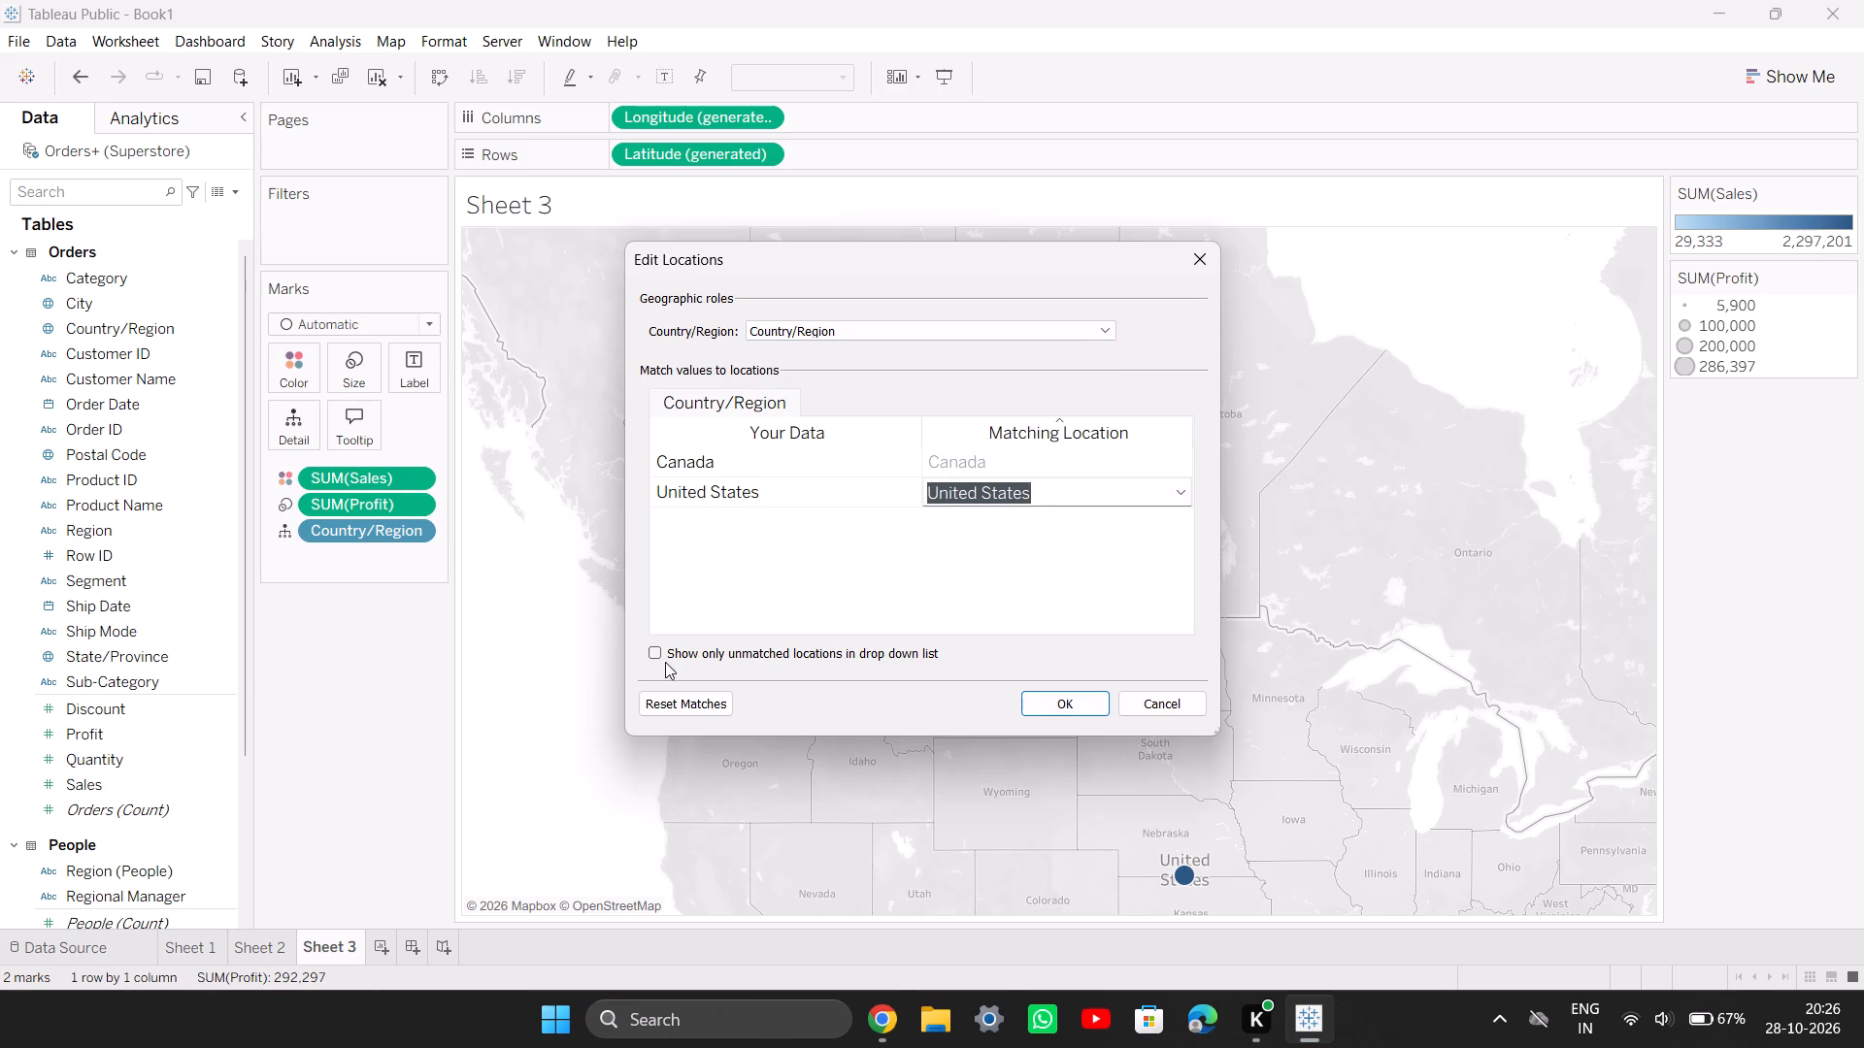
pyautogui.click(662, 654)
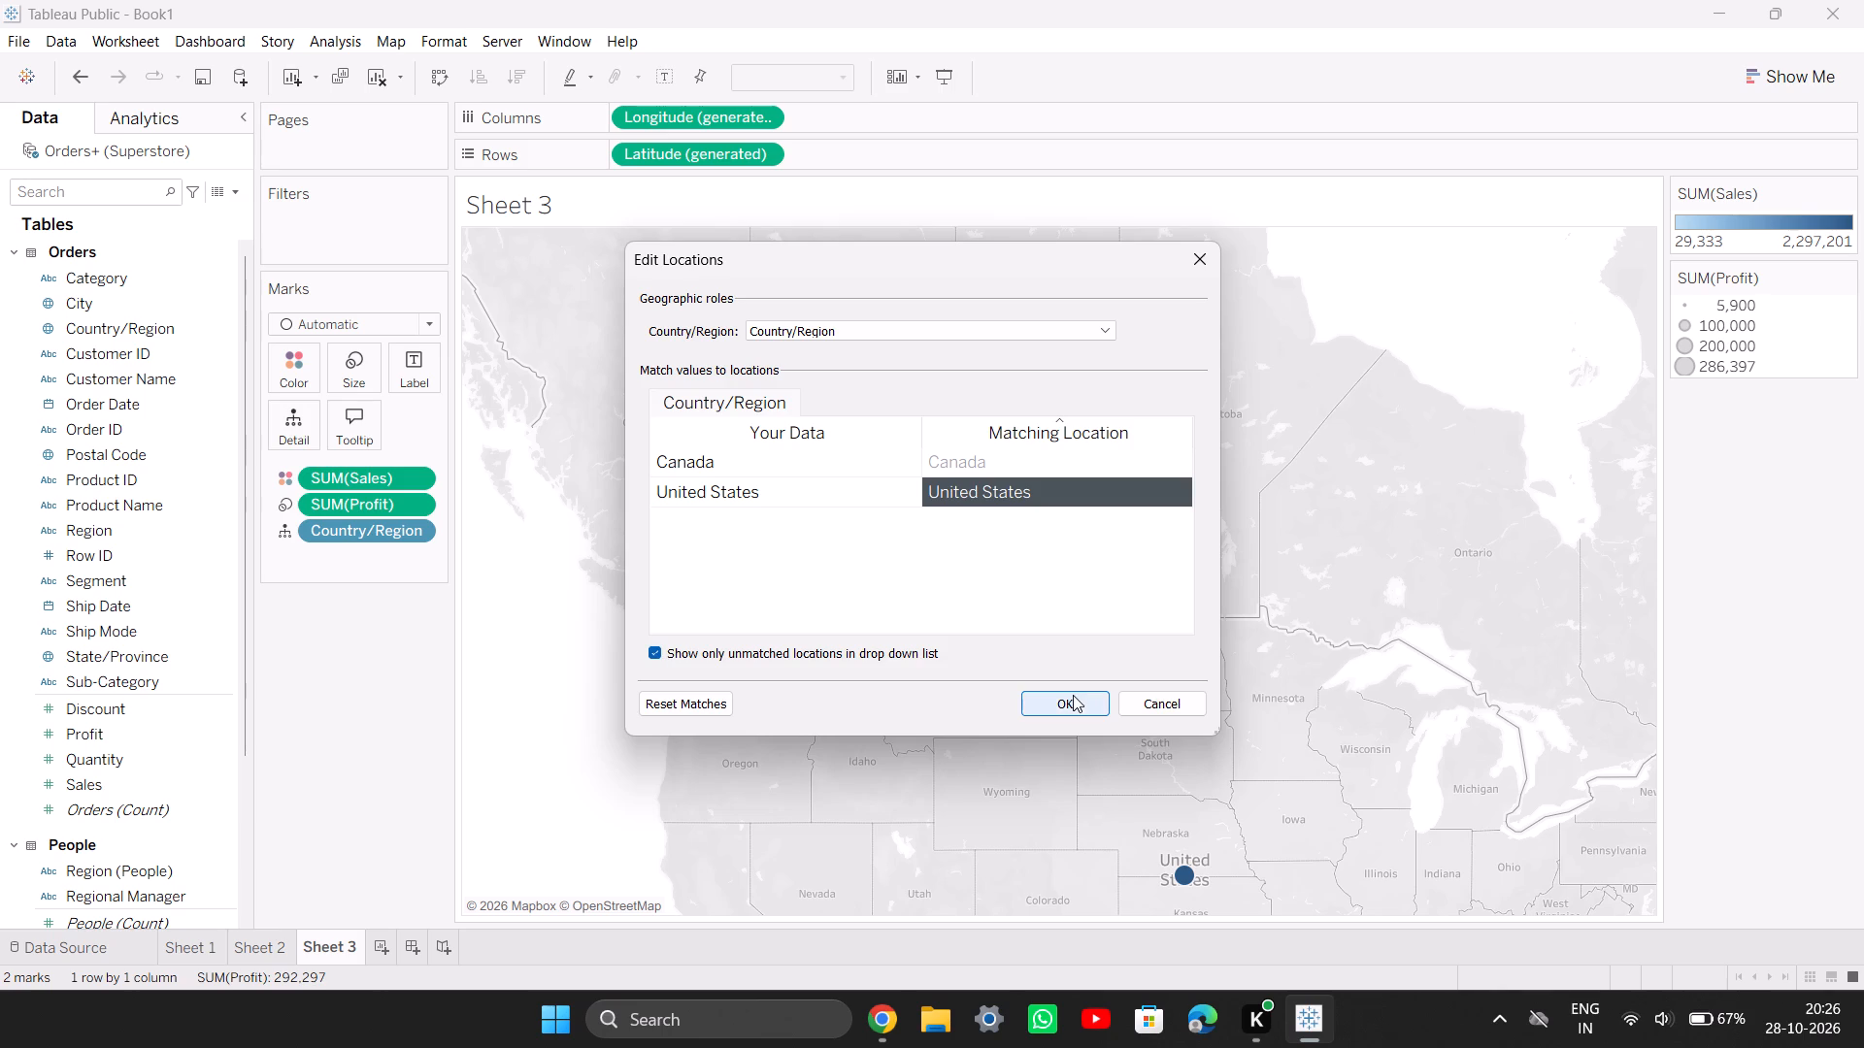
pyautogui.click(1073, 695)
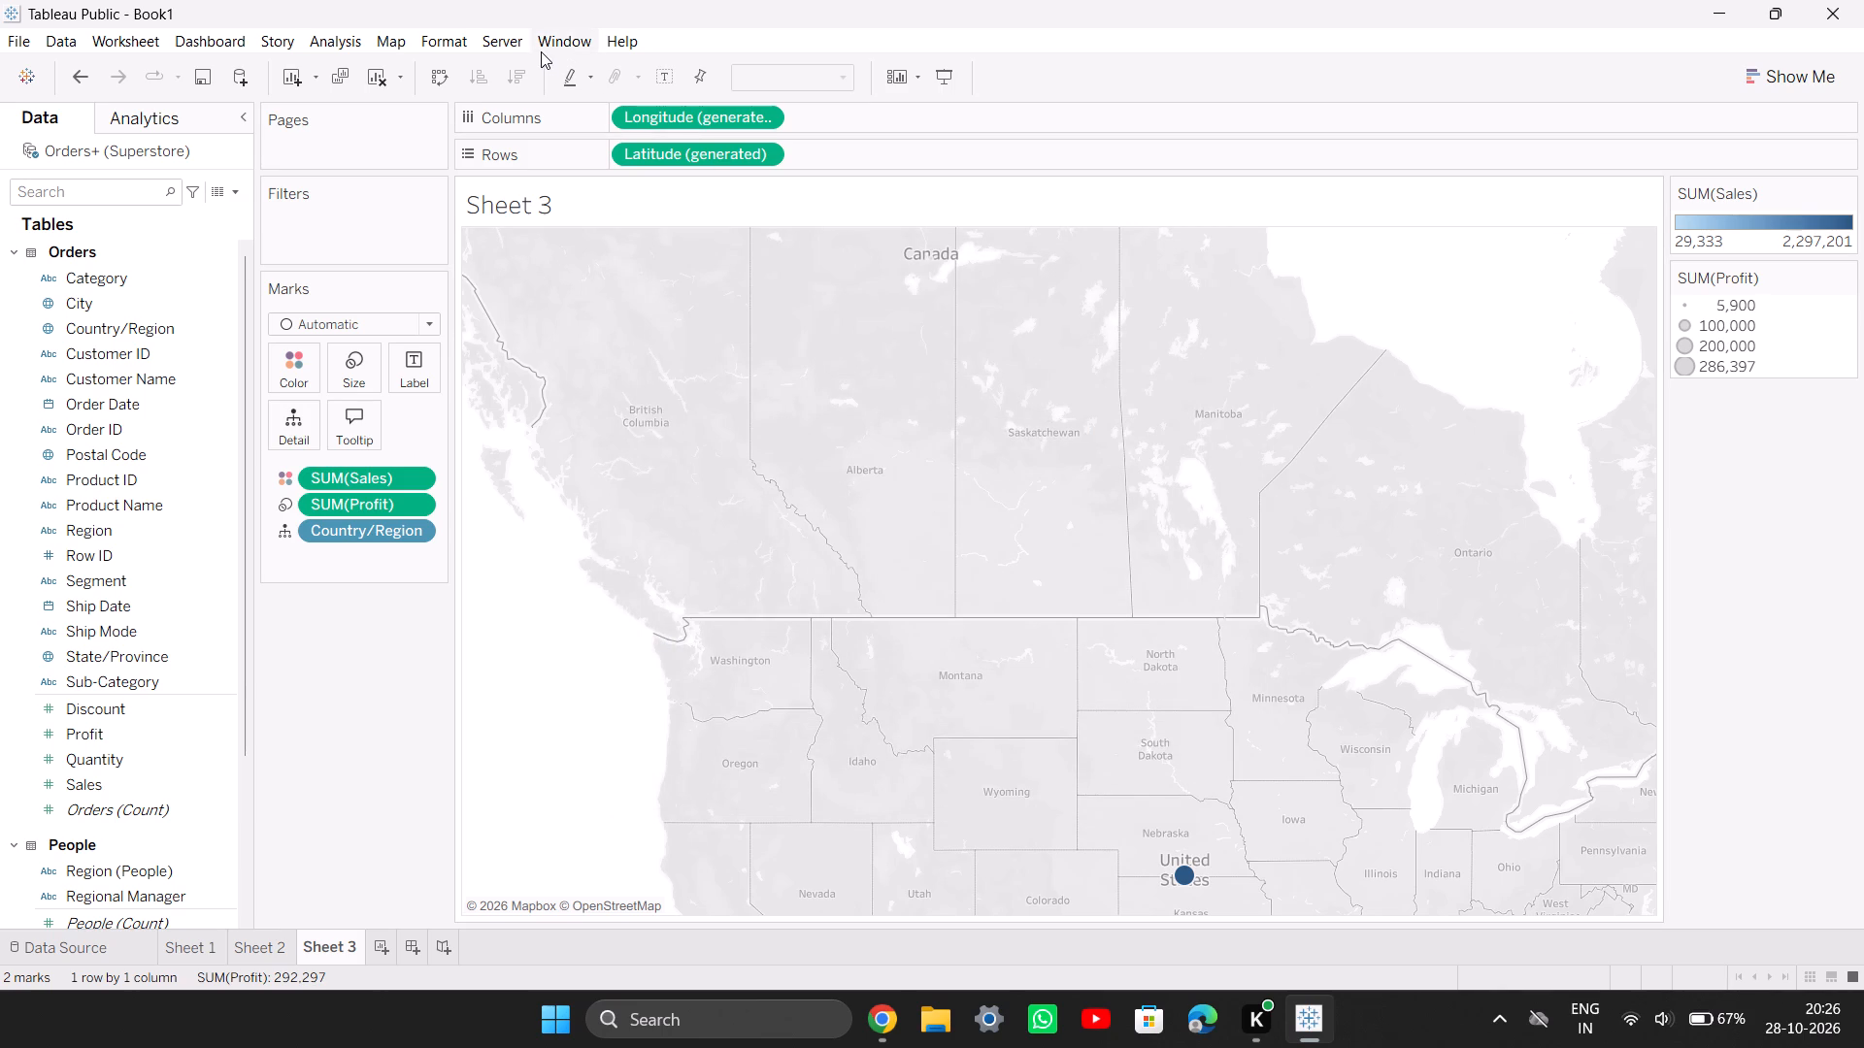
# Reset the Country/Region location matches for Sheet 3's map and accept them.
pyautogui.click(409, 43)
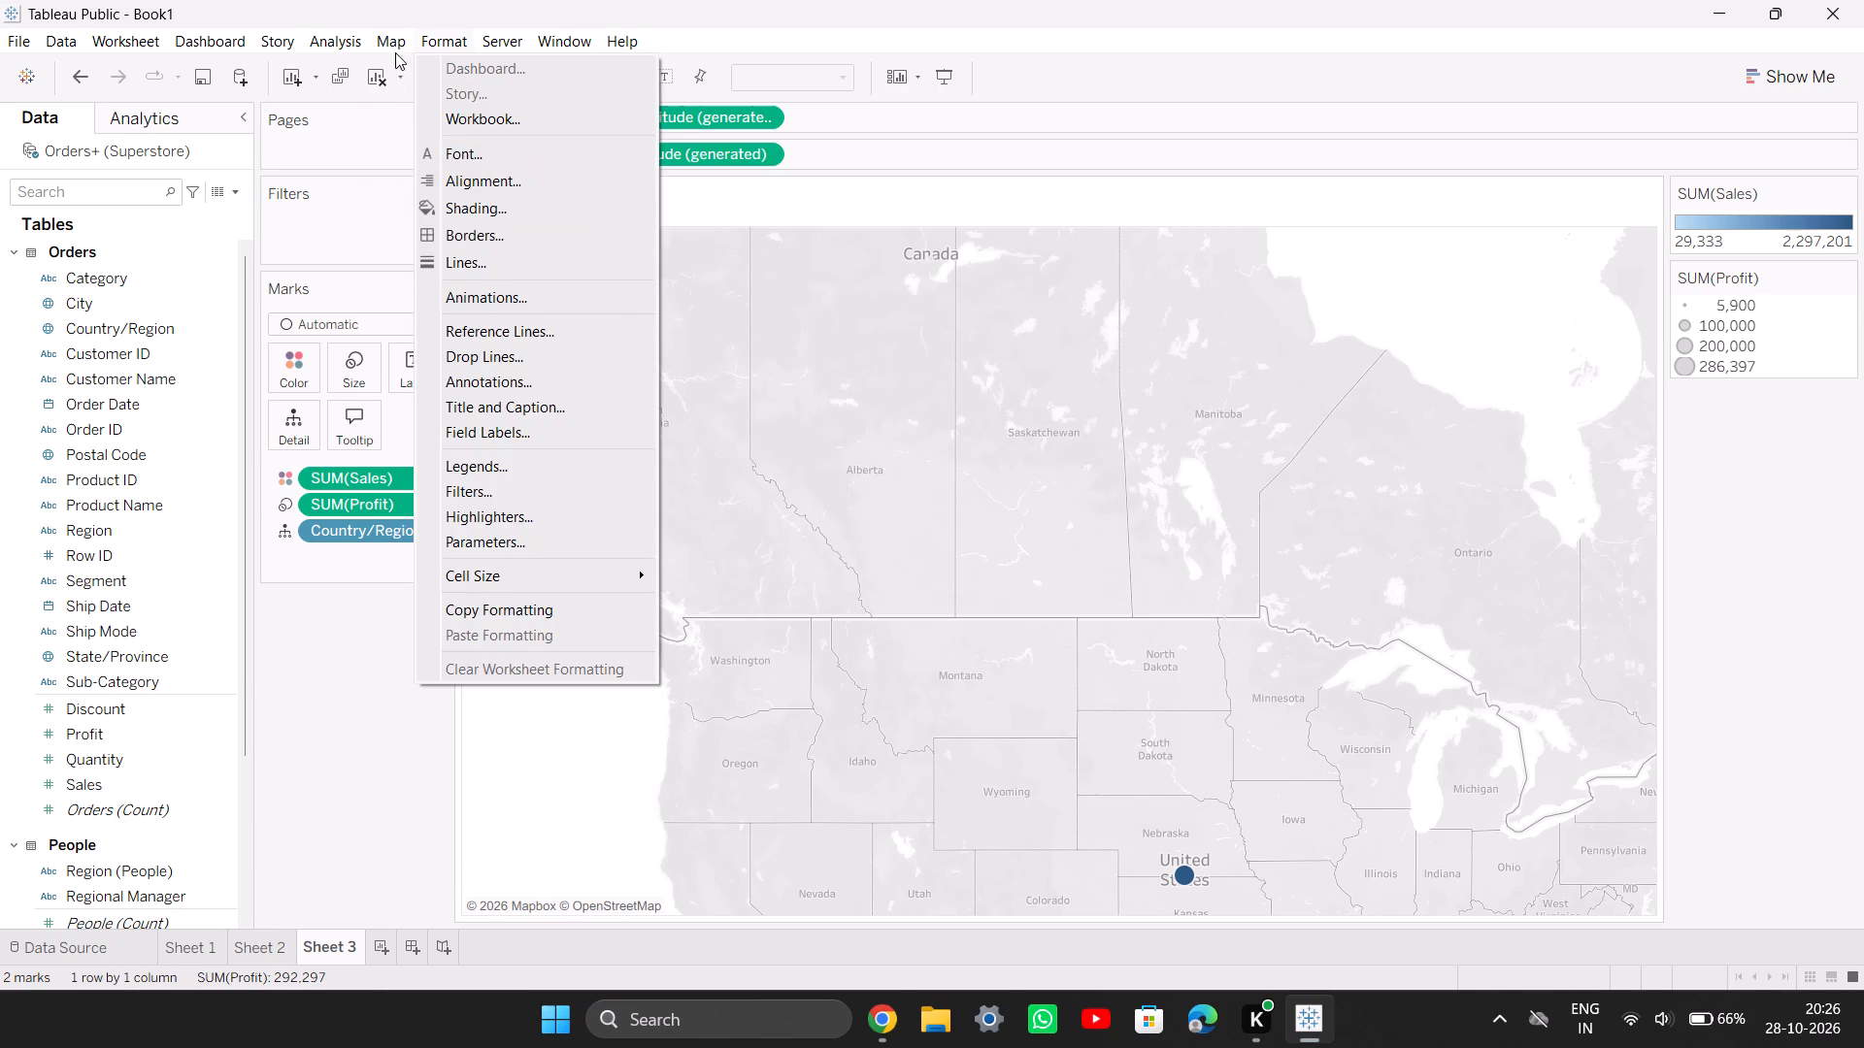
pyautogui.moveTo(421, 132); pyautogui.dragTo(420, 123)
pyautogui.click(420, 123)
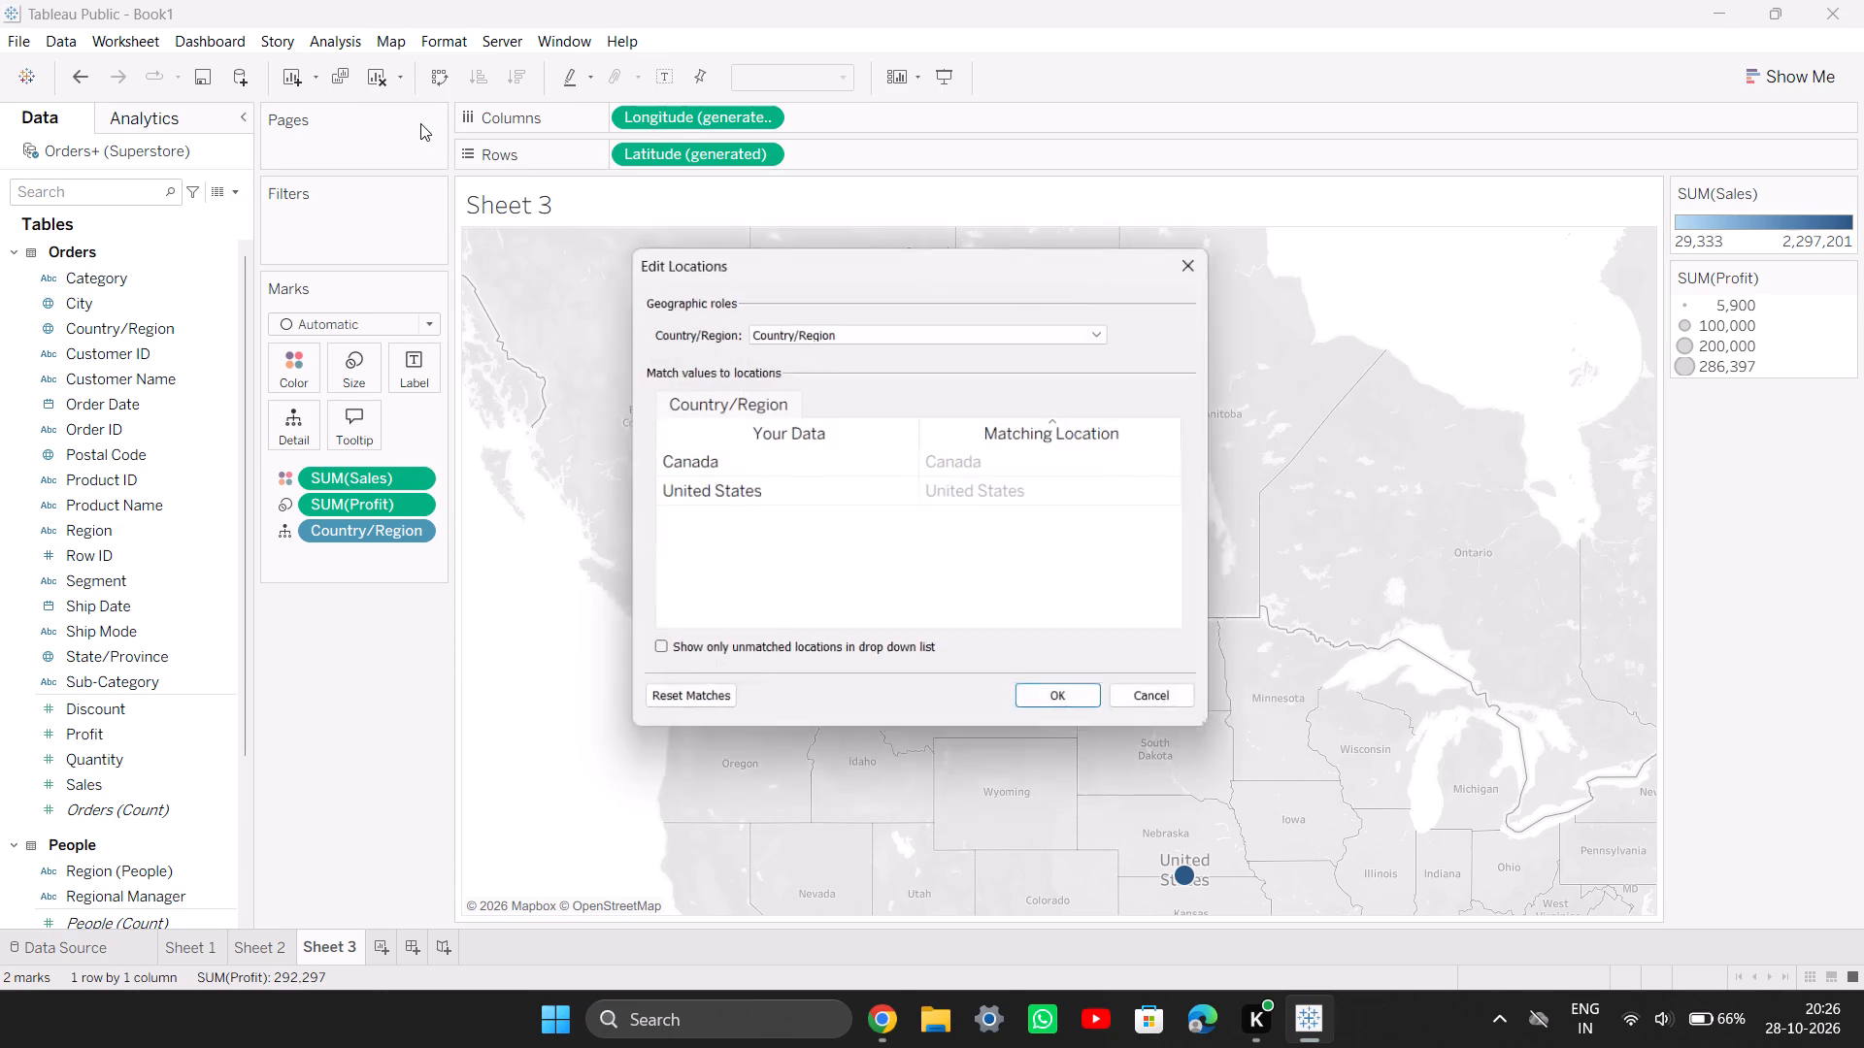
pyautogui.click(695, 701)
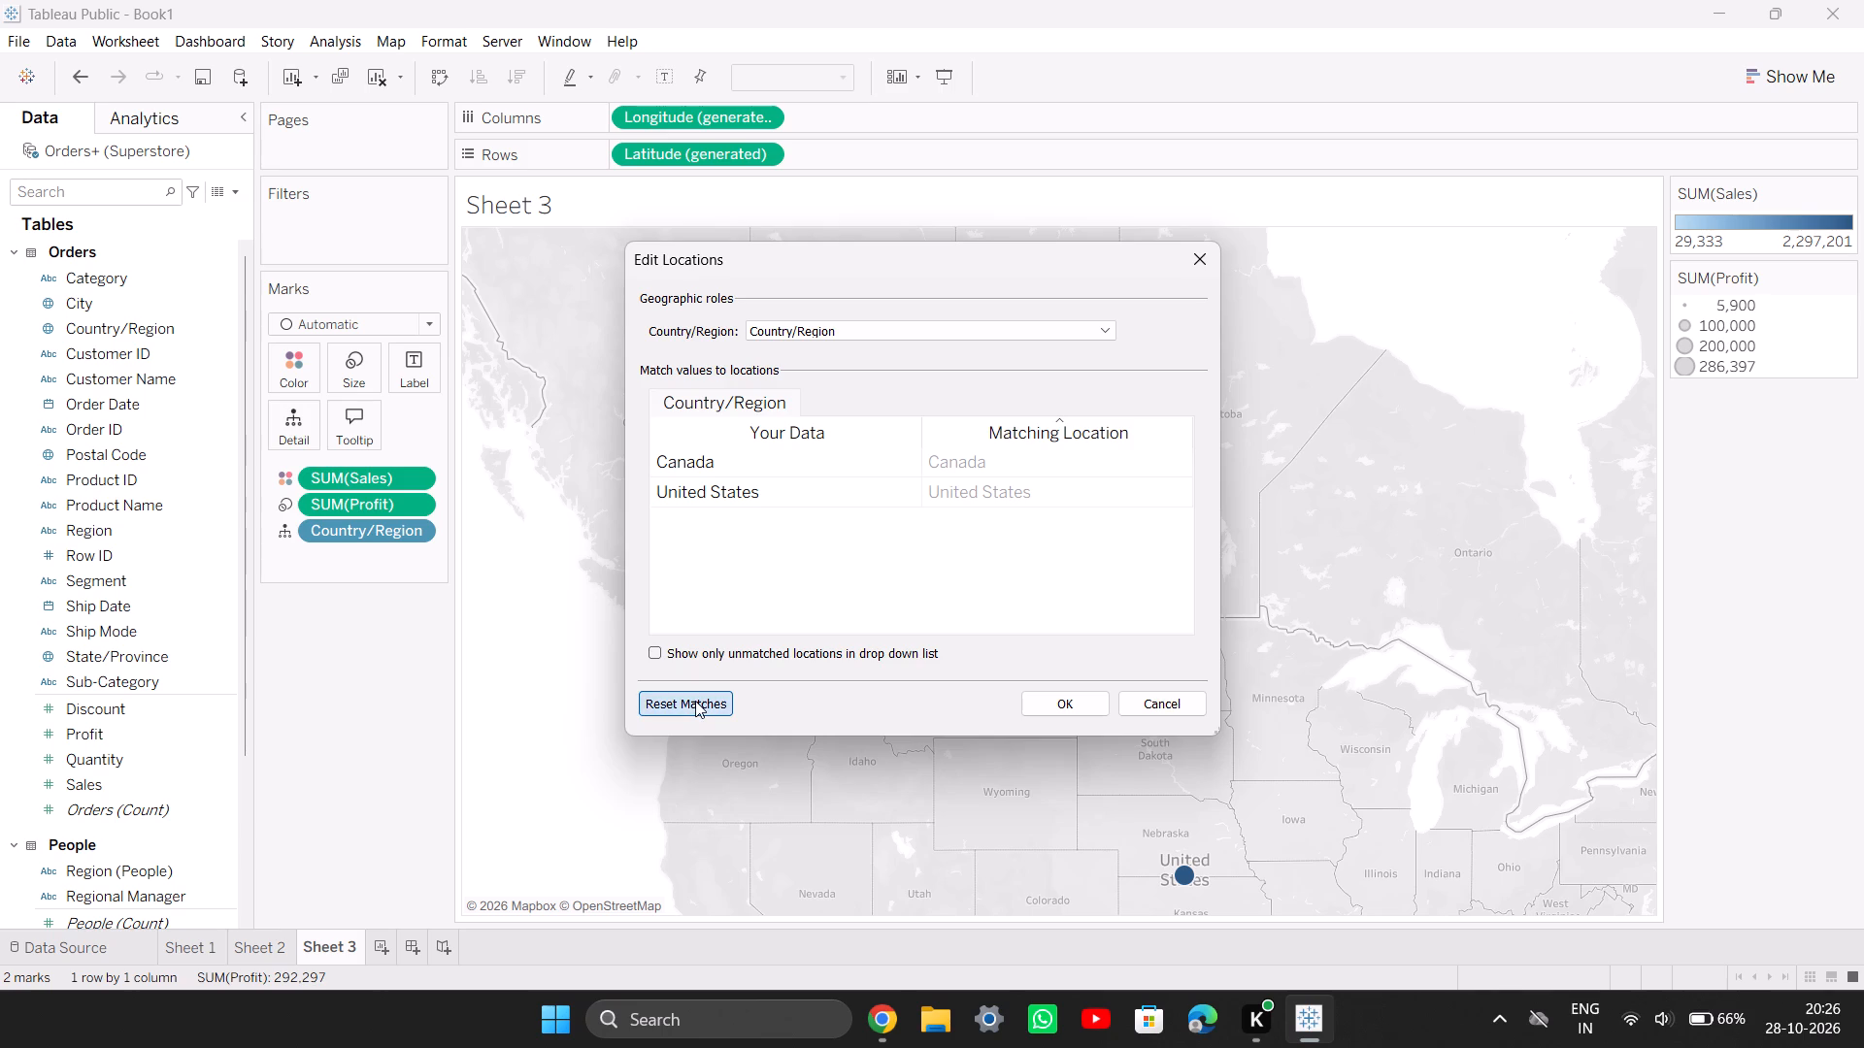
pyautogui.tripleClick(695, 701)
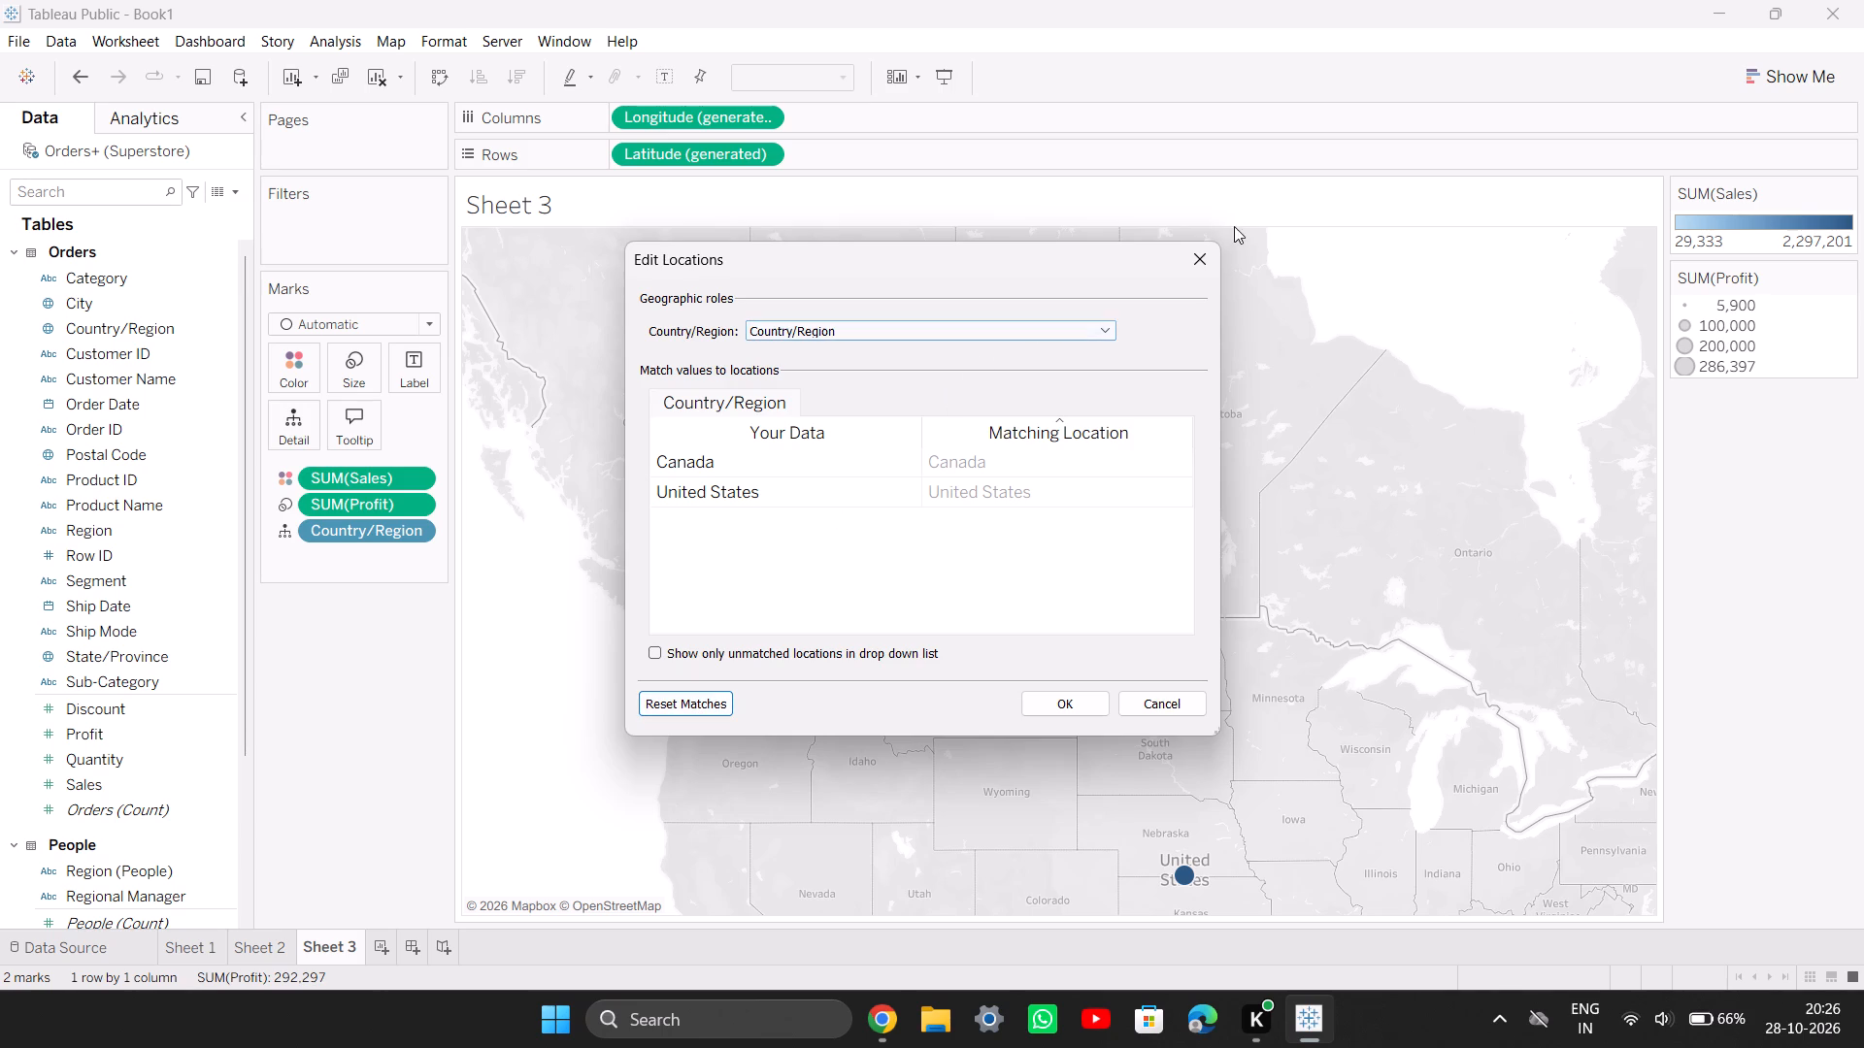
pyautogui.click(1040, 703)
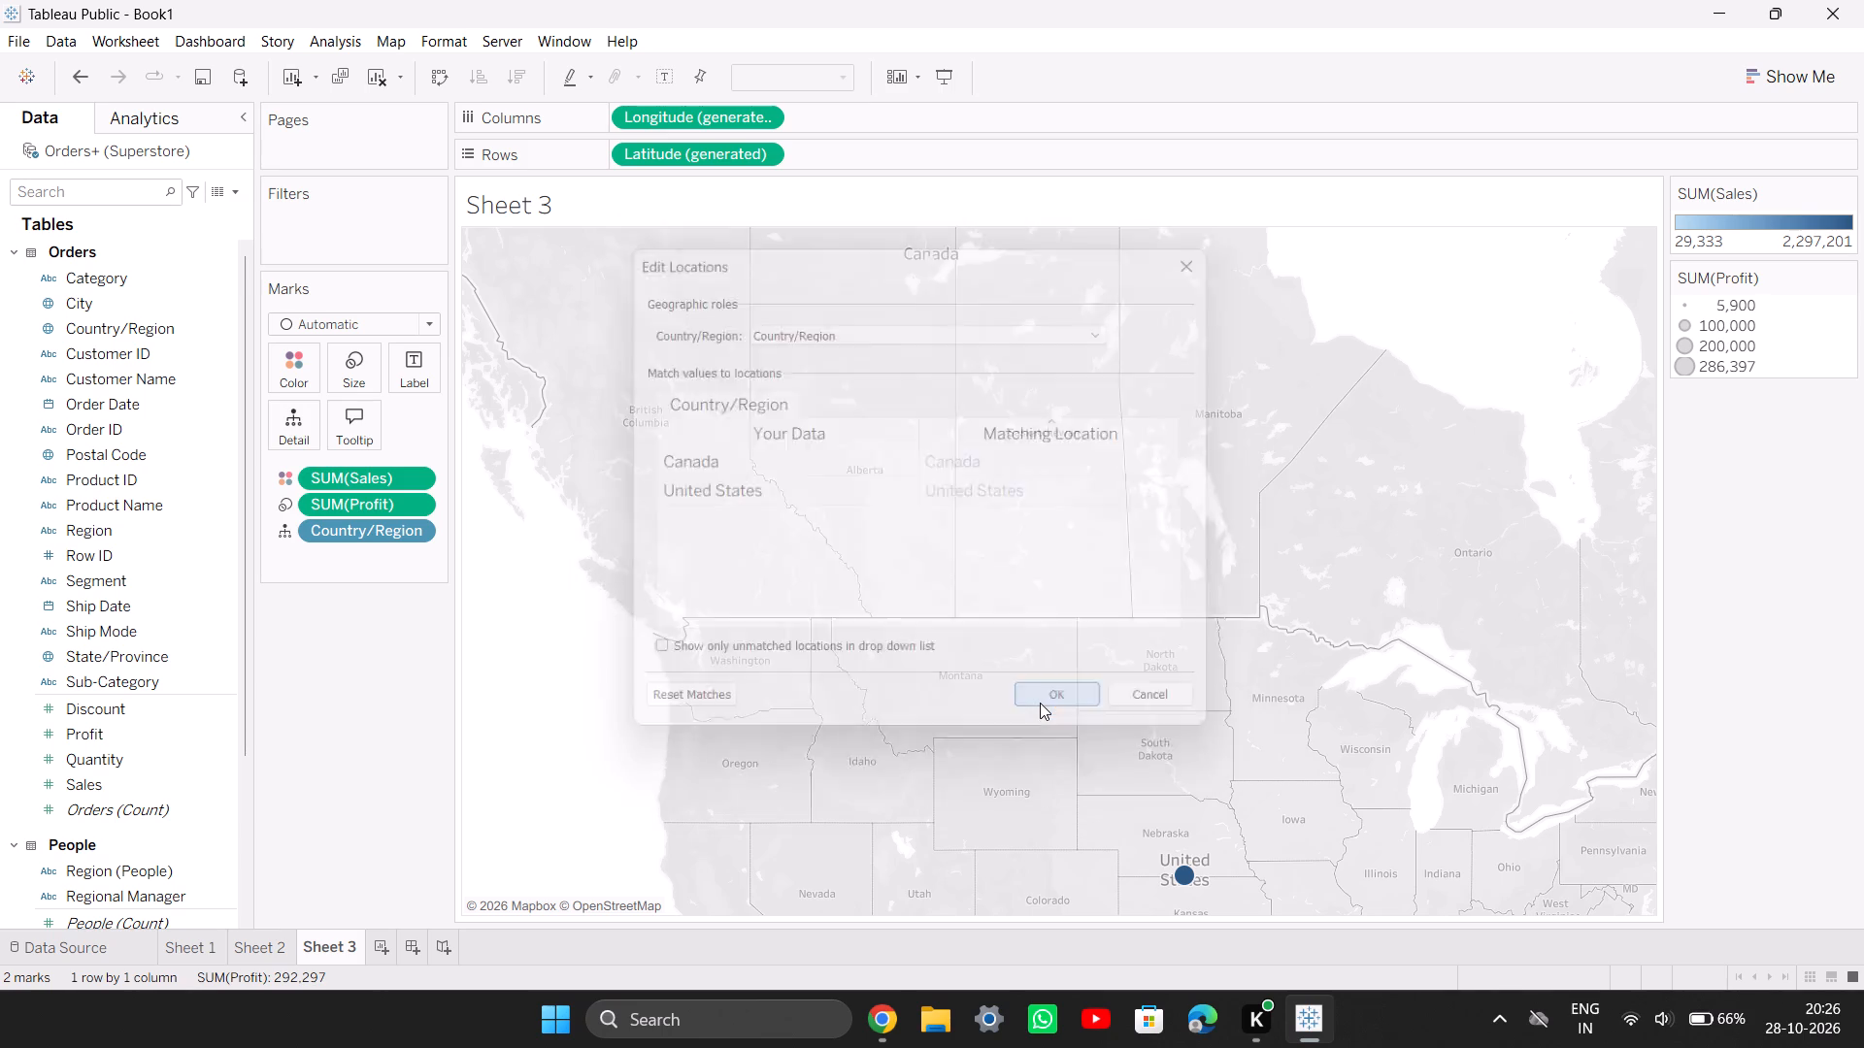
# Examine Sheet 3's map at continental and close-up scales, including the area around the United States mark.
pyautogui.scroll(-2, 1040, 703)
pyautogui.keyDown('ctrl'); pyautogui.scroll(2, 1040, 703); pyautogui.keyUp('ctrl')
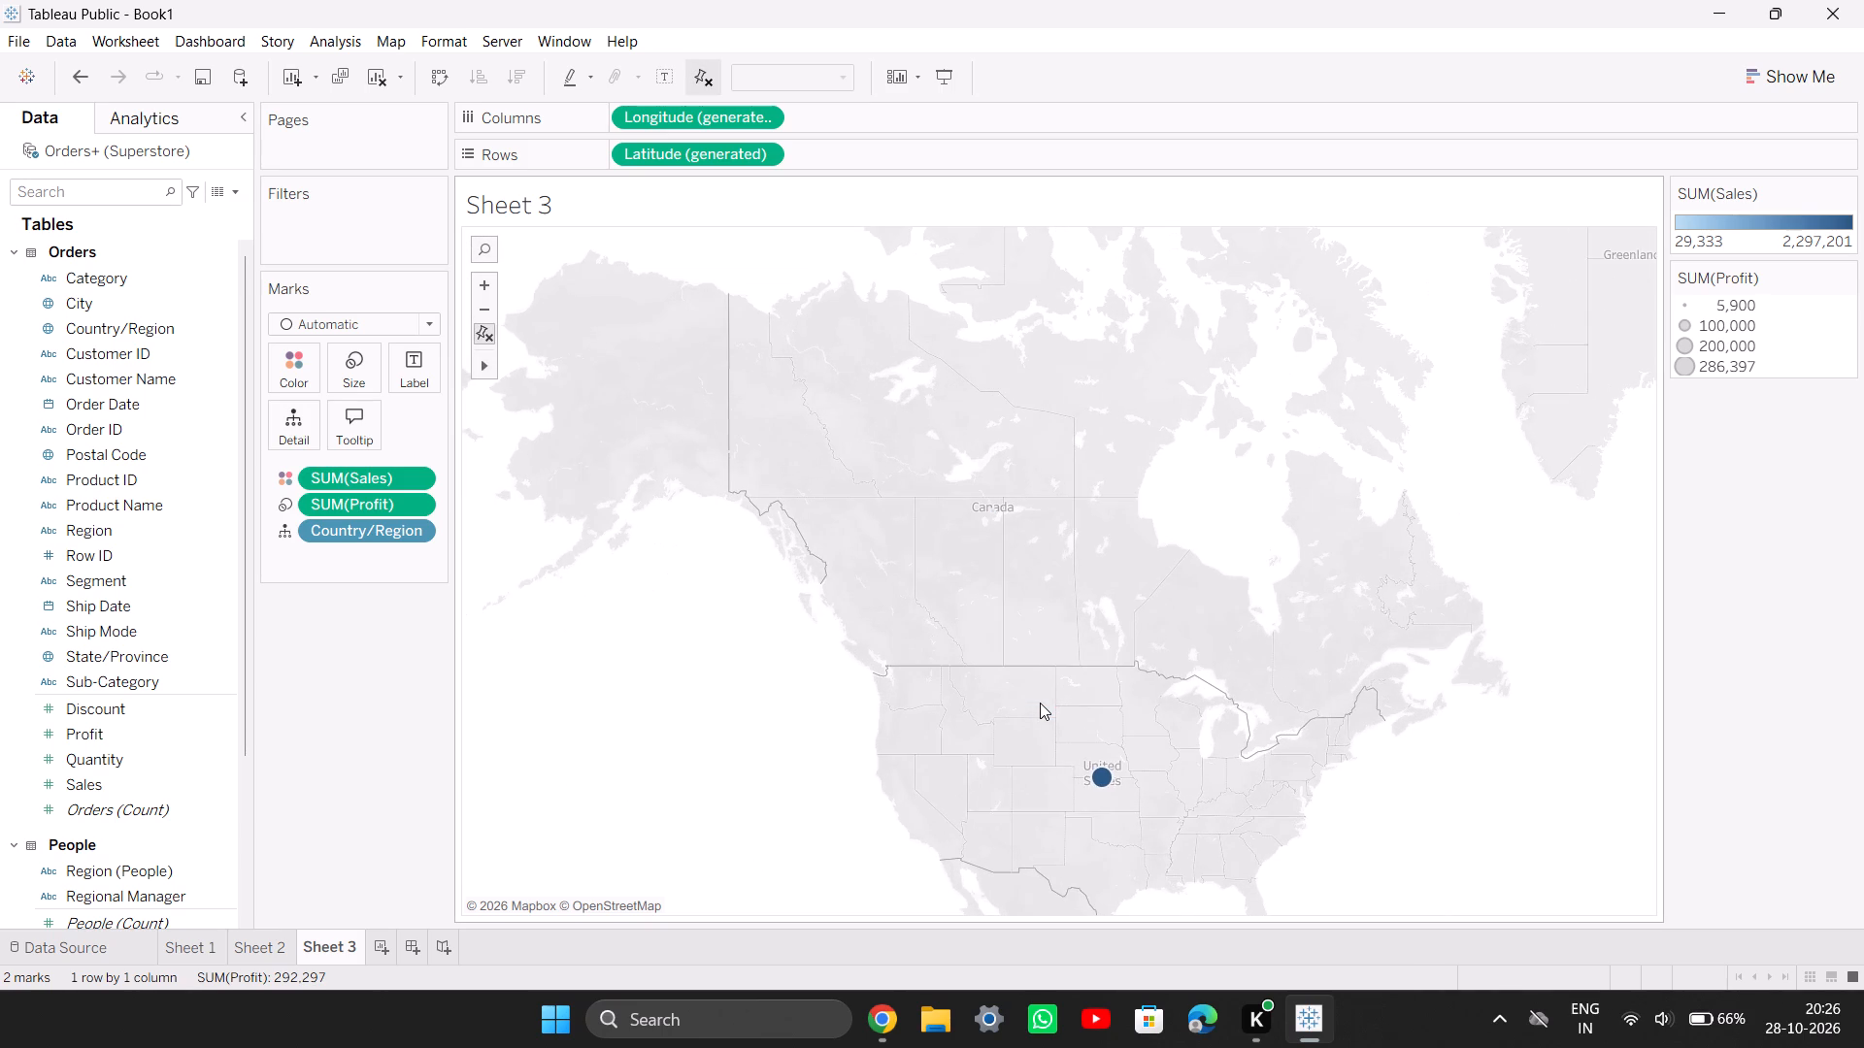
pyautogui.keyDown('ctrl'); pyautogui.scroll(6, 1040, 703); pyautogui.keyUp('ctrl')
pyautogui.scroll(-3, 1040, 703)
pyautogui.keyDown('ctrl'); pyautogui.scroll(3, 1040, 703); pyautogui.keyUp('ctrl')
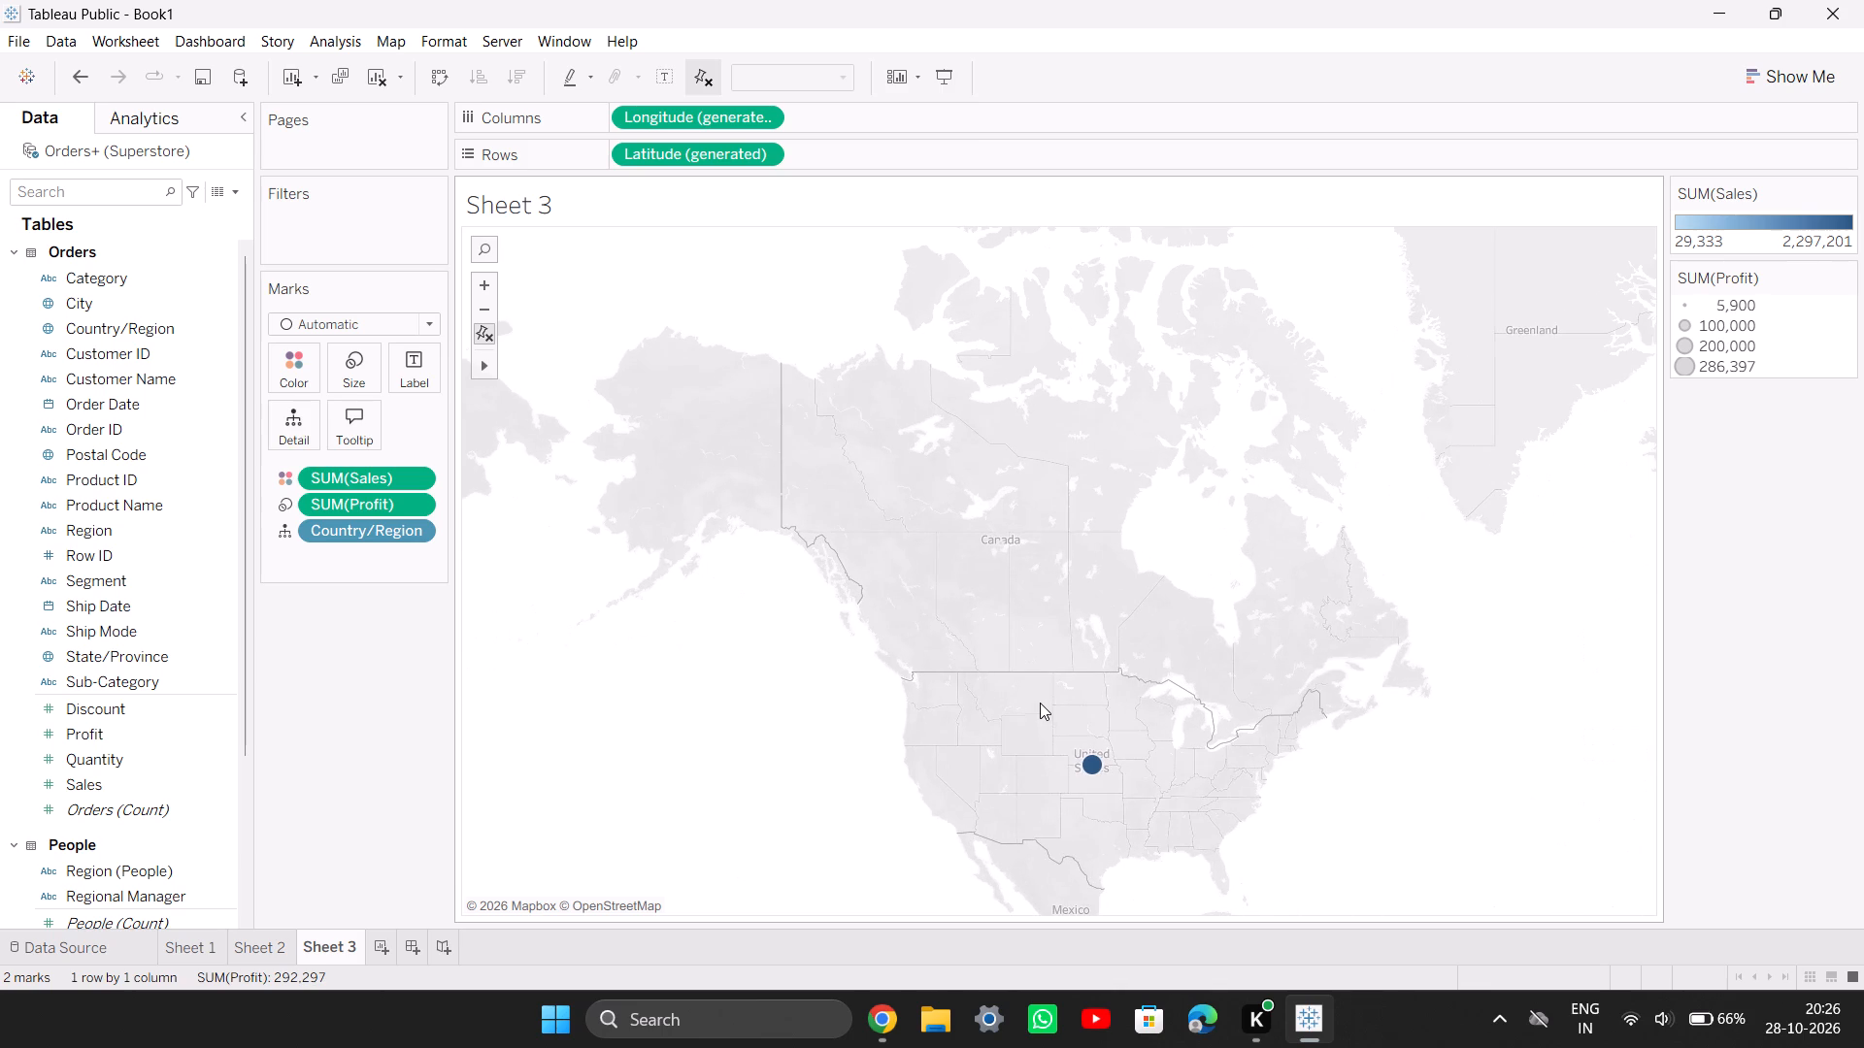
pyautogui.keyDown('ctrl'); pyautogui.scroll(13, 1109, 799); pyautogui.keyUp('ctrl')
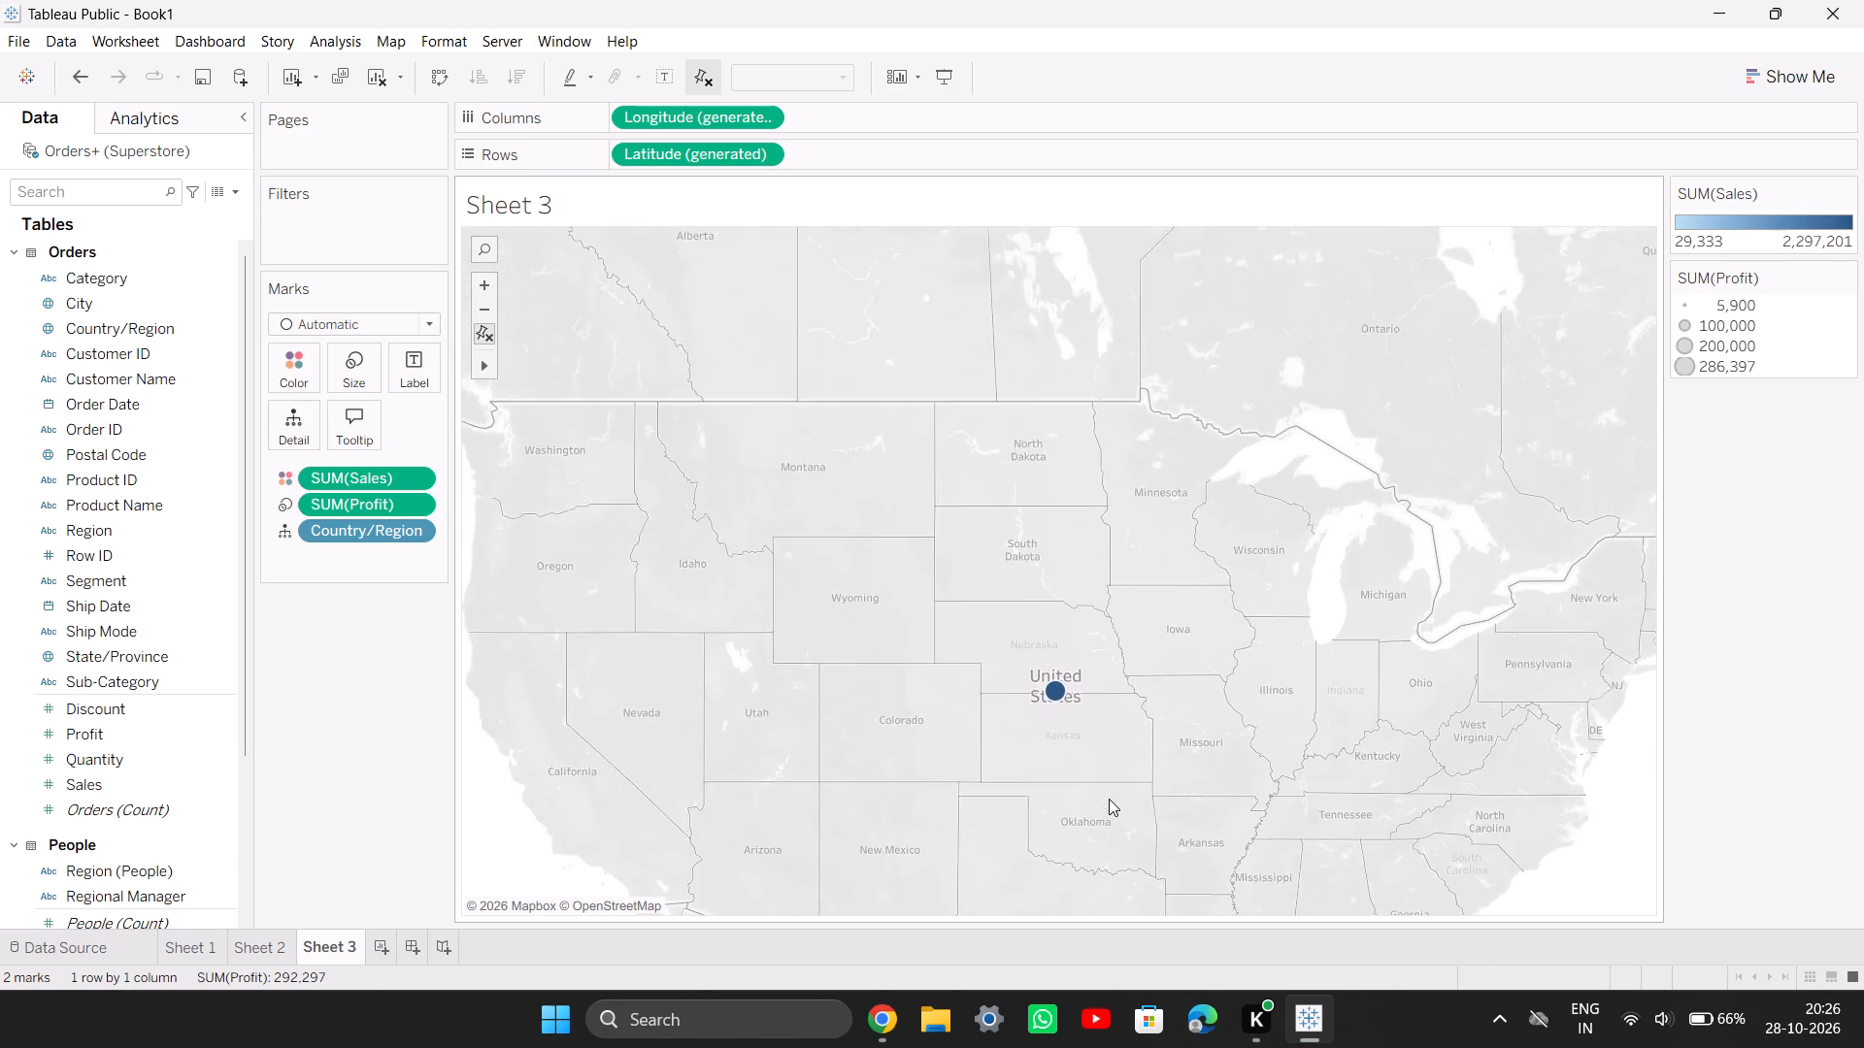
pyautogui.keyDown('ctrl'); pyautogui.scroll(13, 1109, 799); pyautogui.keyUp('ctrl')
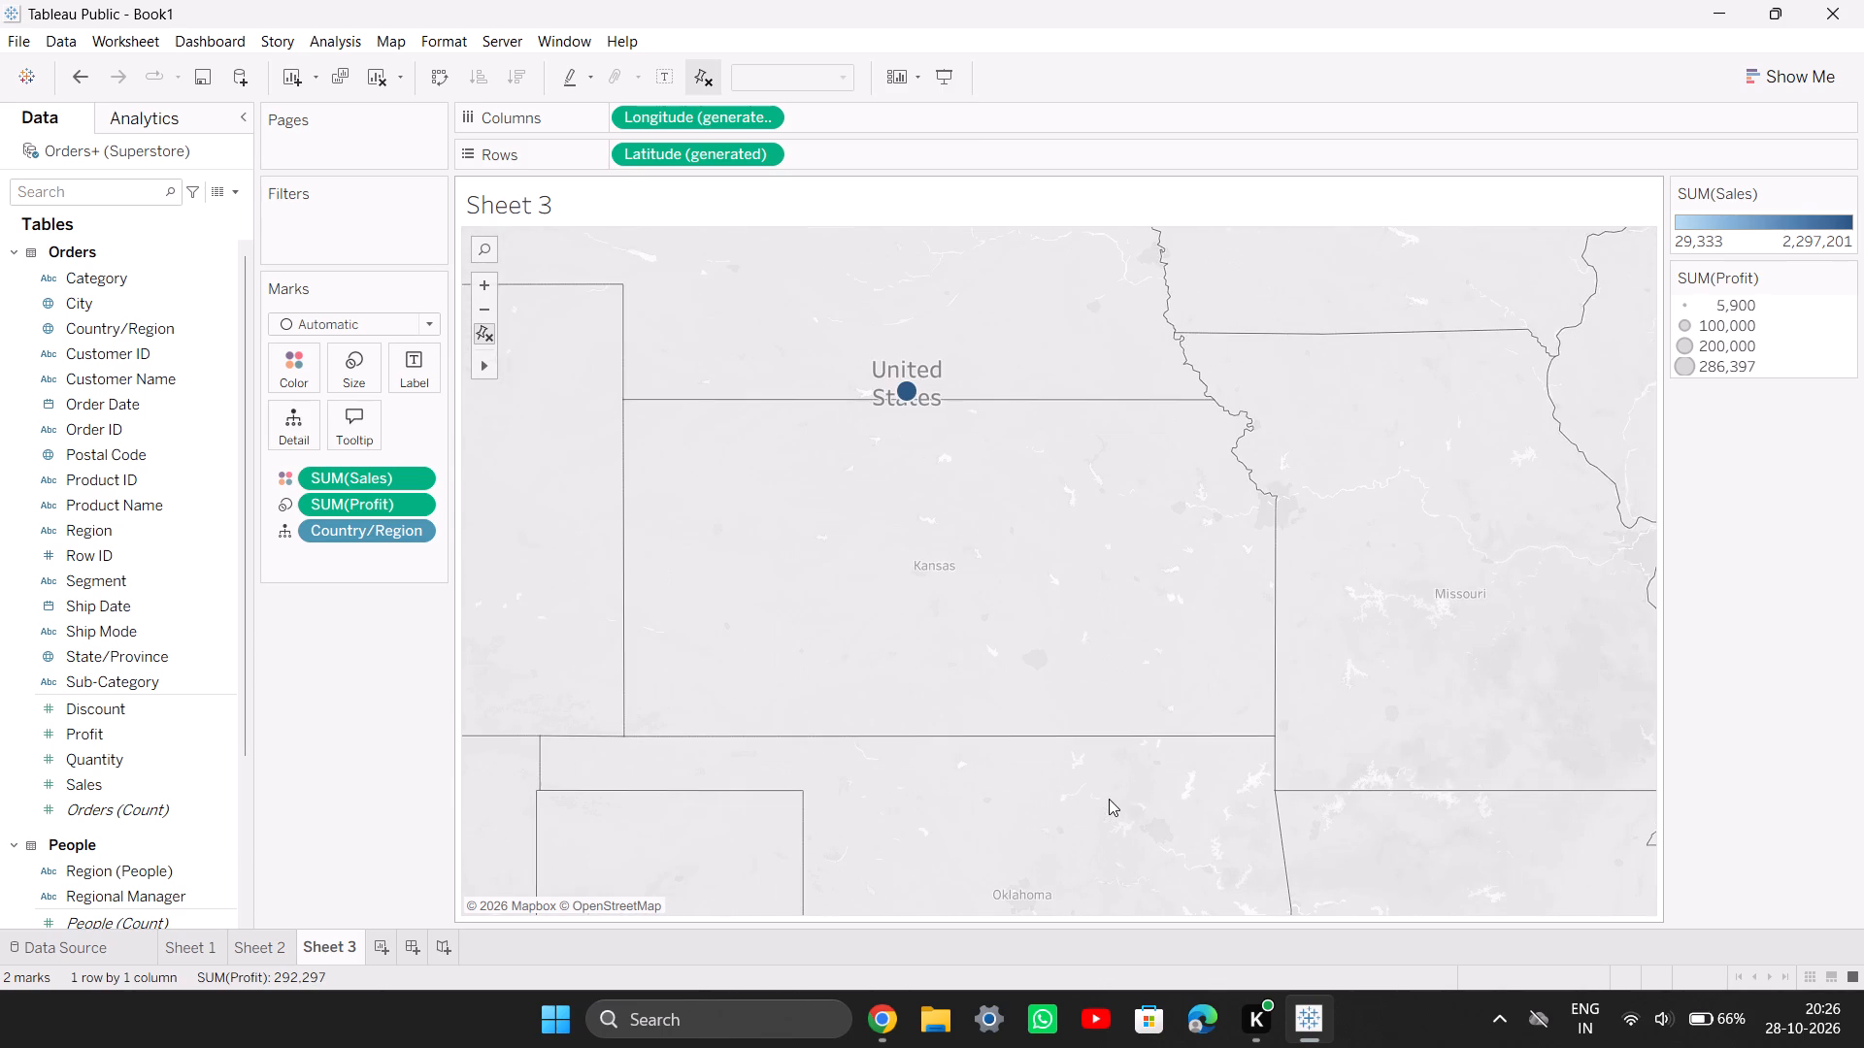
pyautogui.scroll(1, 960, 571)
pyautogui.scroll(-2, 960, 571)
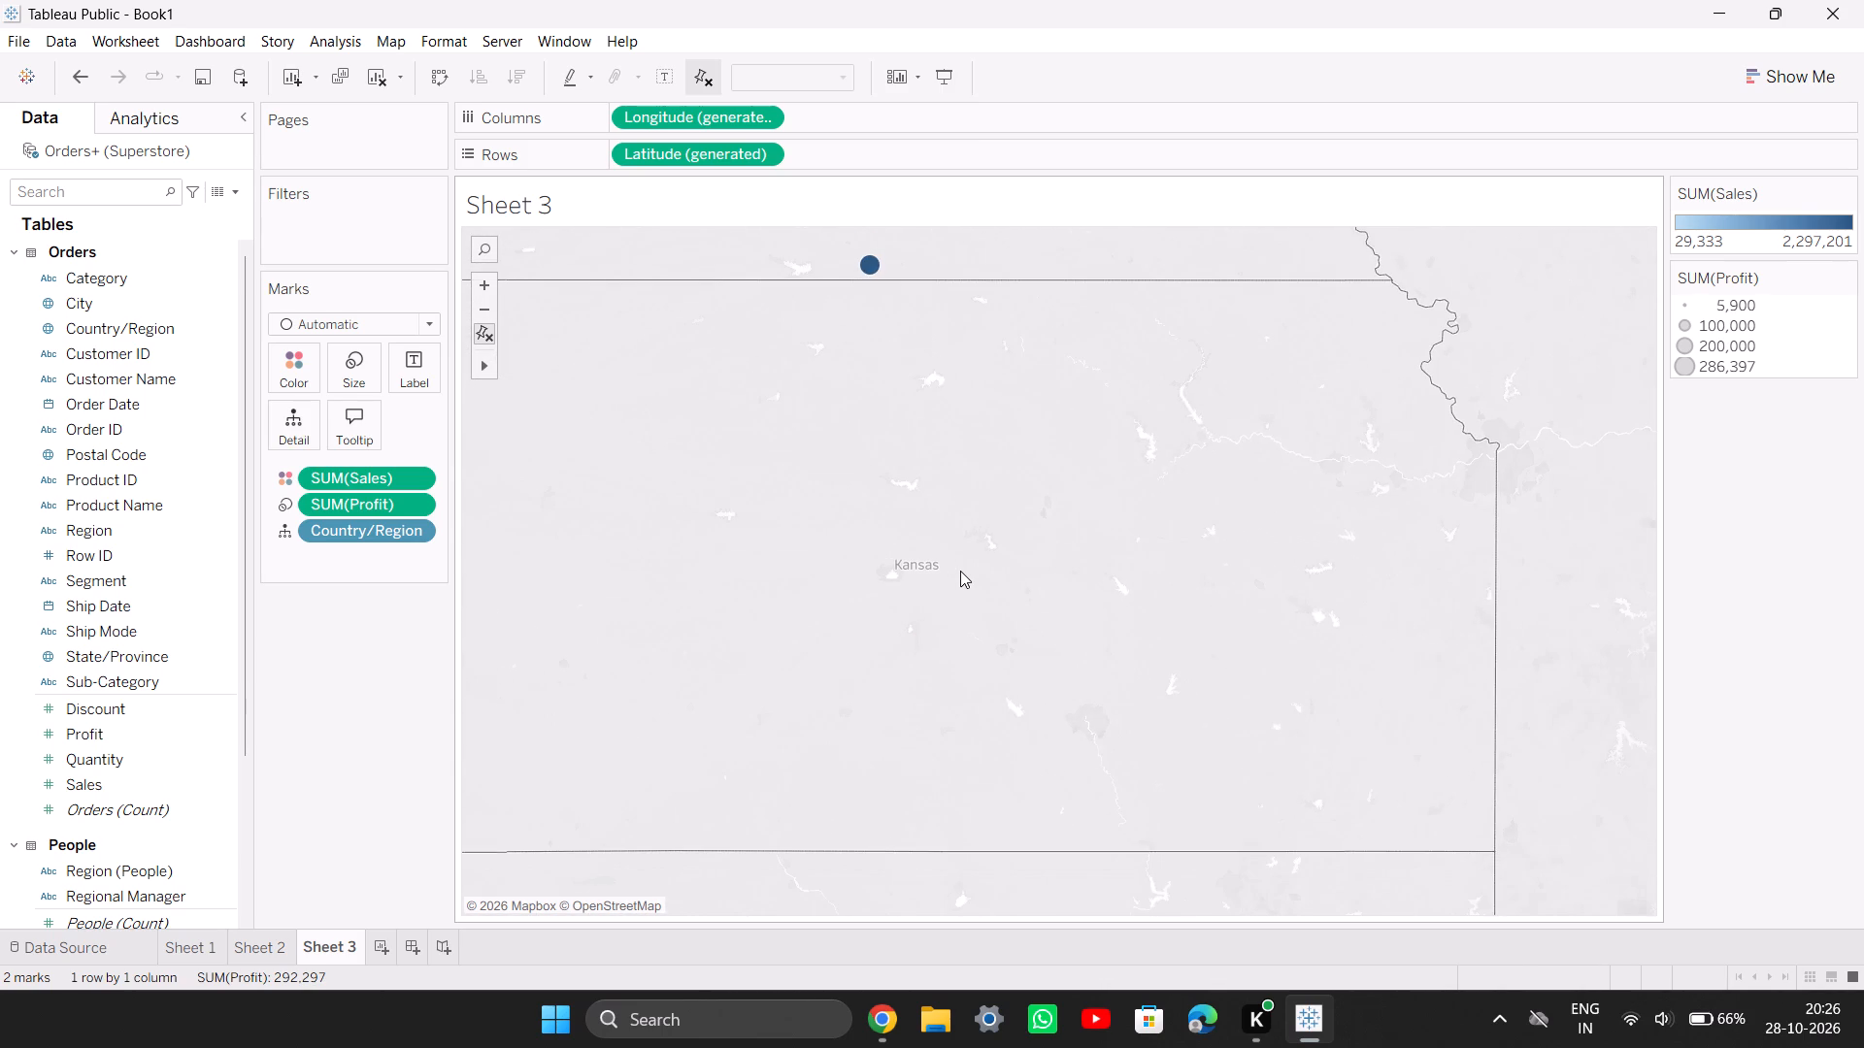
pyautogui.scroll(1, 960, 571)
pyautogui.keyDown('ctrl'); pyautogui.scroll(-1, 960, 571); pyautogui.keyUp('ctrl')
pyautogui.keyDown('ctrl'); pyautogui.scroll(1, 960, 571); pyautogui.keyUp('ctrl')
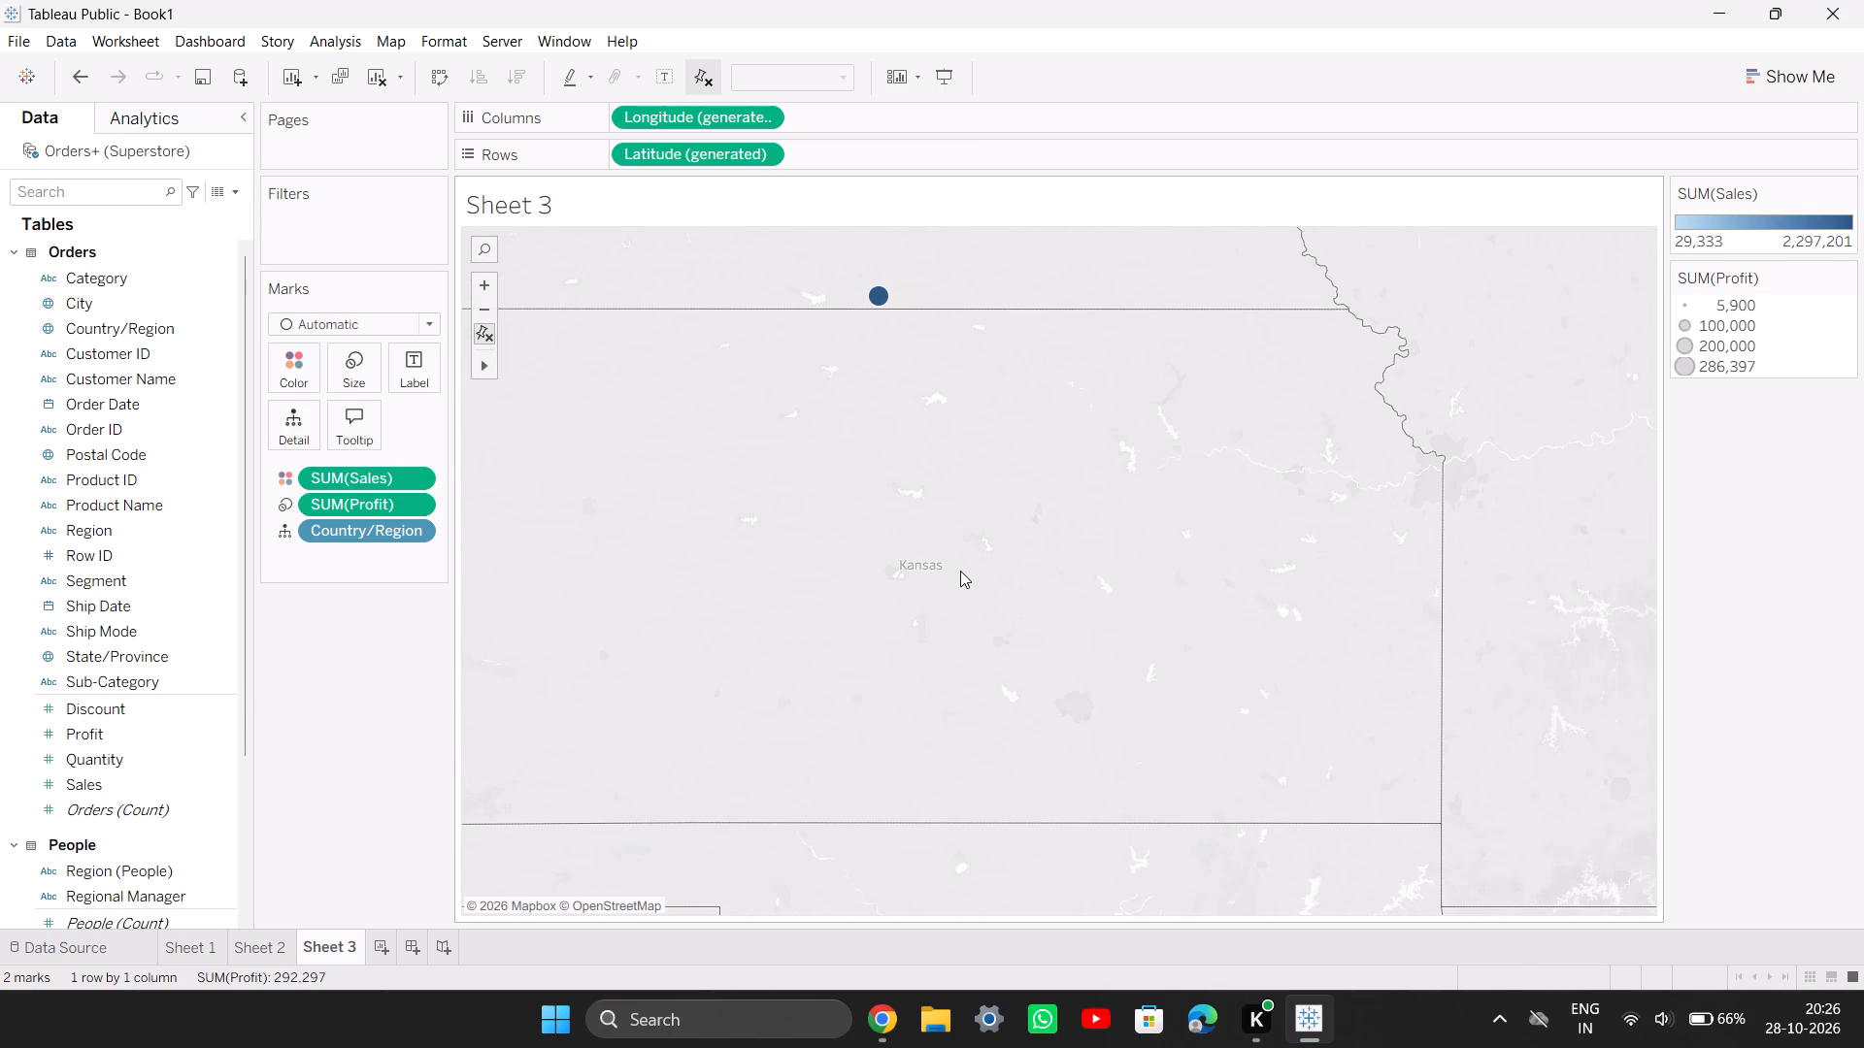
pyautogui.scroll(2, 960, 571)
pyautogui.scroll(-2, 960, 571)
pyautogui.click(960, 571)
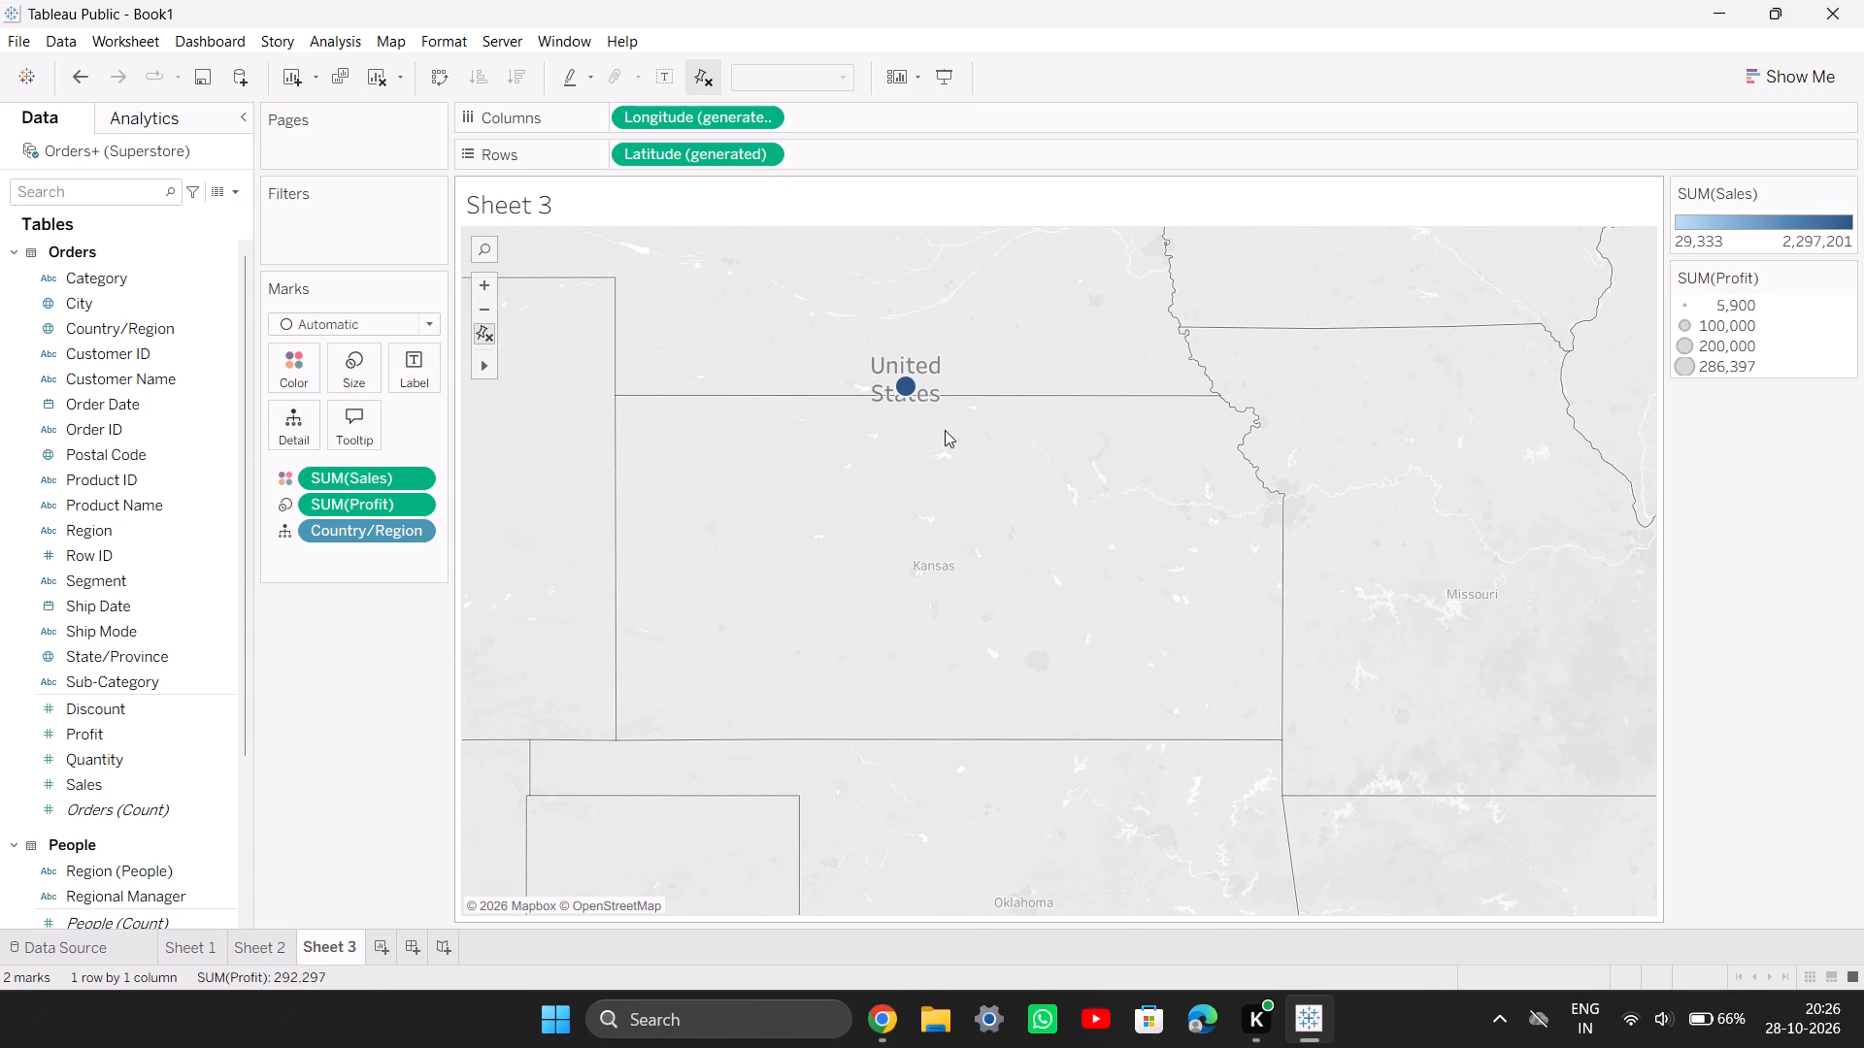
pyautogui.doubleClick(893, 368)
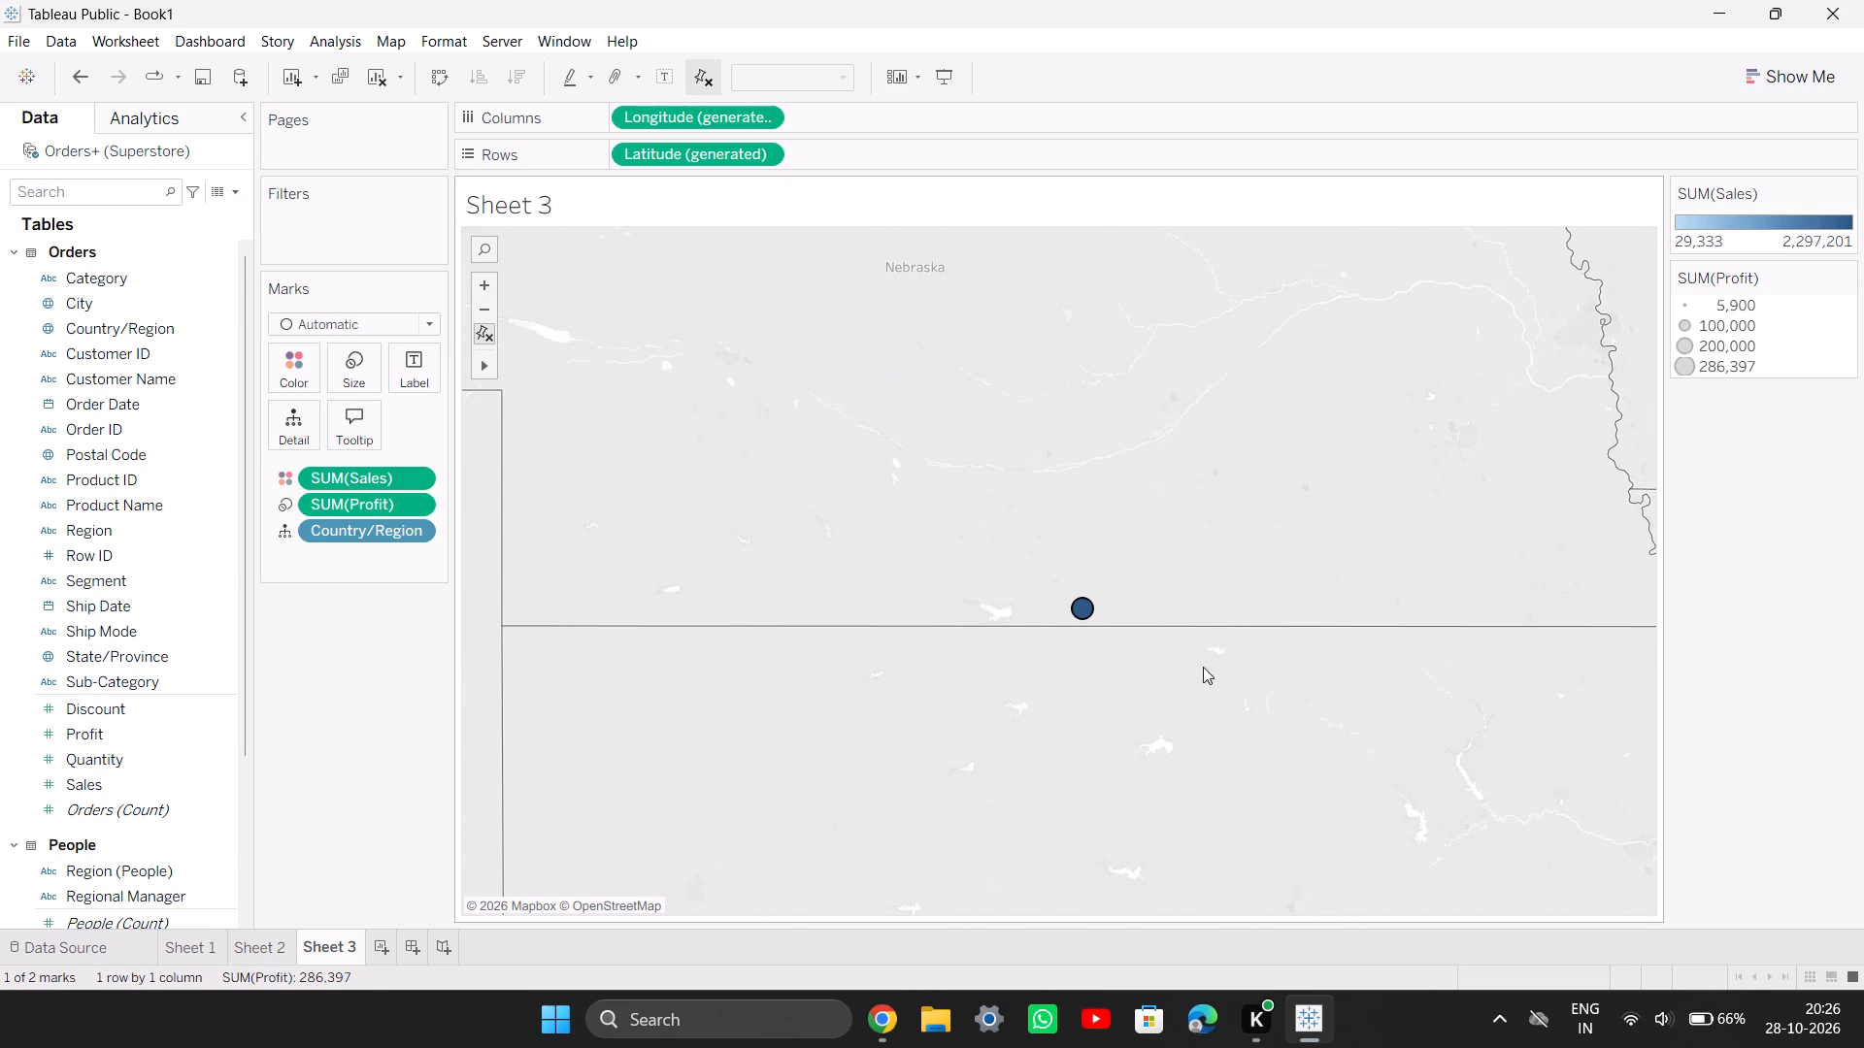
pyautogui.doubleClick(1181, 613)
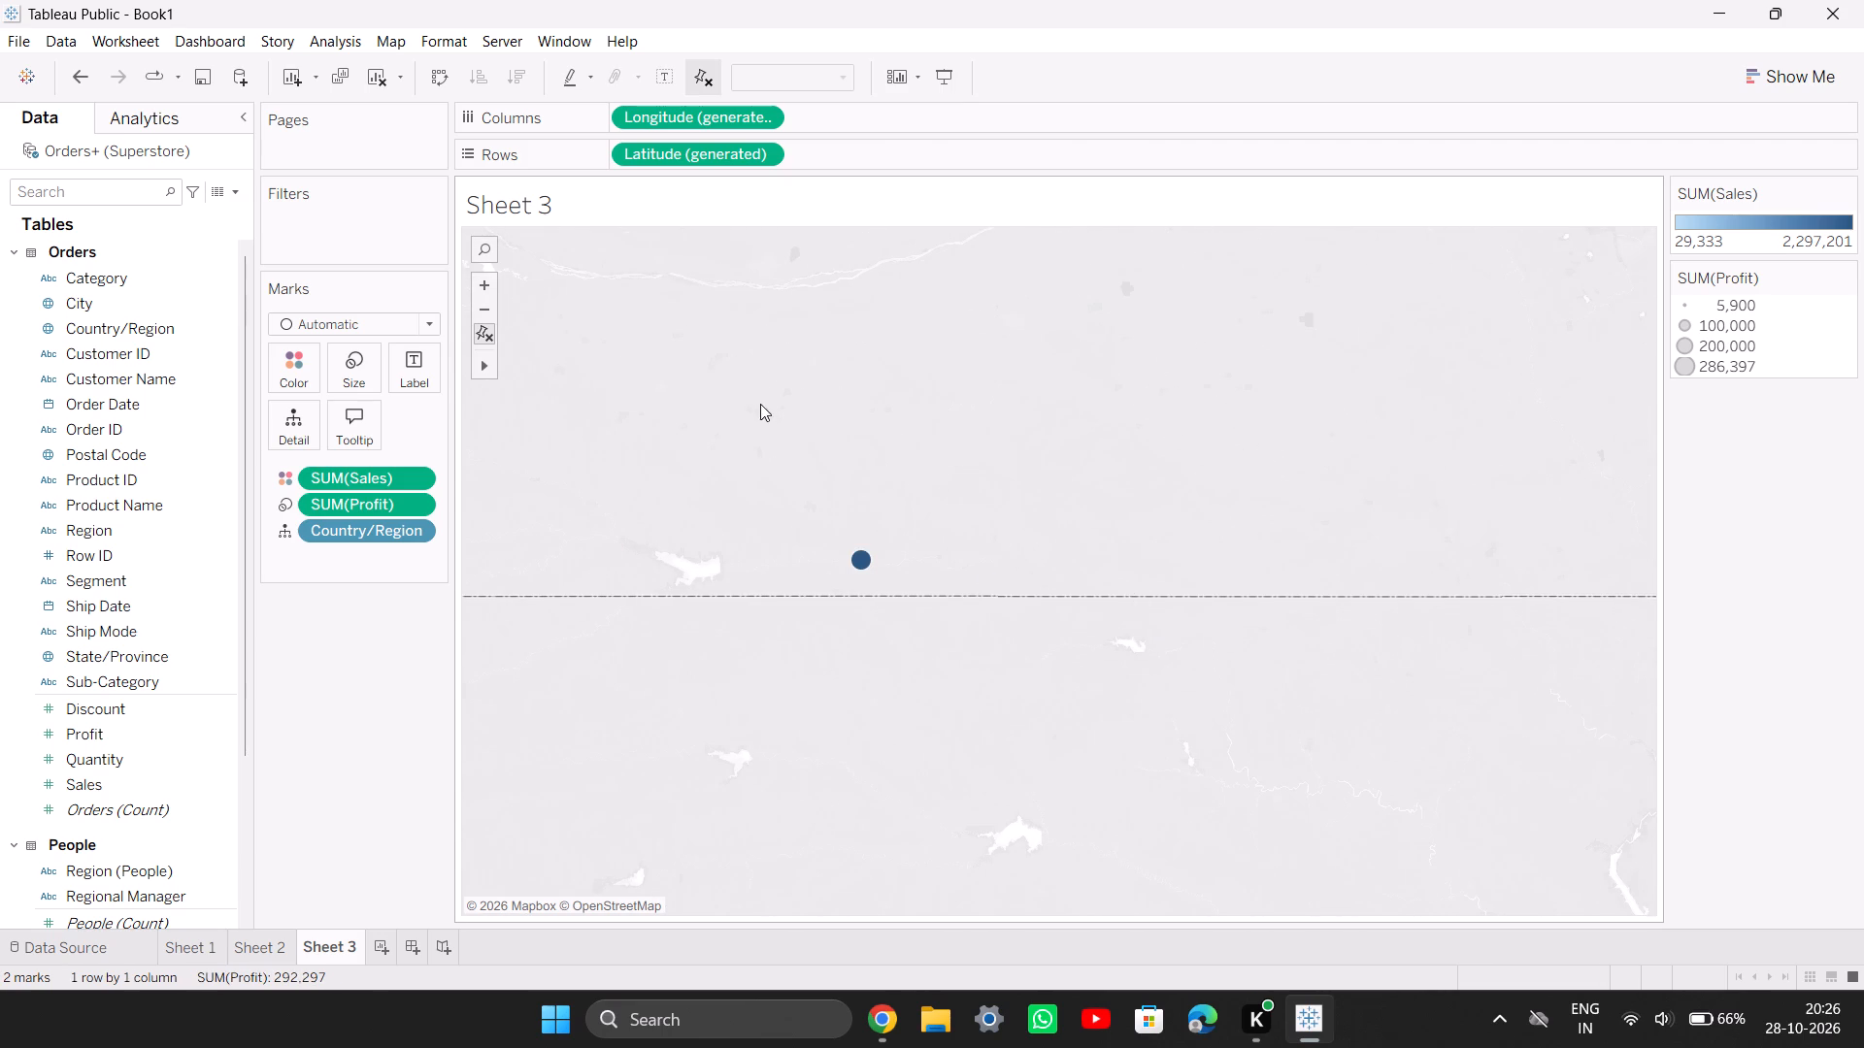
pyautogui.doubleClick(806, 564)
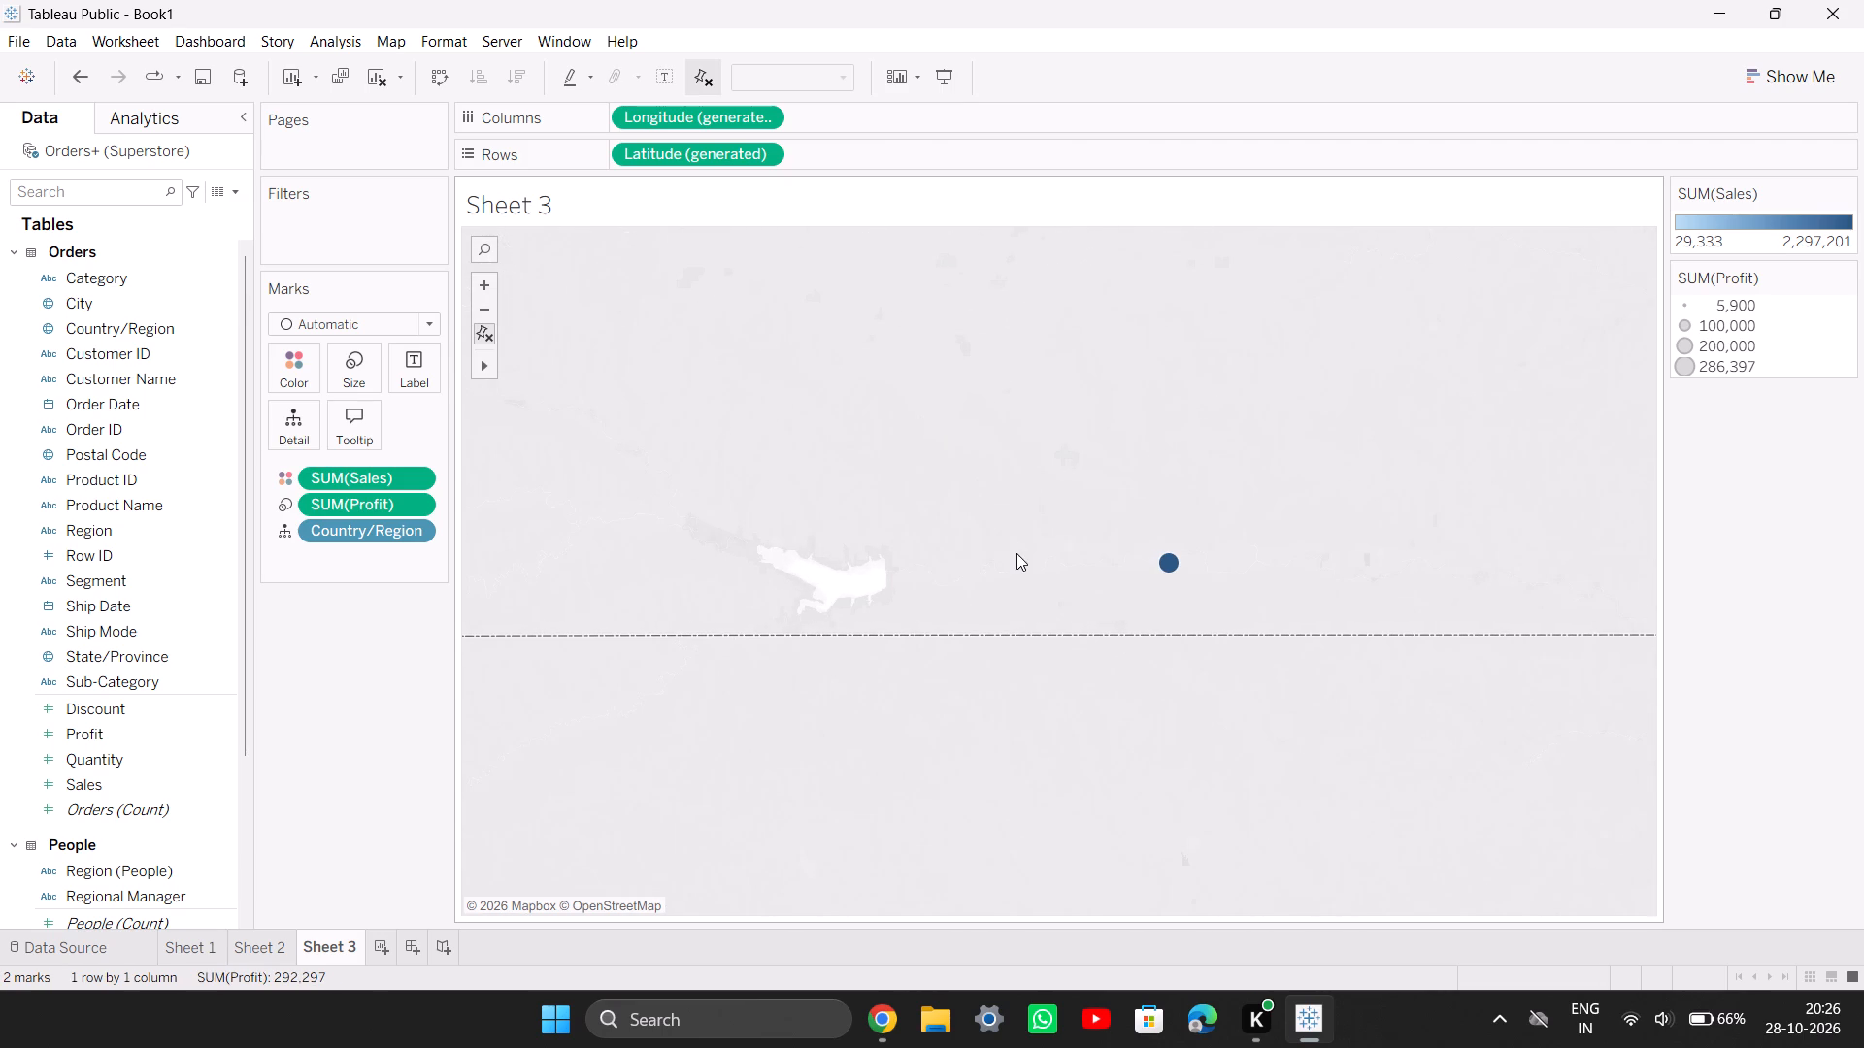
pyautogui.moveTo(1016, 553); pyautogui.dragTo(875, 583)
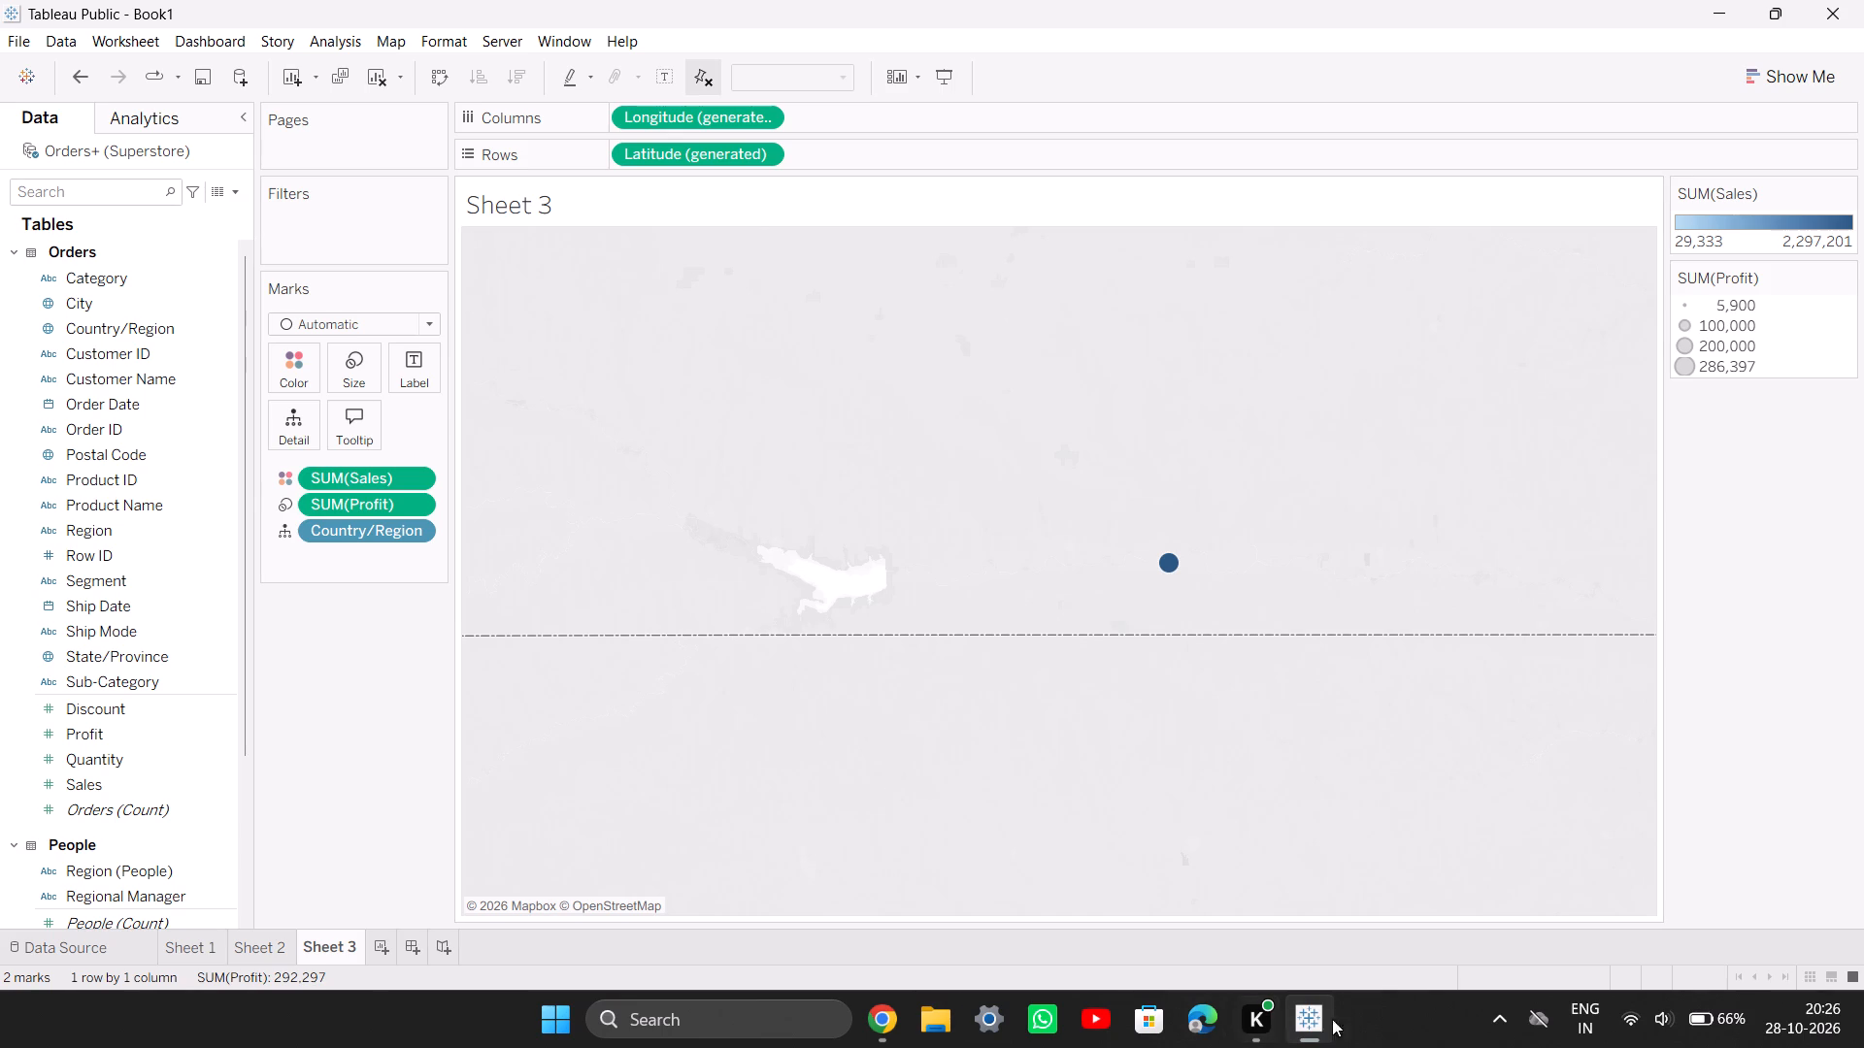
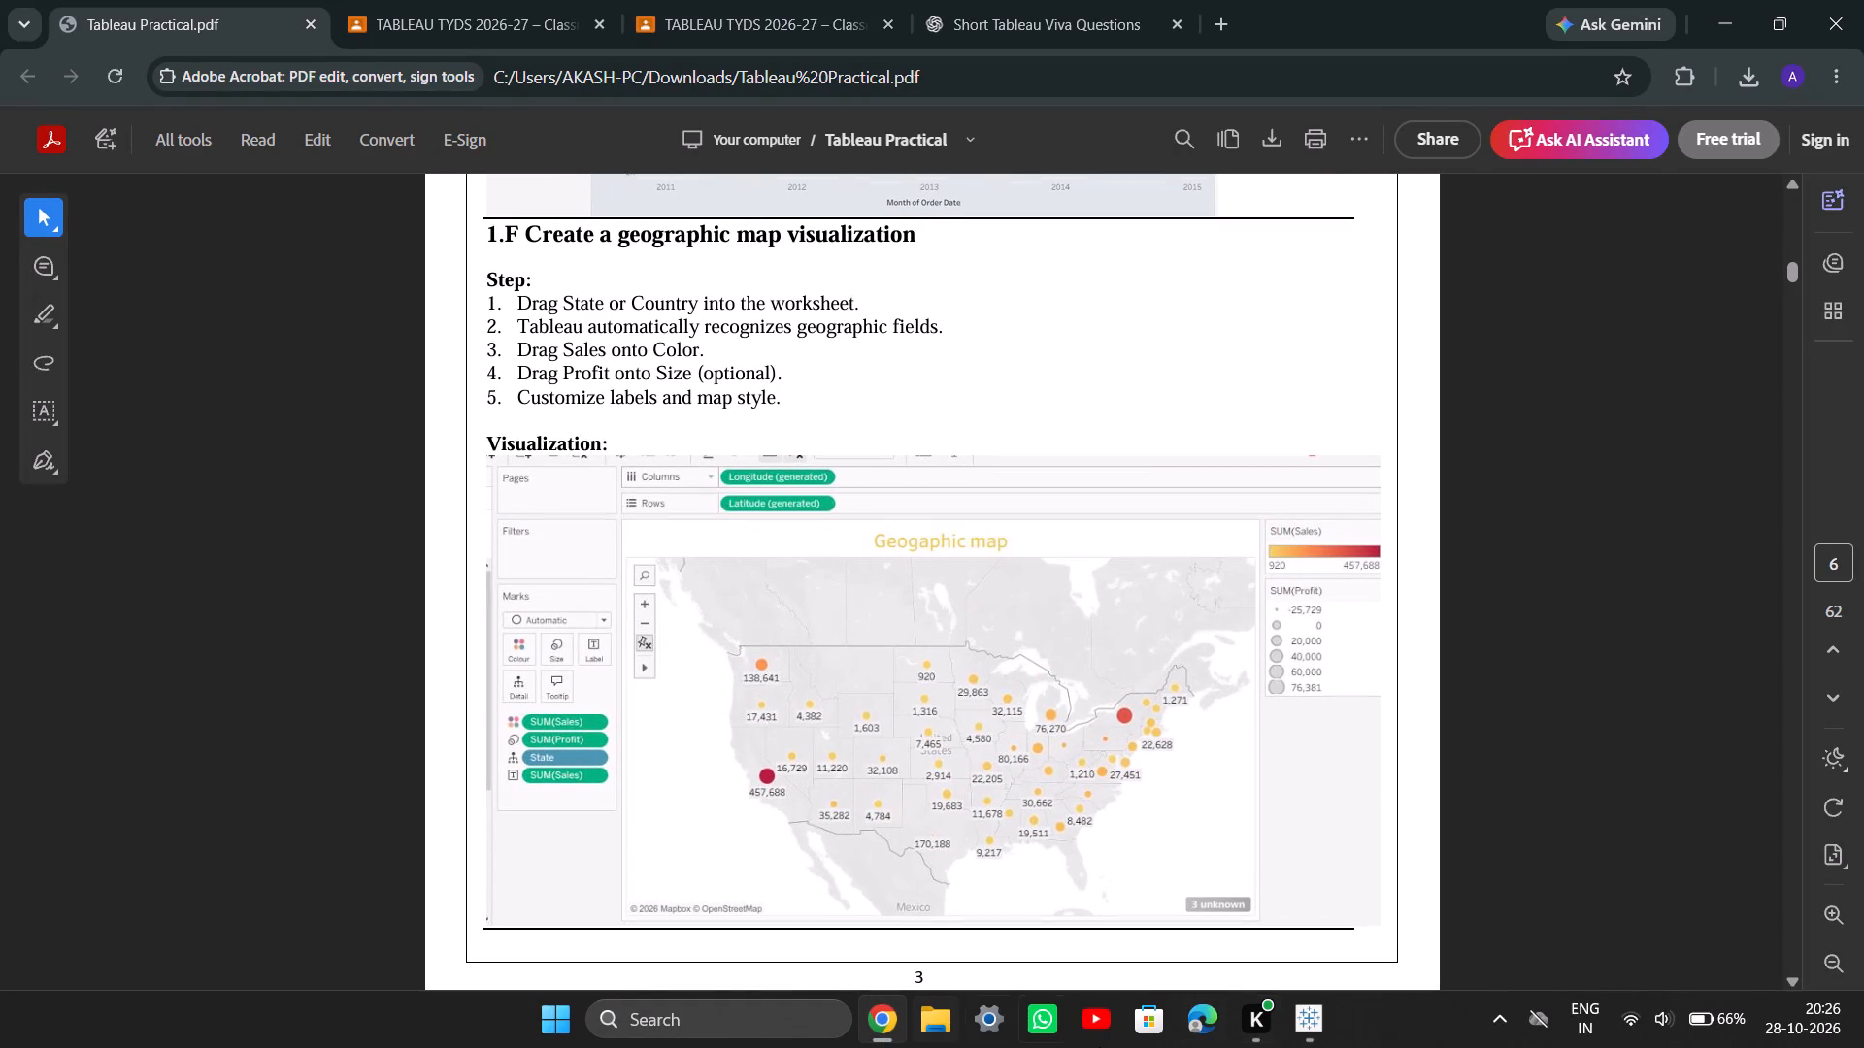
# Switch to Tableau and add Sales as the label on Sheet 3's map marks.
pyautogui.click(1321, 1024)
pyautogui.click(1321, 1024)
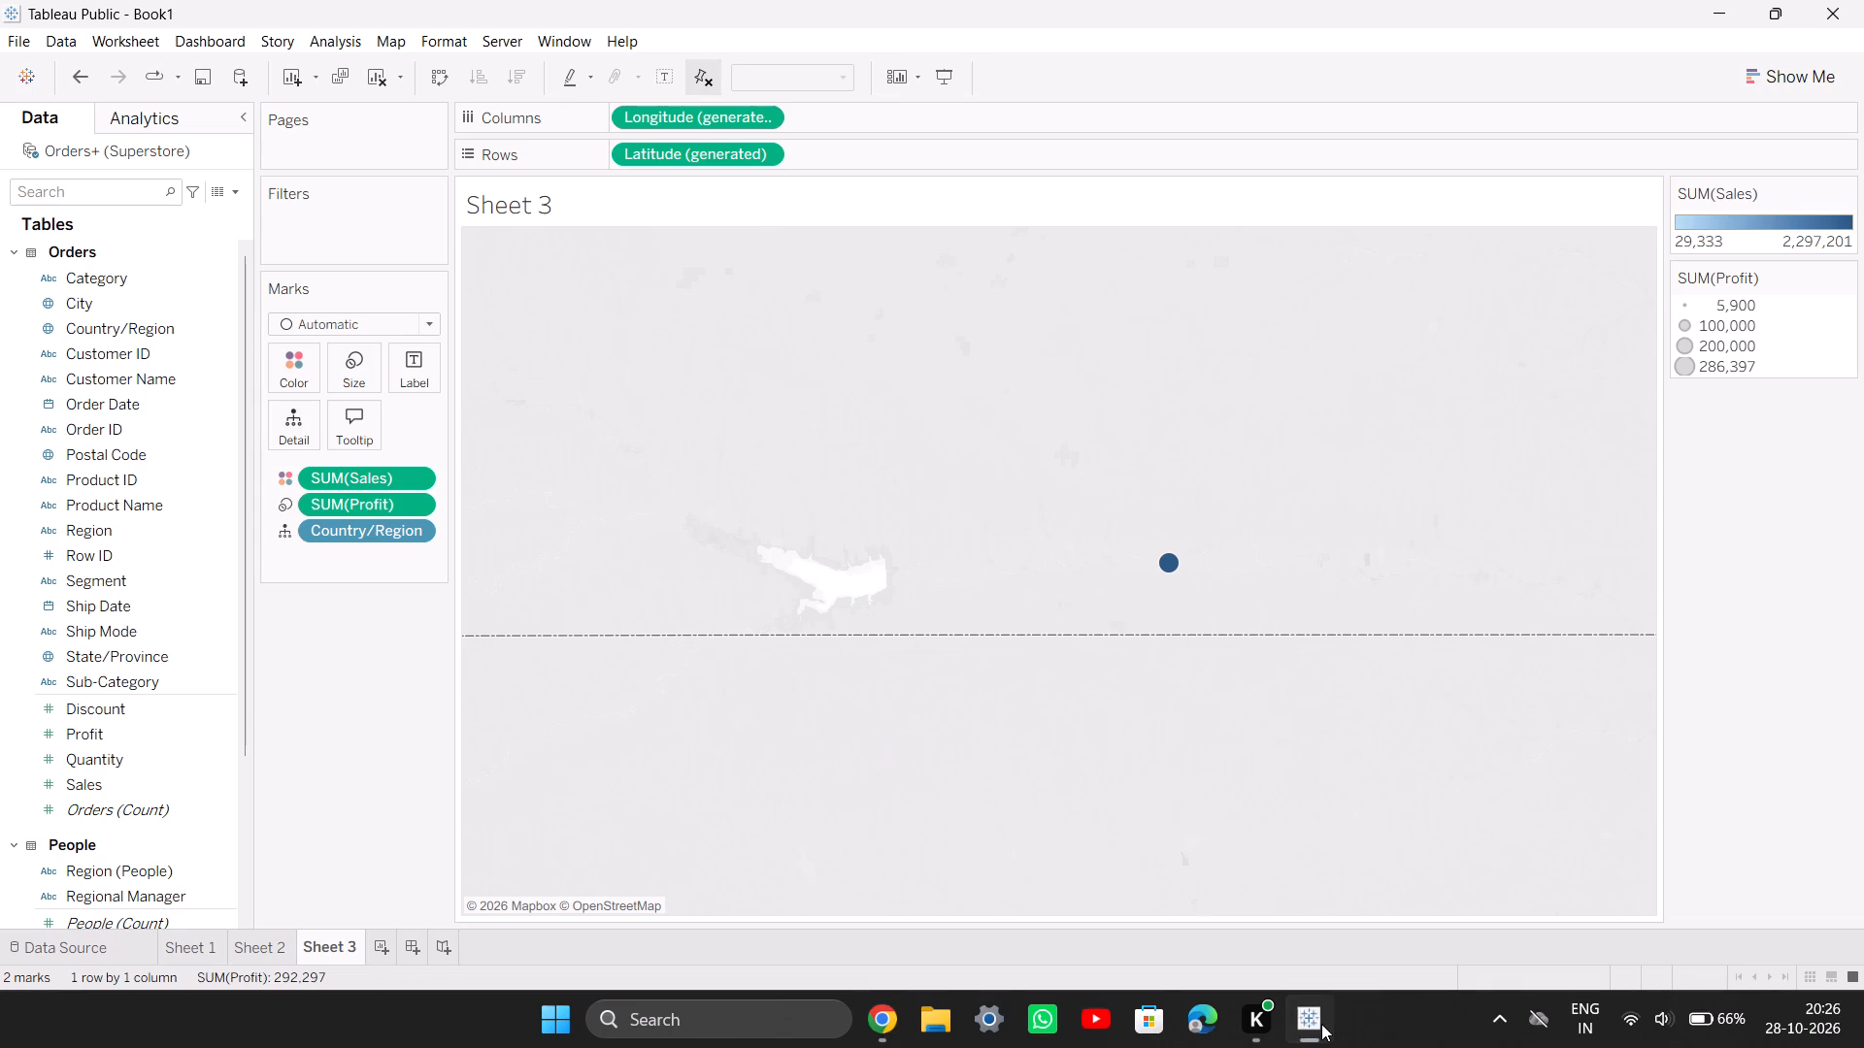
pyautogui.click(1321, 1024)
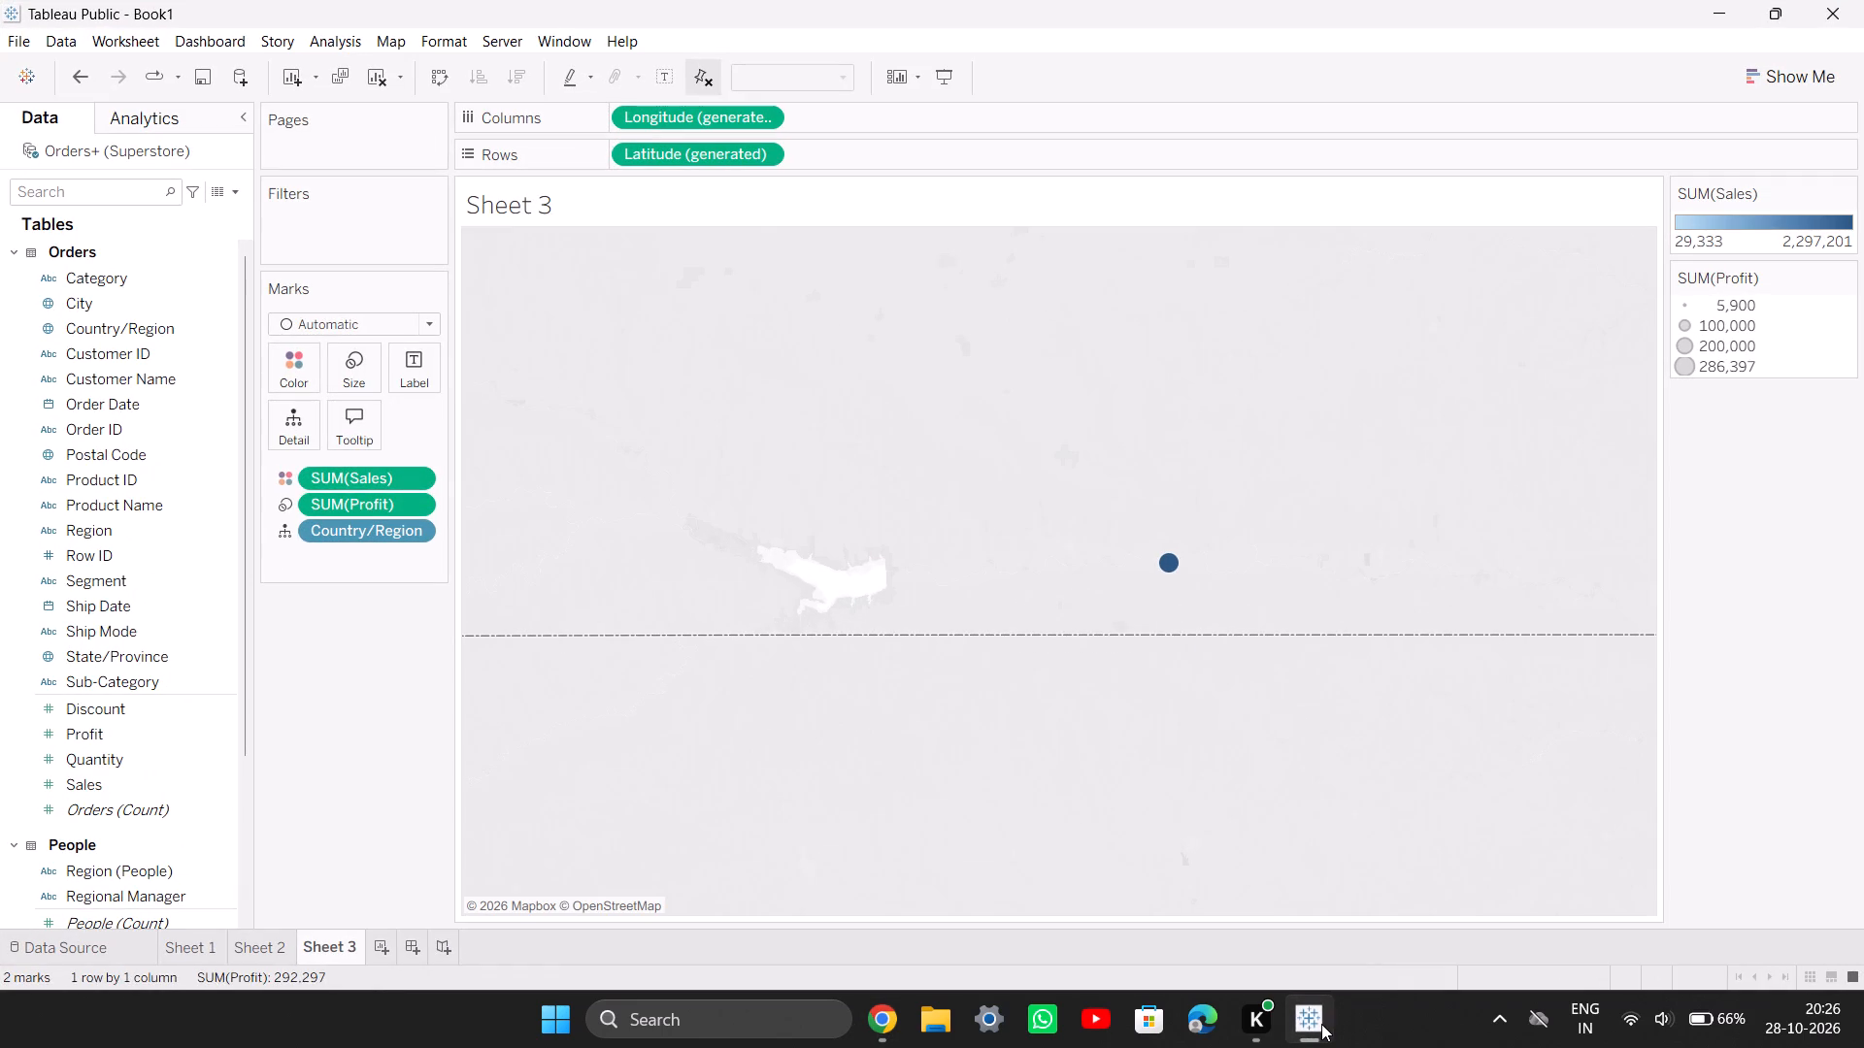
pyautogui.click(1321, 1024)
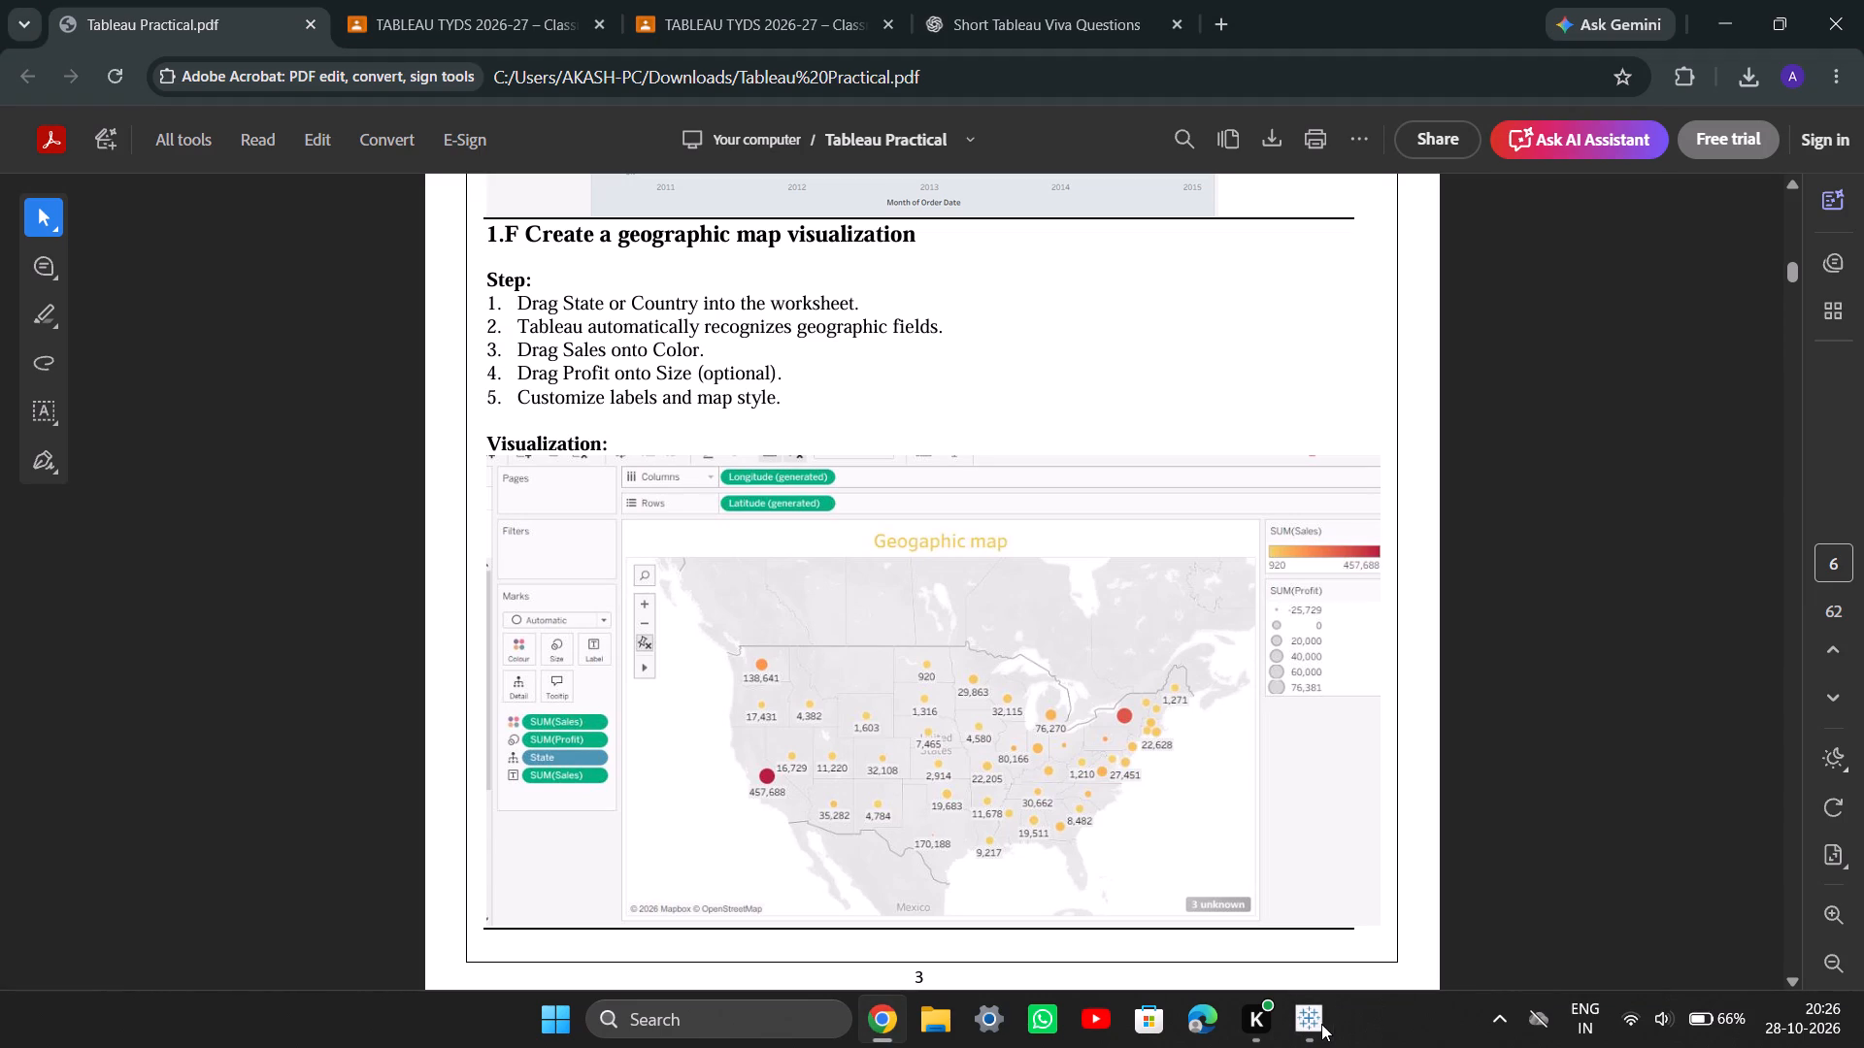
pyautogui.click(1321, 1024)
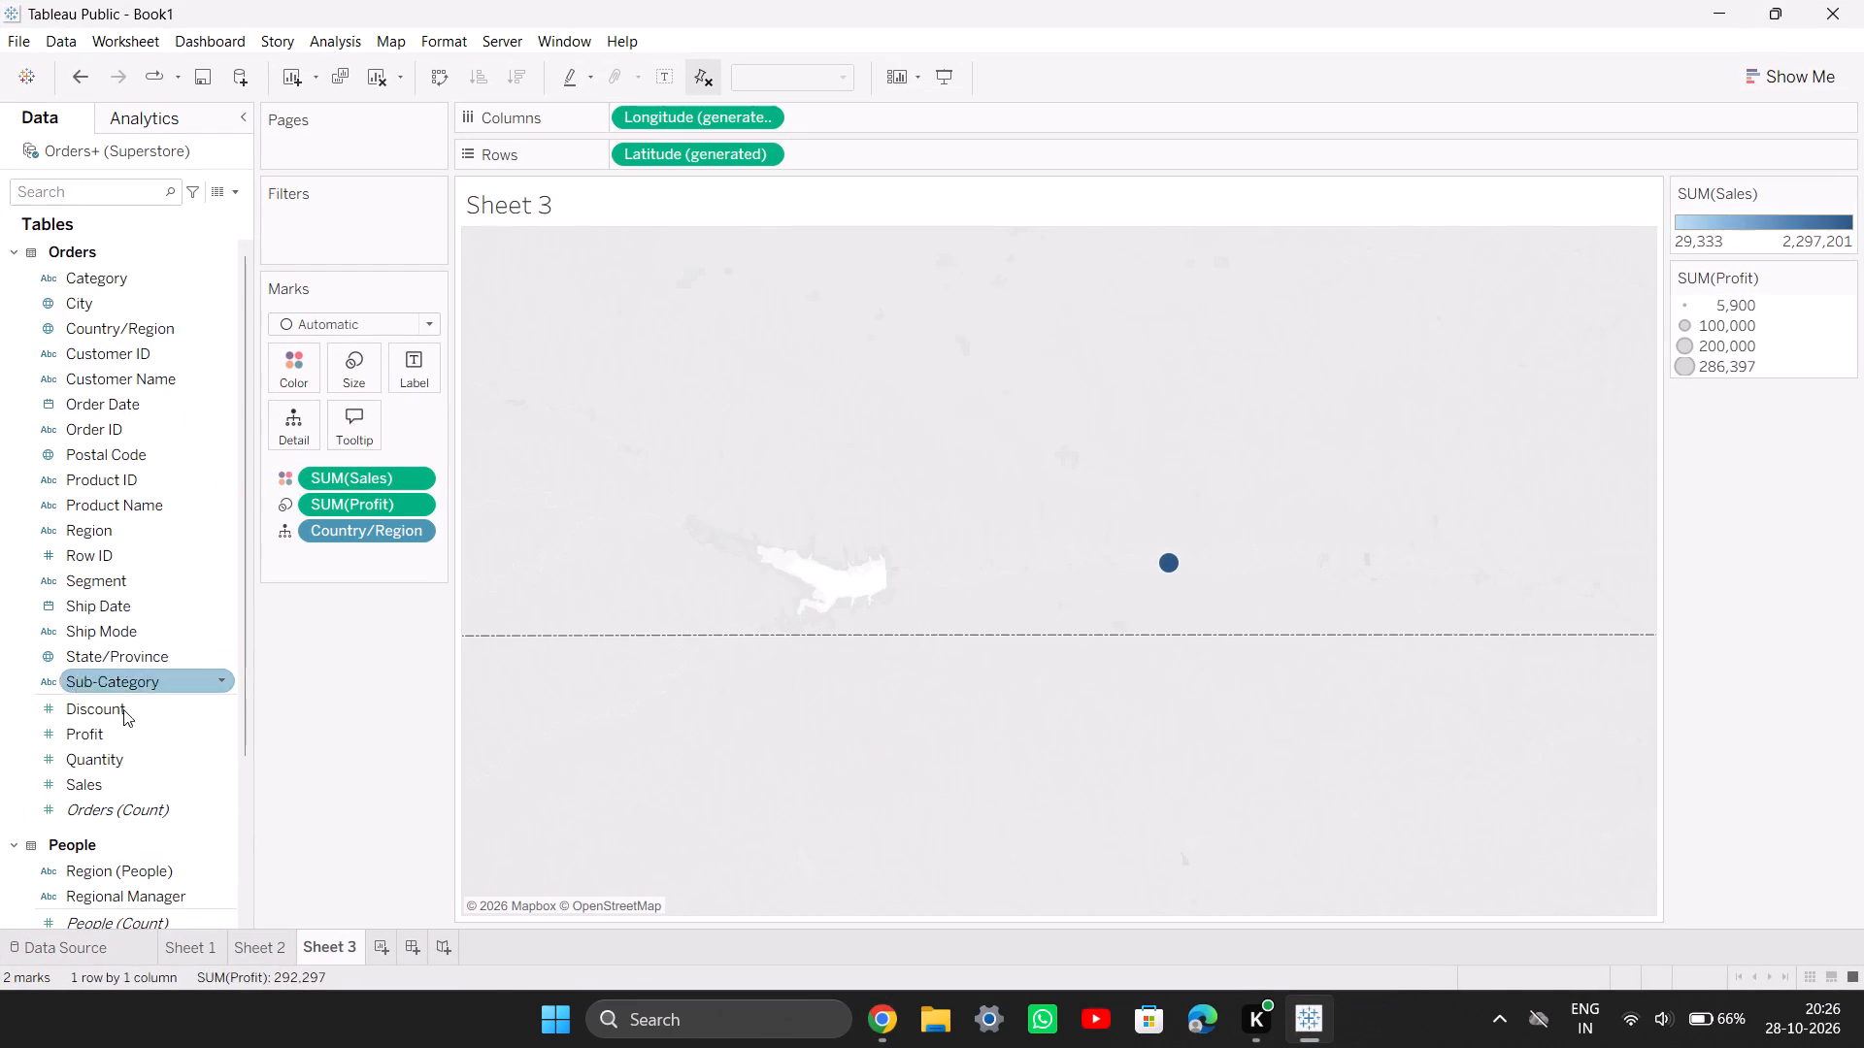
pyautogui.moveTo(104, 783); pyautogui.dragTo(396, 351)
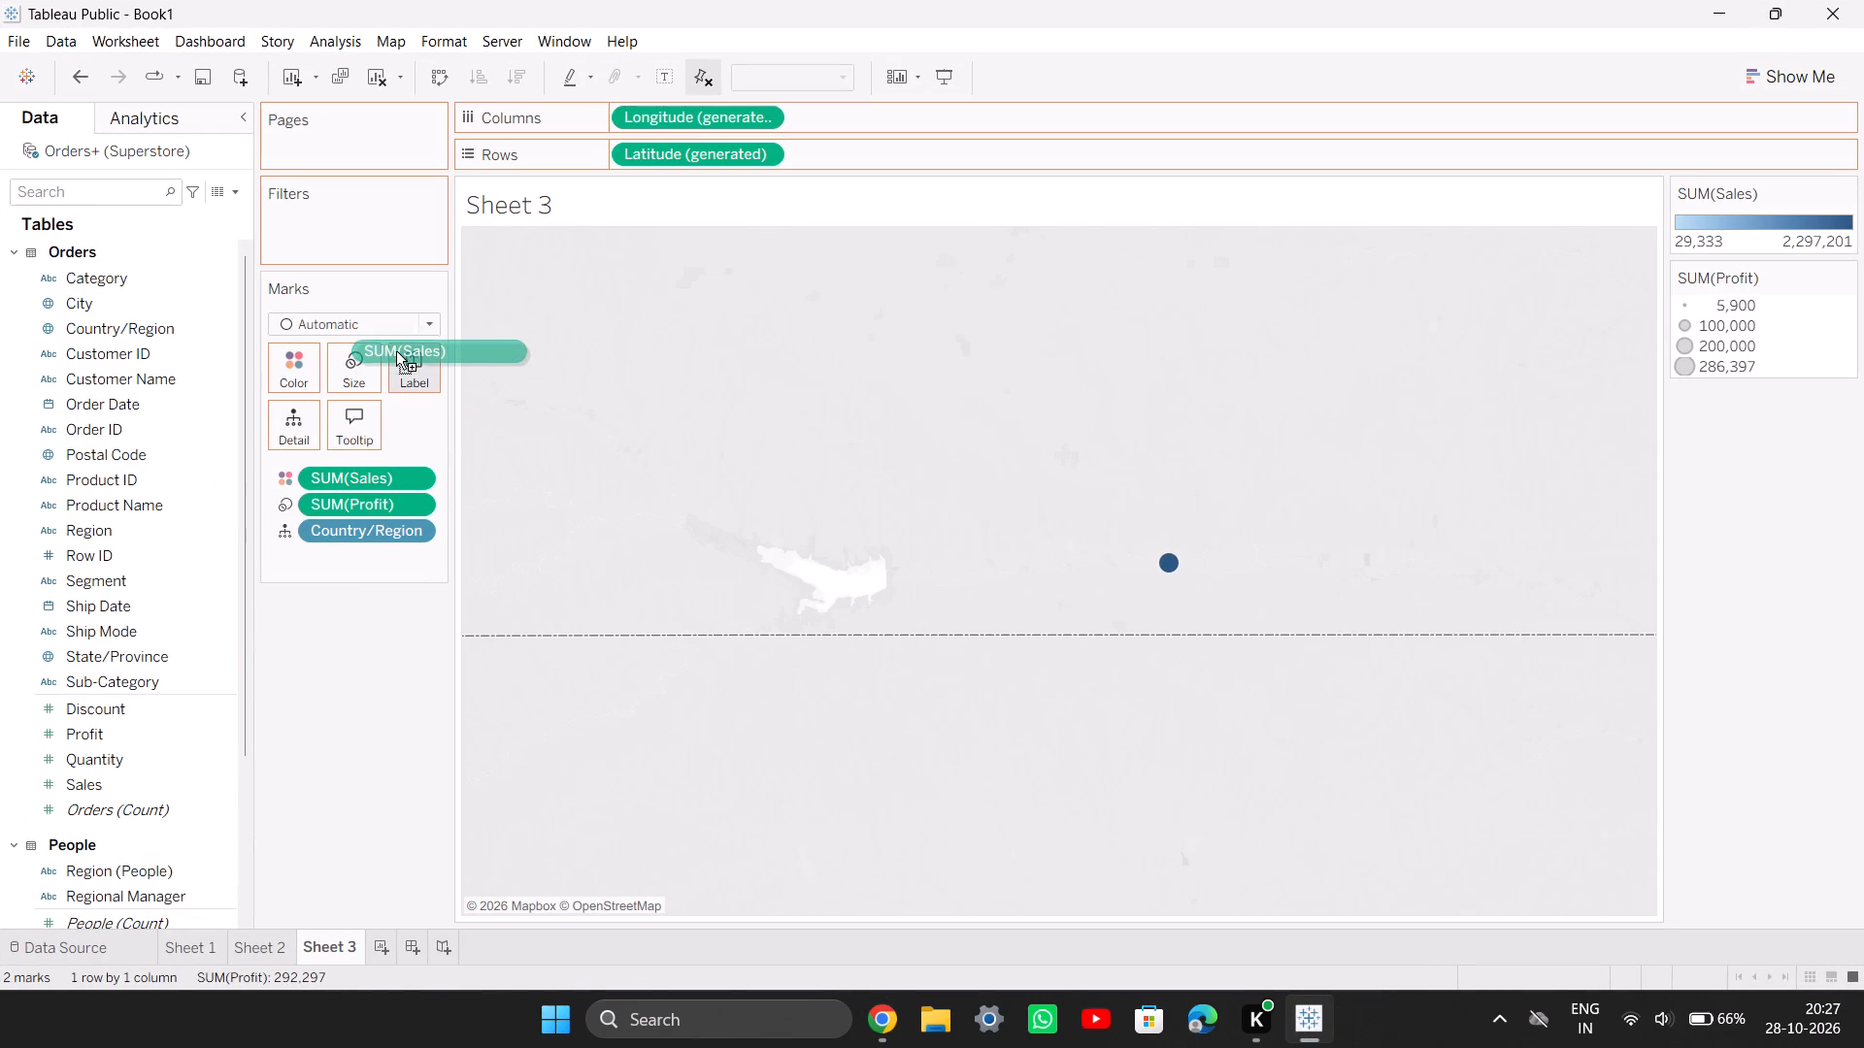
pyautogui.moveTo(396, 351); pyautogui.dragTo(396, 350)
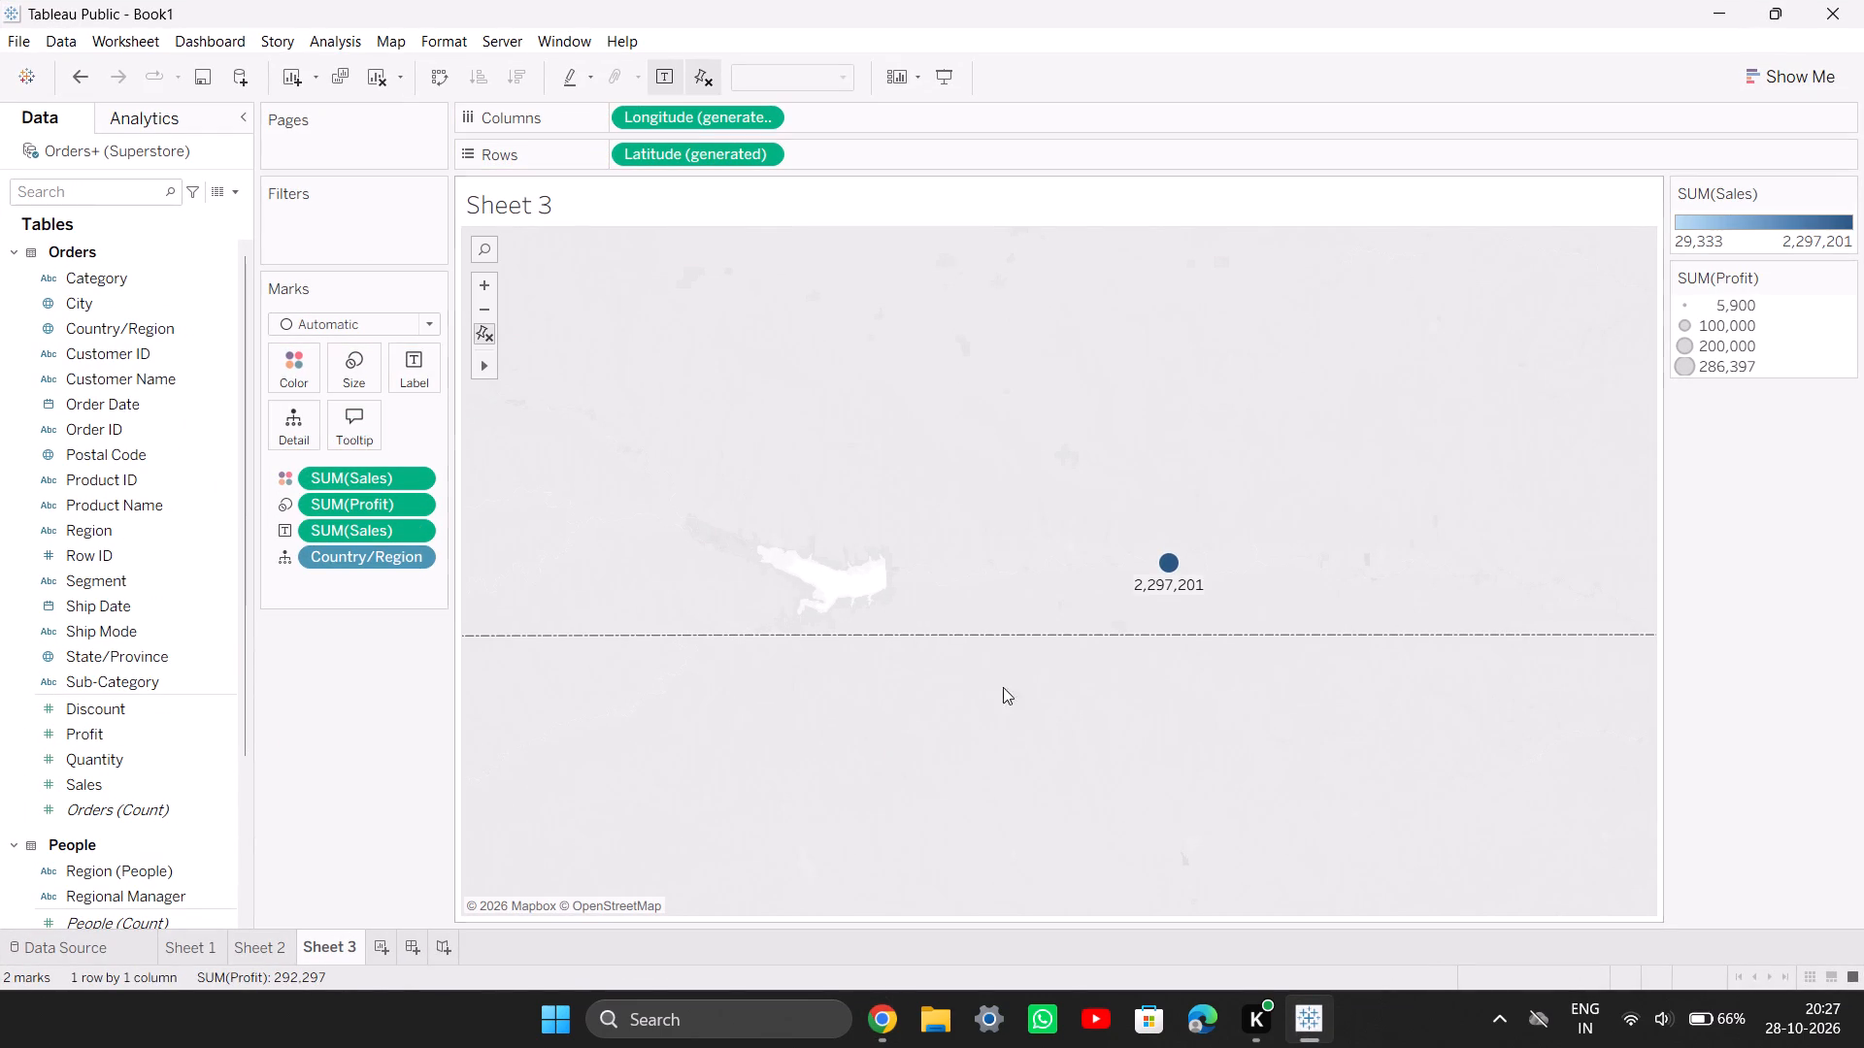
# Compare Sheet 3's map with the PDF's geographic map and view the options of the generated Longitude field.
pyautogui.keyDown('ctrl'); pyautogui.scroll(-14, 1059, 766); pyautogui.keyUp('ctrl')
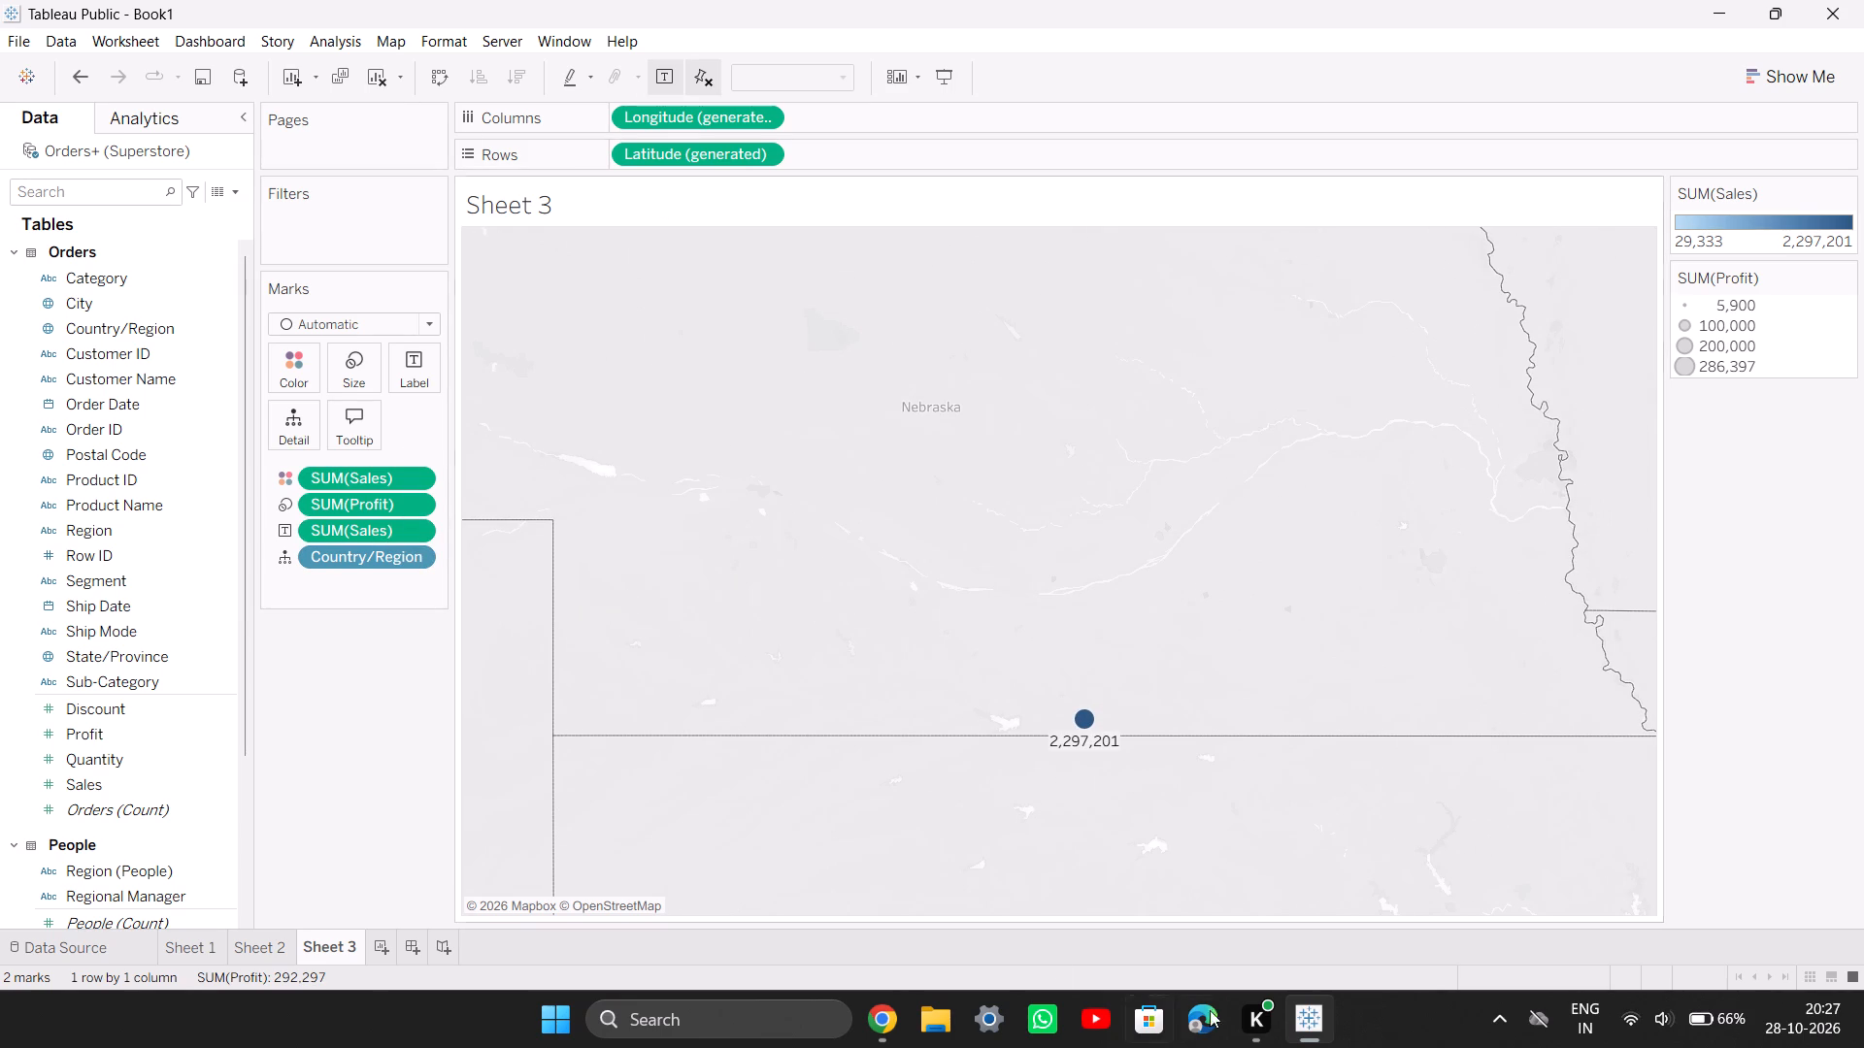
pyautogui.click(1332, 1020)
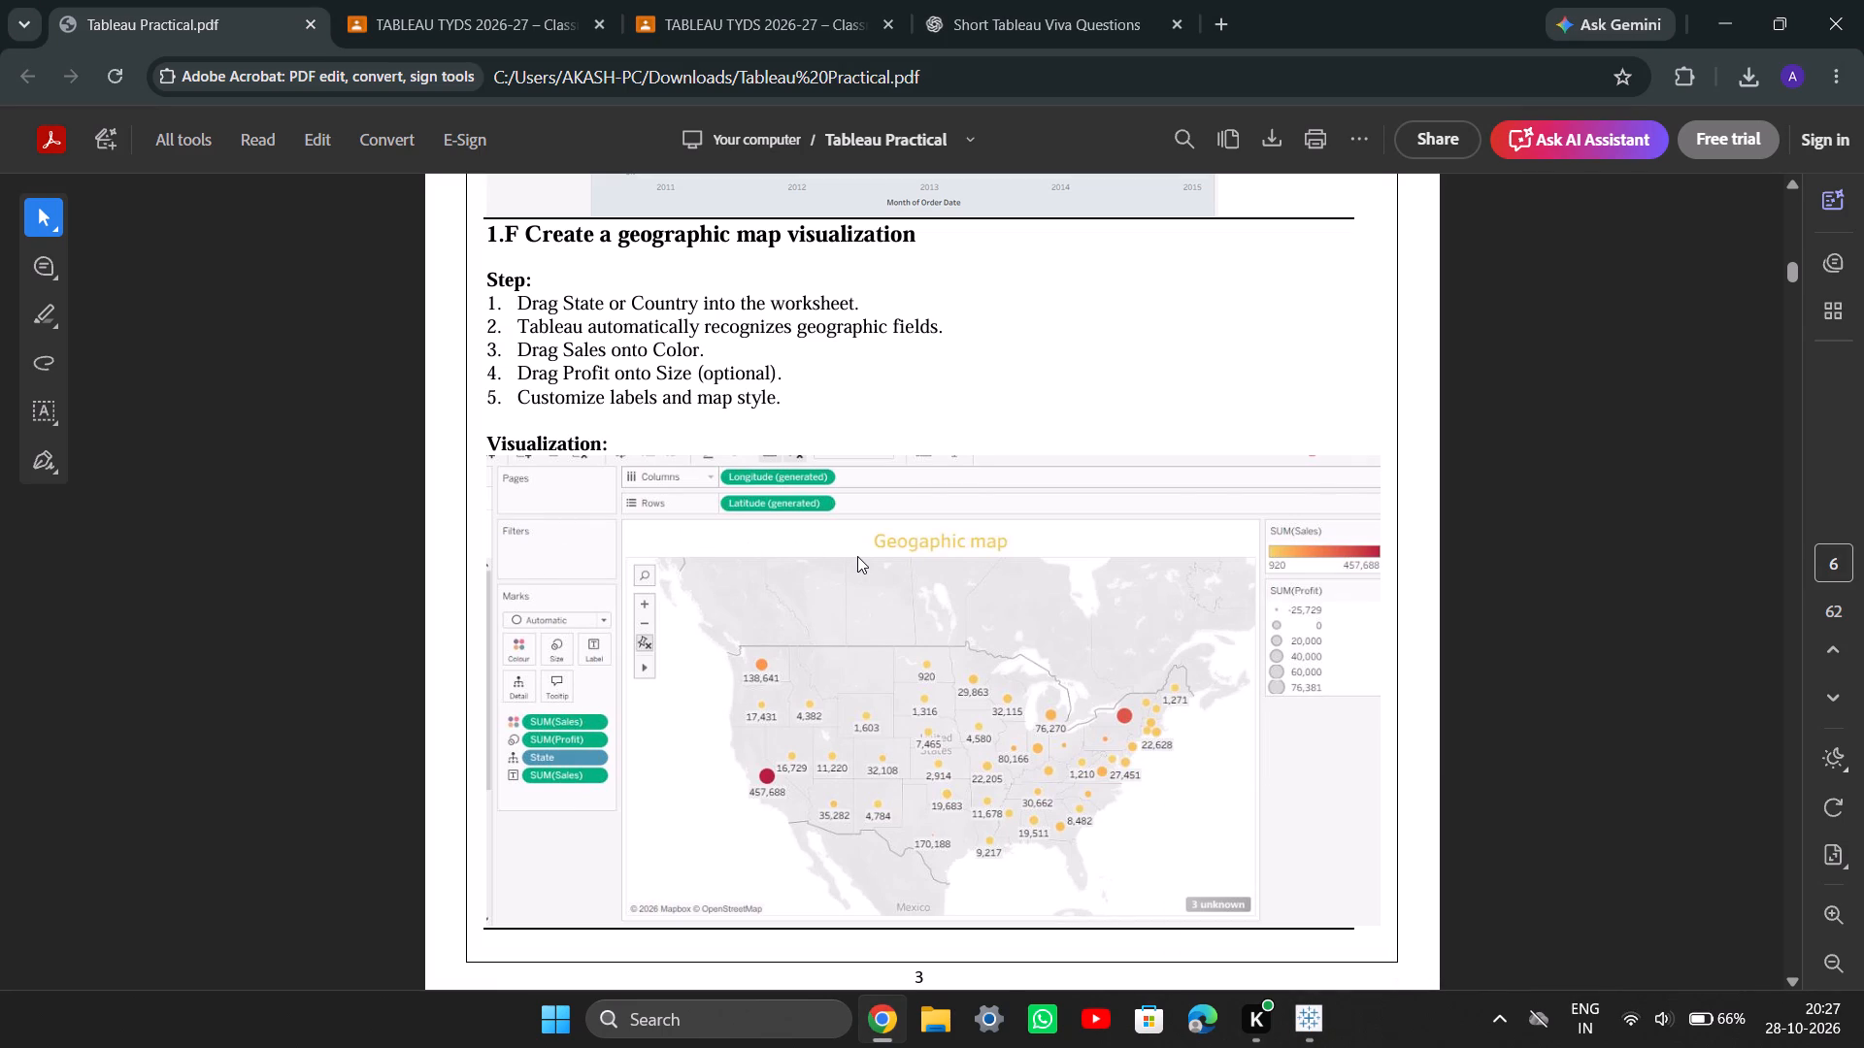
pyautogui.click(1302, 1022)
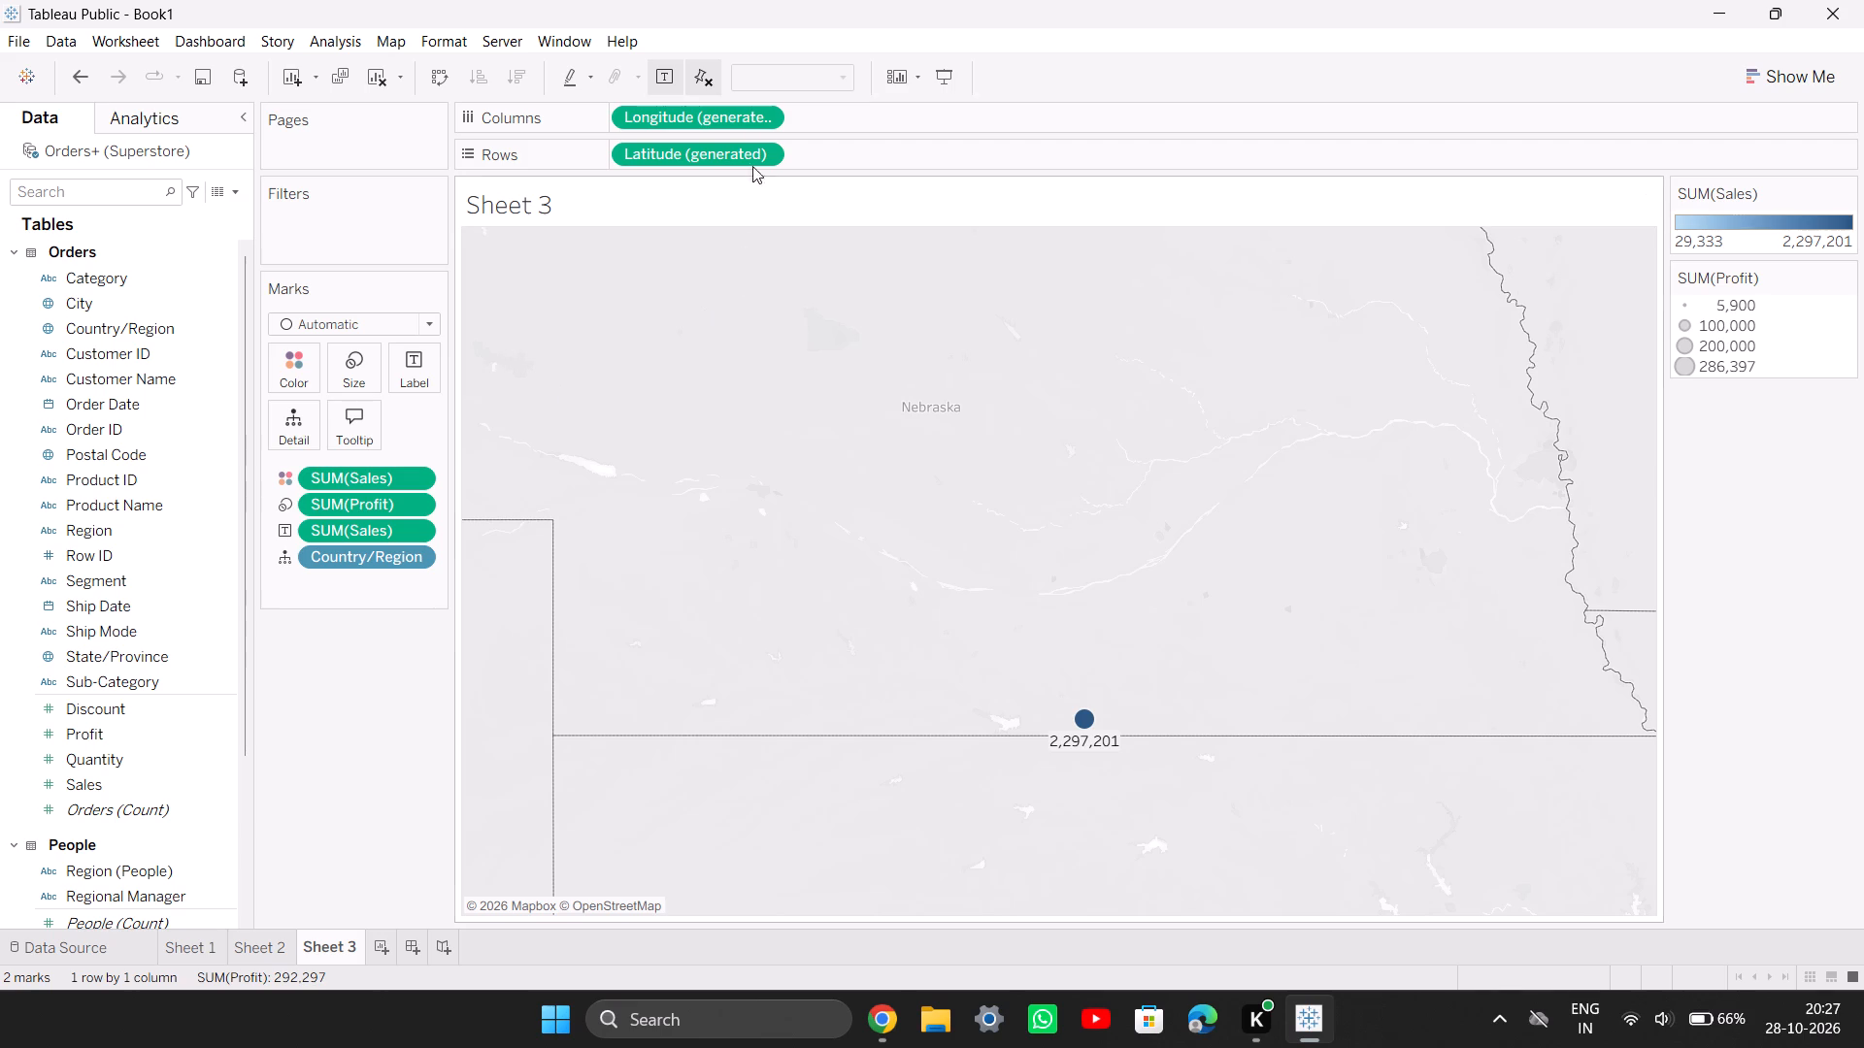
pyautogui.click(752, 128)
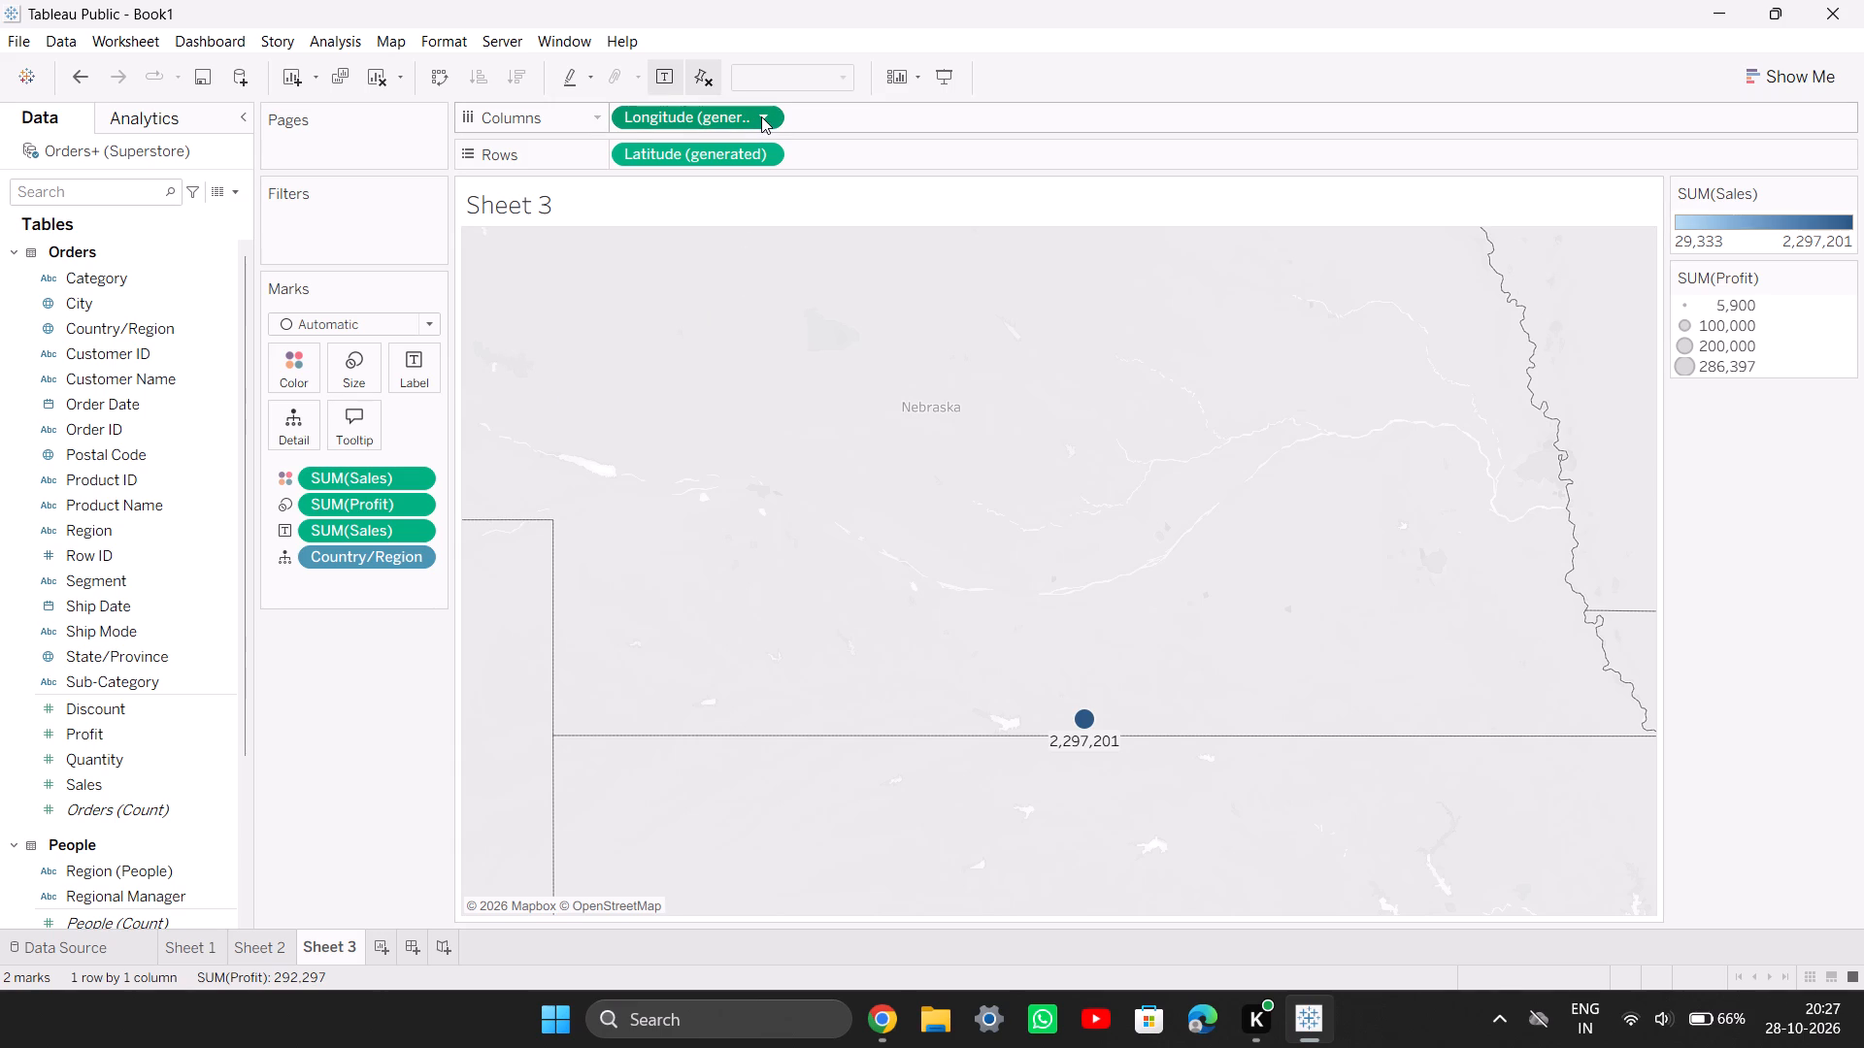
pyautogui.click(762, 116)
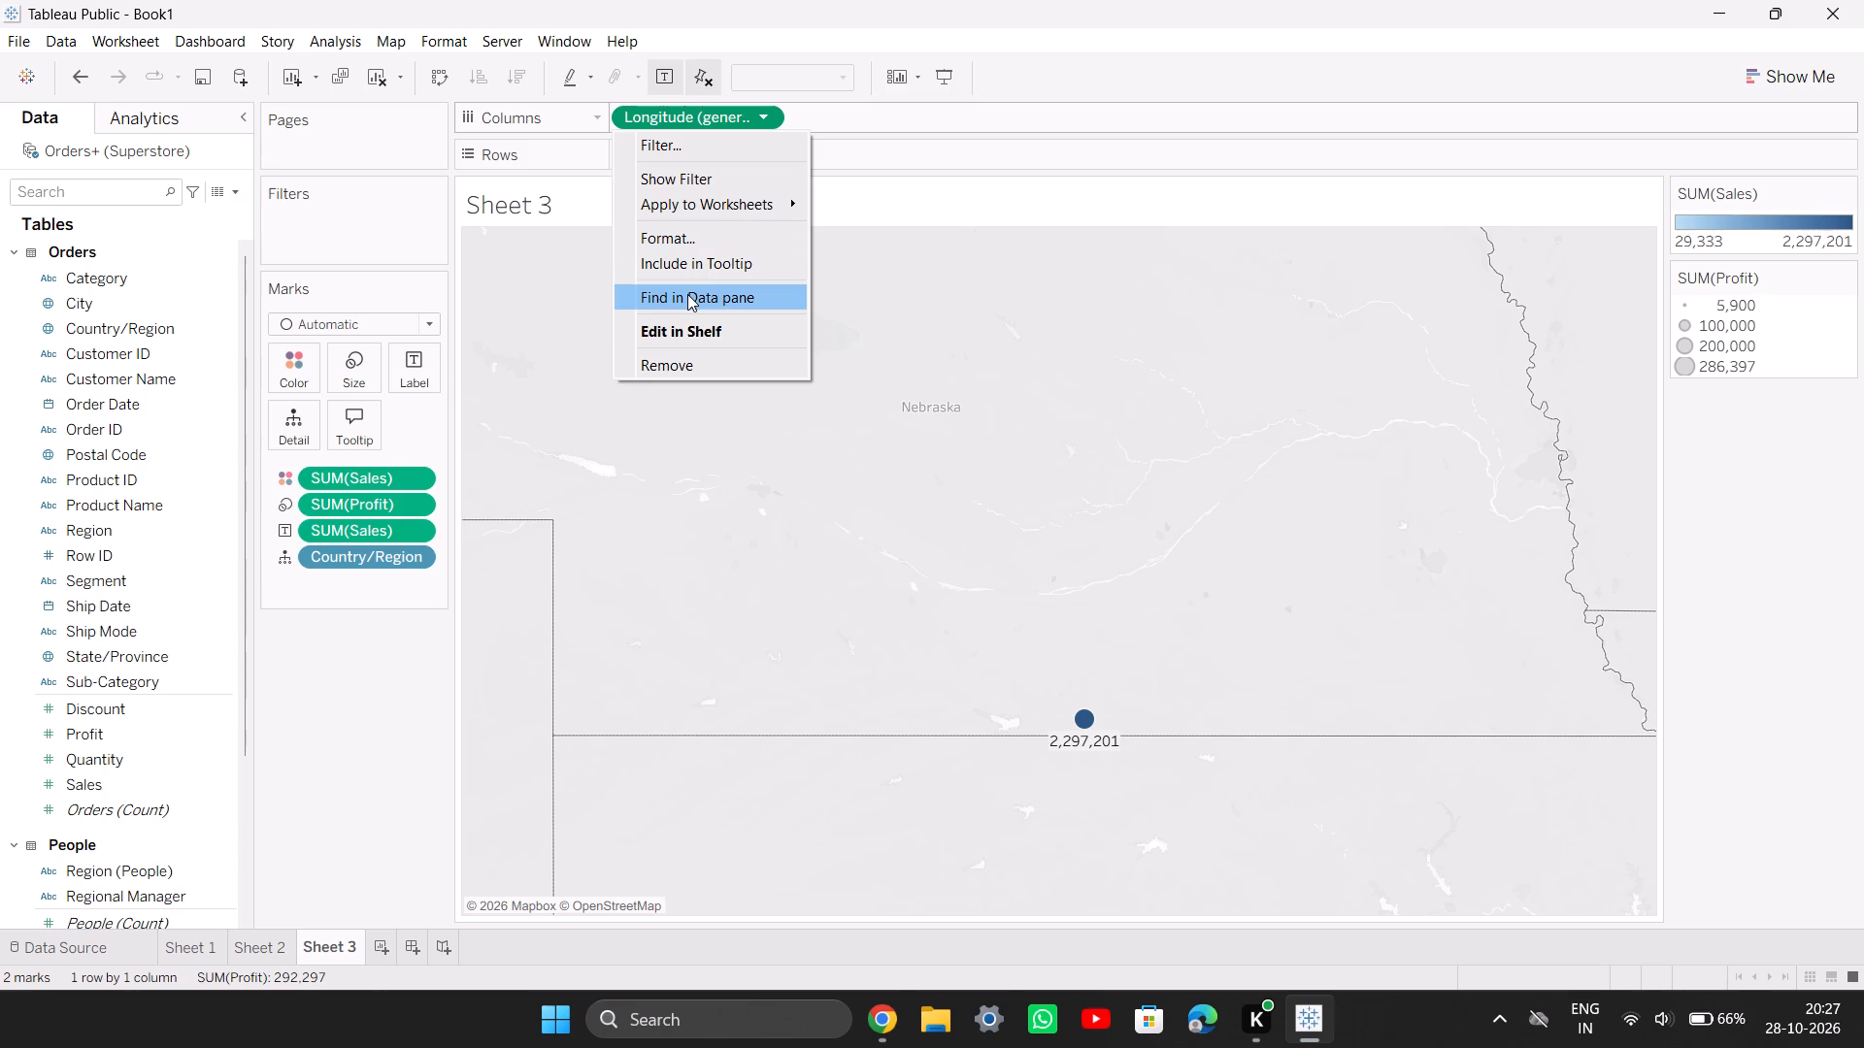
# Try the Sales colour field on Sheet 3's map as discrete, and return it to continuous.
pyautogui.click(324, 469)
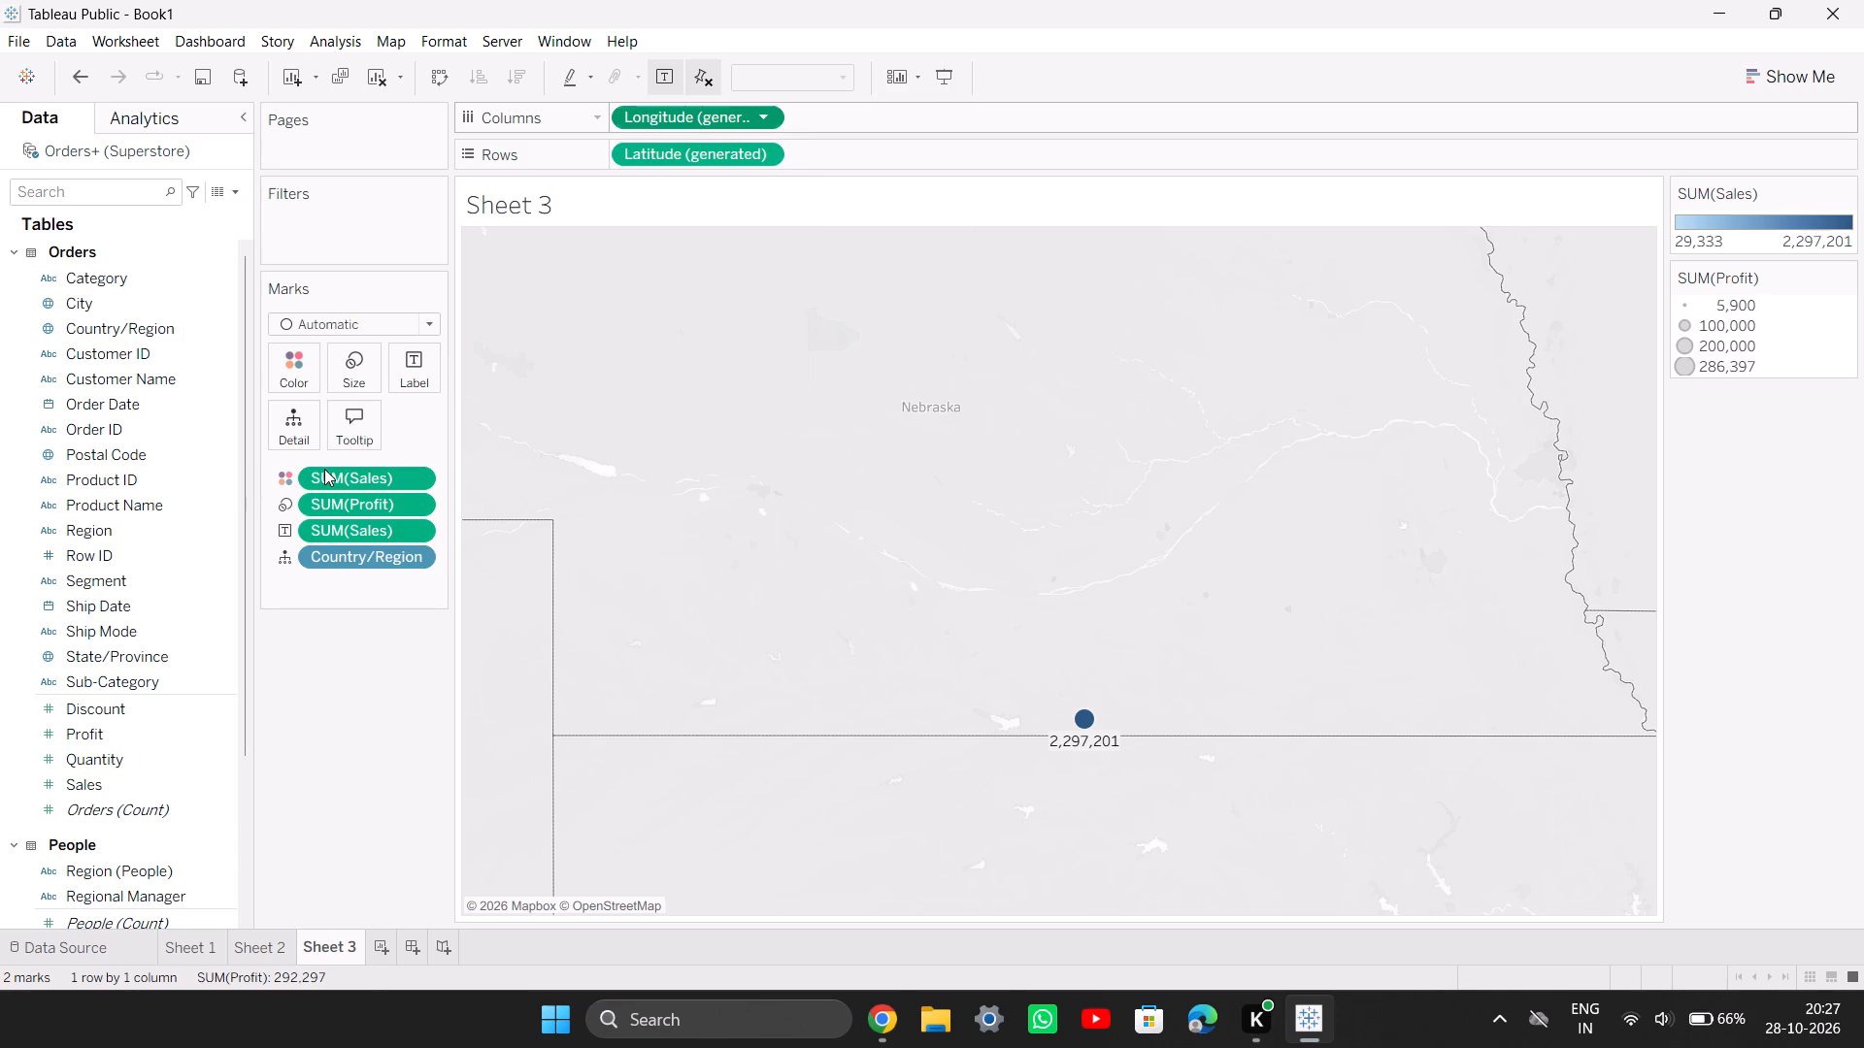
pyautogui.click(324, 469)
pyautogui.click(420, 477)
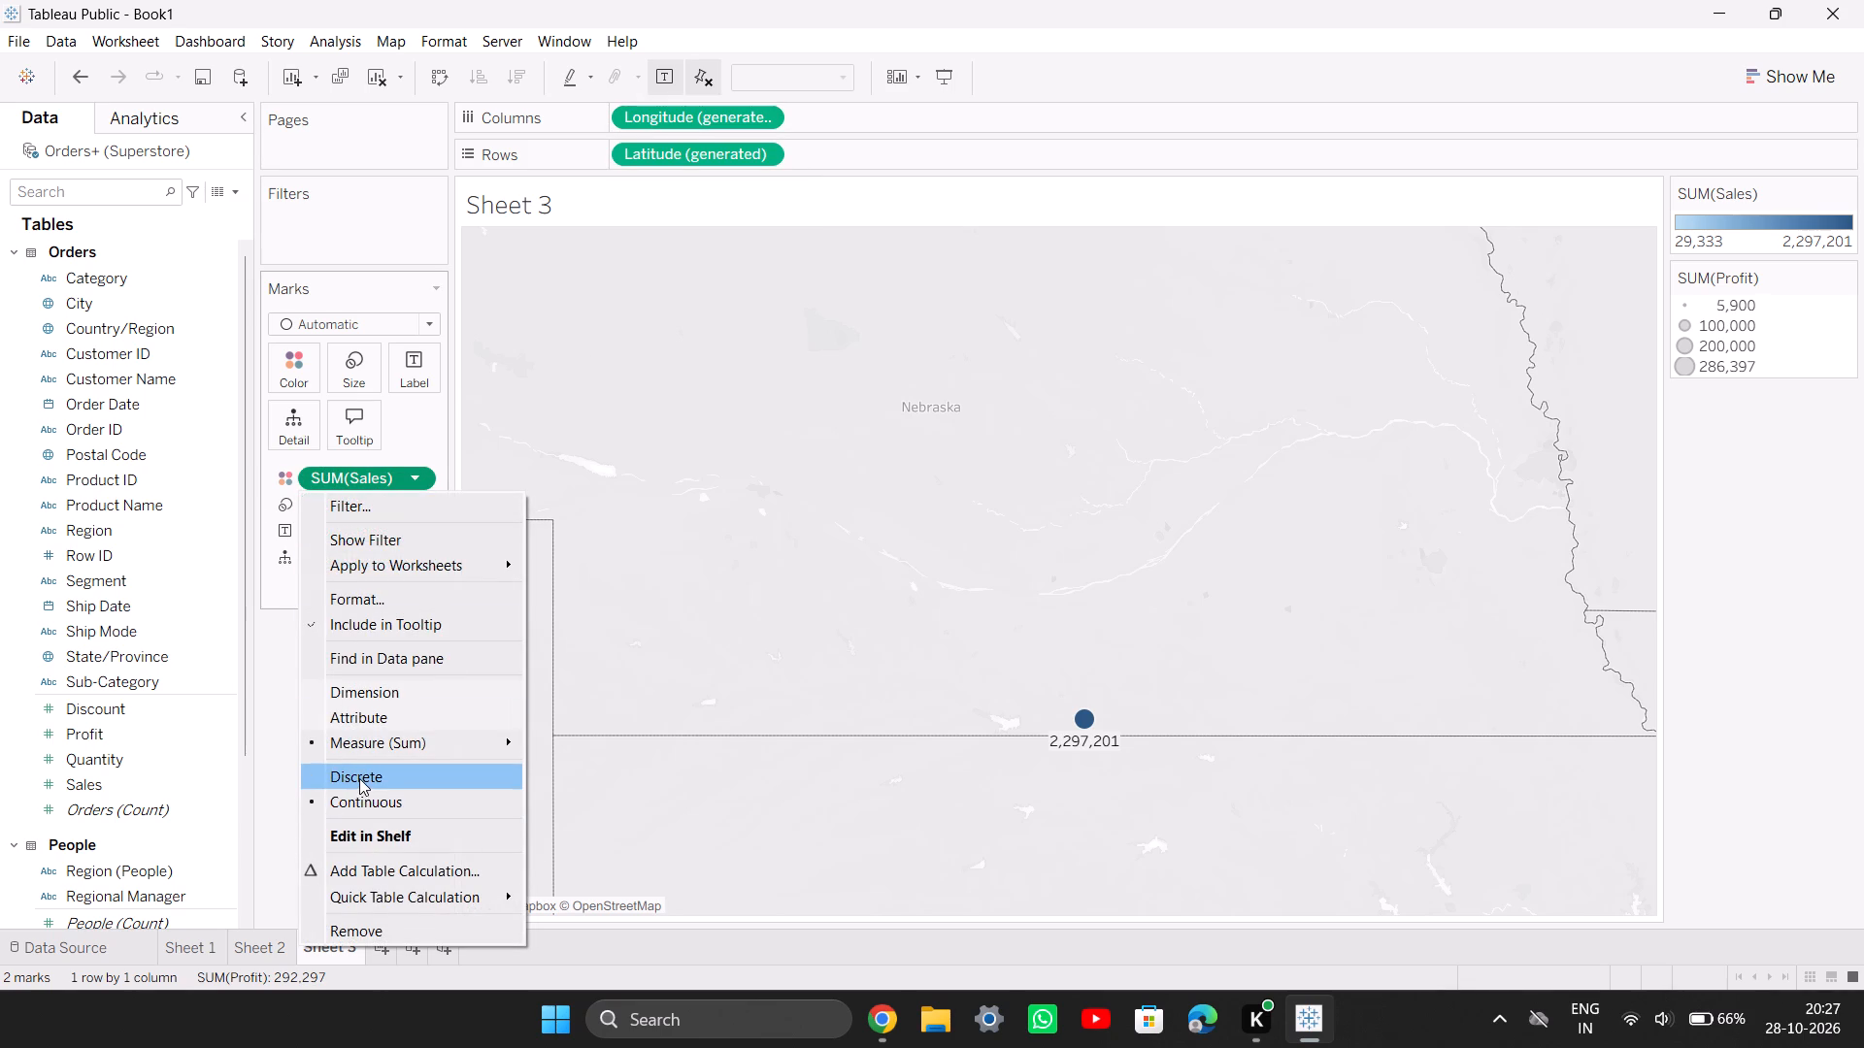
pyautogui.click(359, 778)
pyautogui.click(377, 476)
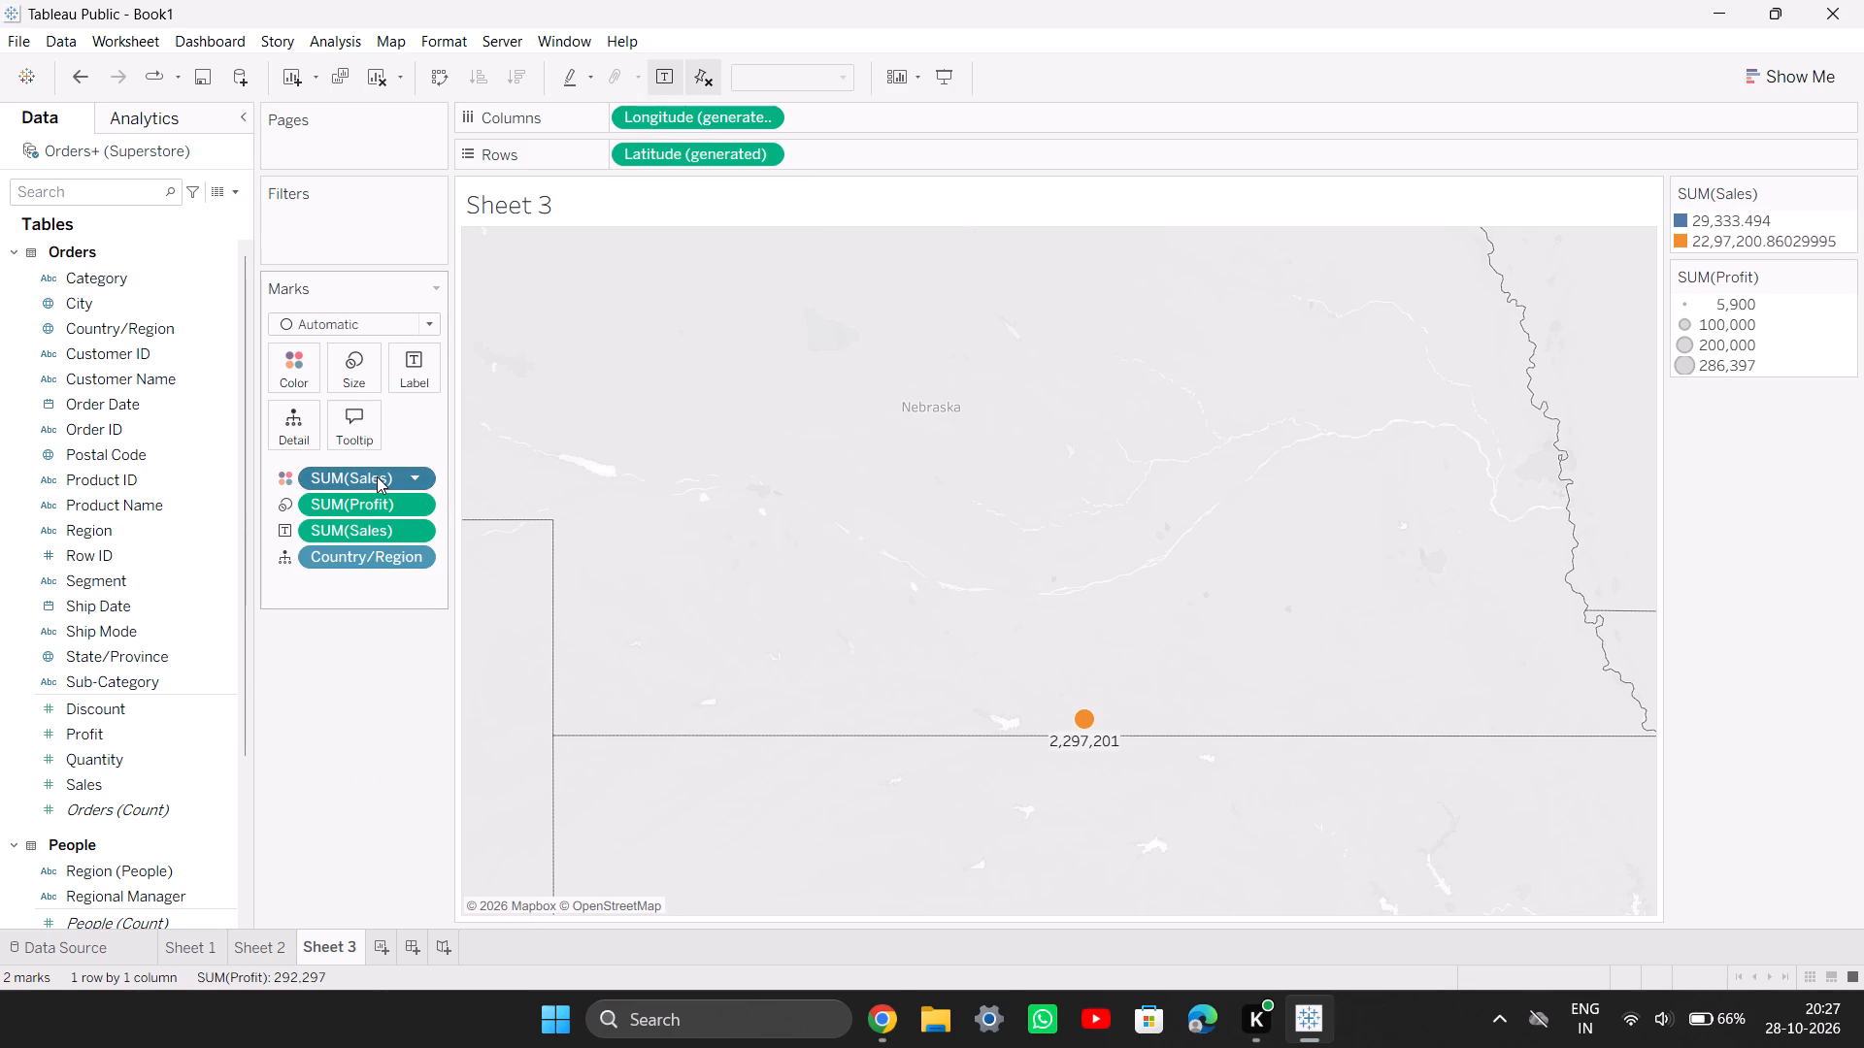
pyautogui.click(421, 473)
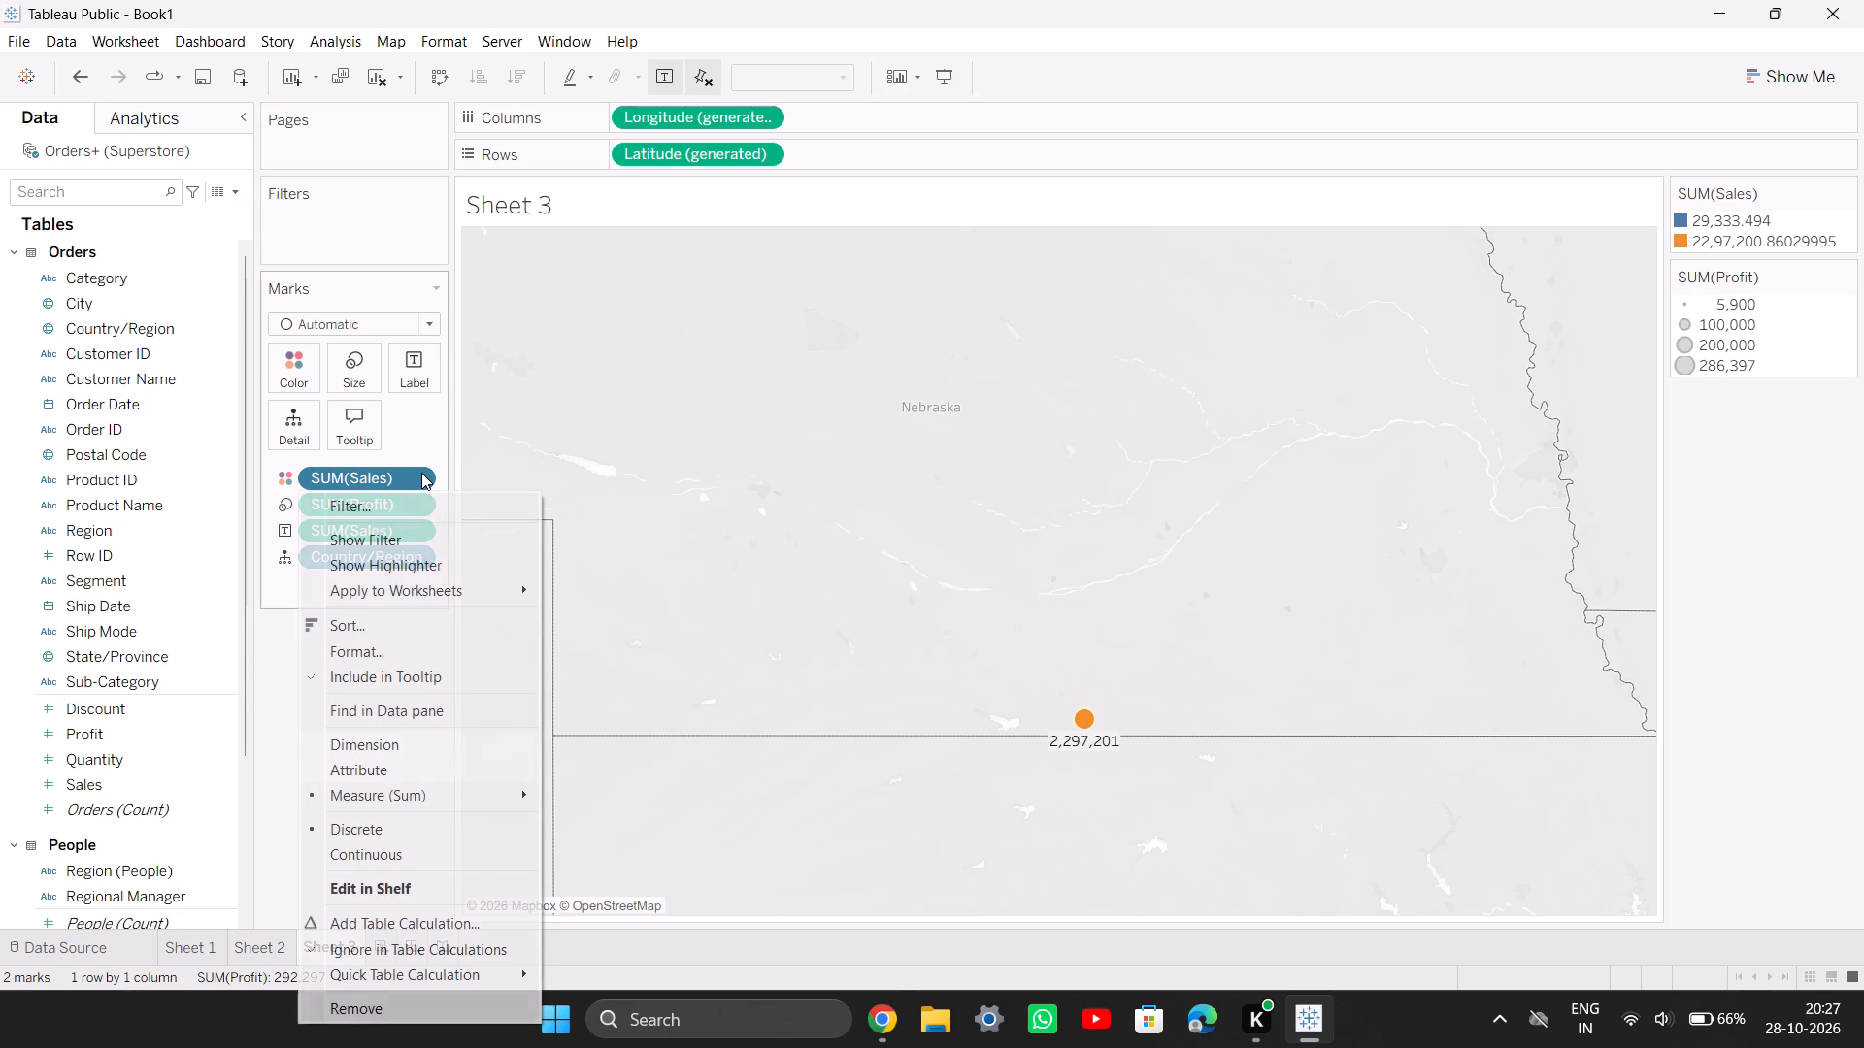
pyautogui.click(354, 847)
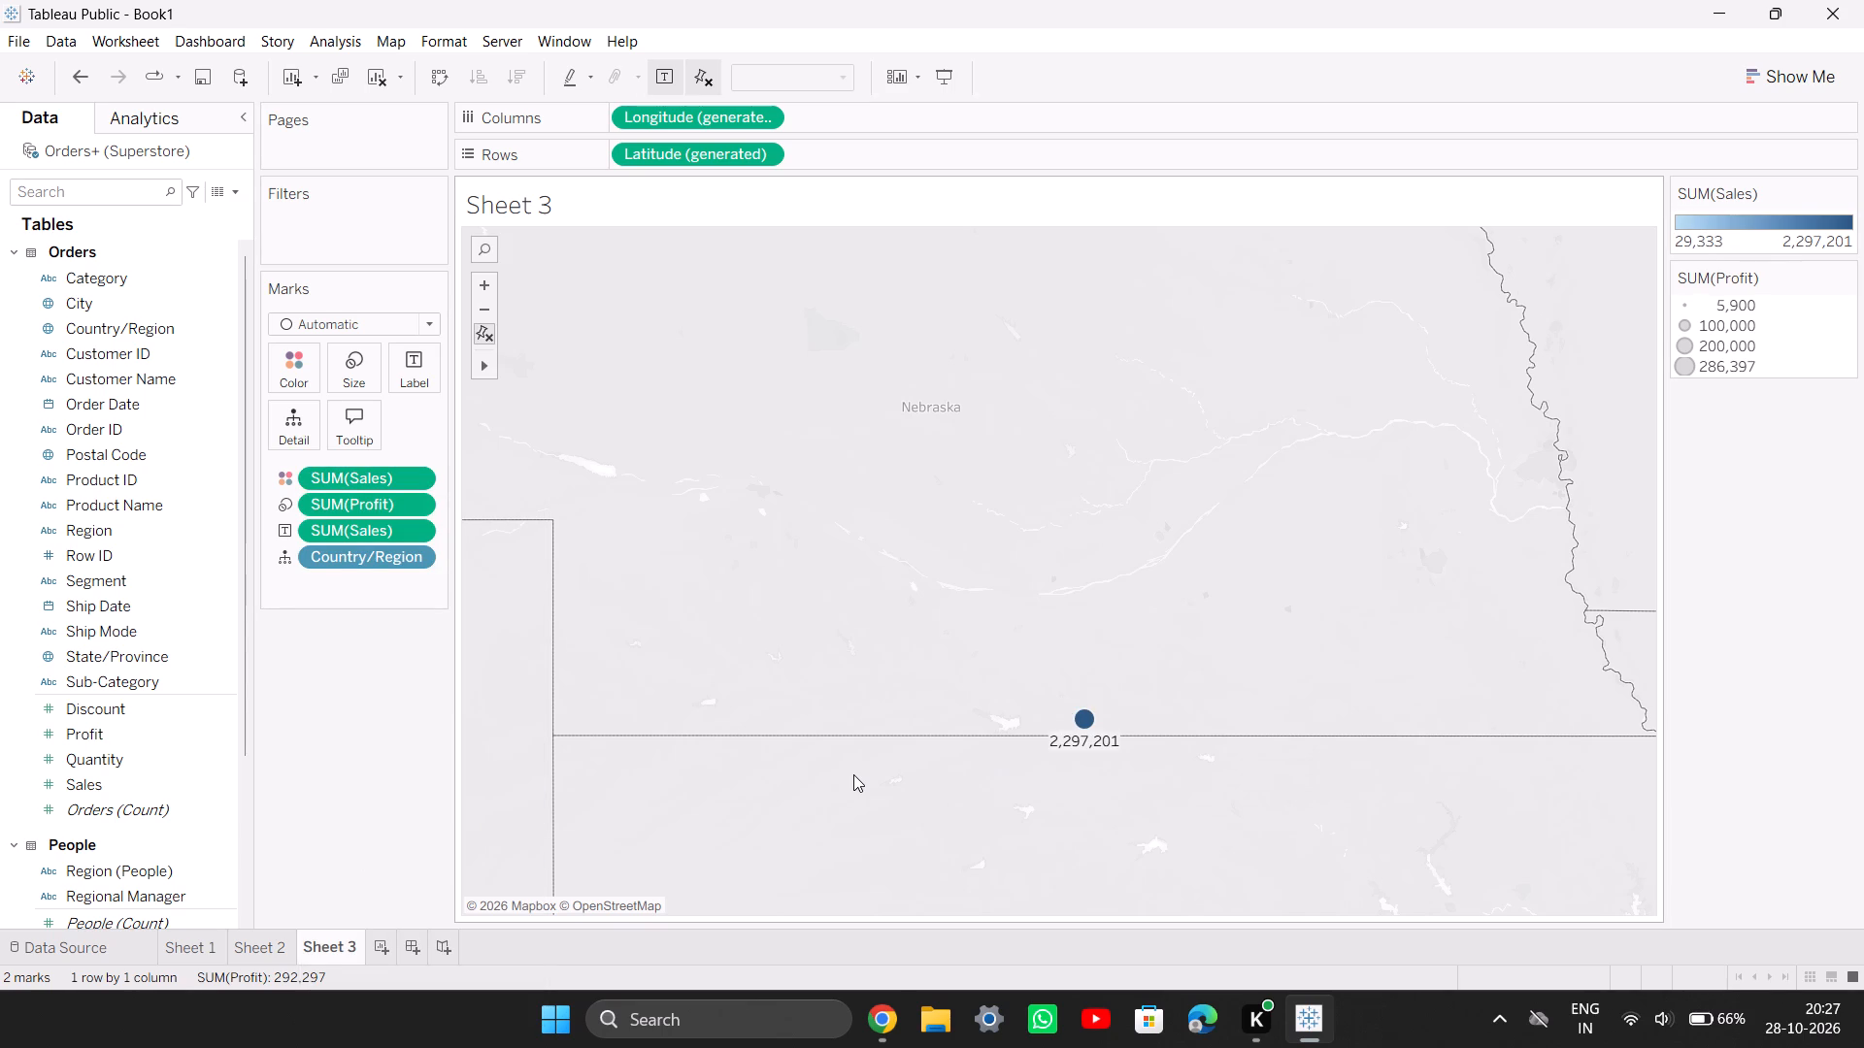
# Examine Sheet 3's map at North America scale and review its Map Options.
pyautogui.keyDown('ctrl'); pyautogui.scroll(-4, 853, 774); pyautogui.keyUp('ctrl')
pyautogui.scroll(-3, 839, 808)
pyautogui.scroll(-3, 748, 580)
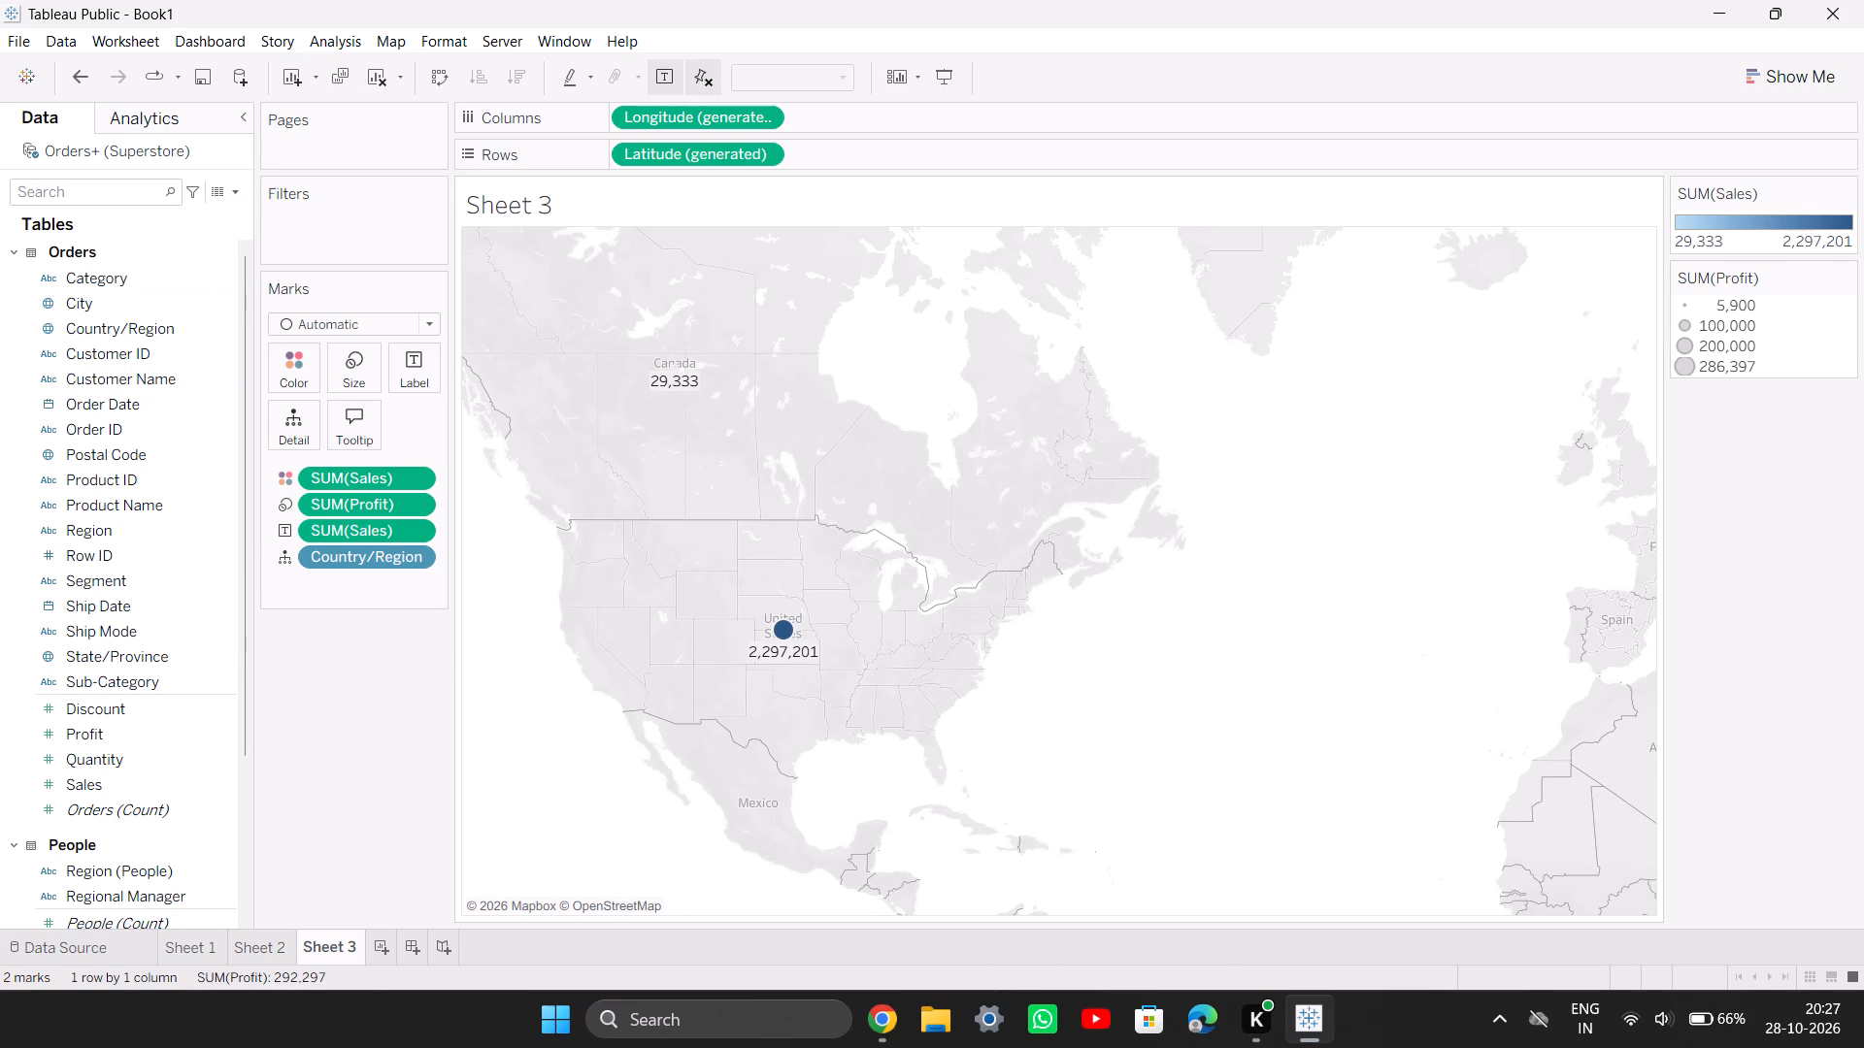
pyautogui.scroll(-2, 136, 620)
pyautogui.scroll(10, 136, 620)
pyautogui.click(62, 146)
pyautogui.scroll(1, 642, 594)
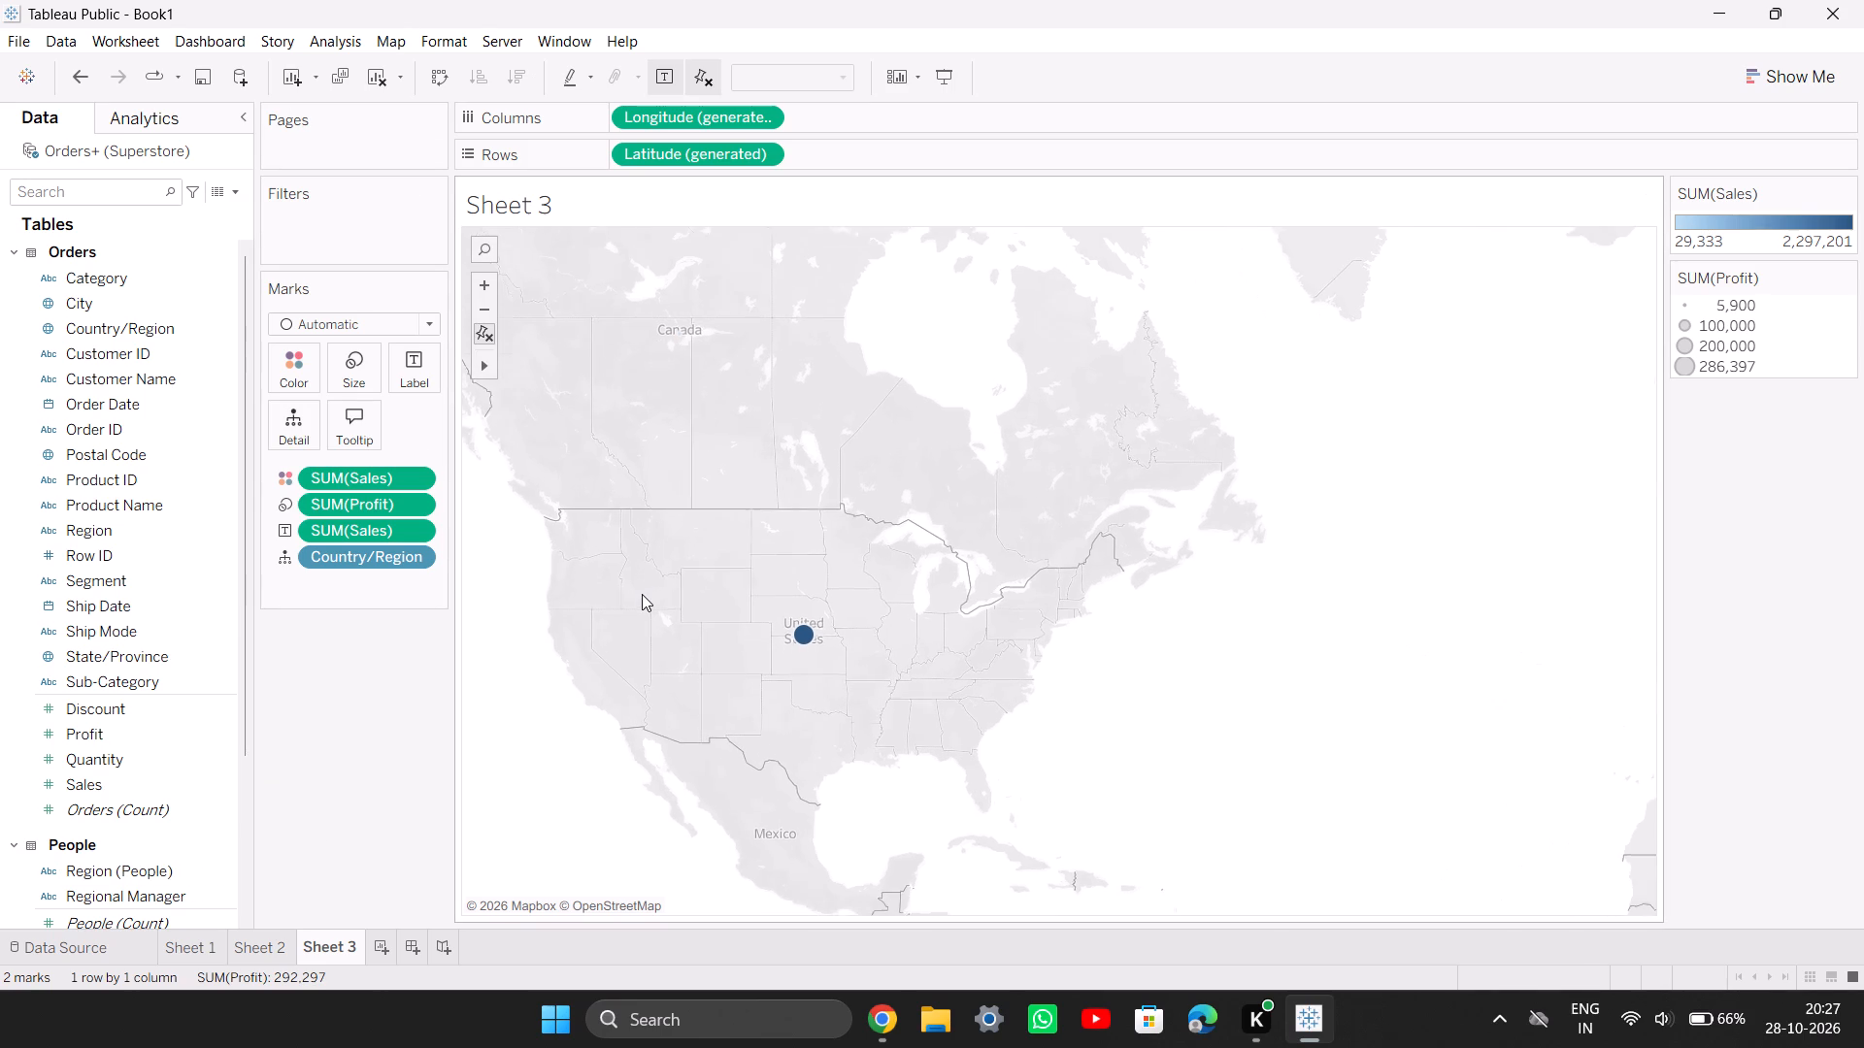
pyautogui.click(392, 47)
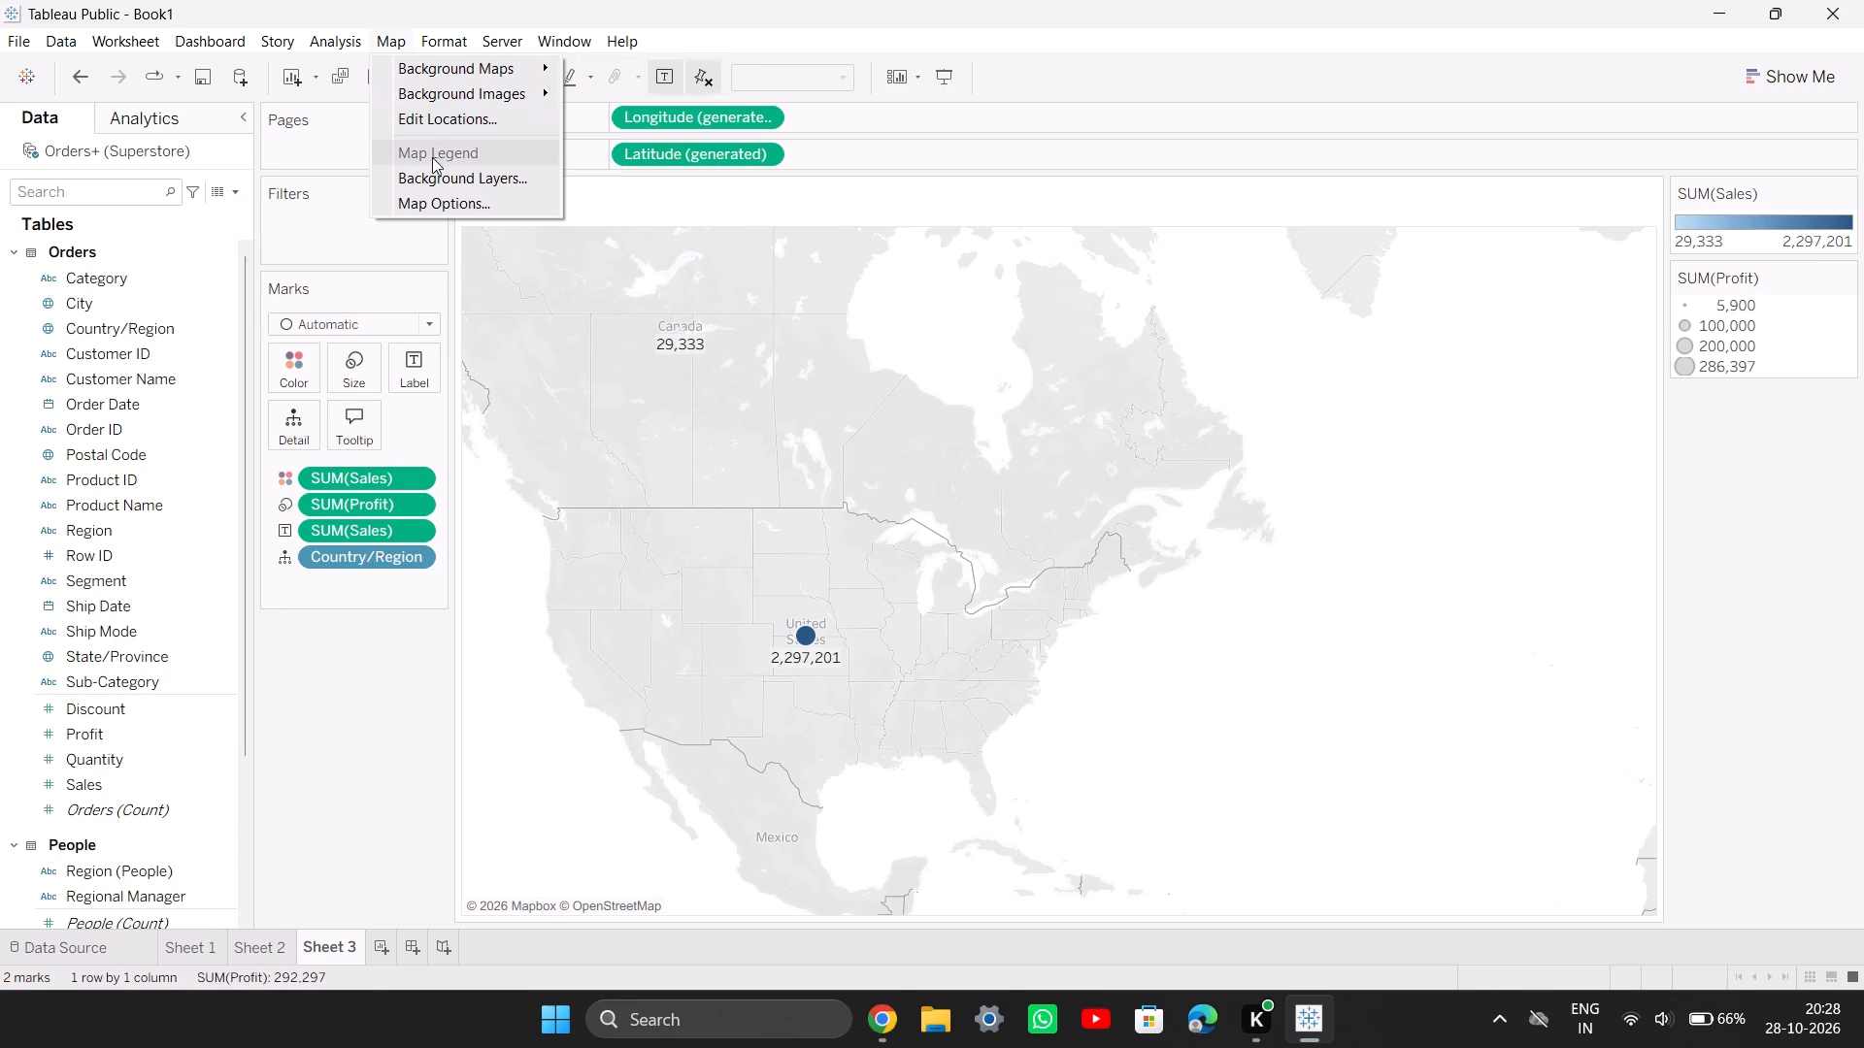
pyautogui.click(422, 197)
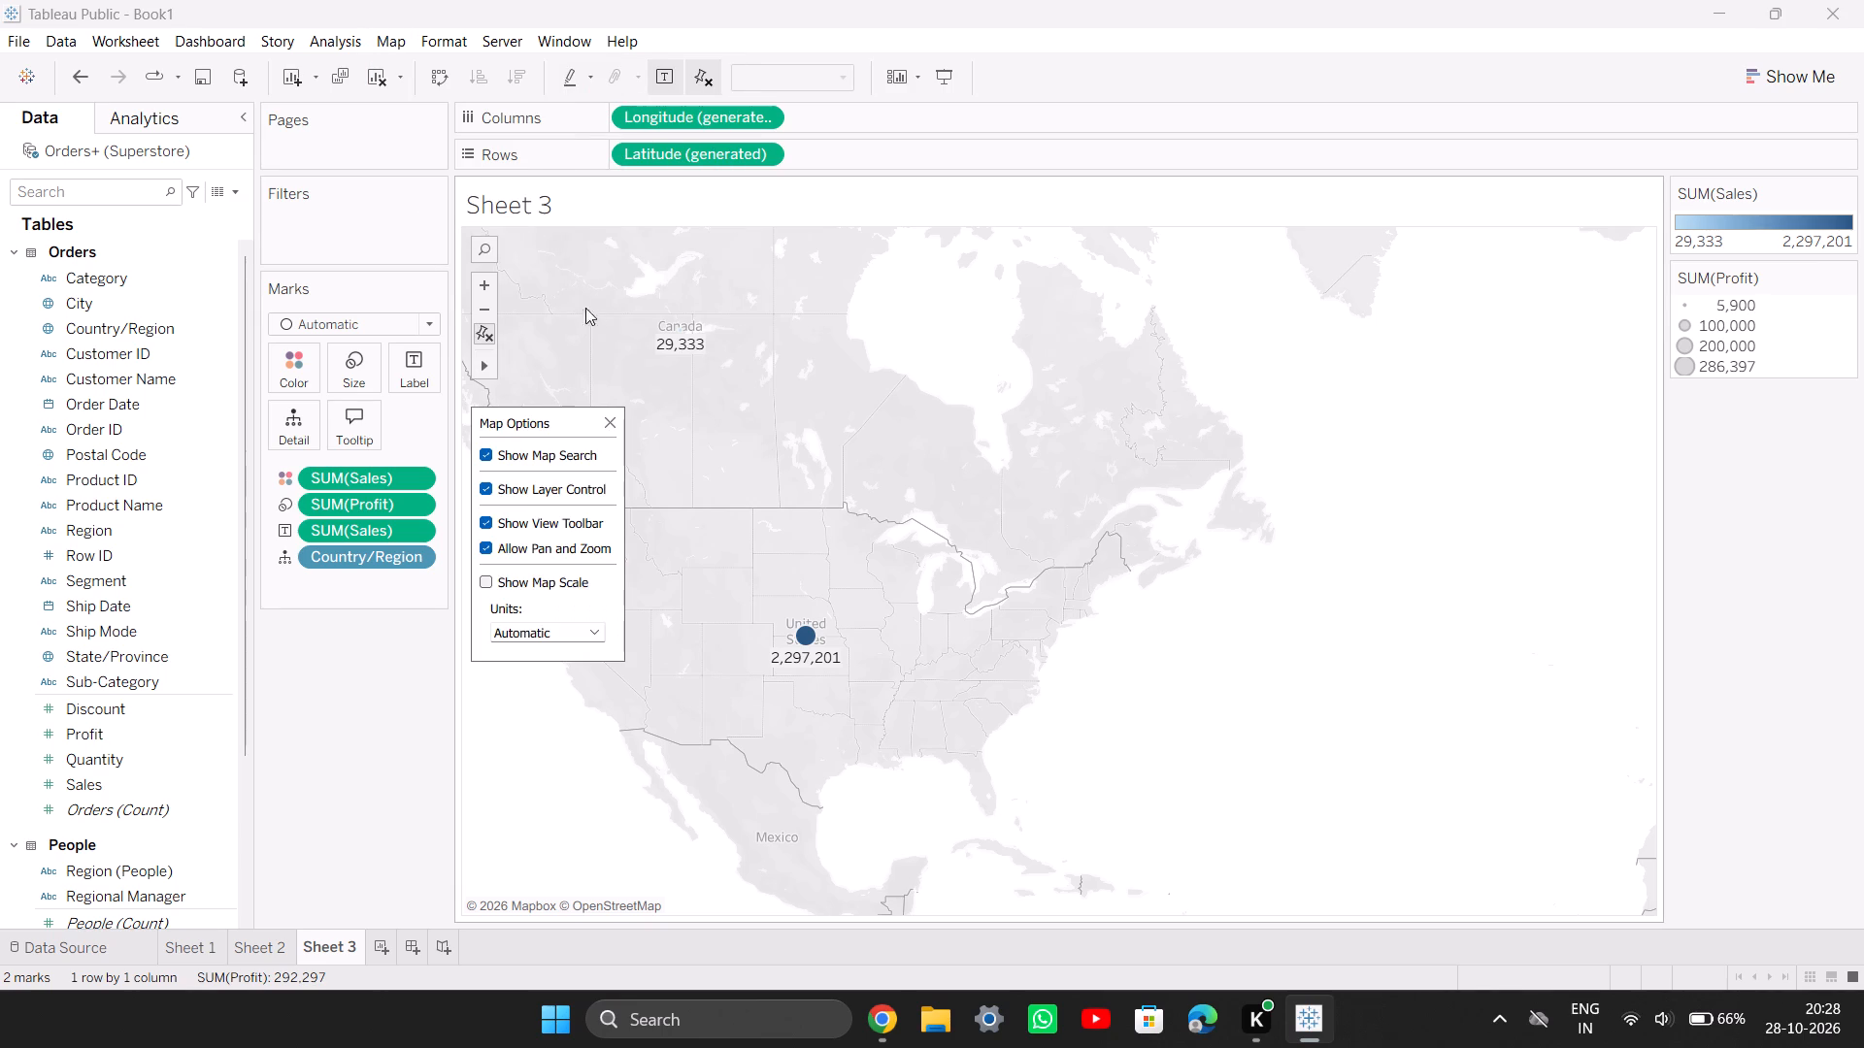
pyautogui.click(606, 425)
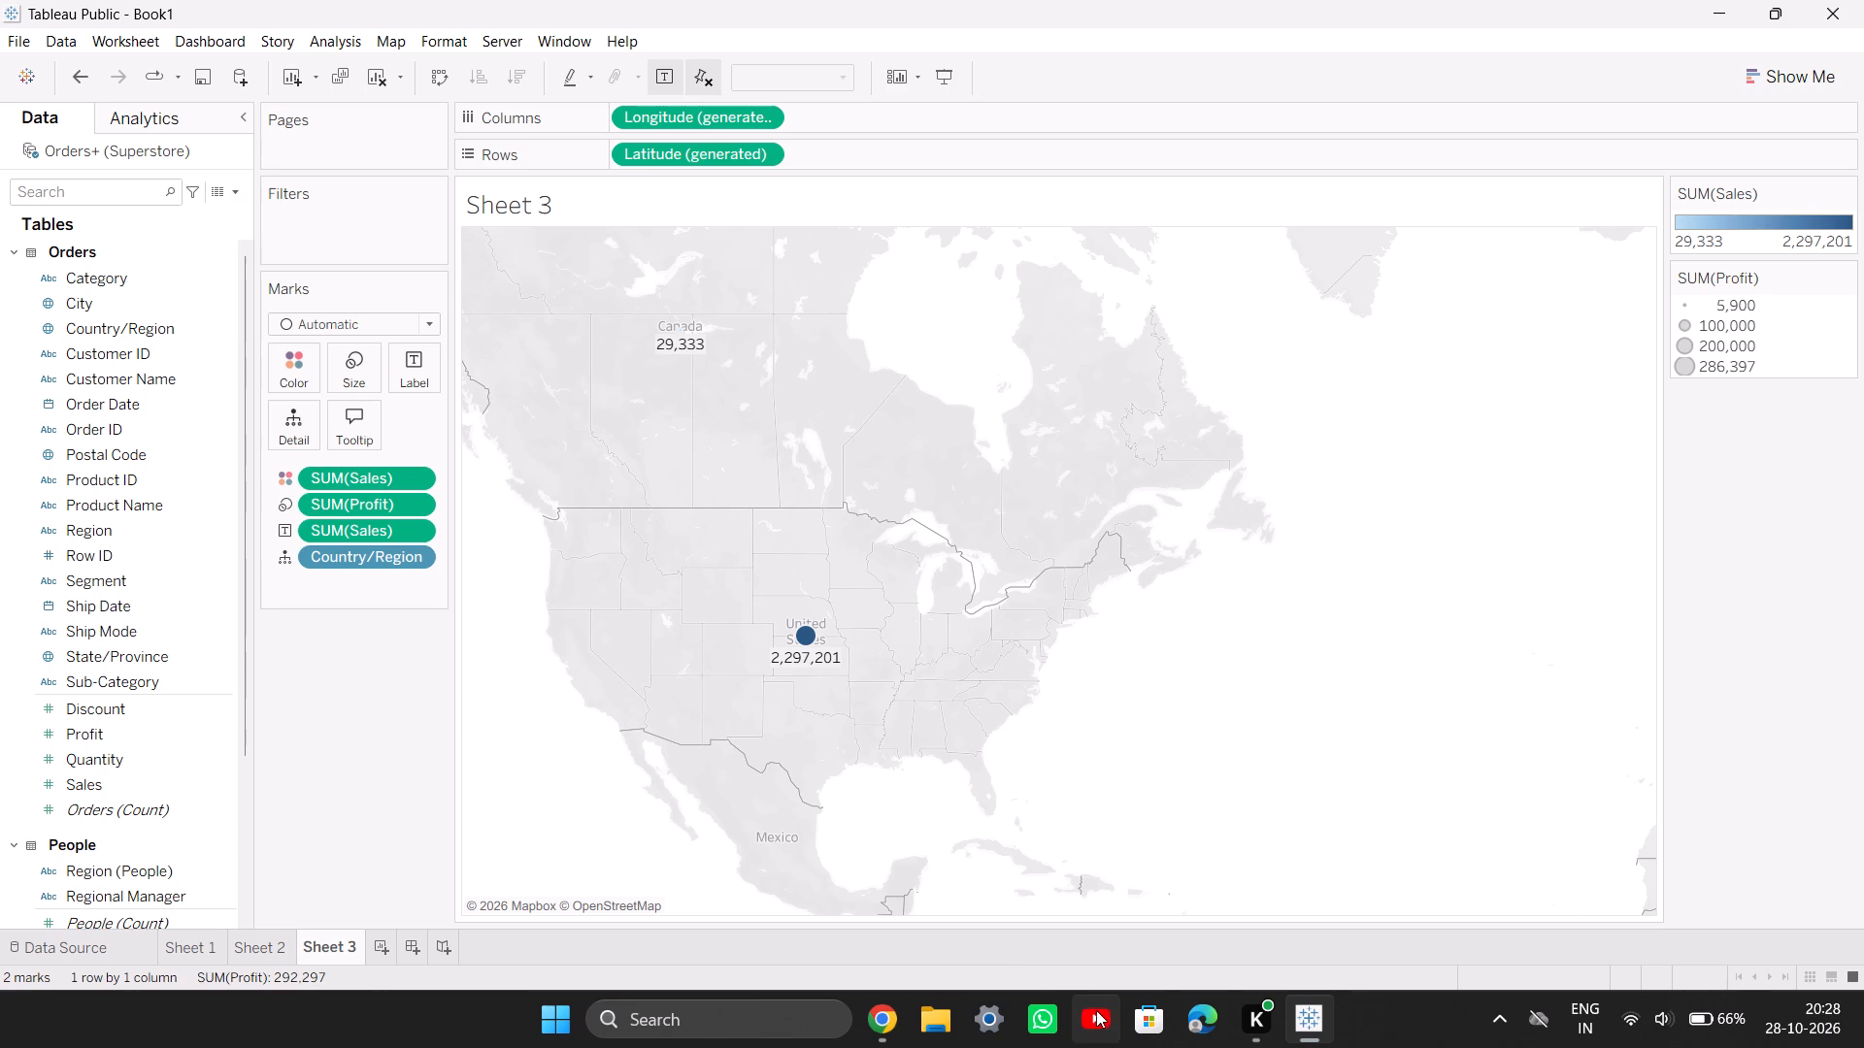
# Switch to Chrome and open YouTube in a new tab.
pyautogui.click(869, 1017)
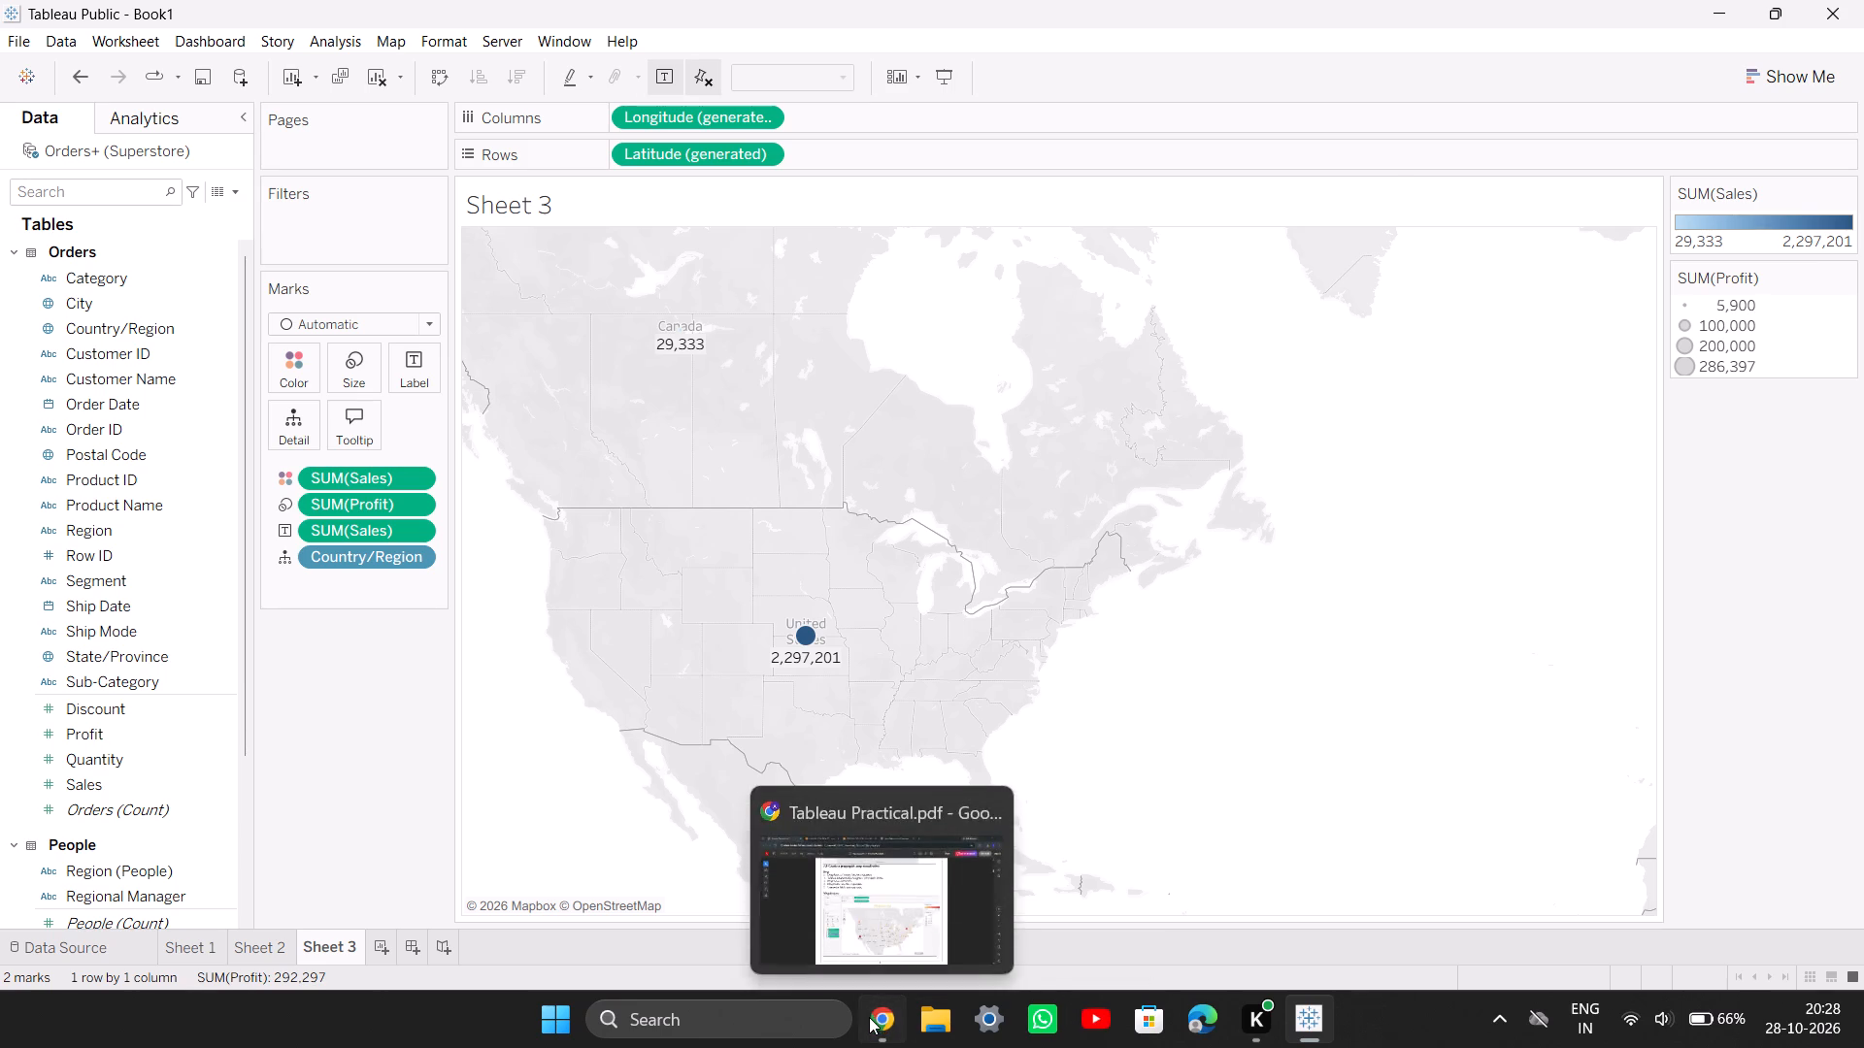
pyautogui.click(1227, 33)
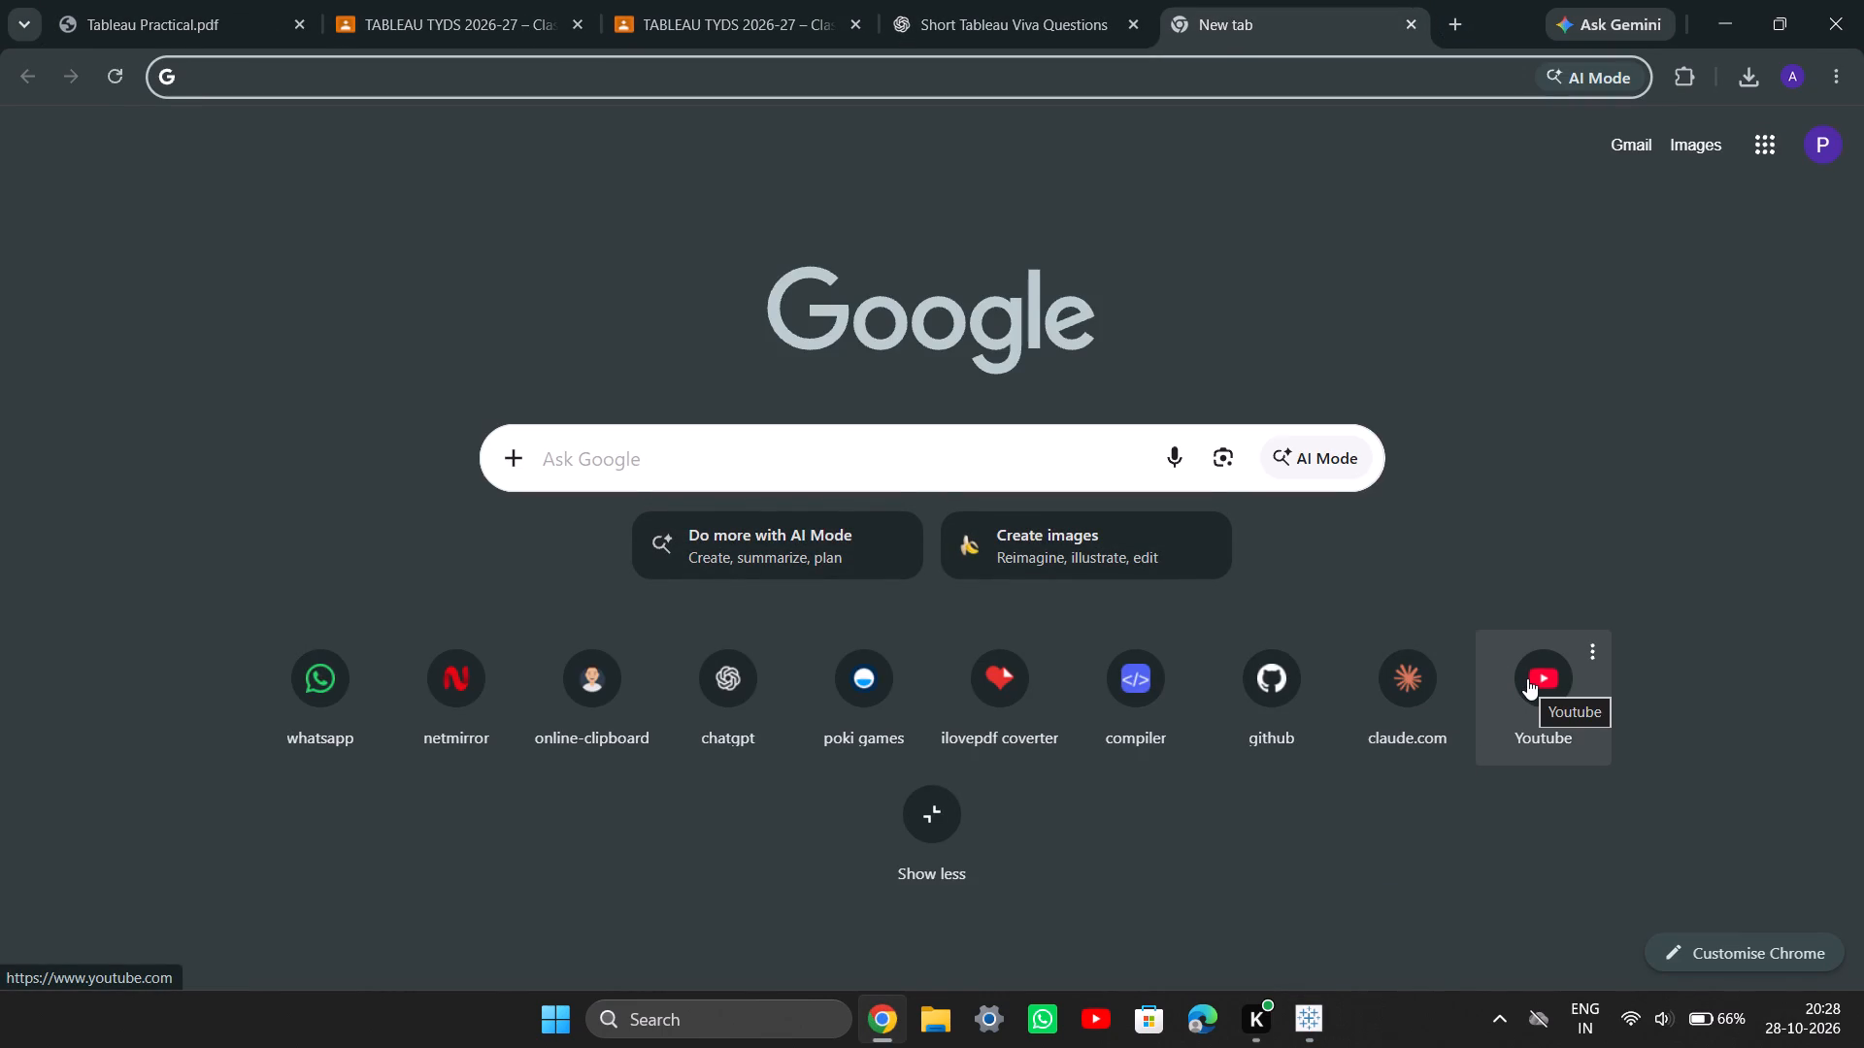
pyautogui.click(1527, 678)
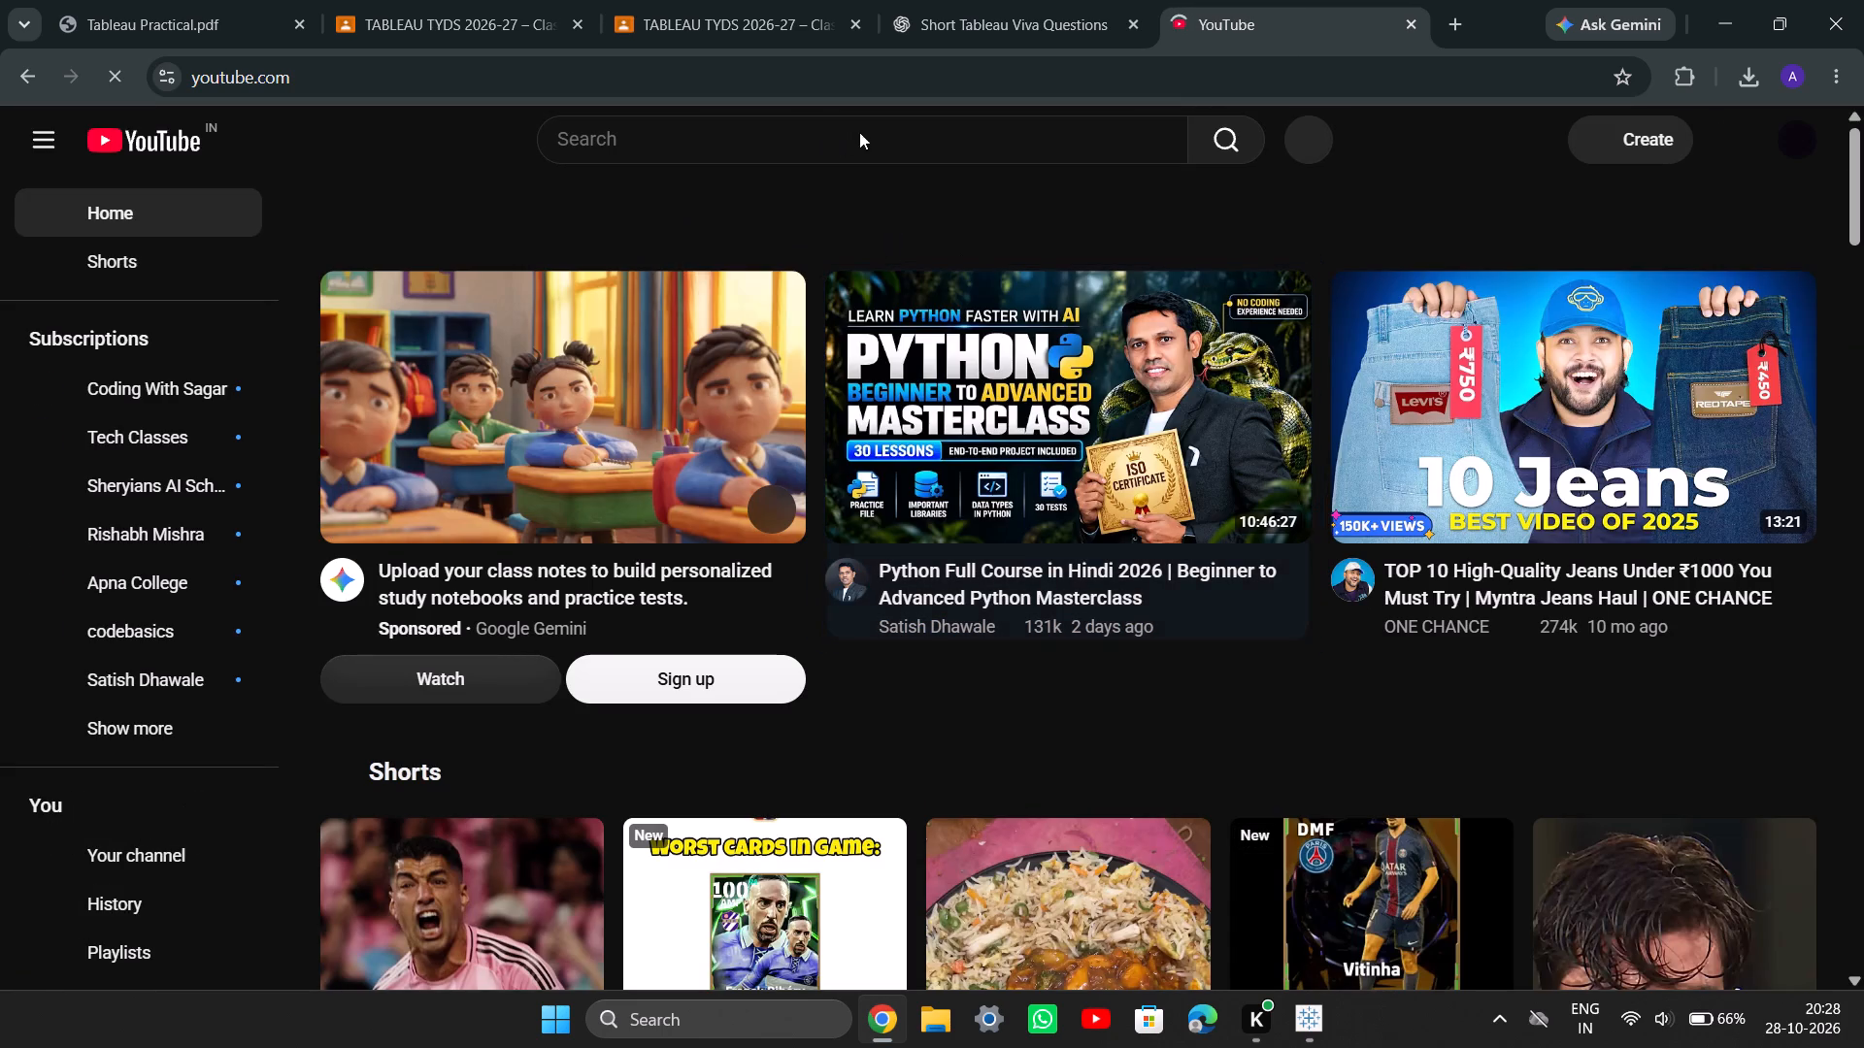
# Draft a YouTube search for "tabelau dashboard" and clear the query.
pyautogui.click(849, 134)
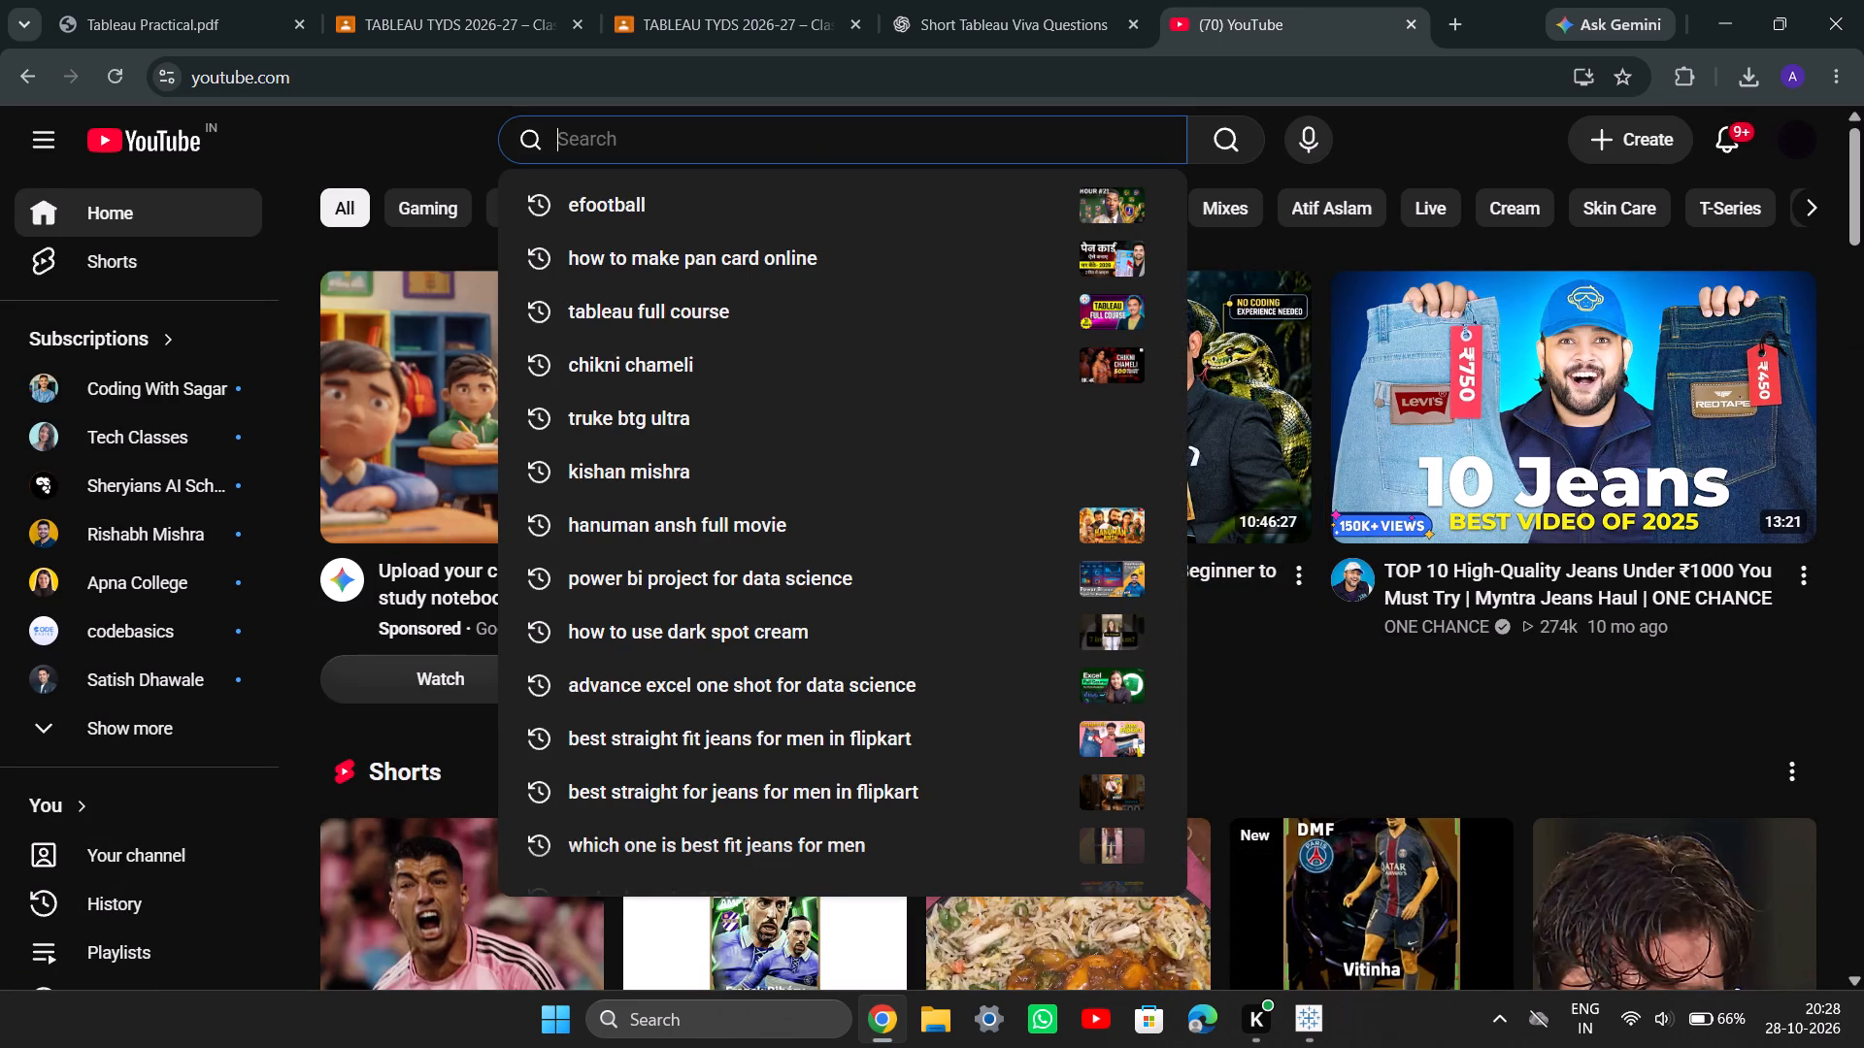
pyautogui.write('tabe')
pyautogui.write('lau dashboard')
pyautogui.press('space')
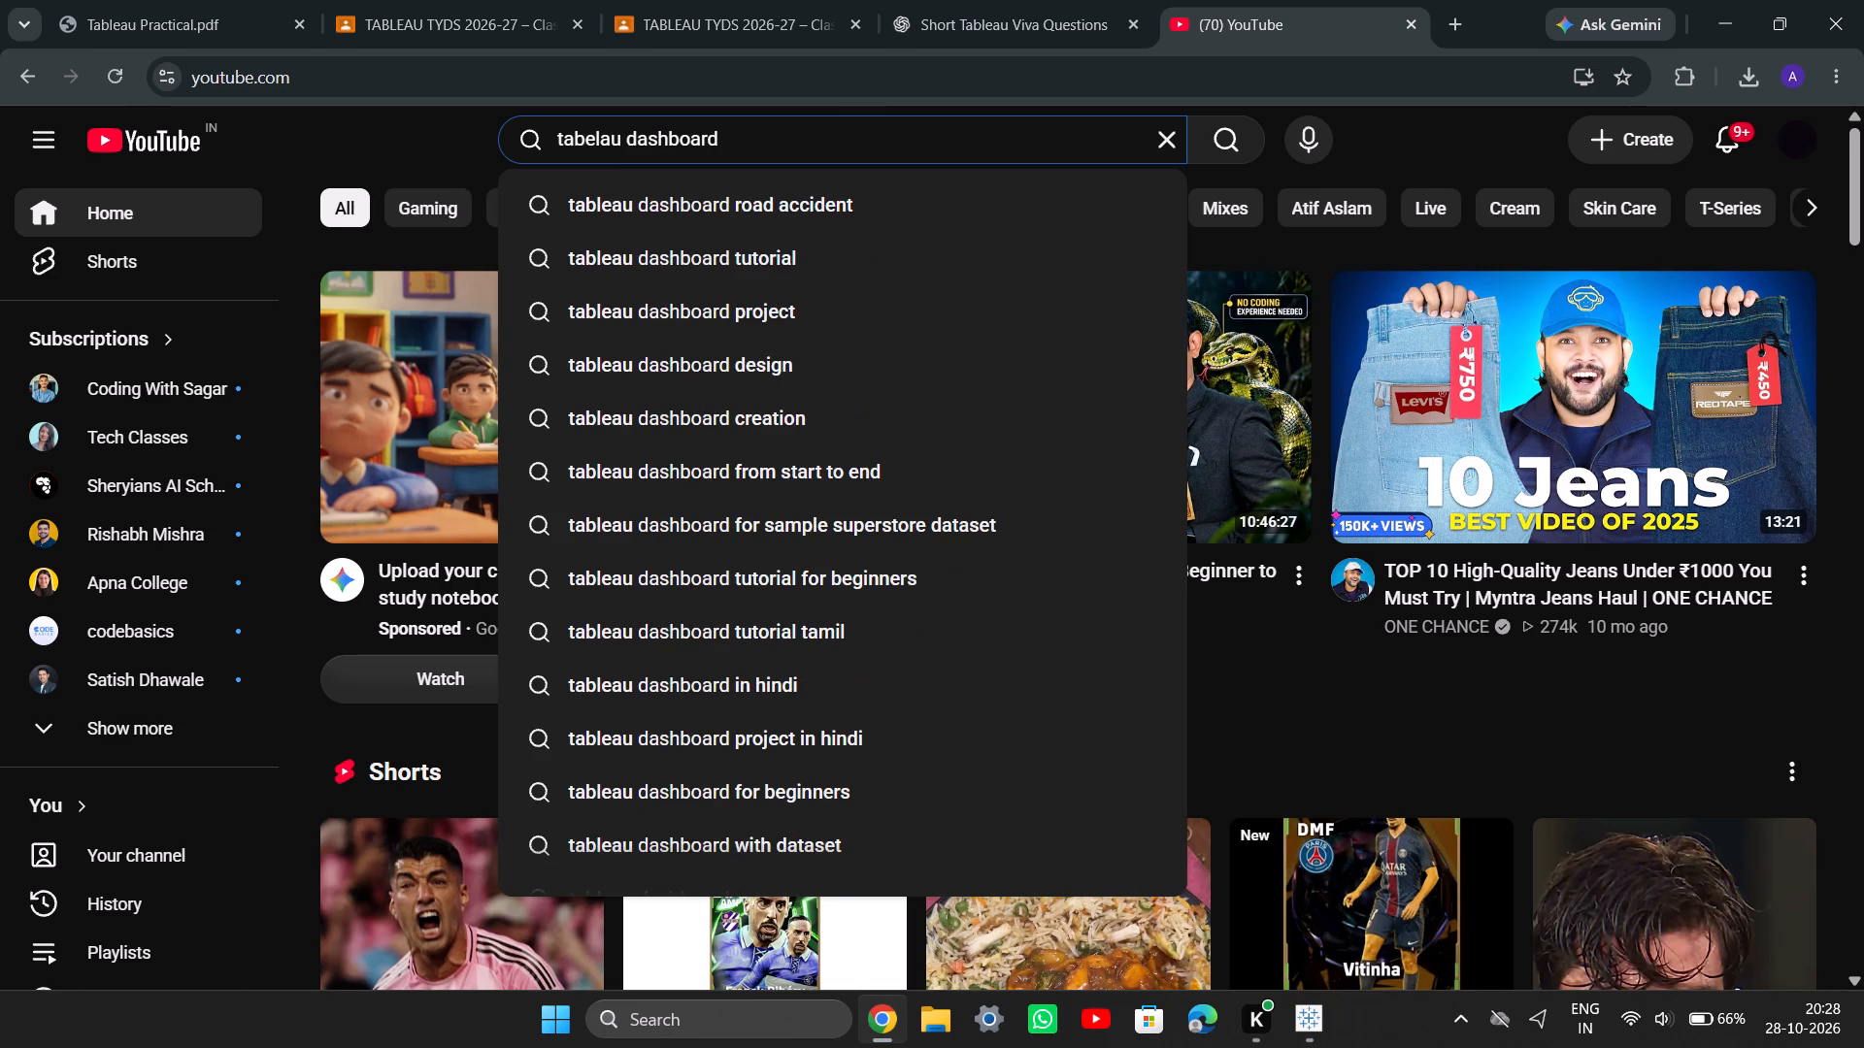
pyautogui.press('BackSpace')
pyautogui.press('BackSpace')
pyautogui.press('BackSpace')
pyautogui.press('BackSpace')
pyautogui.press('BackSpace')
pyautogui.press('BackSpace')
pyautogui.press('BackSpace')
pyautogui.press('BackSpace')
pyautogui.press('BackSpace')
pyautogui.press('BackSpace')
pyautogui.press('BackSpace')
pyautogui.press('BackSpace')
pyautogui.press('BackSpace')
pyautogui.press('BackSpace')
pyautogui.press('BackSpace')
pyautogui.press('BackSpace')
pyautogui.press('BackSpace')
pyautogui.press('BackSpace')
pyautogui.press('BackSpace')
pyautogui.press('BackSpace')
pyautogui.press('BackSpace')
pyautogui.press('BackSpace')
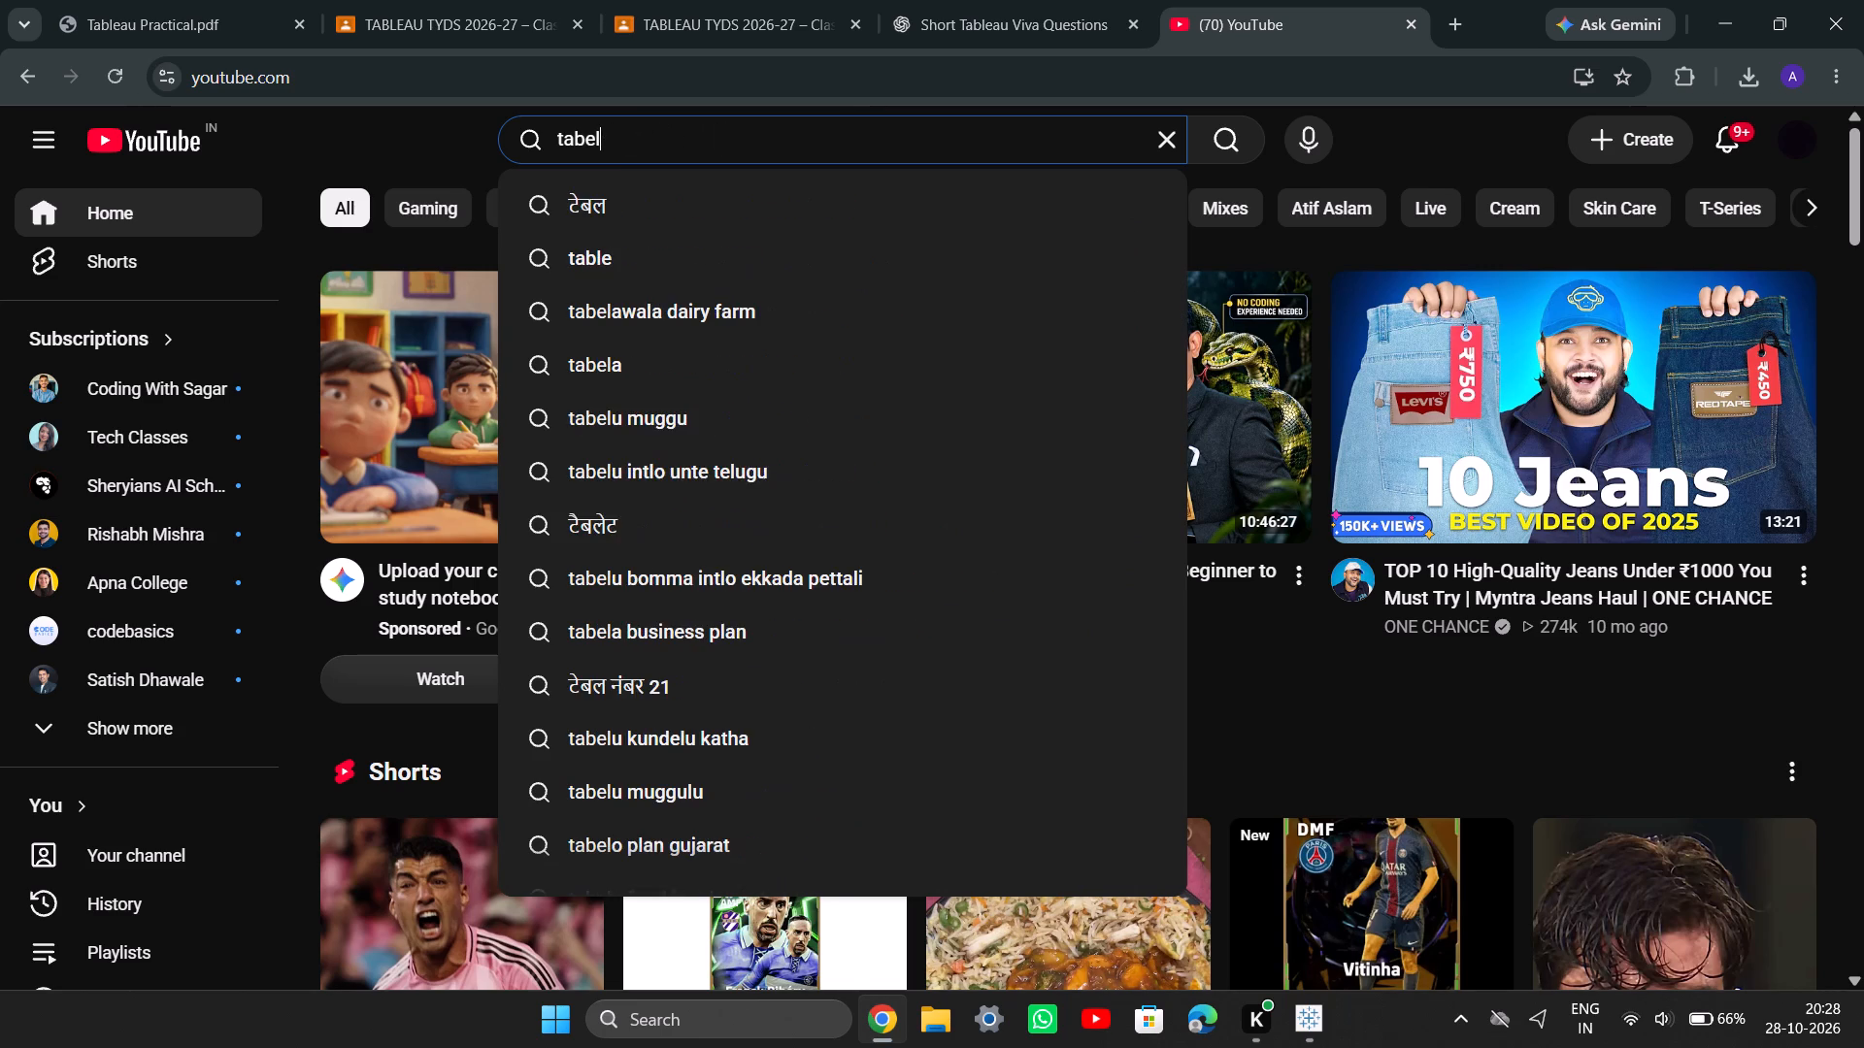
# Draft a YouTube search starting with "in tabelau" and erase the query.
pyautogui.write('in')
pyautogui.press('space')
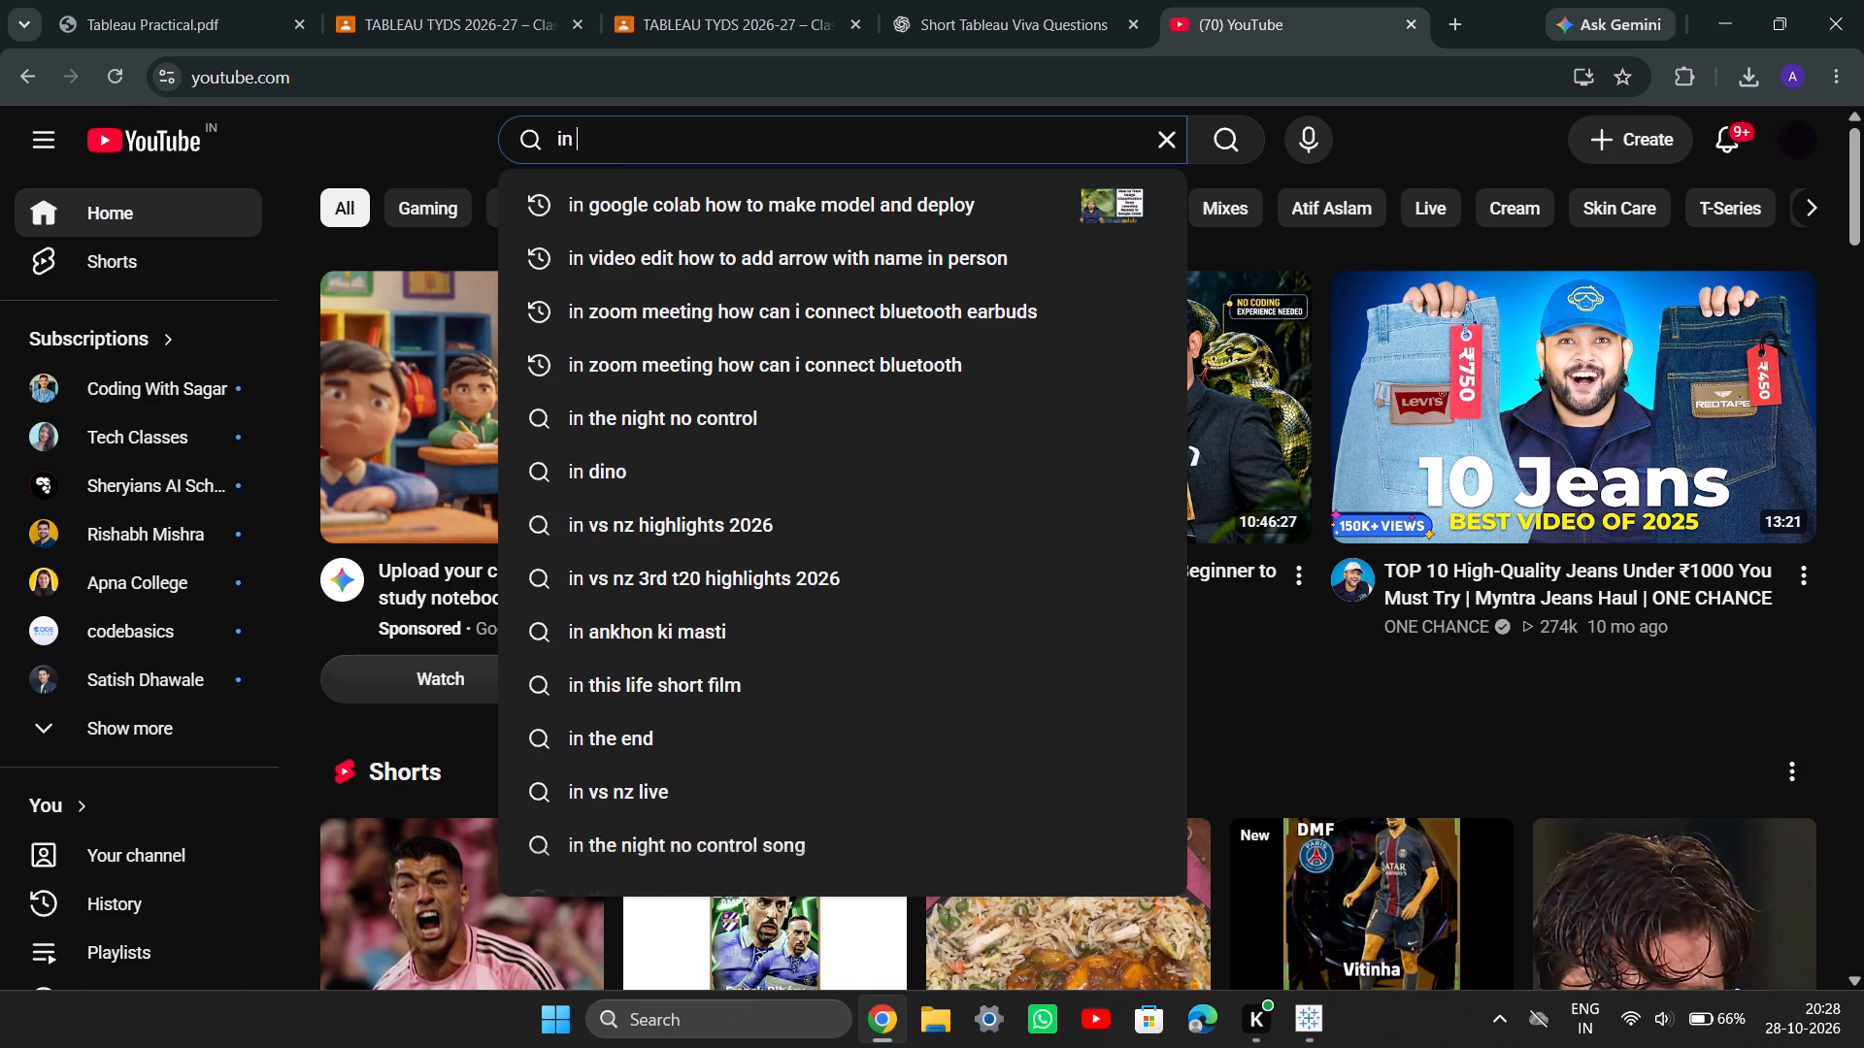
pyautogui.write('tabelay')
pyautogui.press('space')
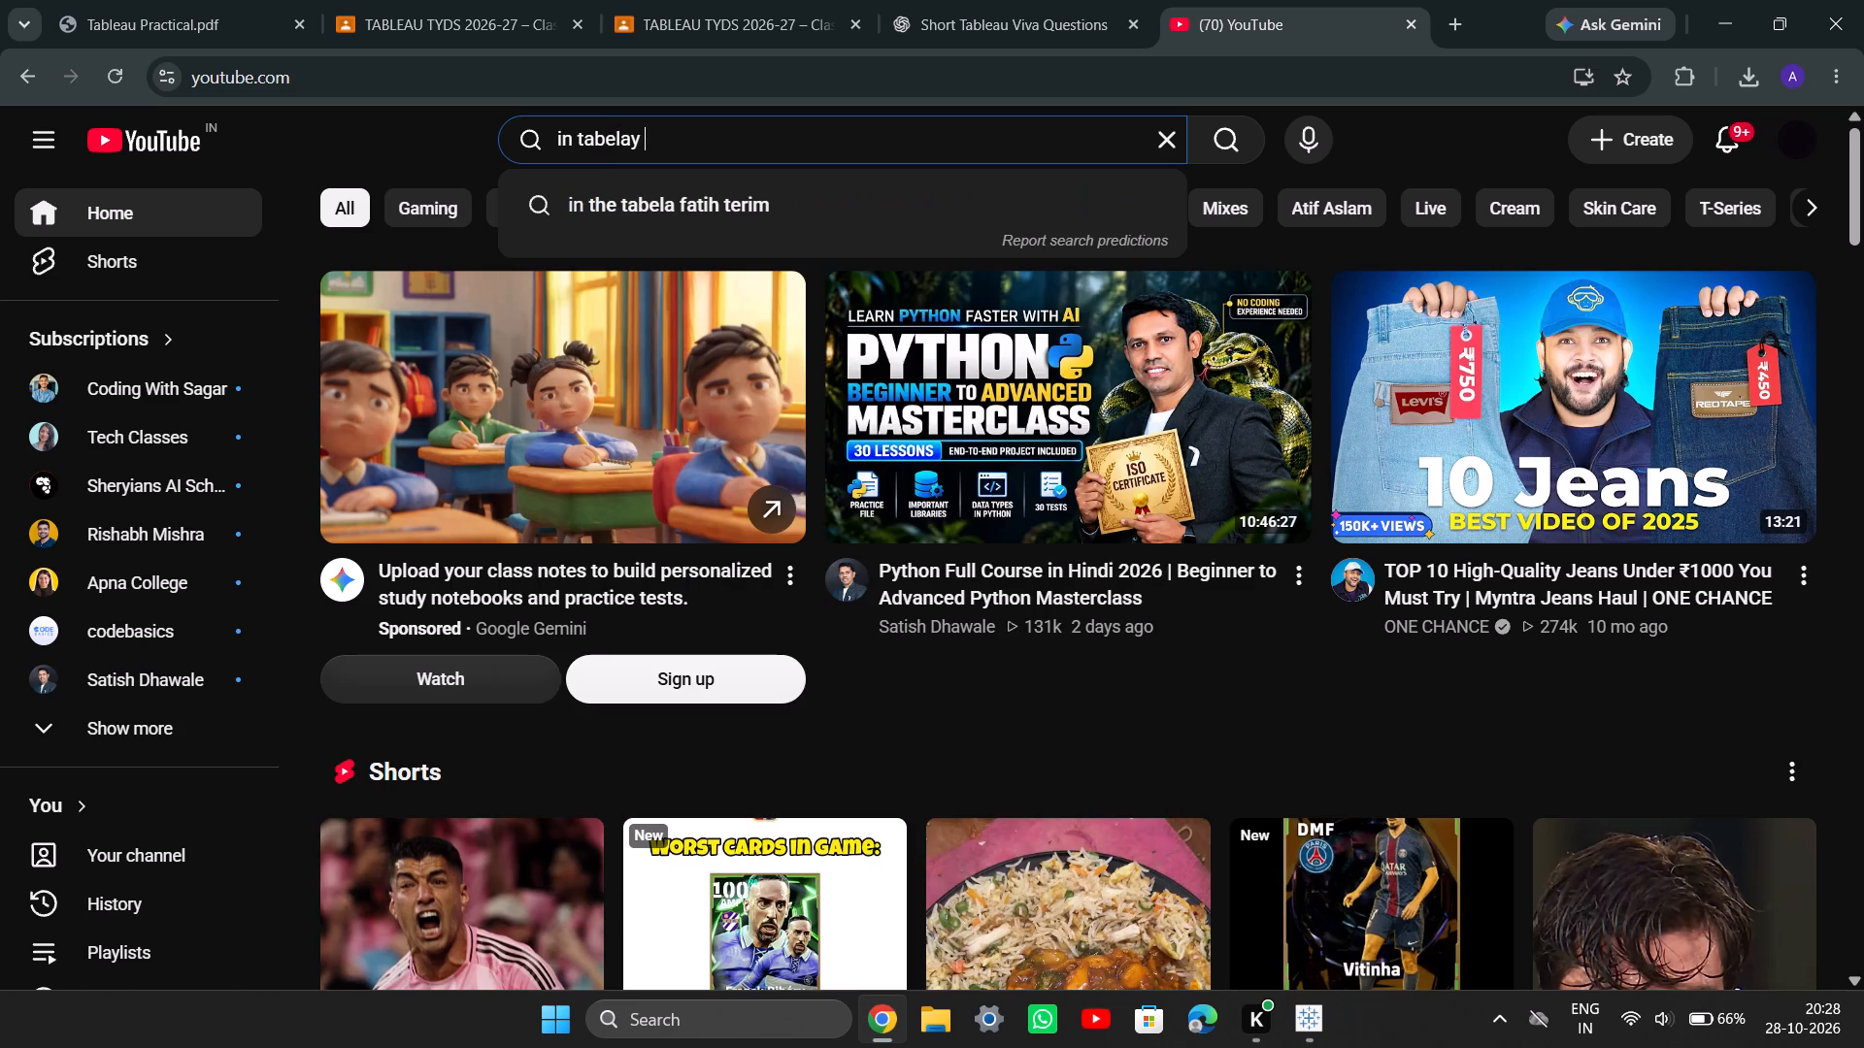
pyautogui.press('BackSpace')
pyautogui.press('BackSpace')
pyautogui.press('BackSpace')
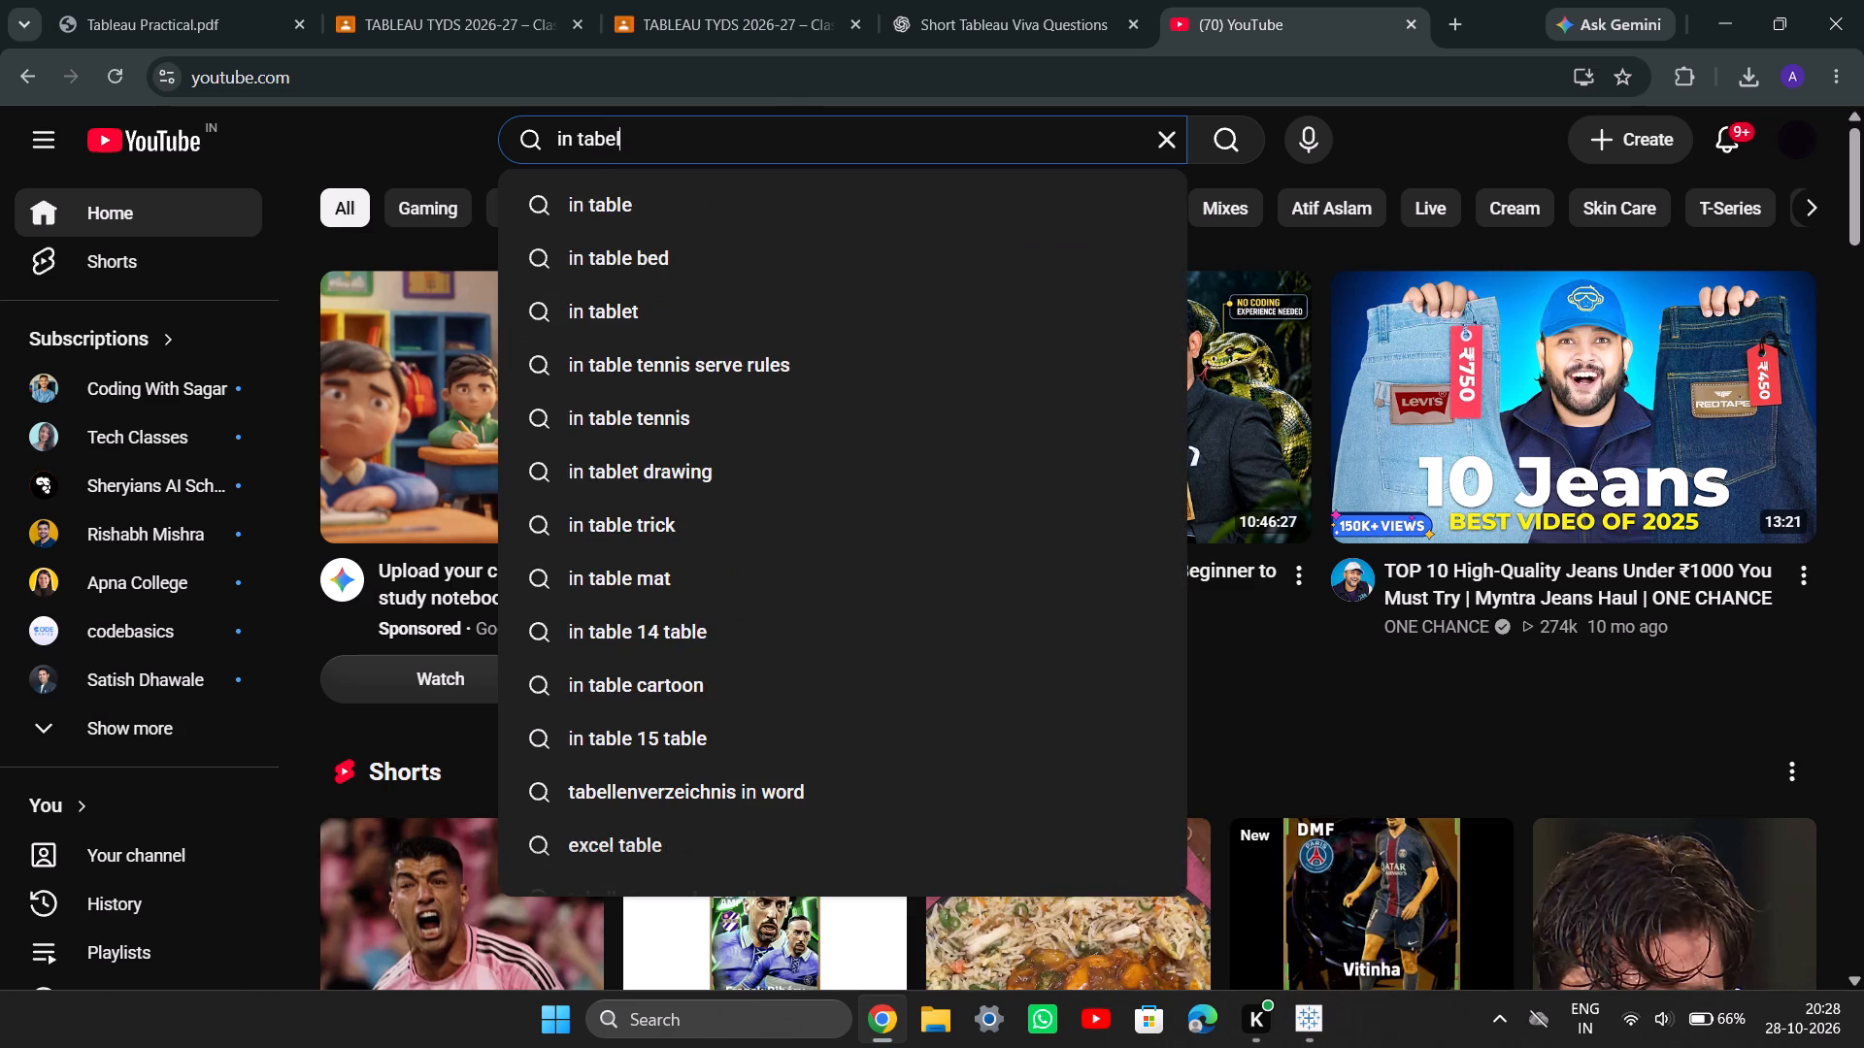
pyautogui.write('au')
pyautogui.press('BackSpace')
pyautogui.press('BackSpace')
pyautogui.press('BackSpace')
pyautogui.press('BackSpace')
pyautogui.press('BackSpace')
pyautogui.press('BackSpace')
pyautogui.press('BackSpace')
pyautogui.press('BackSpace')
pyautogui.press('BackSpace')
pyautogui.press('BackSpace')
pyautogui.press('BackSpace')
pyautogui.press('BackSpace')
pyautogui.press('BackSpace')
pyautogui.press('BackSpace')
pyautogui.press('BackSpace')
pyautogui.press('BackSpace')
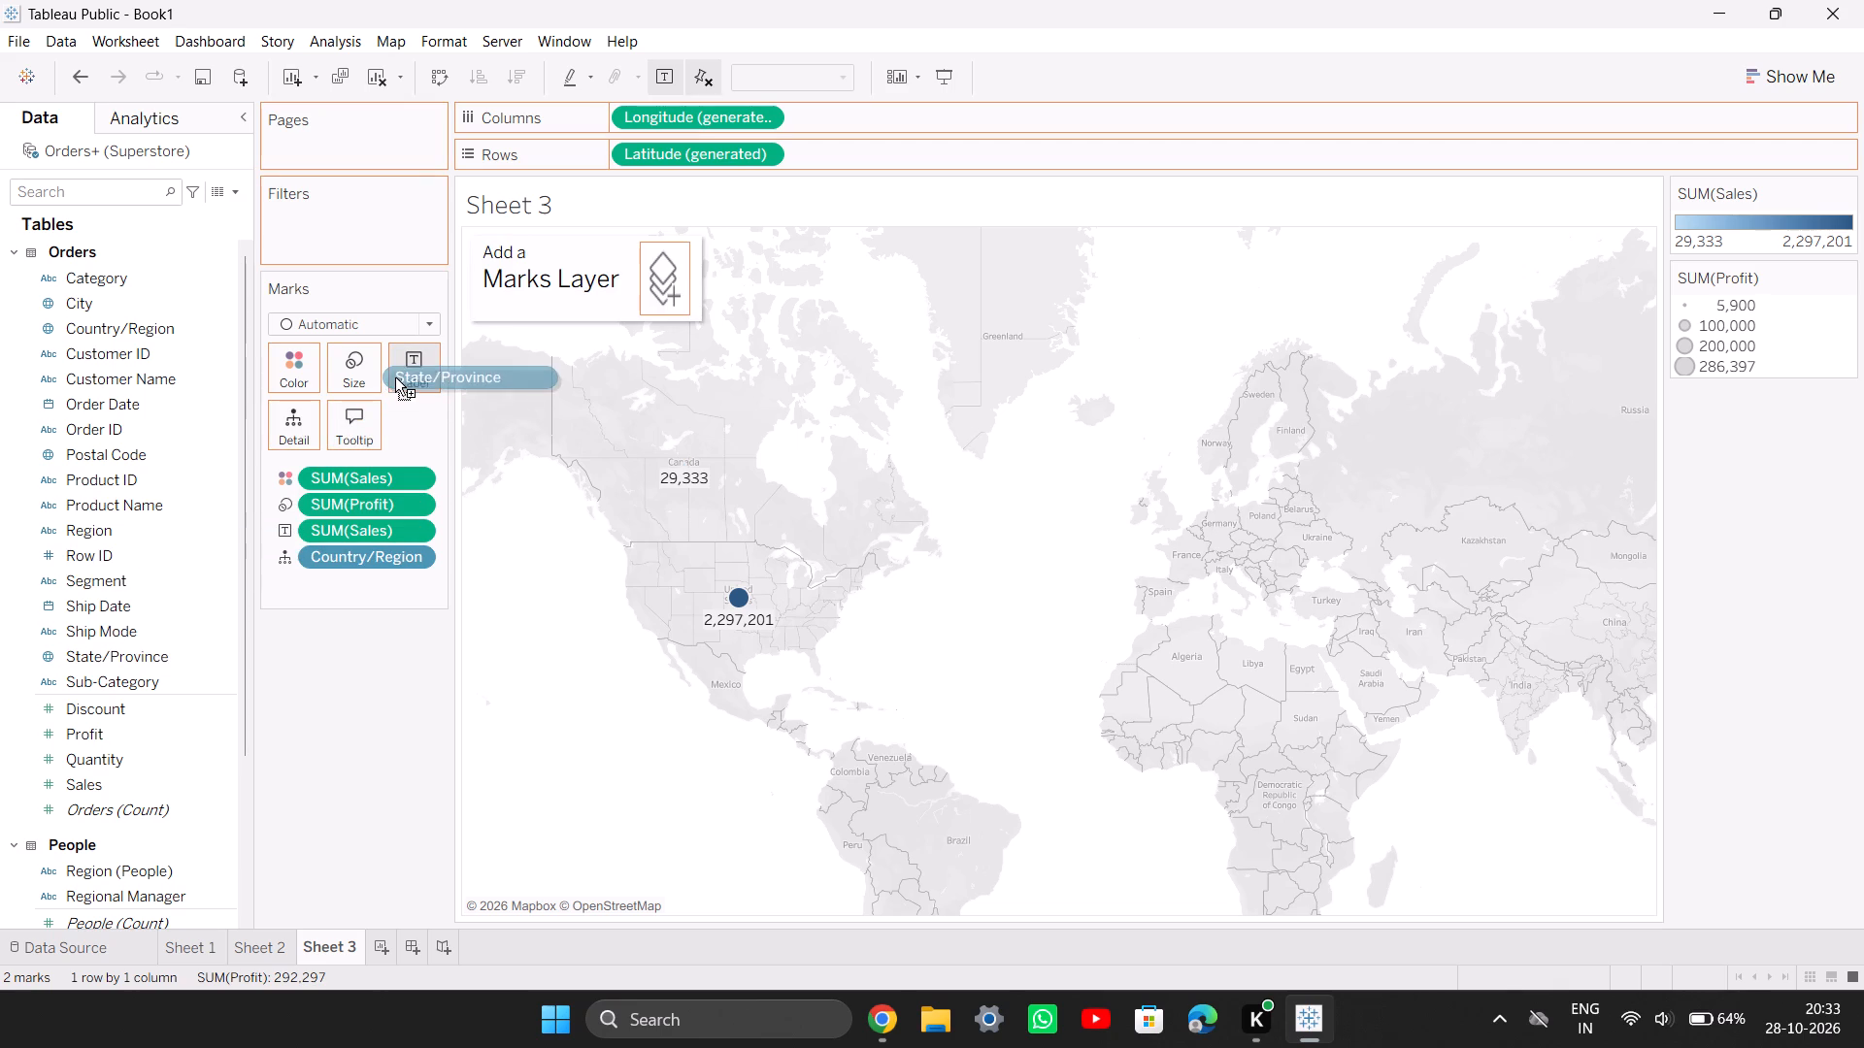
pyautogui.moveTo(395, 377); pyautogui.dragTo(262, 418)
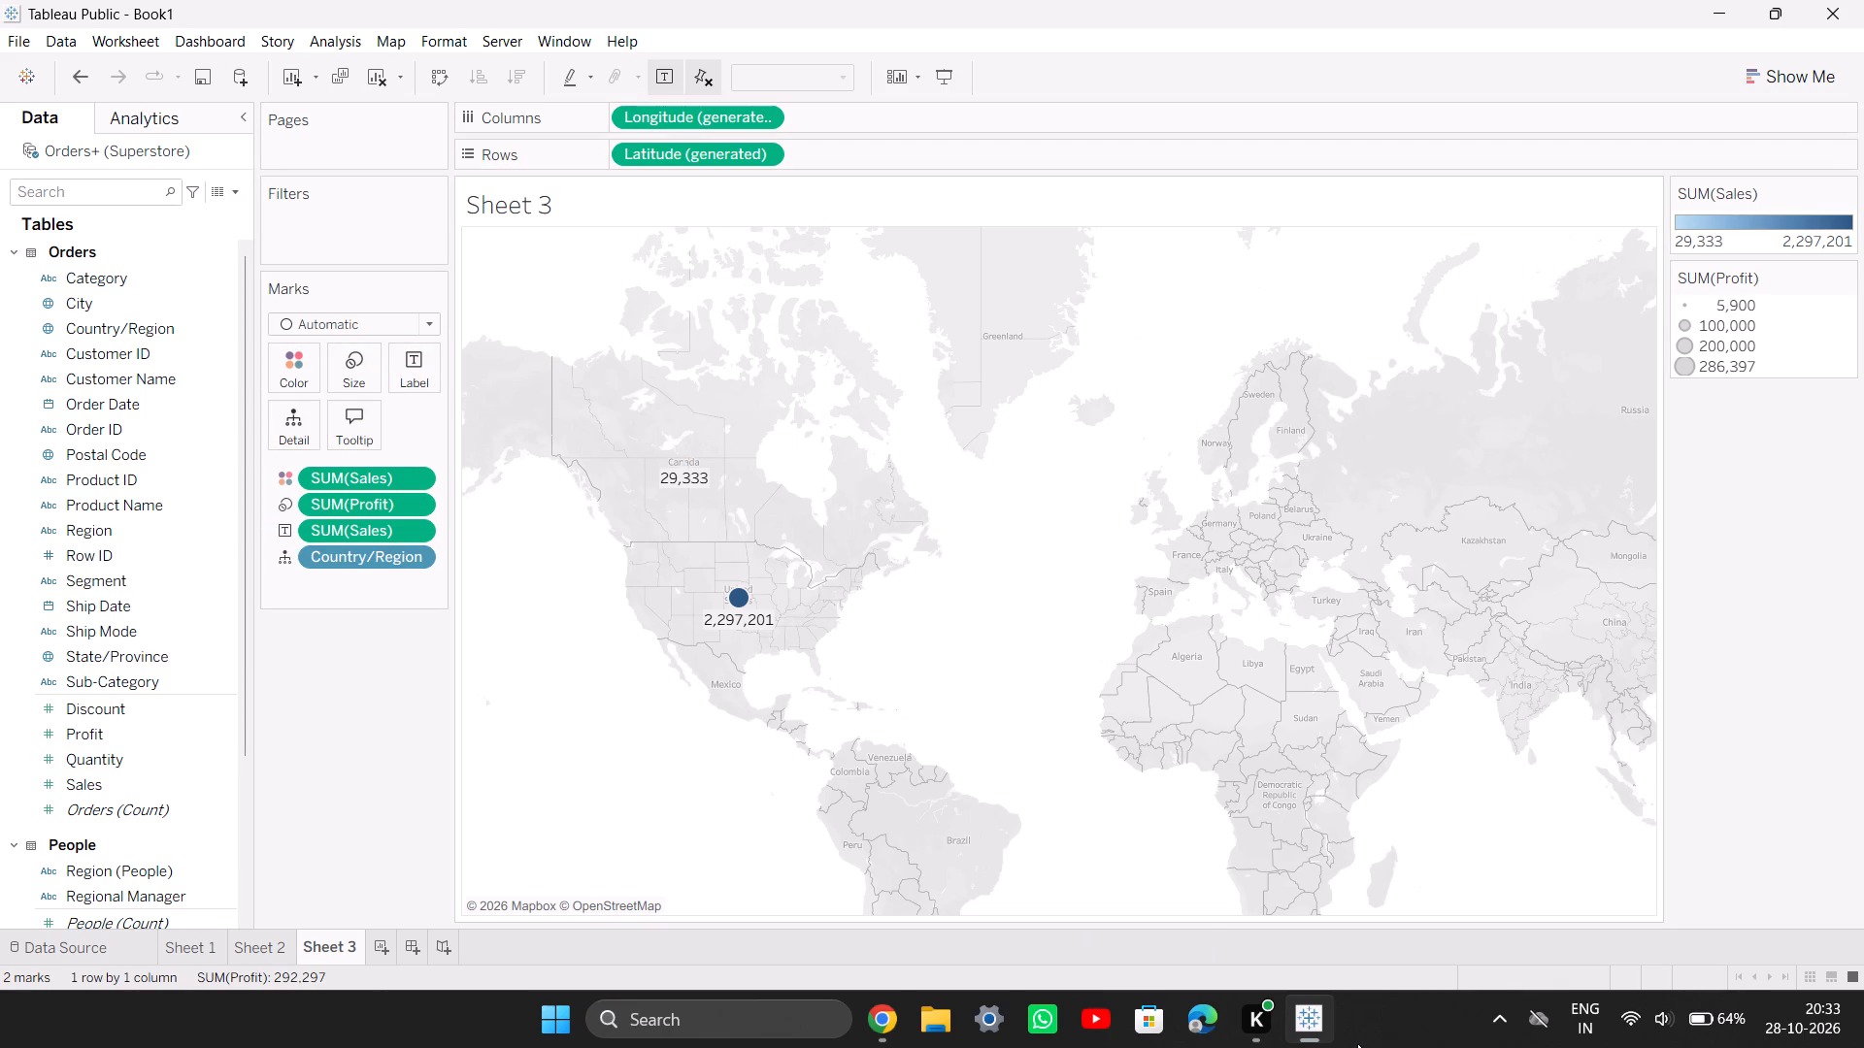
pyautogui.click(1320, 1036)
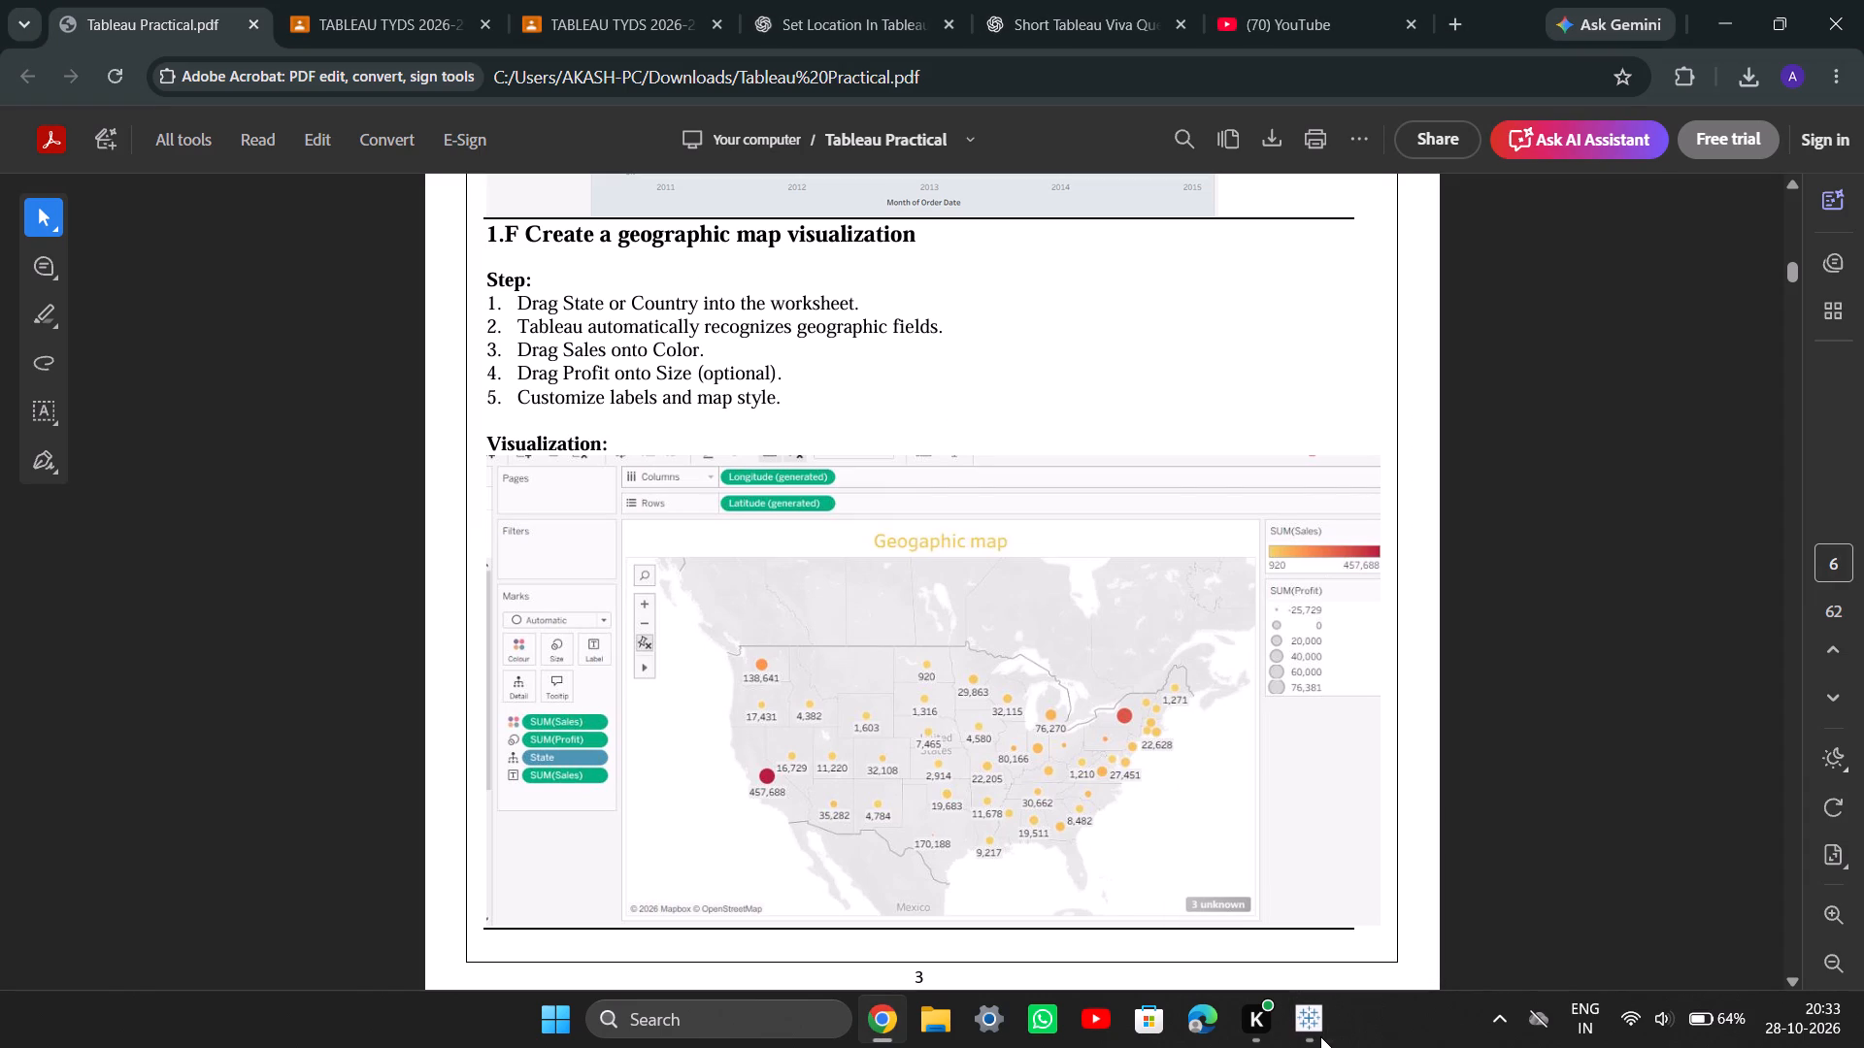
pyautogui.click(1320, 1036)
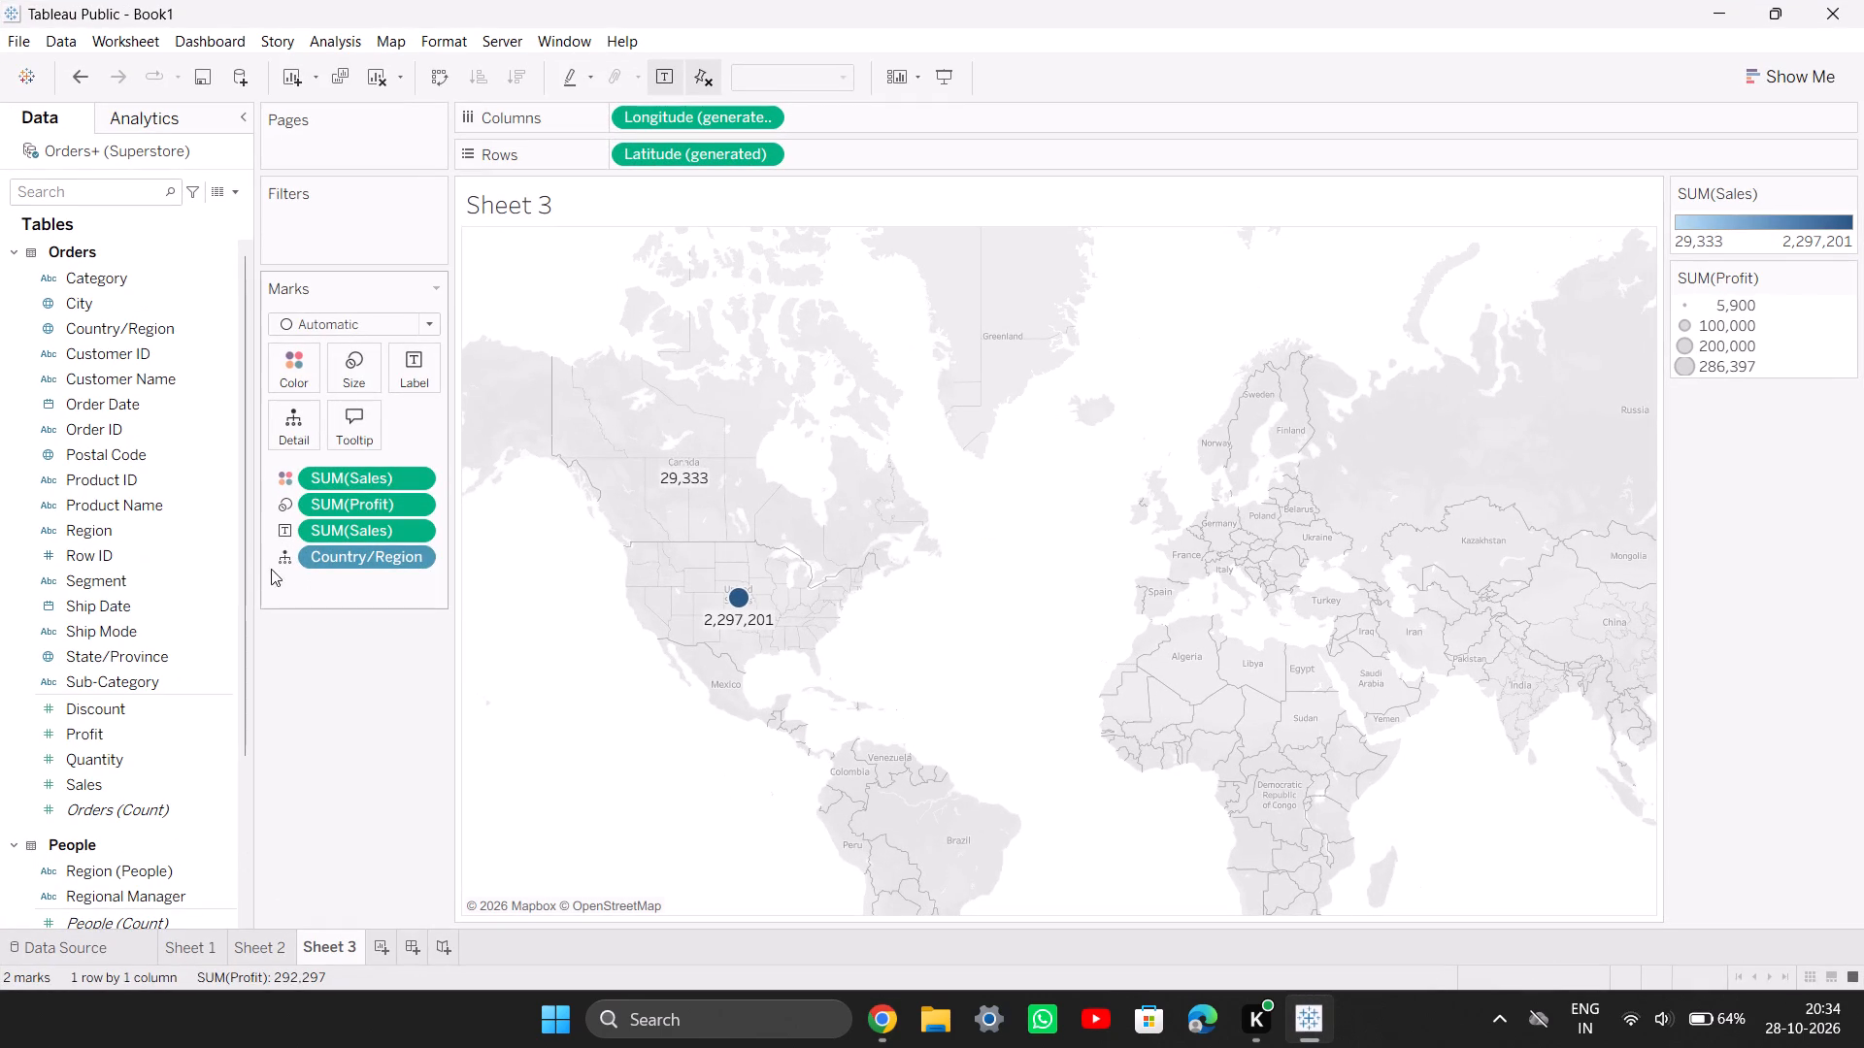
pyautogui.click(328, 553)
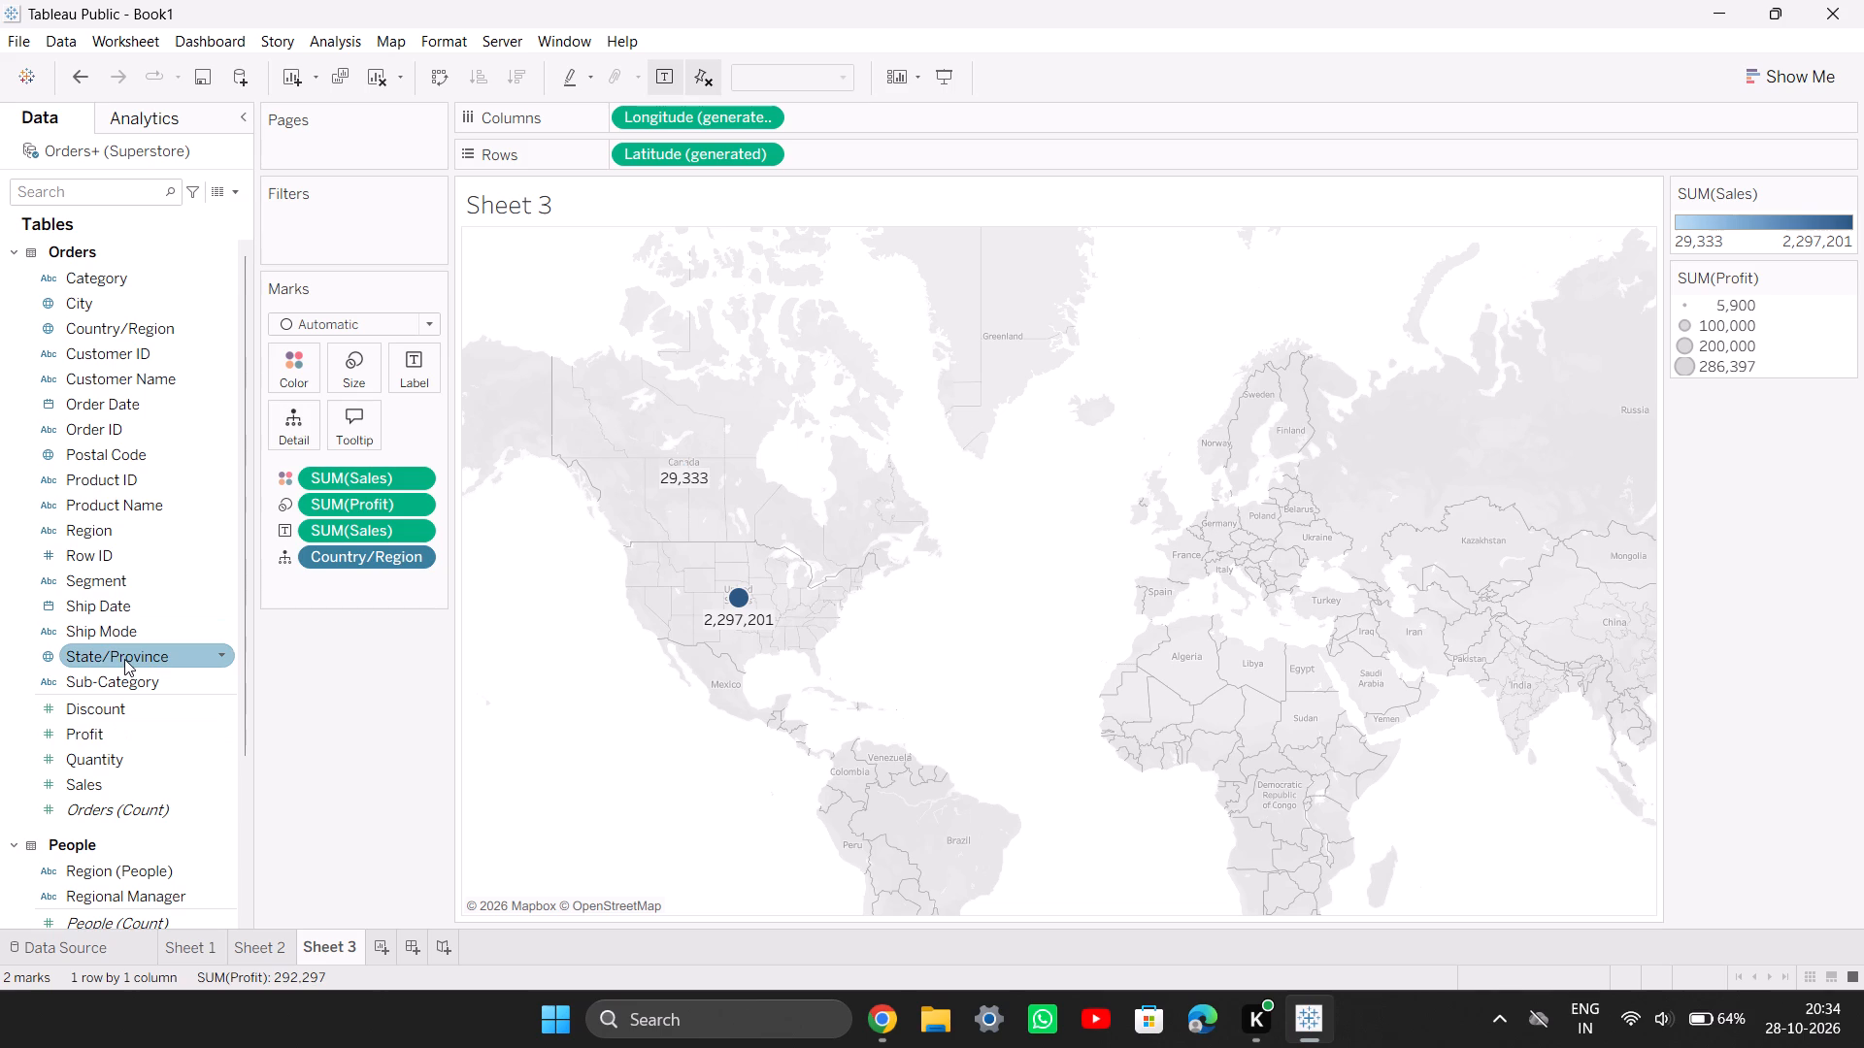
pyautogui.moveTo(124, 659); pyautogui.dragTo(311, 429)
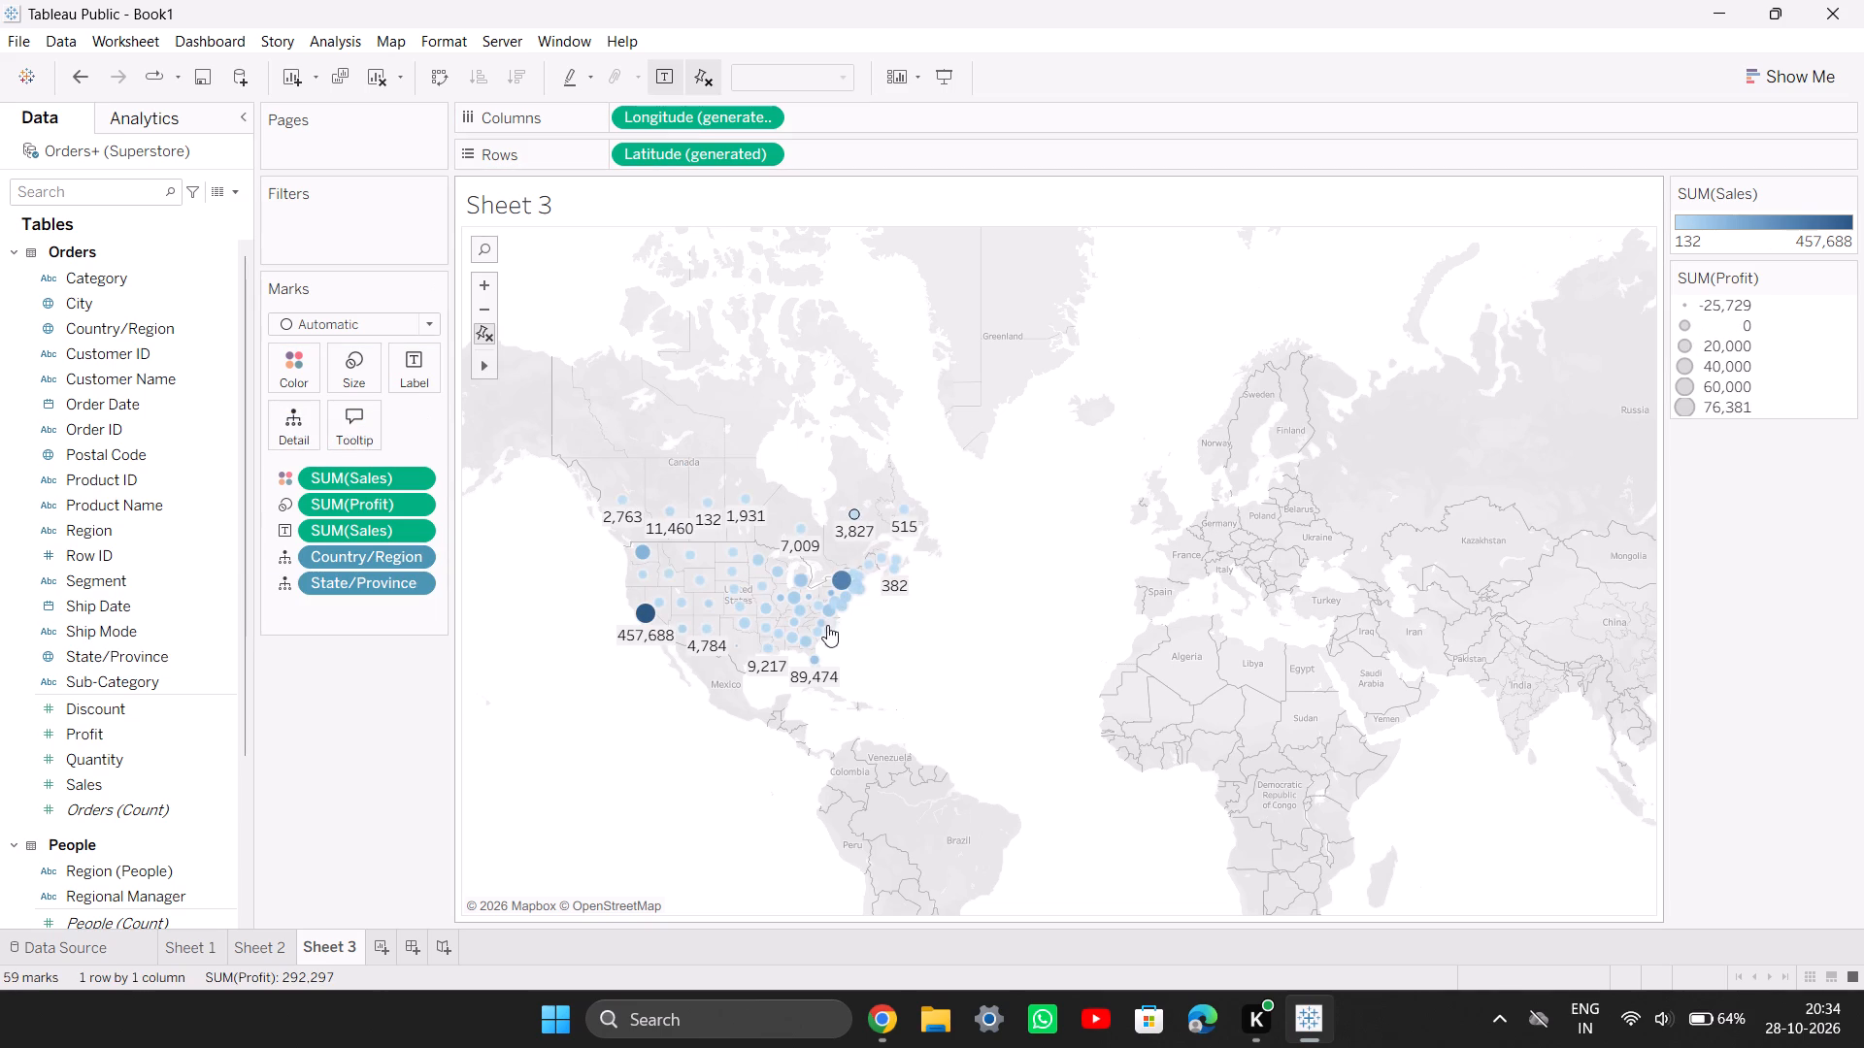
# Compare the state-level map on Sheet 3 with the 1.F reference visualization in the practical PDF.
pyautogui.keyDown('ctrl'); pyautogui.scroll(6, 787, 666); pyautogui.keyUp('ctrl')
pyautogui.hscroll(1, 787, 666)
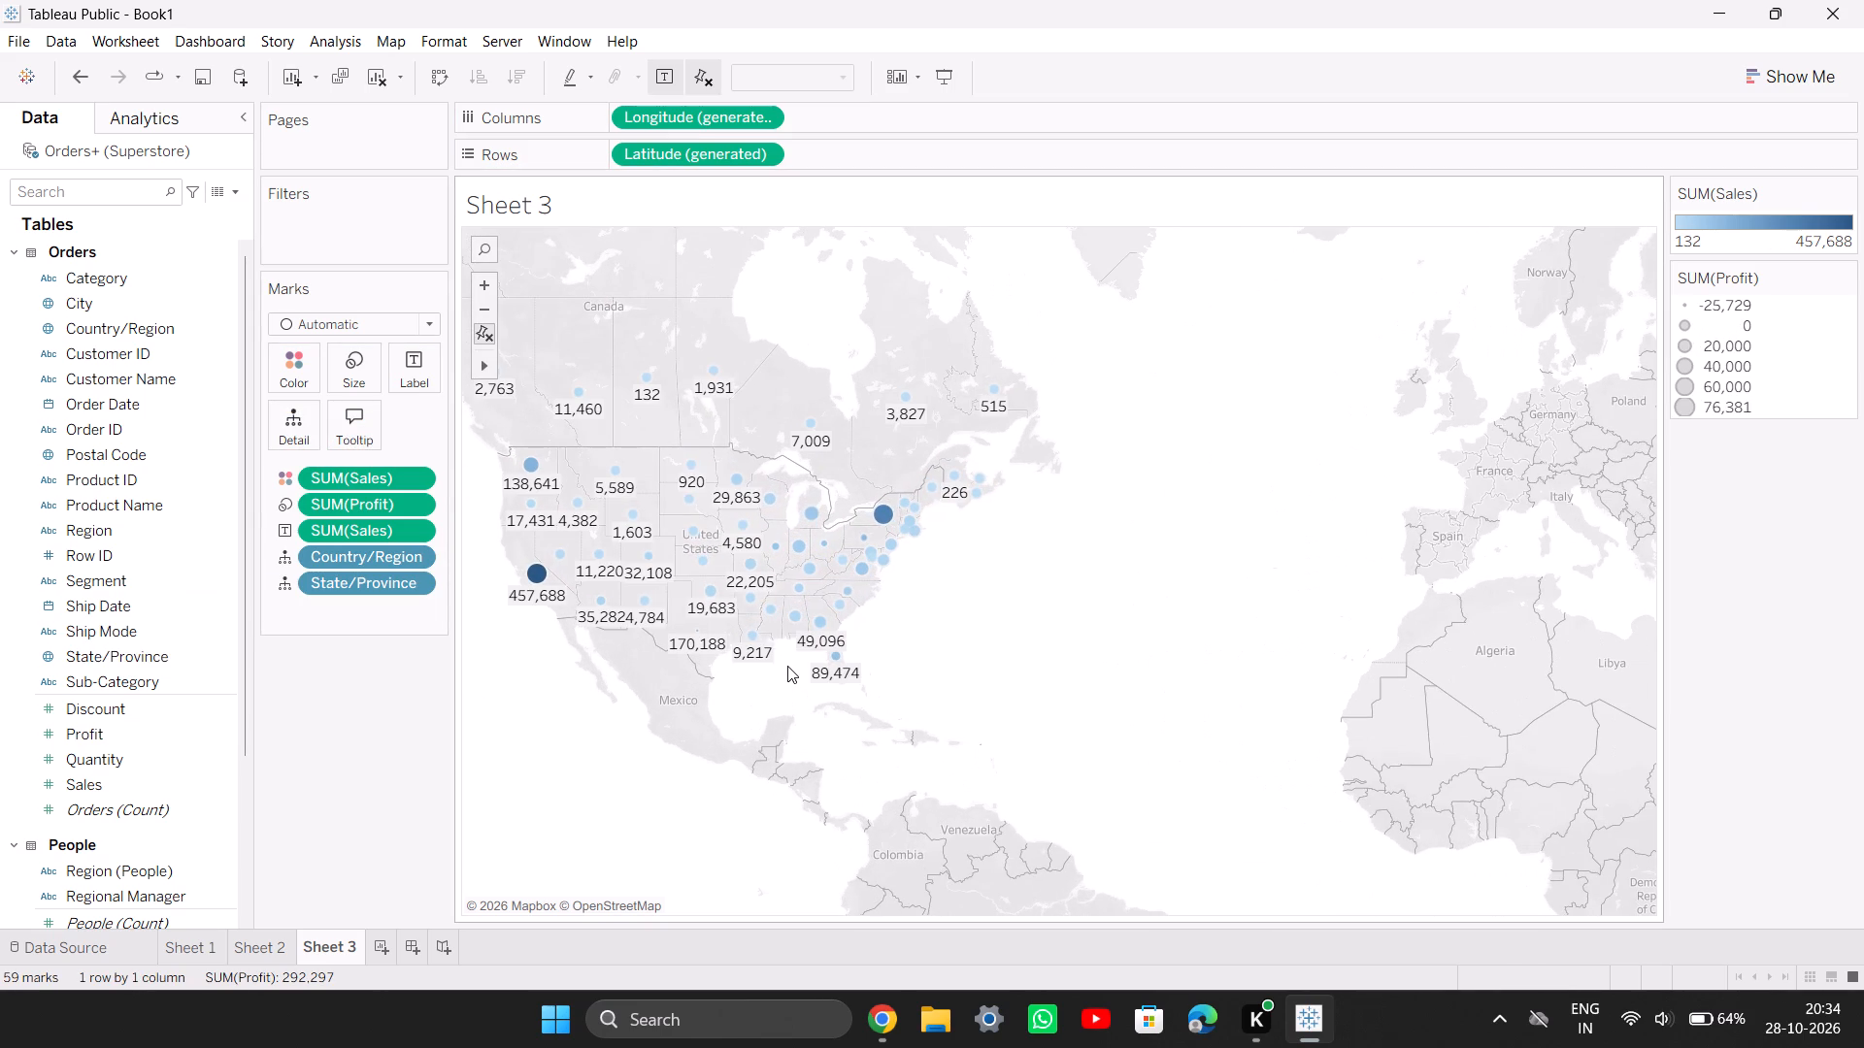
pyautogui.hscroll(2, 787, 666)
pyautogui.keyDown('ctrl'); pyautogui.scroll(2, 787, 666); pyautogui.keyUp('ctrl')
pyautogui.hscroll(3, 787, 666)
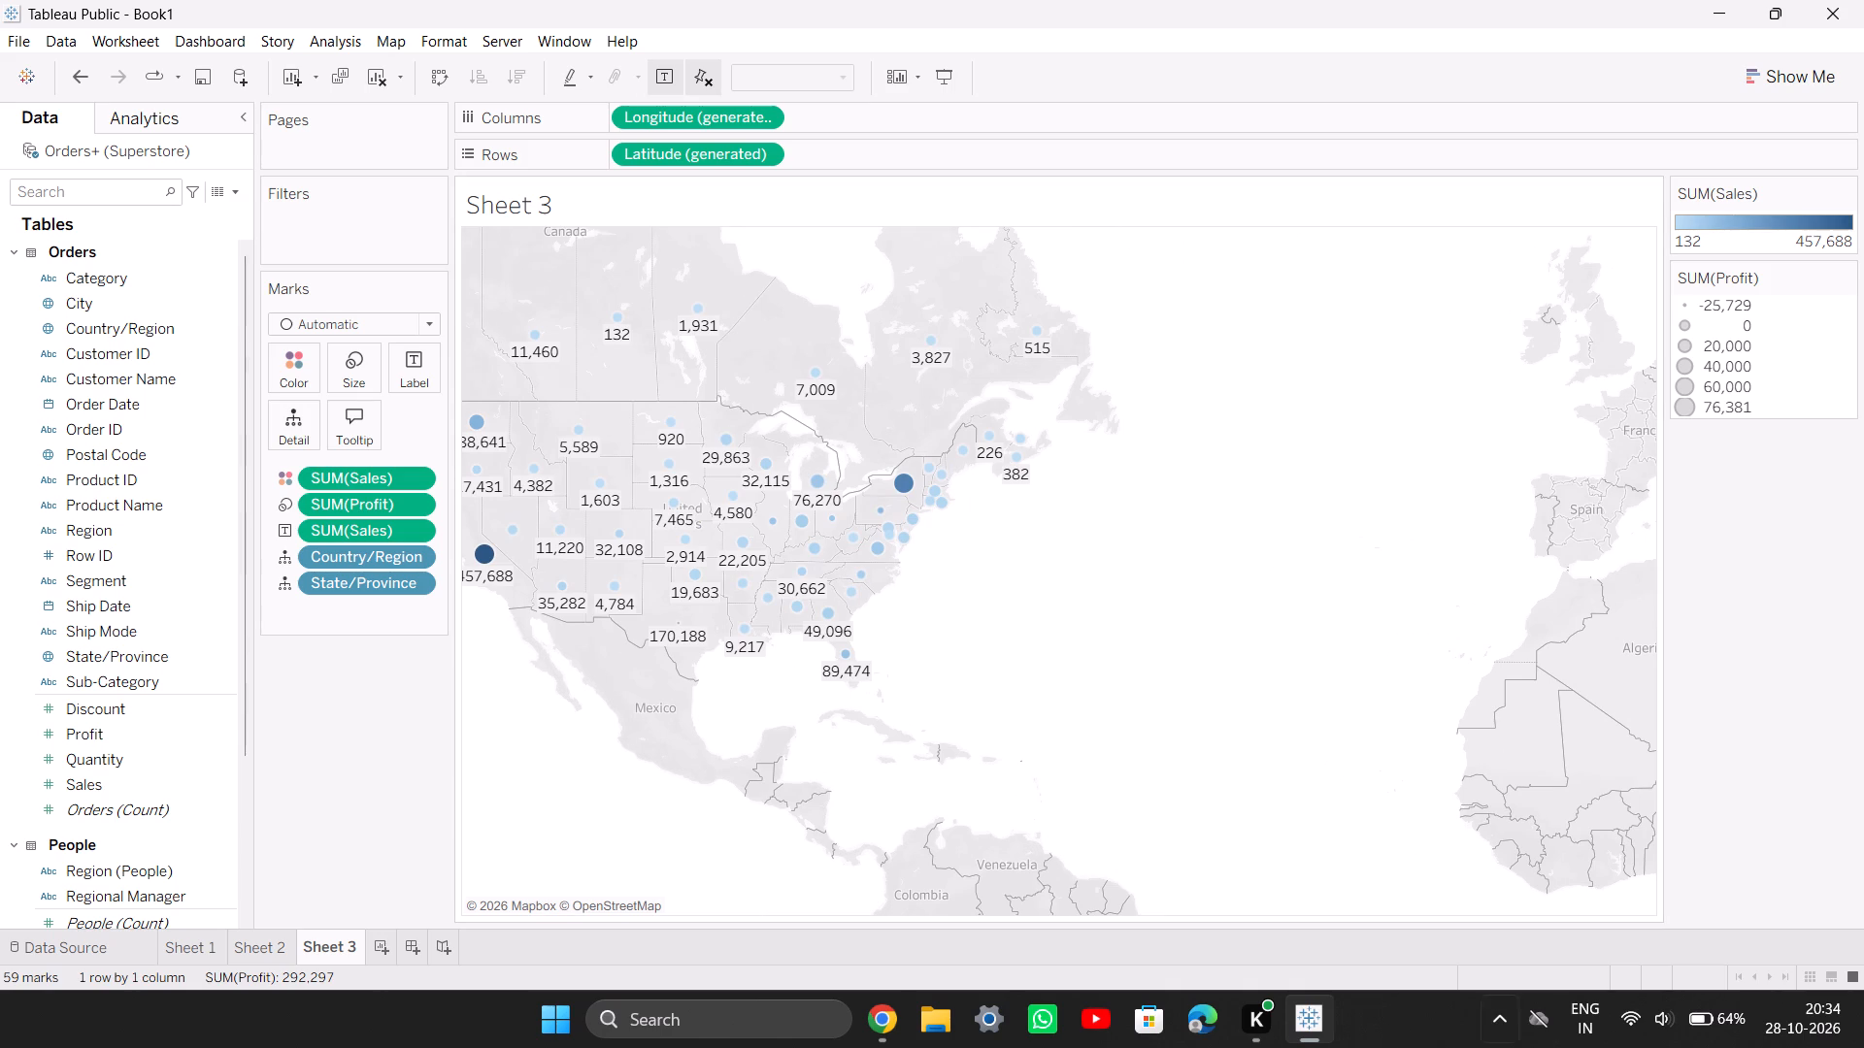
pyautogui.click(1293, 1027)
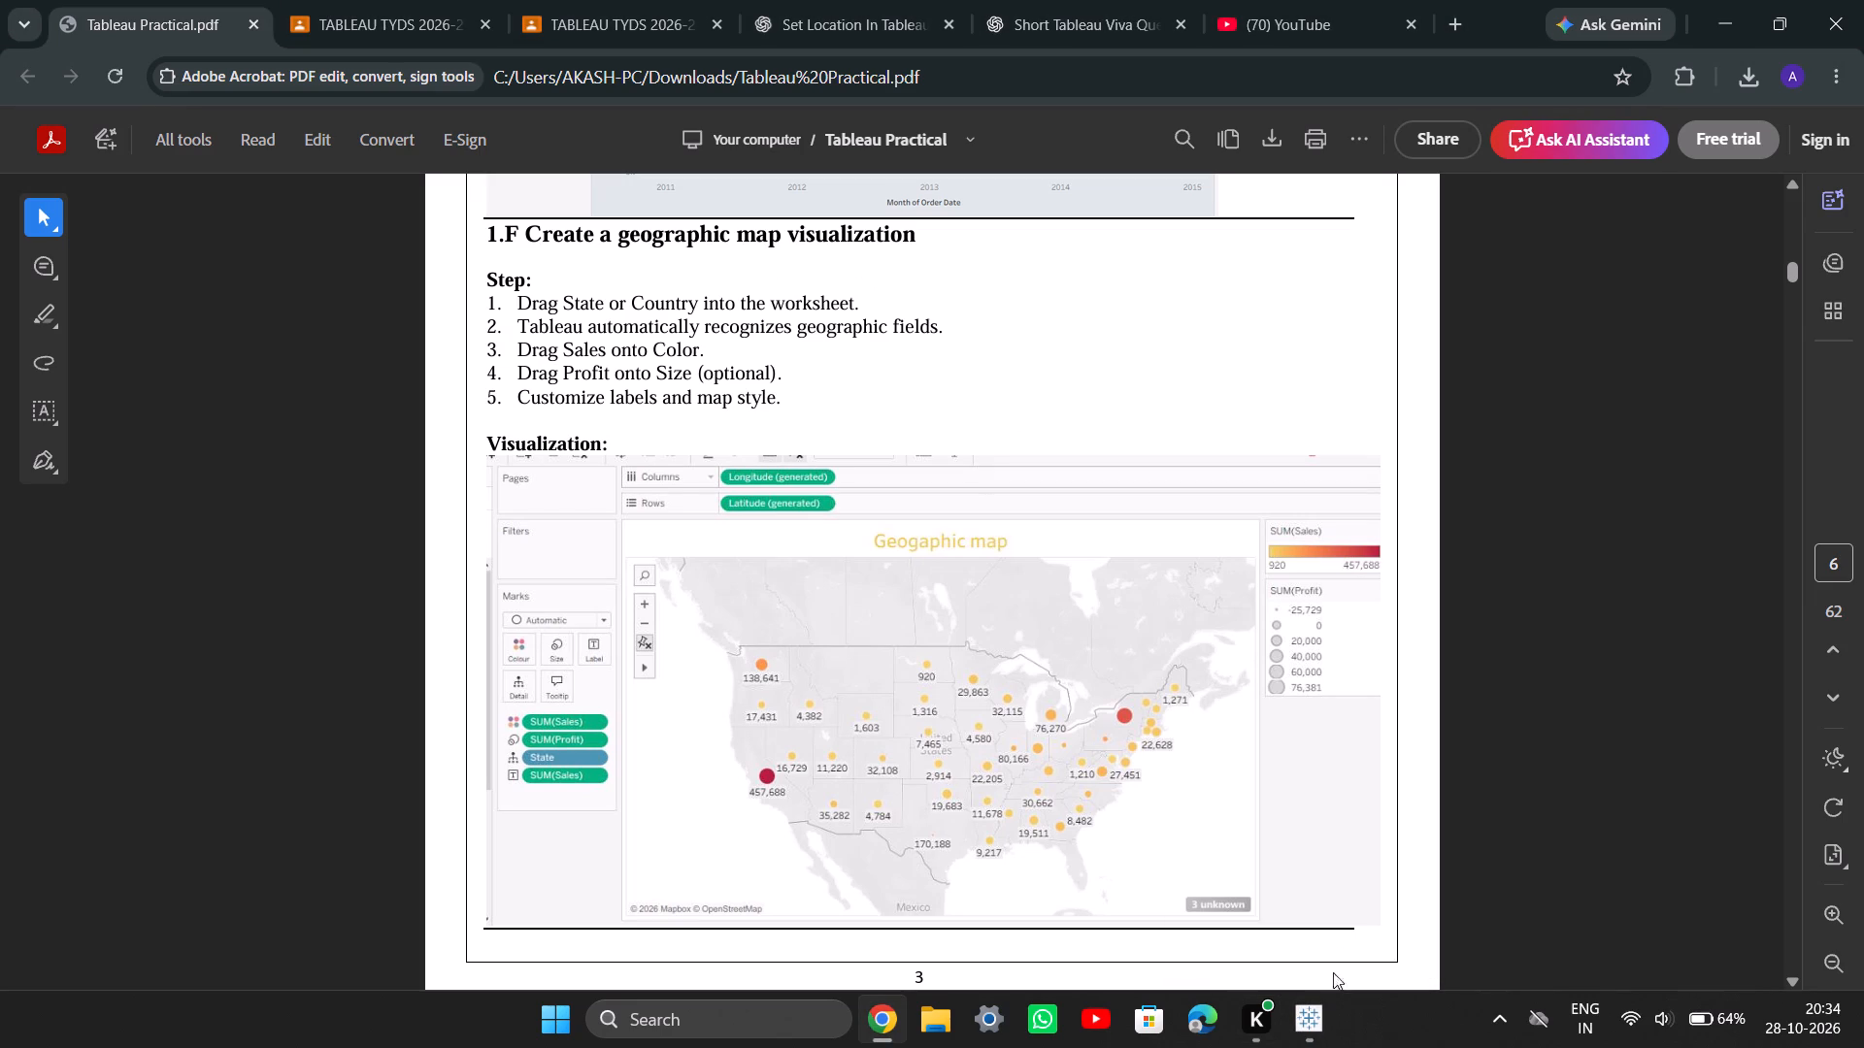
pyautogui.click(1303, 1014)
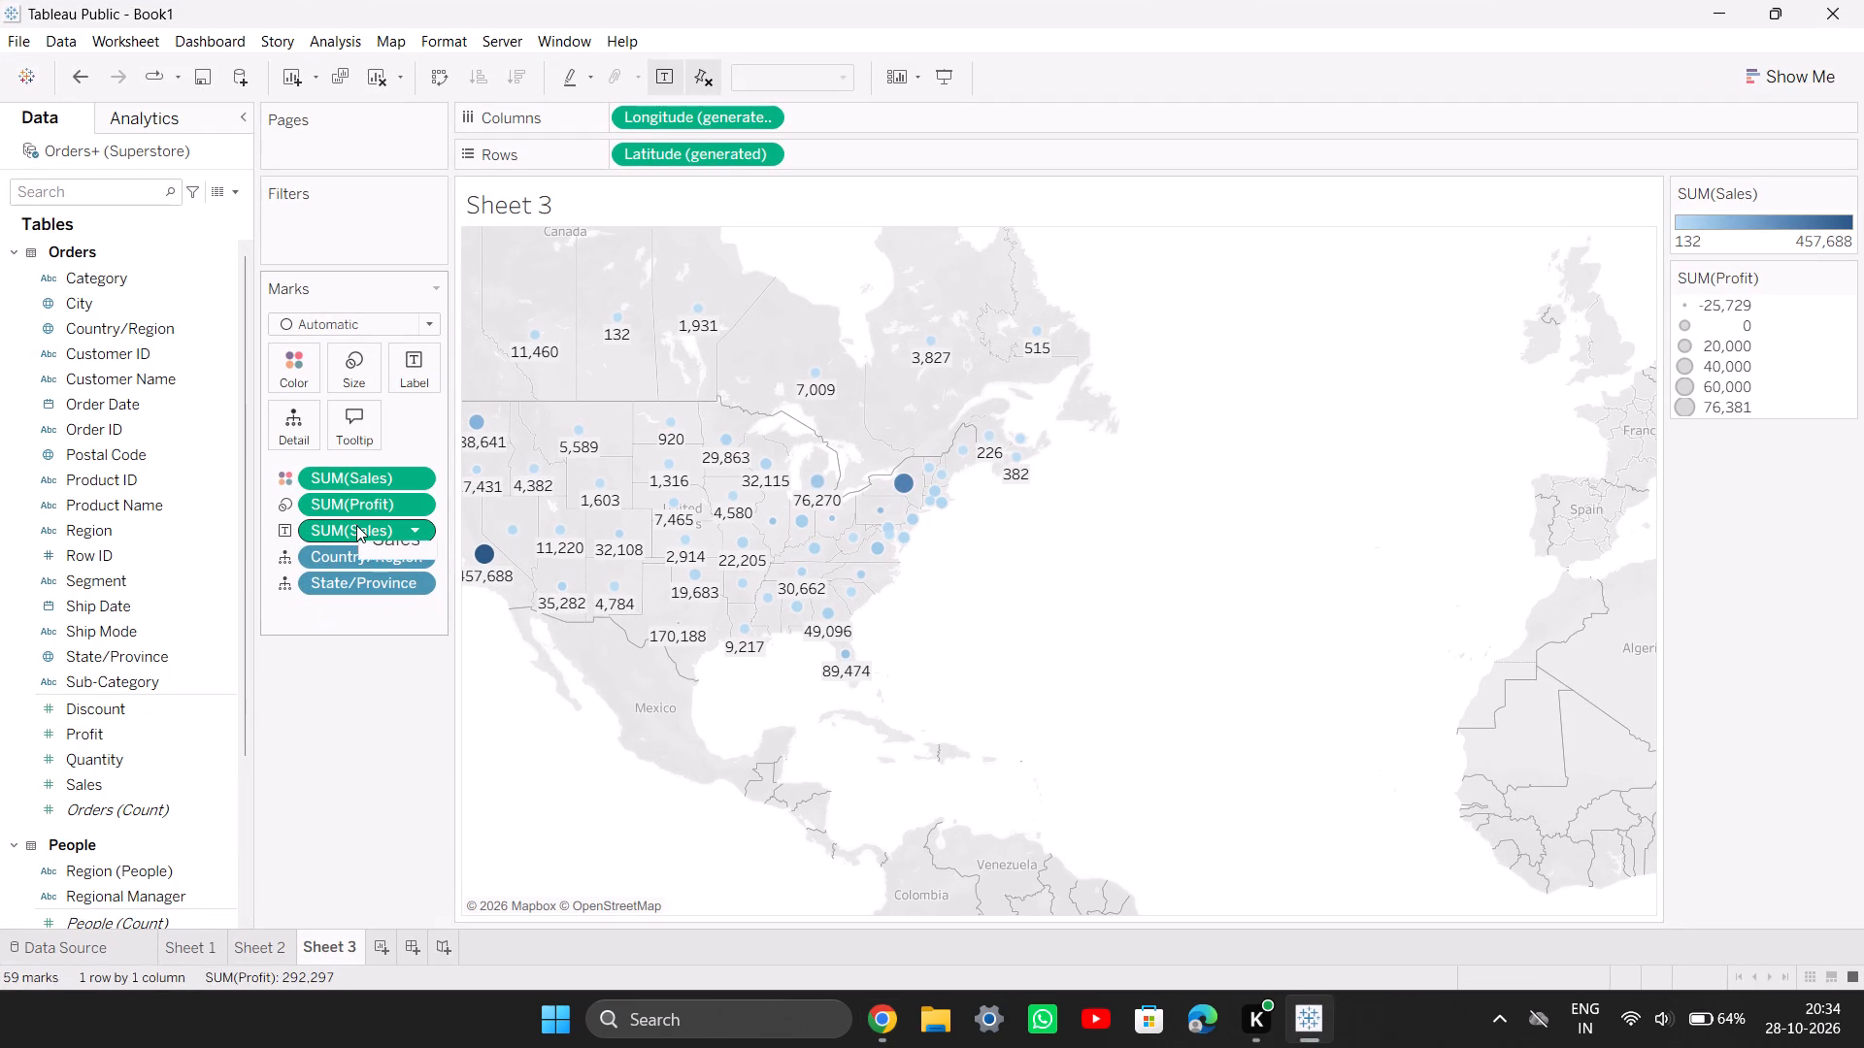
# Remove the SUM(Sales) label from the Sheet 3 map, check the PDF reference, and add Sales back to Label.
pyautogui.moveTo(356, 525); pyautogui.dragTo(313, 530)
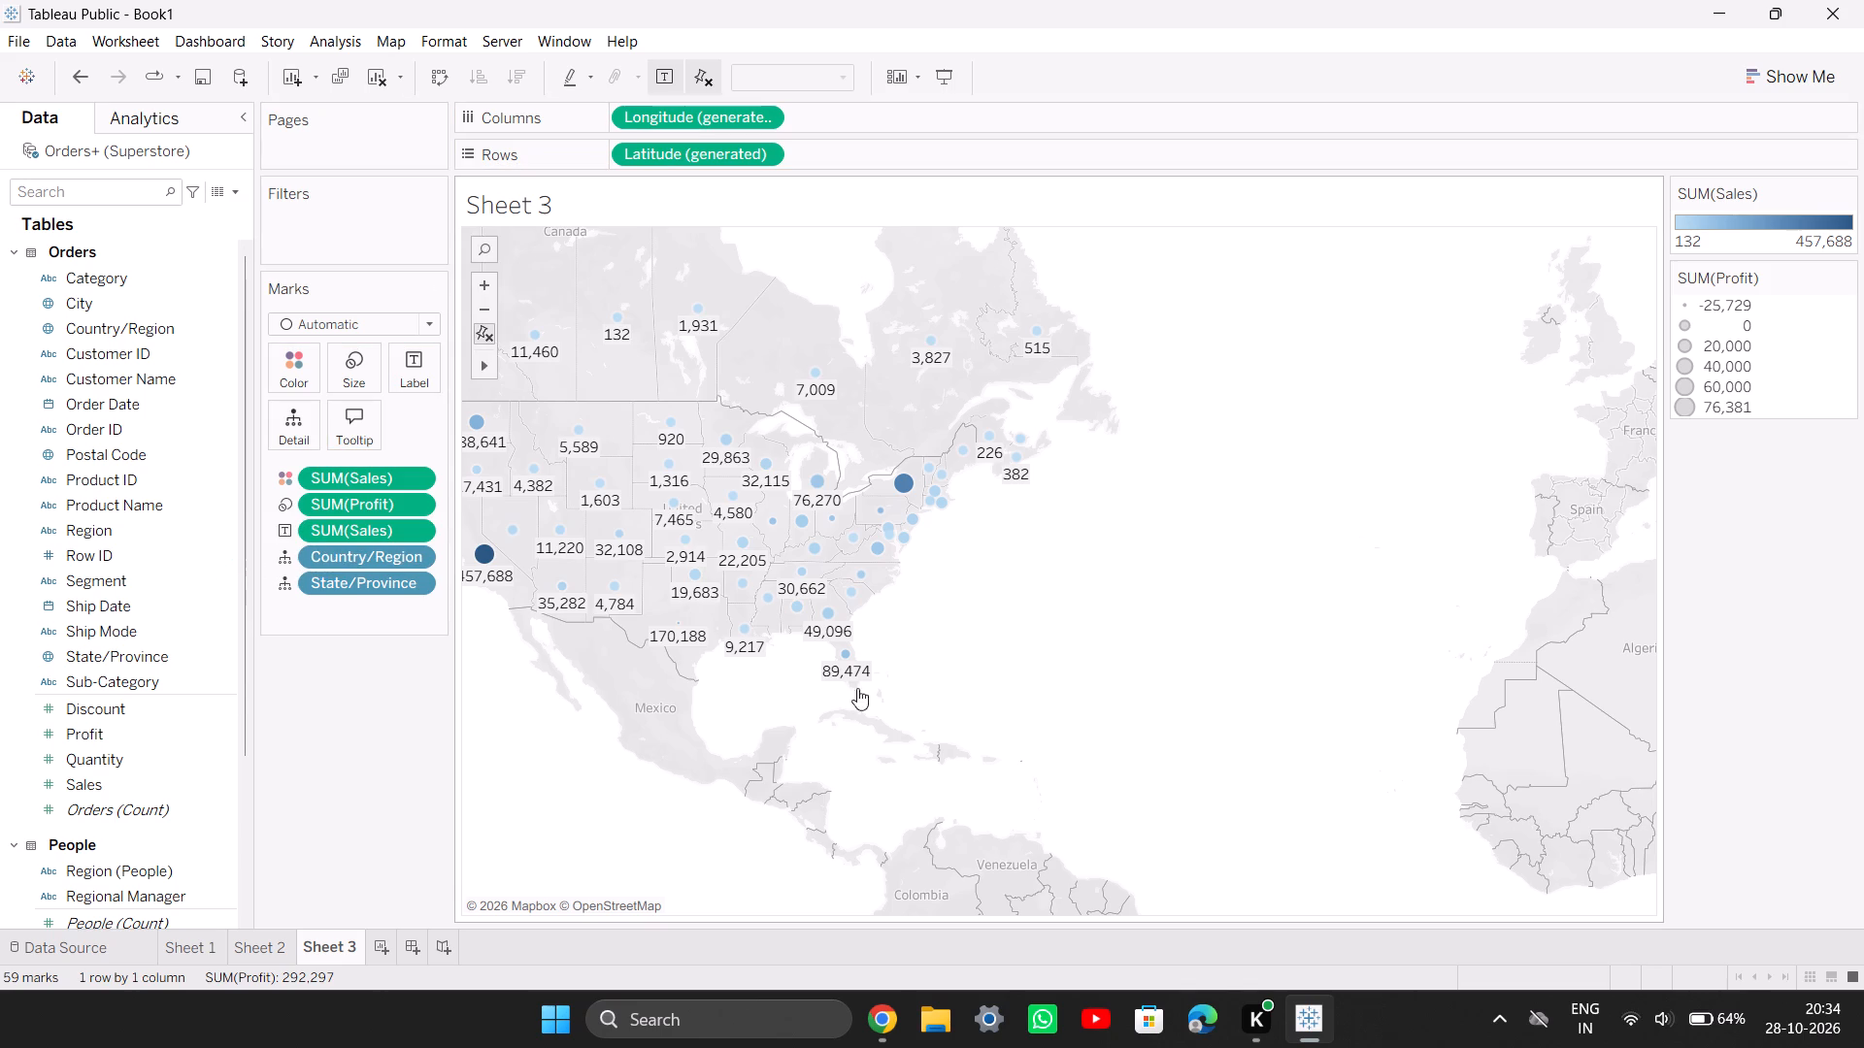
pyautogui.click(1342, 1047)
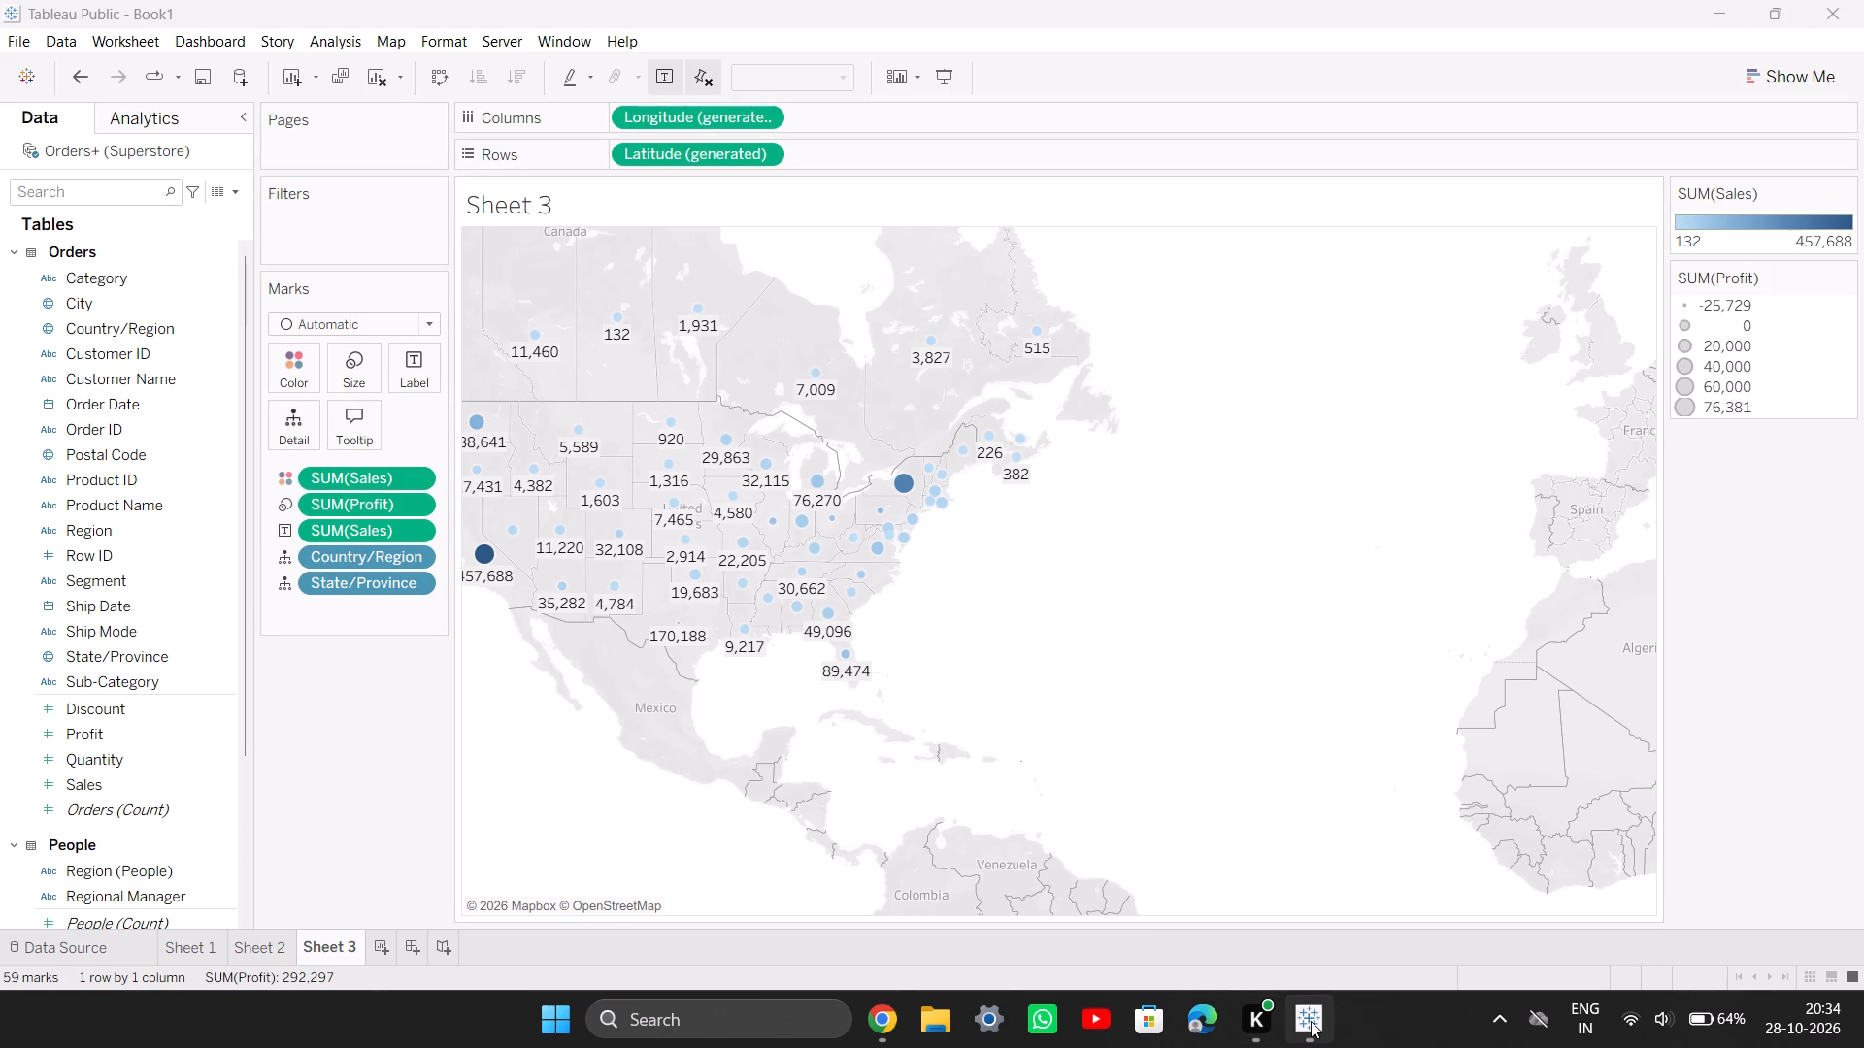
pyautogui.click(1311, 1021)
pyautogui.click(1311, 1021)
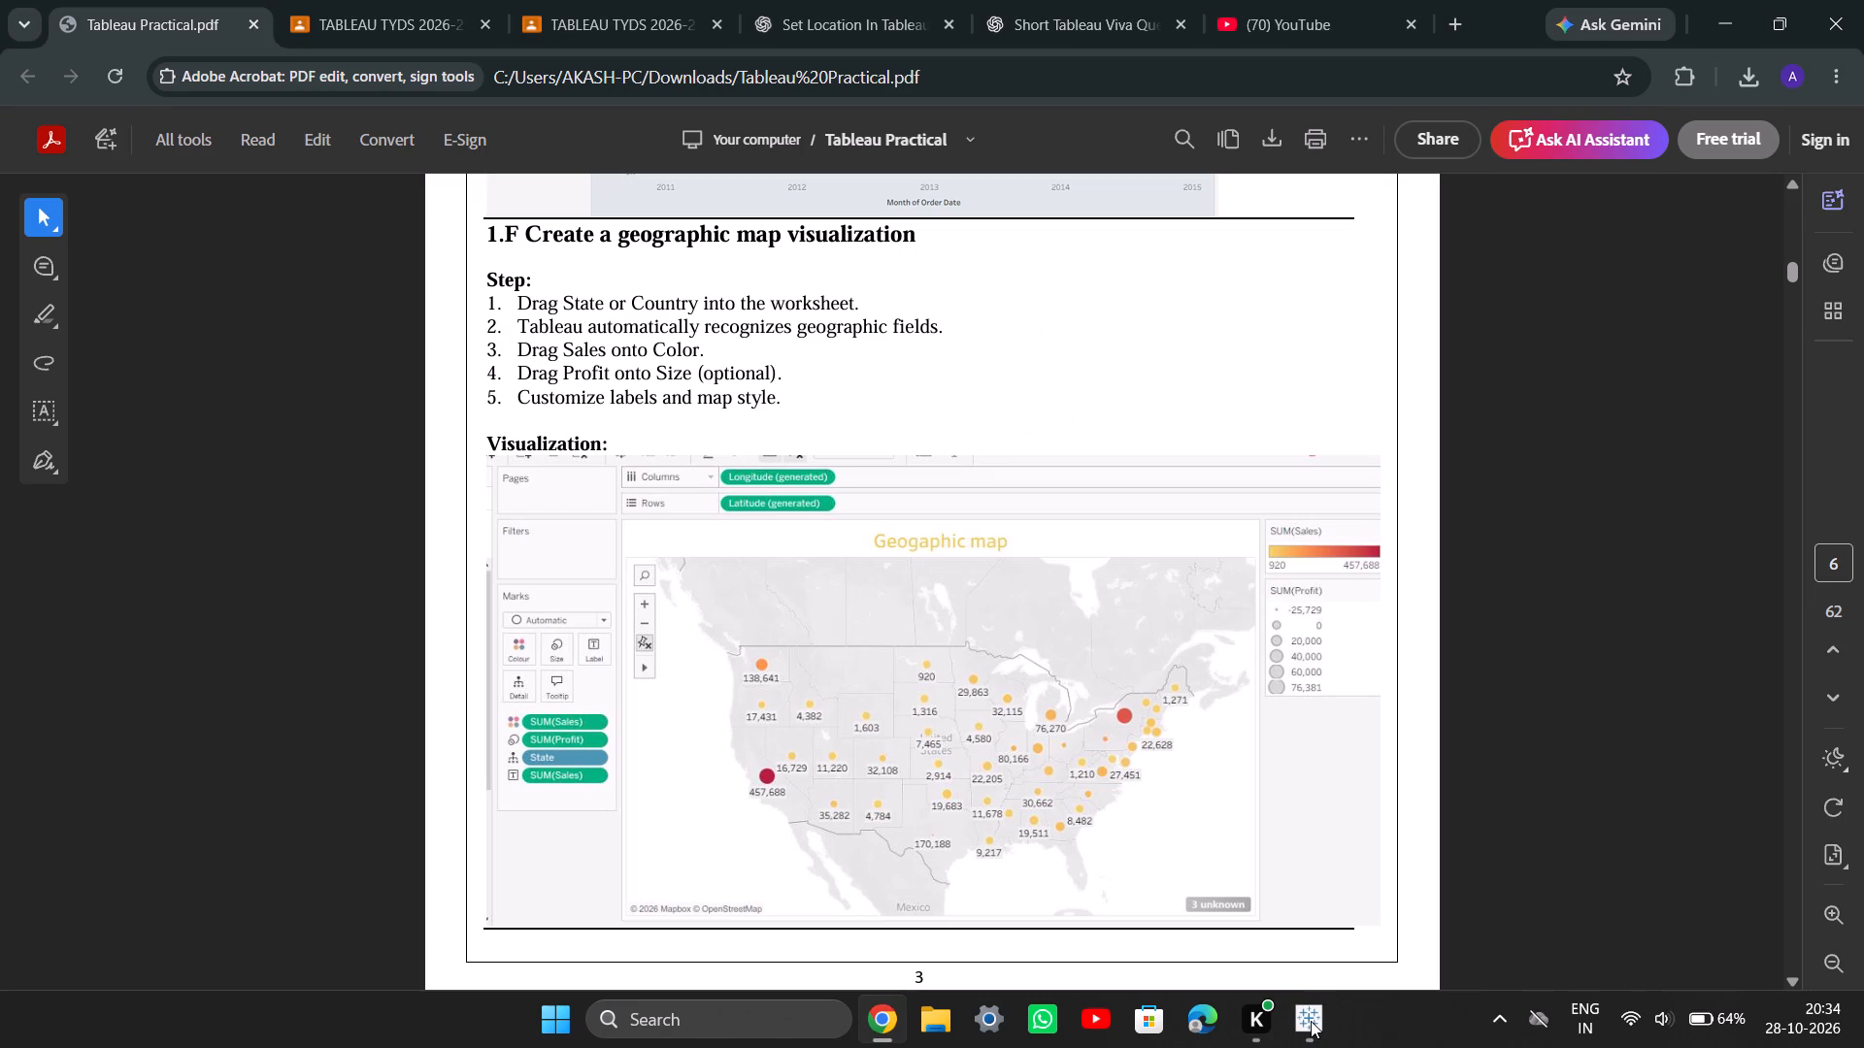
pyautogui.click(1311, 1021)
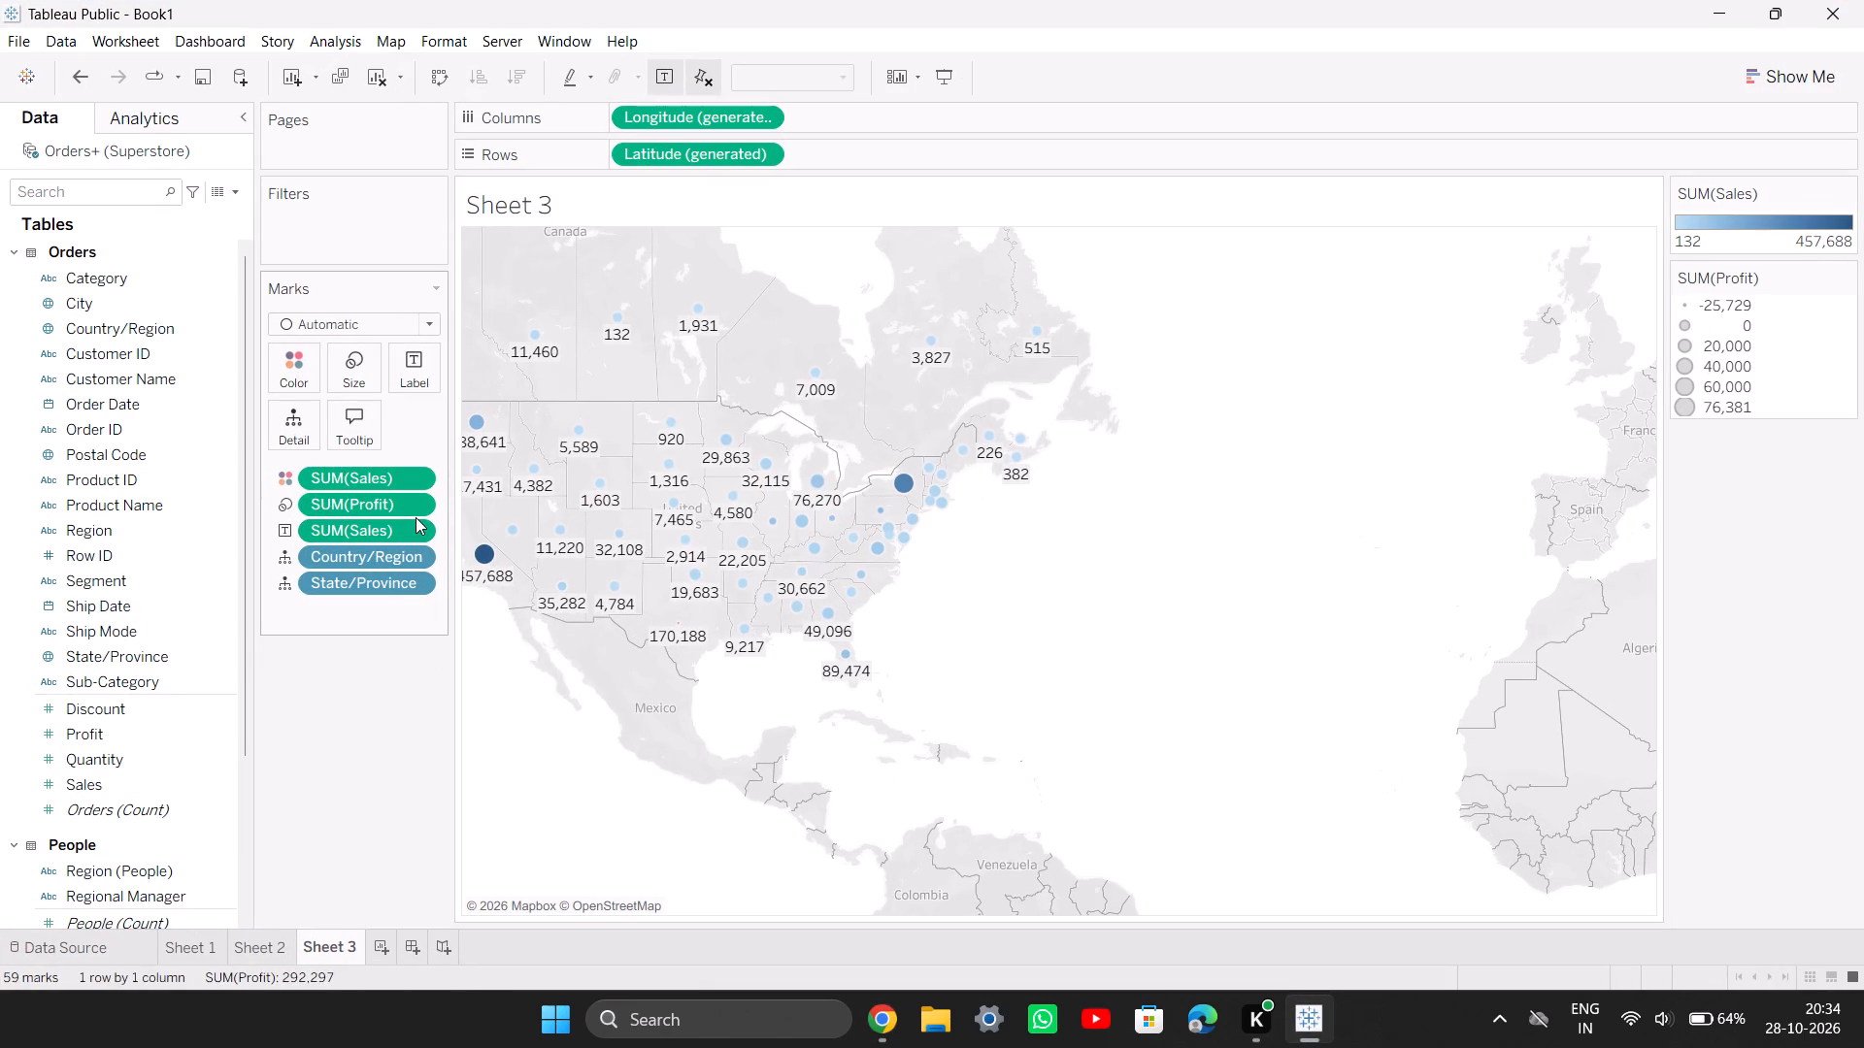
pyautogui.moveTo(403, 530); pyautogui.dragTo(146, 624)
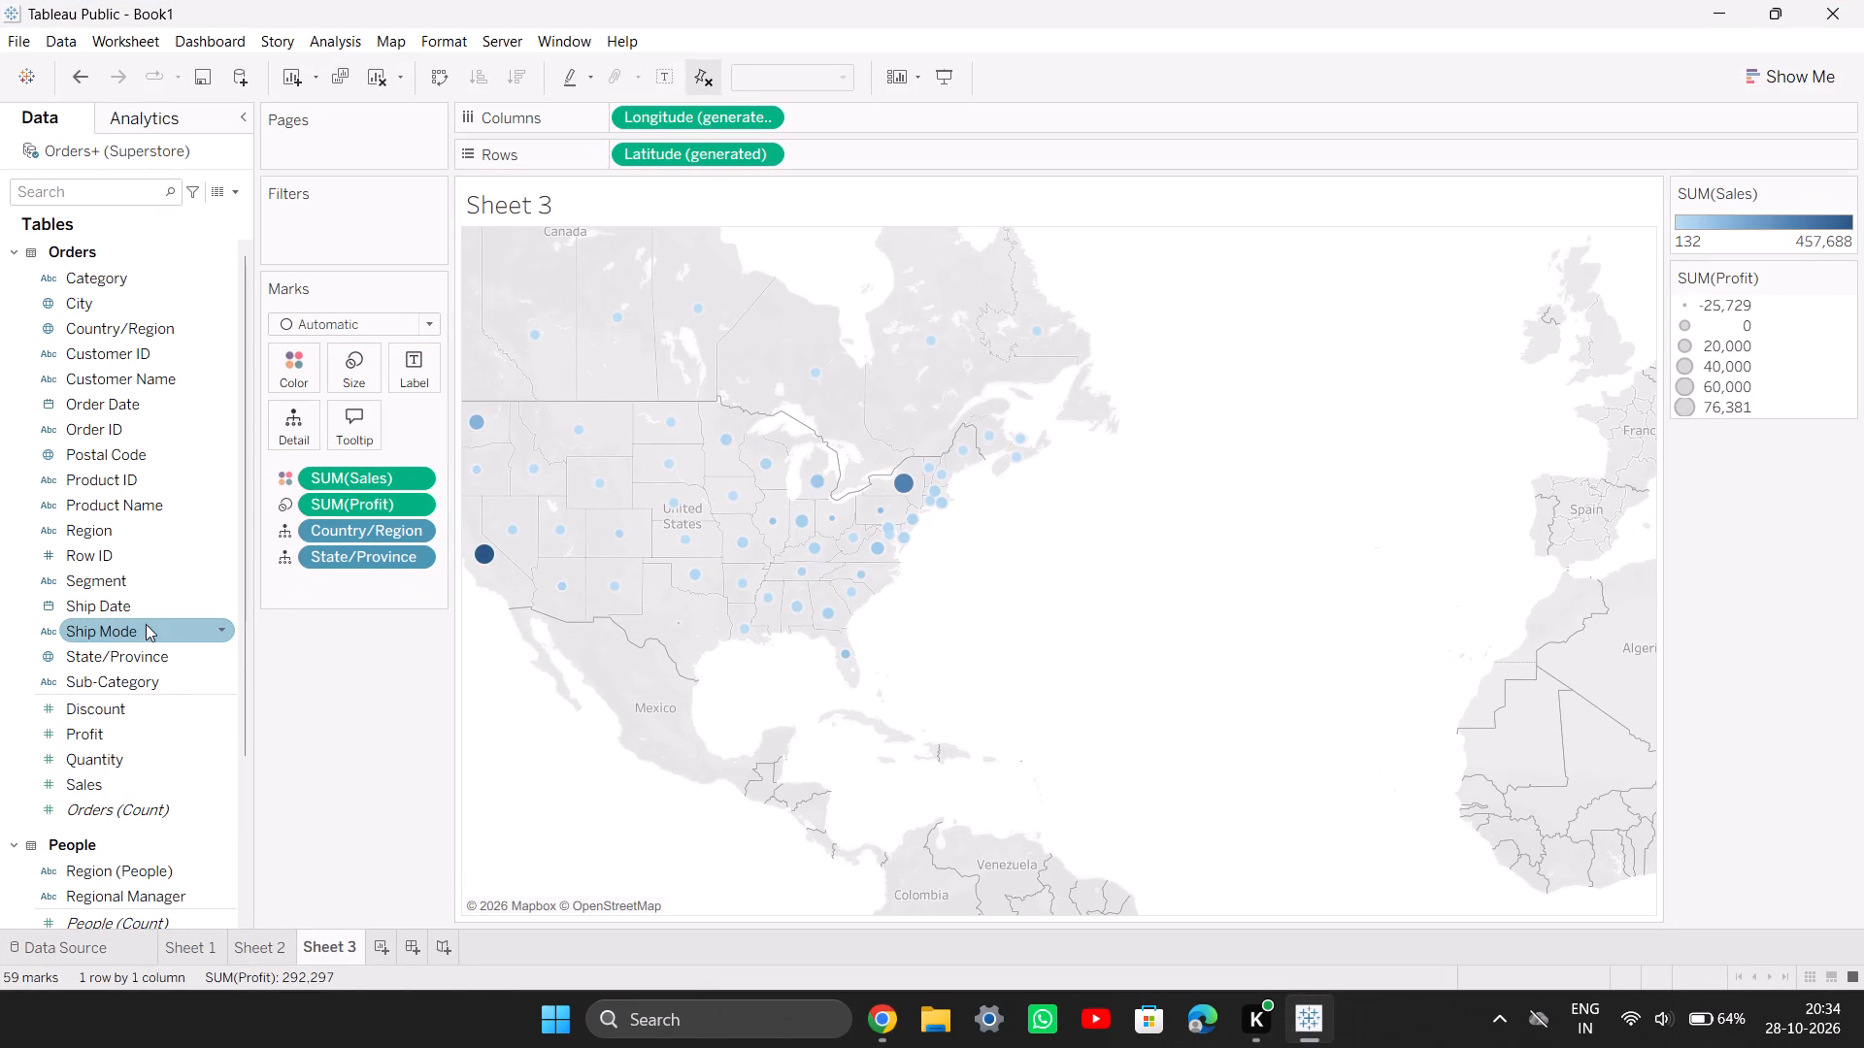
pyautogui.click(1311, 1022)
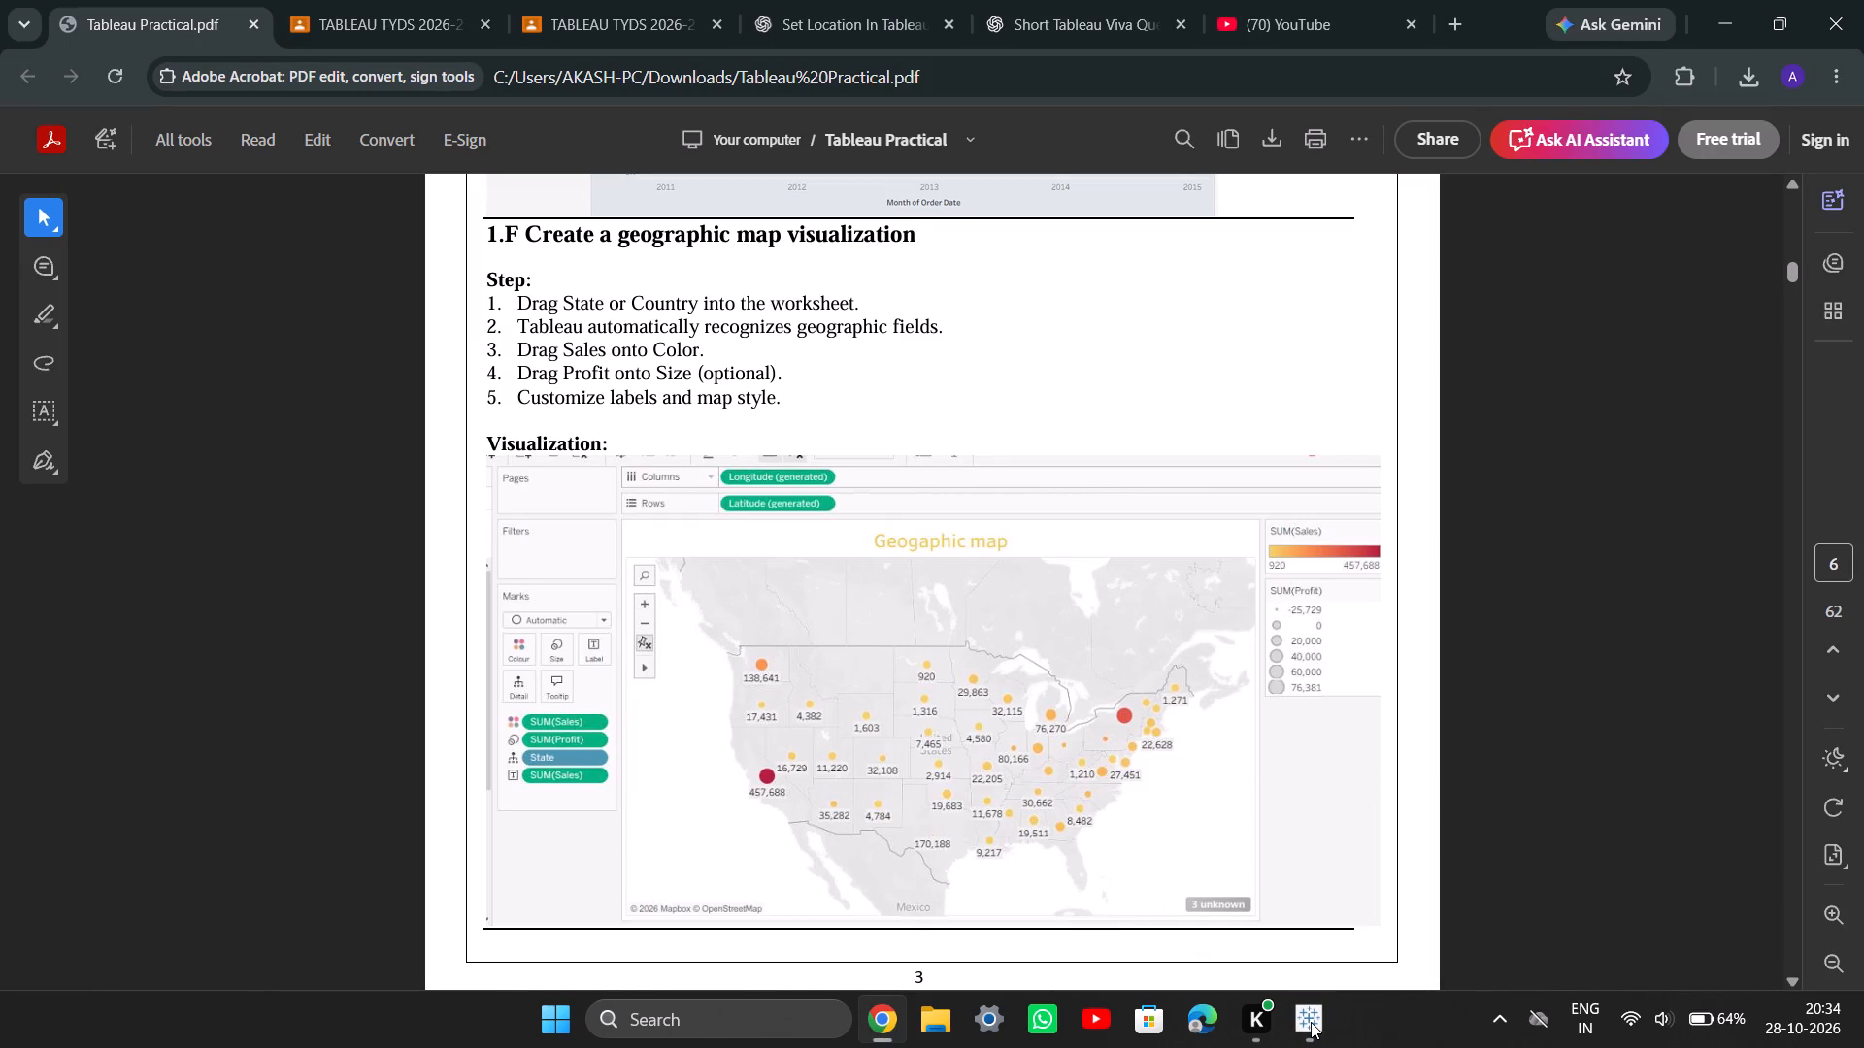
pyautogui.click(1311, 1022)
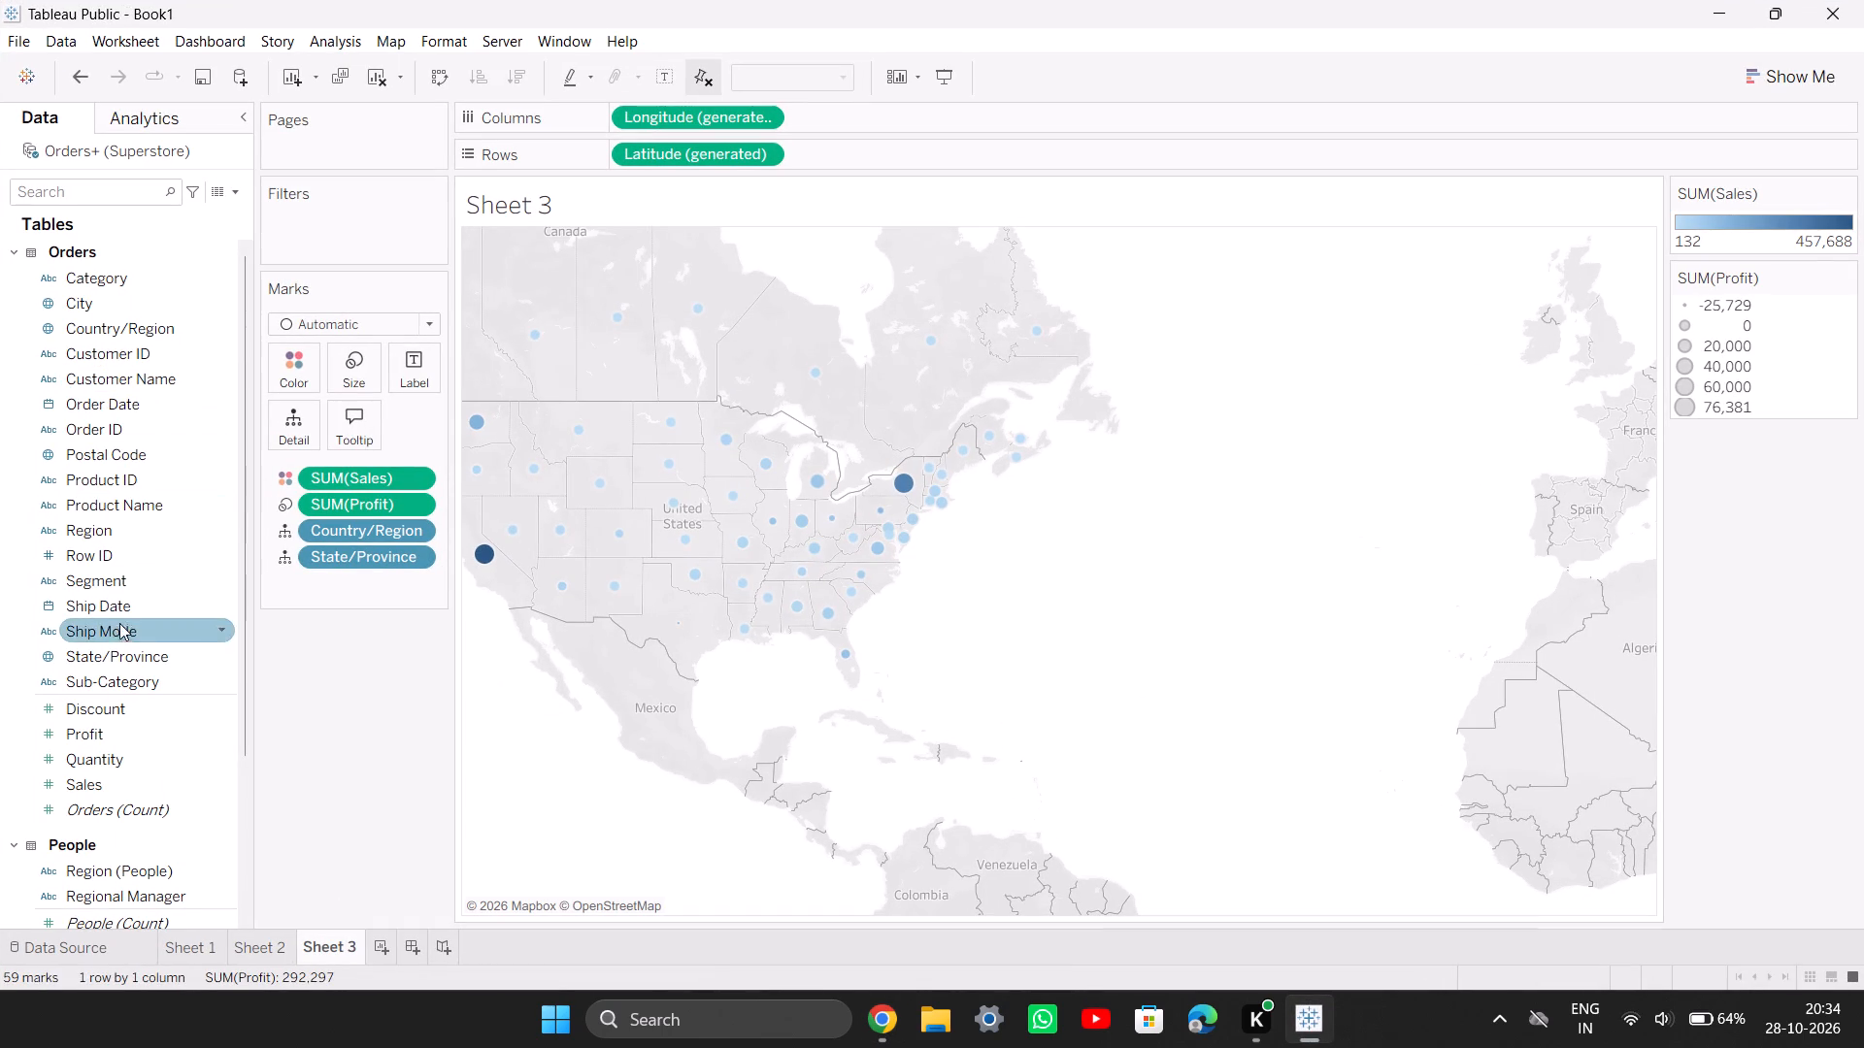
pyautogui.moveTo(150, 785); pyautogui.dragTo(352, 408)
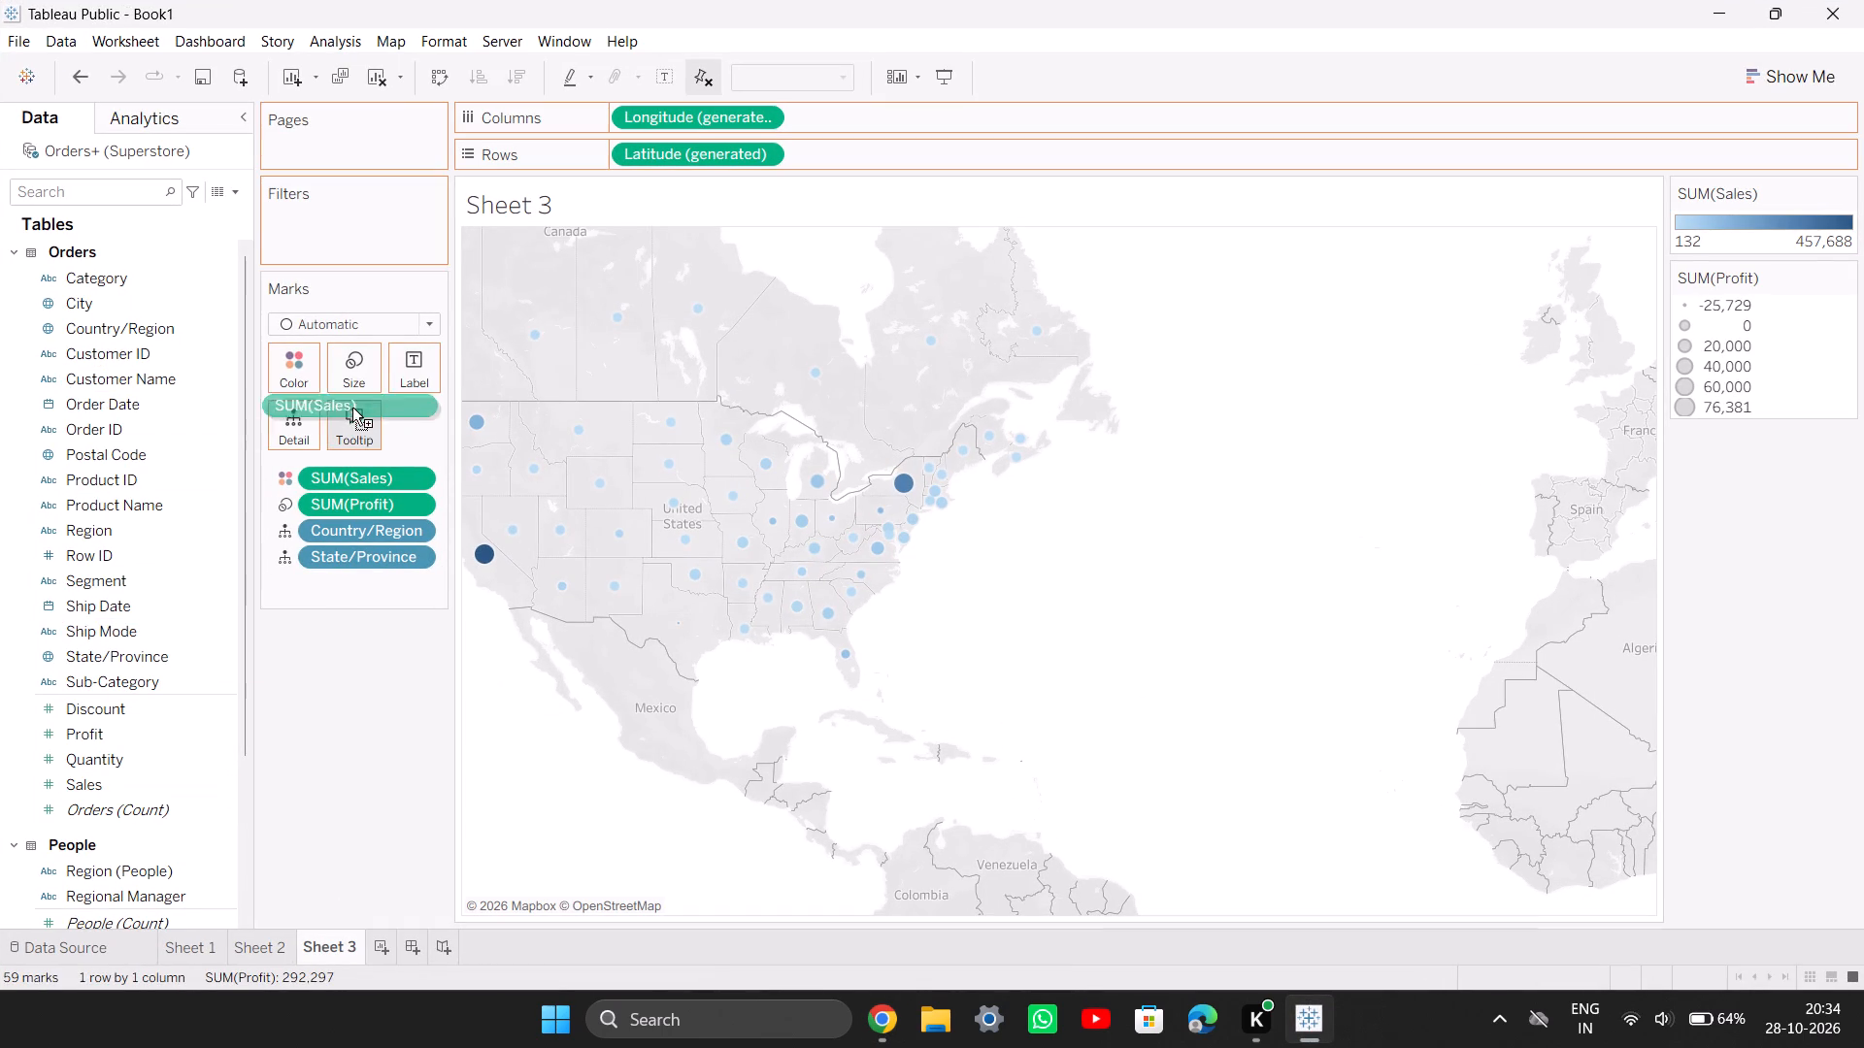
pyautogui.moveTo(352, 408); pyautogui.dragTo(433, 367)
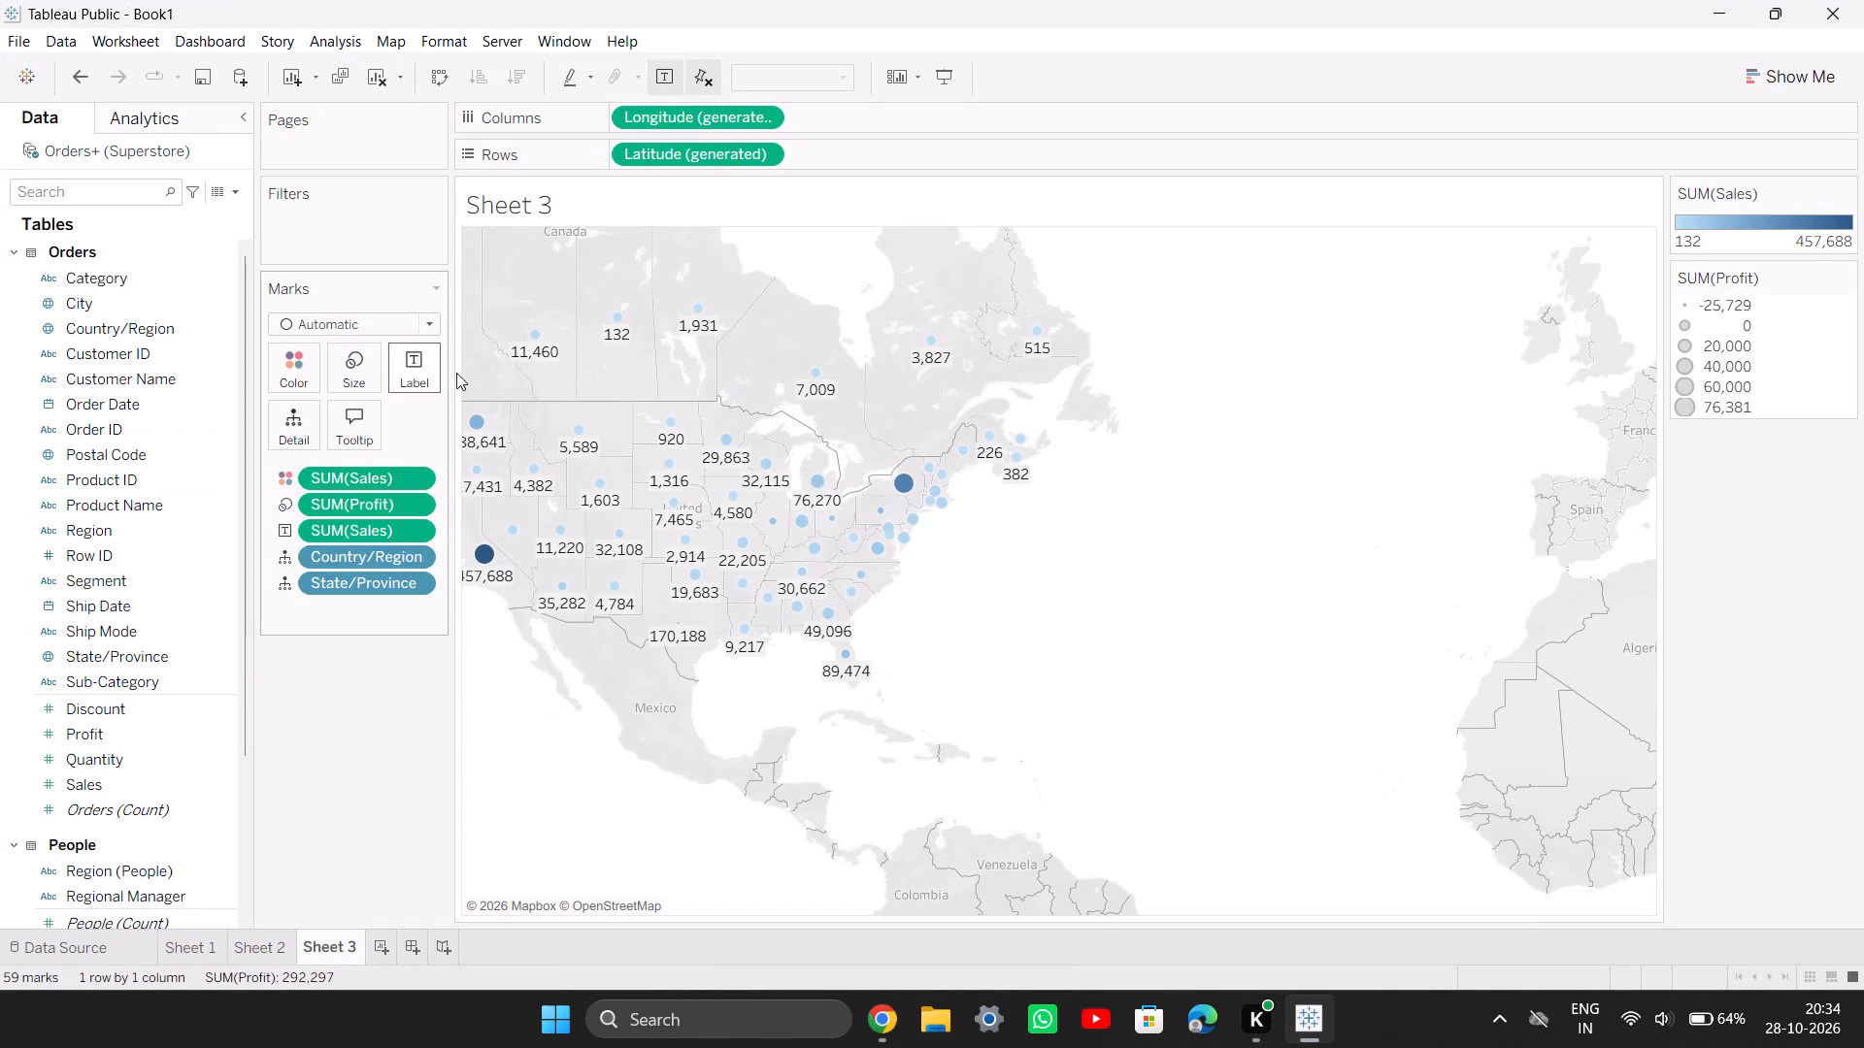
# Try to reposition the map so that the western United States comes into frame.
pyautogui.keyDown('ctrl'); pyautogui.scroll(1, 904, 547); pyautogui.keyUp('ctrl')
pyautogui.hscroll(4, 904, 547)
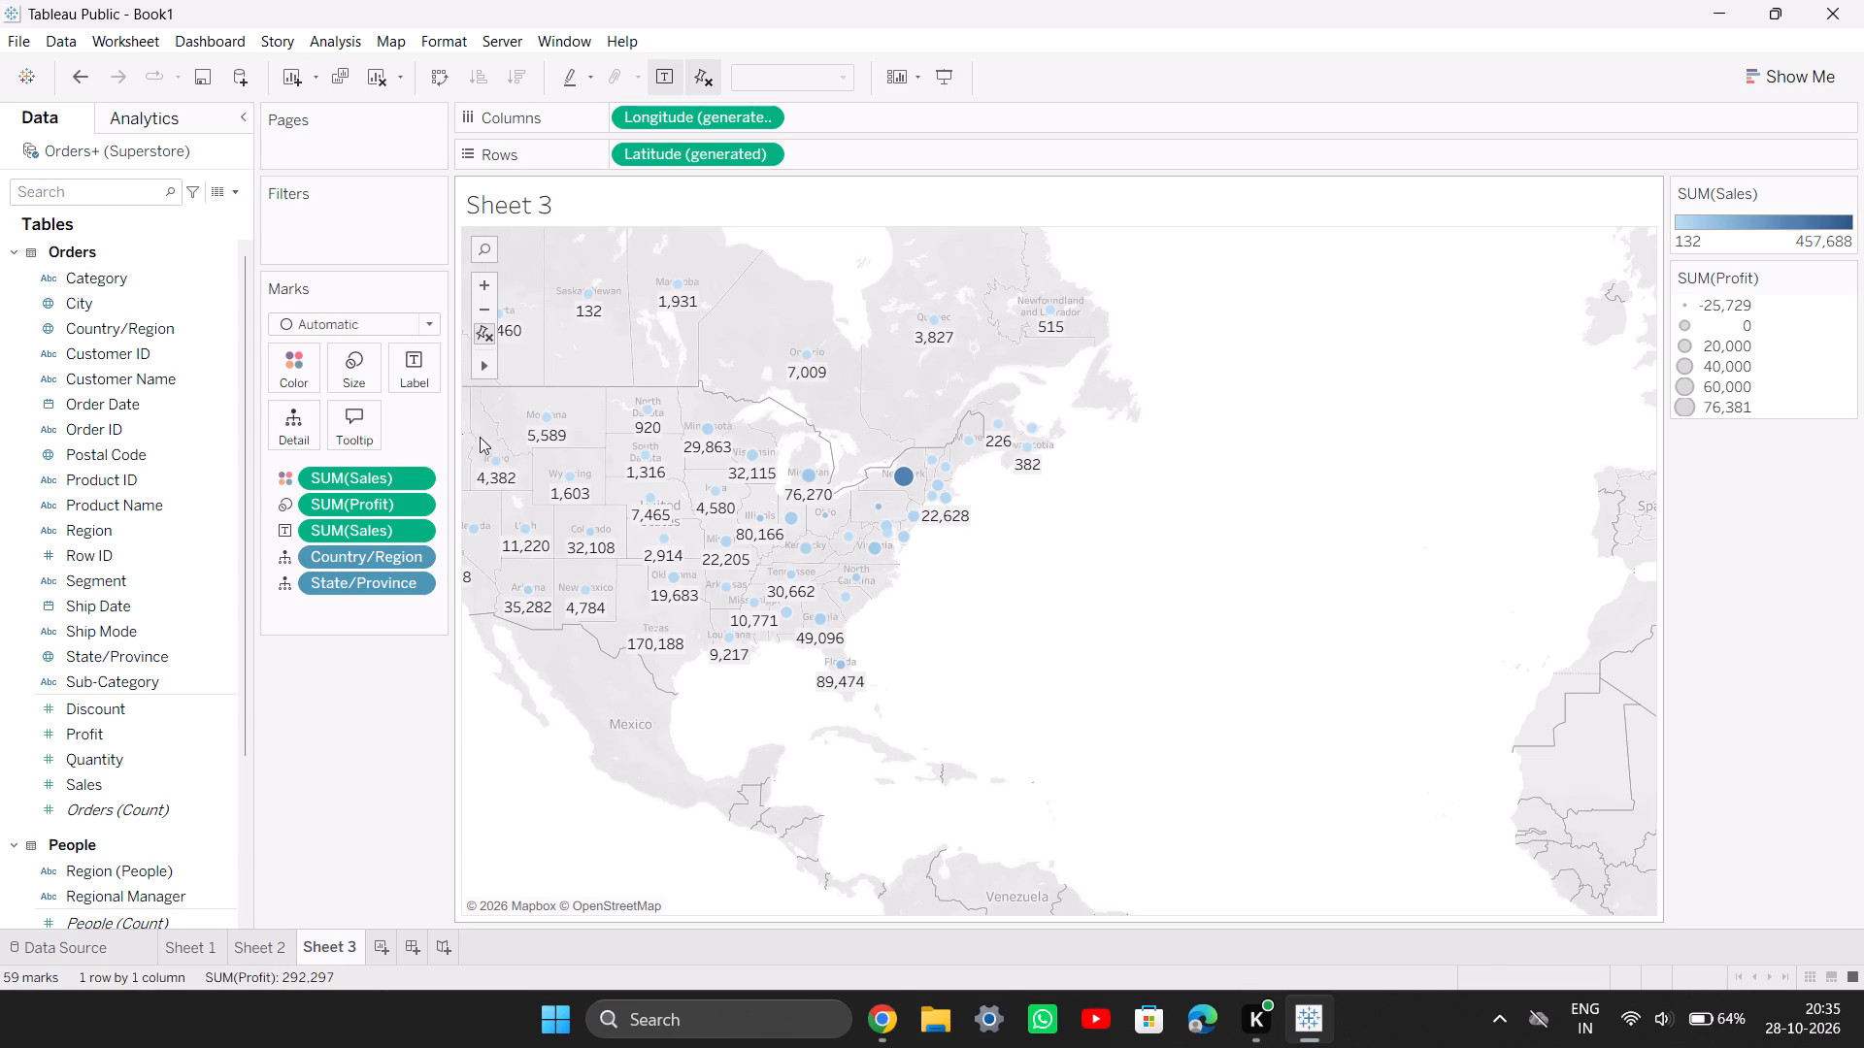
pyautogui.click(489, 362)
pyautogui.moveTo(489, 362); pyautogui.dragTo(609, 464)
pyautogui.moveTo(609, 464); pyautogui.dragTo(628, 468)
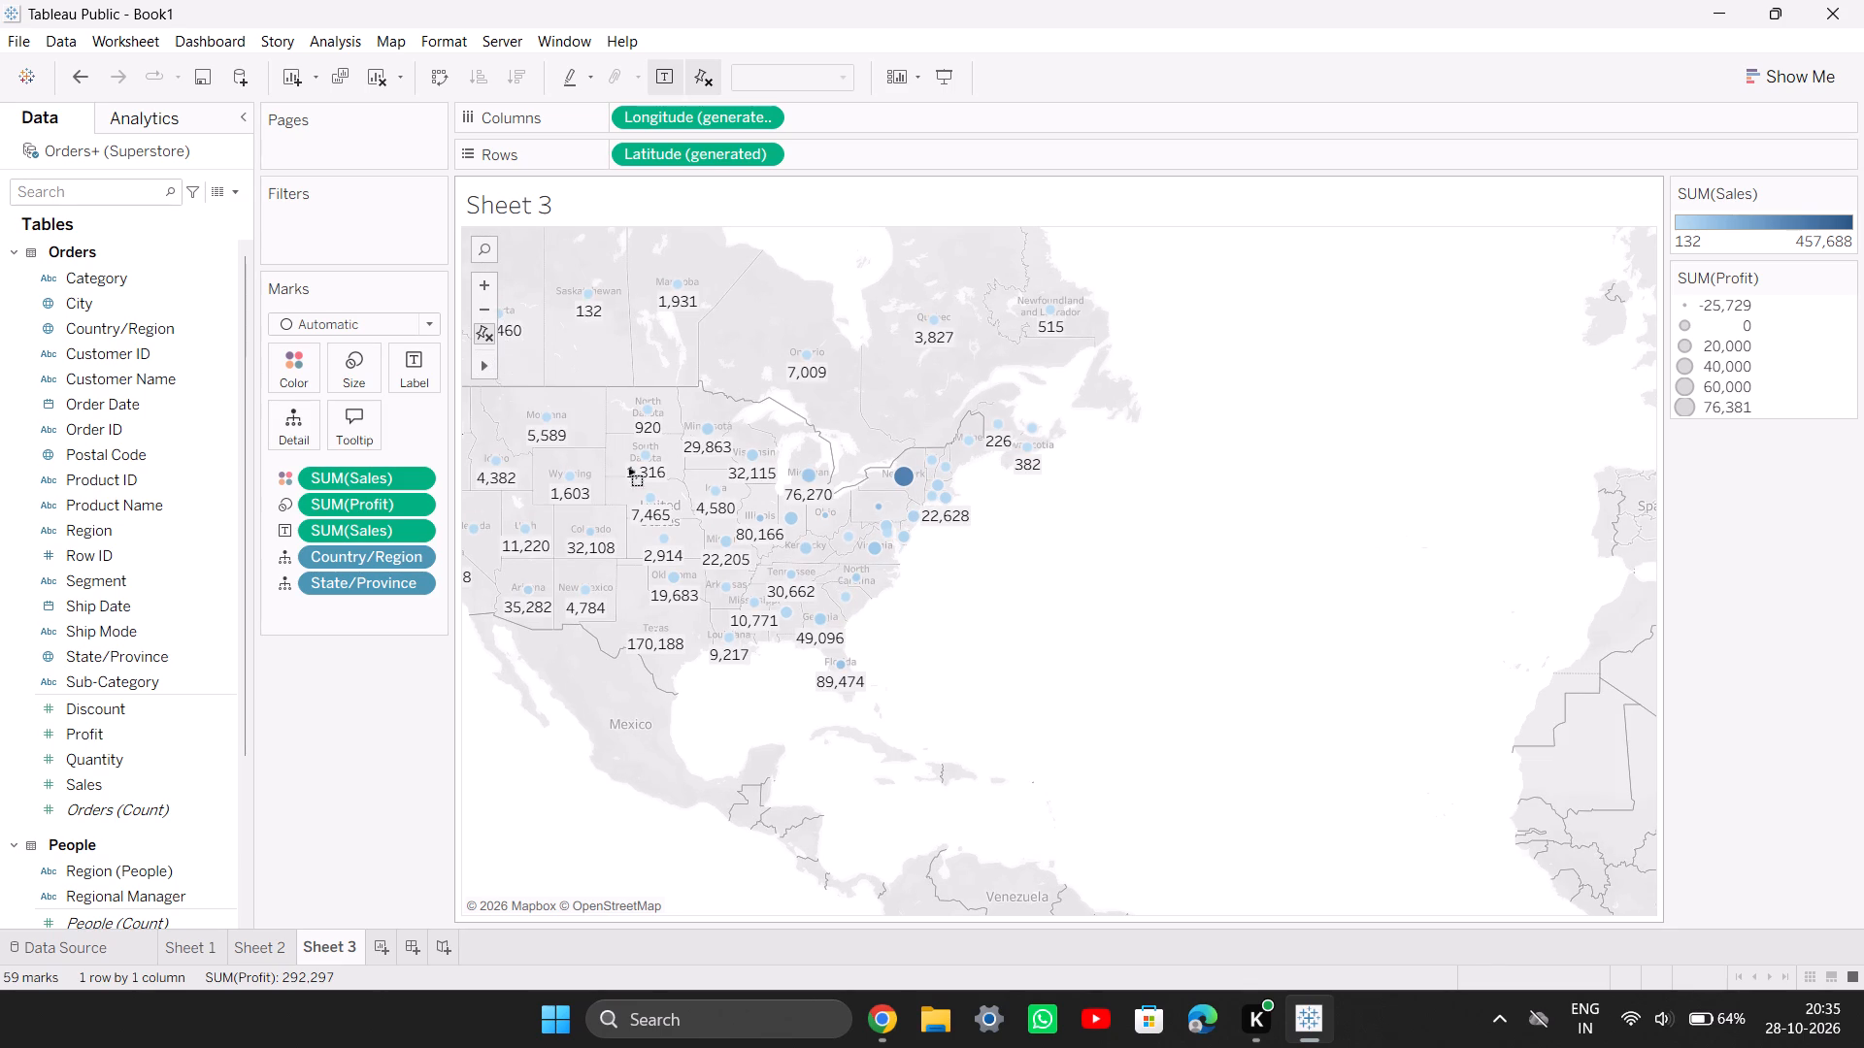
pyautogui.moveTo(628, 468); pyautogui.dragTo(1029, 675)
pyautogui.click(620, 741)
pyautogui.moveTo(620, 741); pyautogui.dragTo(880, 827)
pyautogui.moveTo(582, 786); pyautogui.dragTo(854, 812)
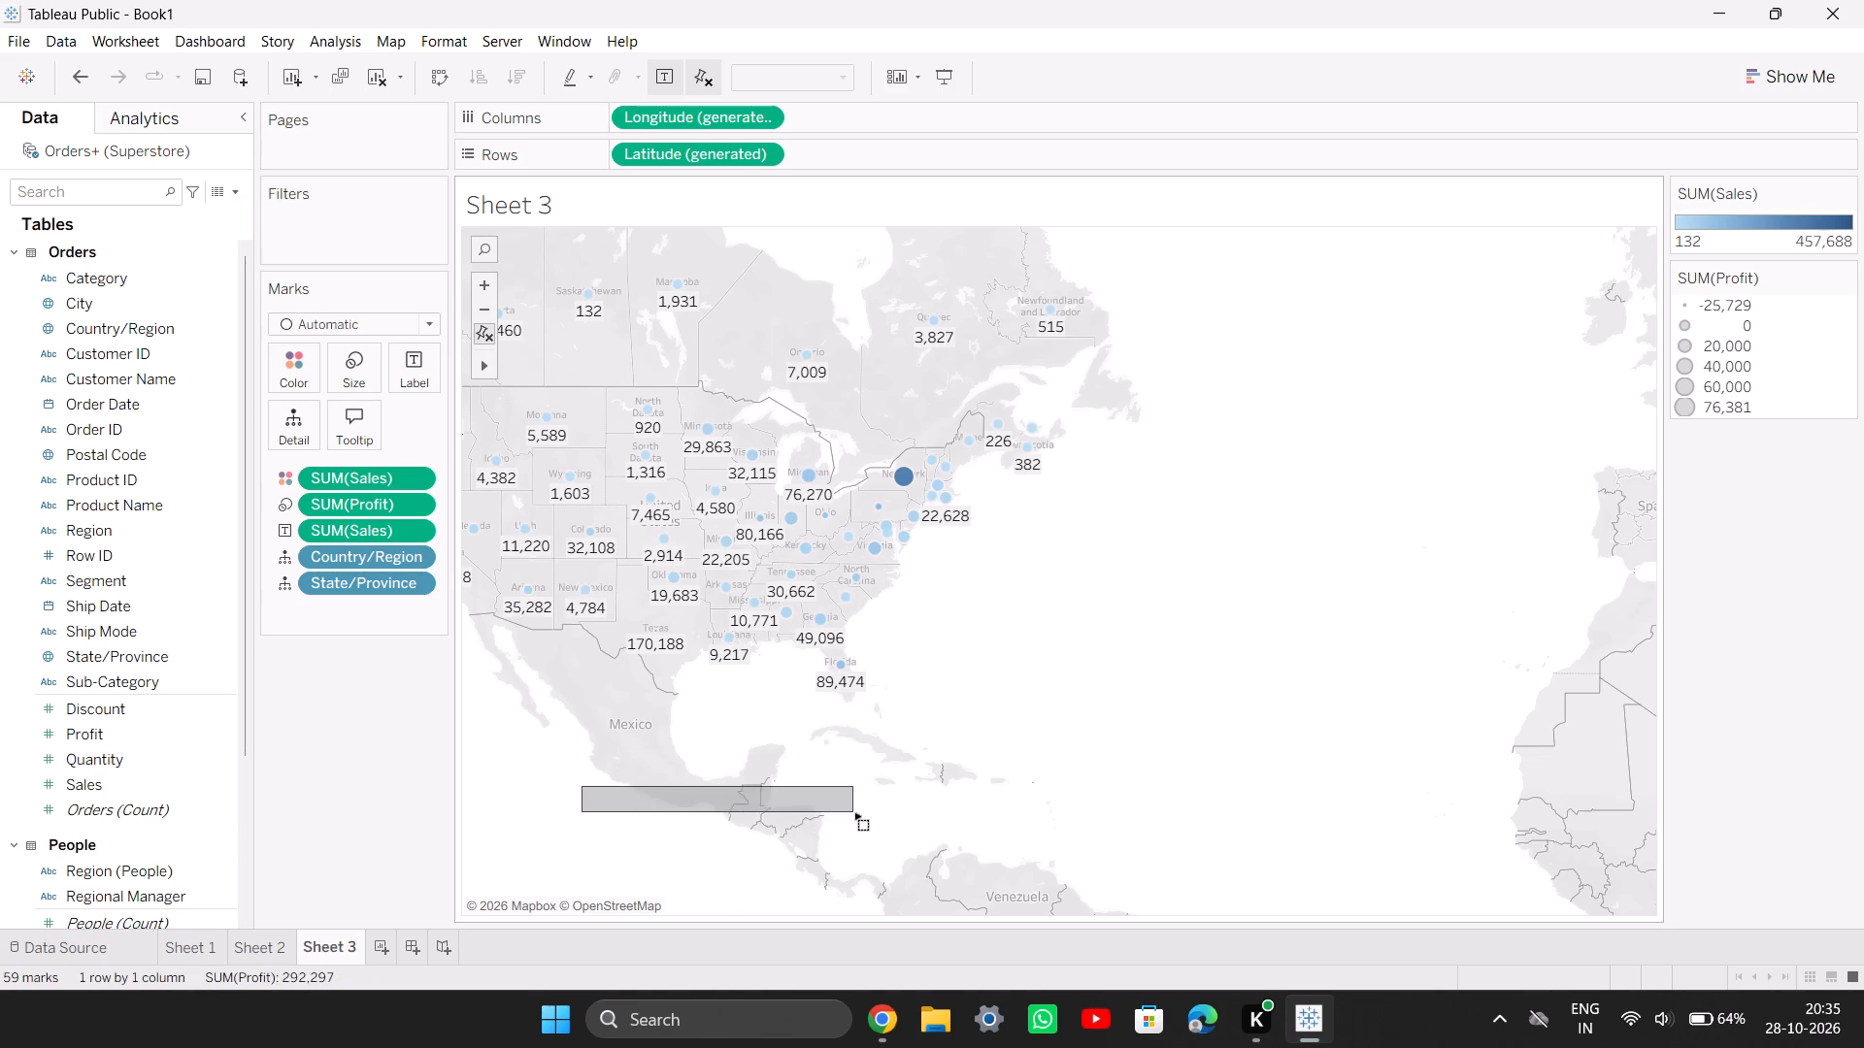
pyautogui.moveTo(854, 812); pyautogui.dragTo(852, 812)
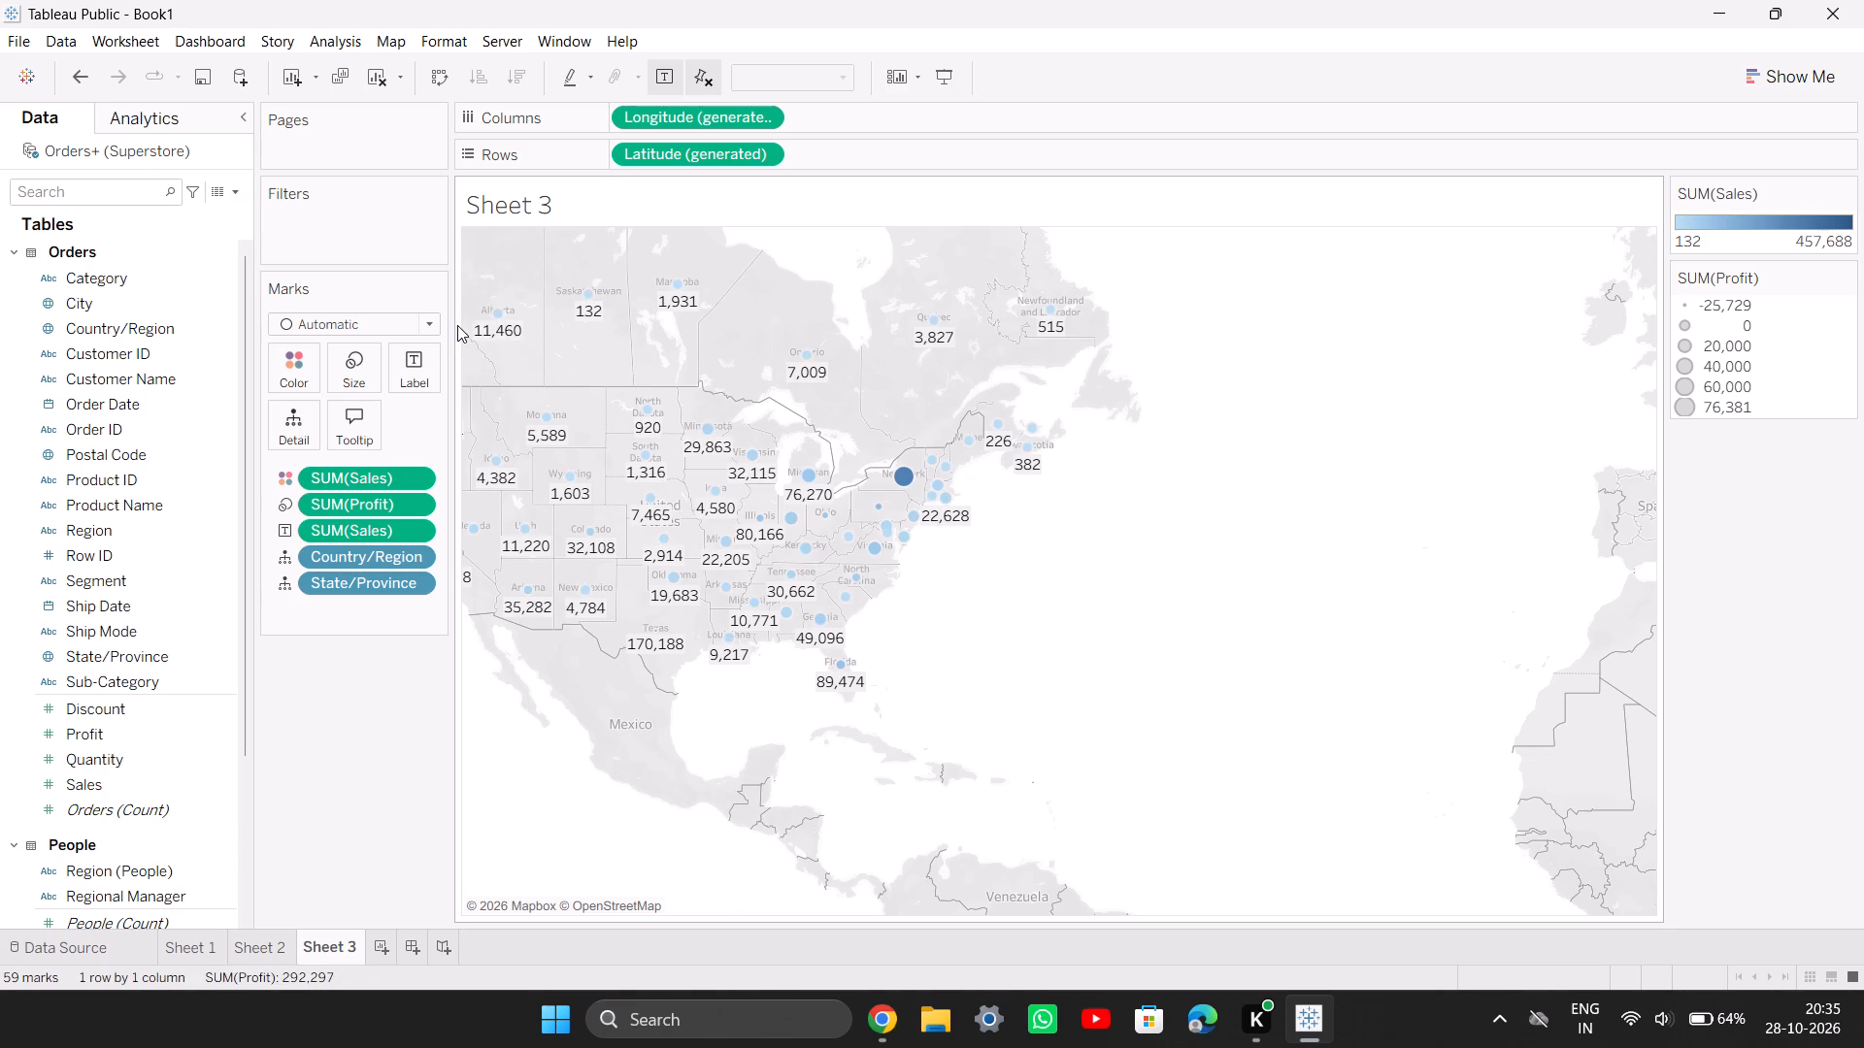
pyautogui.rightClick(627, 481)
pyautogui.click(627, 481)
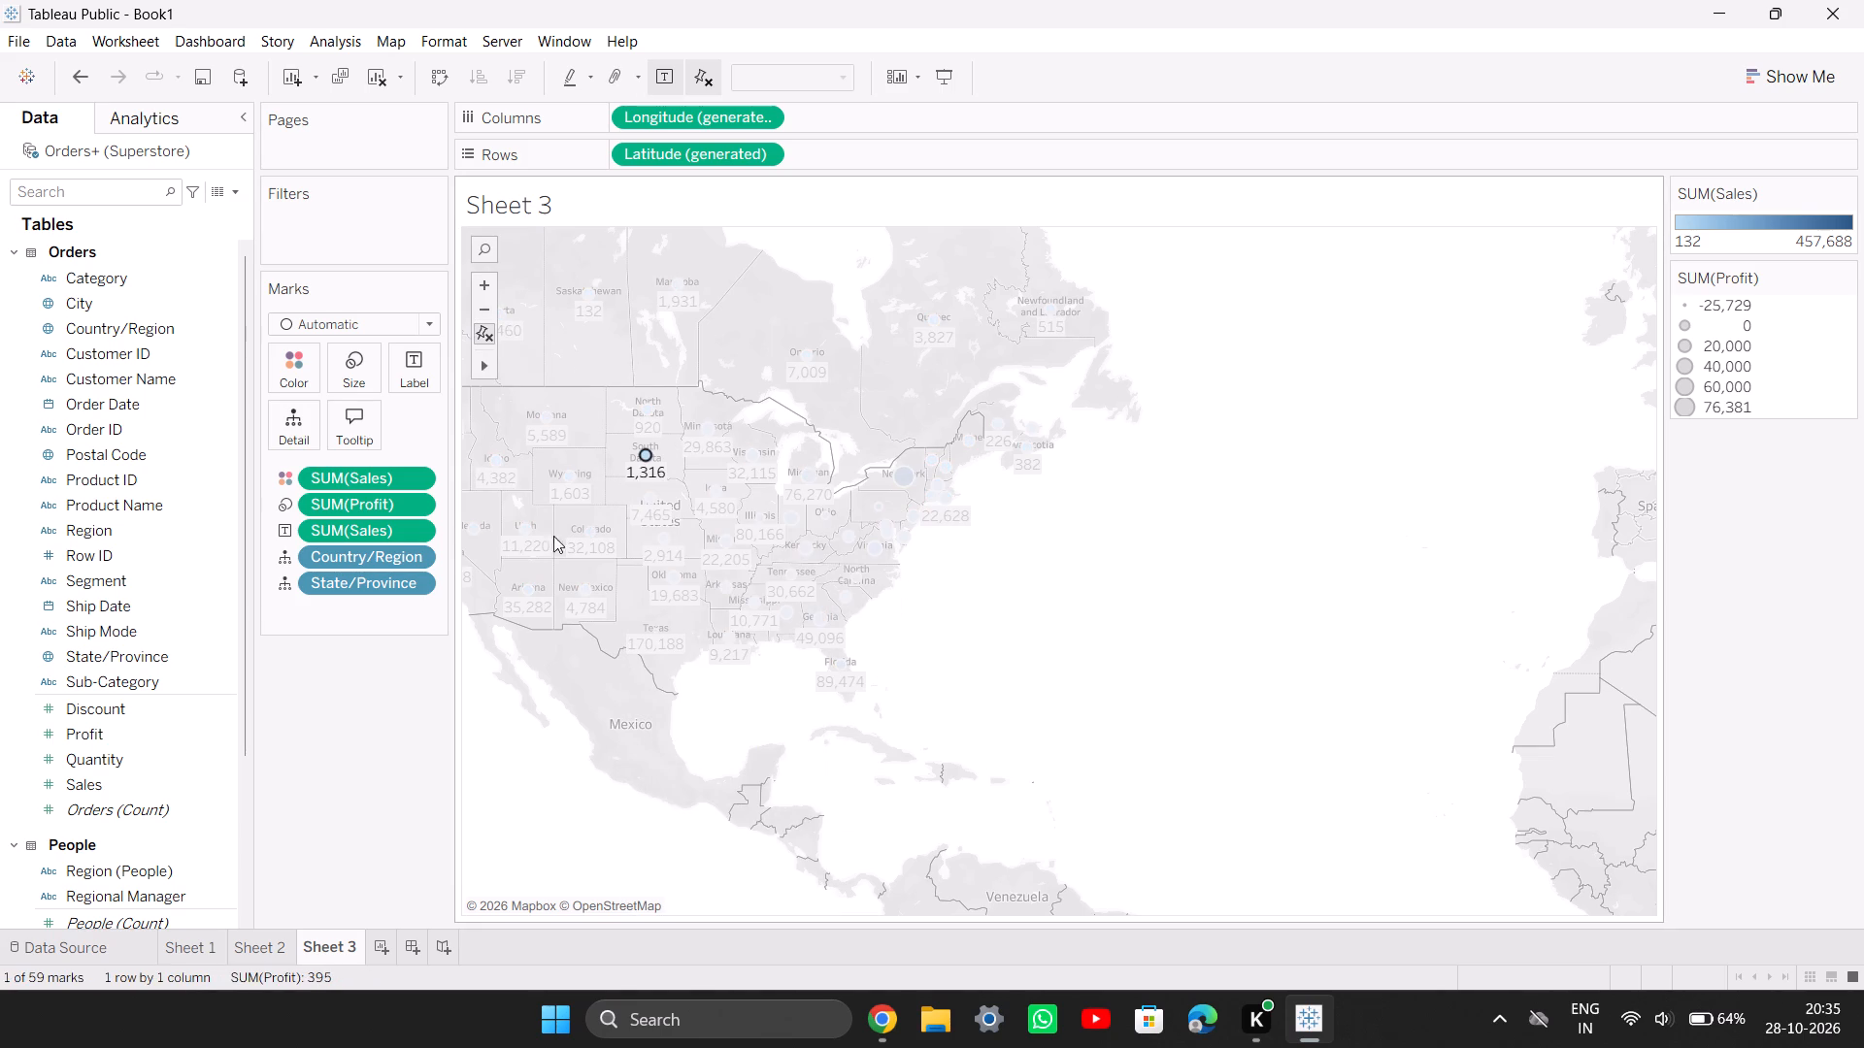
# Reframe the Sheet 3 map on the contiguous United States, like the PDF reference.
pyautogui.doubleClick(475, 676)
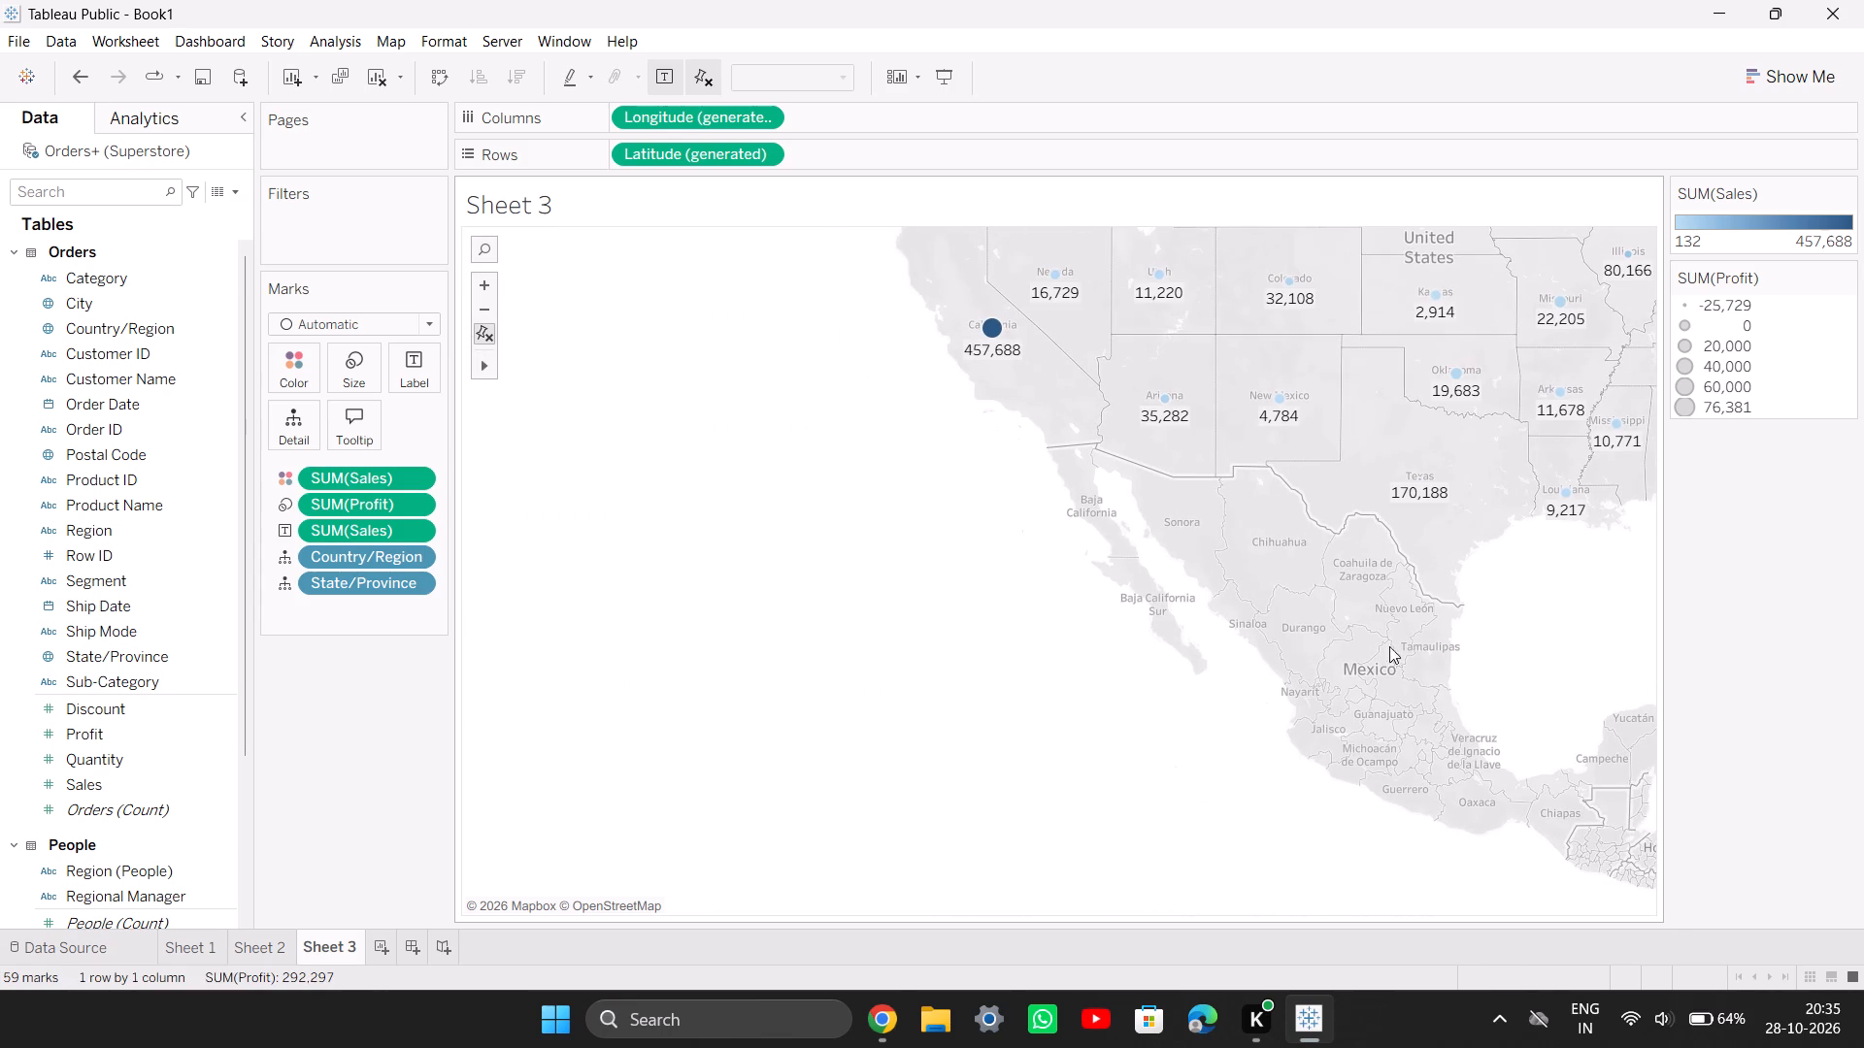
pyautogui.doubleClick(1638, 607)
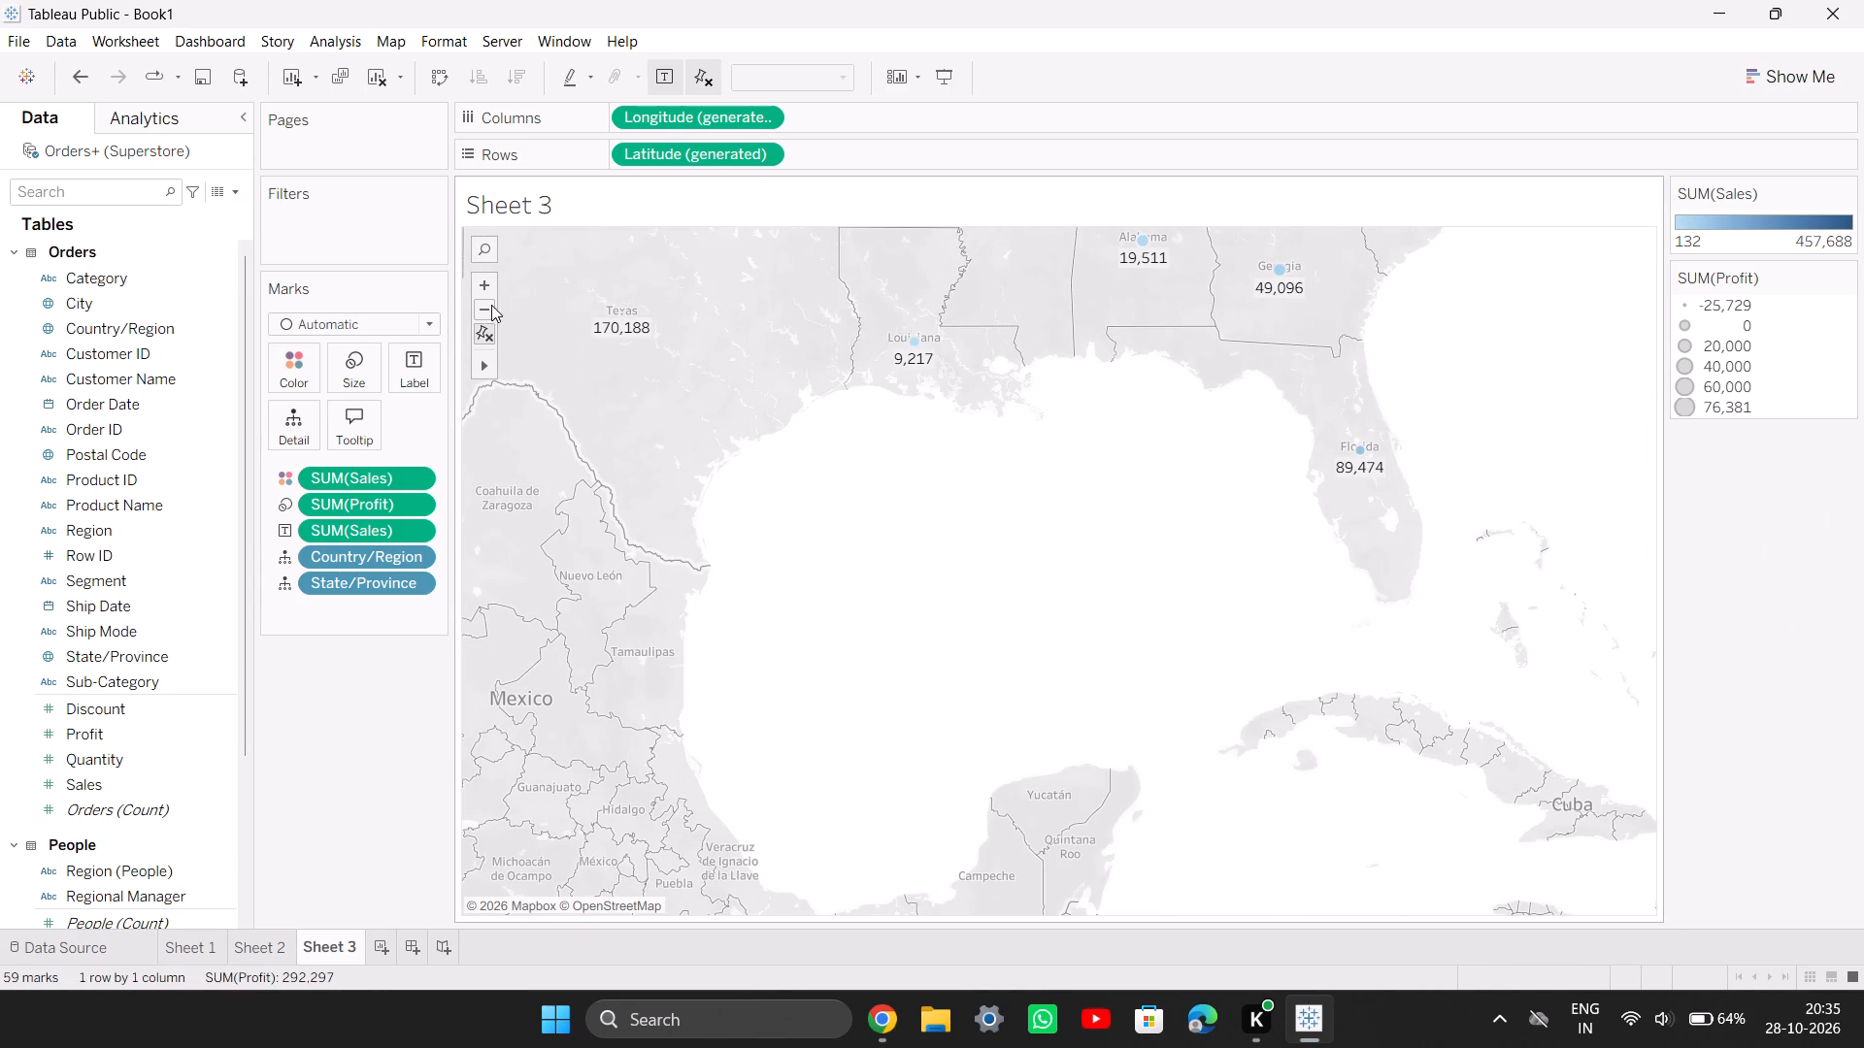
pyautogui.click(483, 311)
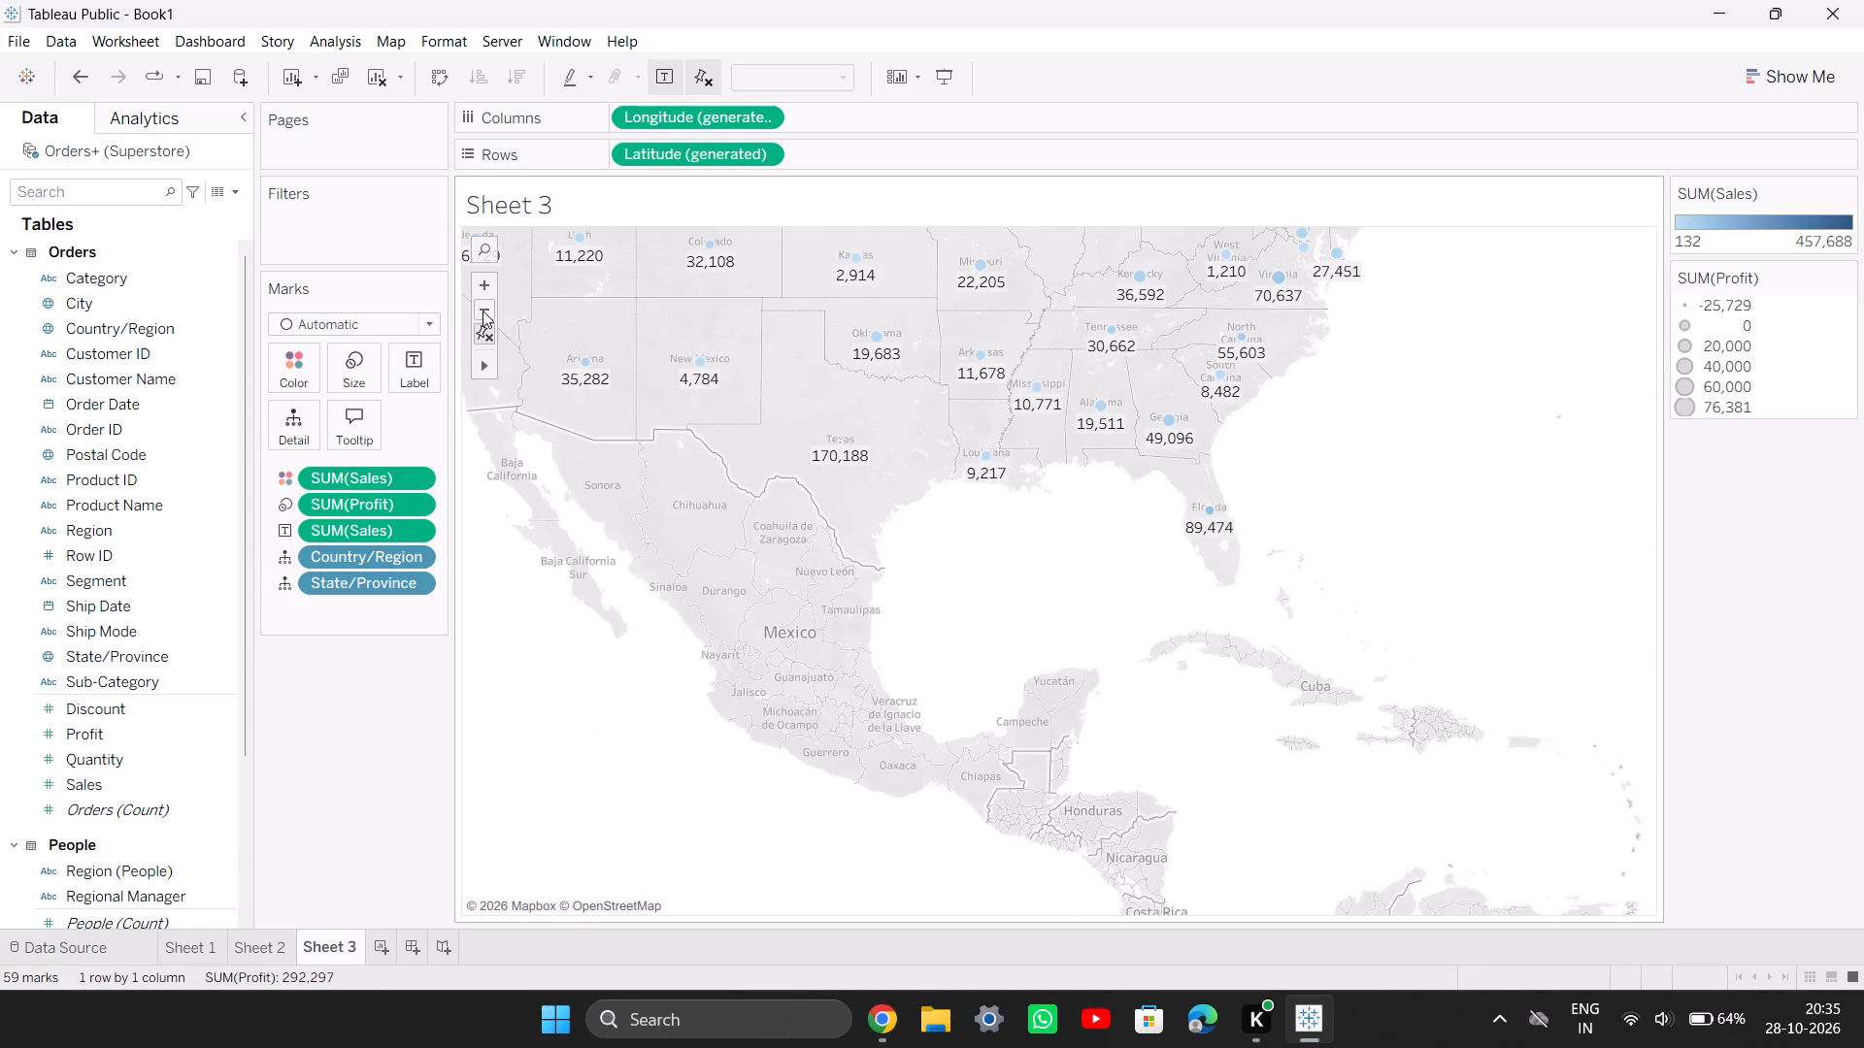
pyautogui.doubleClick(887, 250)
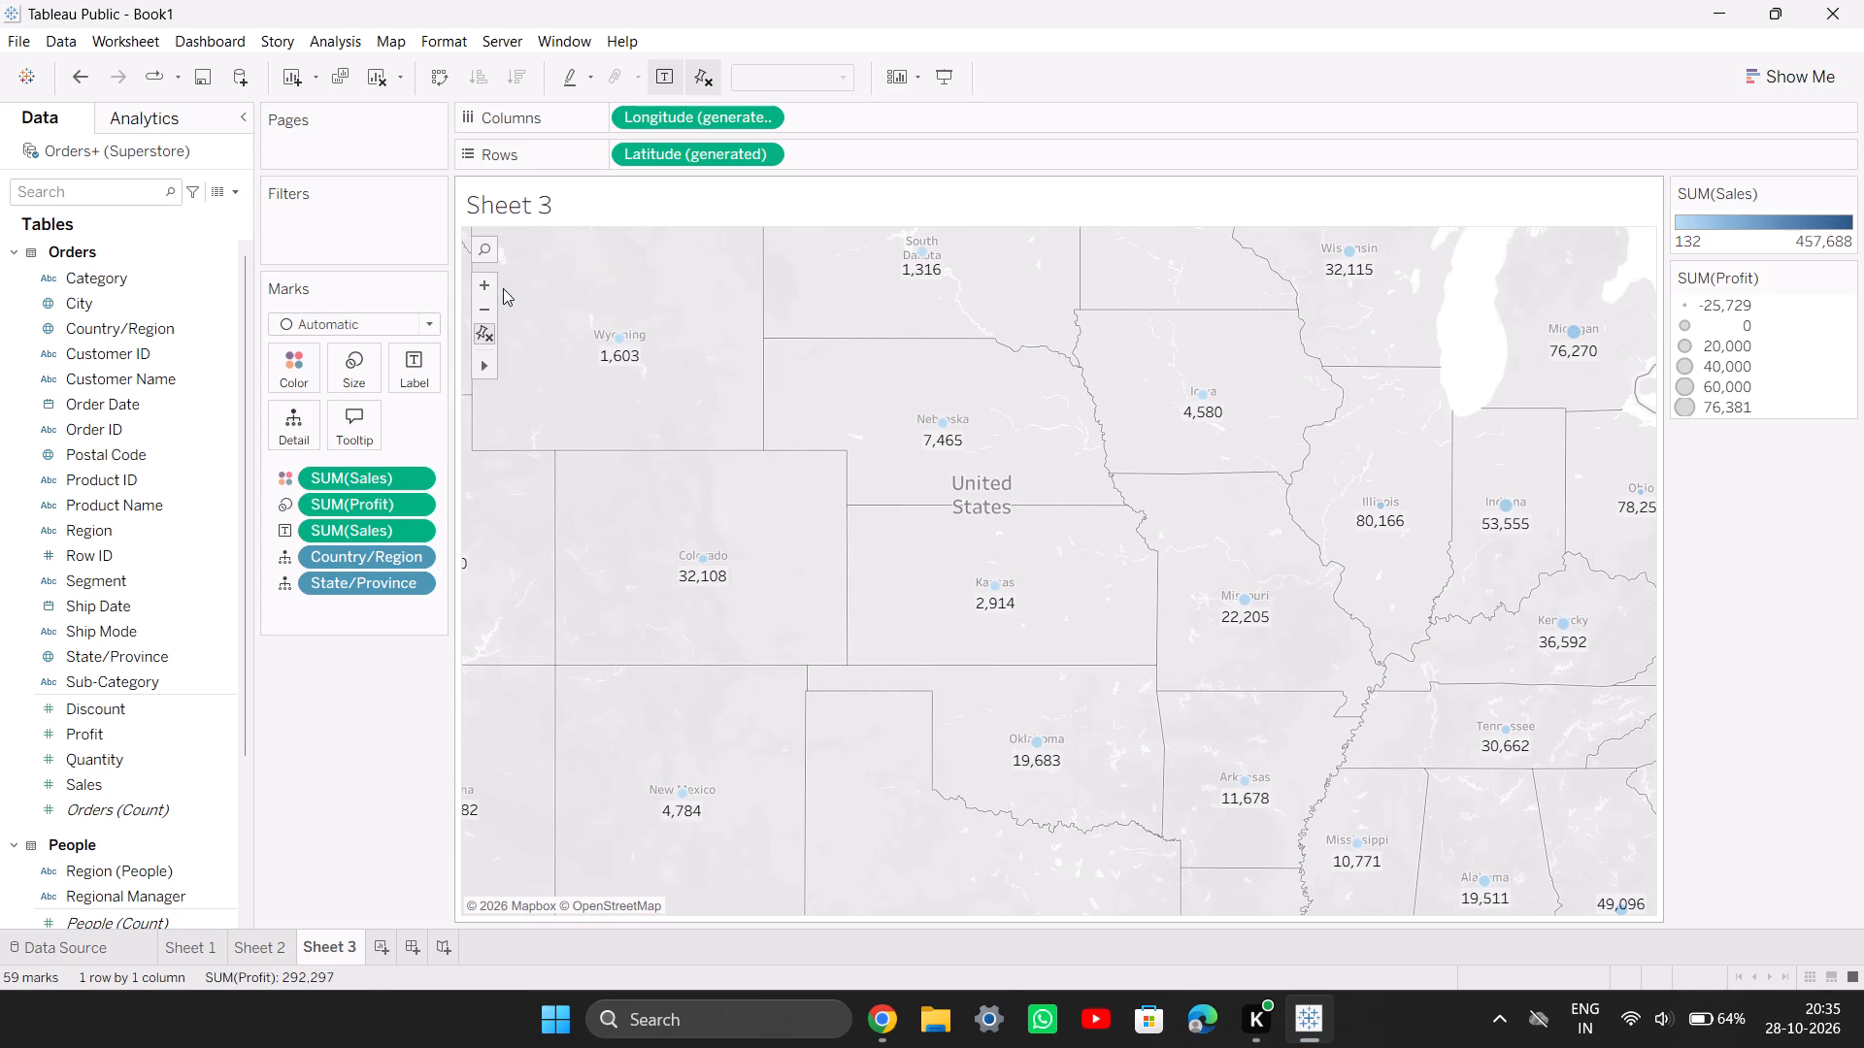
pyautogui.click(490, 307)
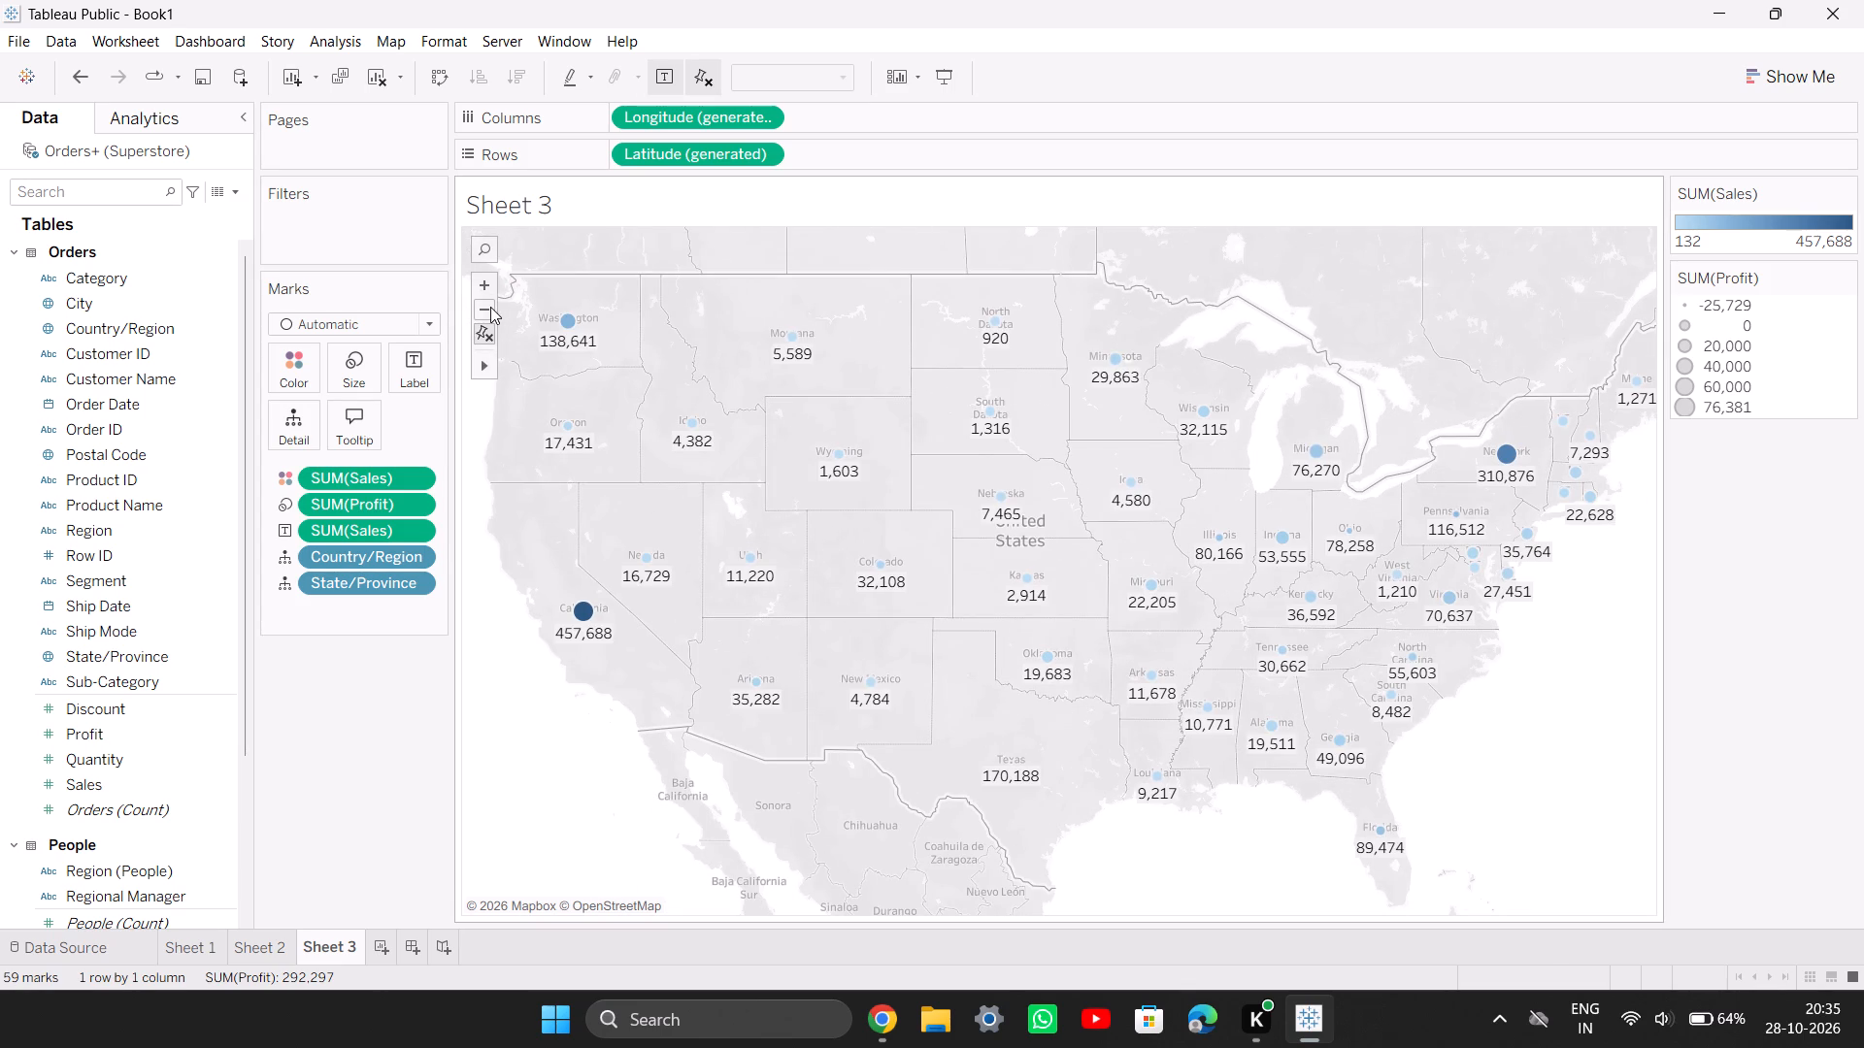
pyautogui.hscroll(-5, 833, 362)
pyautogui.hscroll(1, 833, 362)
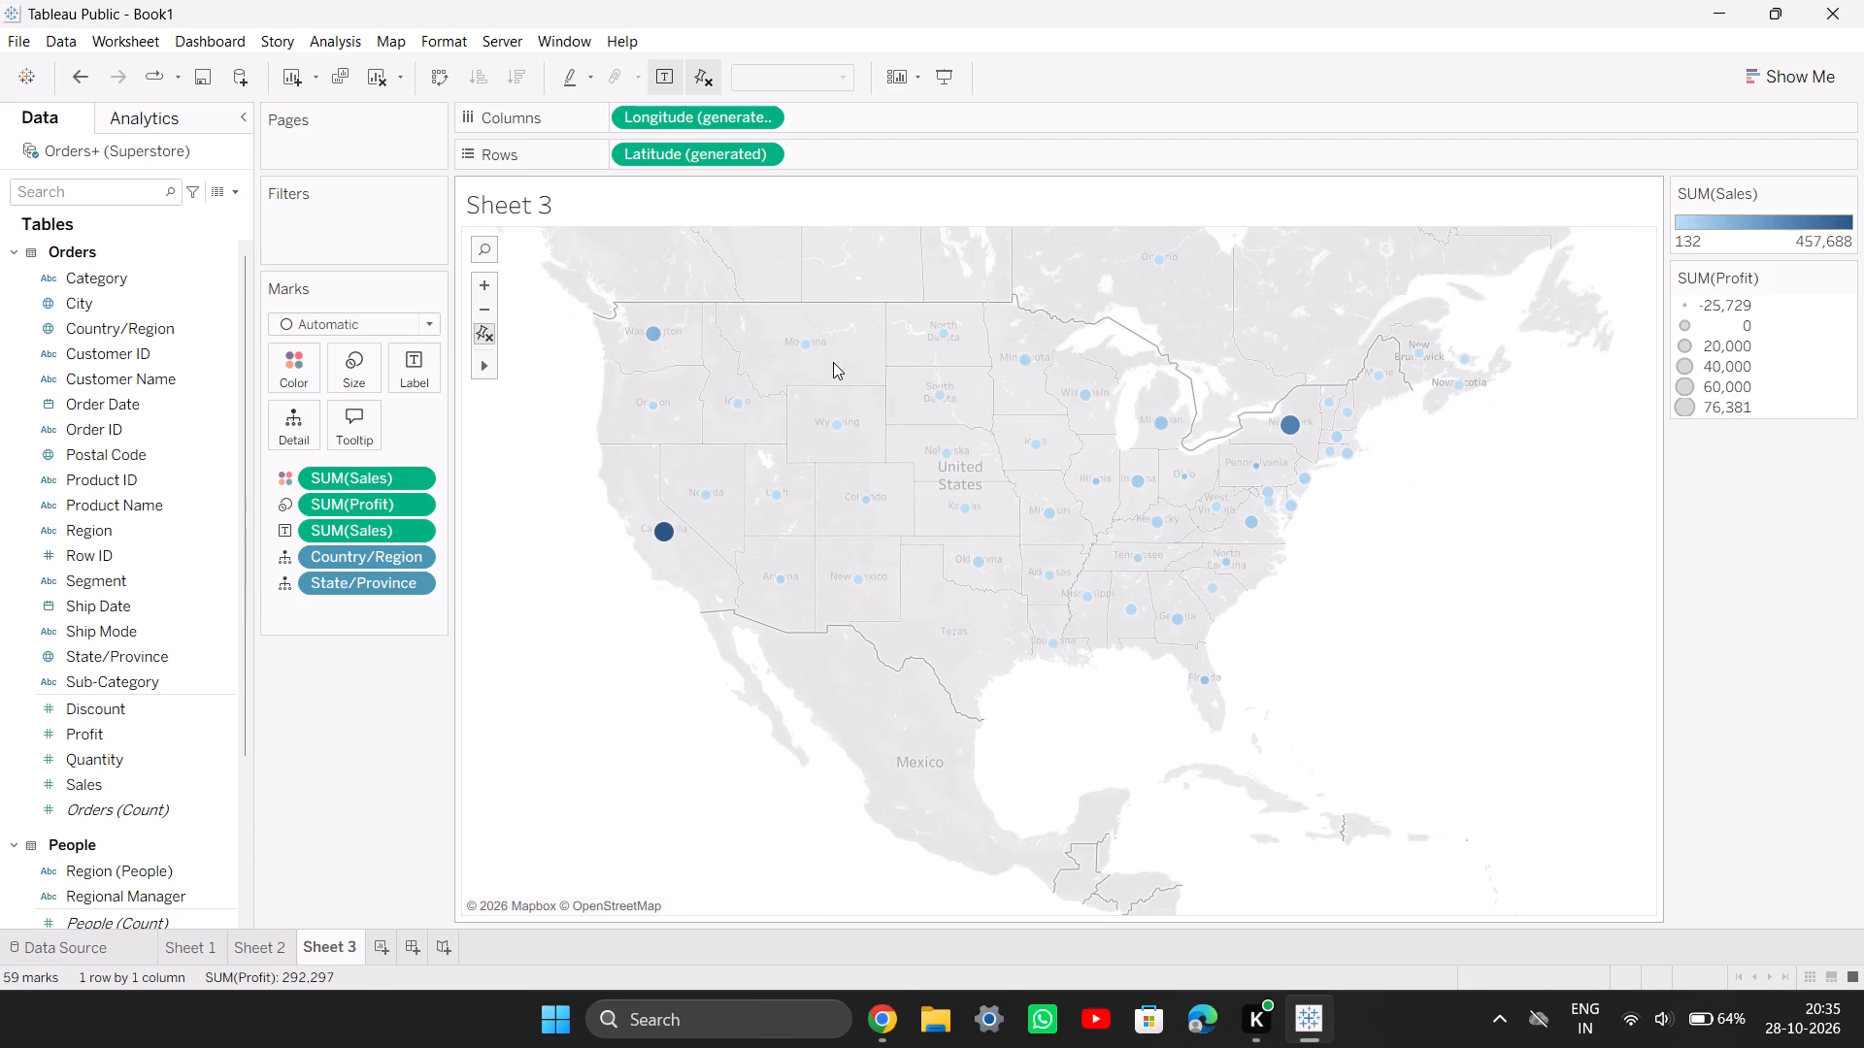
# Zoom the Sheet 3 map in on the United States until the state Sales labels show.
pyautogui.scroll(1, 833, 362)
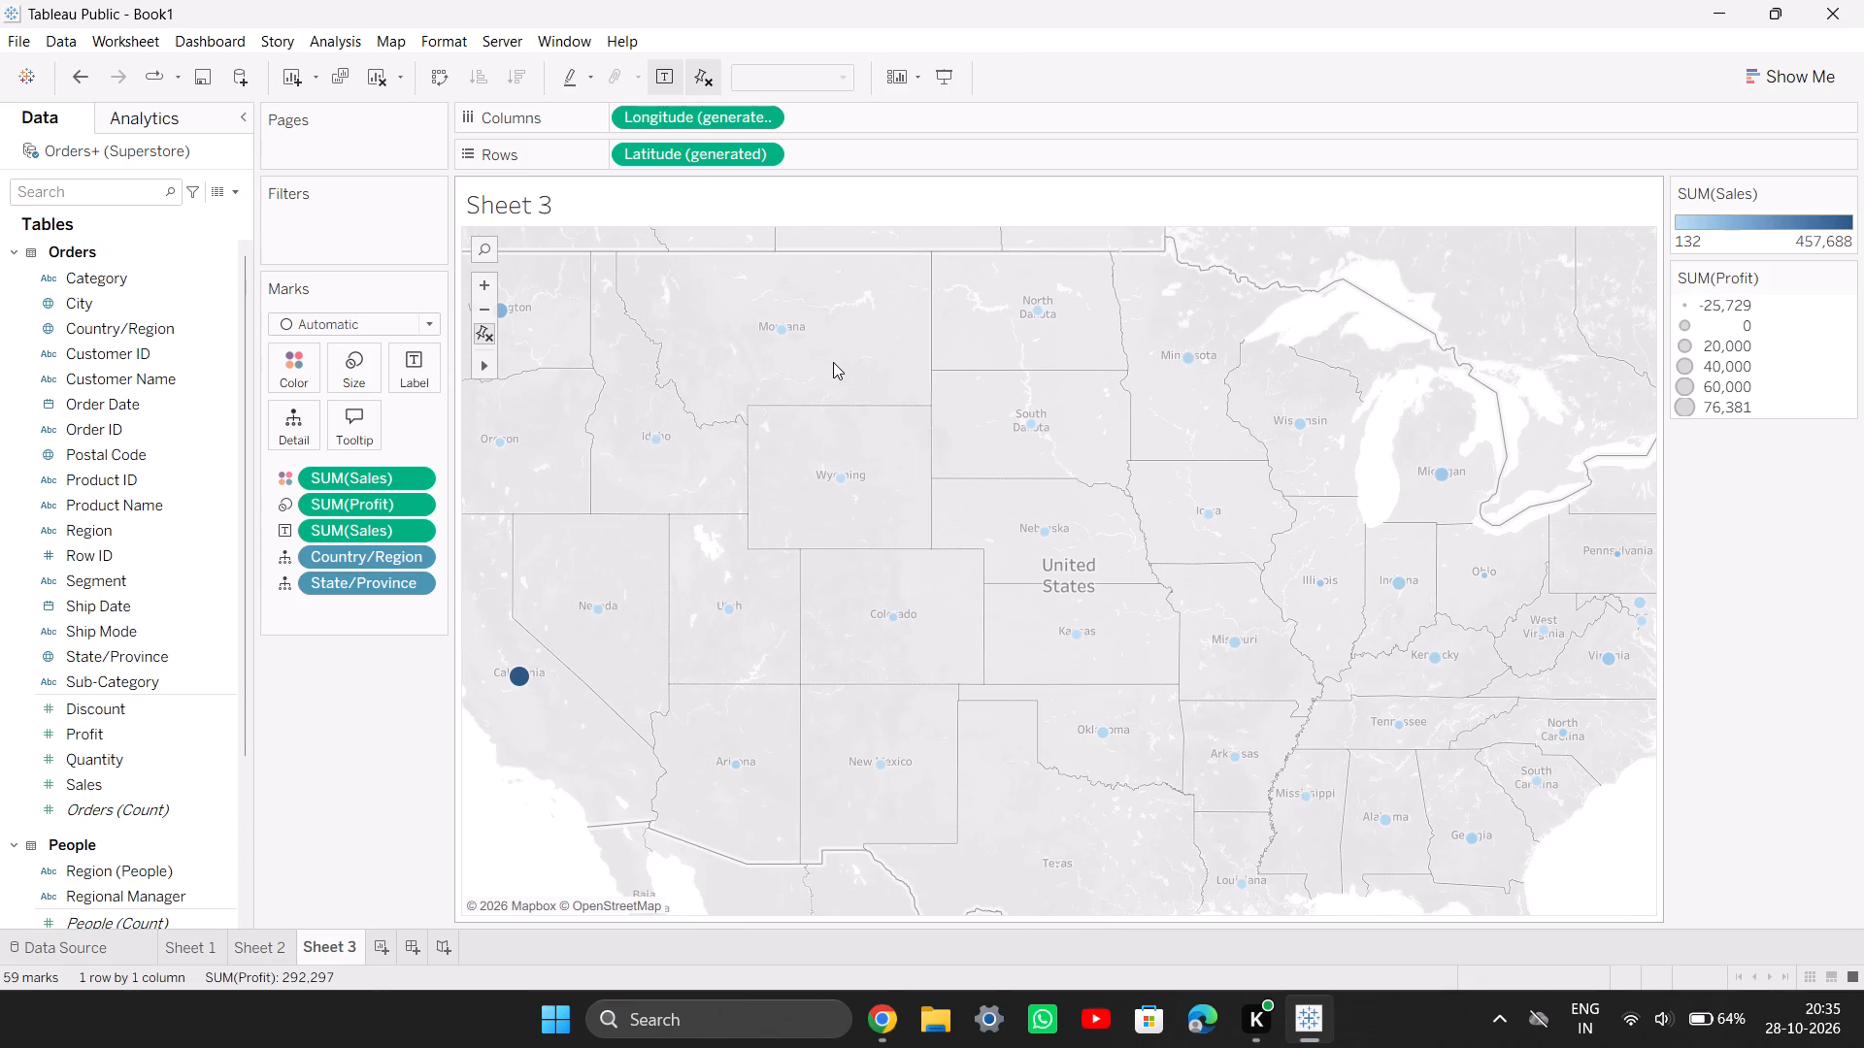
pyautogui.scroll(1, 833, 362)
pyautogui.keyDown('ctrl'); pyautogui.scroll(1, 833, 362); pyautogui.keyUp('ctrl')
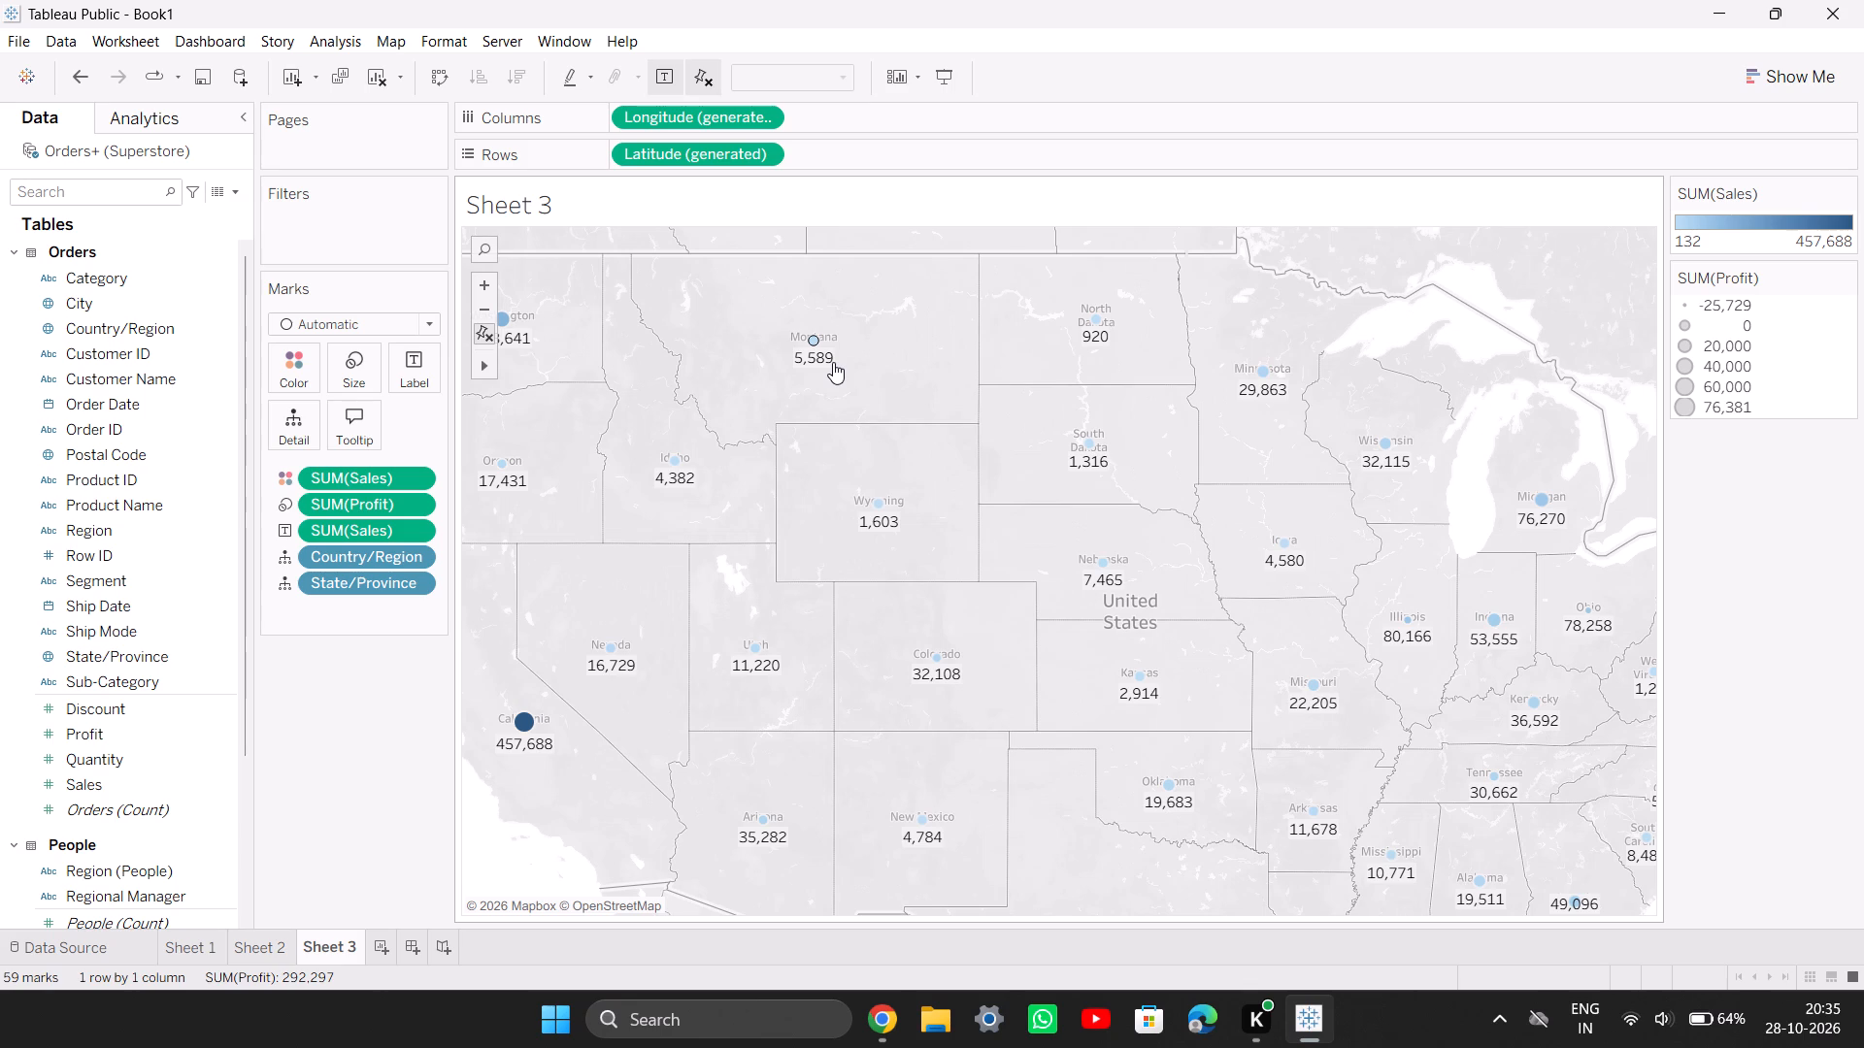
pyautogui.hscroll(-2, 833, 362)
# Change the SUM(Sales) color palette of the Sheet 3 map to Orange.
pyautogui.click(286, 481)
pyautogui.click(290, 500)
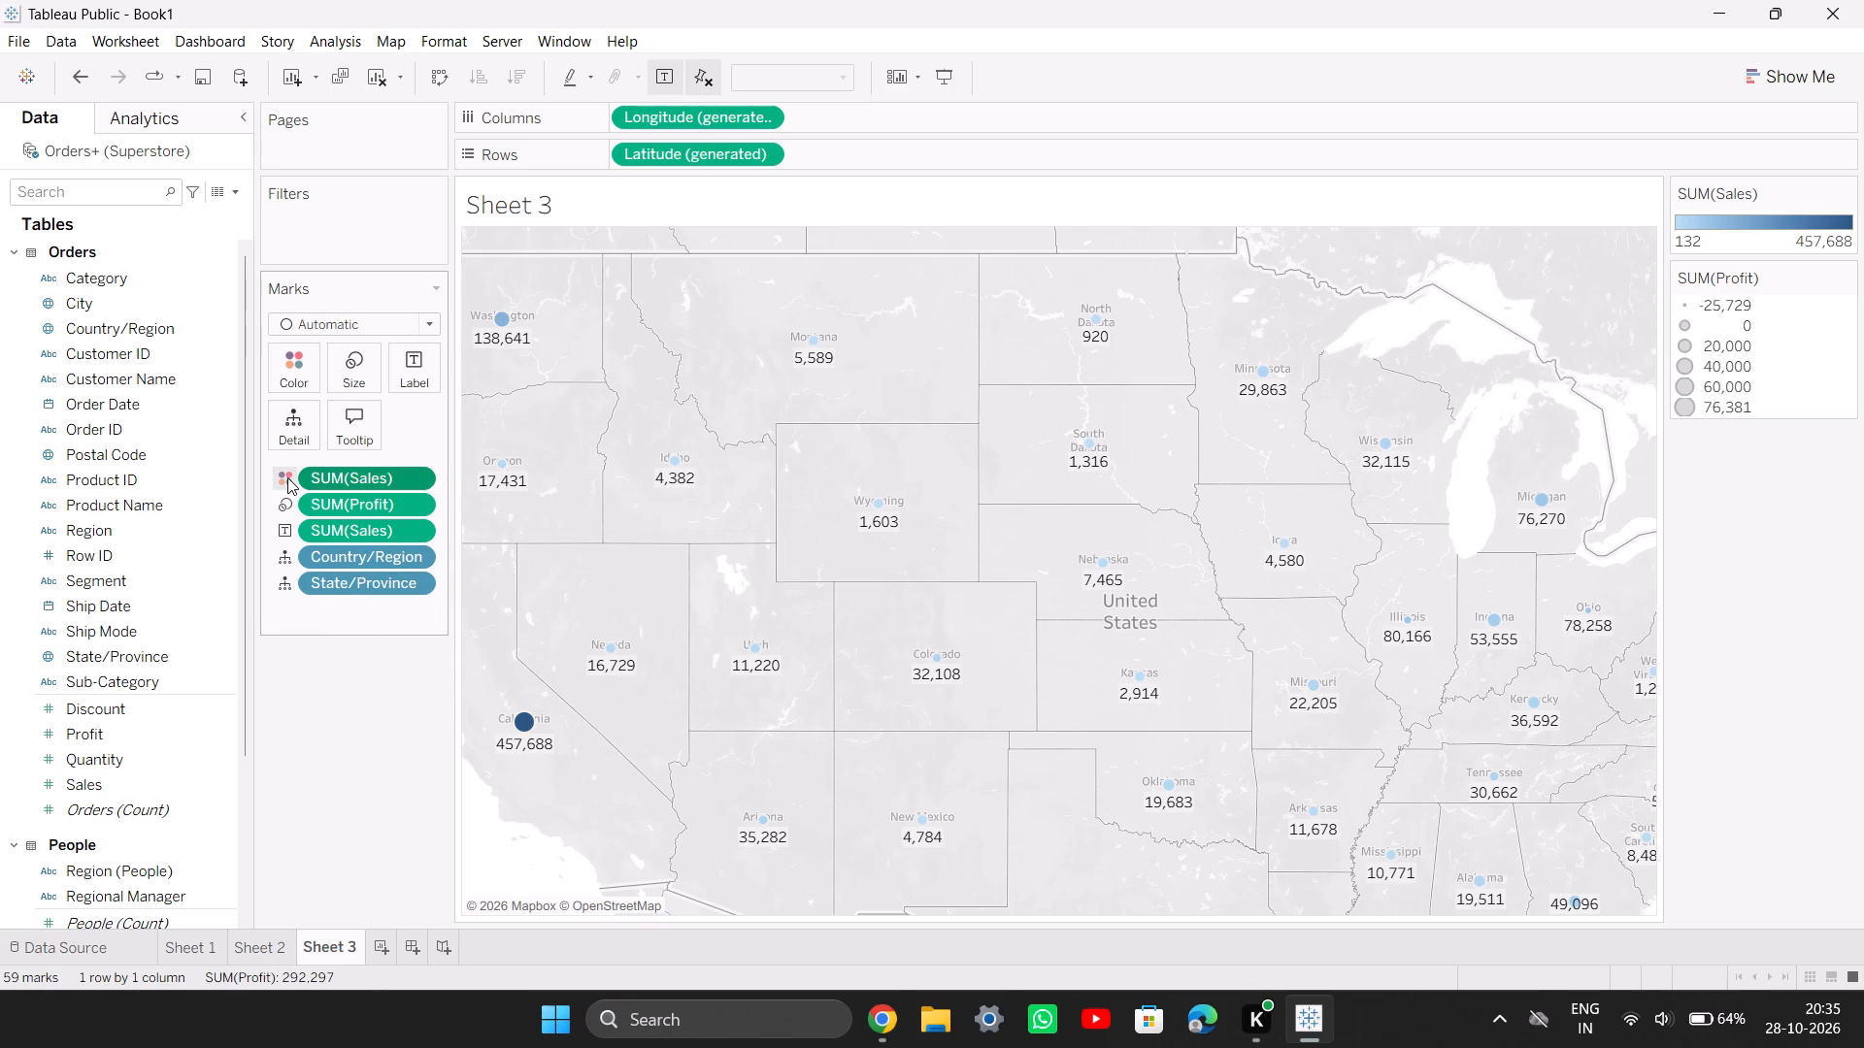
pyautogui.rightClick(287, 477)
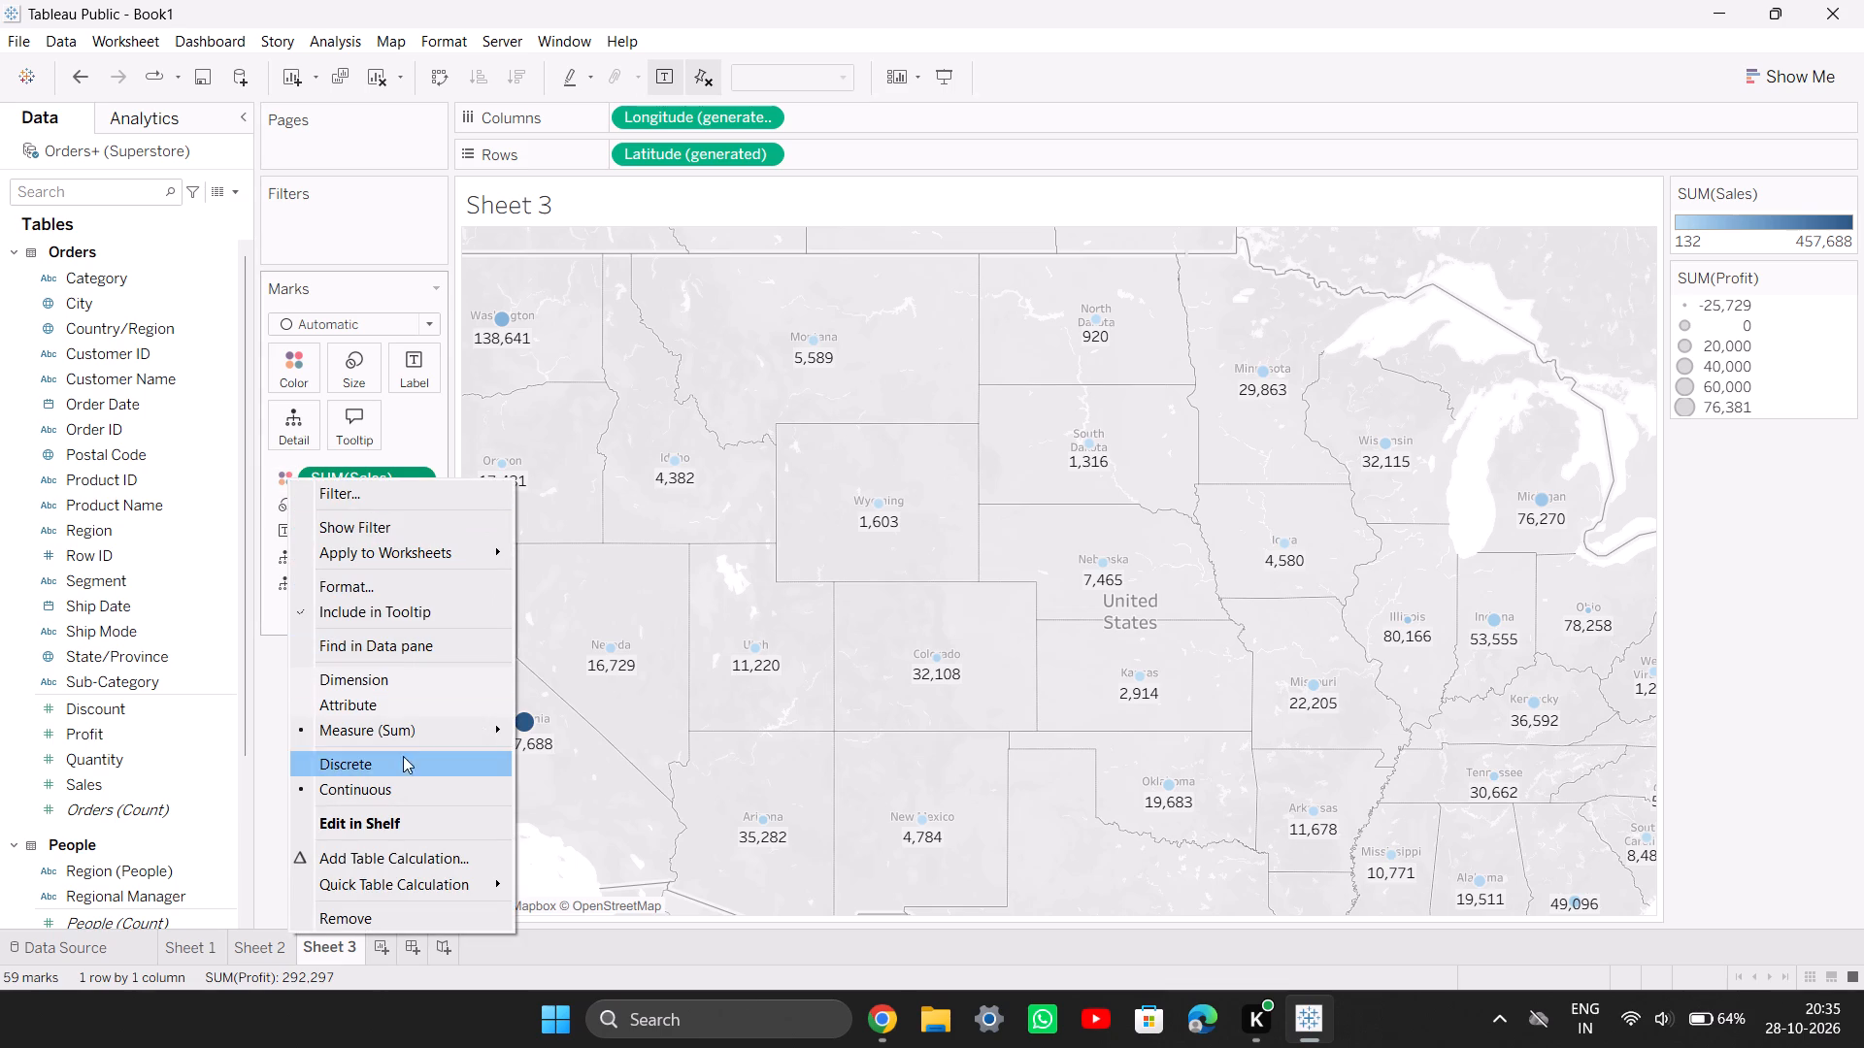
pyautogui.rightClick(304, 361)
pyautogui.click(305, 362)
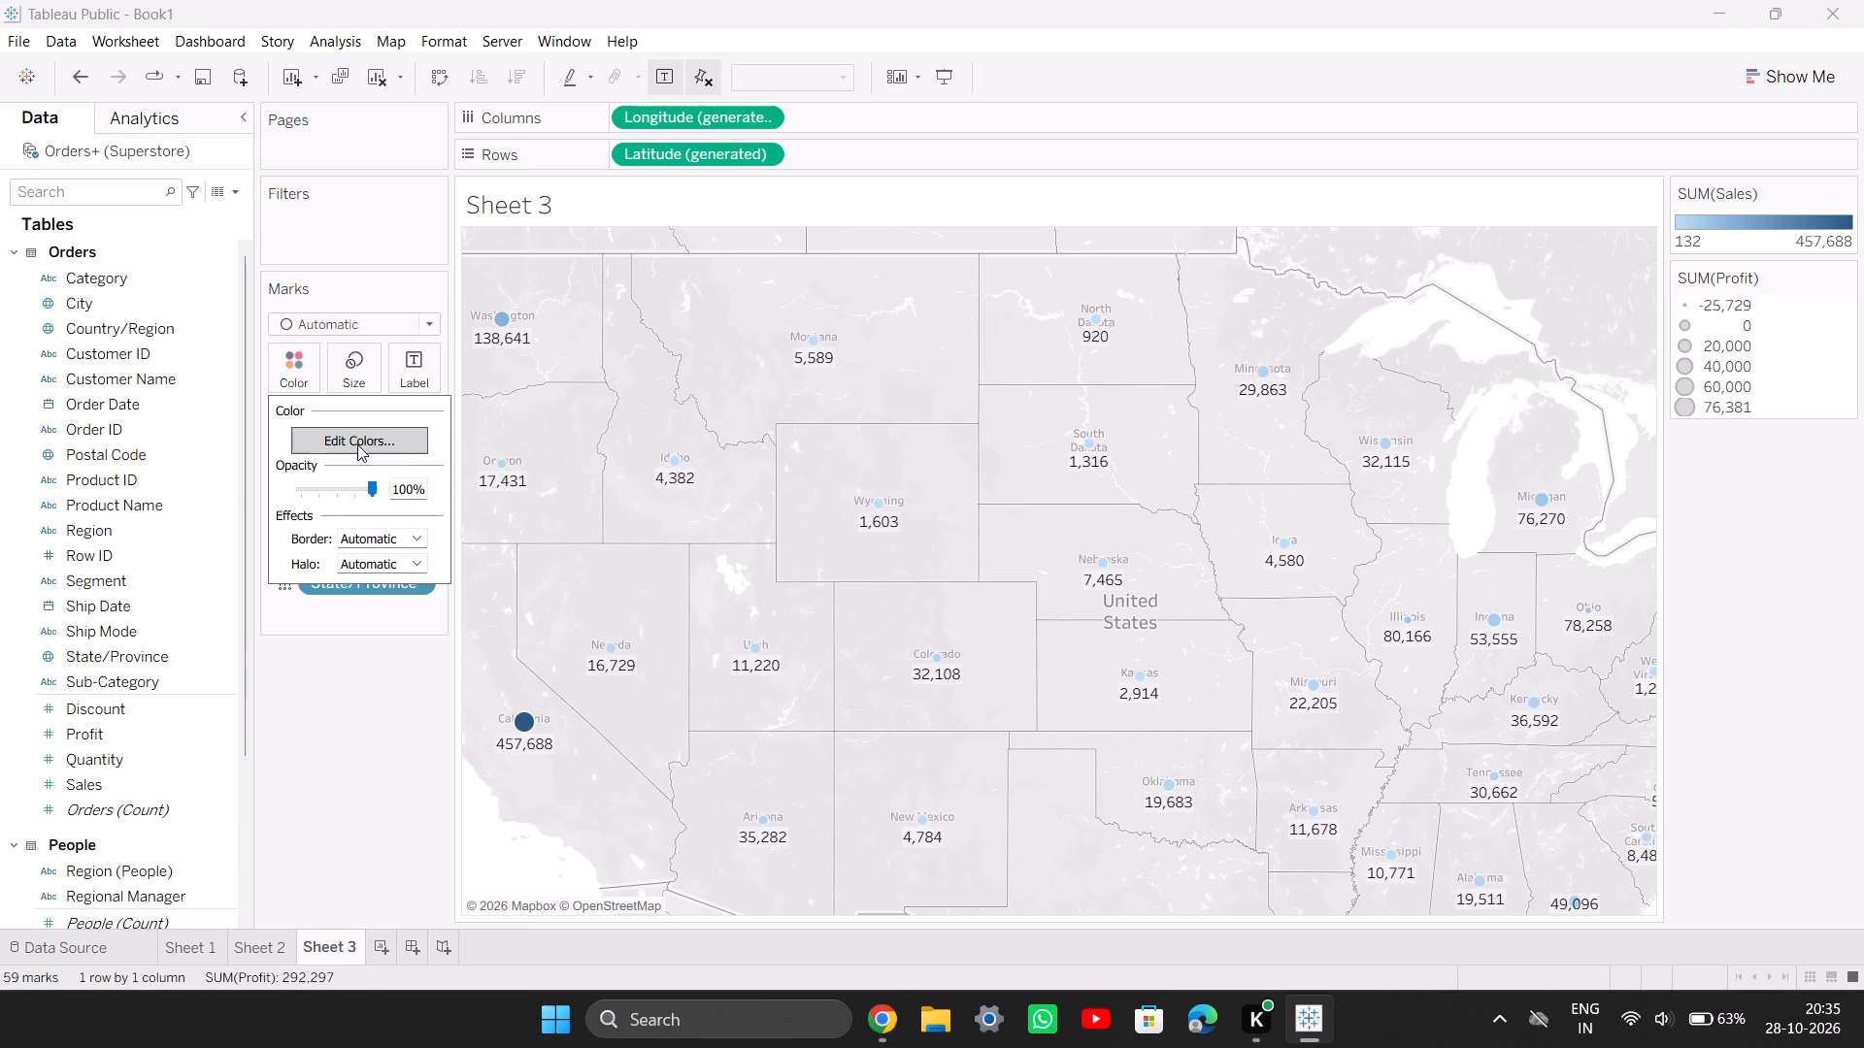
pyautogui.click(364, 439)
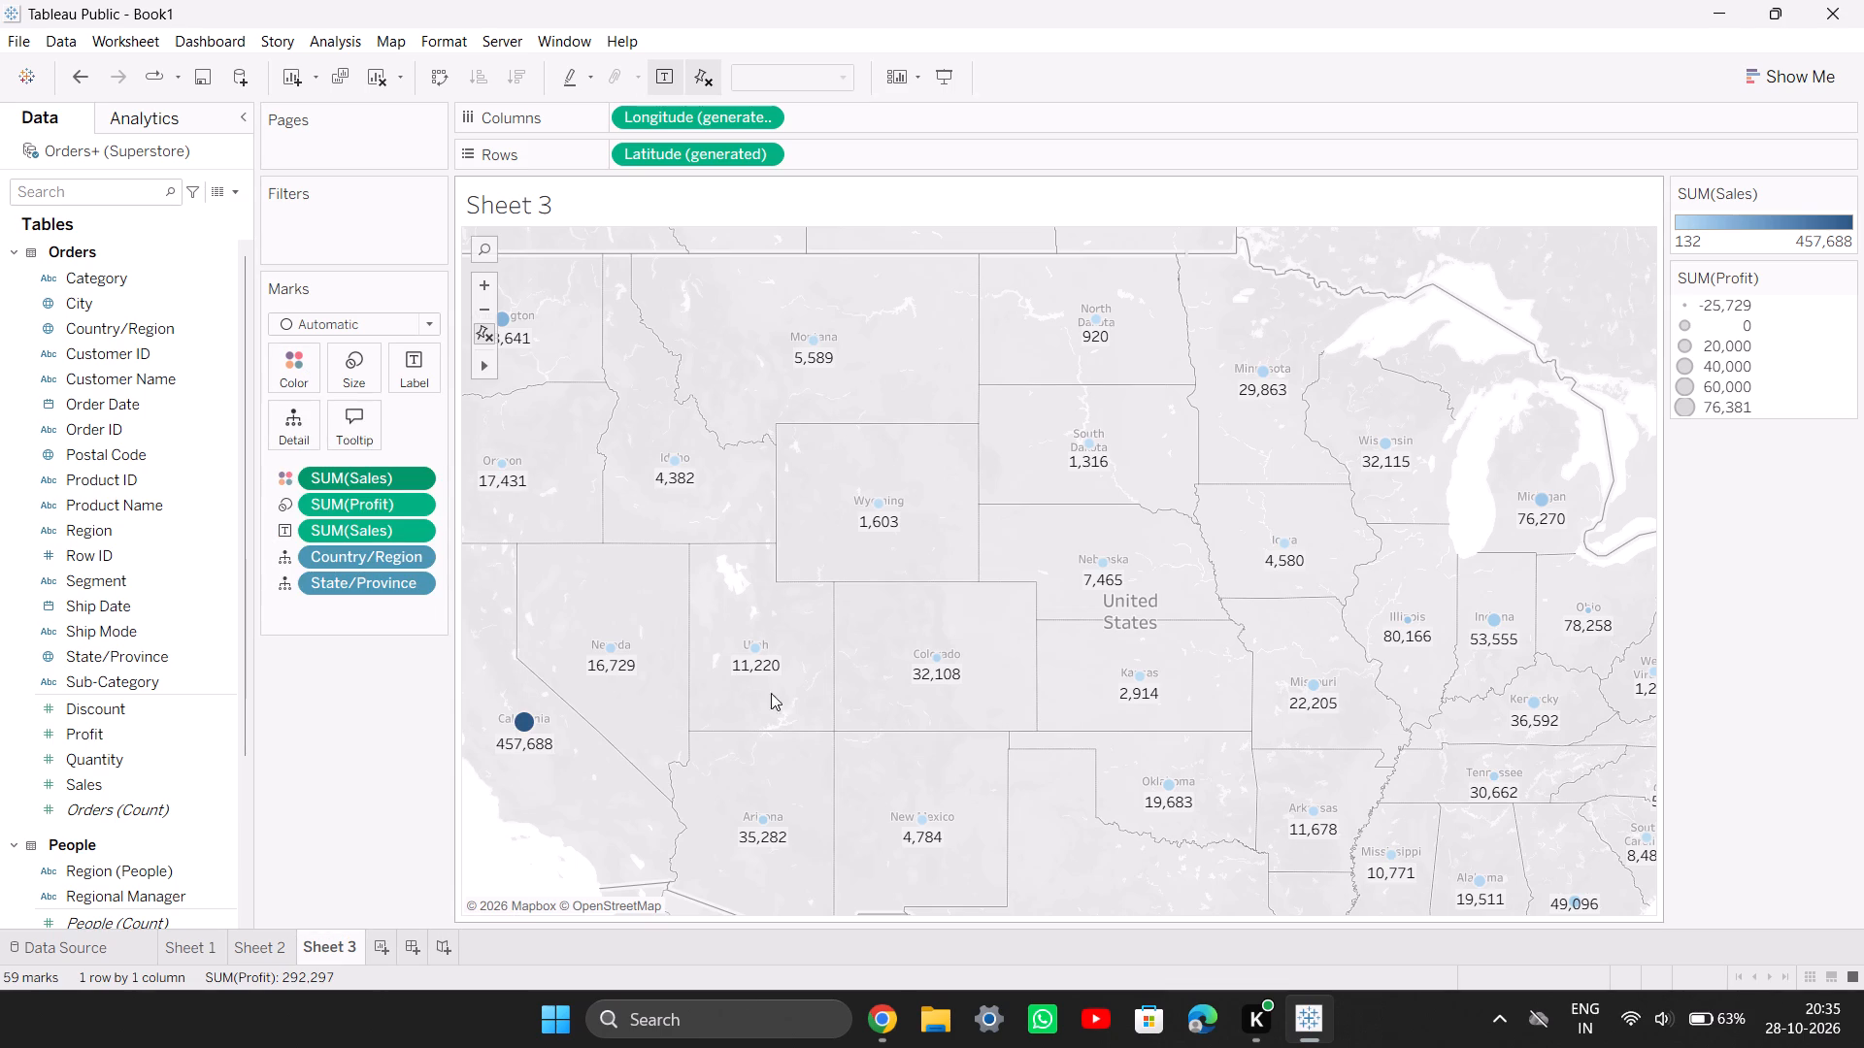
pyautogui.rightClick(310, 372)
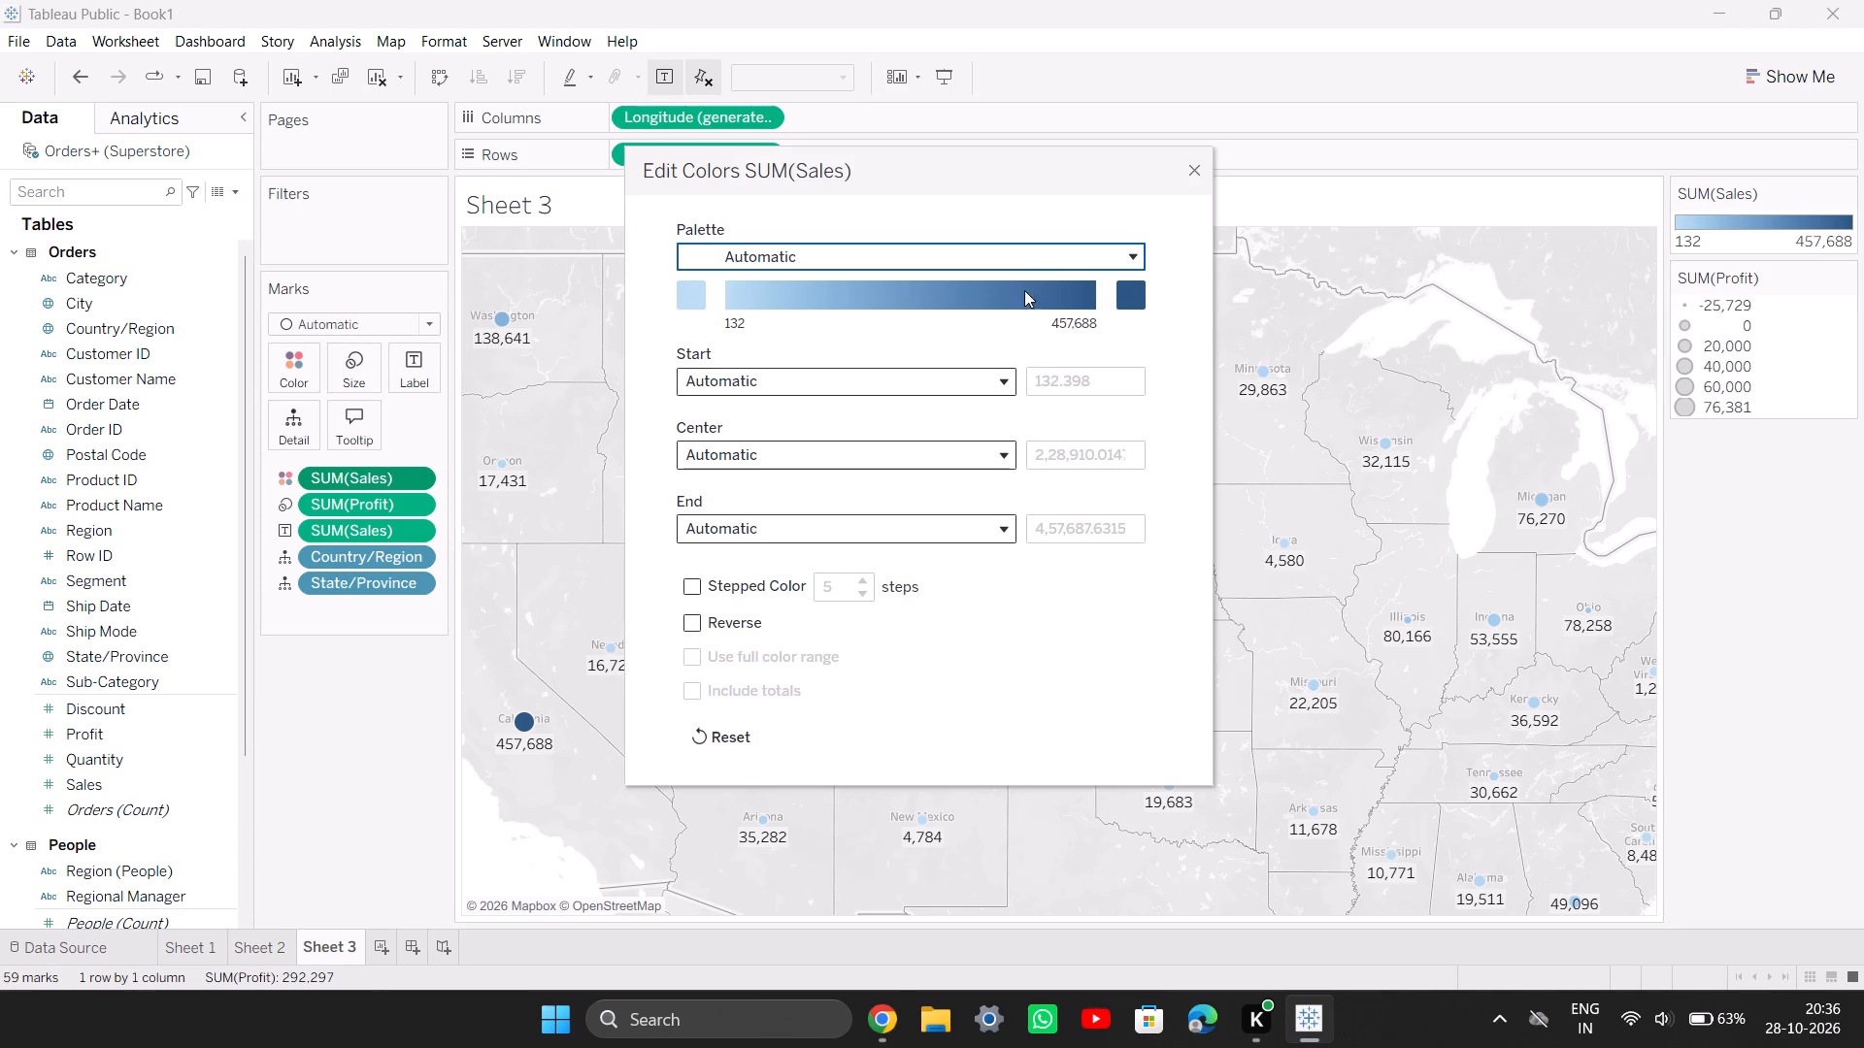
pyautogui.click(1057, 261)
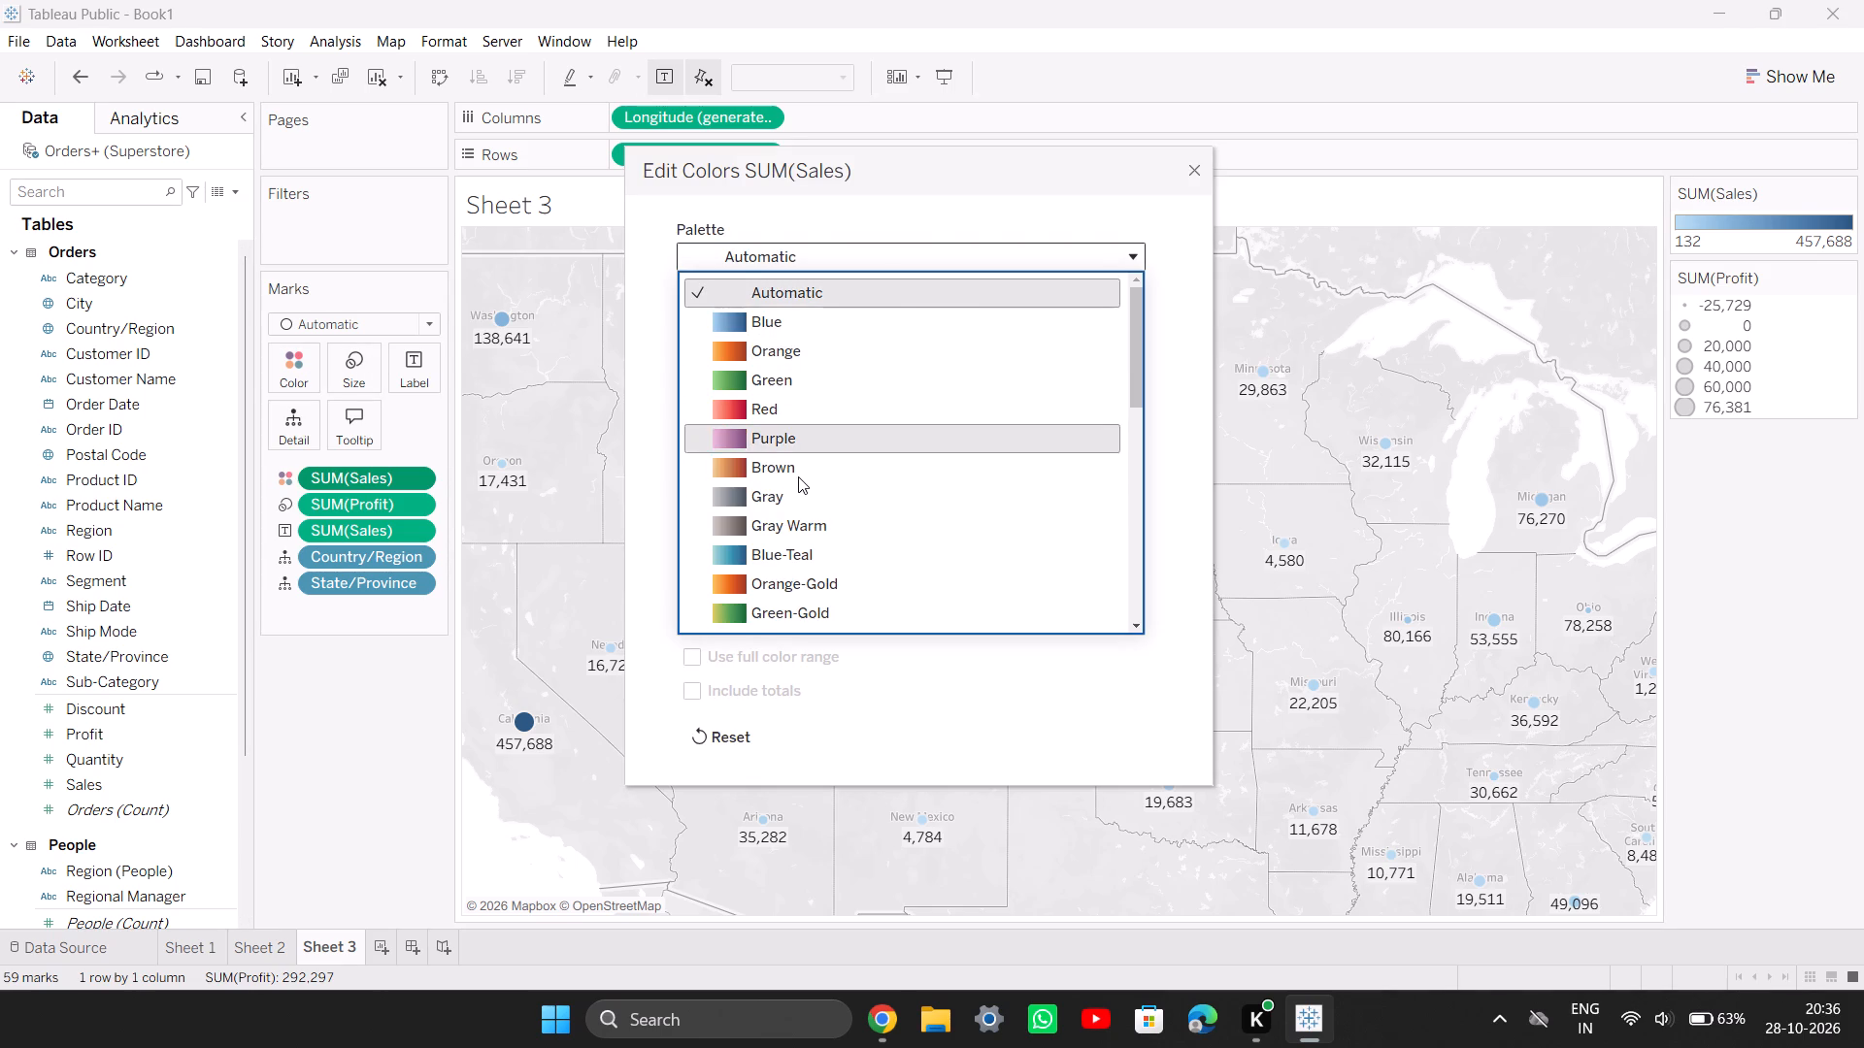
pyautogui.scroll(-10, 798, 476)
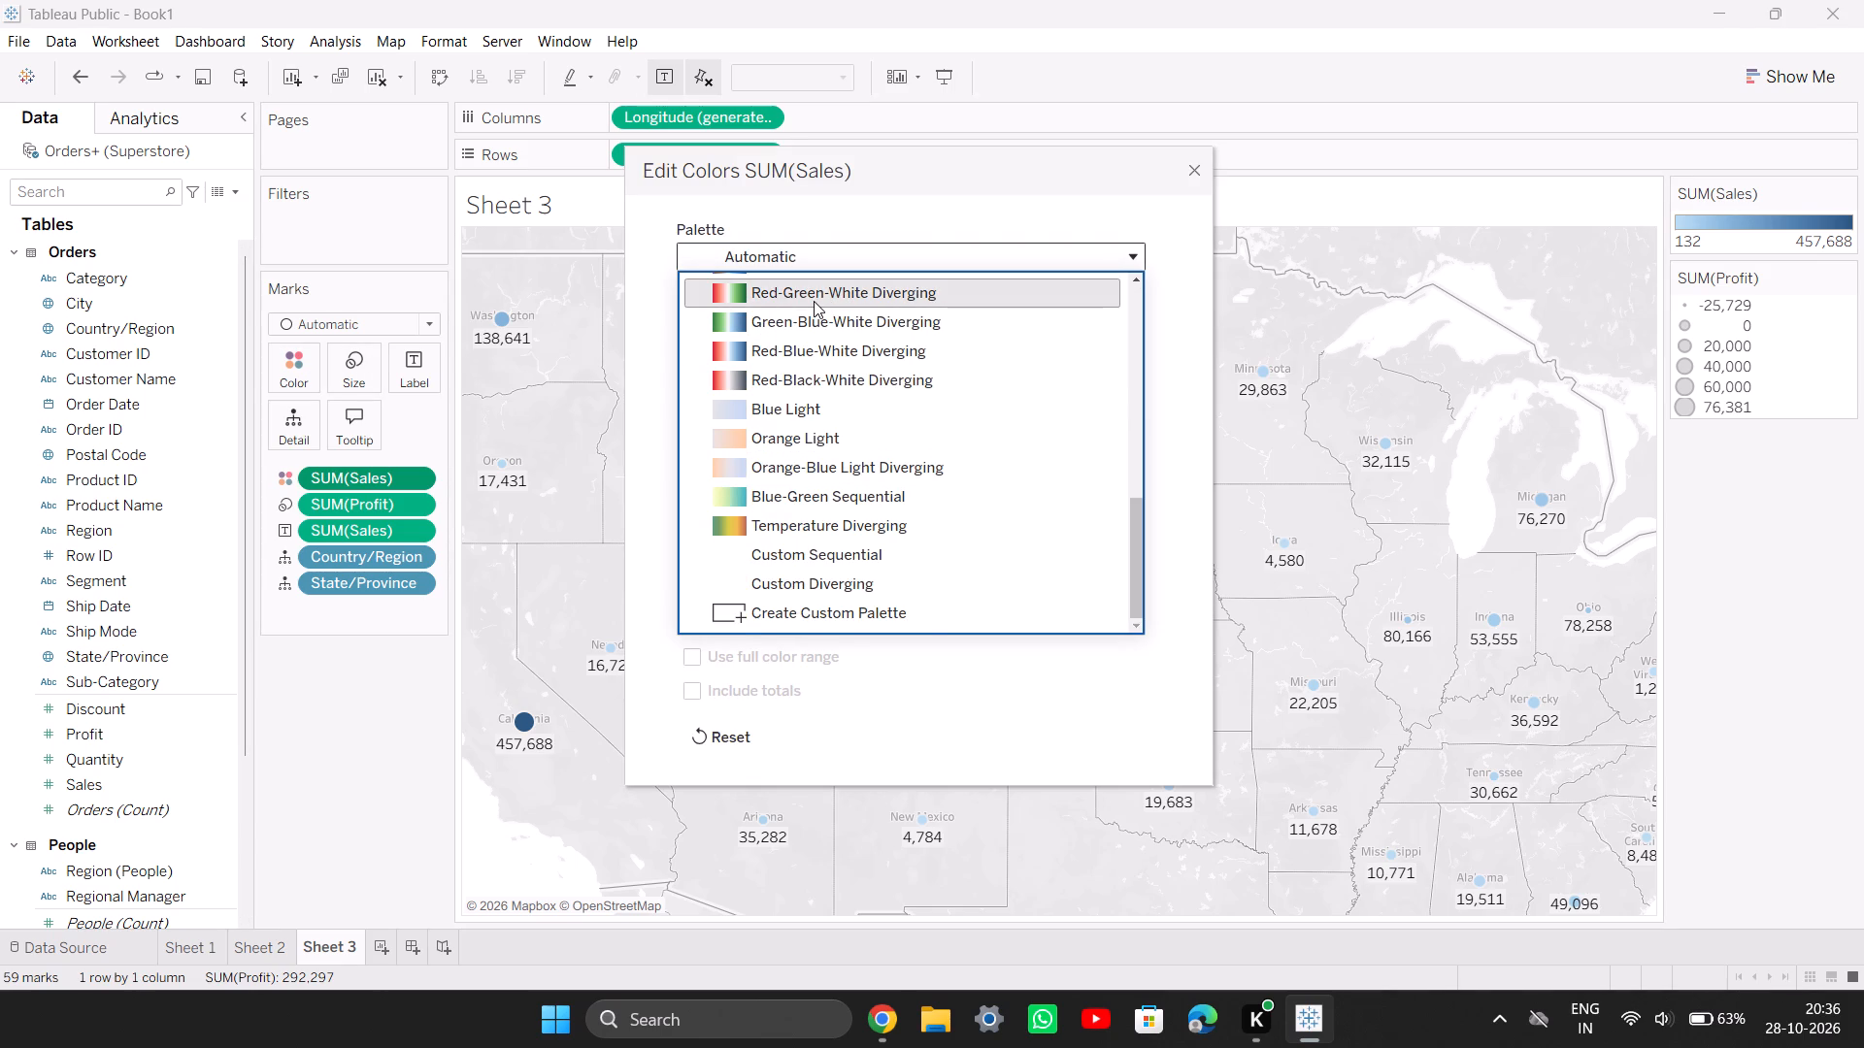
pyautogui.scroll(1, 814, 301)
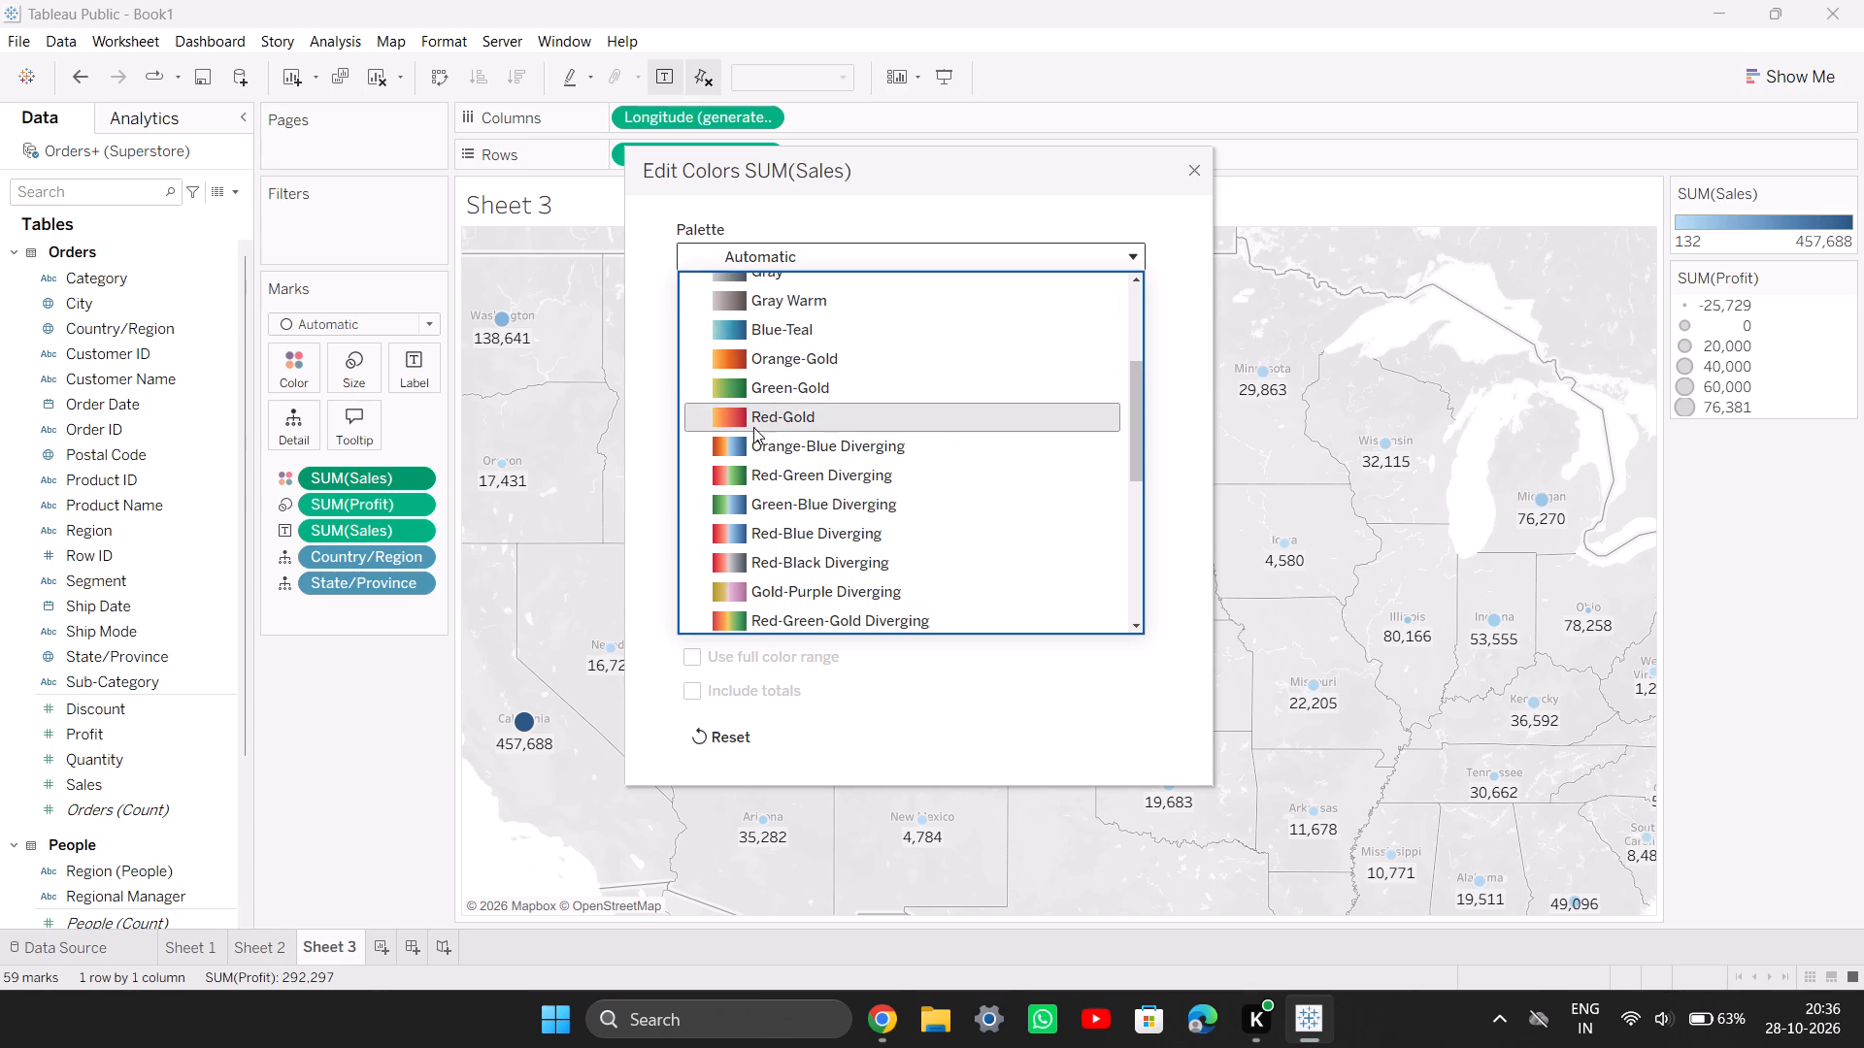
pyautogui.scroll(9, 753, 427)
pyautogui.click(843, 259)
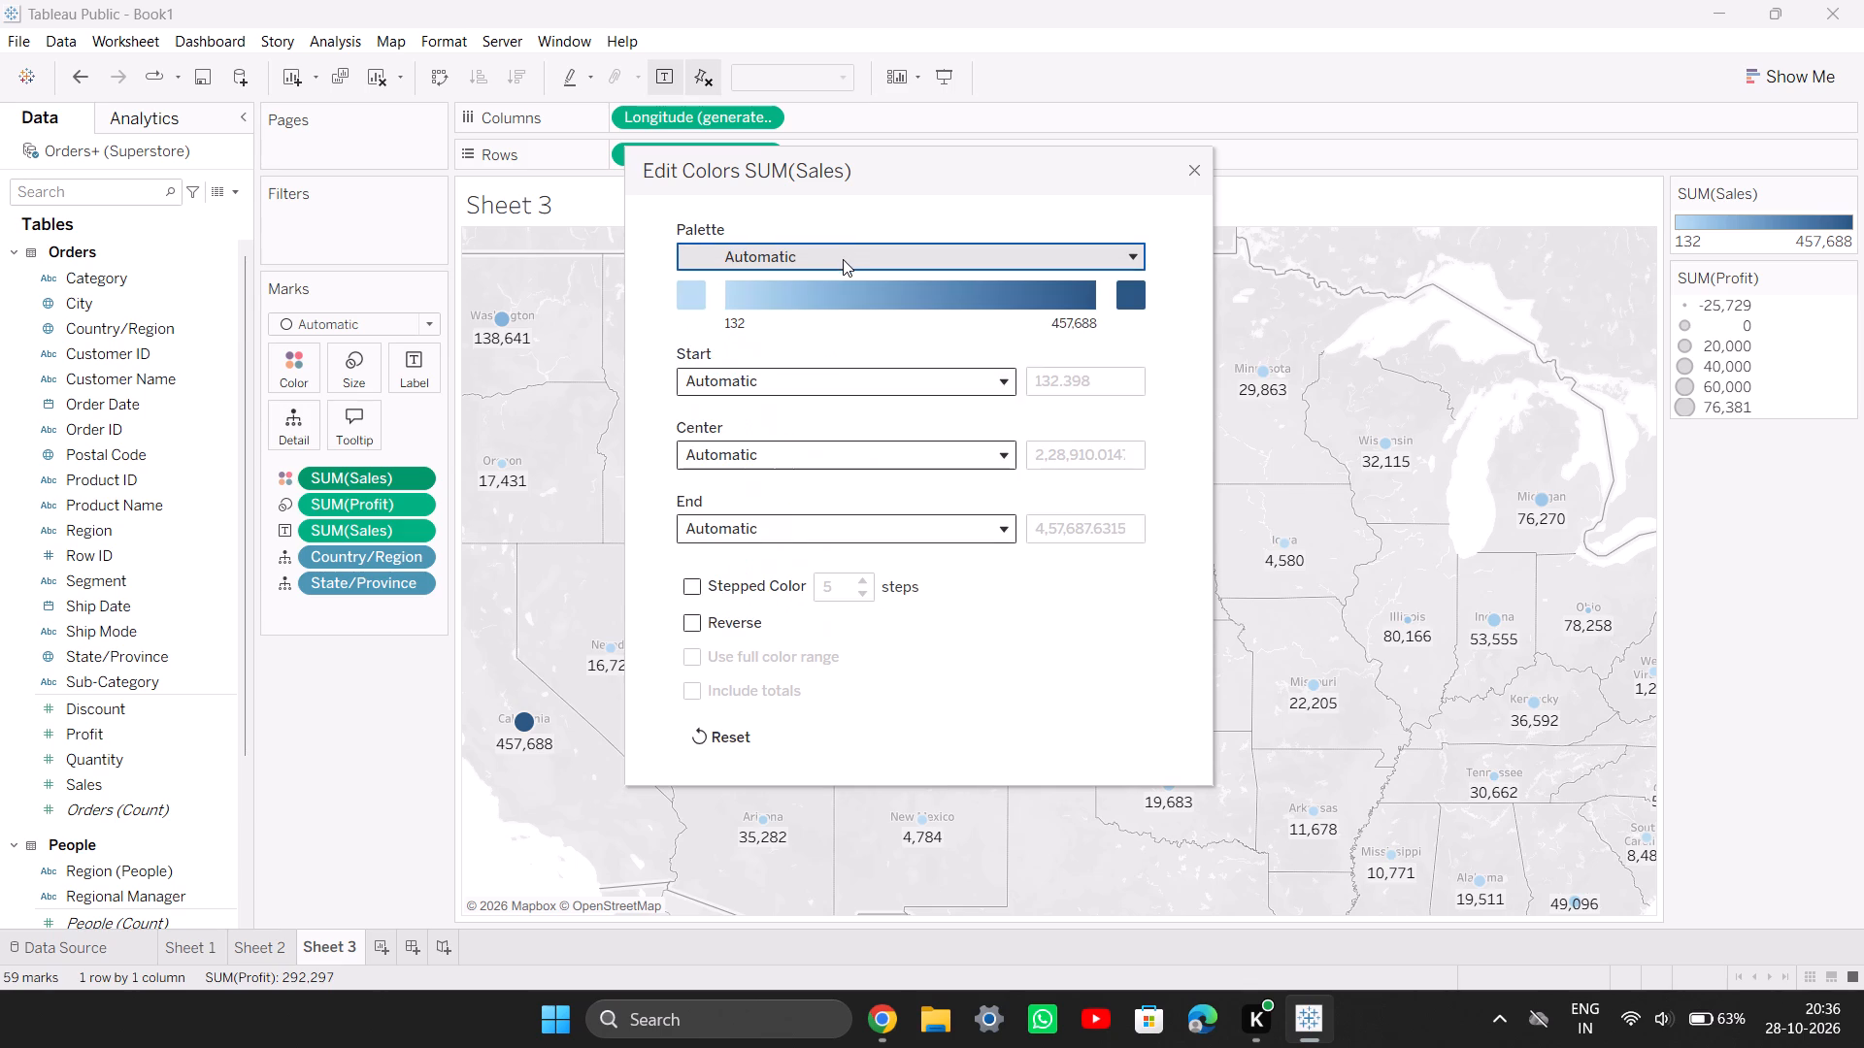
pyautogui.scroll(-5, 901, 533)
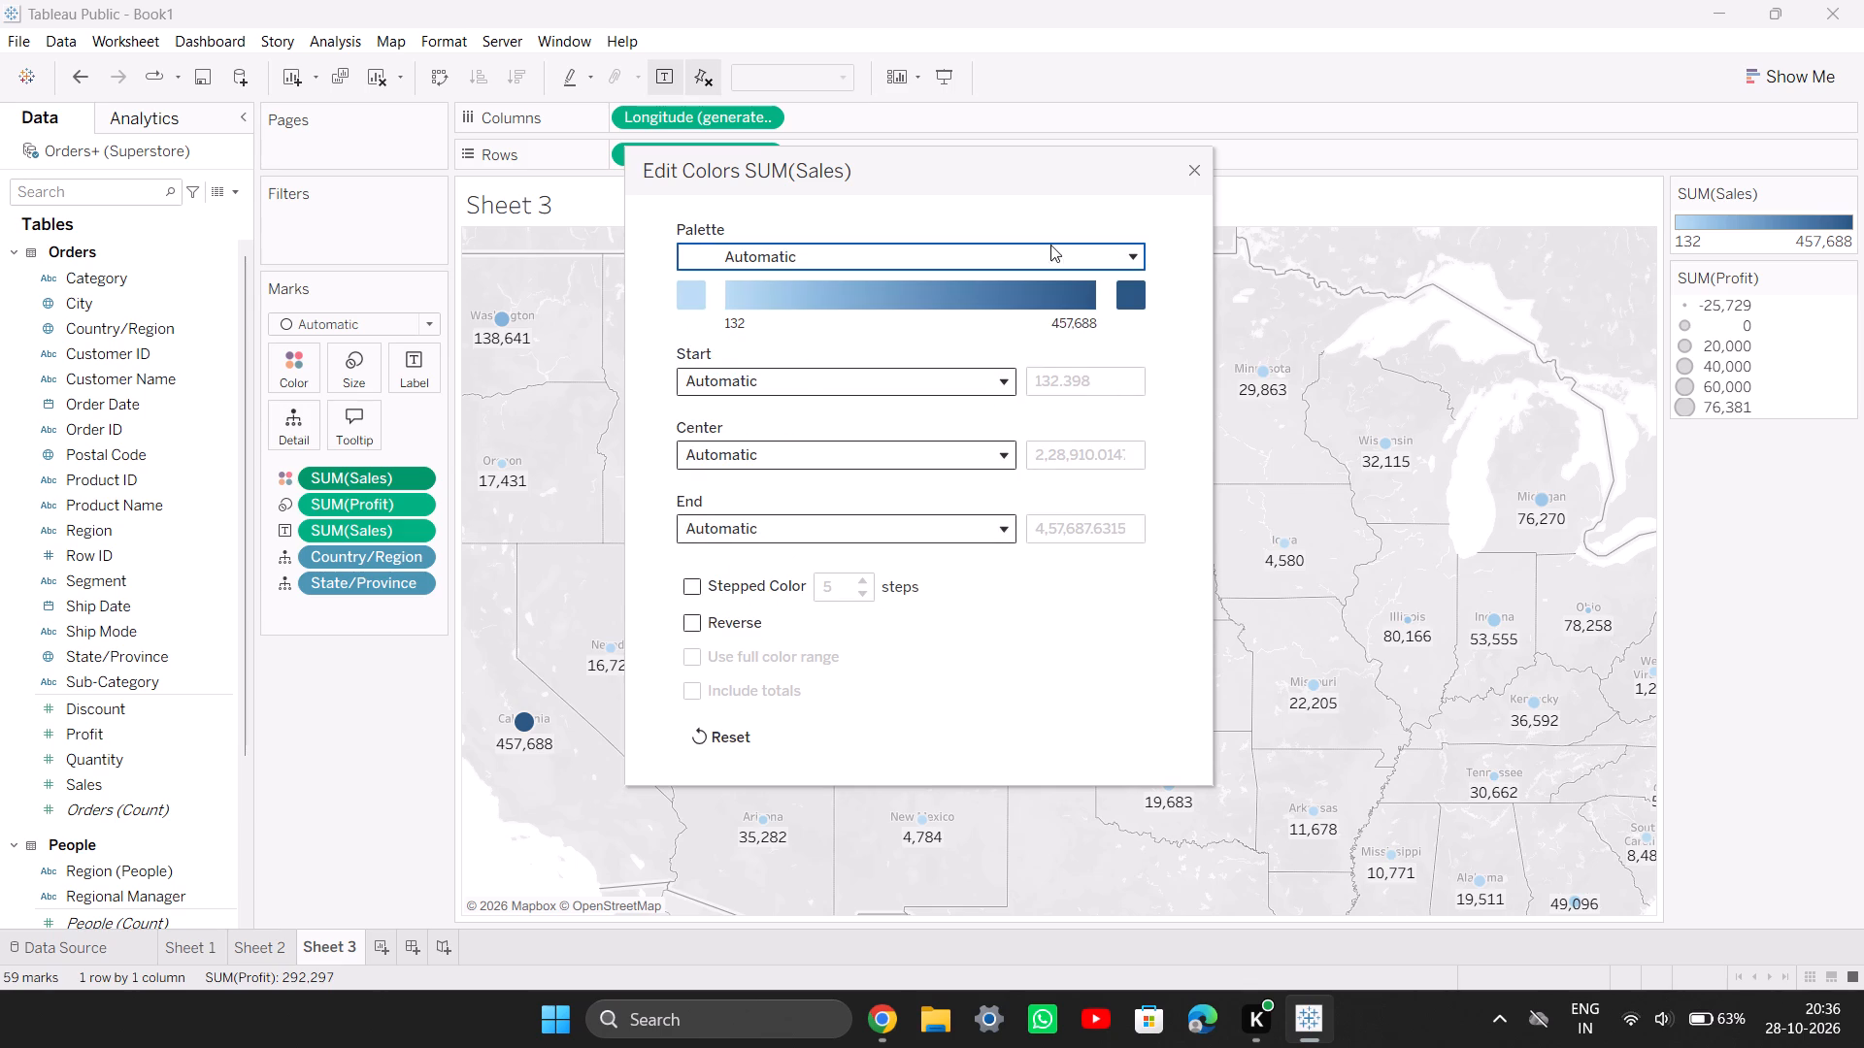
pyautogui.click(1022, 263)
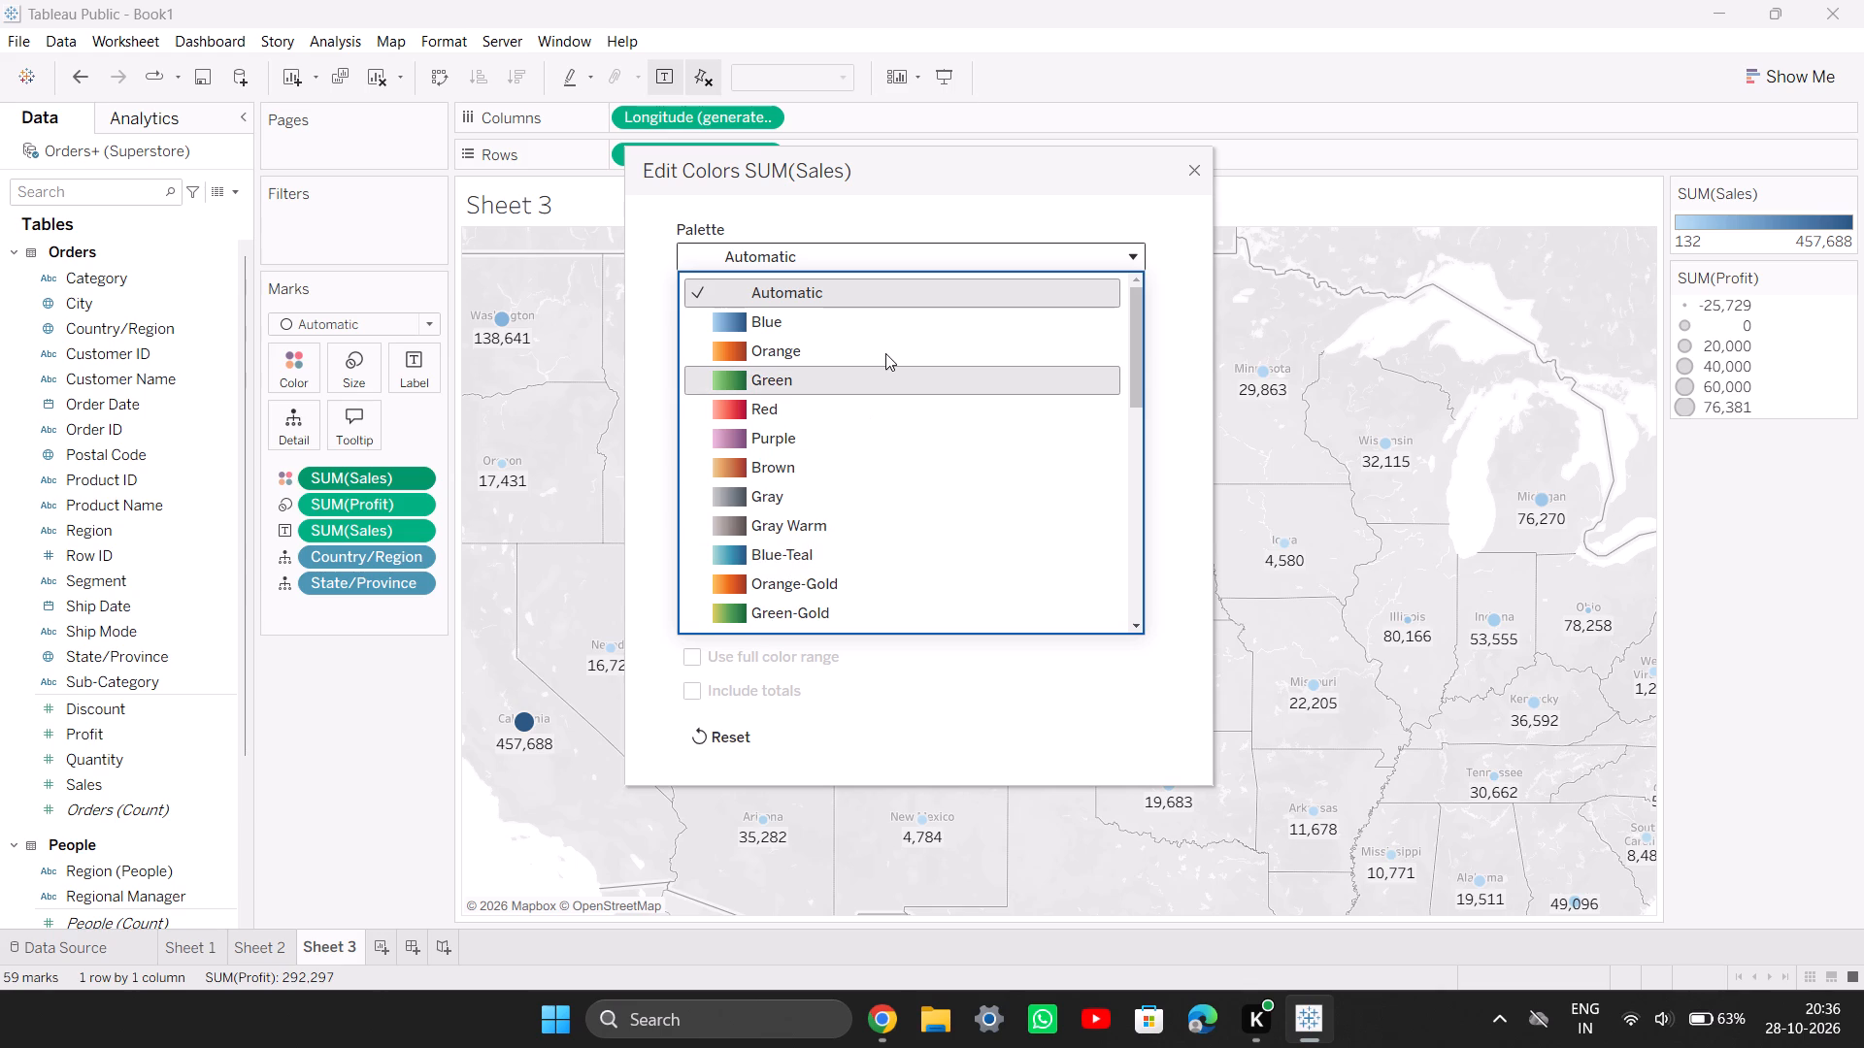
pyautogui.click(885, 353)
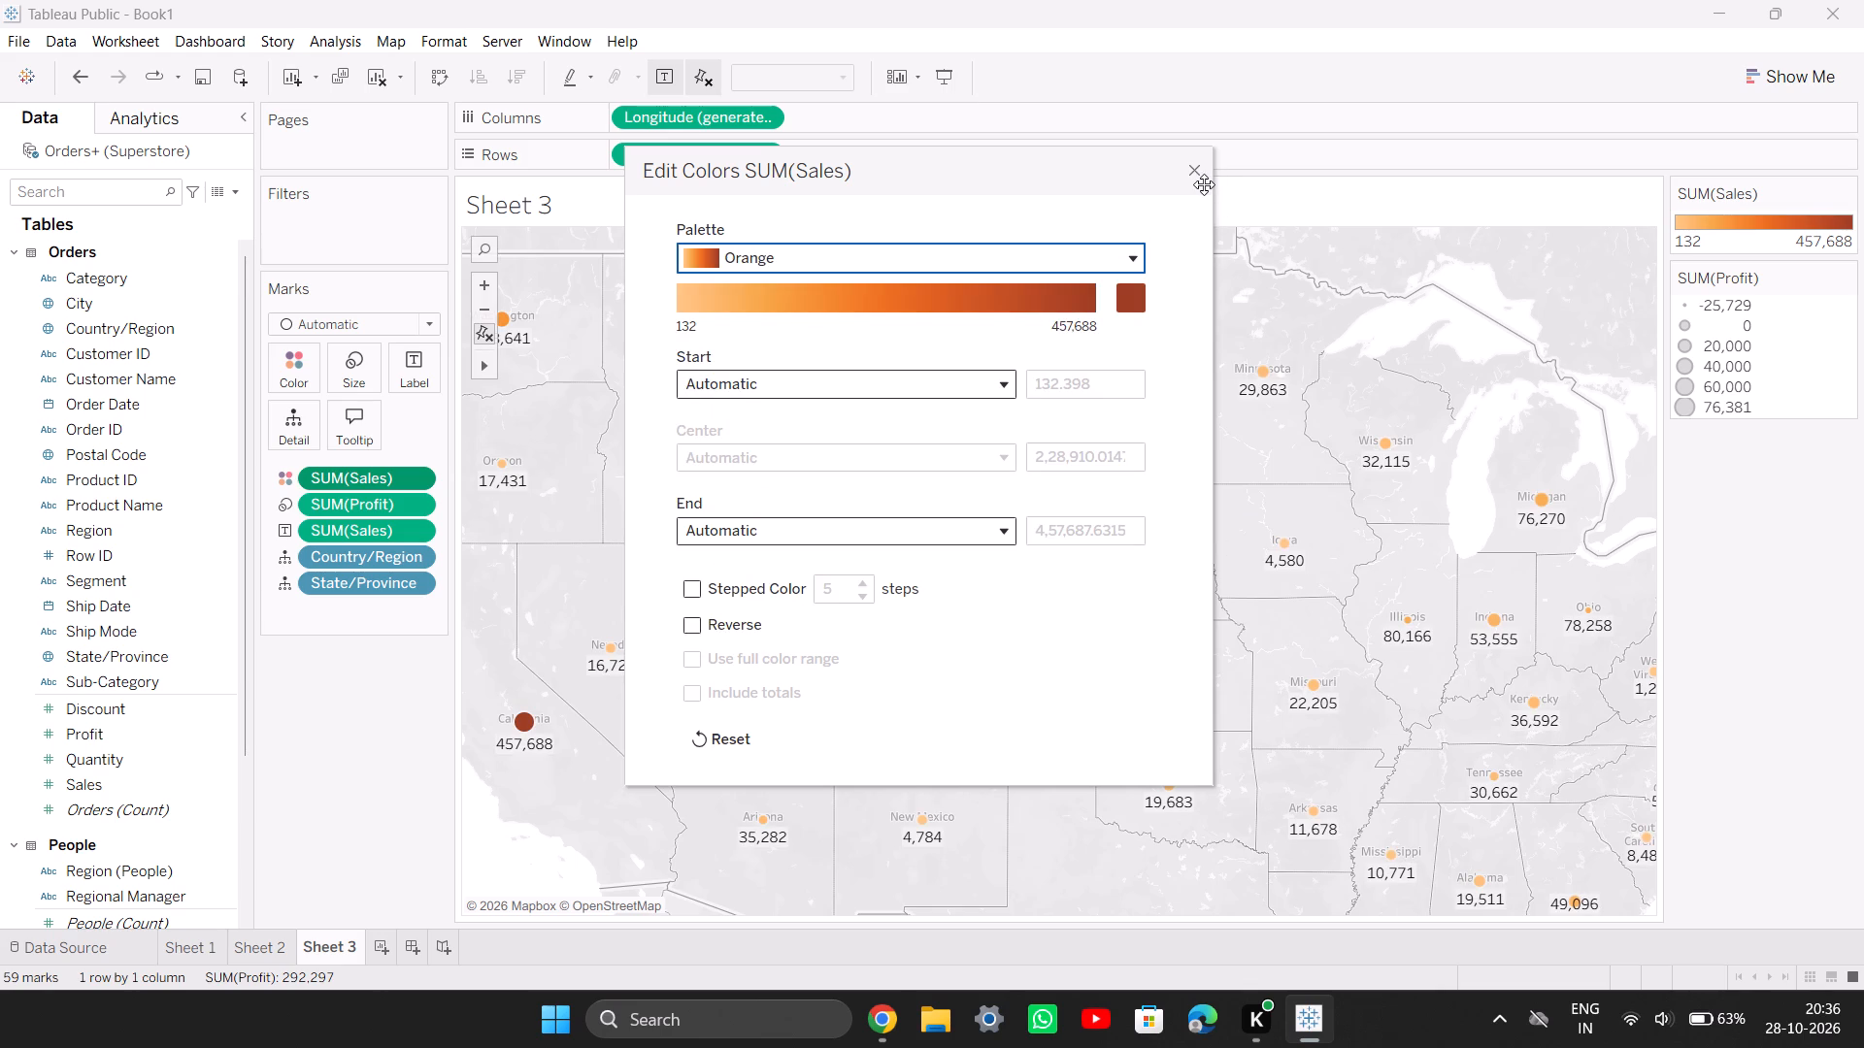
pyautogui.click(1204, 184)
pyautogui.click(1199, 173)
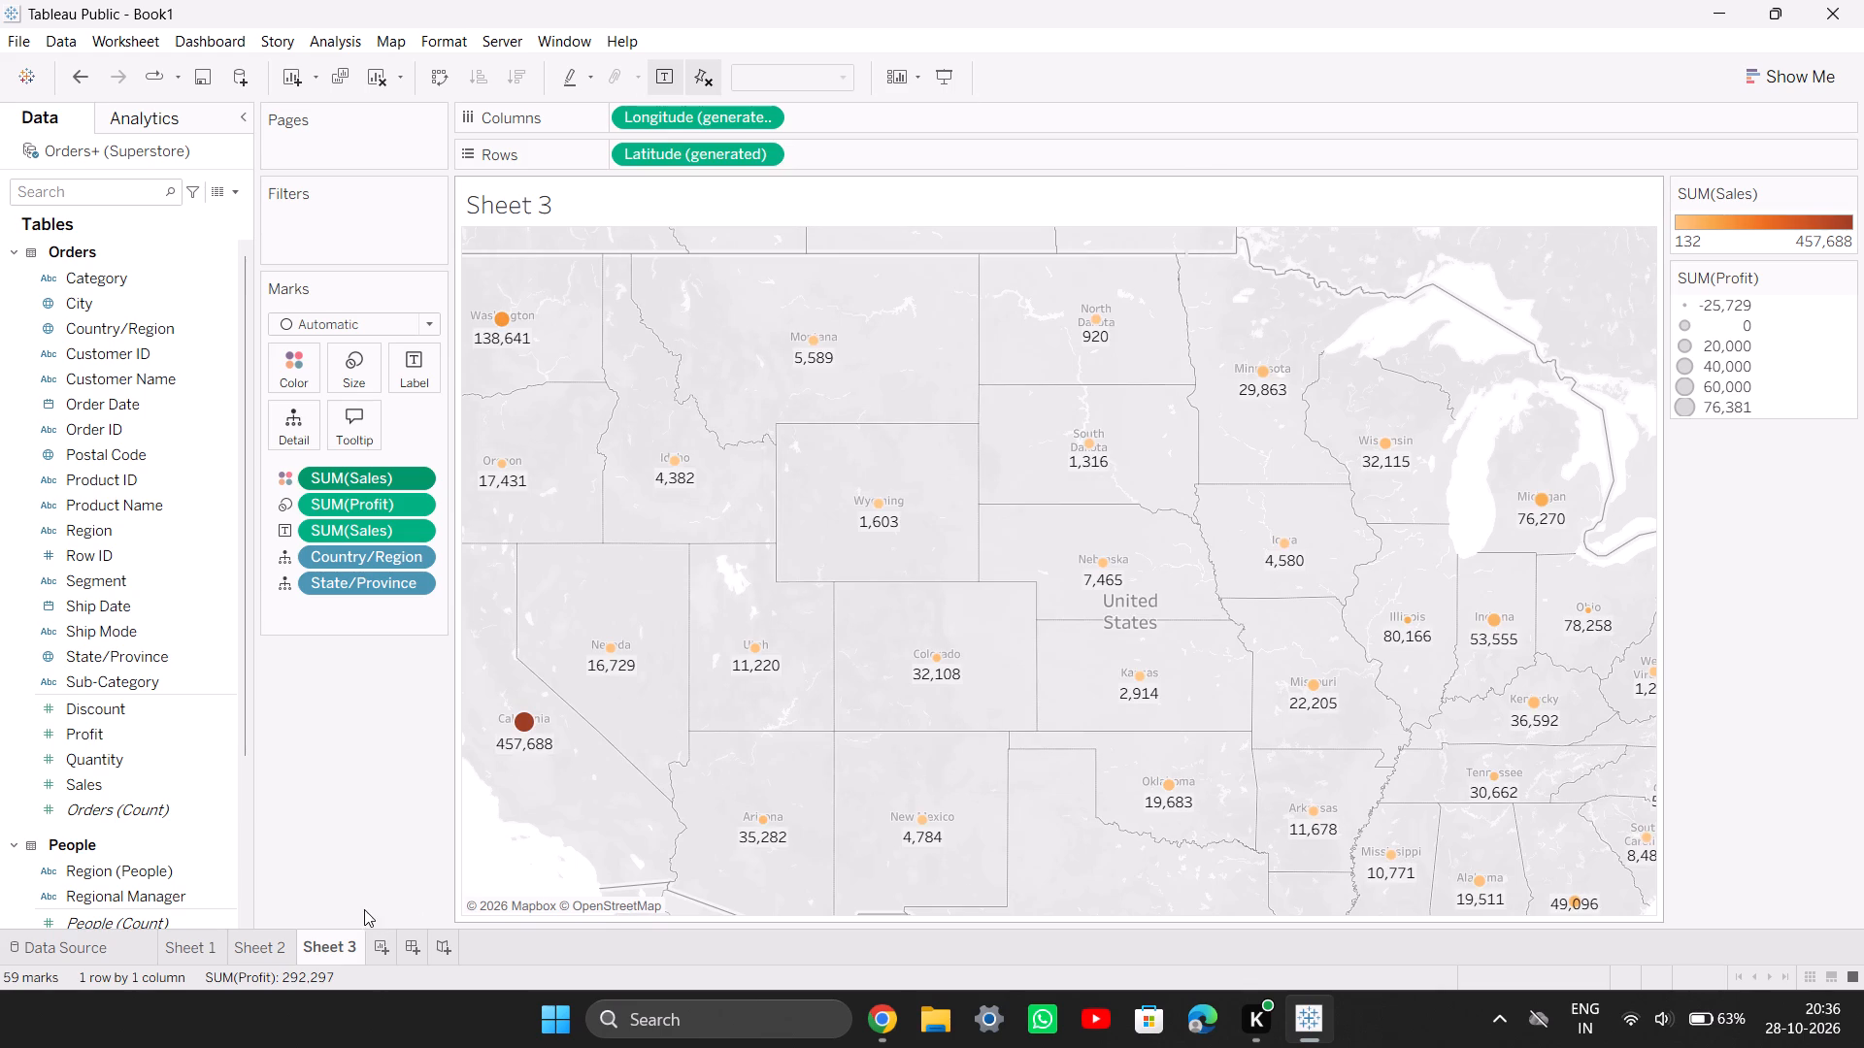
# Create a new dashboard and place Sheet 1, Sheet 2 and Sheet 3 on it.
pyautogui.click(384, 940)
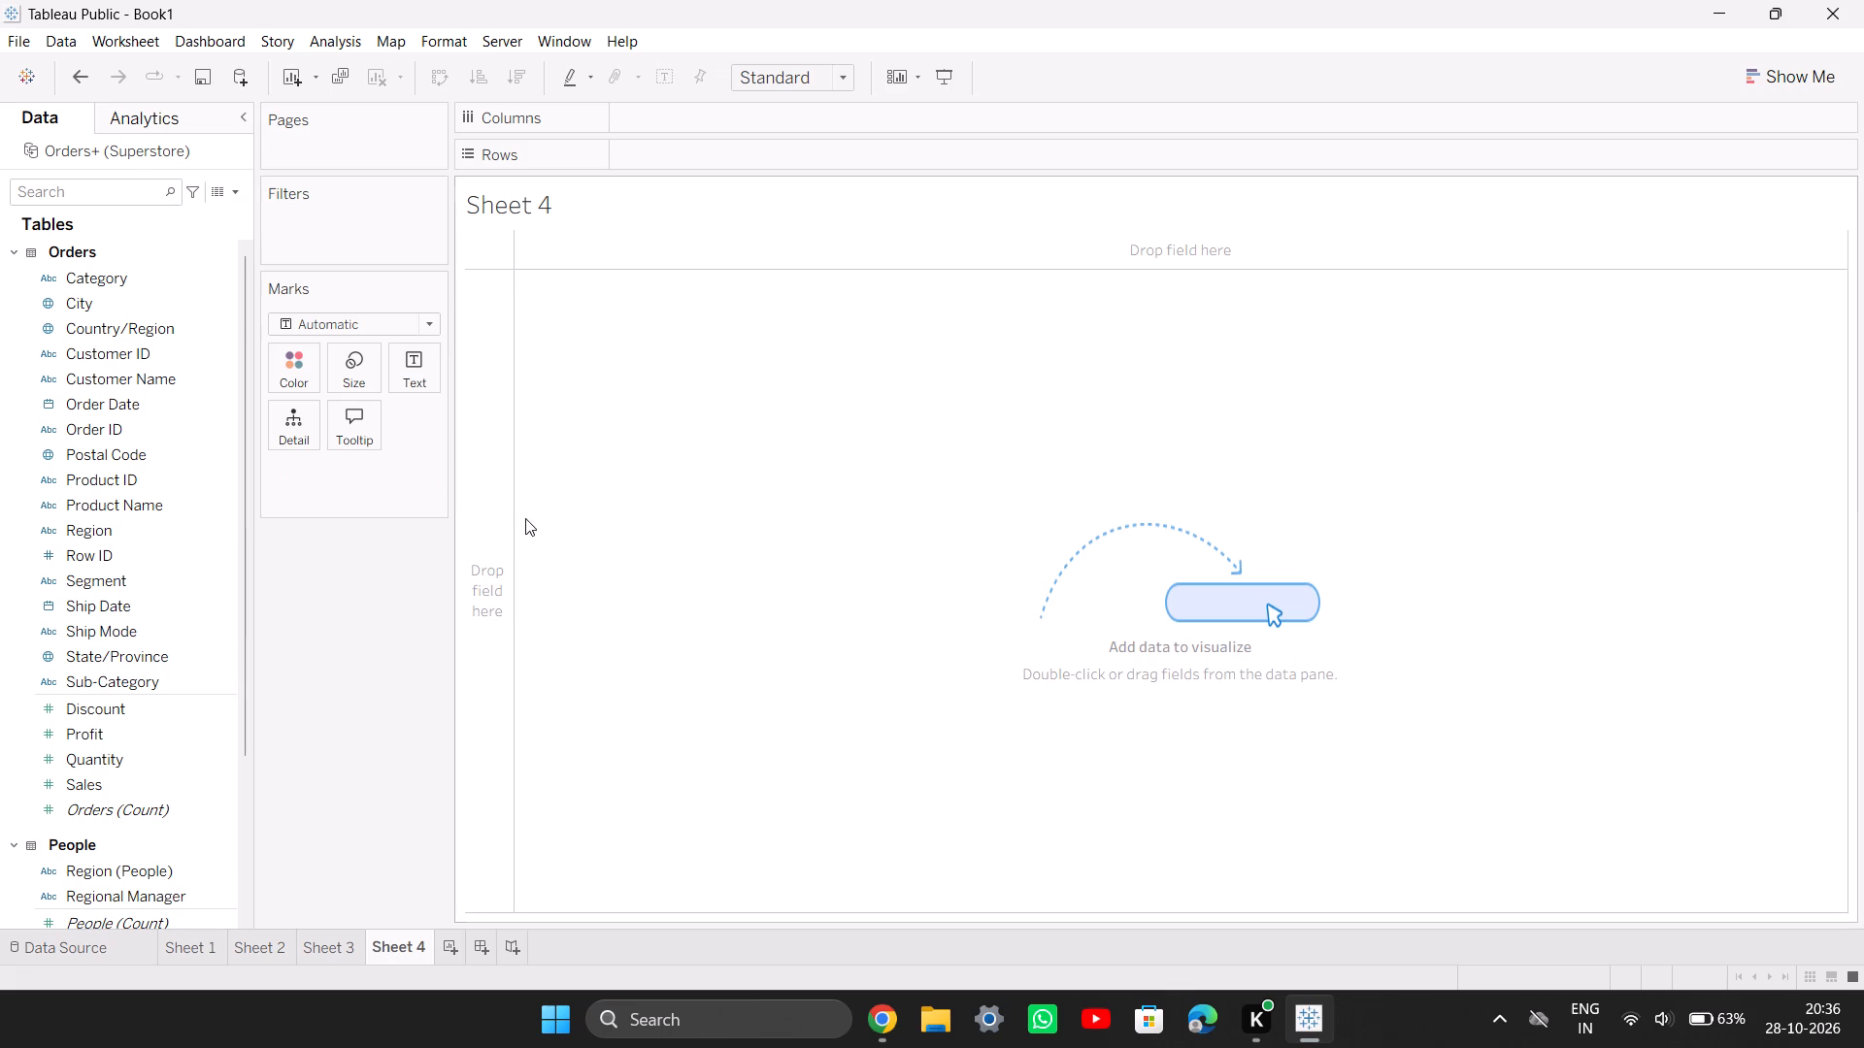
pyautogui.click(481, 949)
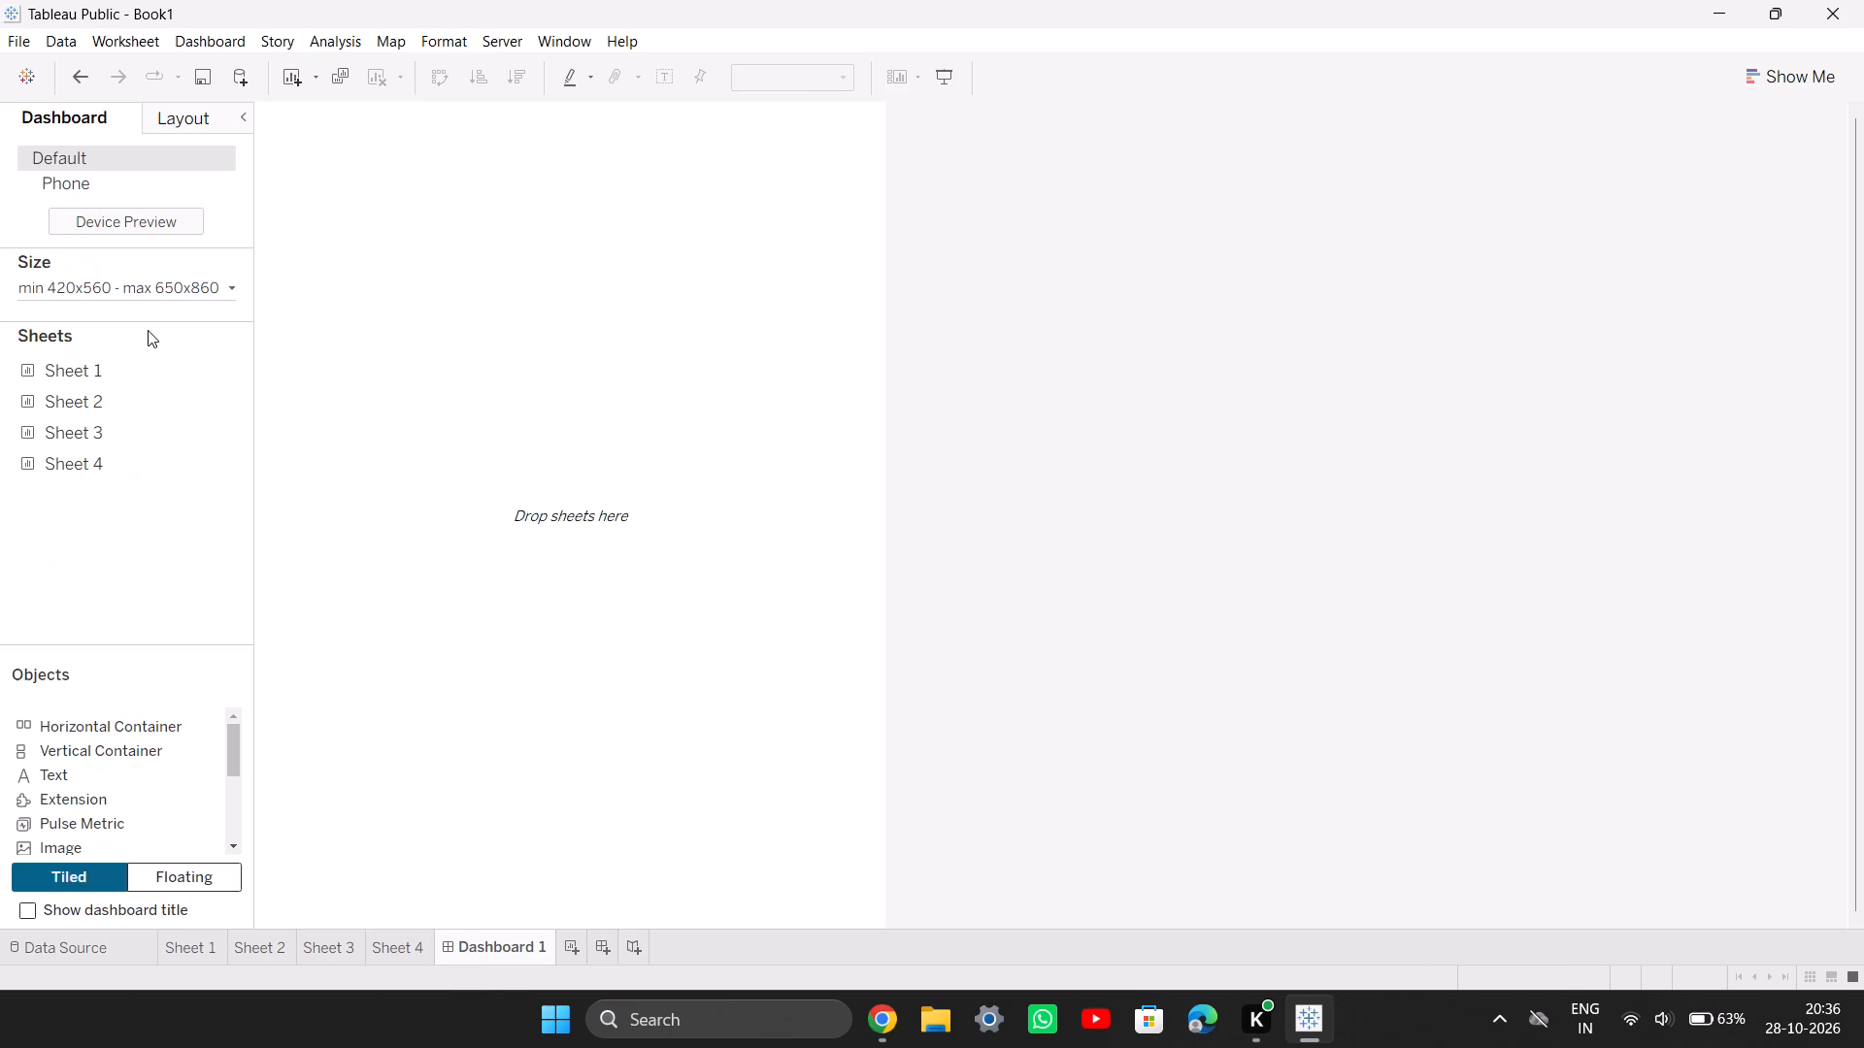
pyautogui.doubleClick(151, 369)
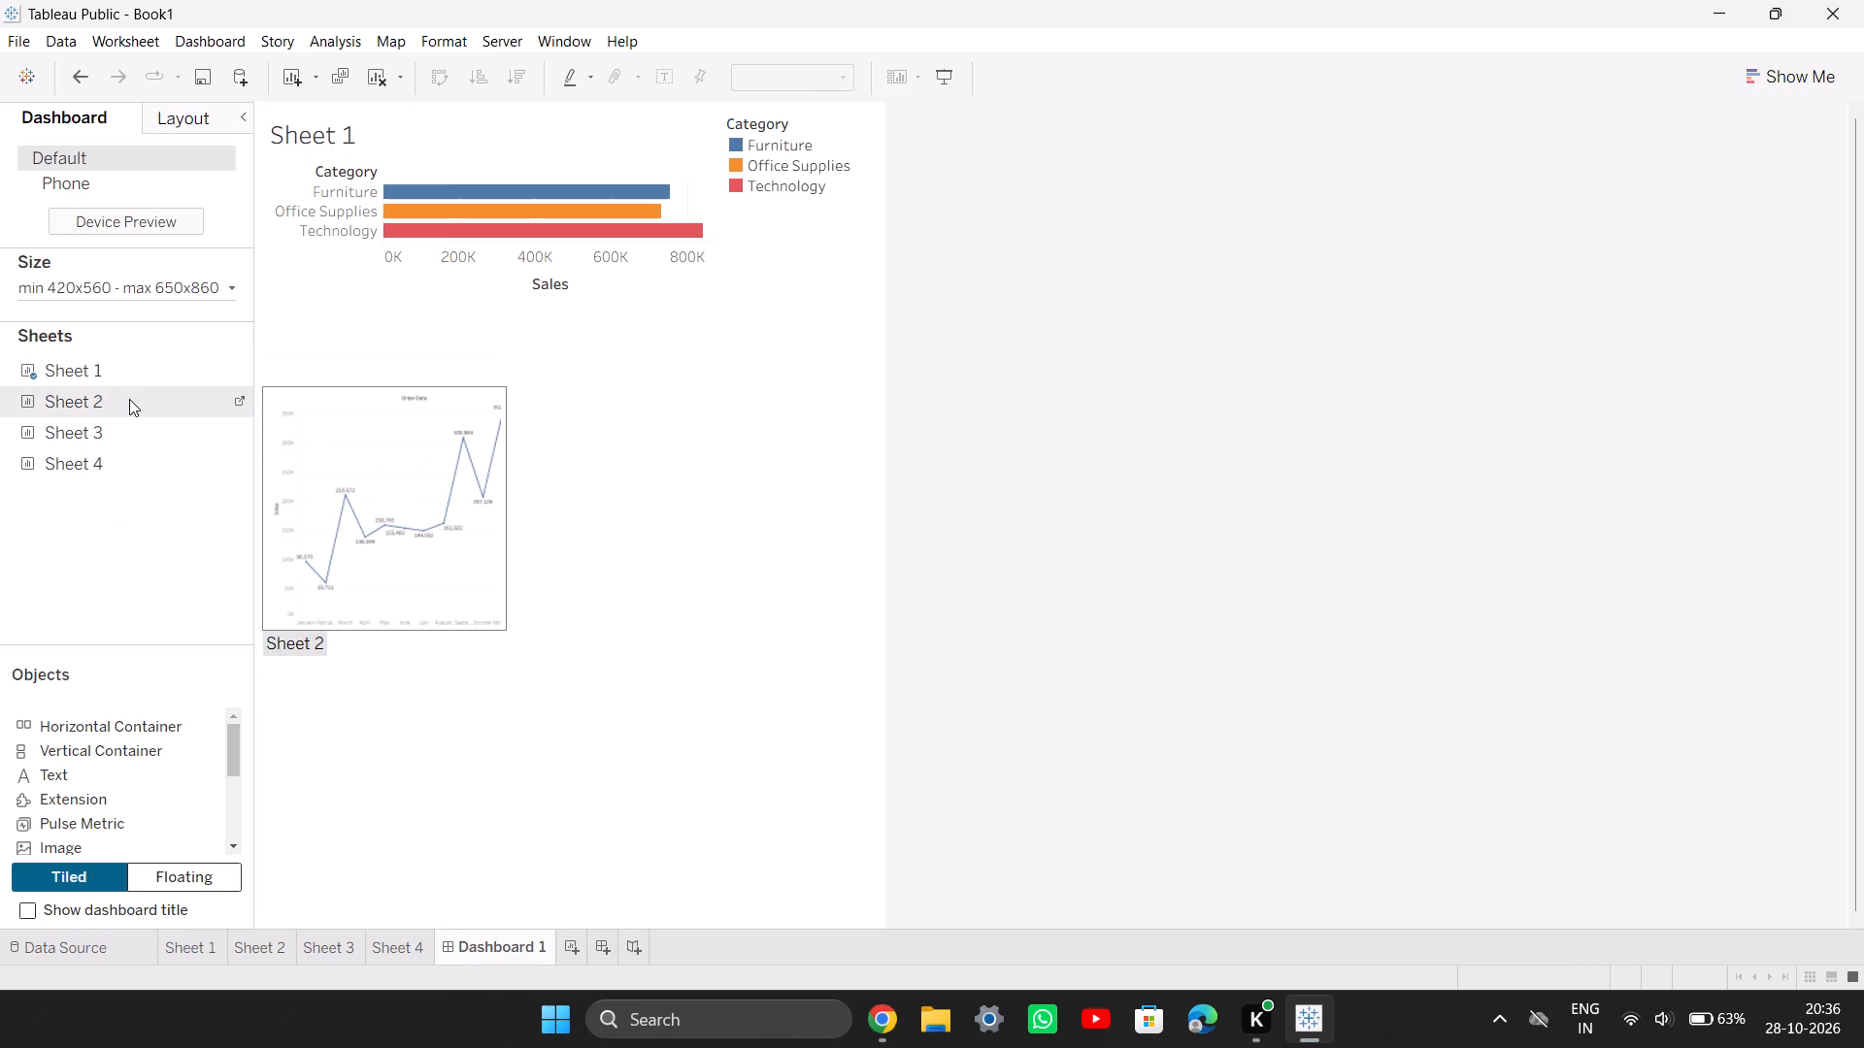
pyautogui.doubleClick(128, 402)
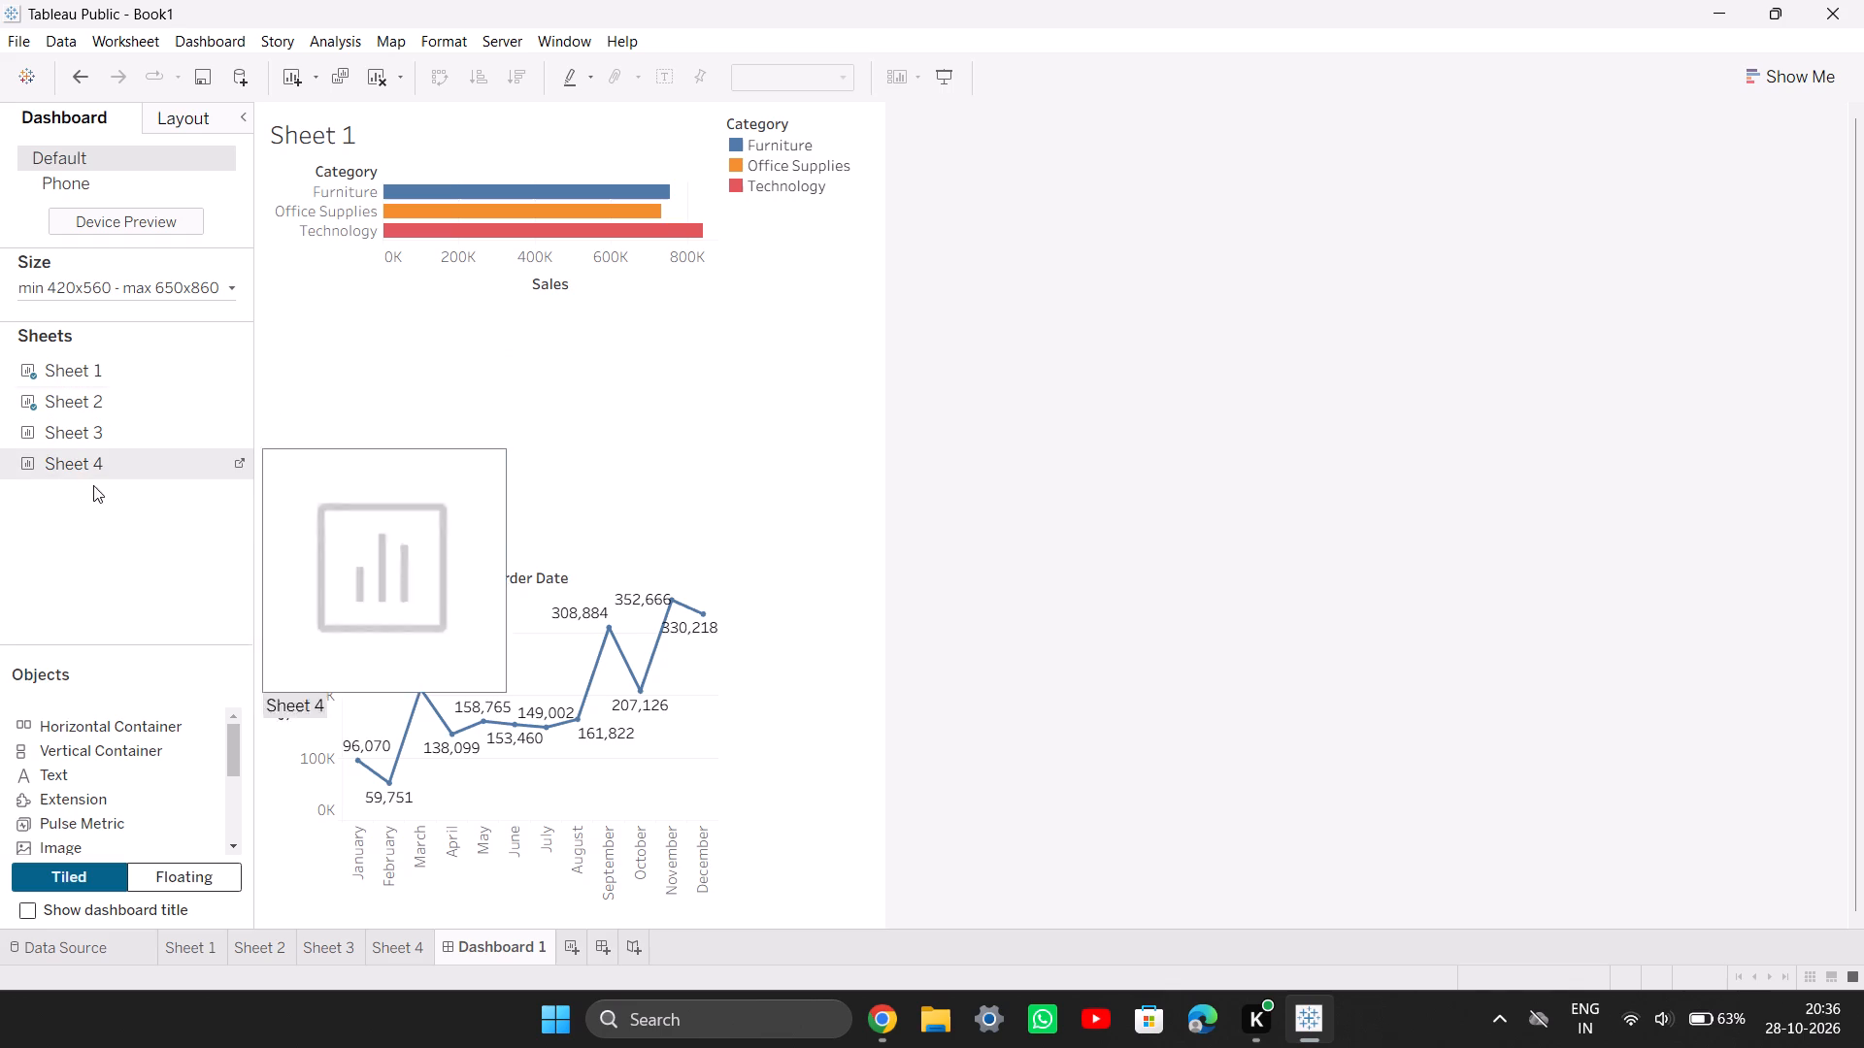
pyautogui.doubleClick(133, 432)
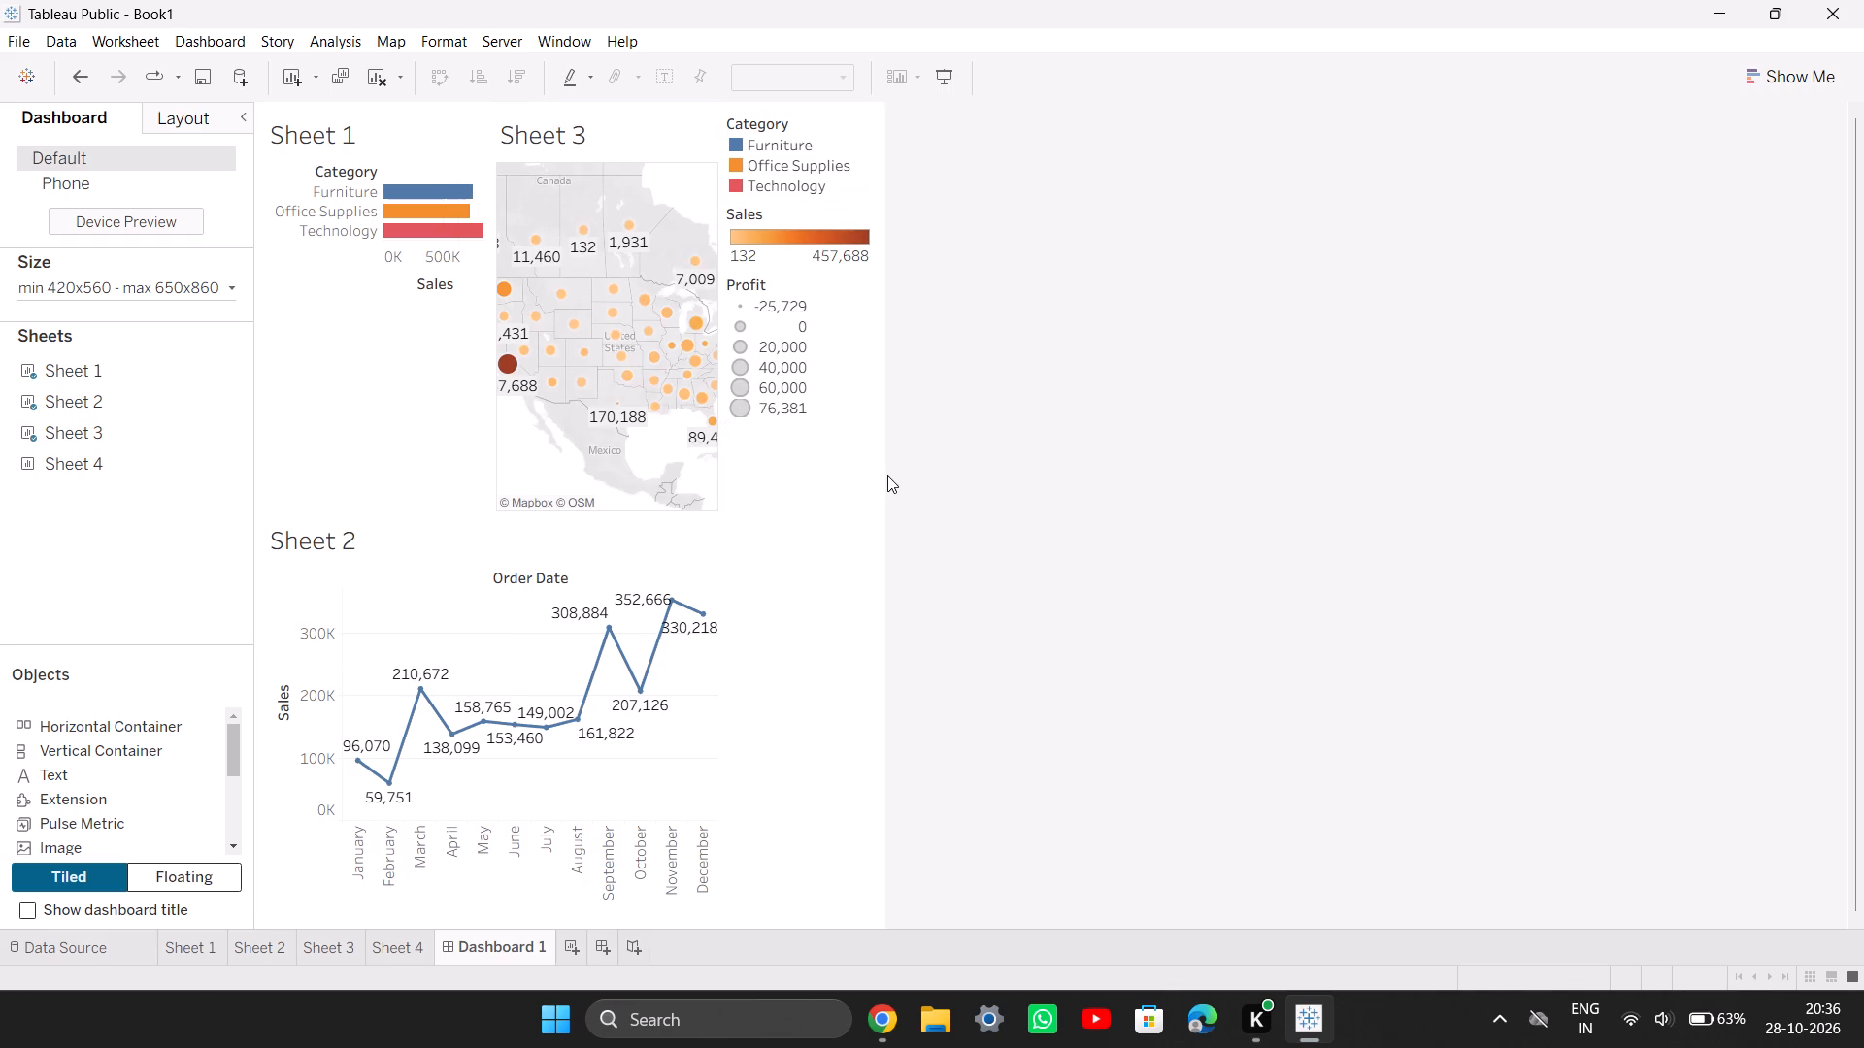
# Raise the minimum width in the dashboard's size range to 1720 px.
pyautogui.click(187, 299)
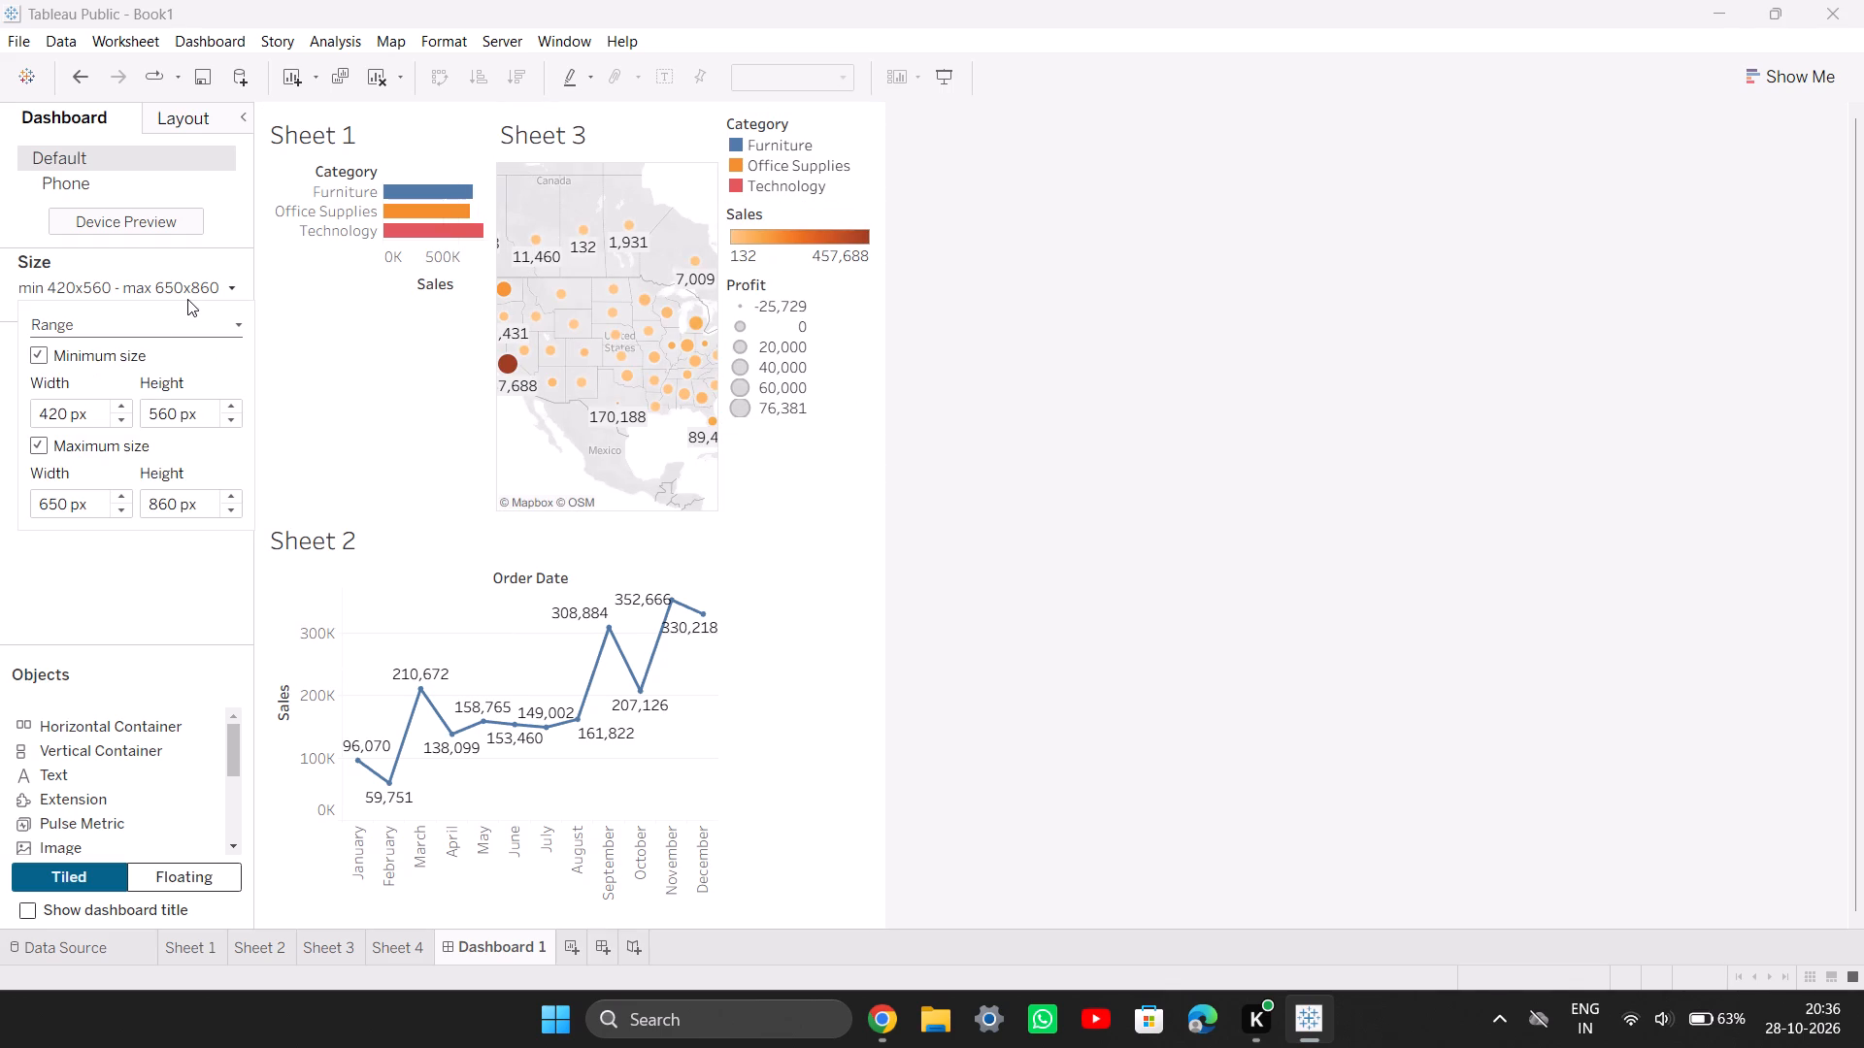
pyautogui.click(119, 409)
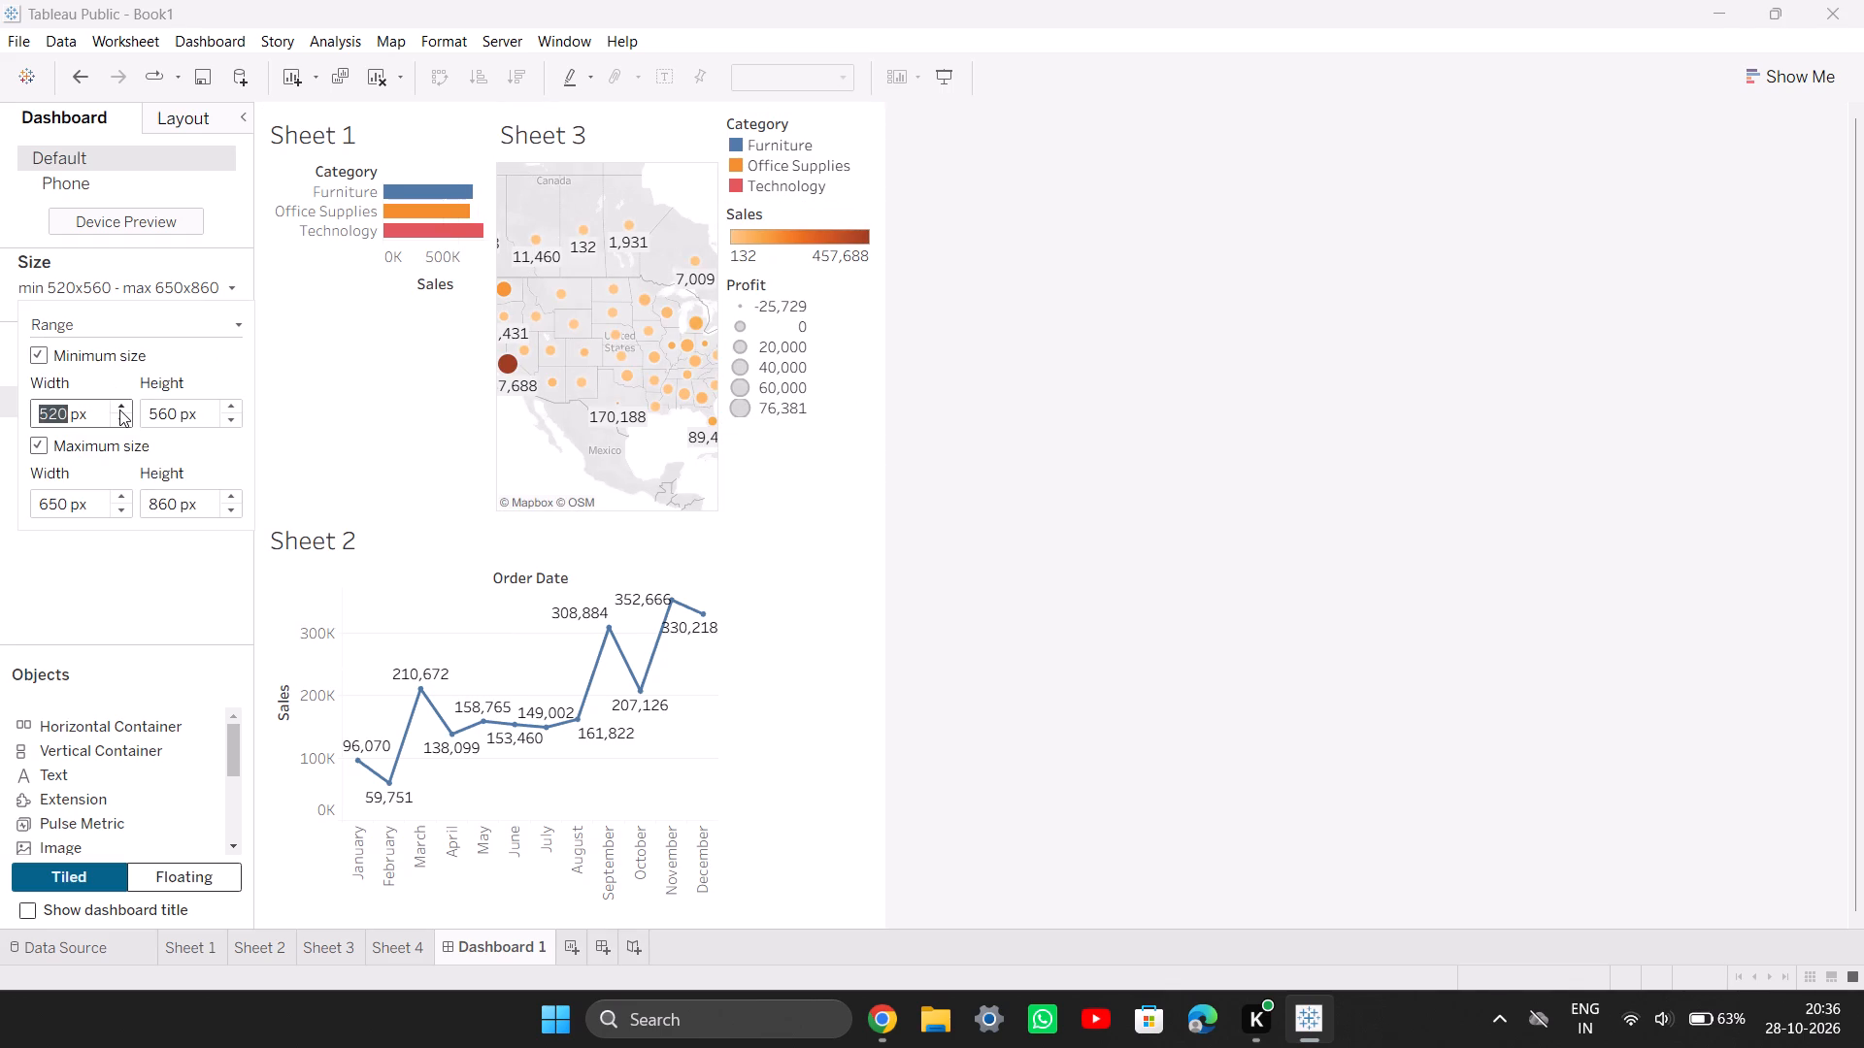
pyautogui.click(125, 400)
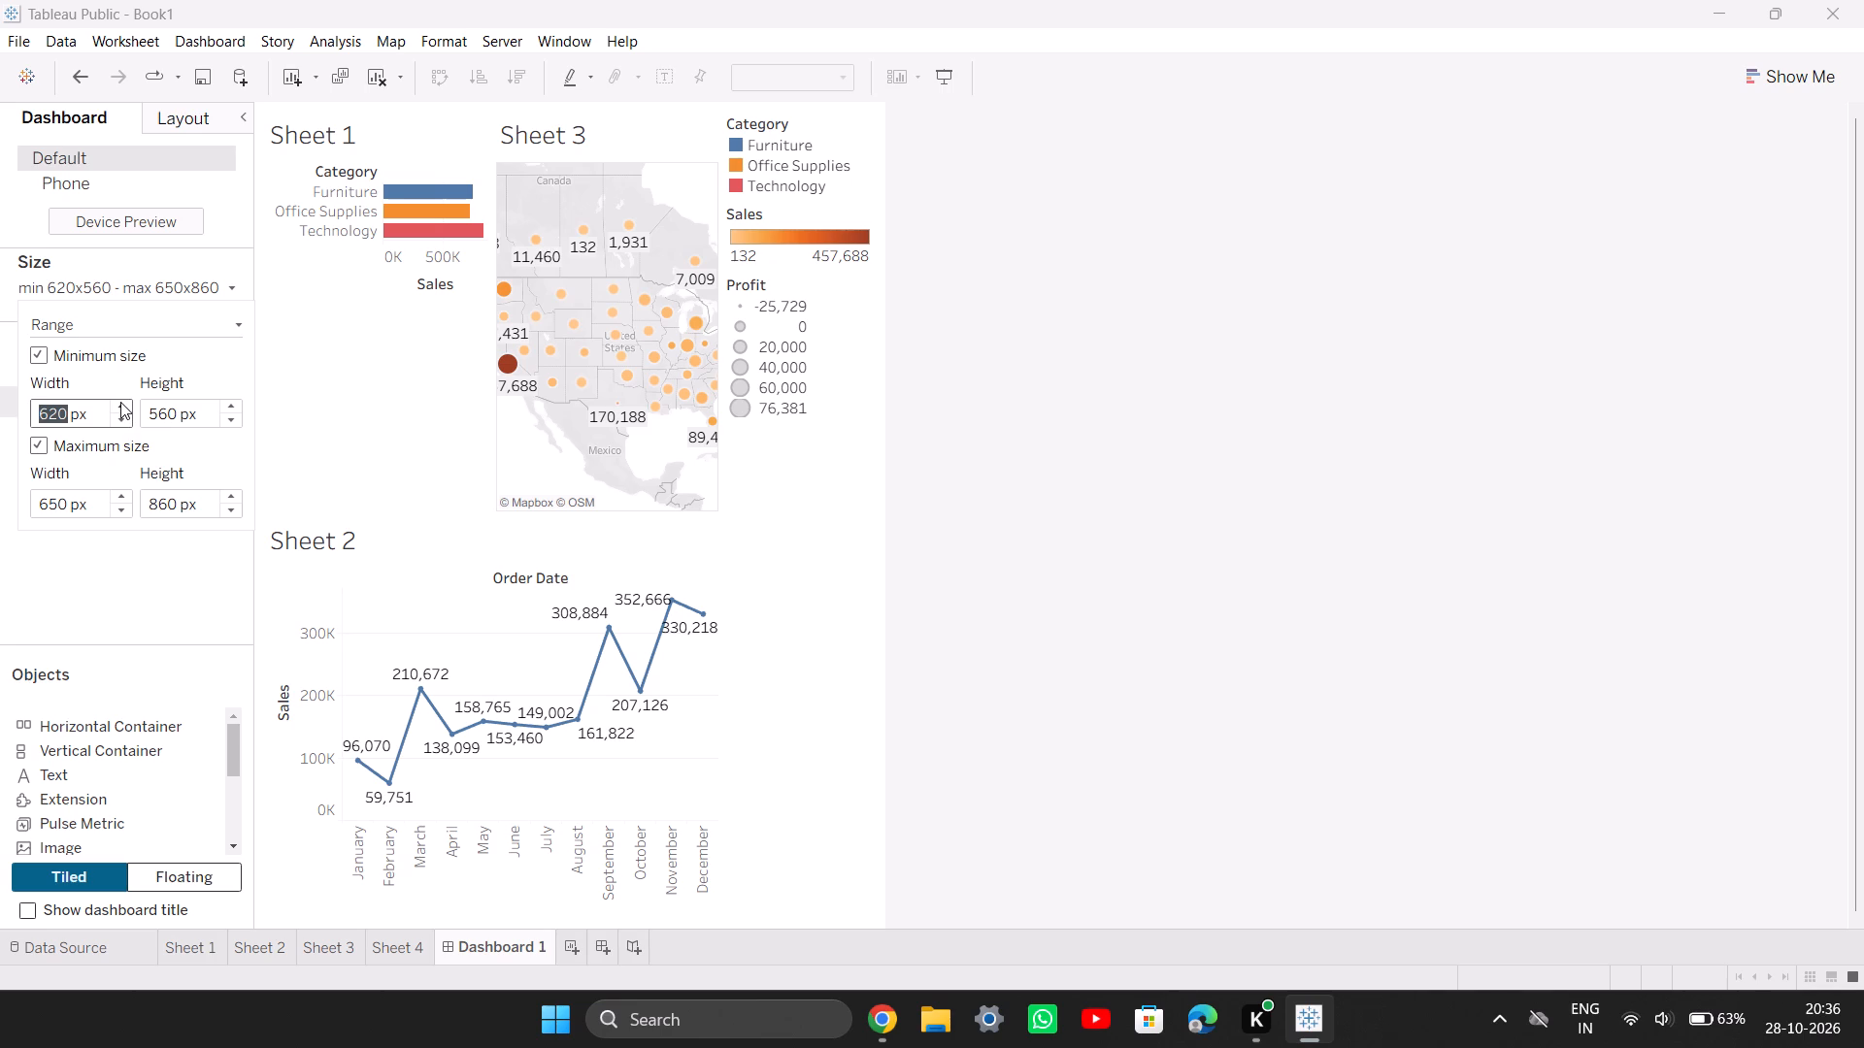
pyautogui.click(120, 402)
pyautogui.click(120, 402)
pyautogui.click(120, 402)
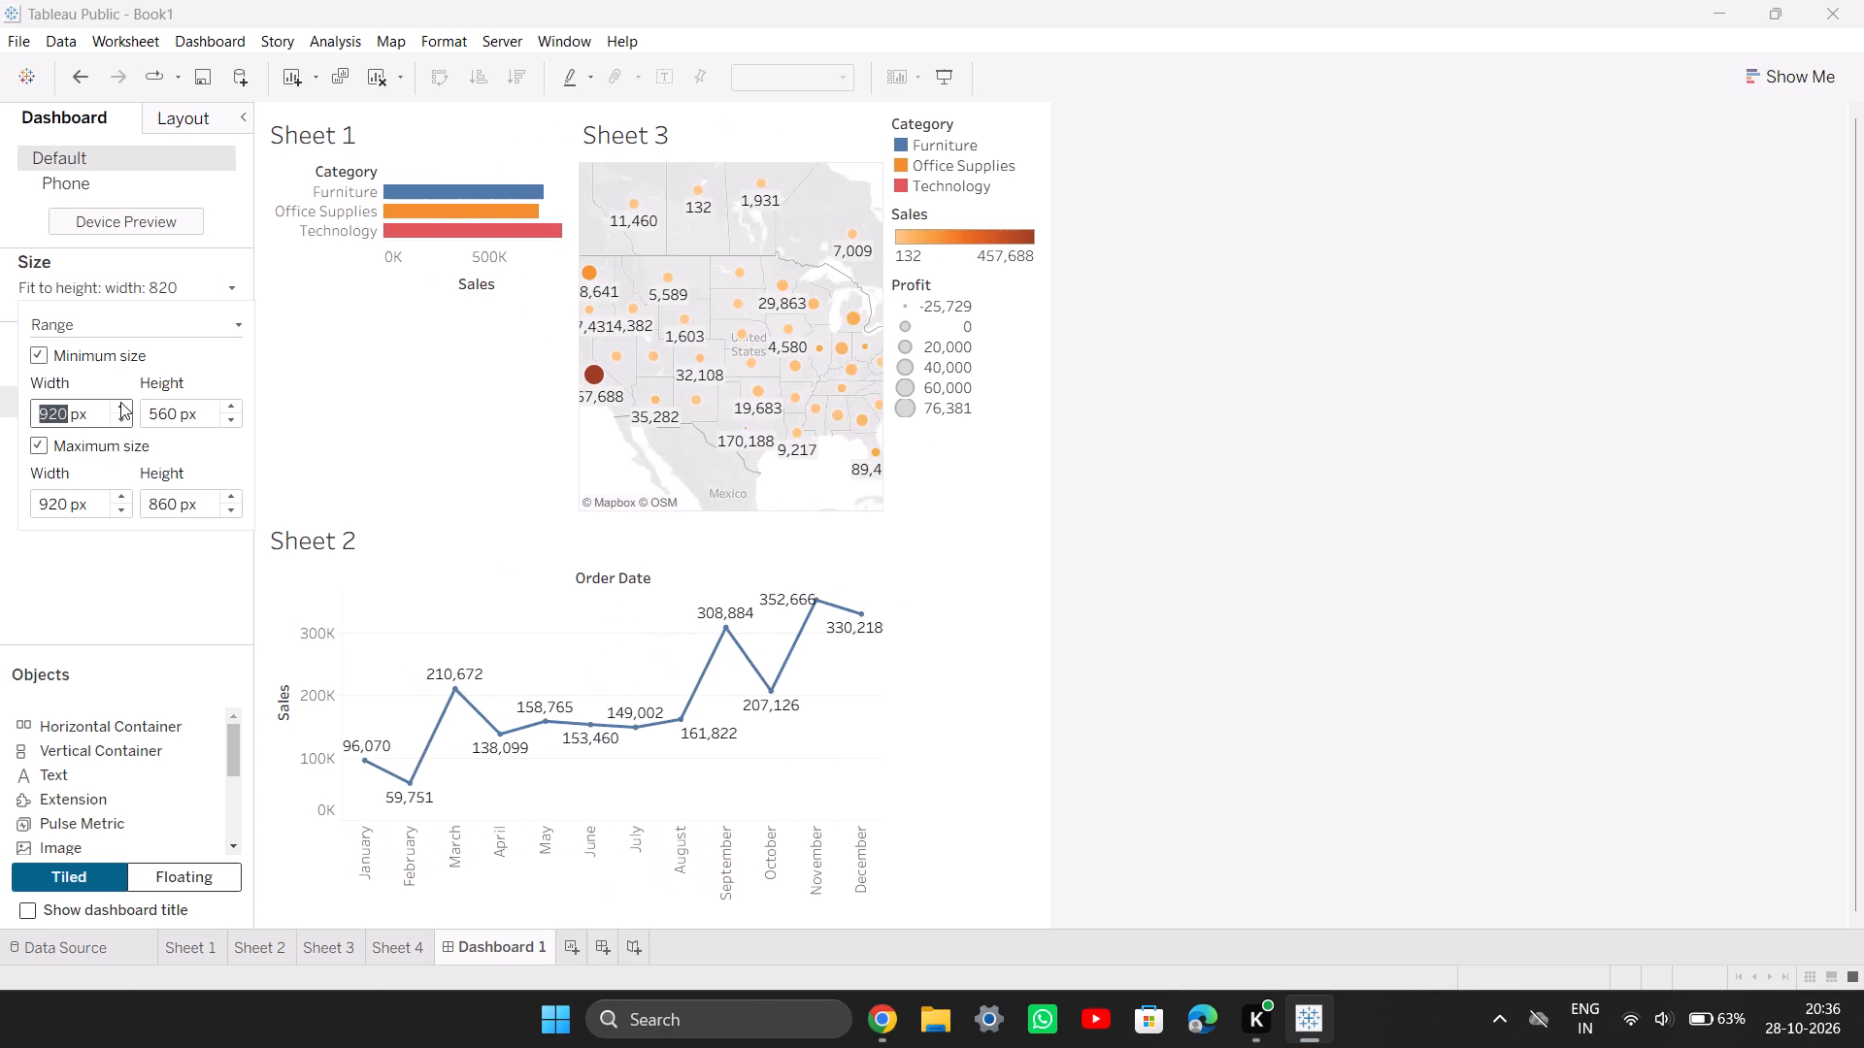
pyautogui.click(120, 402)
pyautogui.click(120, 402)
pyautogui.click(120, 402)
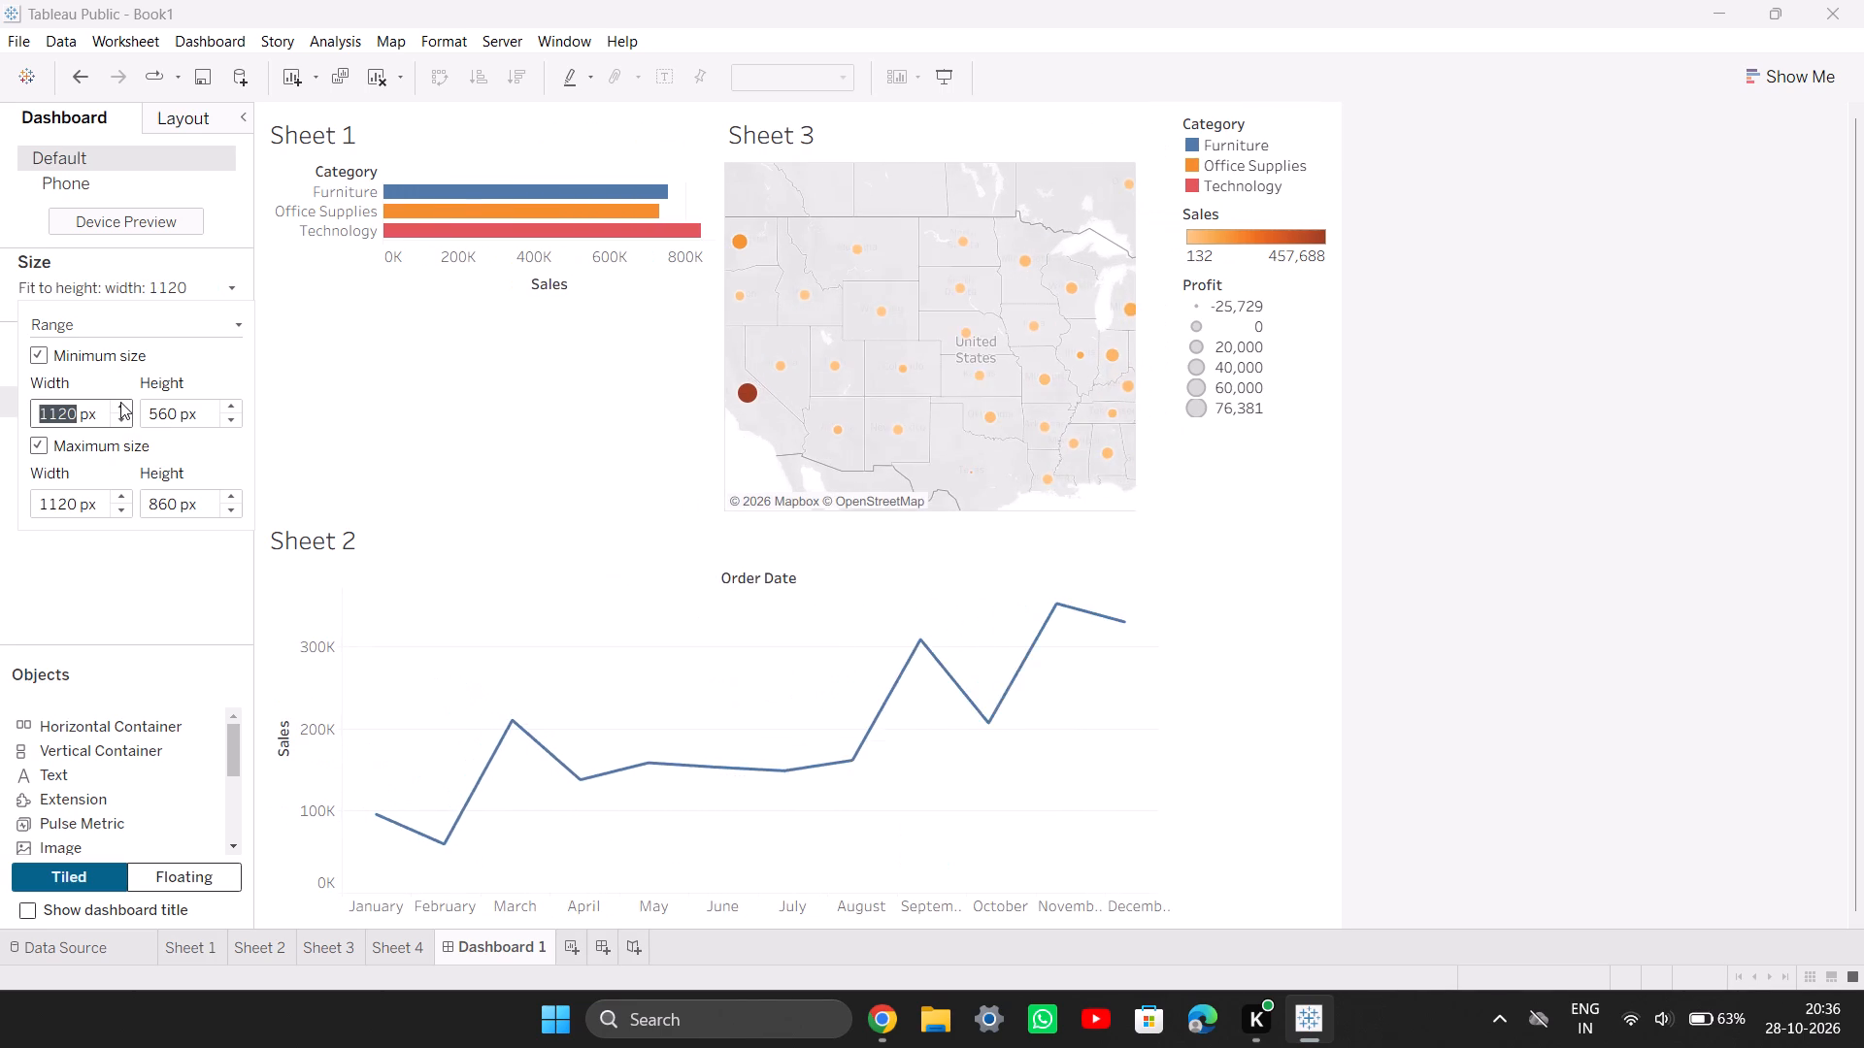
pyautogui.click(120, 402)
pyautogui.click(120, 402)
pyautogui.click(120, 402)
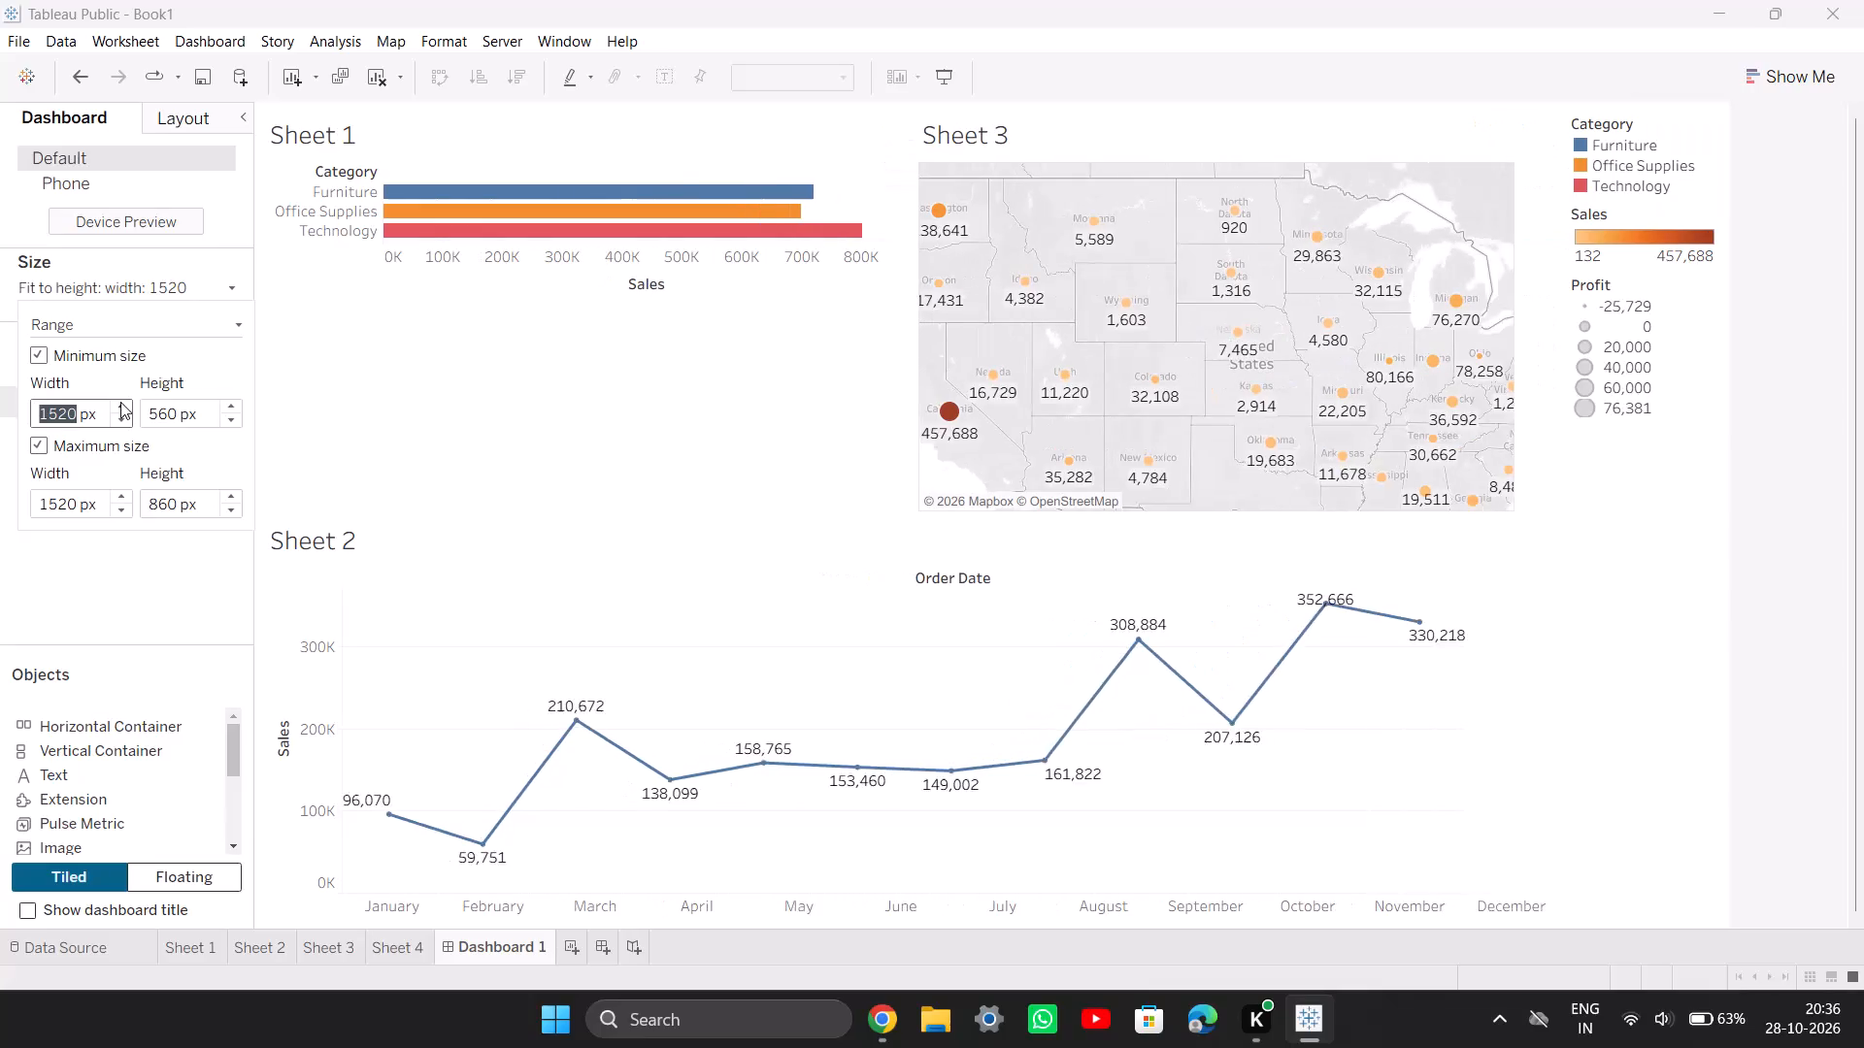
pyautogui.click(120, 402)
pyautogui.click(120, 402)
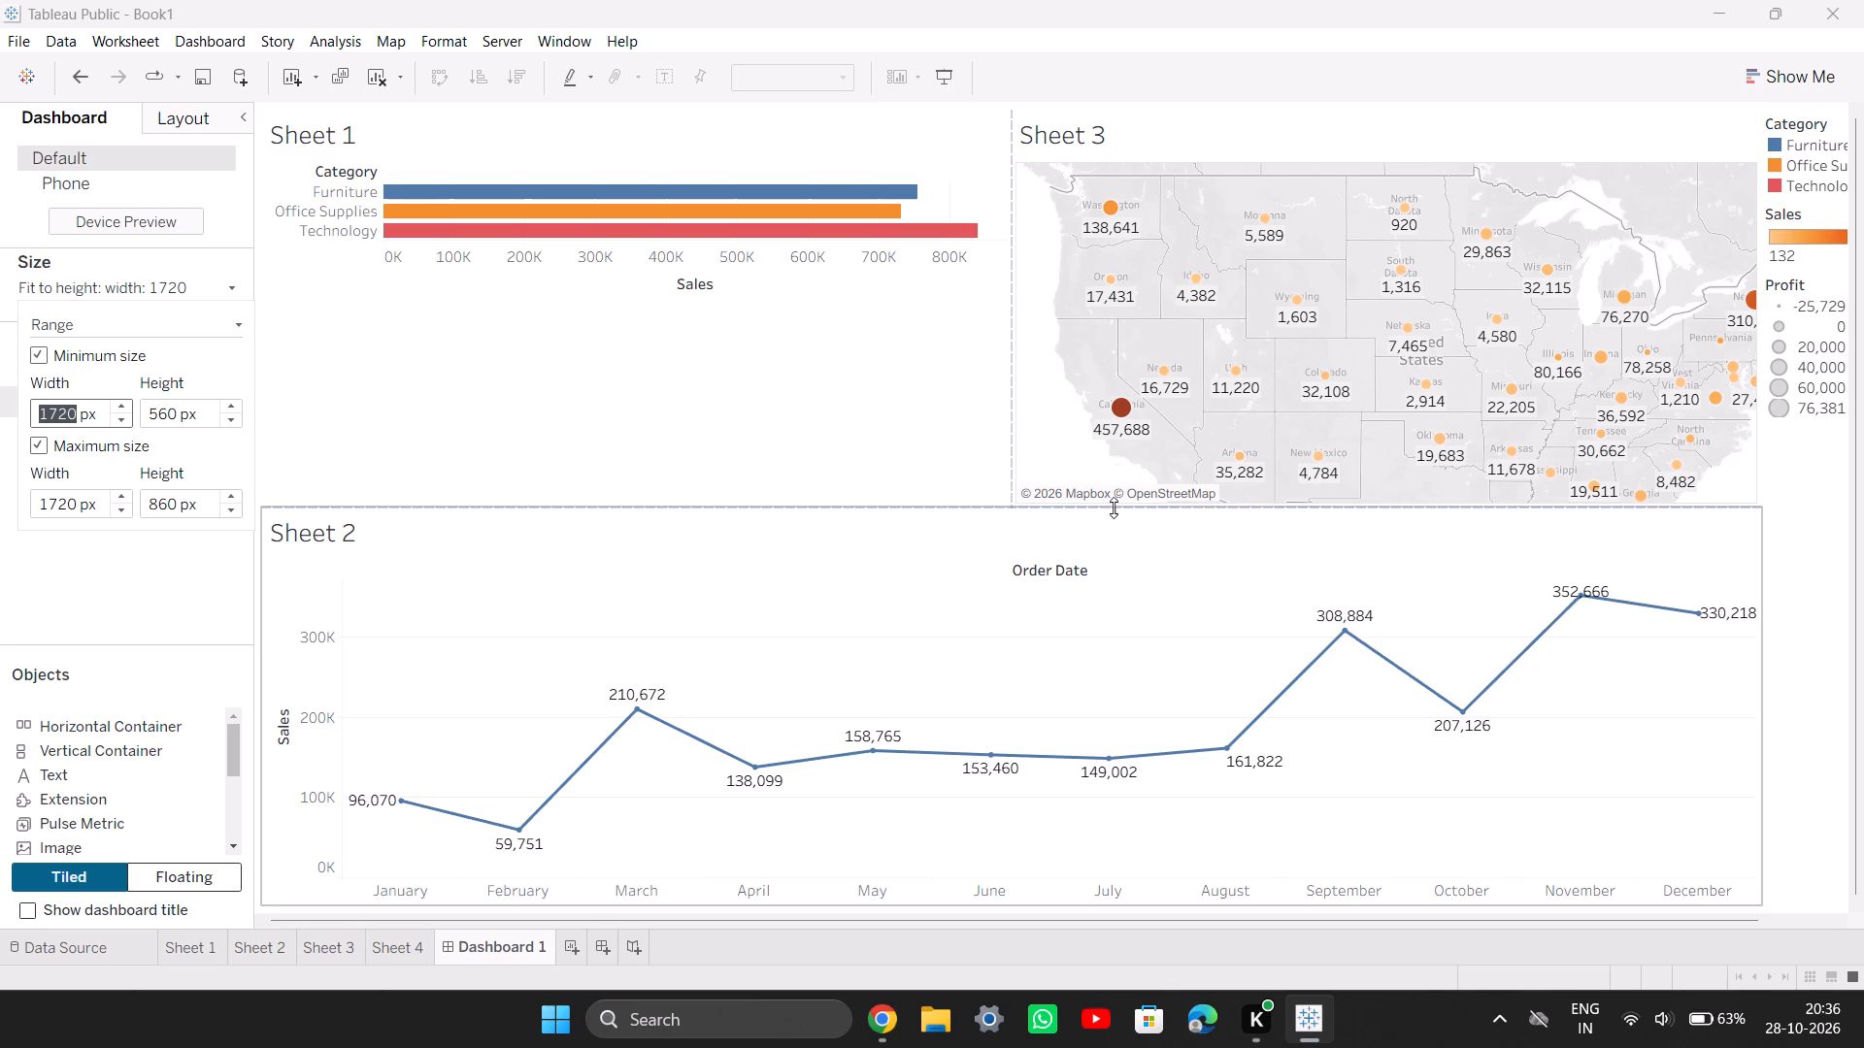
# Enlarge the Sheet 3 map on the dashboard by making the upper row taller and narrowing Sheet 1.
pyautogui.moveTo(962, 509); pyautogui.dragTo(963, 538, button='right')
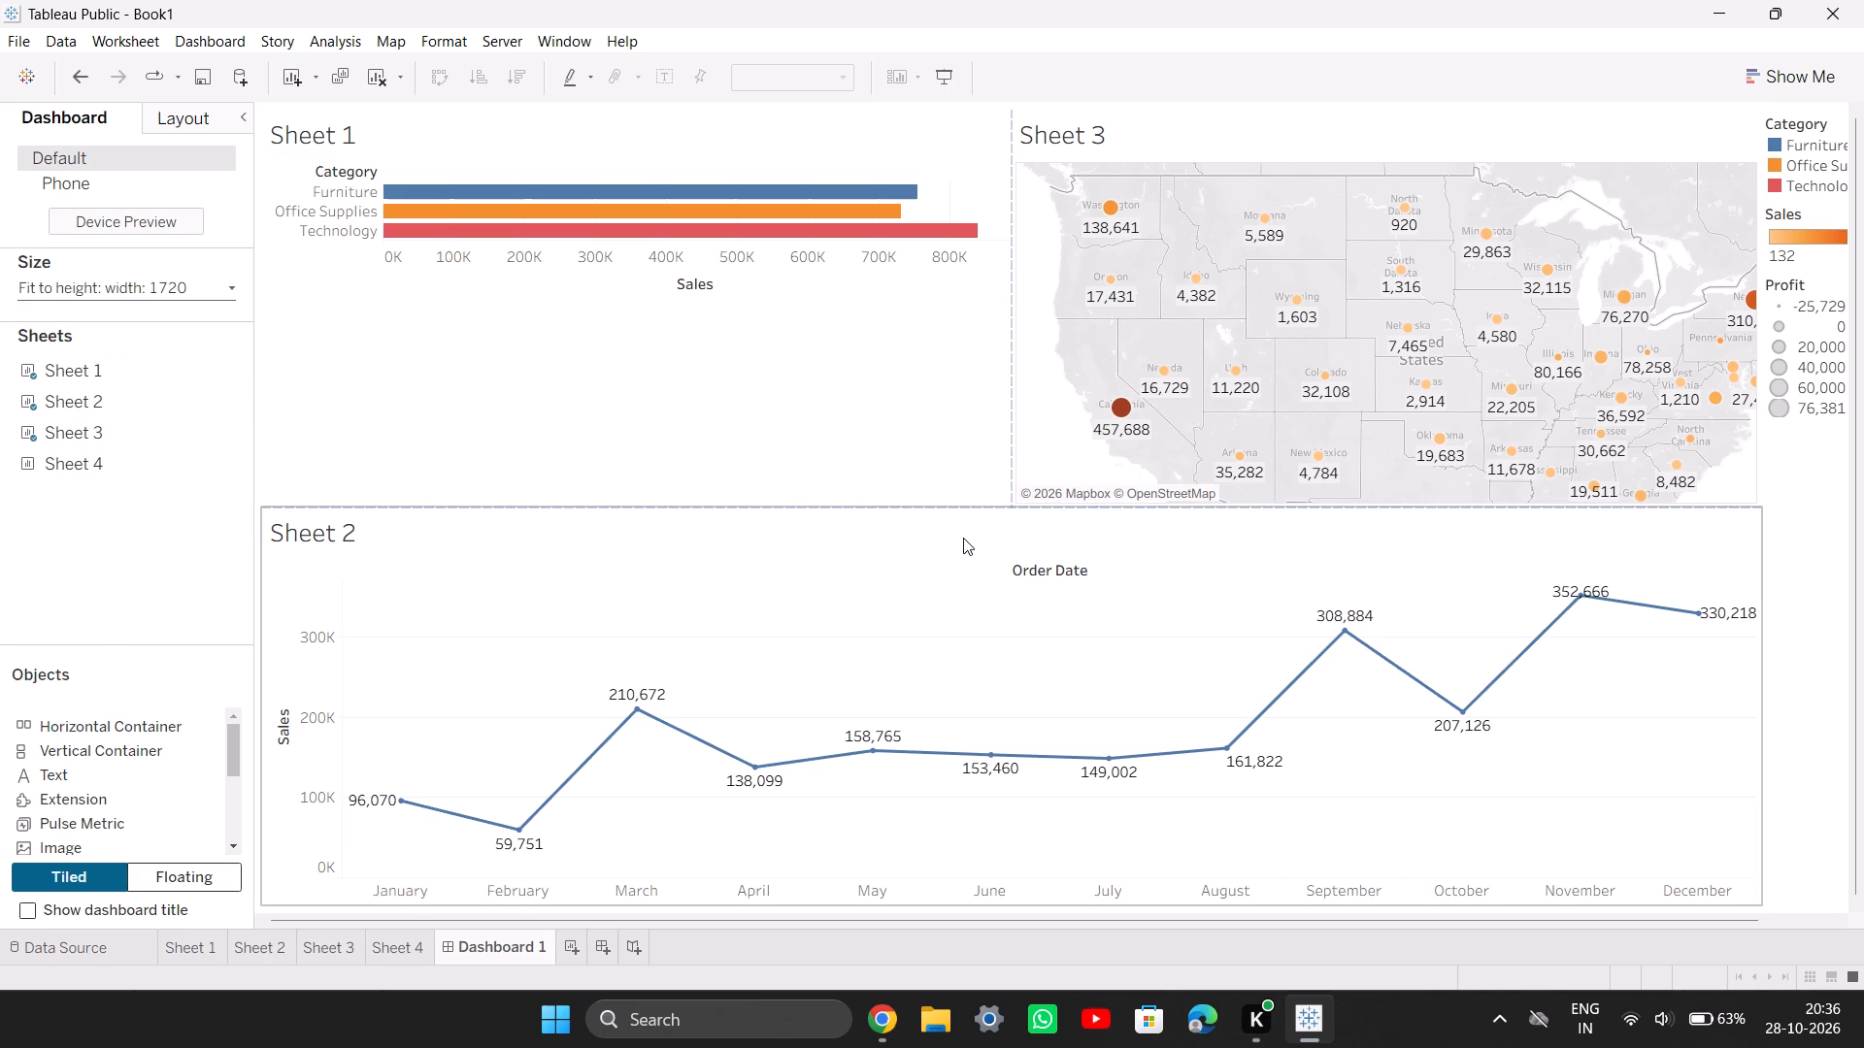
pyautogui.moveTo(963, 538); pyautogui.dragTo(963, 544, button='right')
pyautogui.moveTo(1179, 507); pyautogui.dragTo(1192, 570)
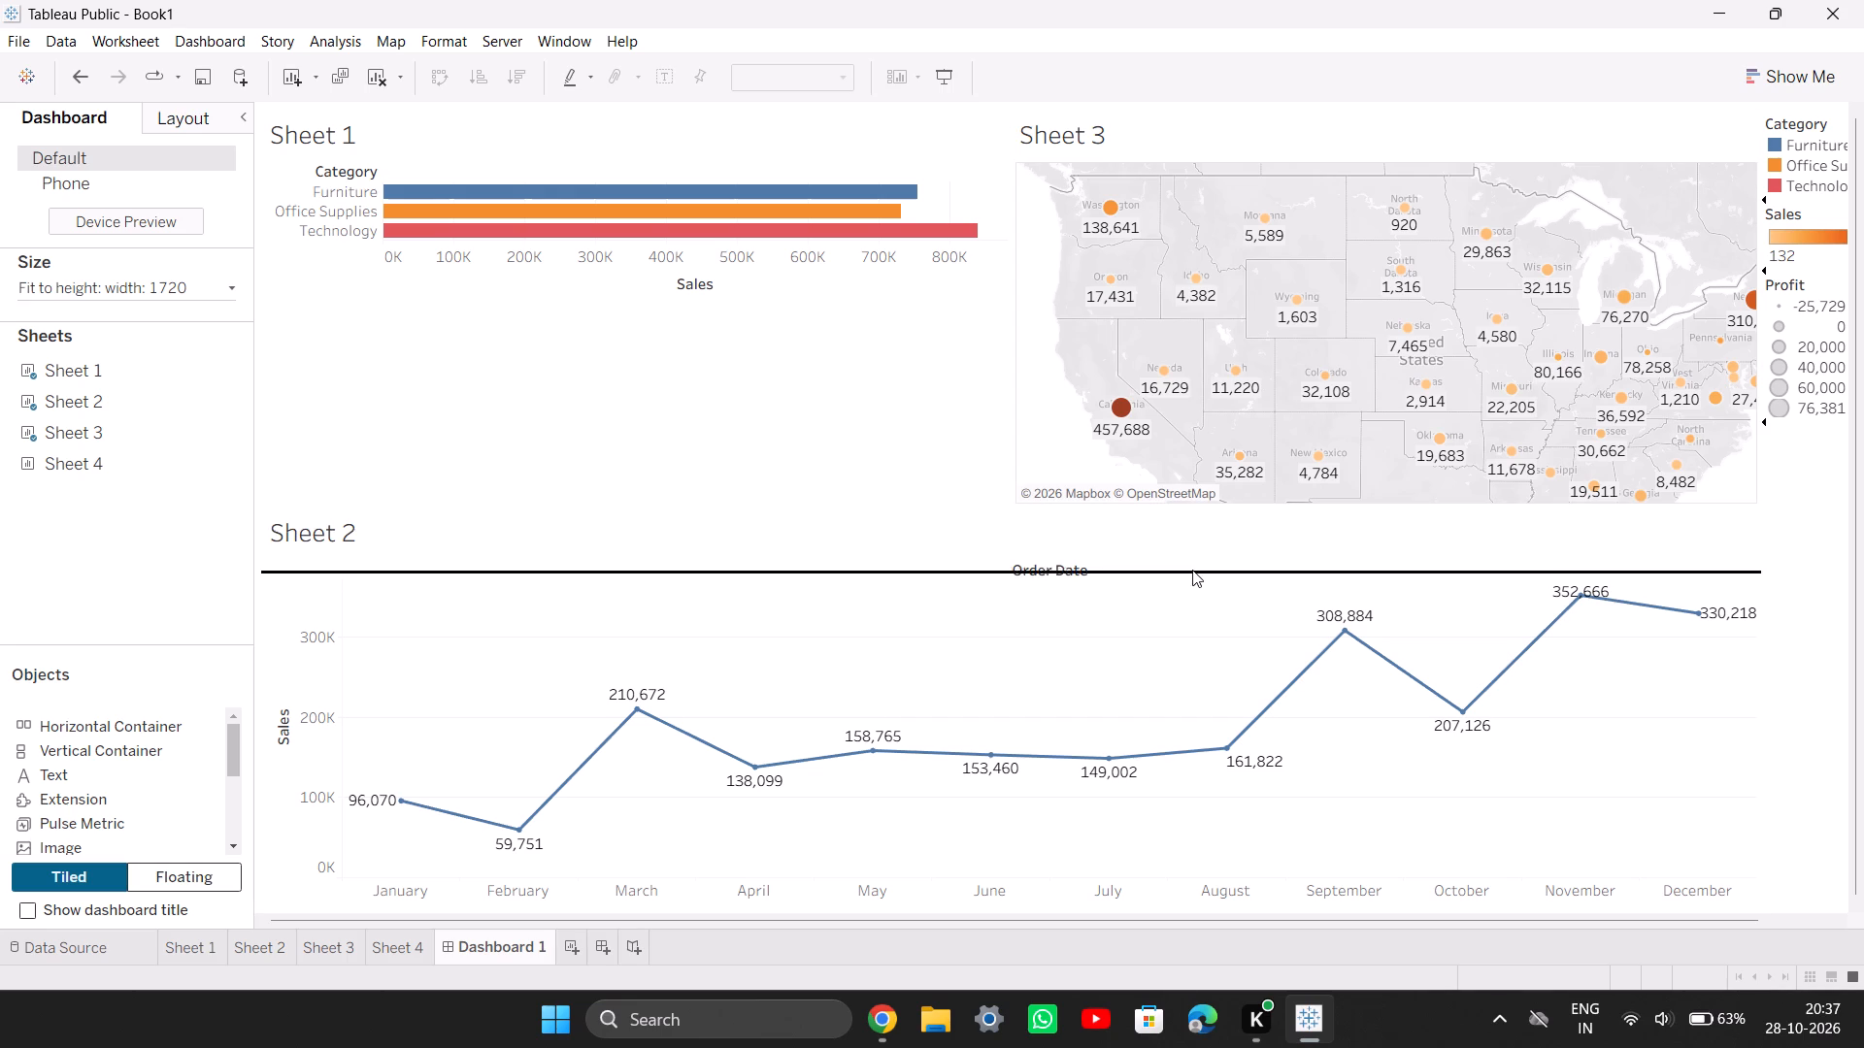
pyautogui.moveTo(1192, 570); pyautogui.dragTo(1190, 567)
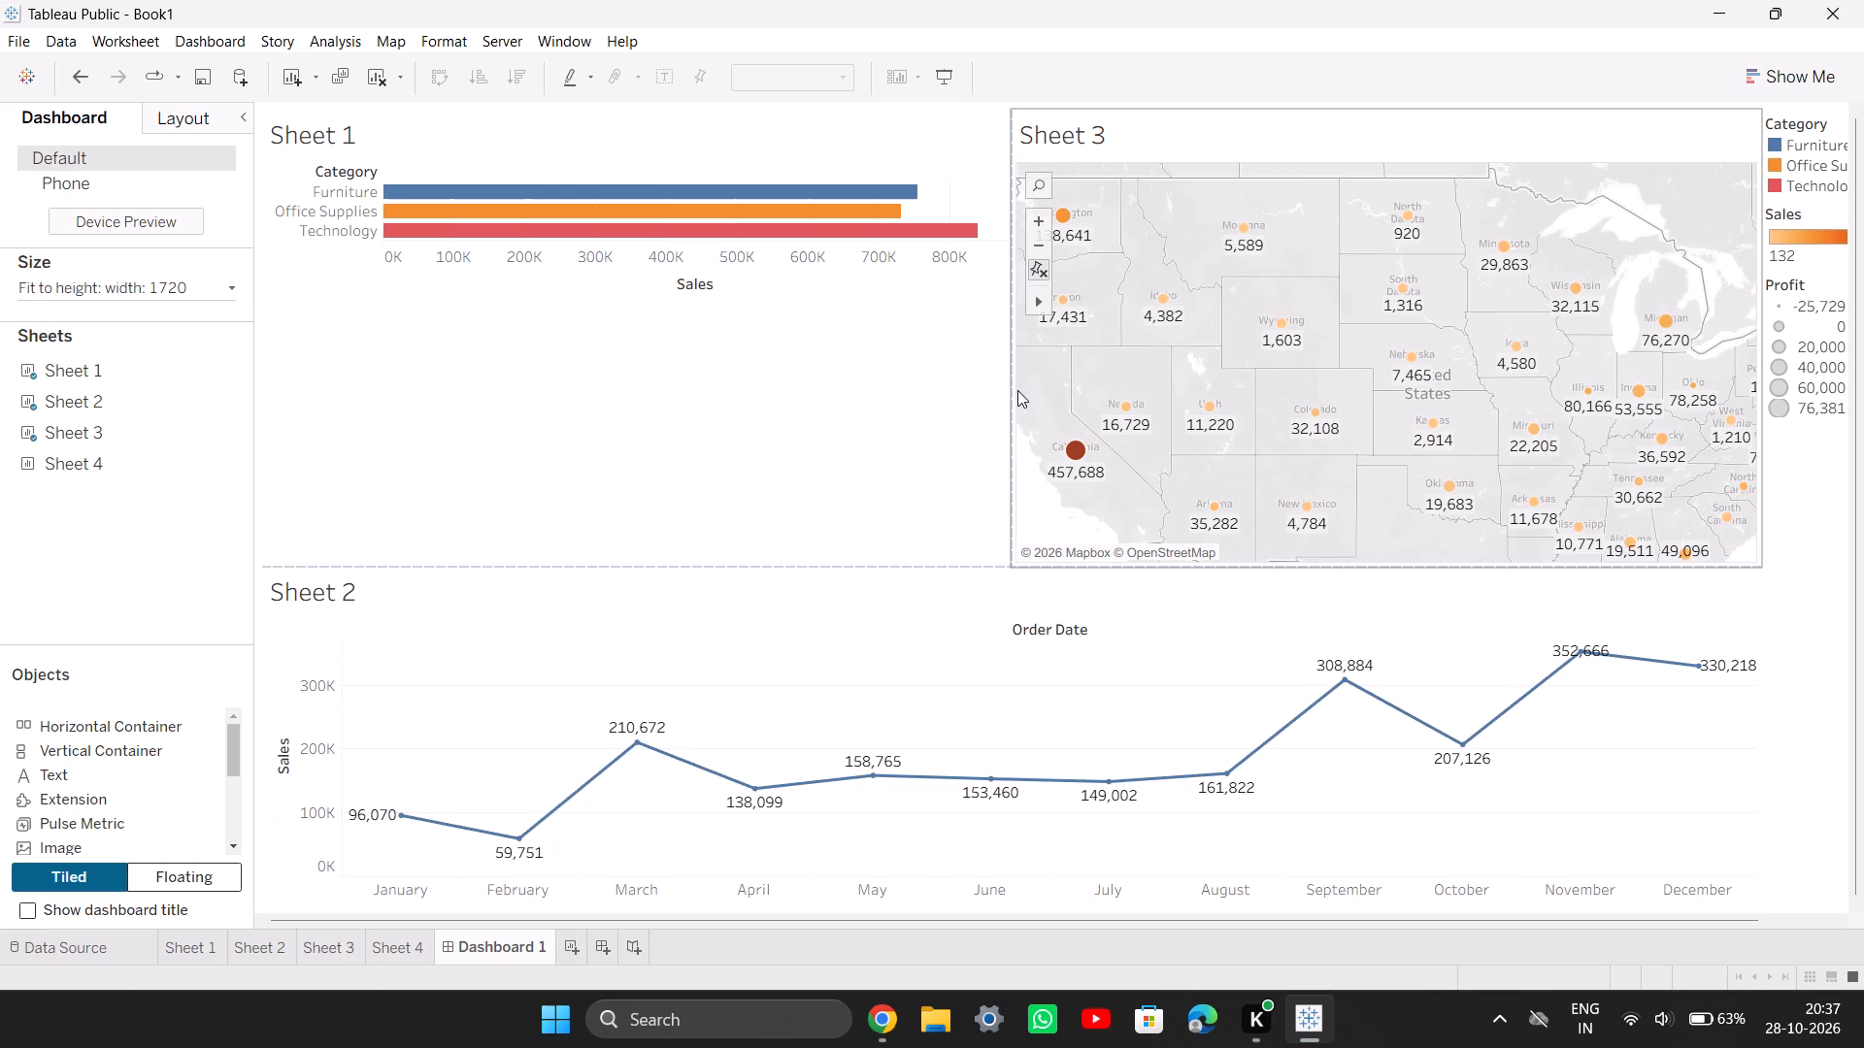
pyautogui.moveTo(1013, 390); pyautogui.dragTo(937, 409)
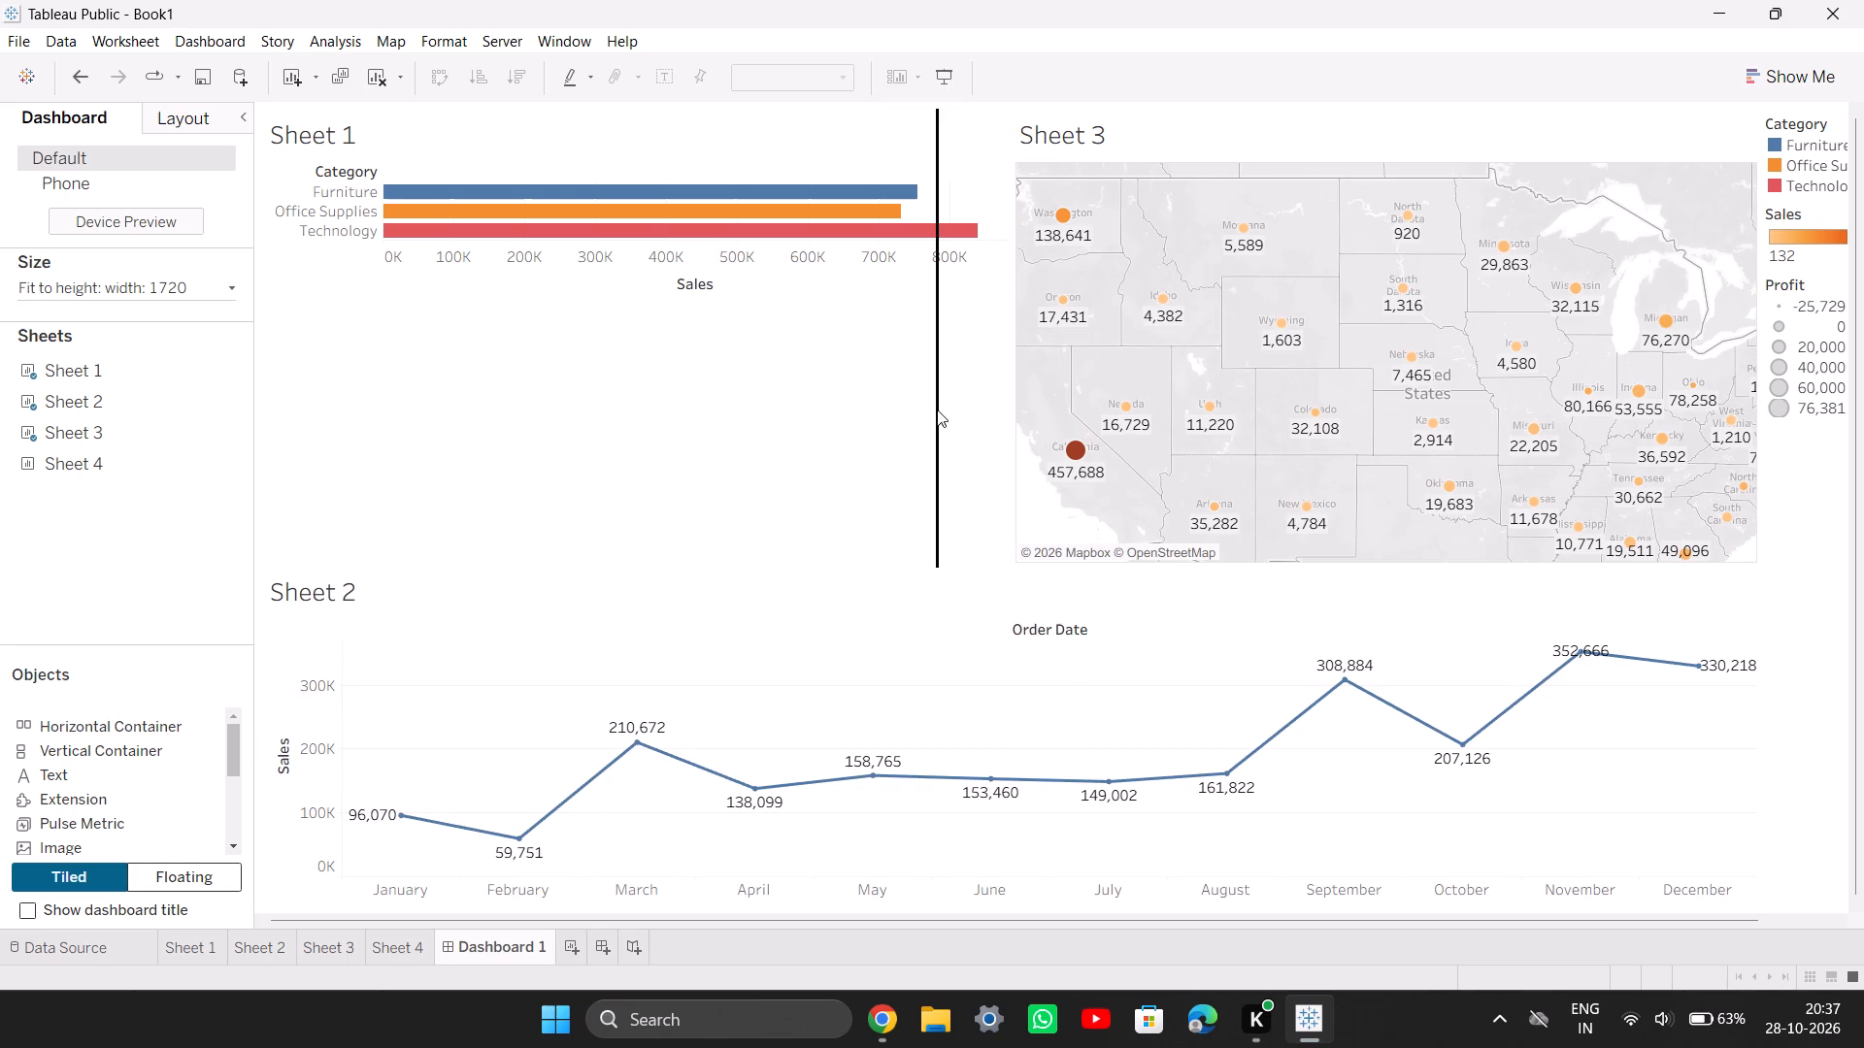
pyautogui.moveTo(937, 409); pyautogui.dragTo(897, 421)
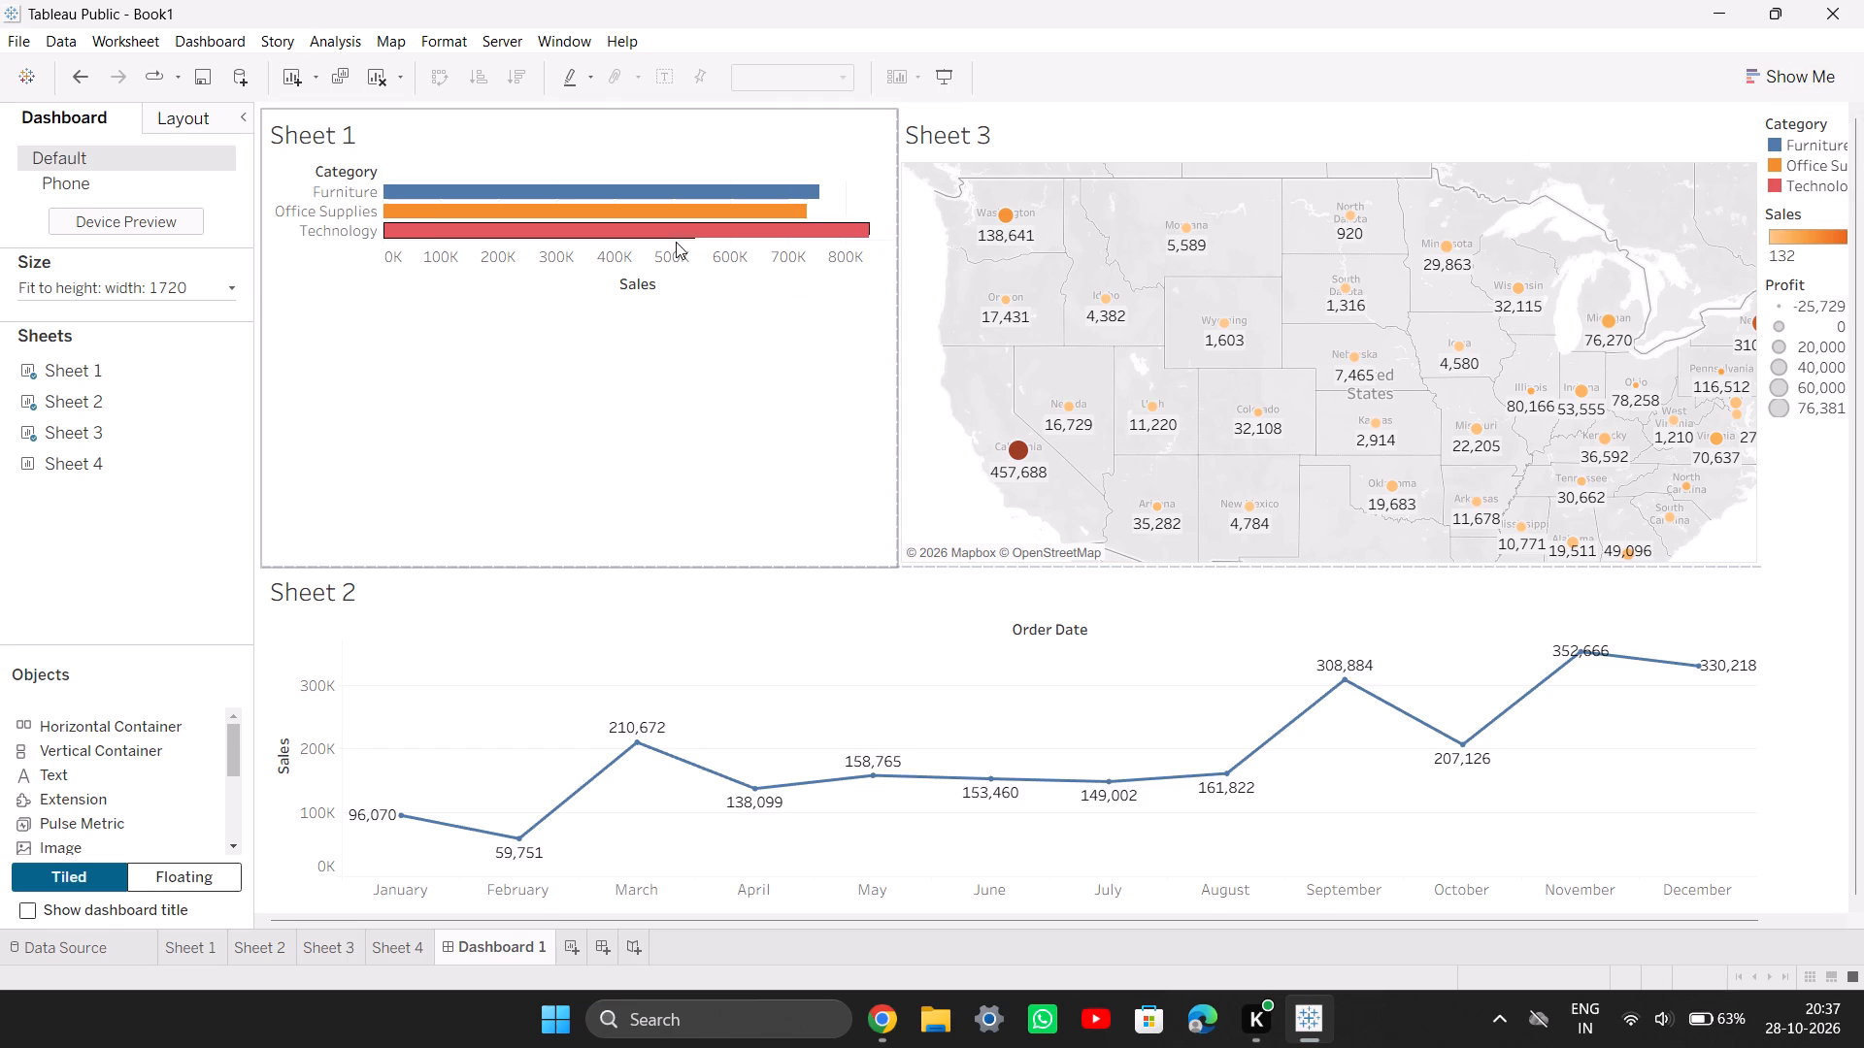
# Collapse the dashboard side pane to give the layout more room.
pyautogui.click(241, 119)
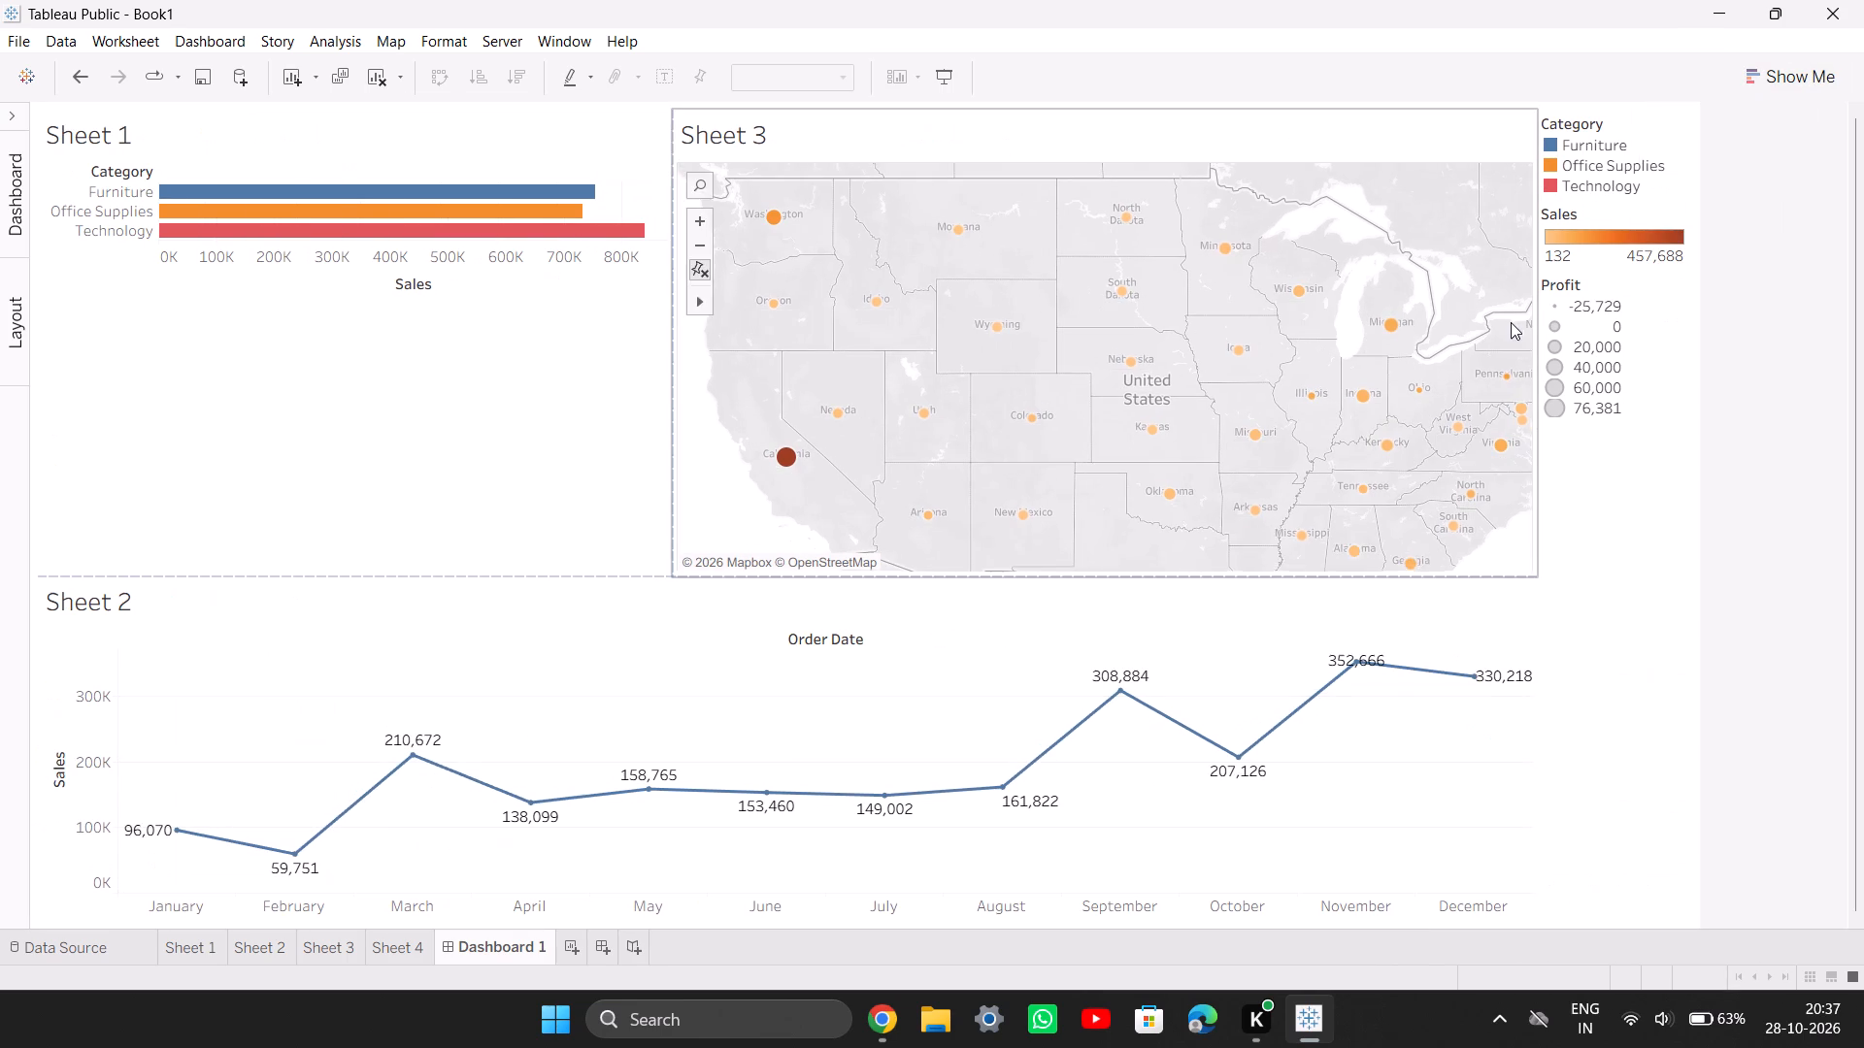
# Remove the Category, Sales and Profit legends from the dashboard.
pyautogui.rightClick(1621, 156)
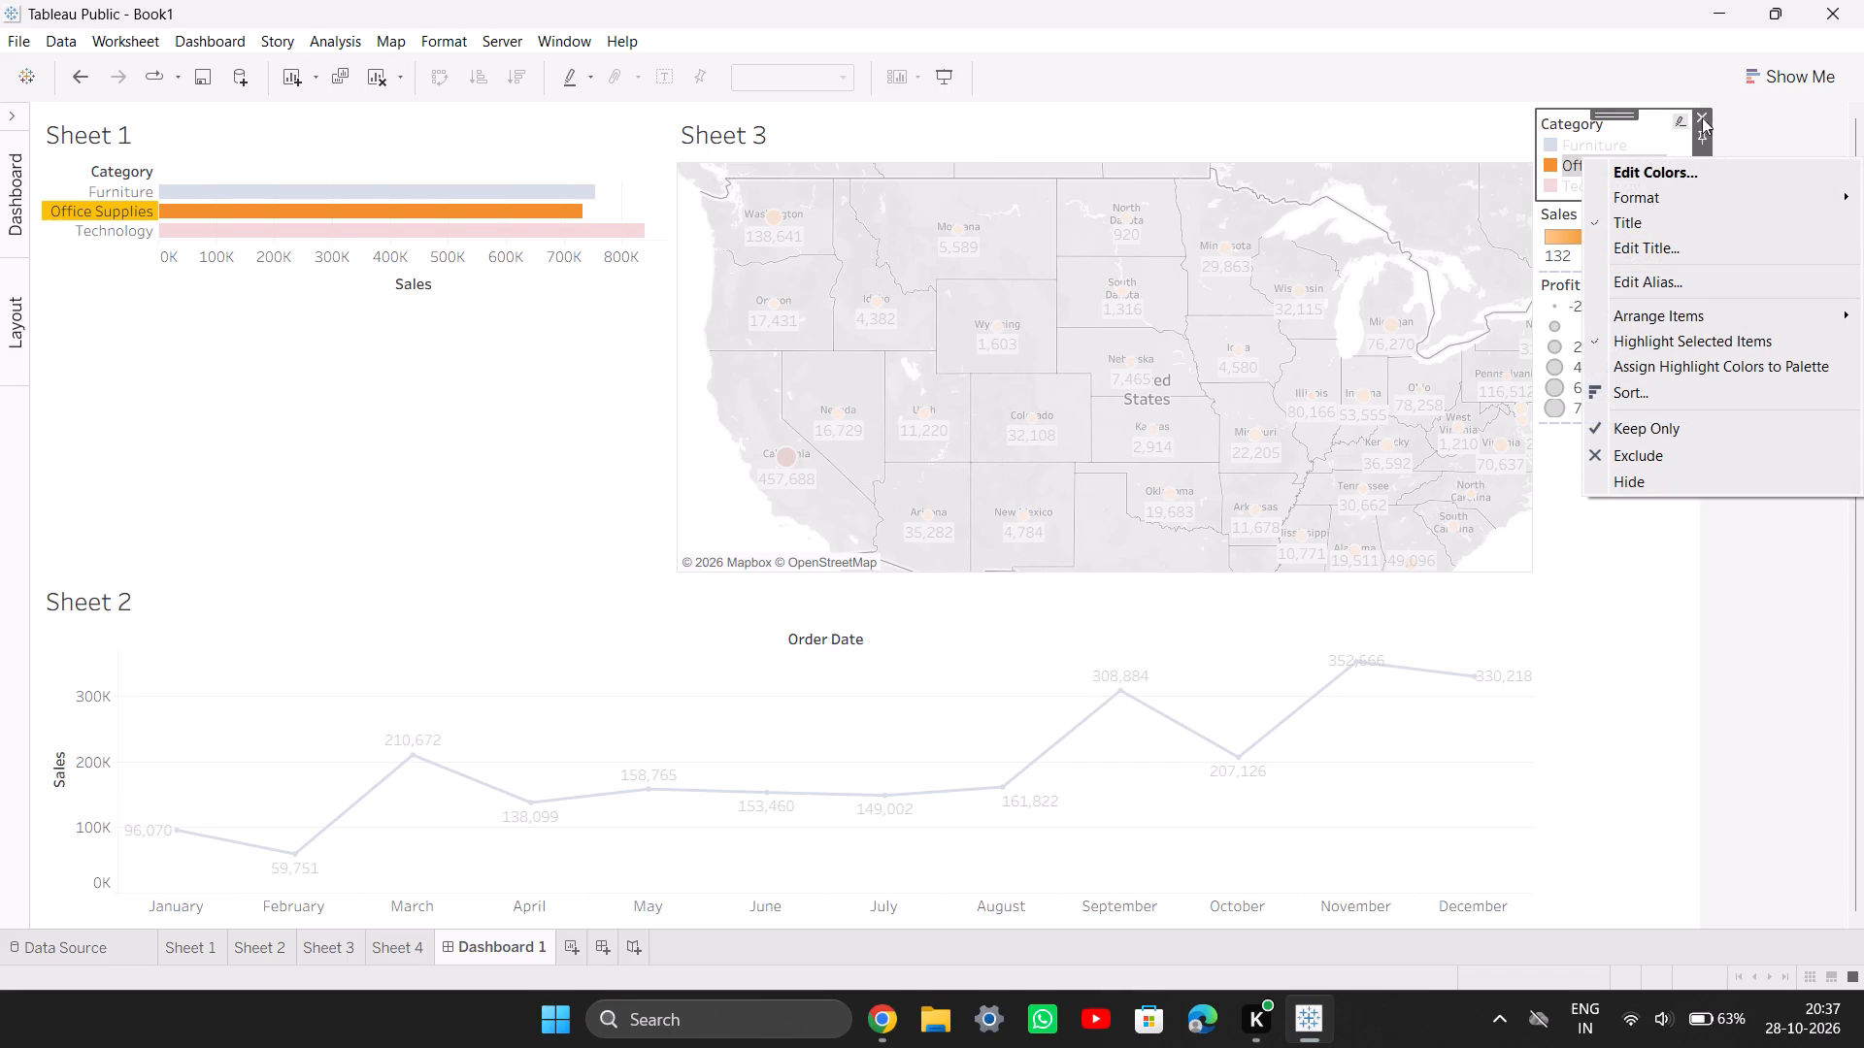
pyautogui.click(1699, 116)
pyautogui.click(1677, 115)
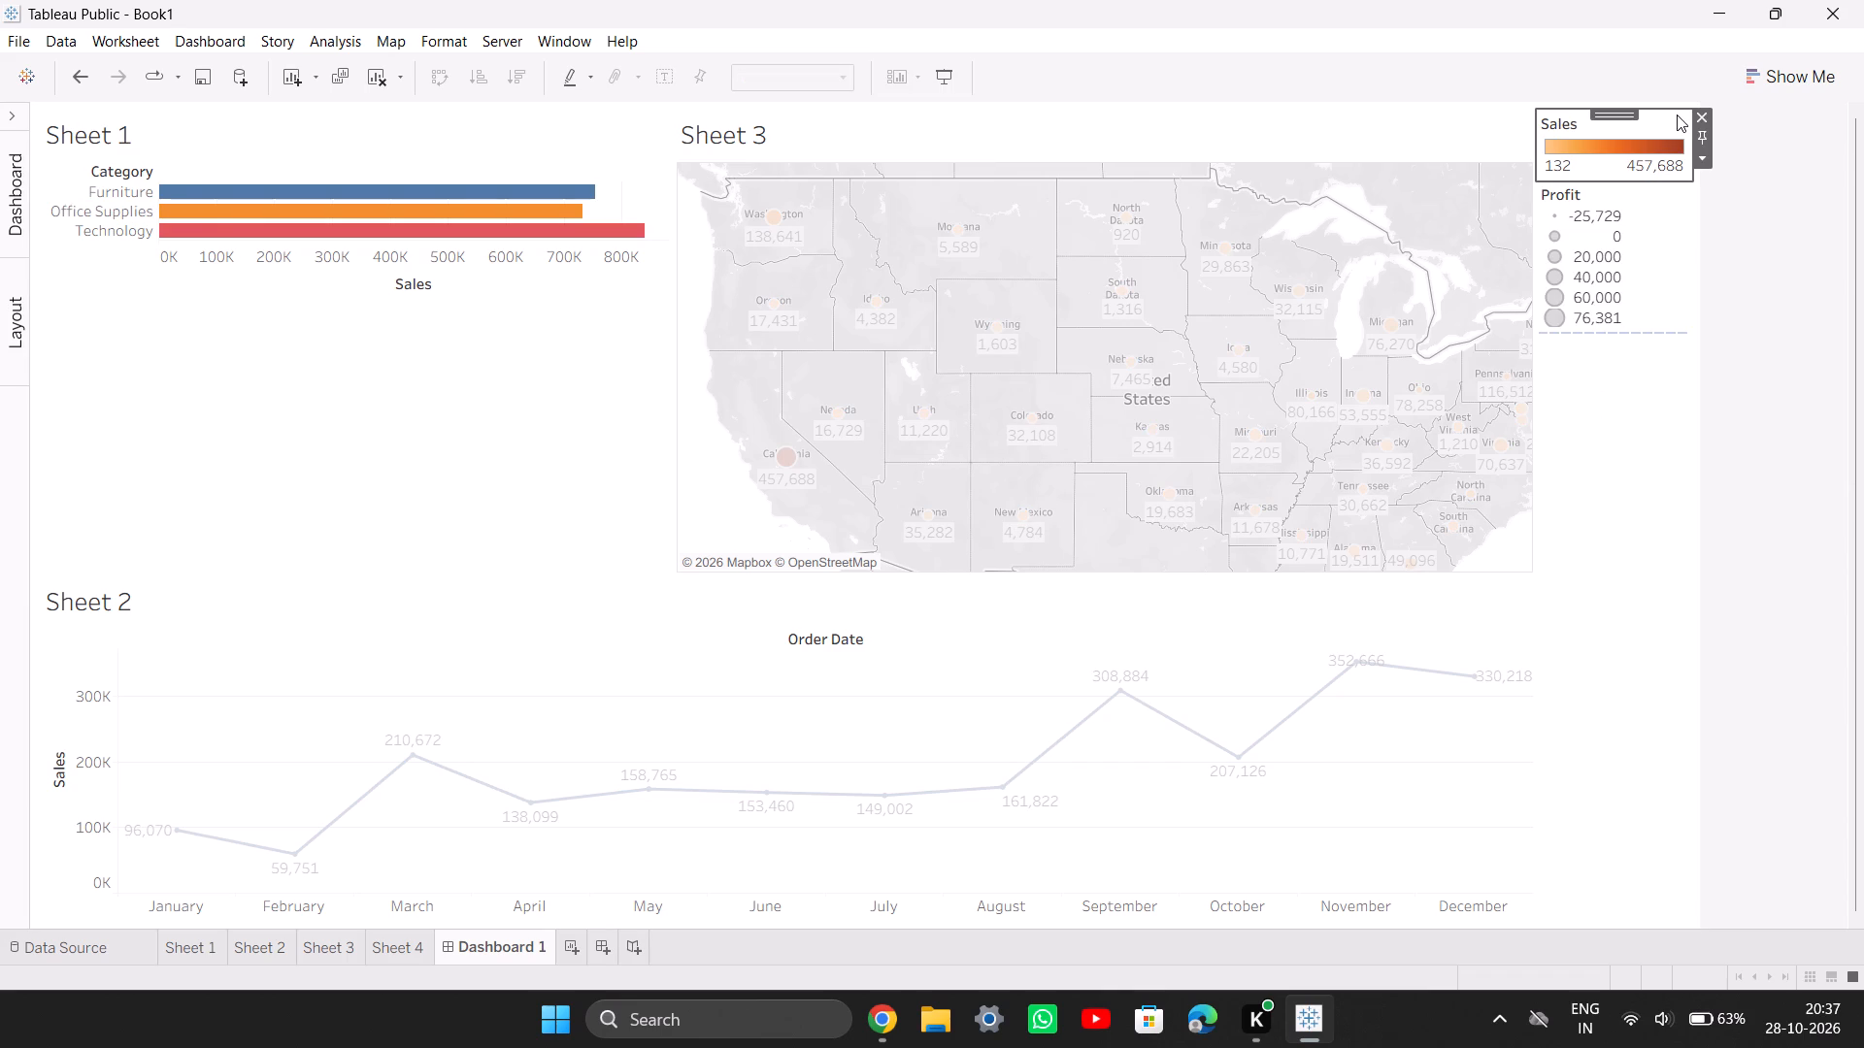
pyautogui.click(1700, 108)
pyautogui.click(1619, 124)
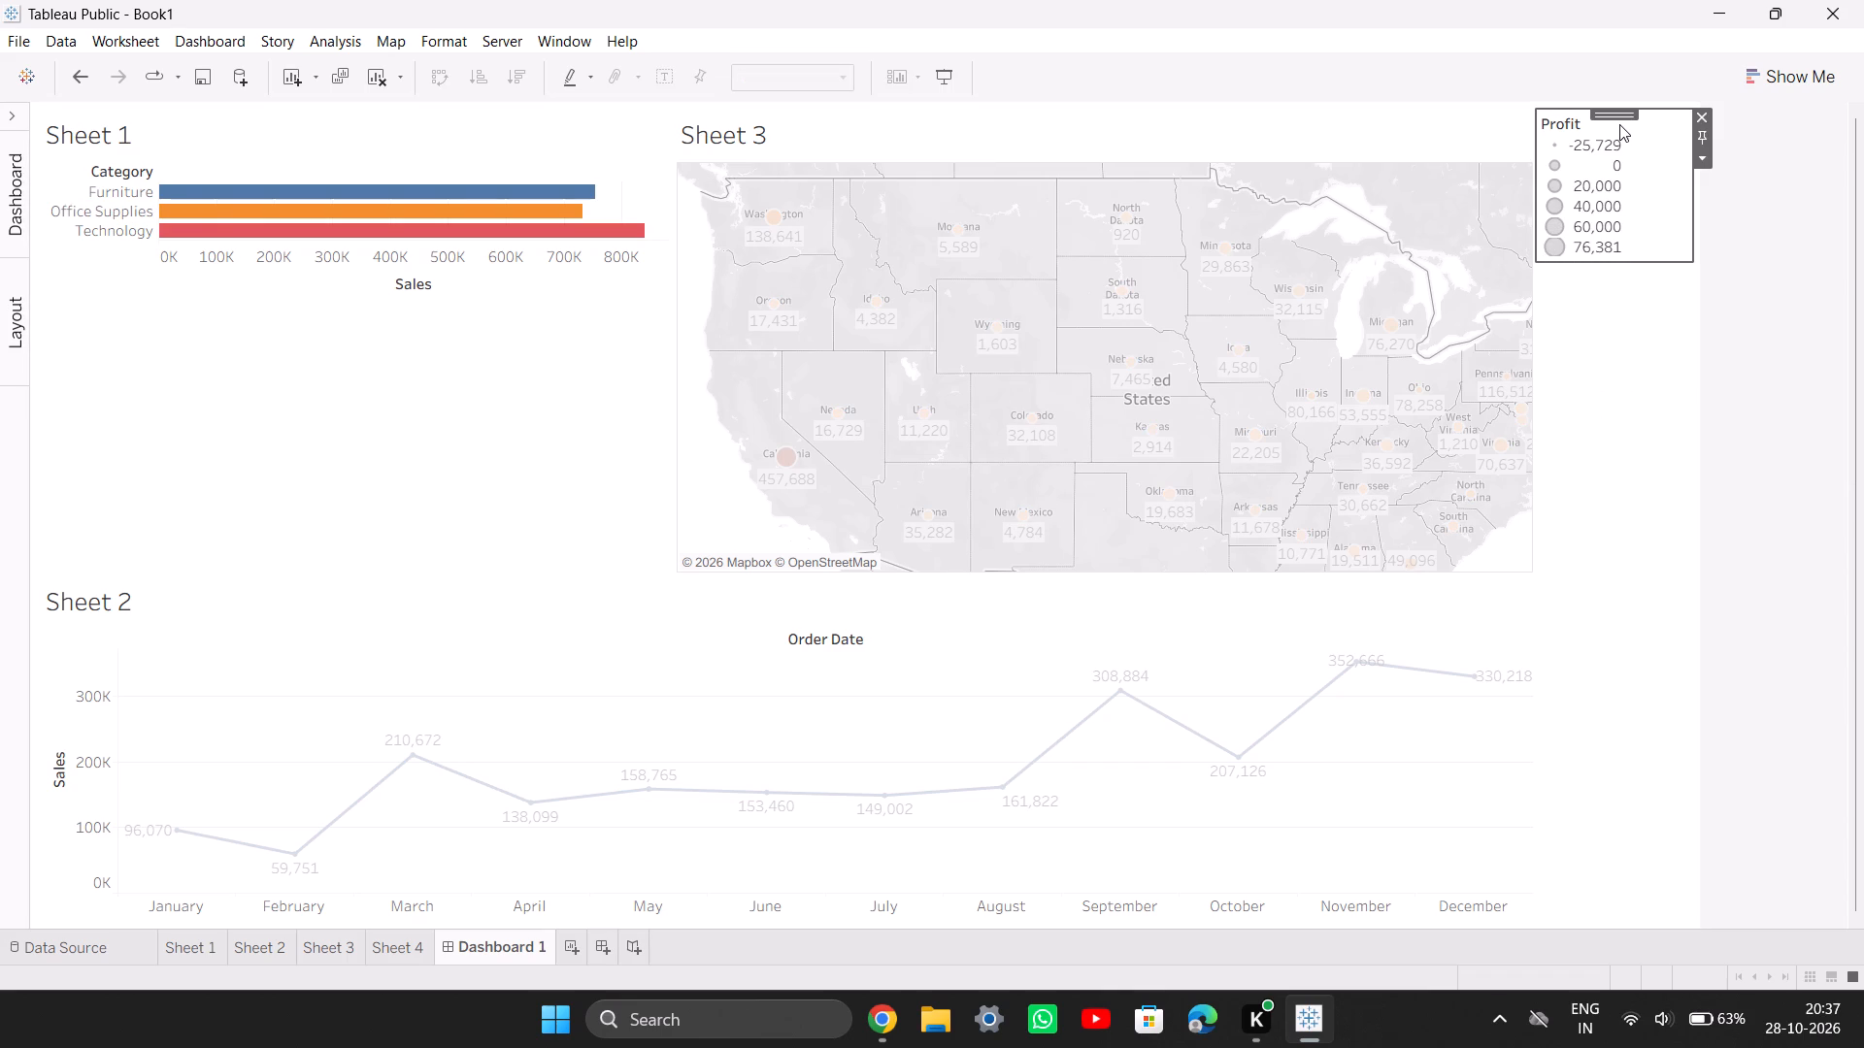
pyautogui.click(1693, 118)
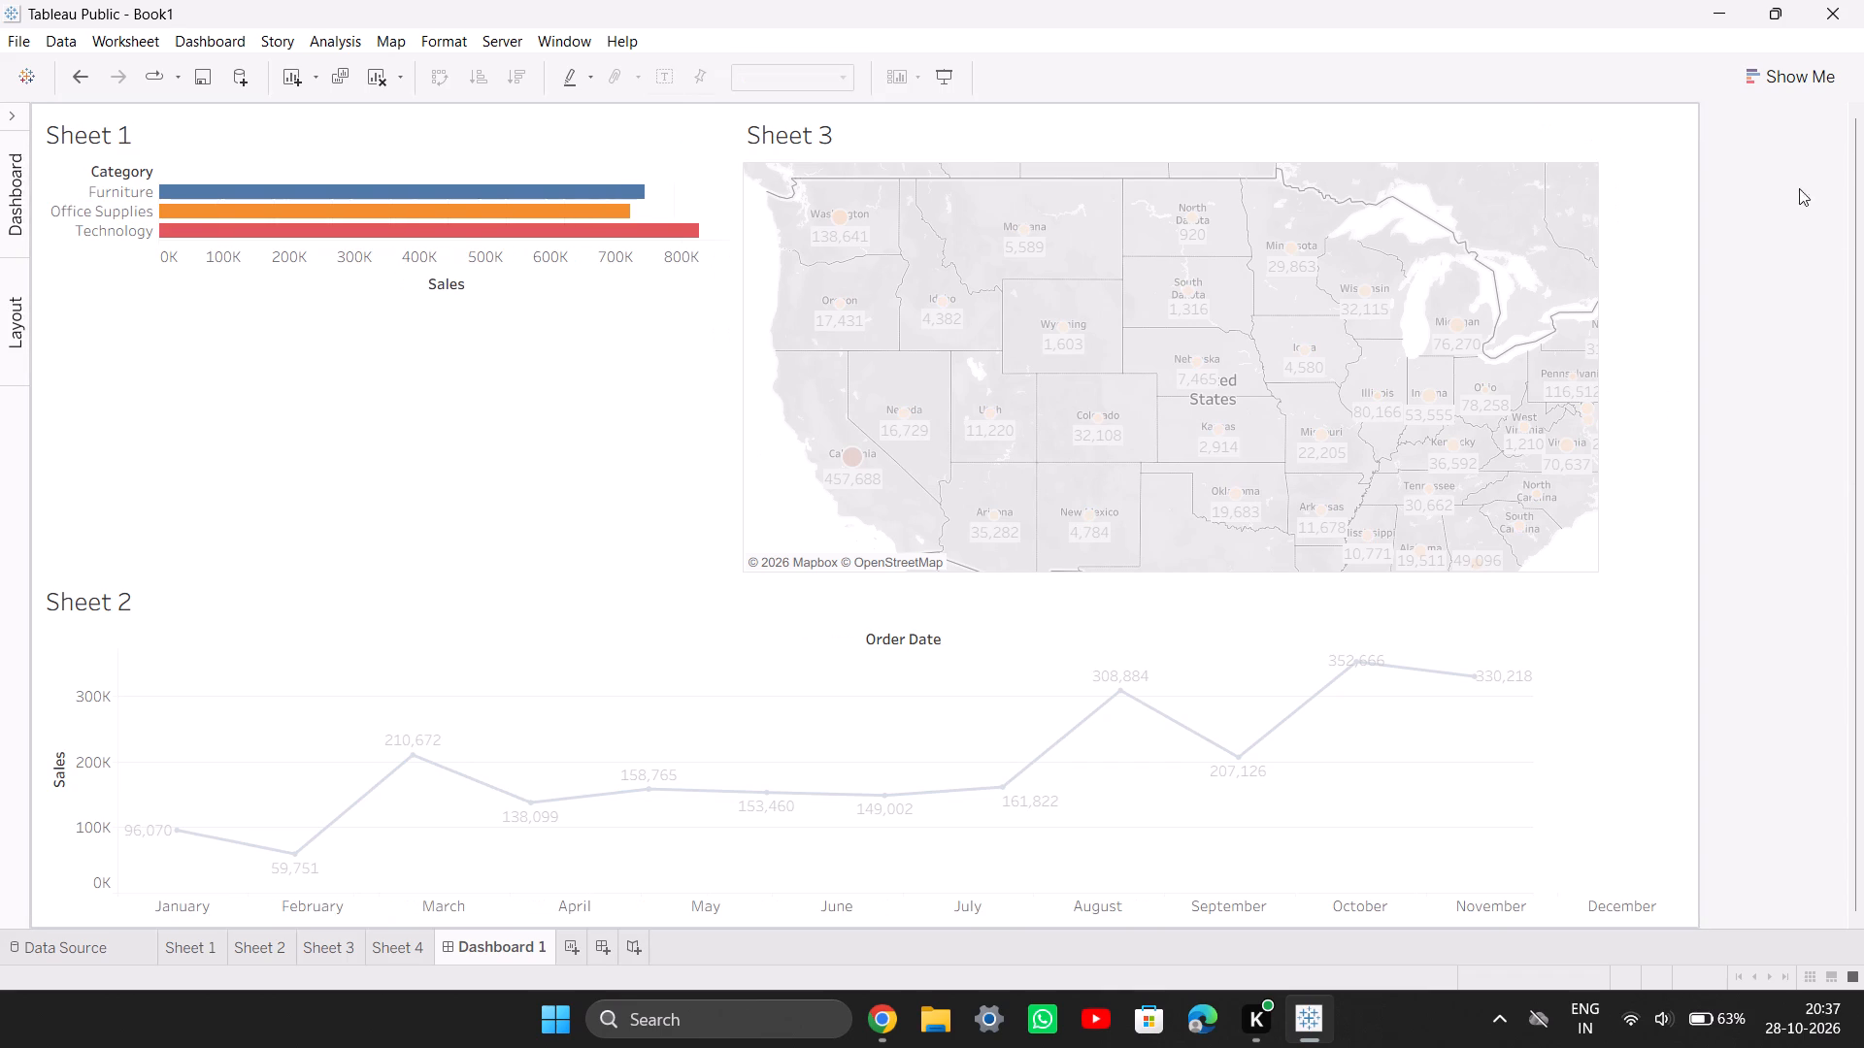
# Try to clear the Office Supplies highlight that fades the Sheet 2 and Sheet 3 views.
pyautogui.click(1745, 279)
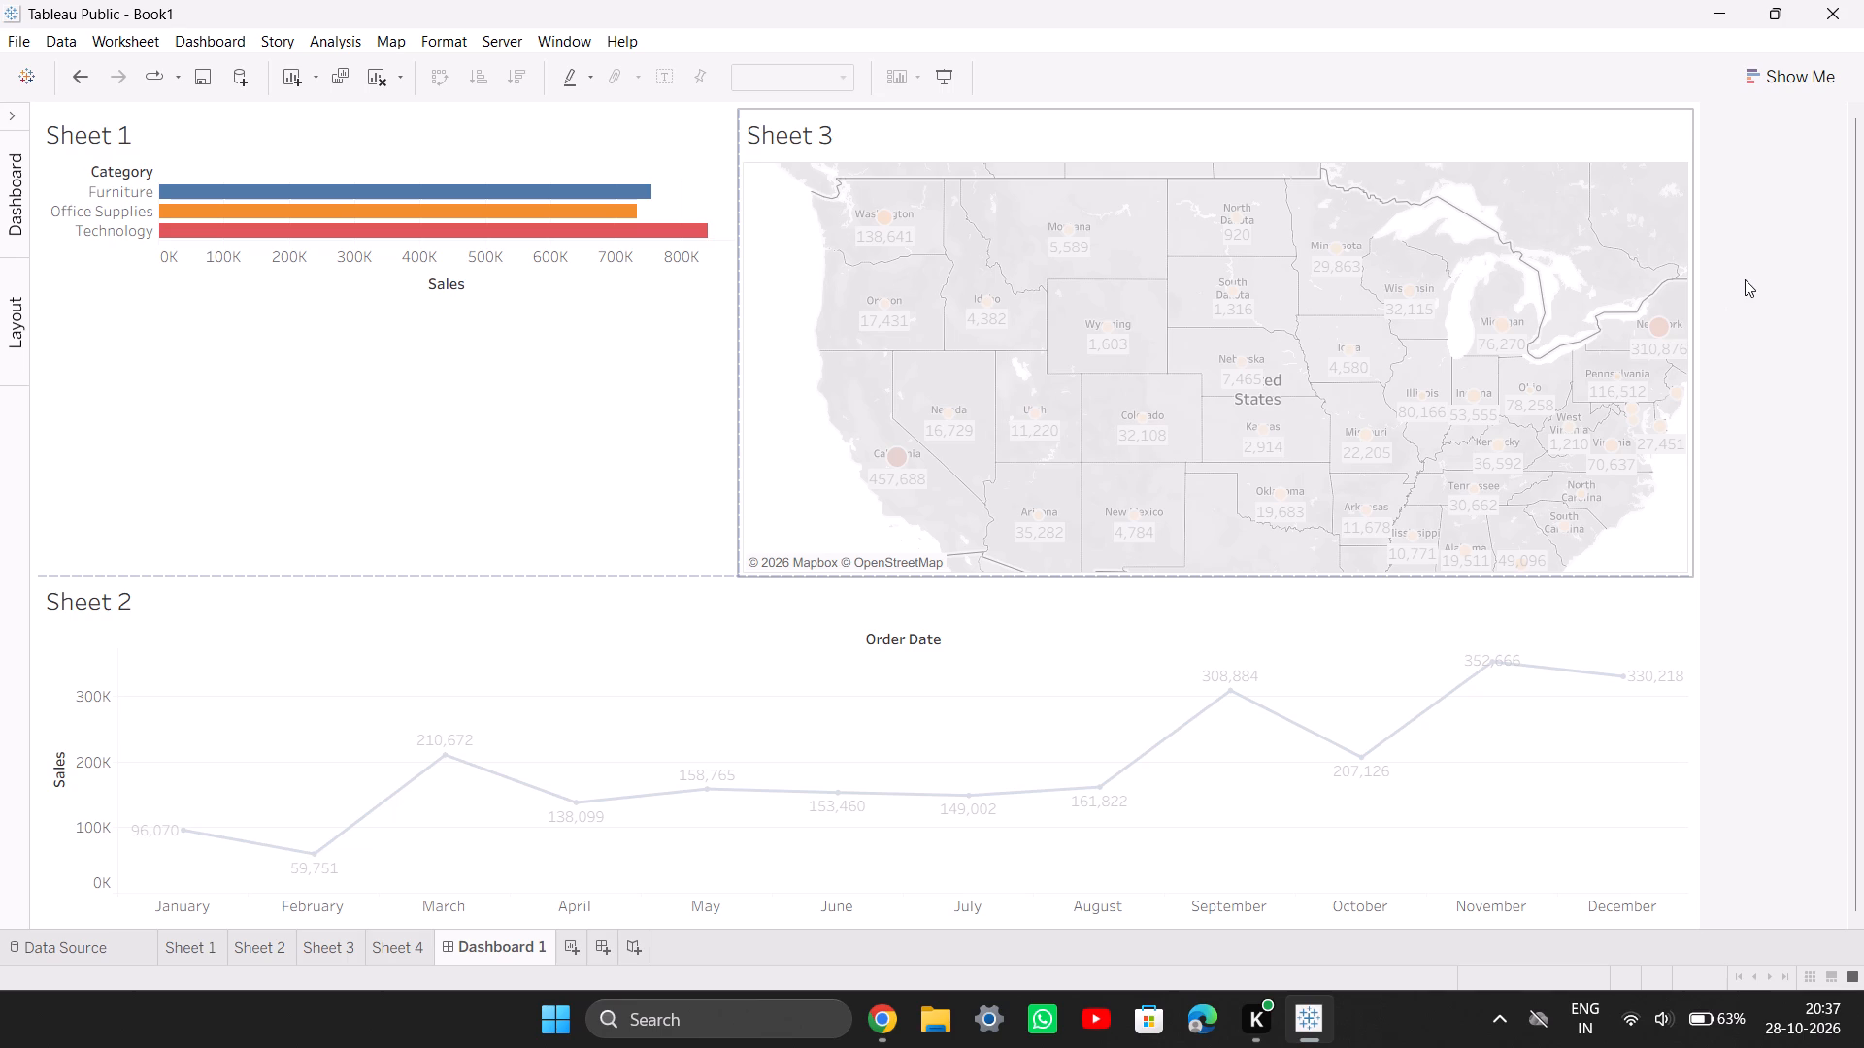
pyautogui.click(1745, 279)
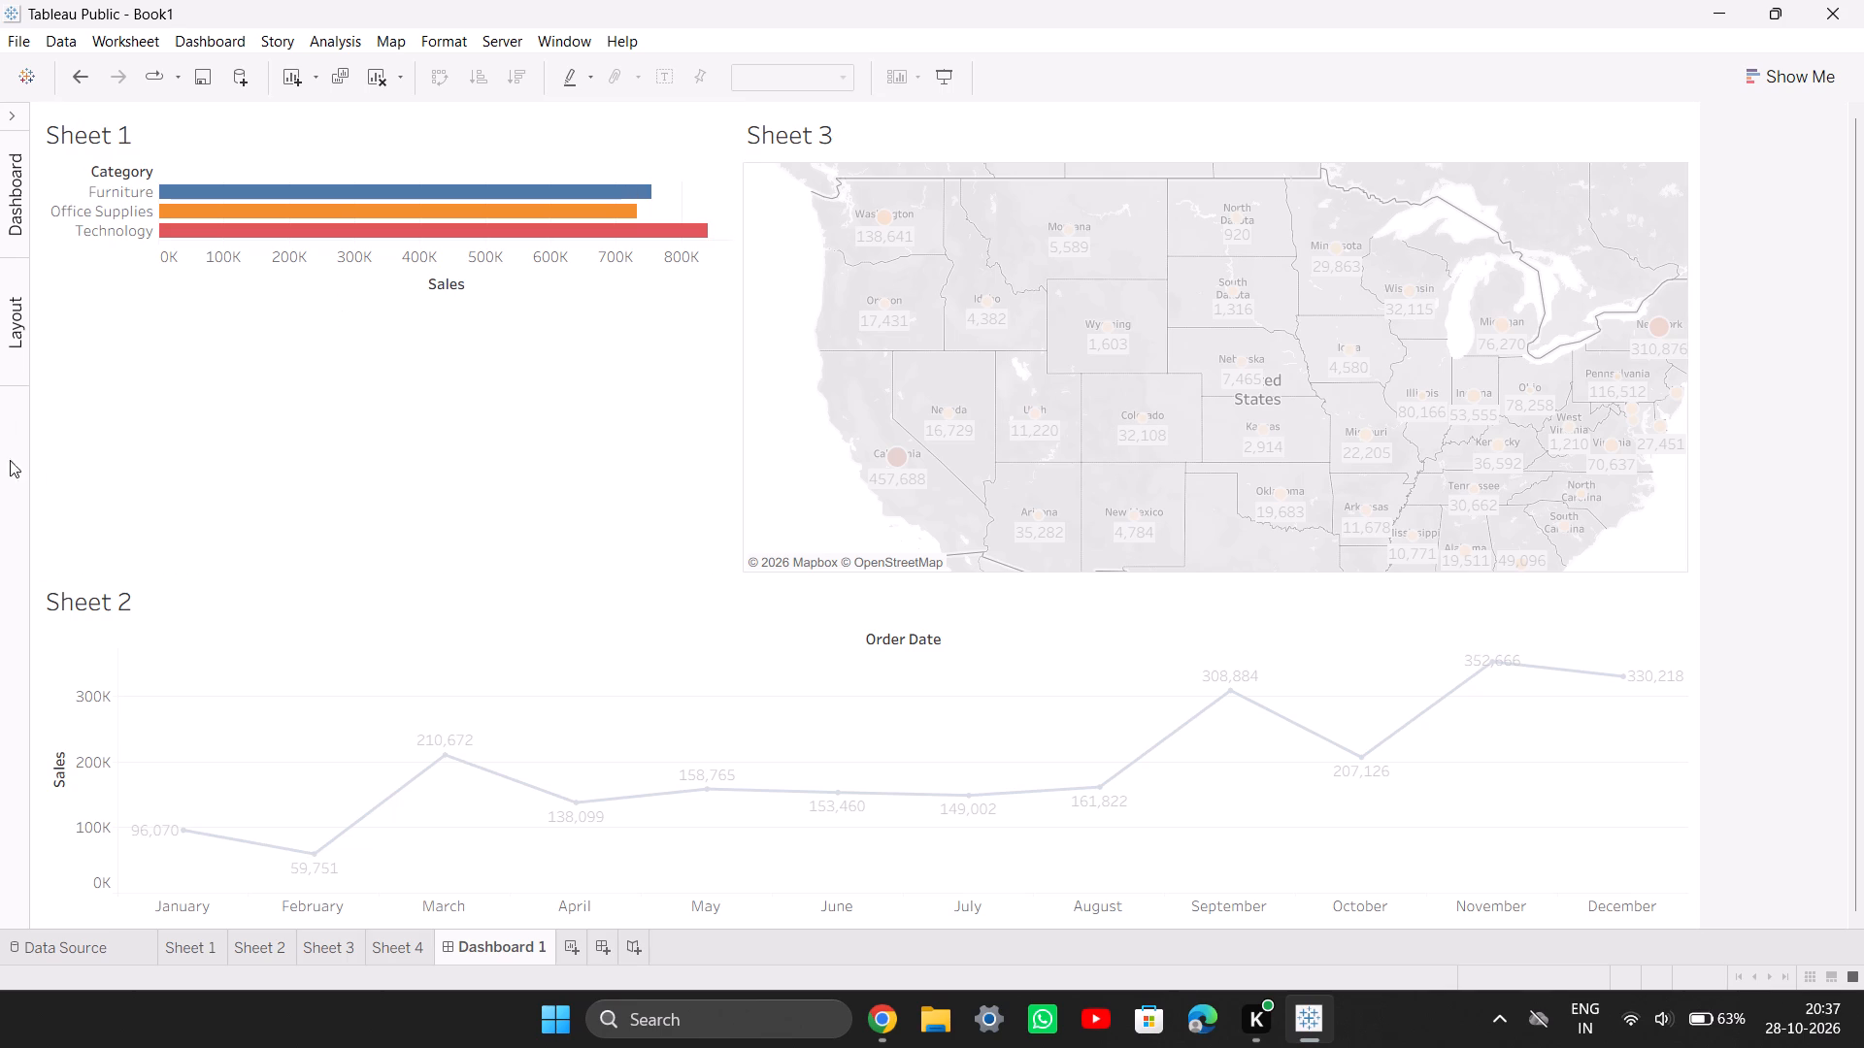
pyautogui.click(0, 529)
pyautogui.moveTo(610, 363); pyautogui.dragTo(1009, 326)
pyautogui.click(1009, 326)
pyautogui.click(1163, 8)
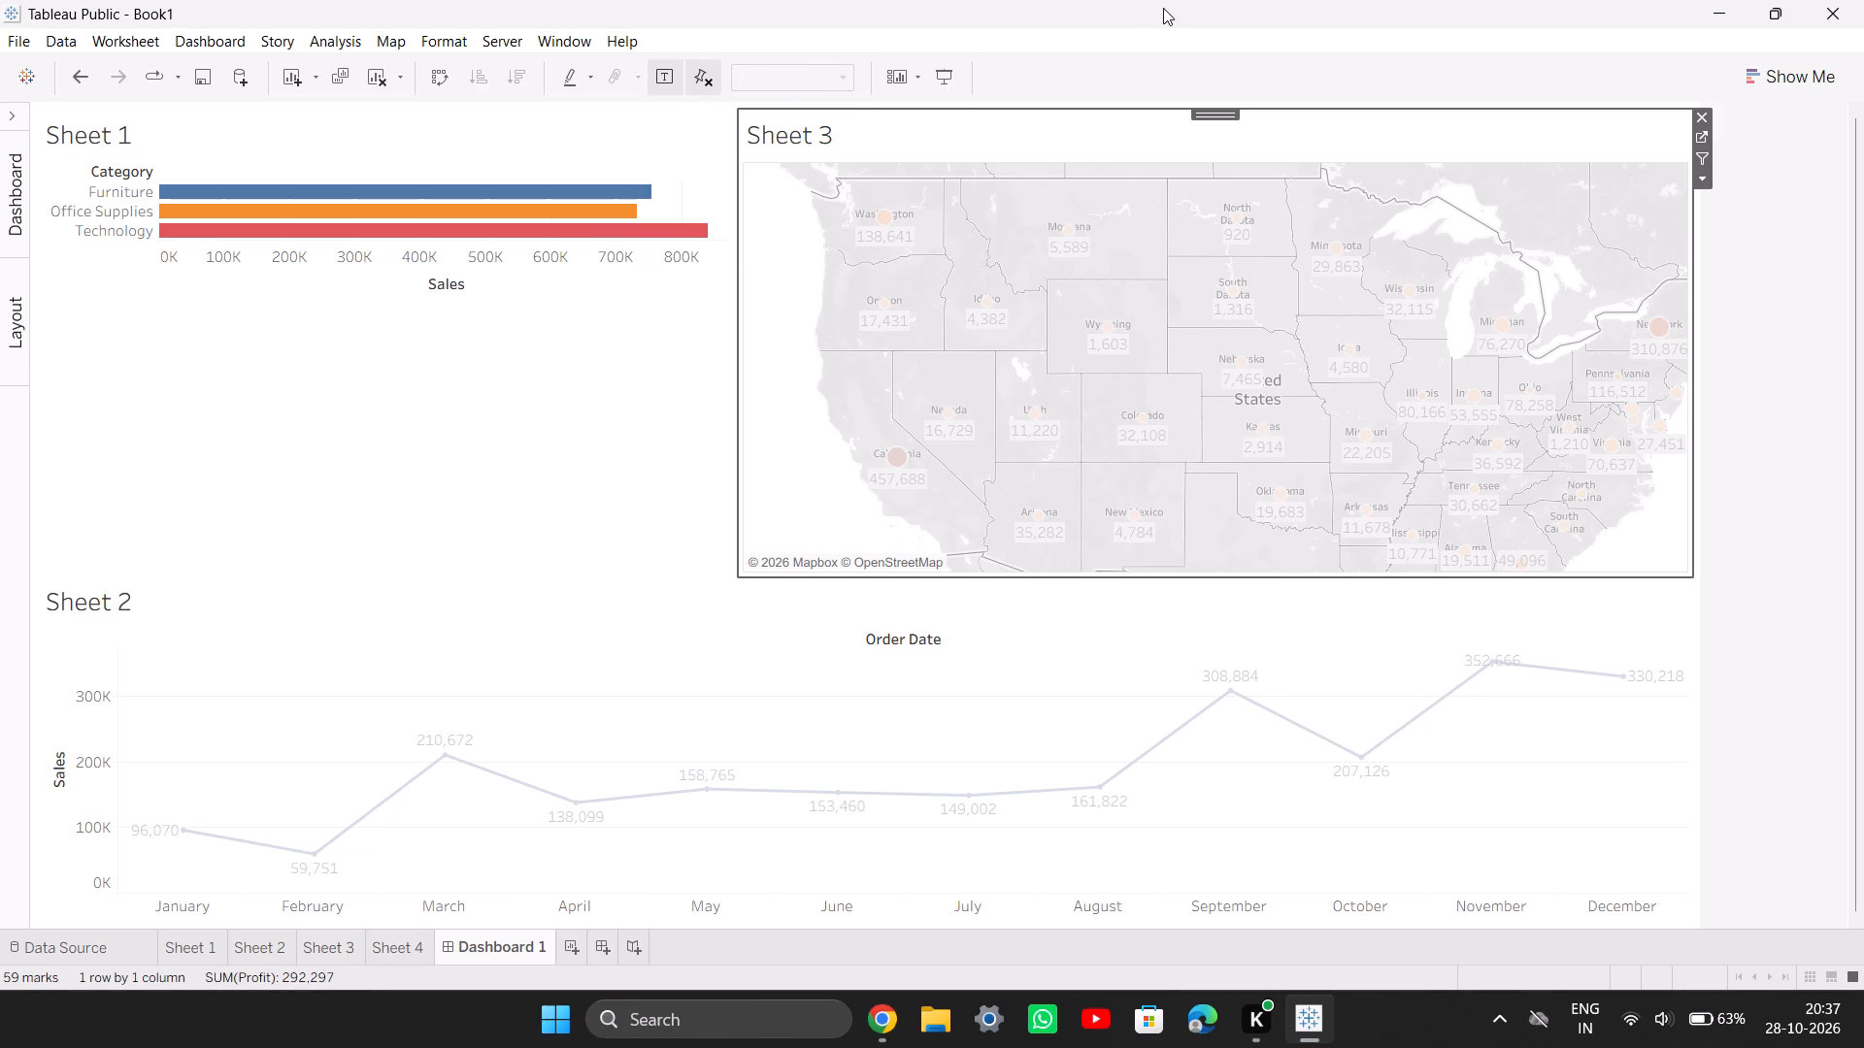
# Expand the dashboard side pane again.
pyautogui.click(20, 115)
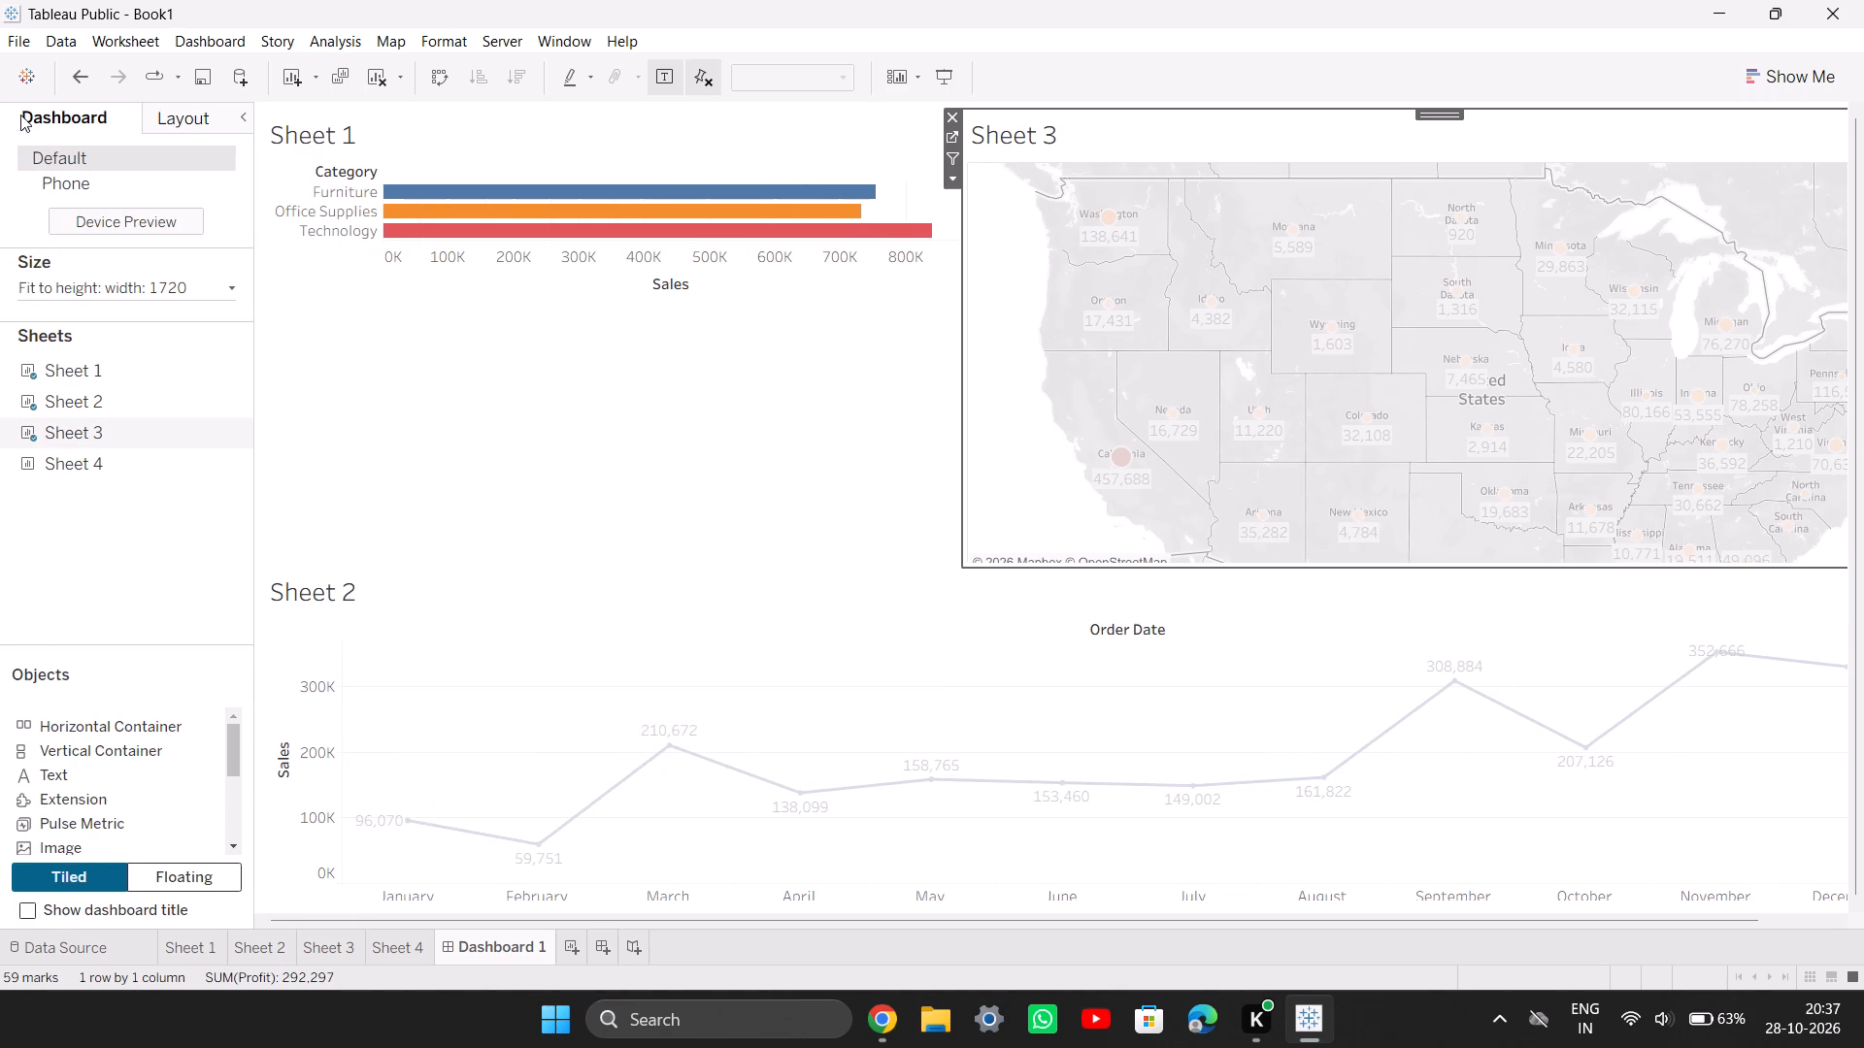
pyautogui.click(30, 425)
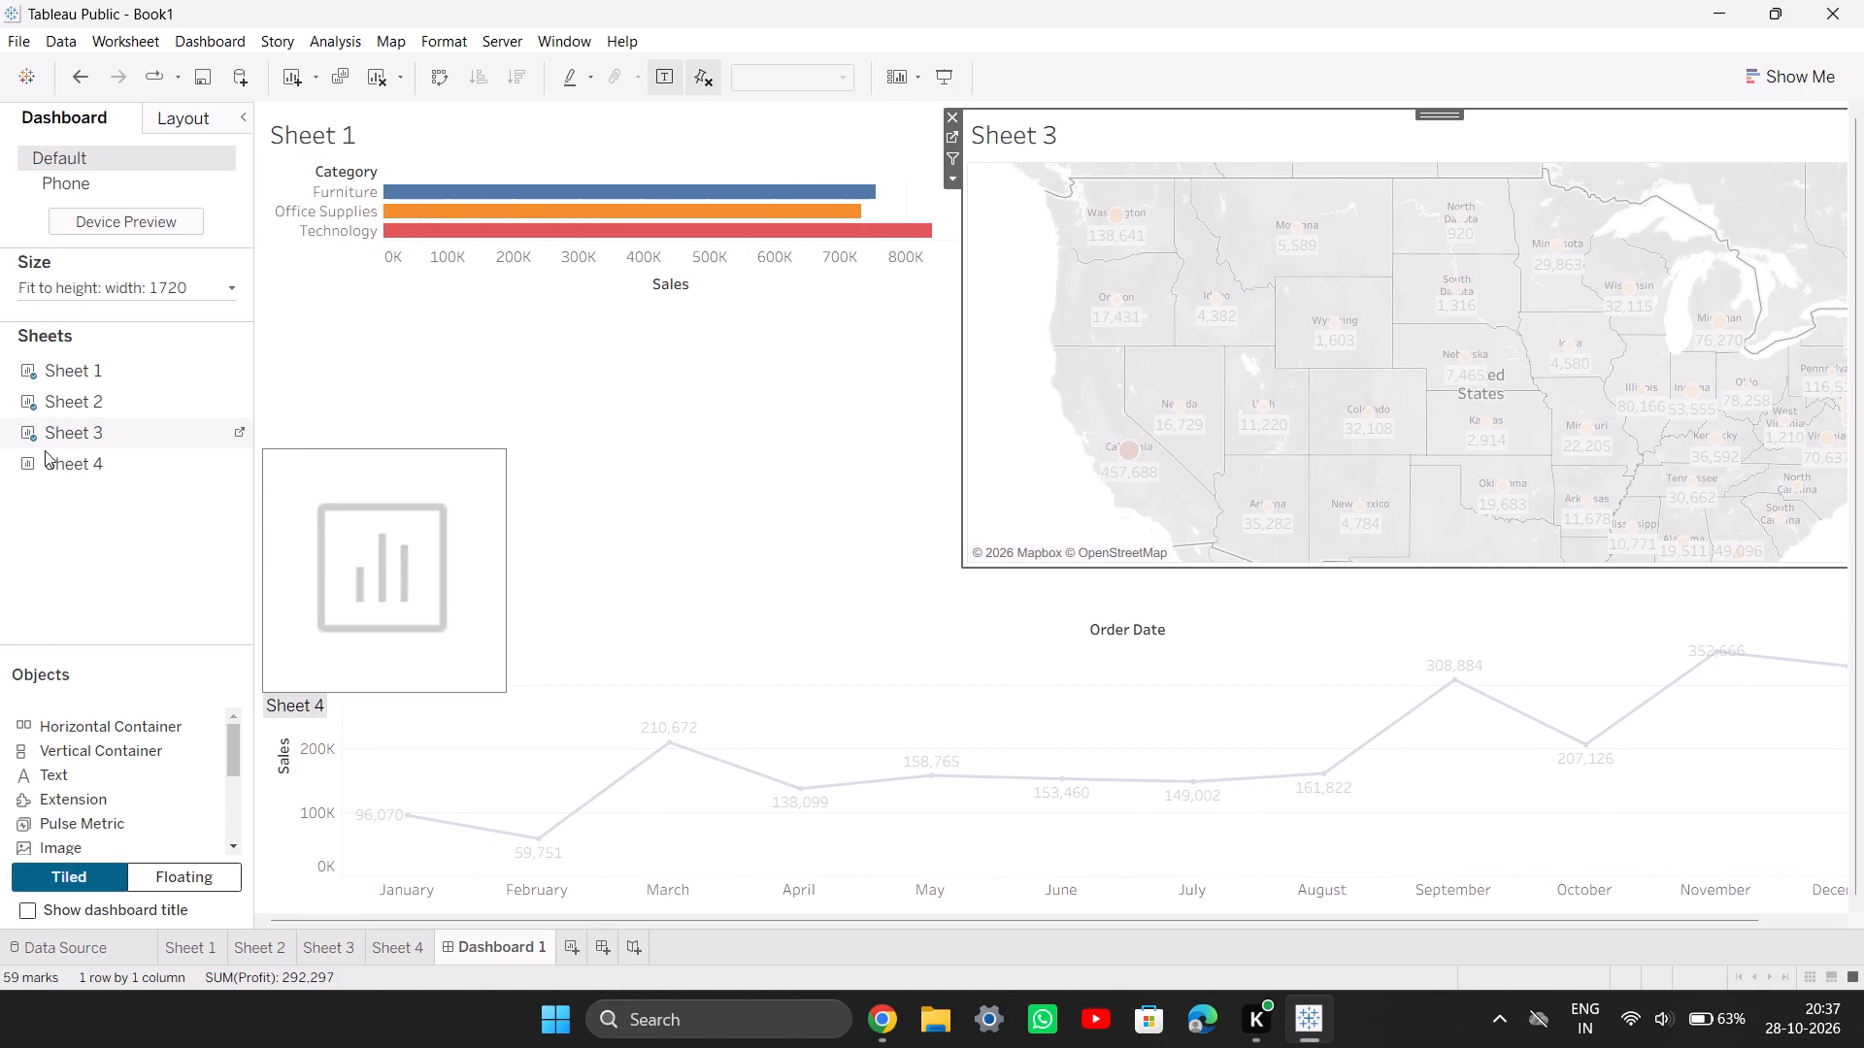
pyautogui.click(45, 450)
pyautogui.click(562, 715)
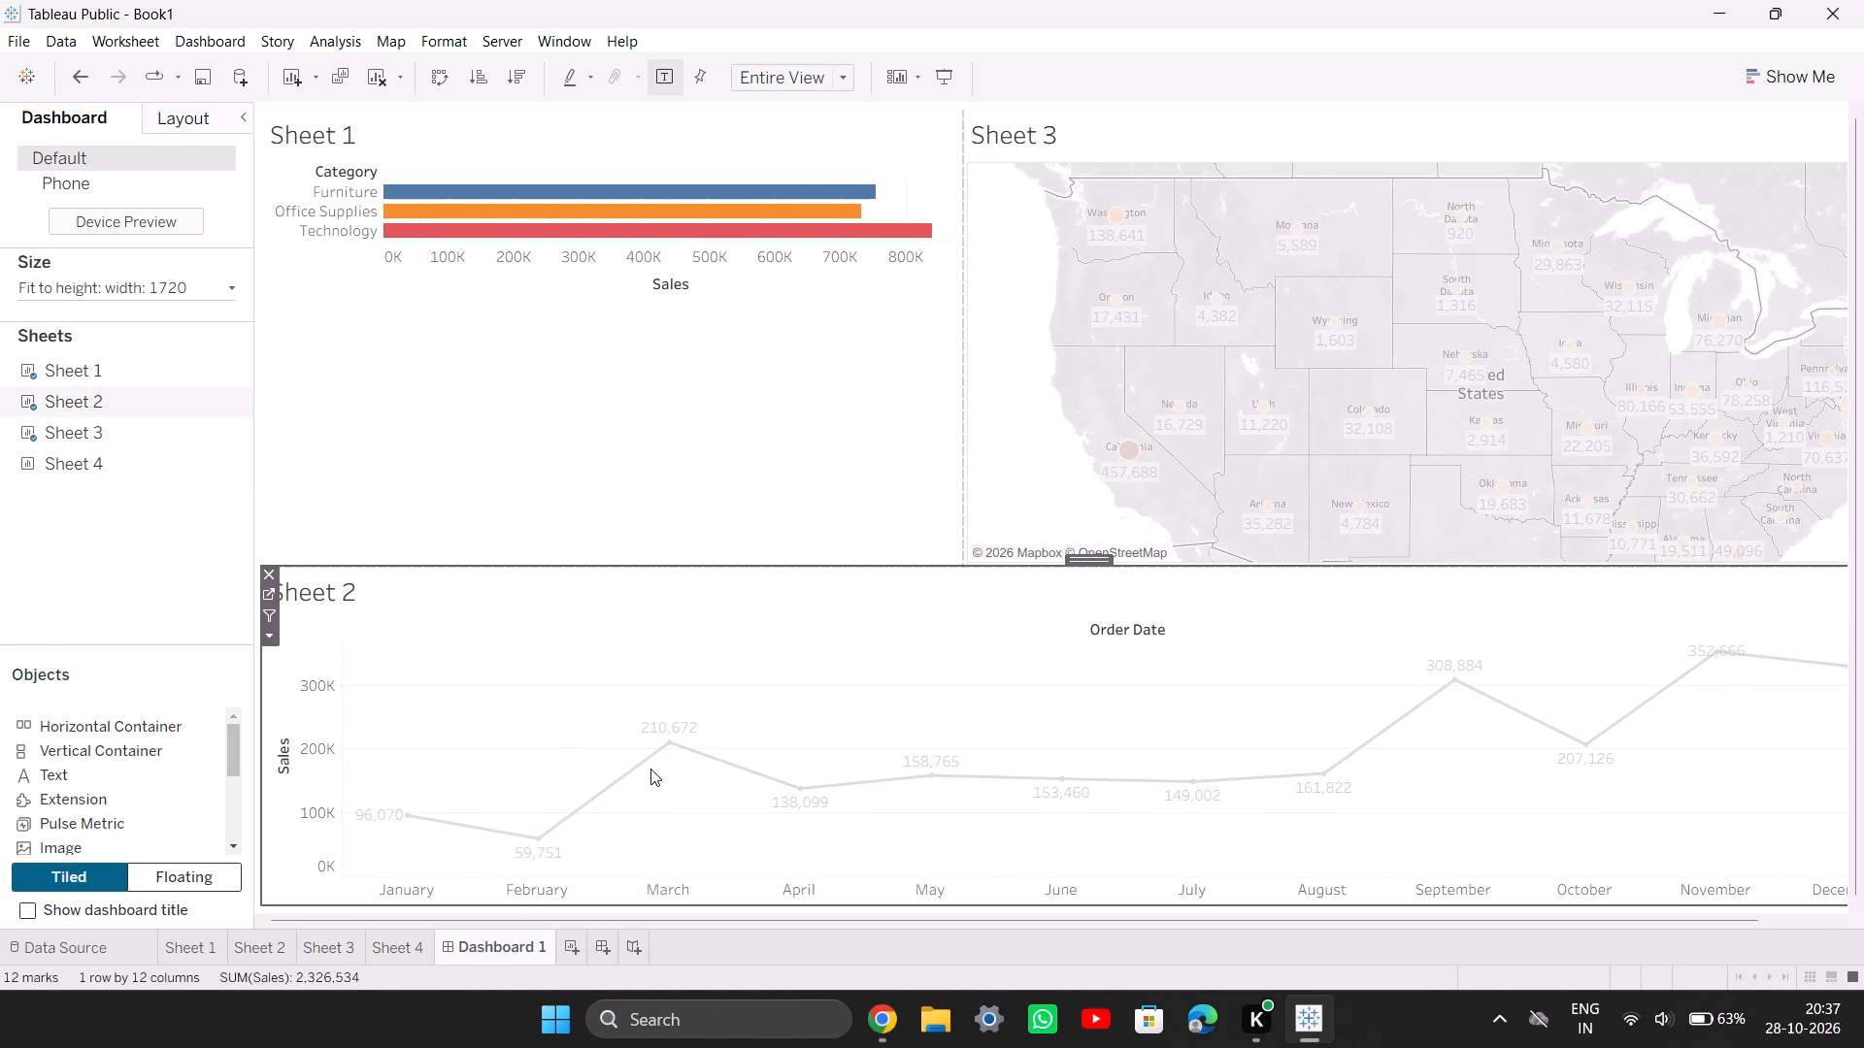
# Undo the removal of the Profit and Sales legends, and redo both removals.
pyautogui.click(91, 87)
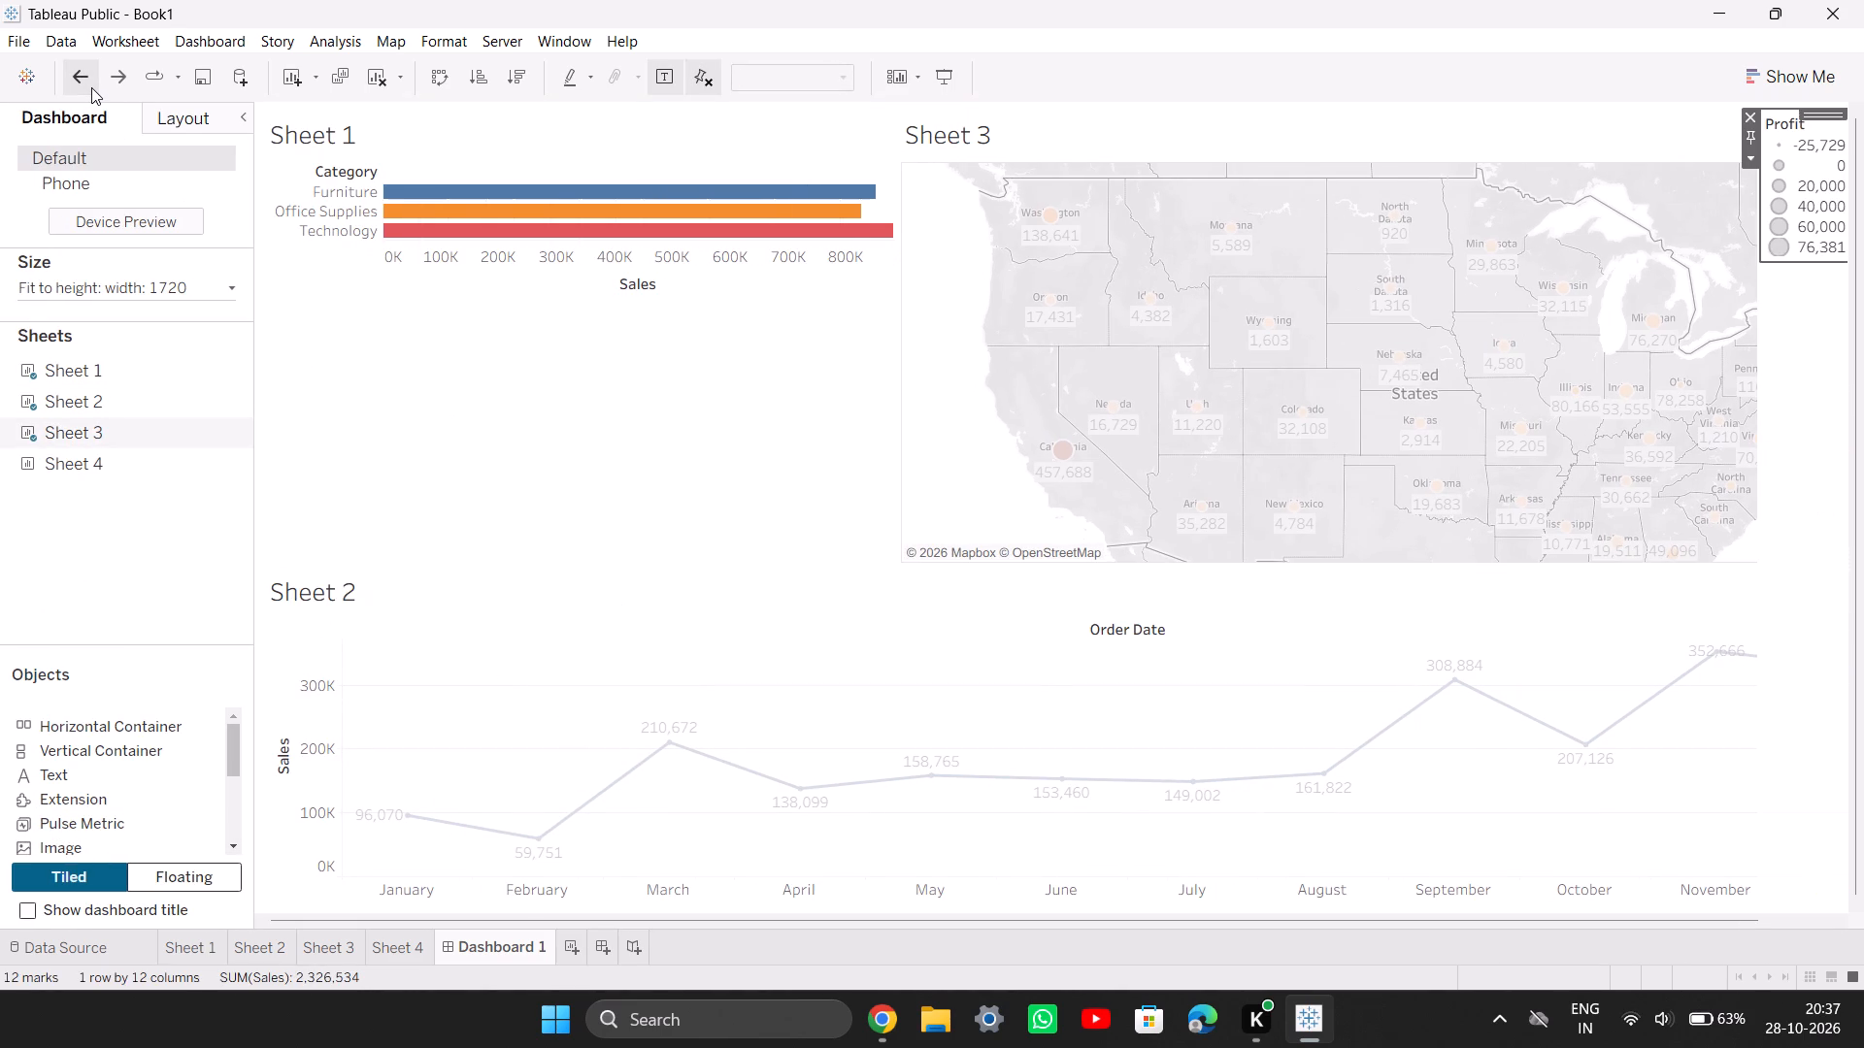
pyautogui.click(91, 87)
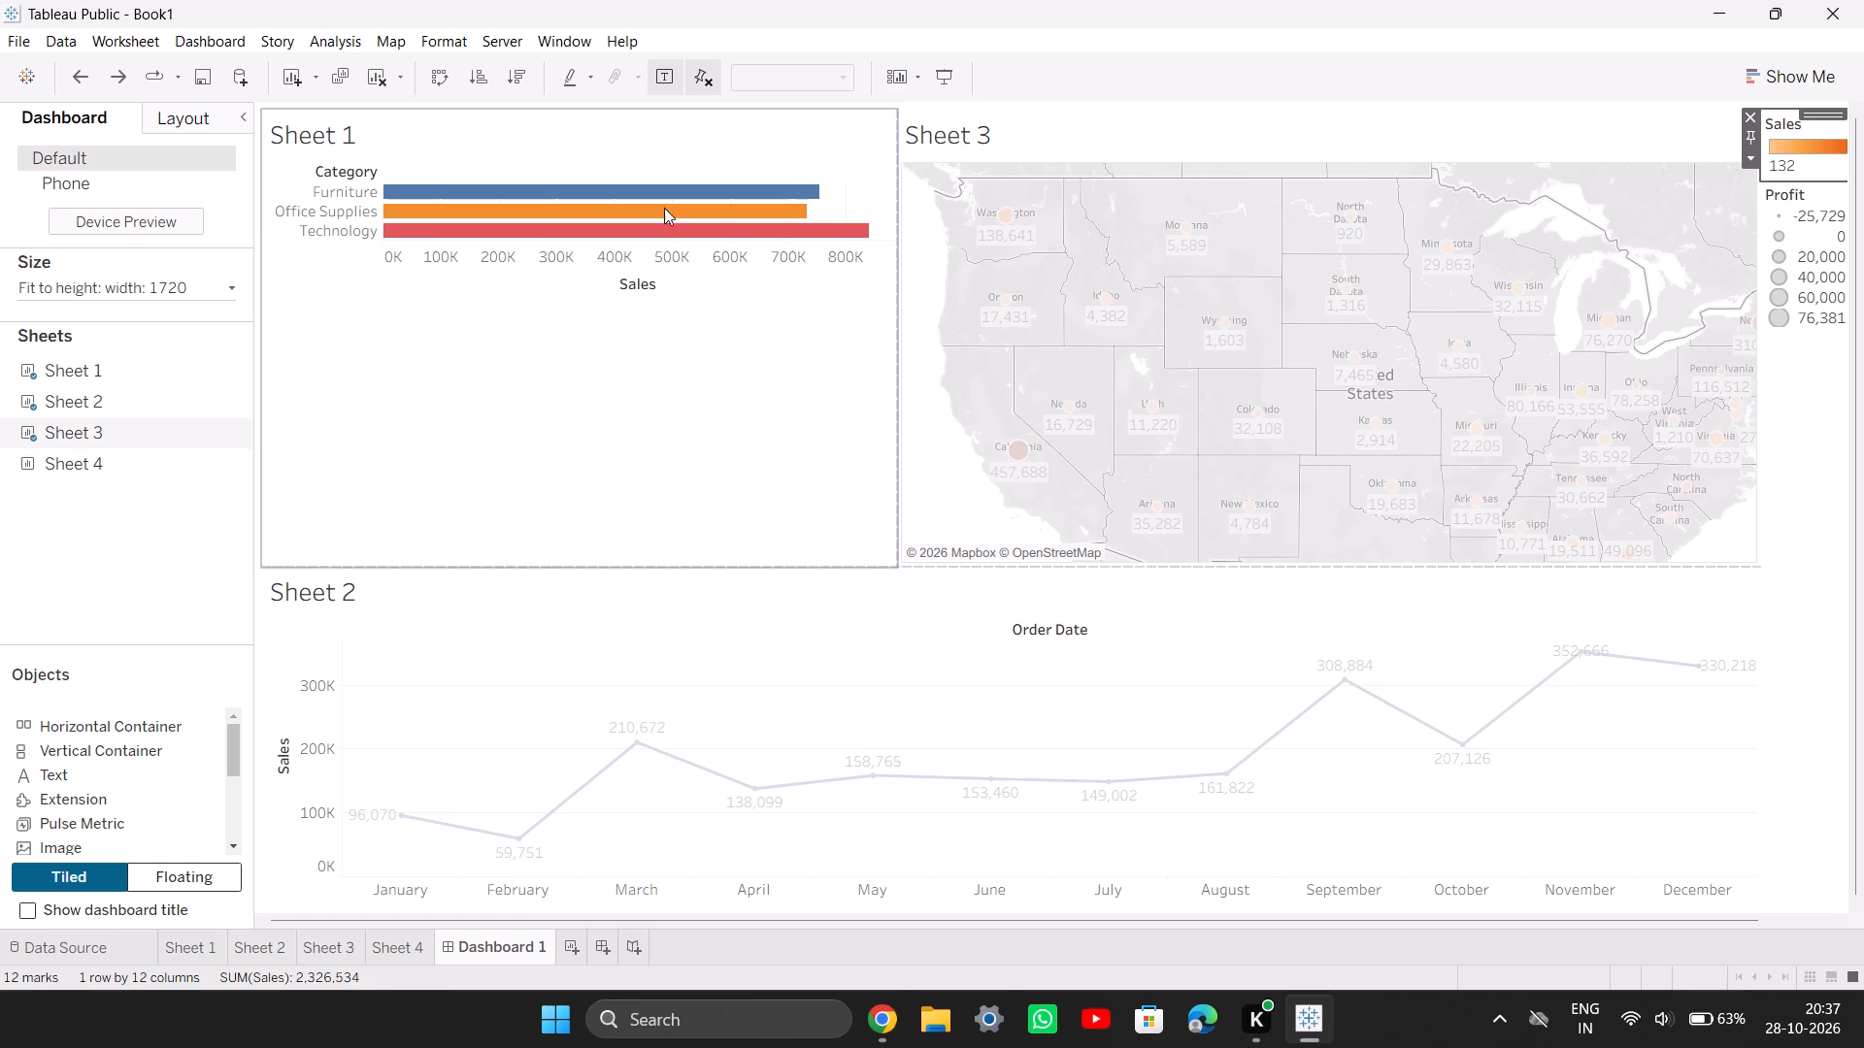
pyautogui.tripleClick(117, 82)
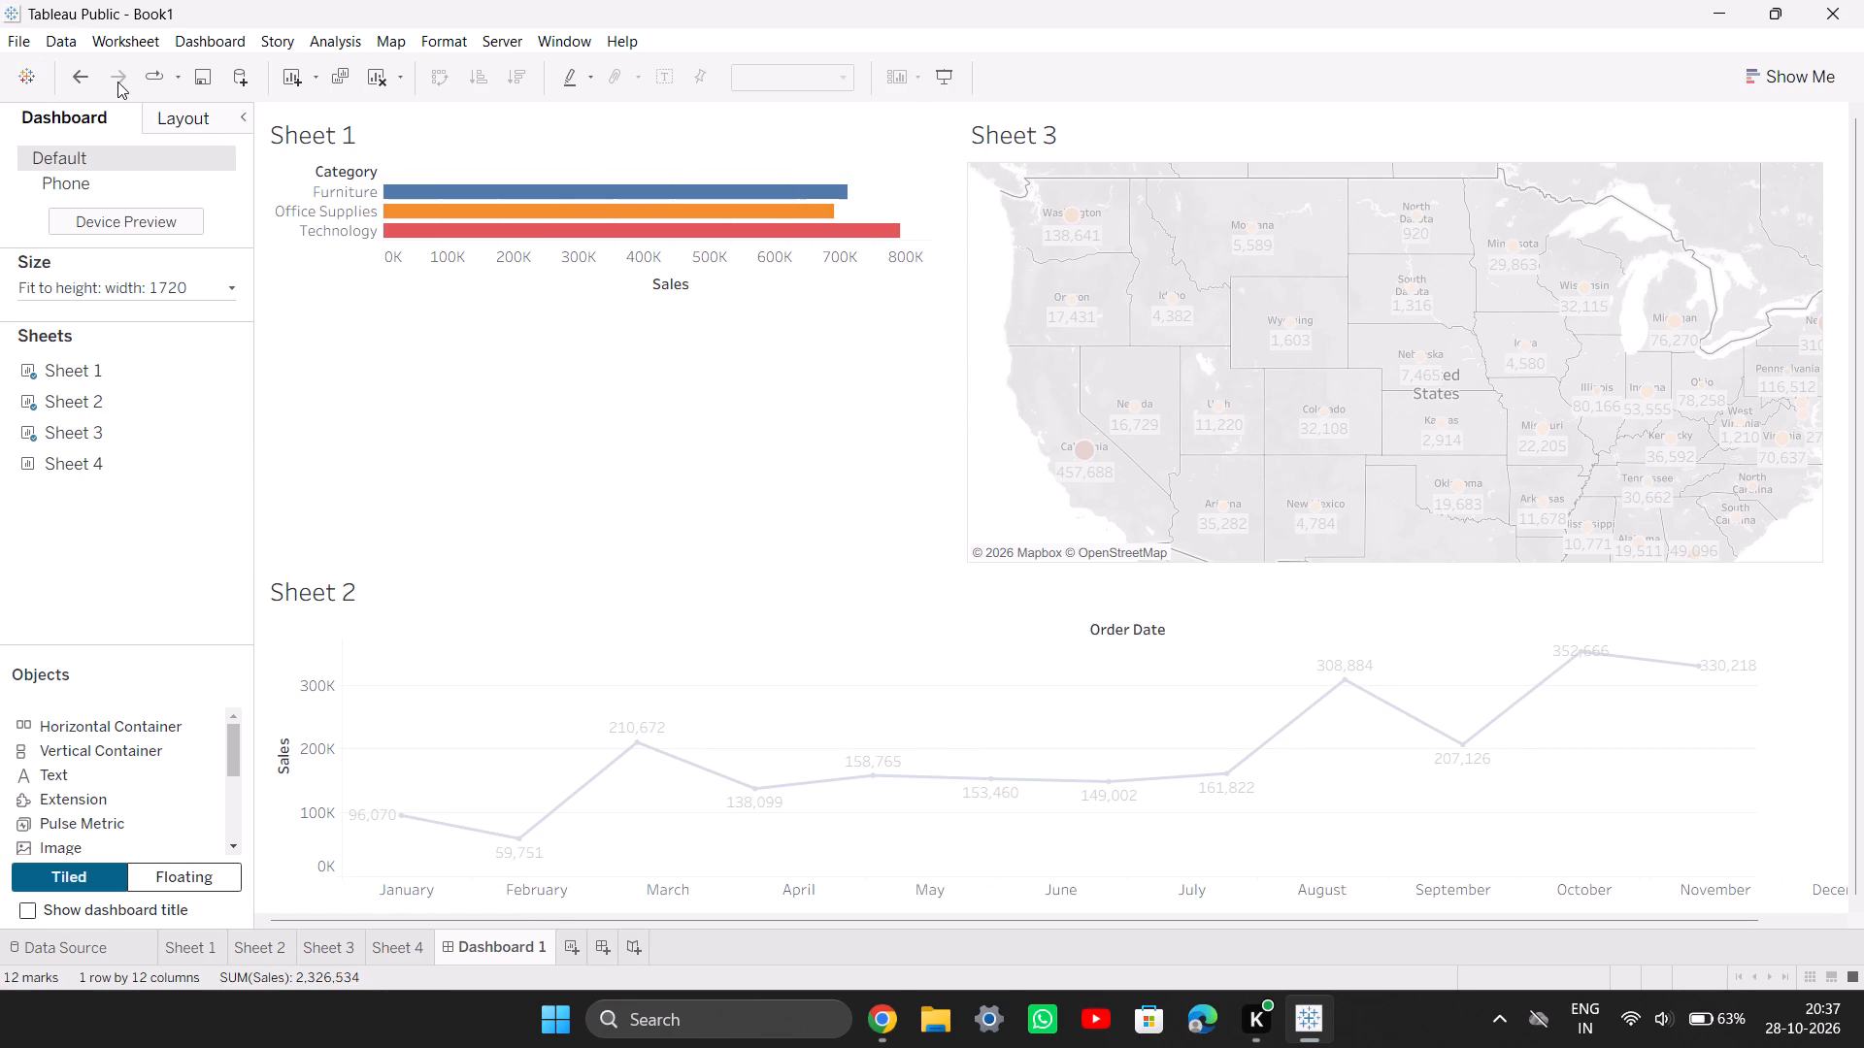
# Check the original worksheets Sheet 4, Sheet 3 and Sheet 2, and return to Dashboard 1.
pyautogui.click(388, 943)
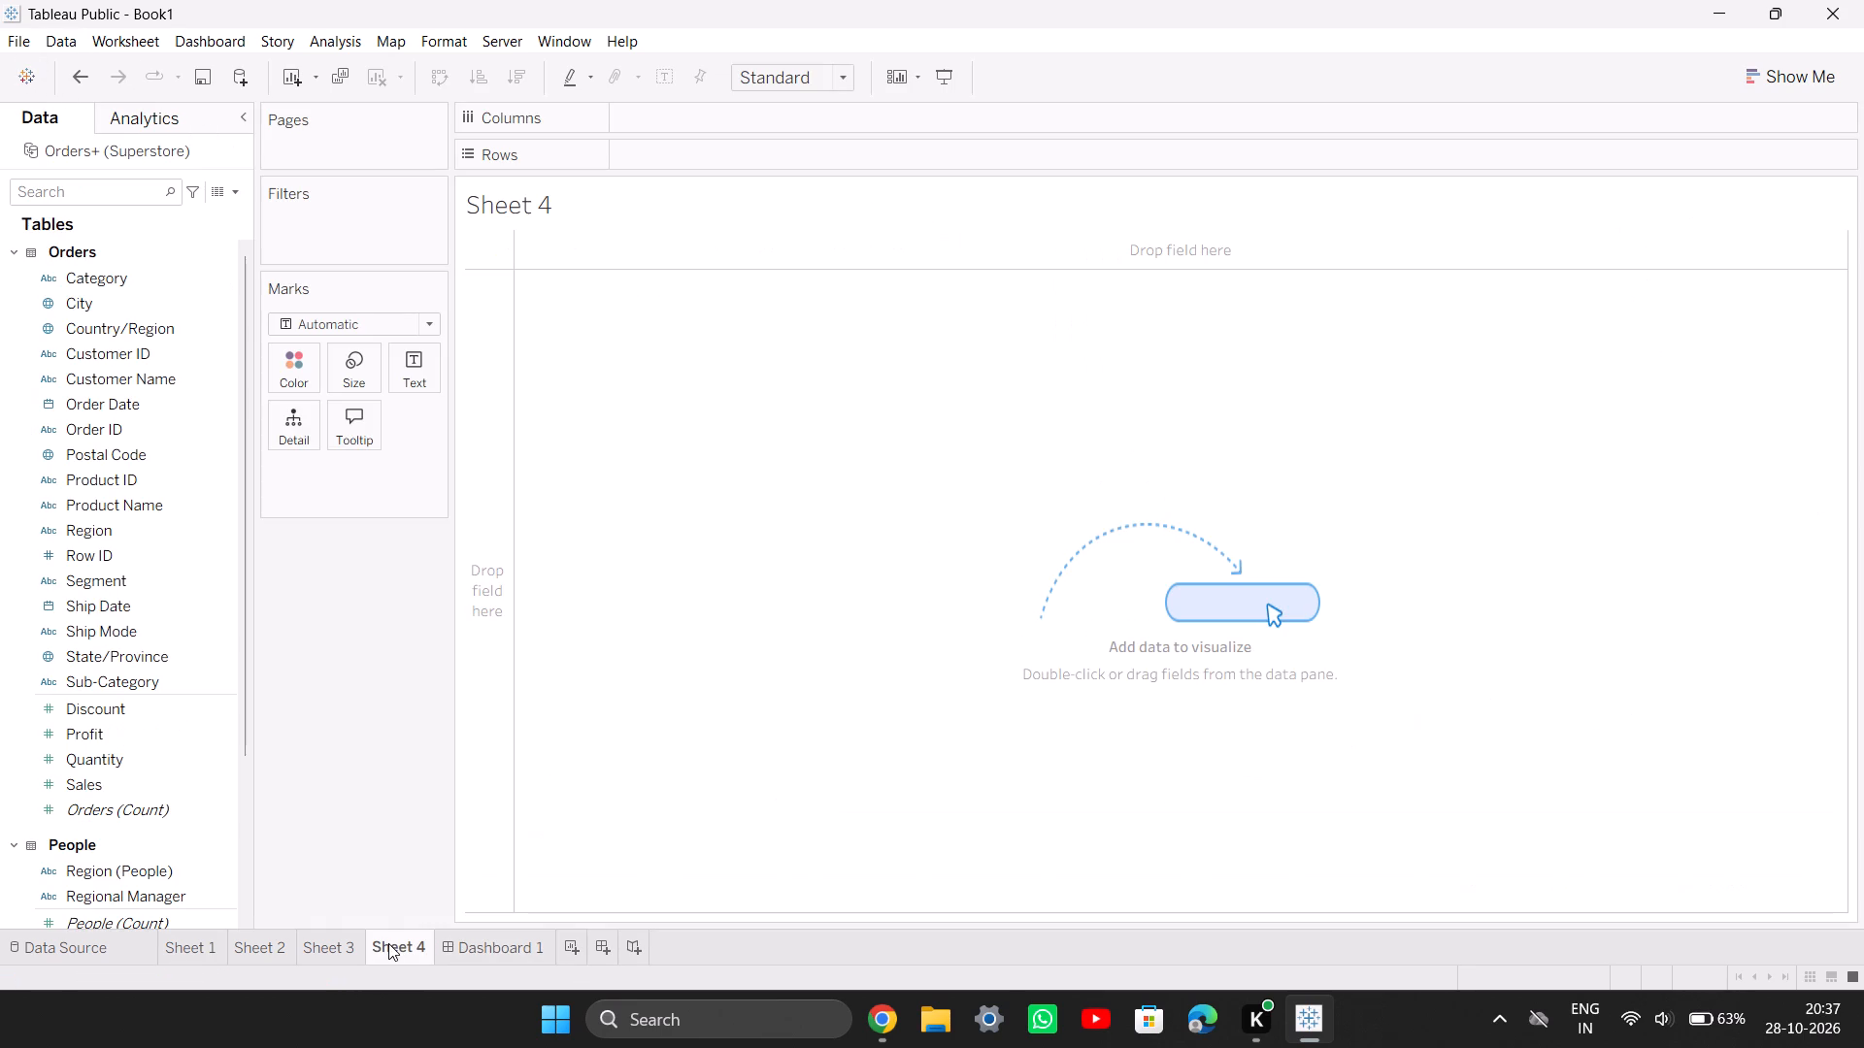
pyautogui.click(301, 944)
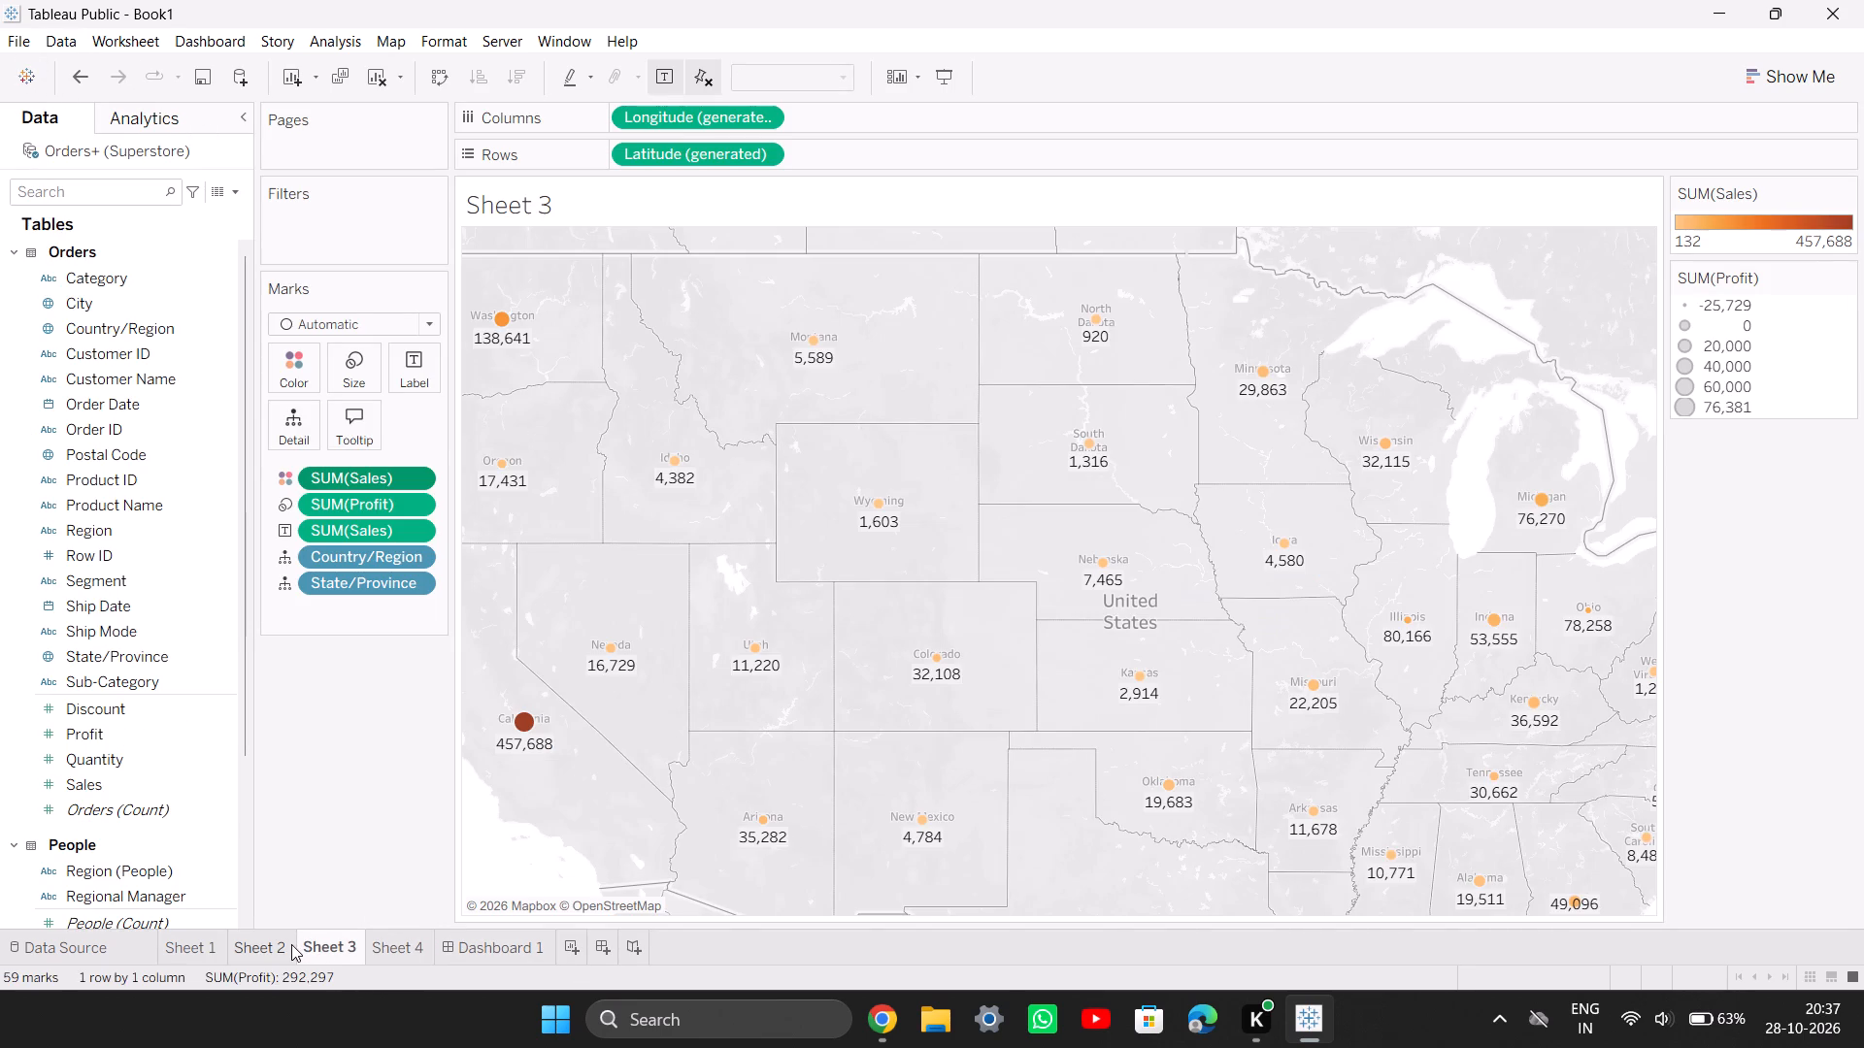
pyautogui.click(291, 944)
pyautogui.click(474, 939)
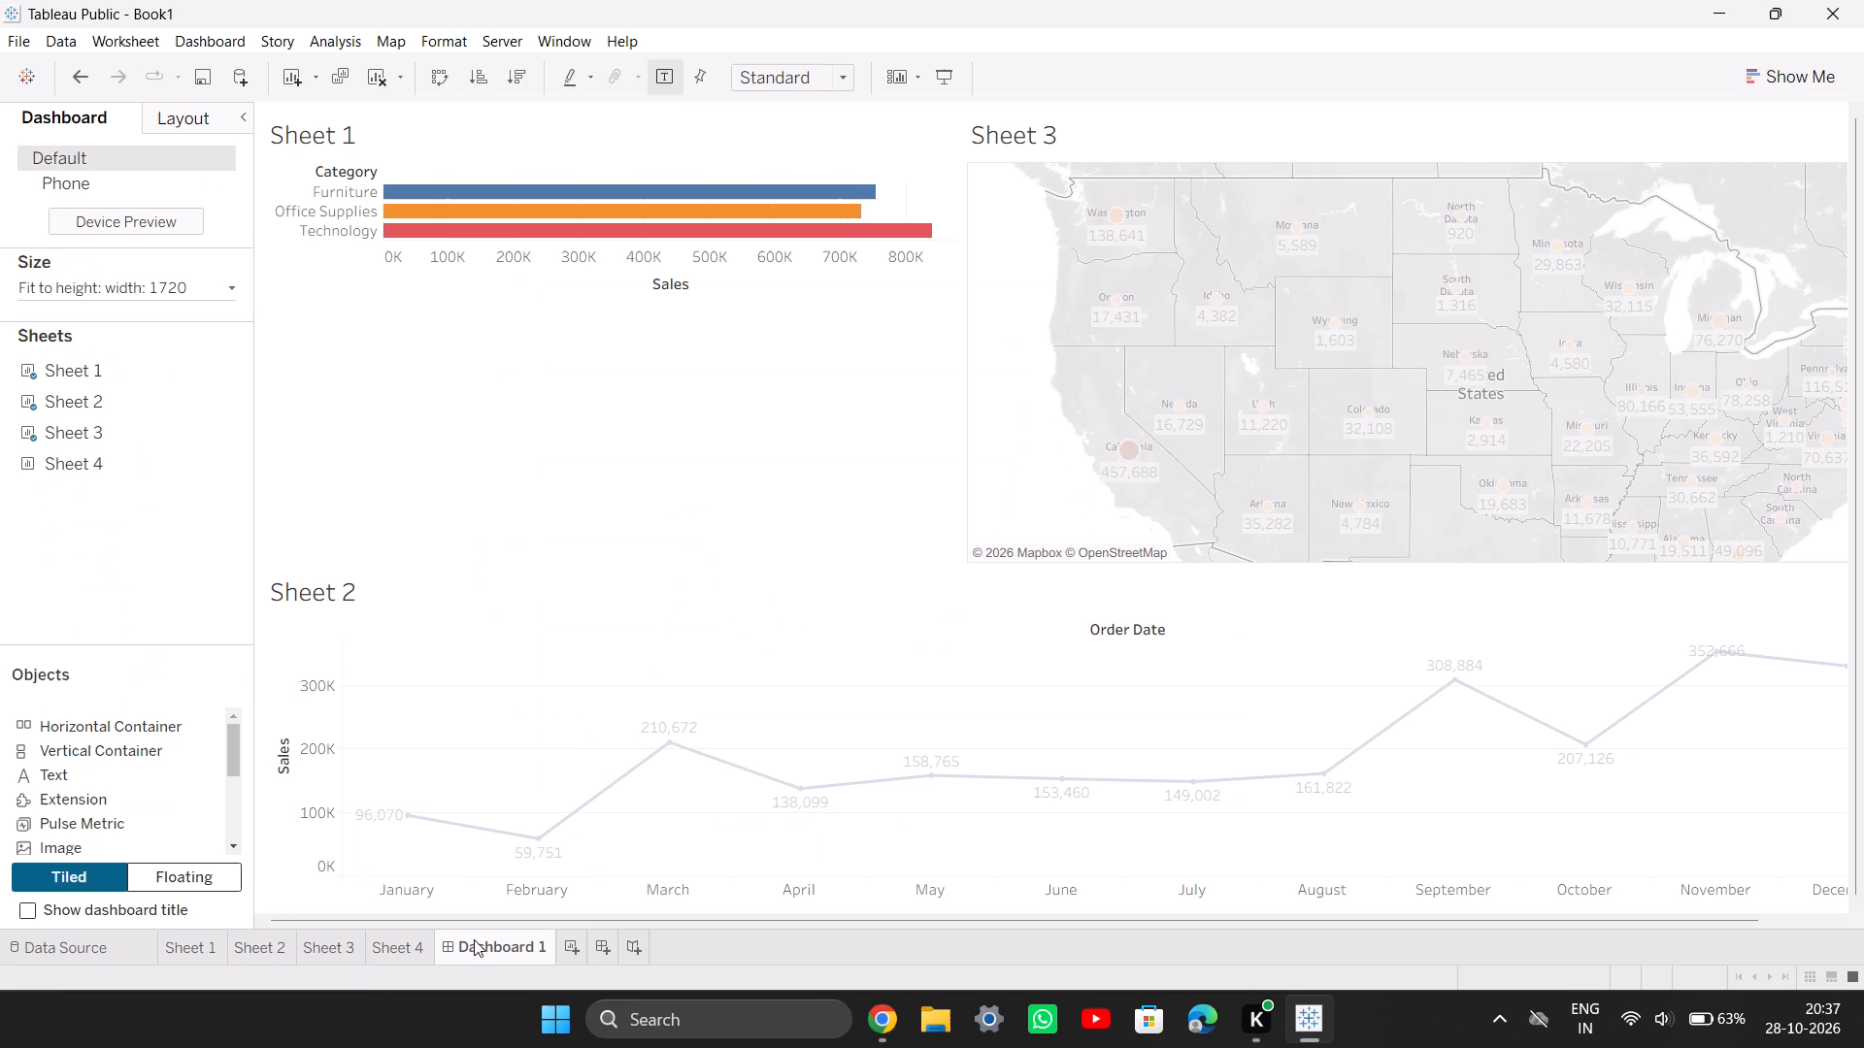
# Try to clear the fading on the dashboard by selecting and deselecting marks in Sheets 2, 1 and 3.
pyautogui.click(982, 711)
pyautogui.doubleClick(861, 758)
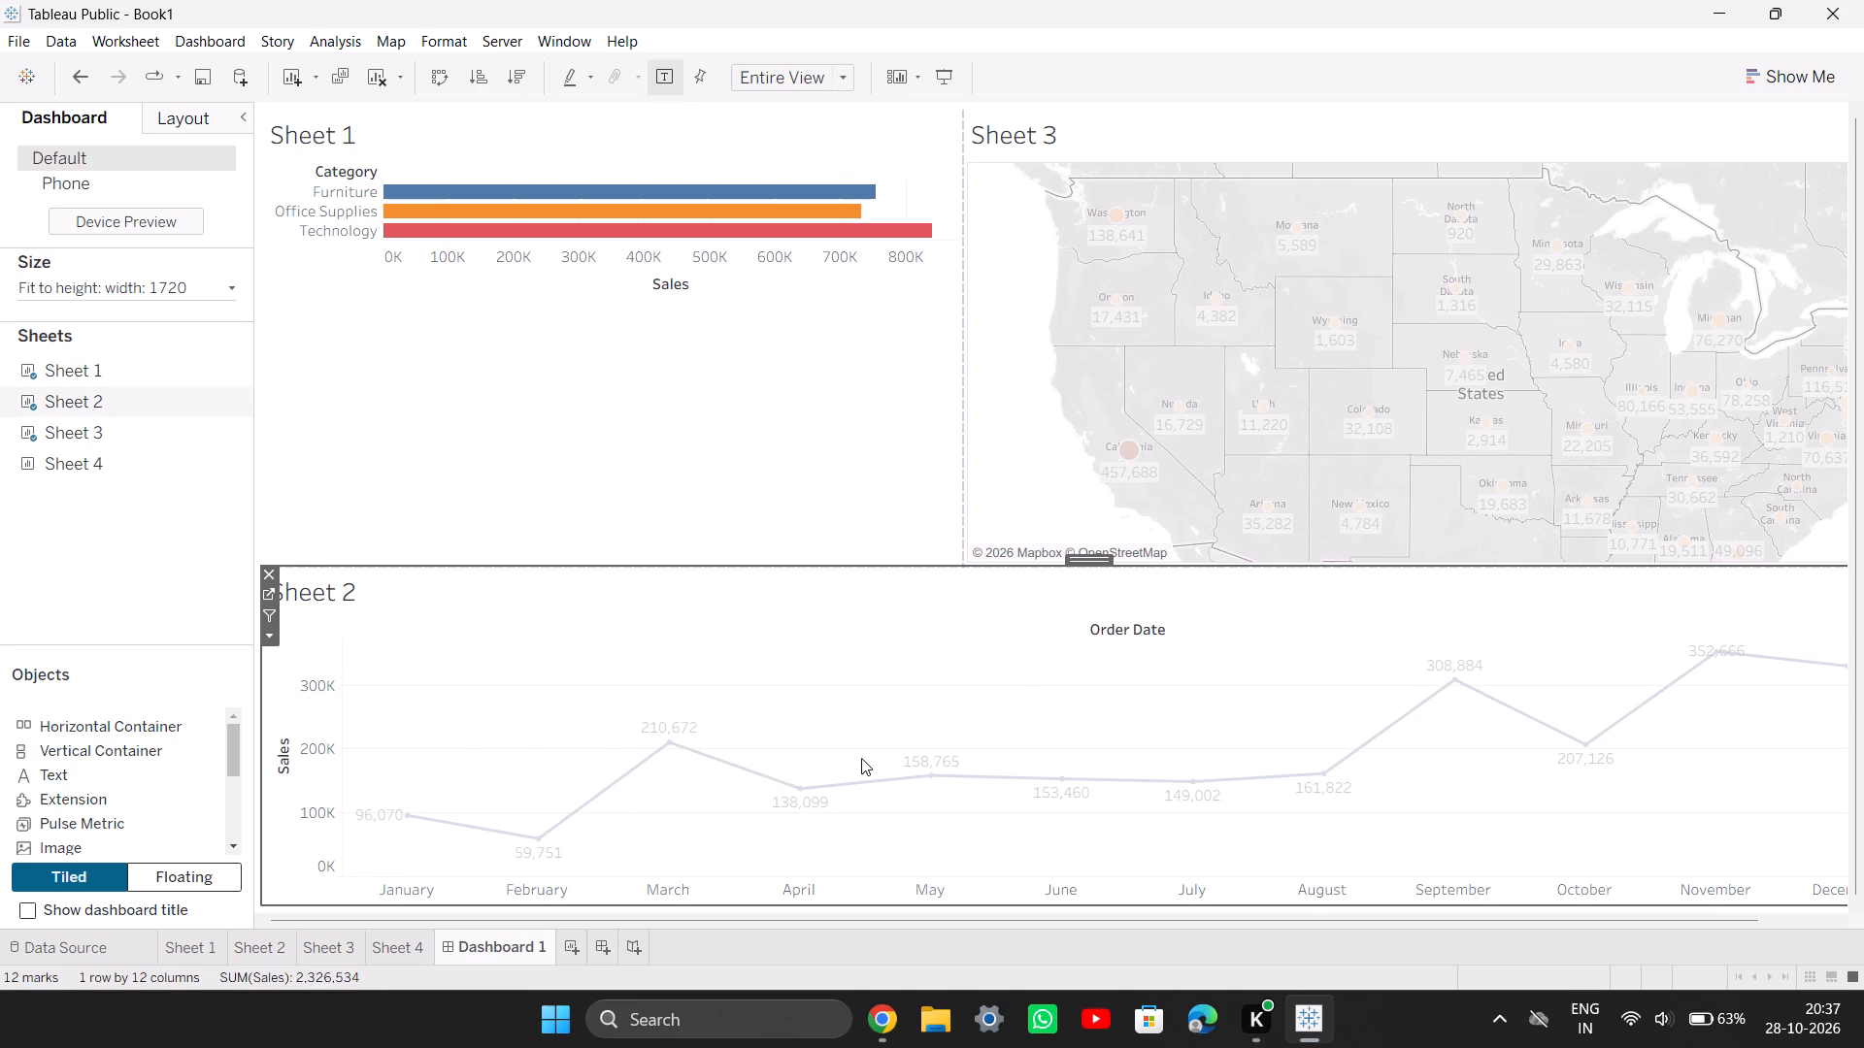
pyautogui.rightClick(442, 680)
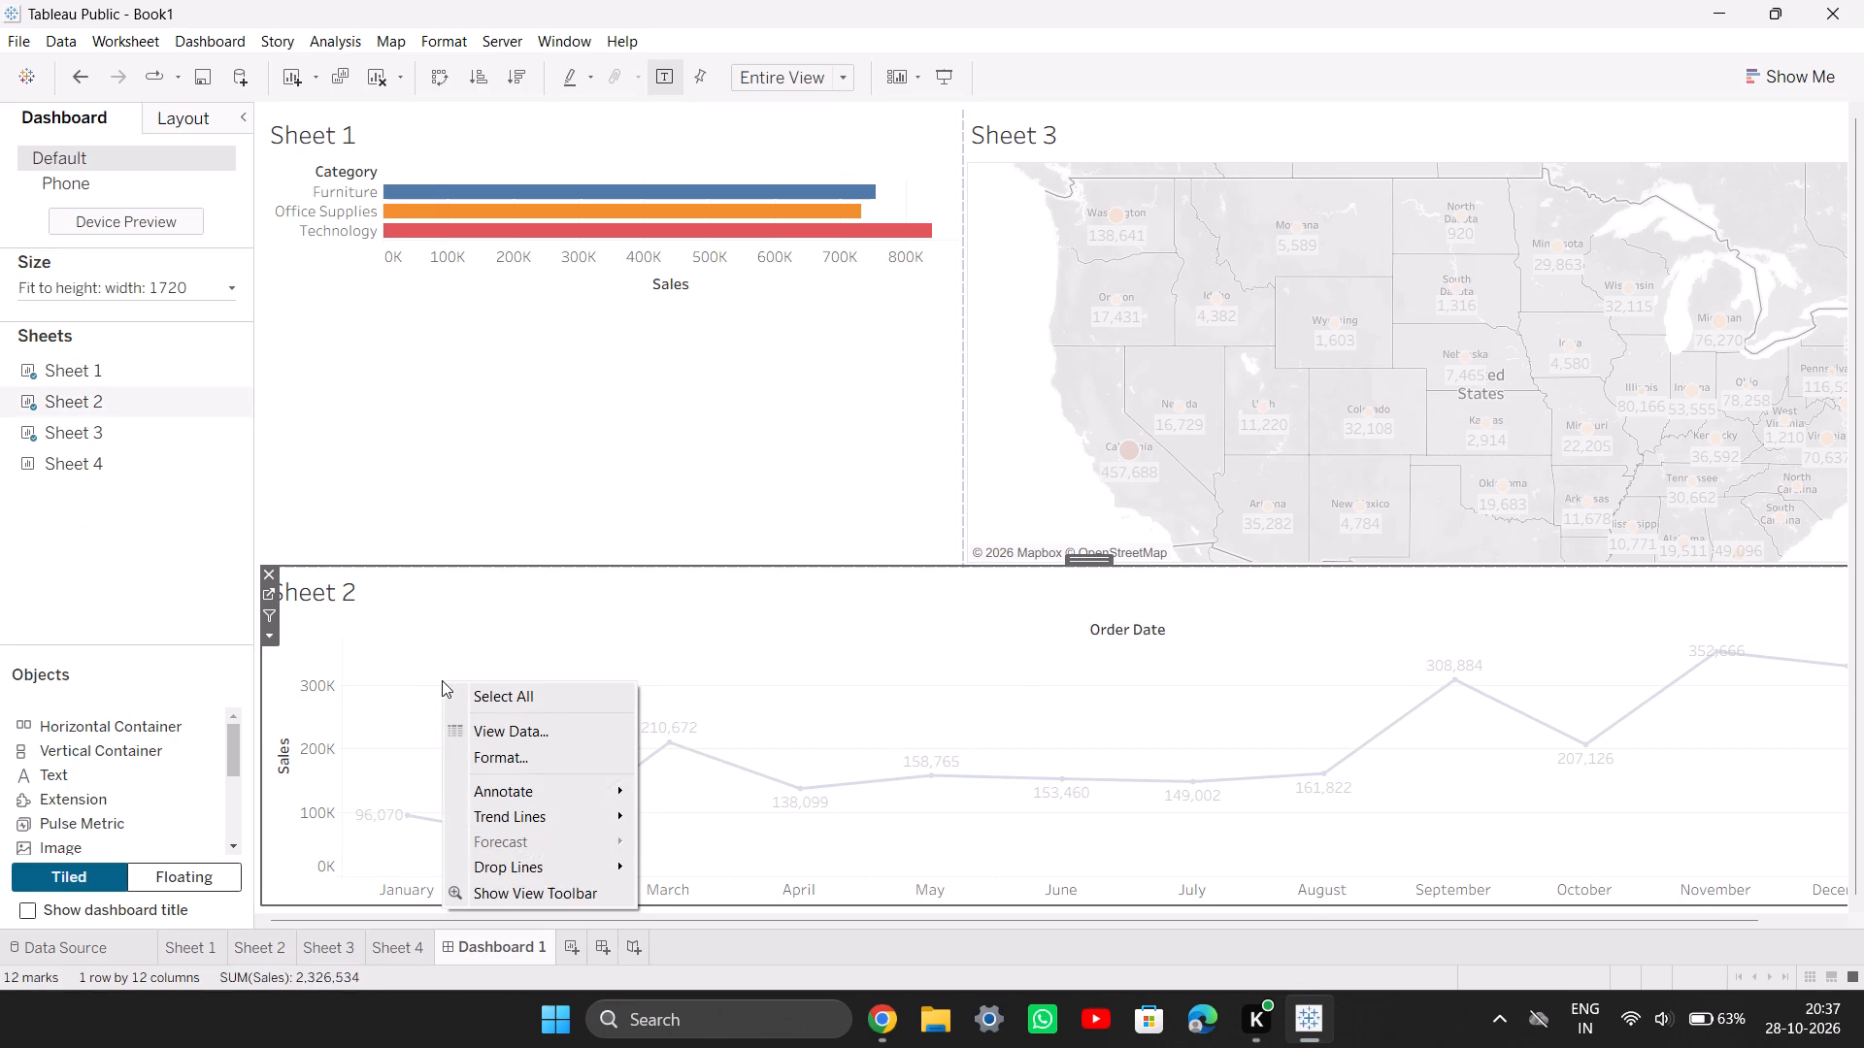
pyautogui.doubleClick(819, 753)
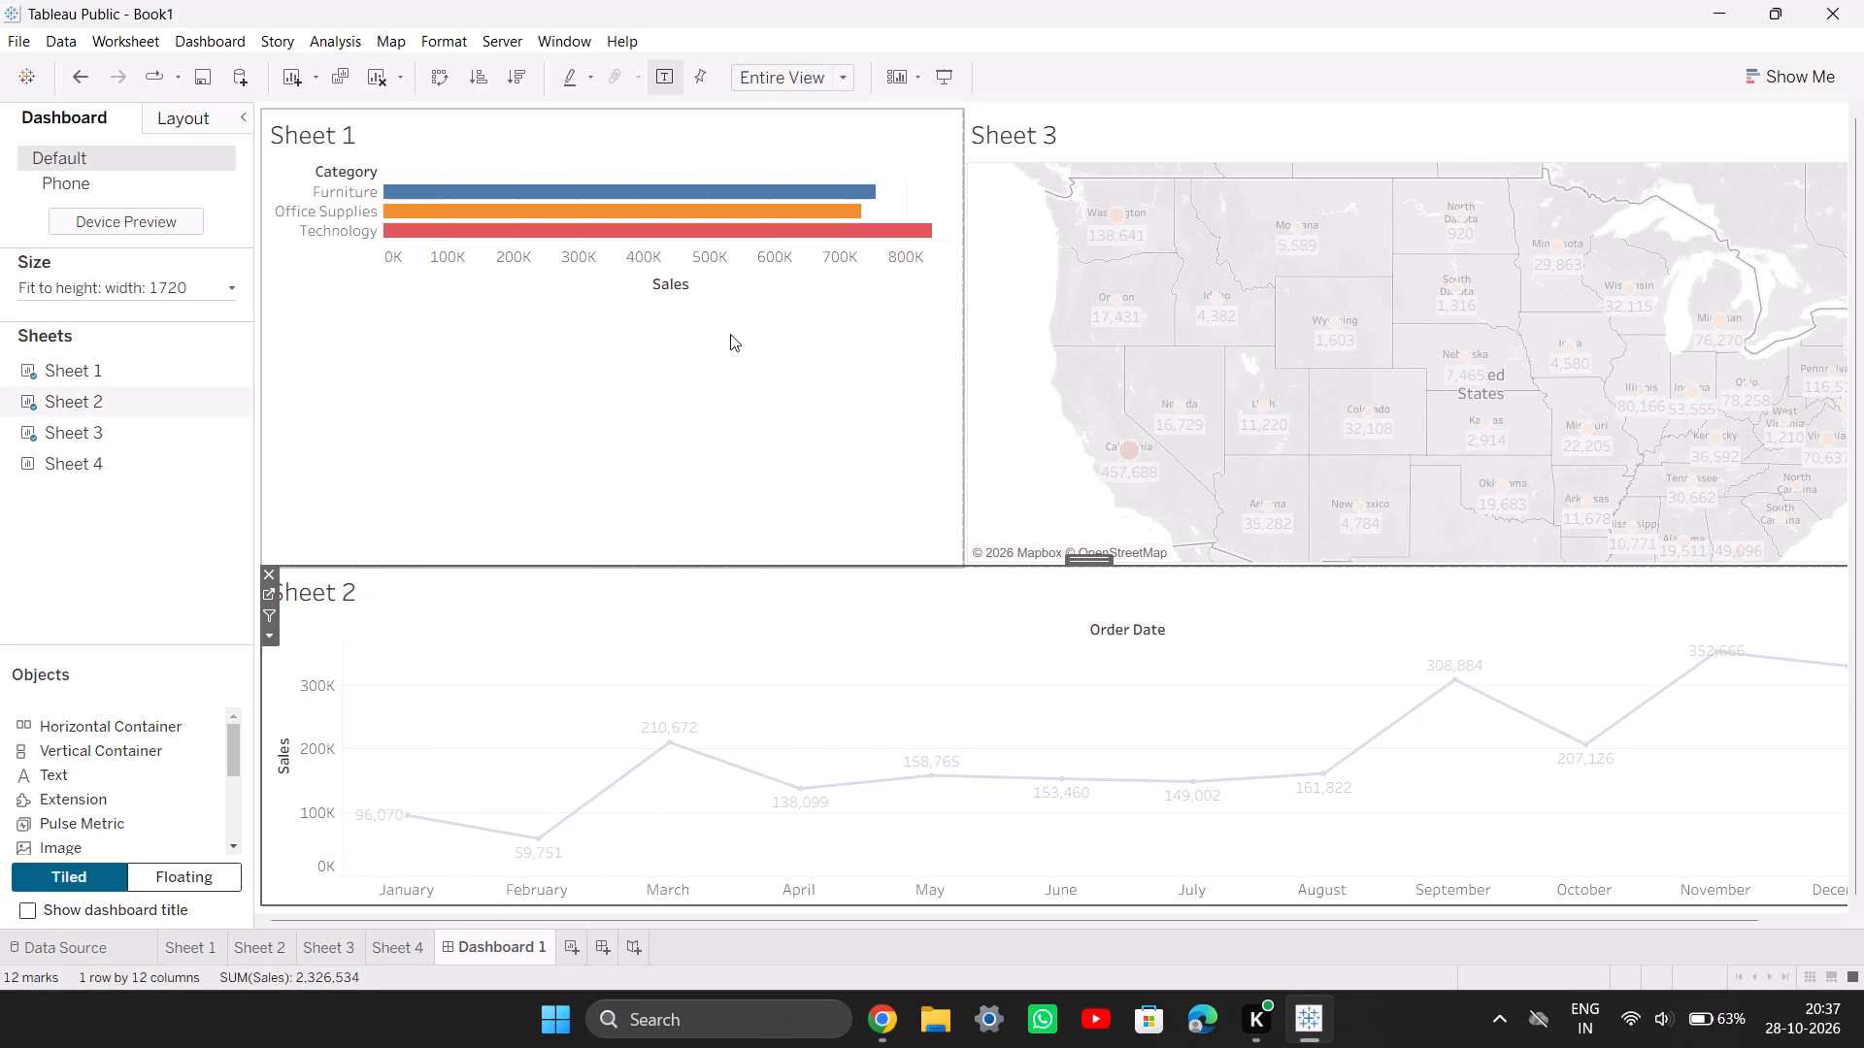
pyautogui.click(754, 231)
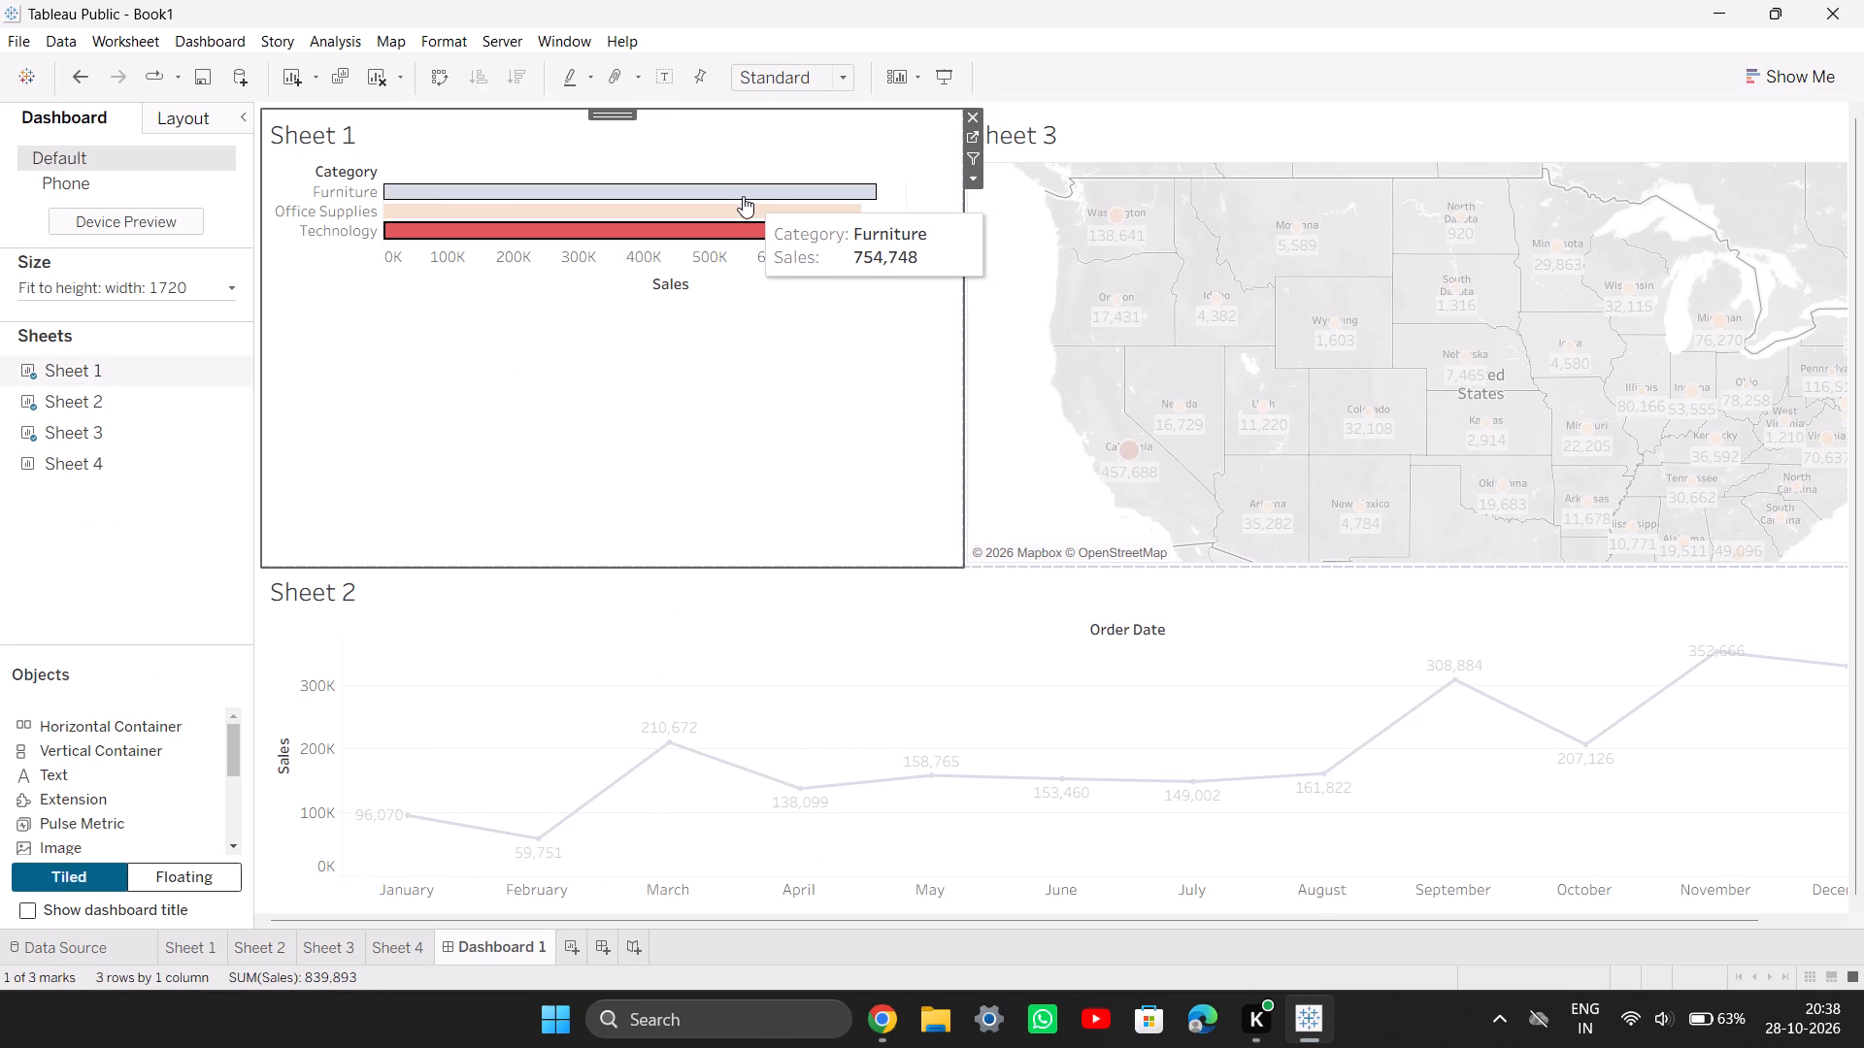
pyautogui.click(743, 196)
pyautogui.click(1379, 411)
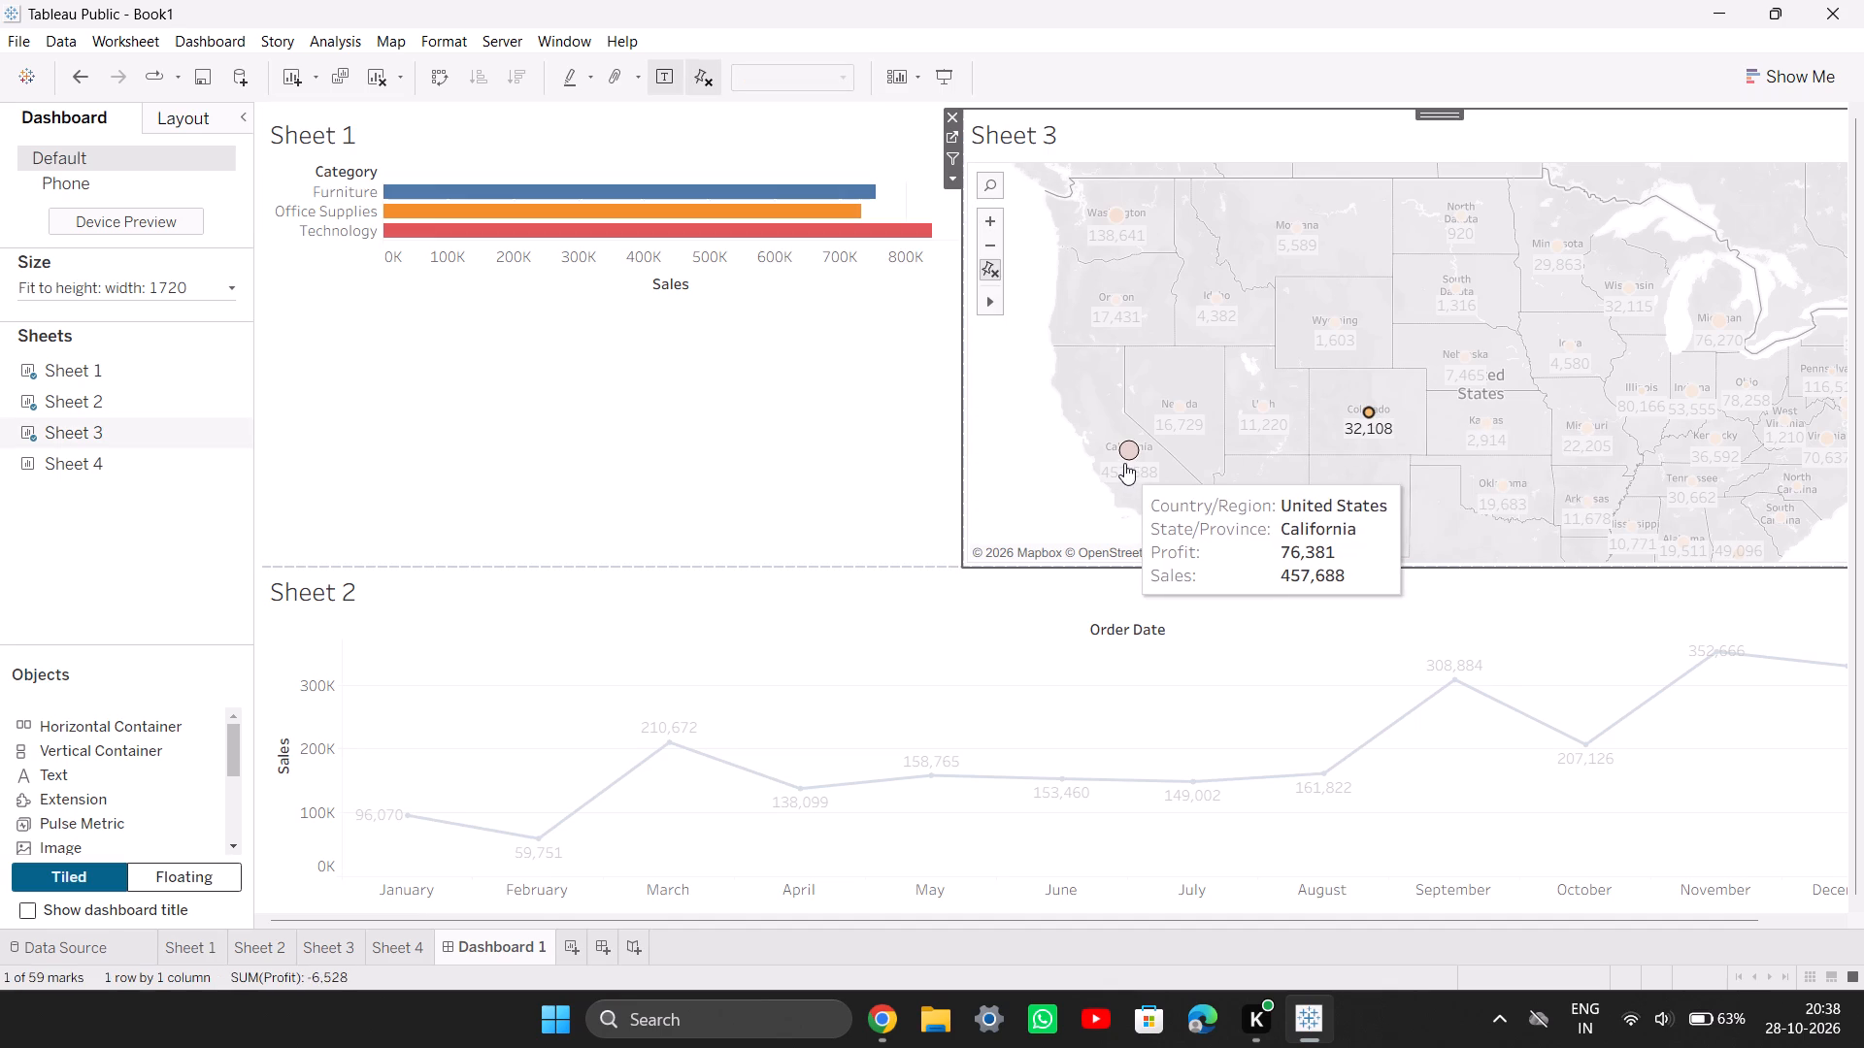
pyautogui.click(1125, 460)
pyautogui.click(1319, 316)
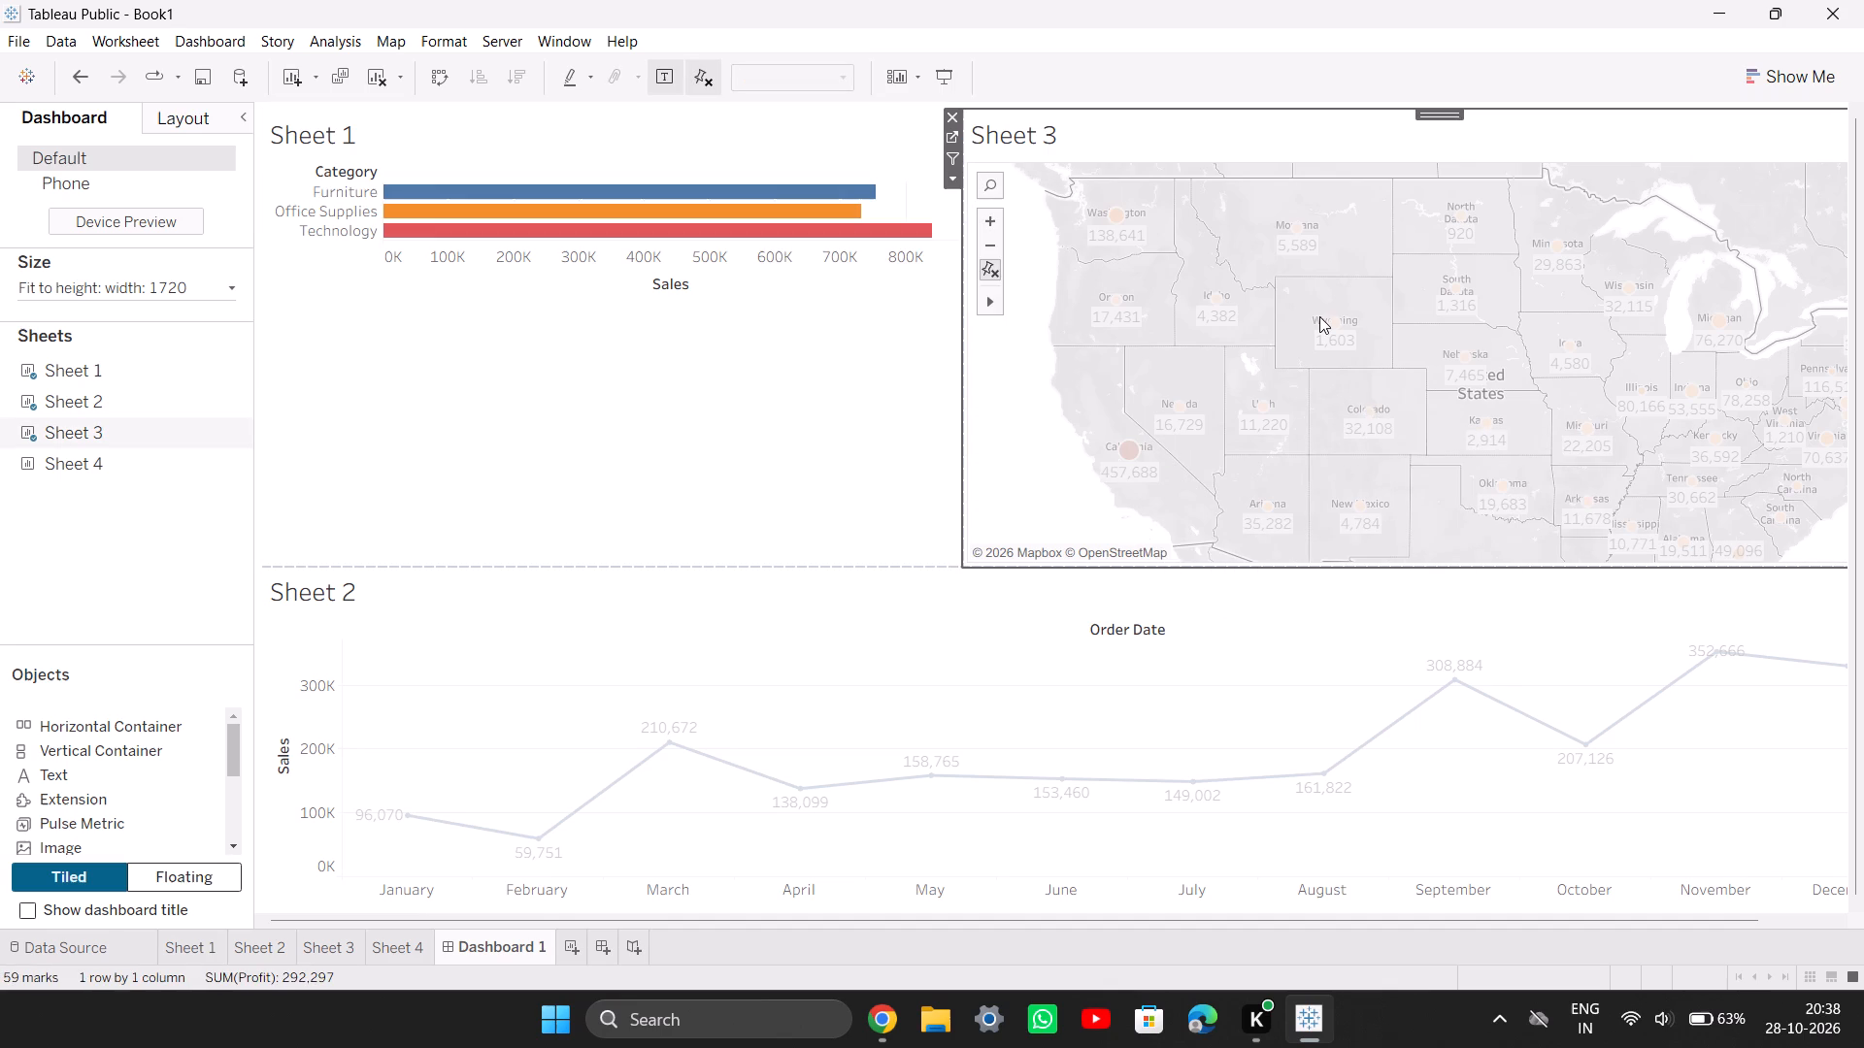
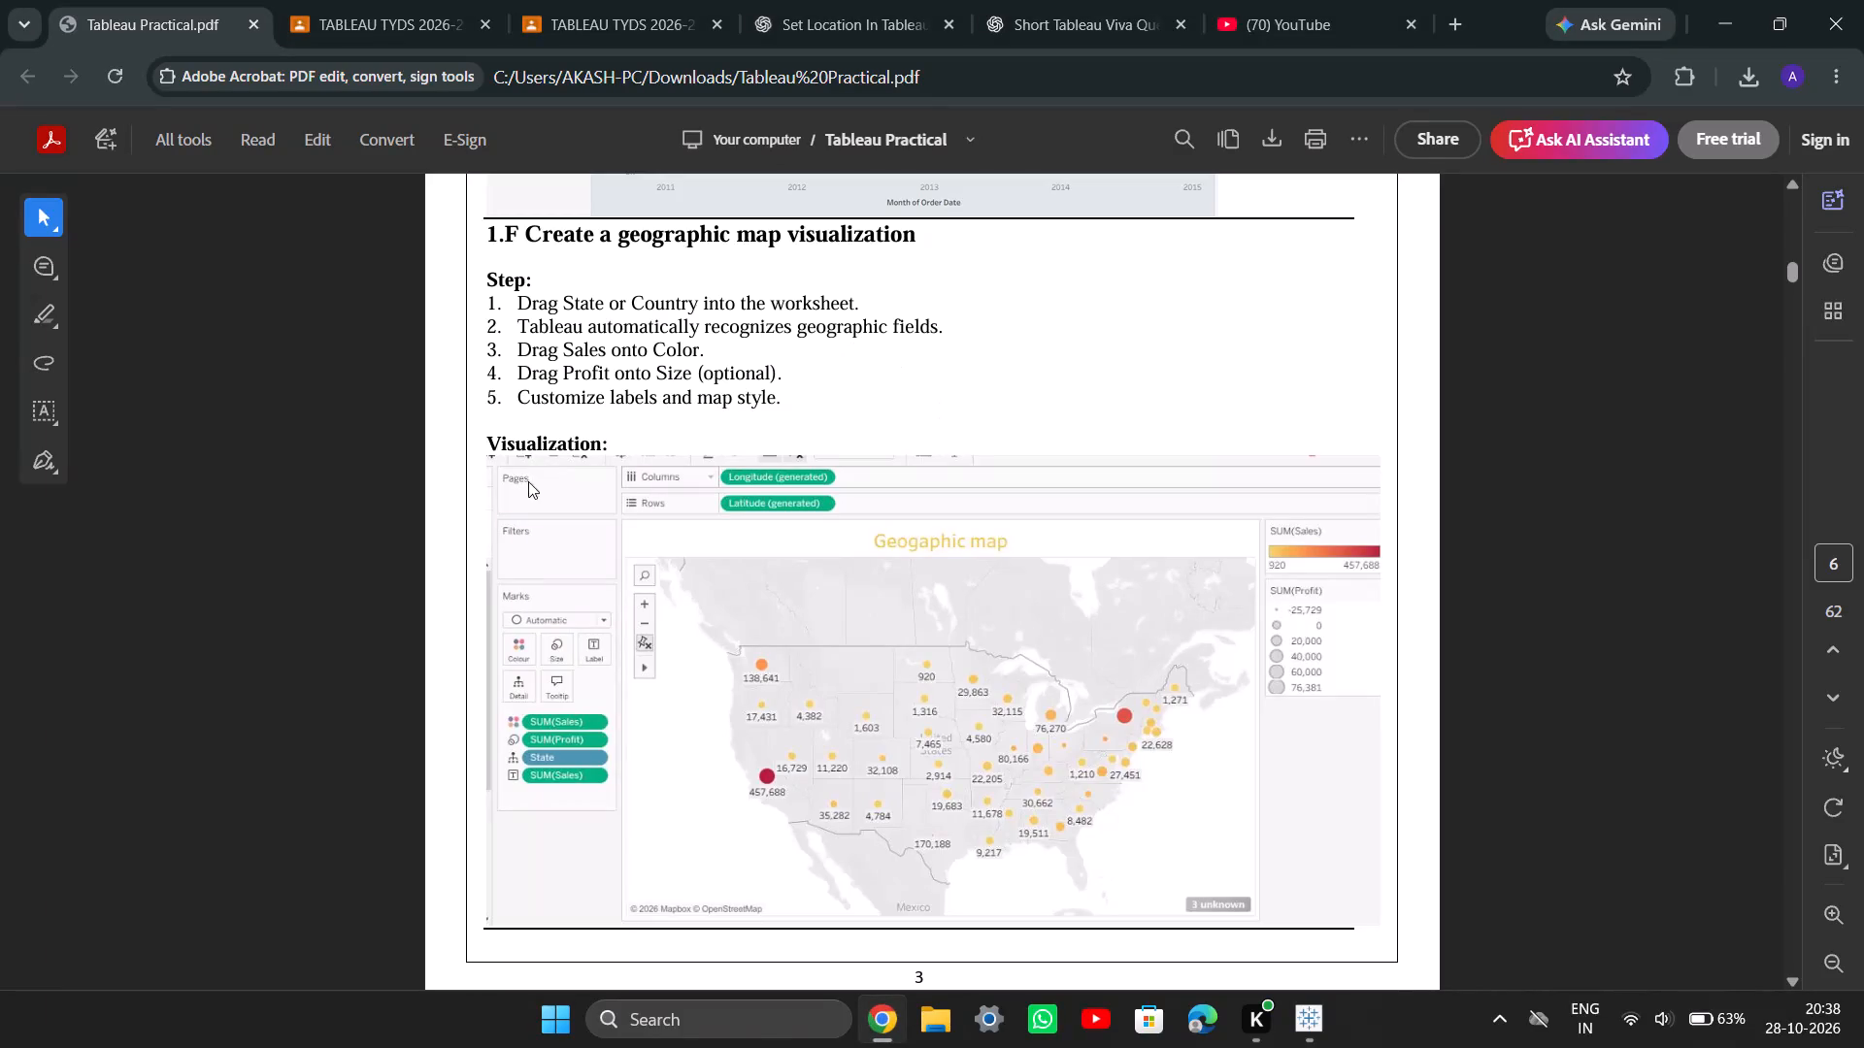
# Review the Tableau Practical PDF from the 1.G dashboard example through the Practical 2 instructions on data sources, extracts and metadata.
pyautogui.scroll(-4, 813, 525)
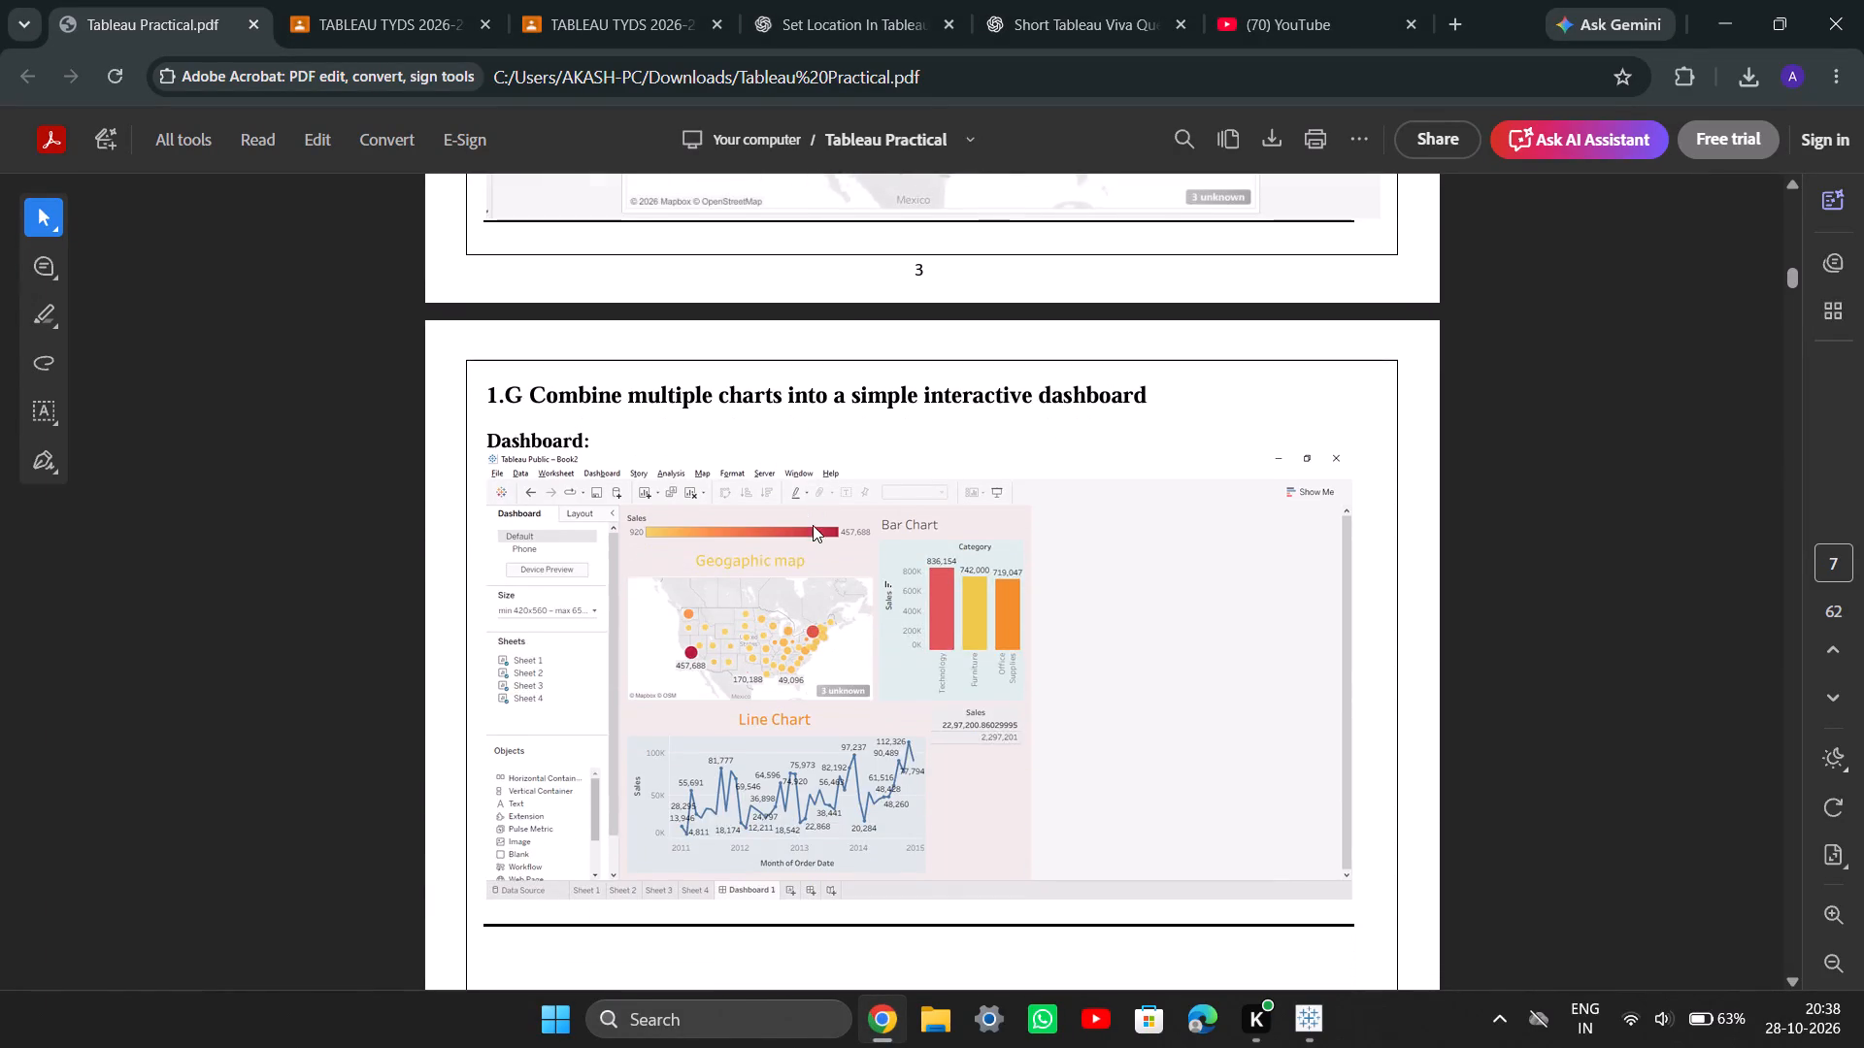
pyautogui.scroll(-1, 813, 525)
pyautogui.scroll(2, 813, 525)
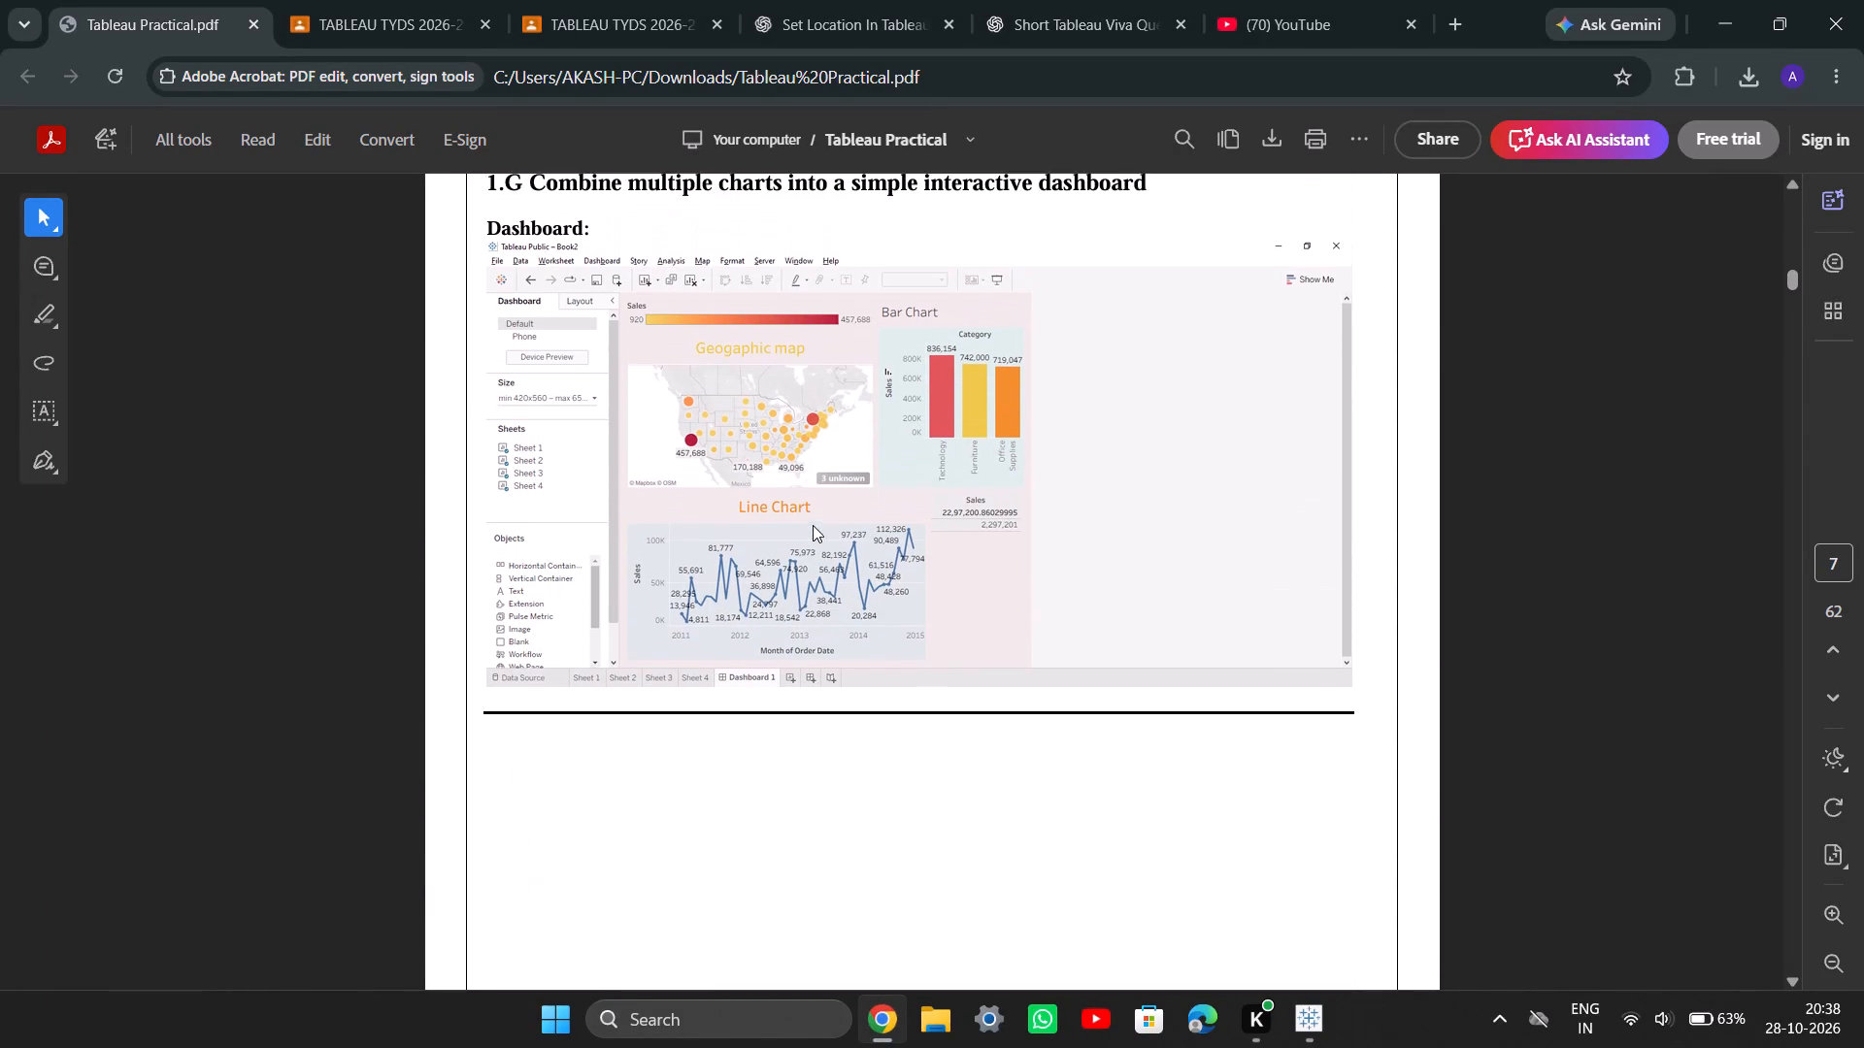
pyautogui.scroll(1, 813, 525)
pyautogui.scroll(-5, 813, 525)
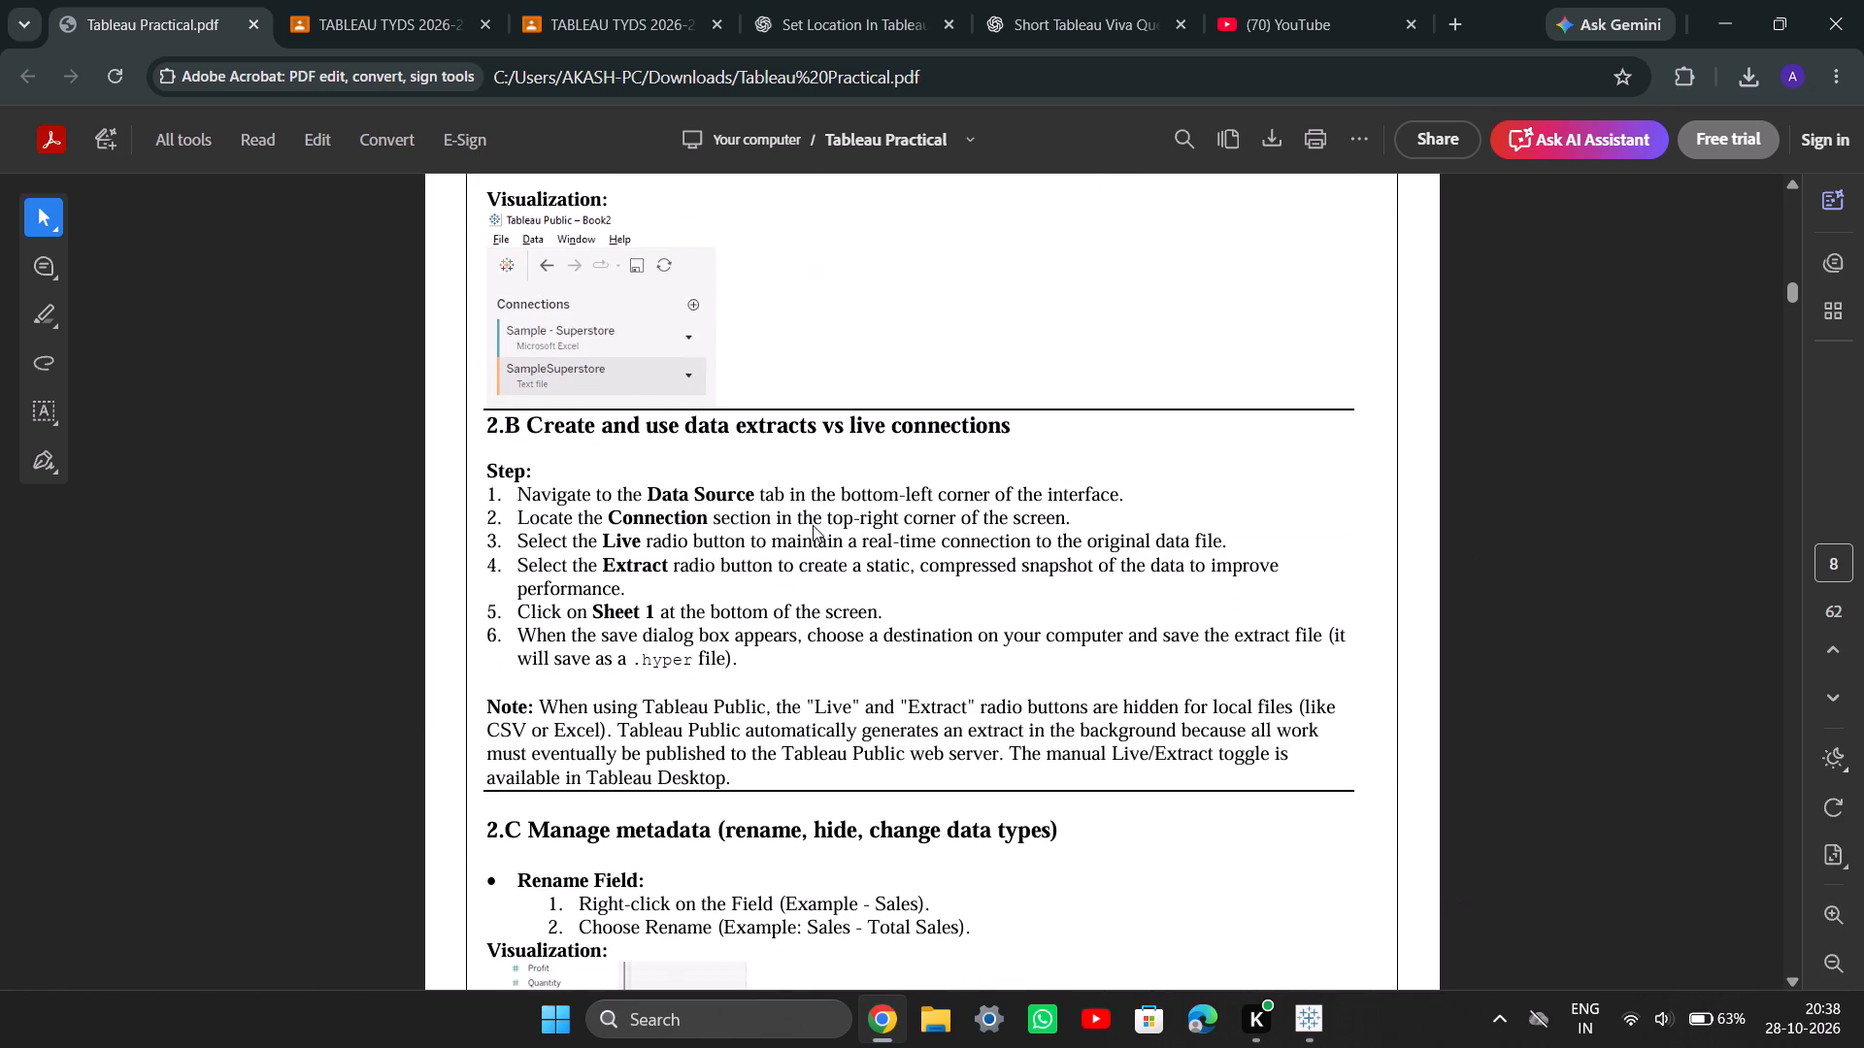
pyautogui.scroll(2, 813, 525)
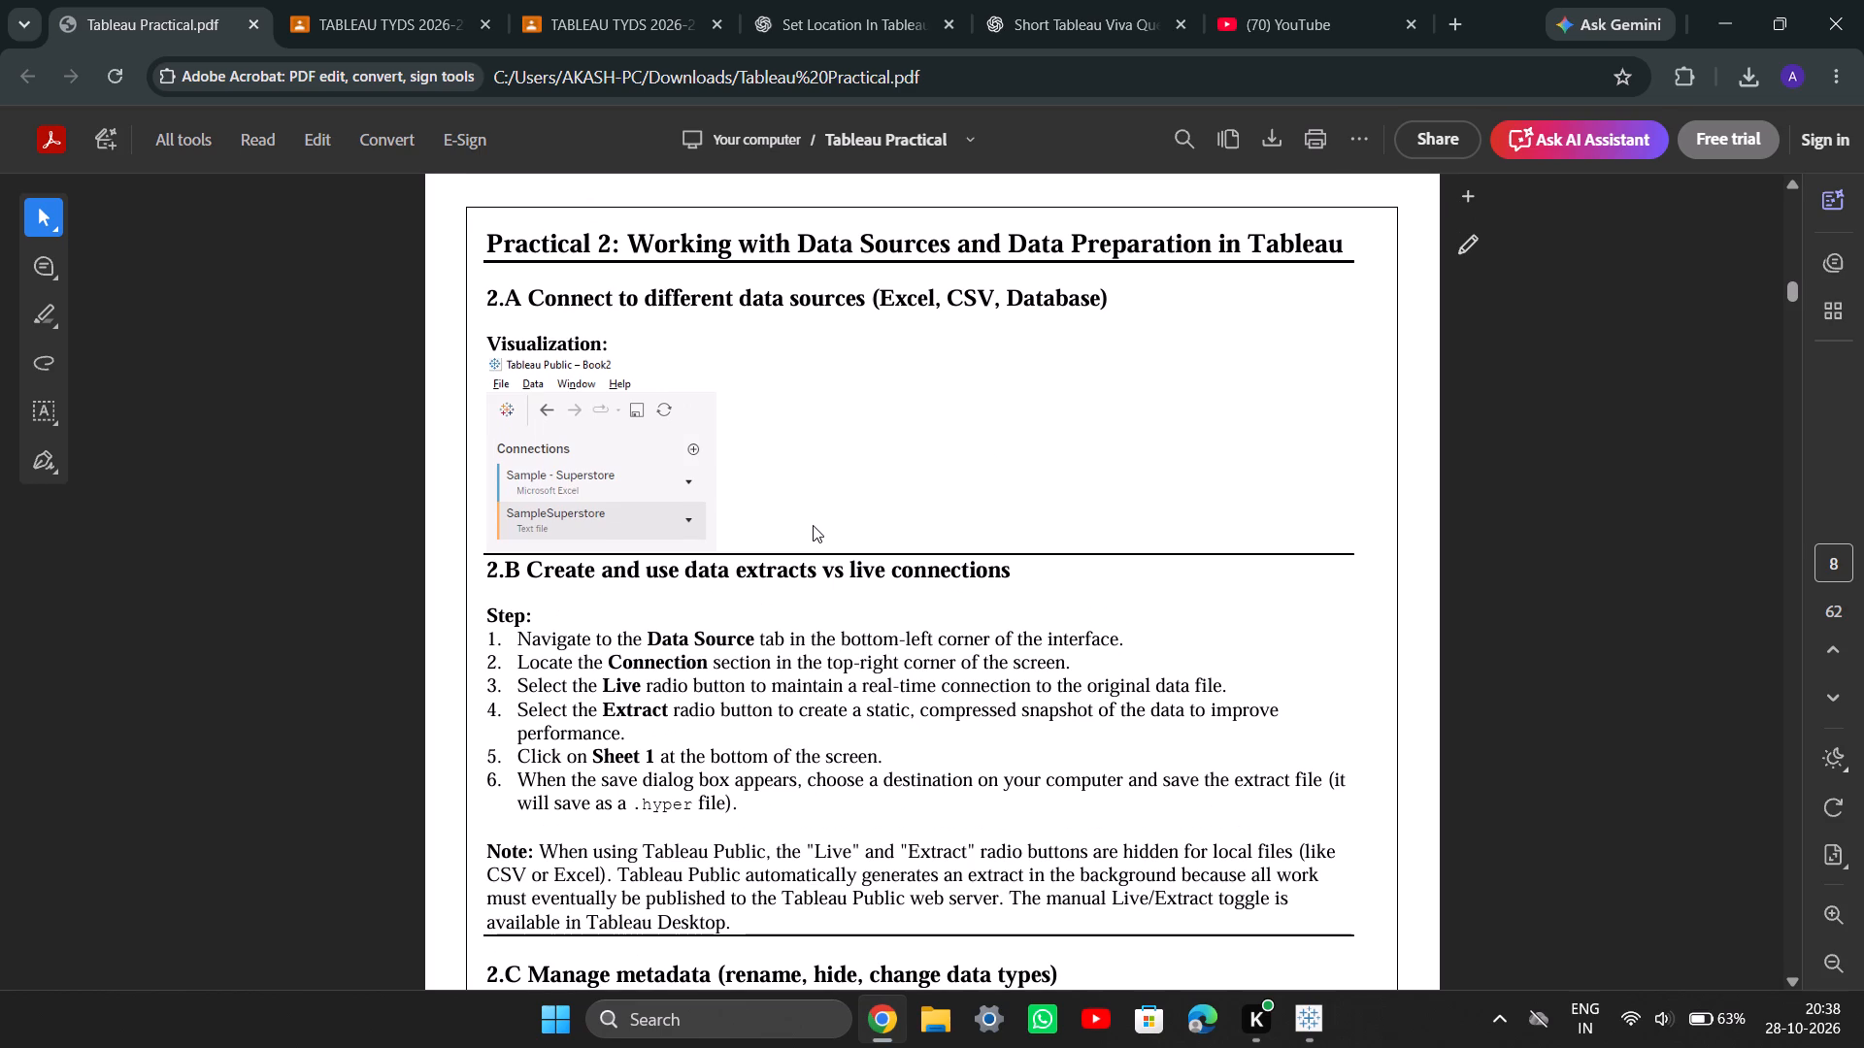
pyautogui.scroll(-1, 813, 525)
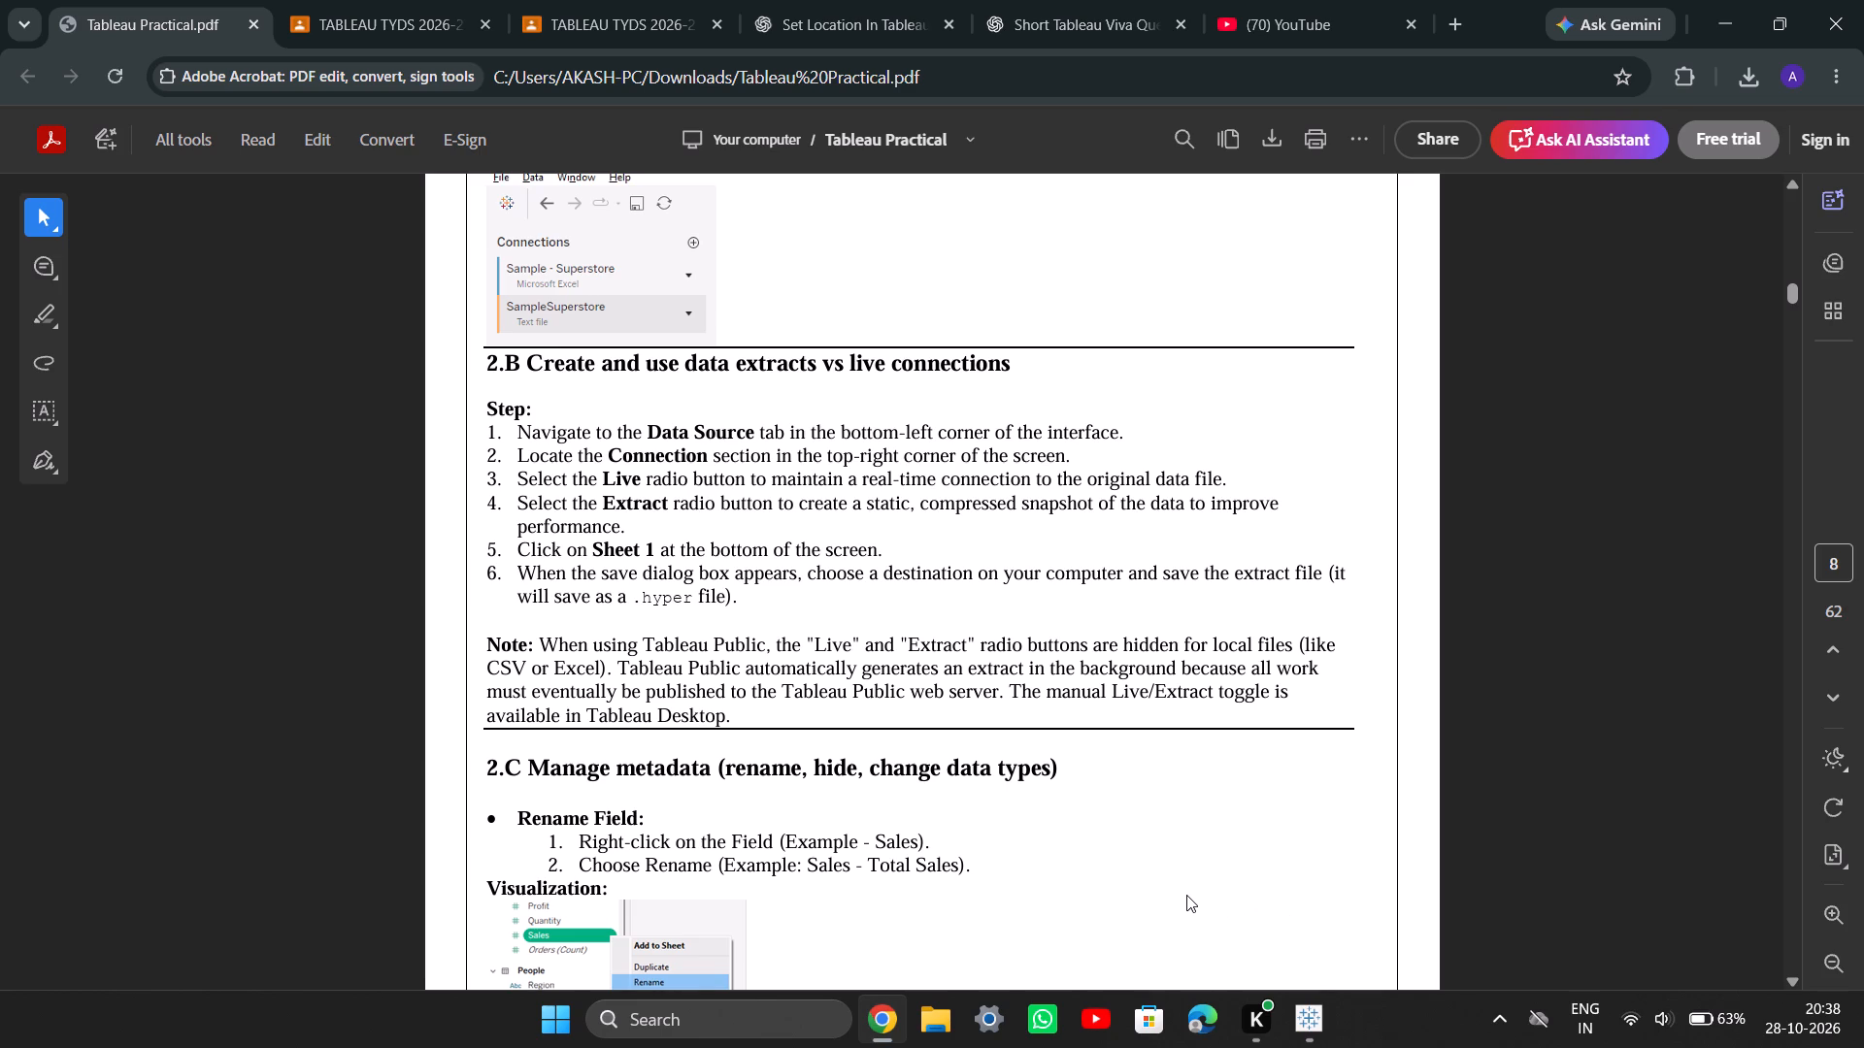
pyautogui.press('+')
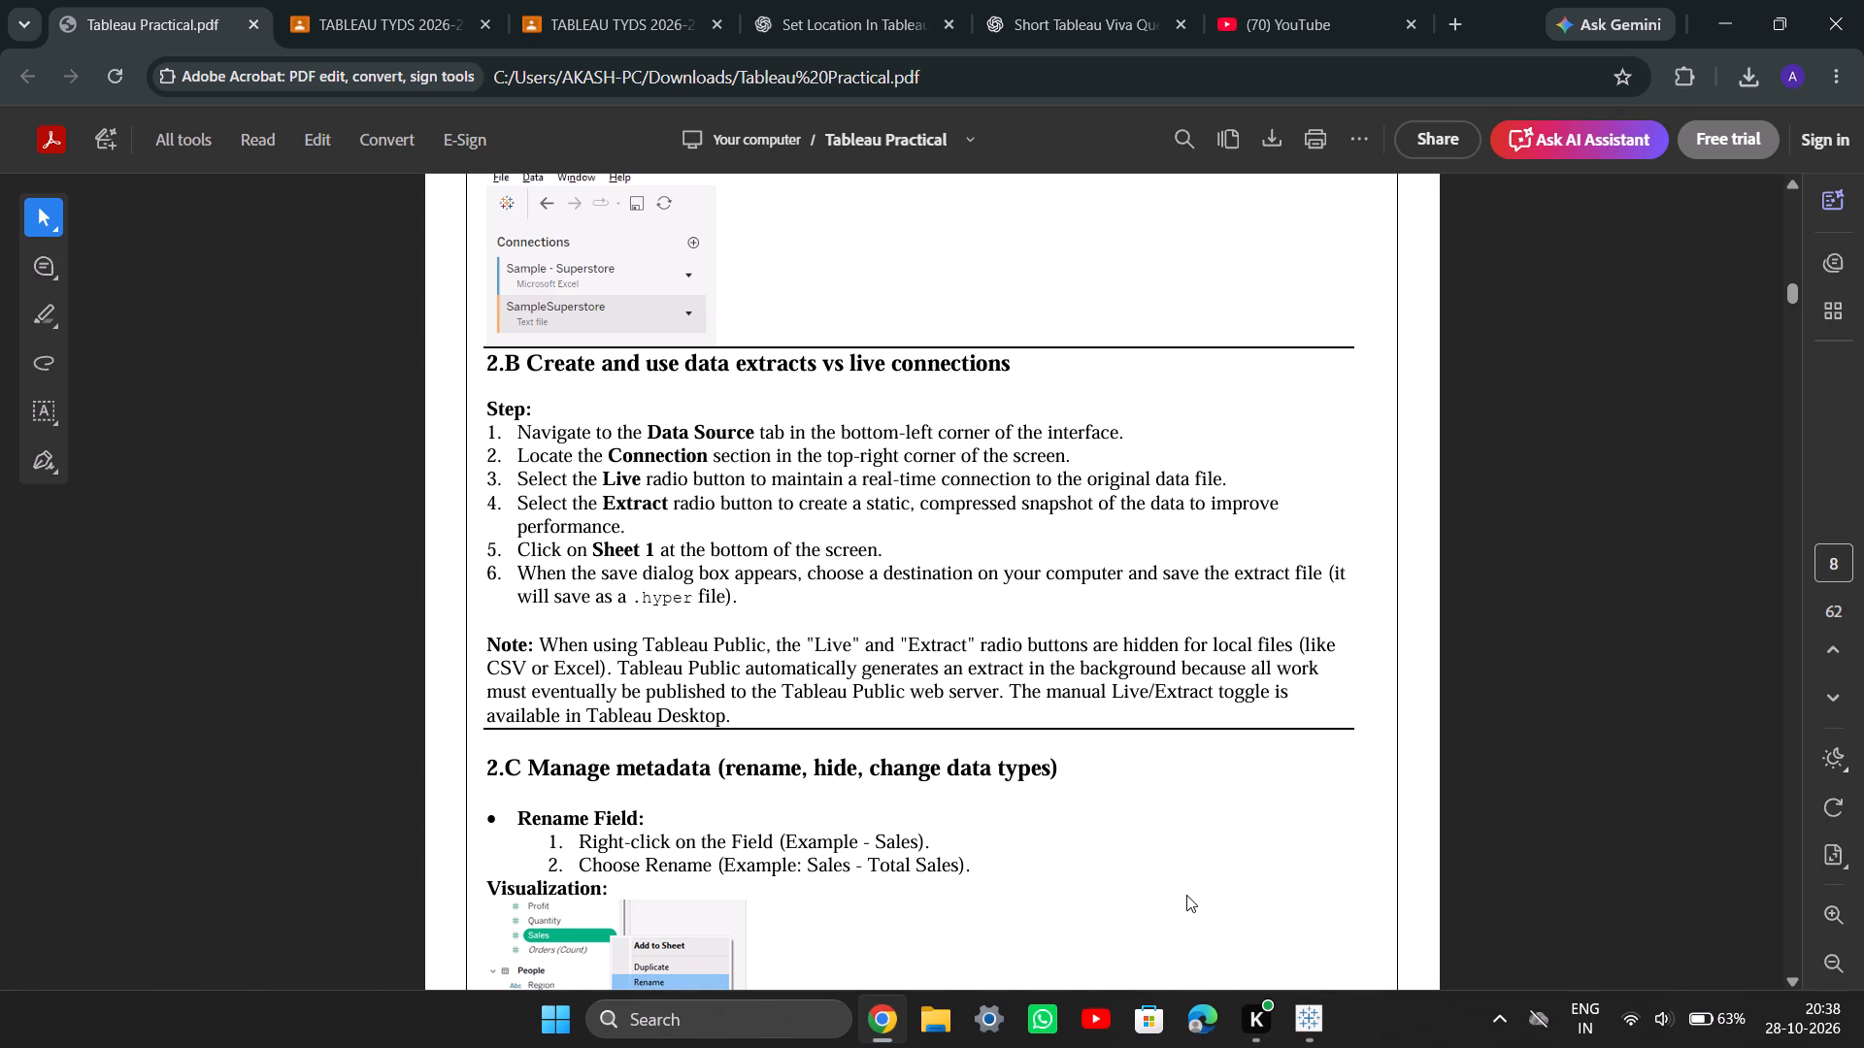
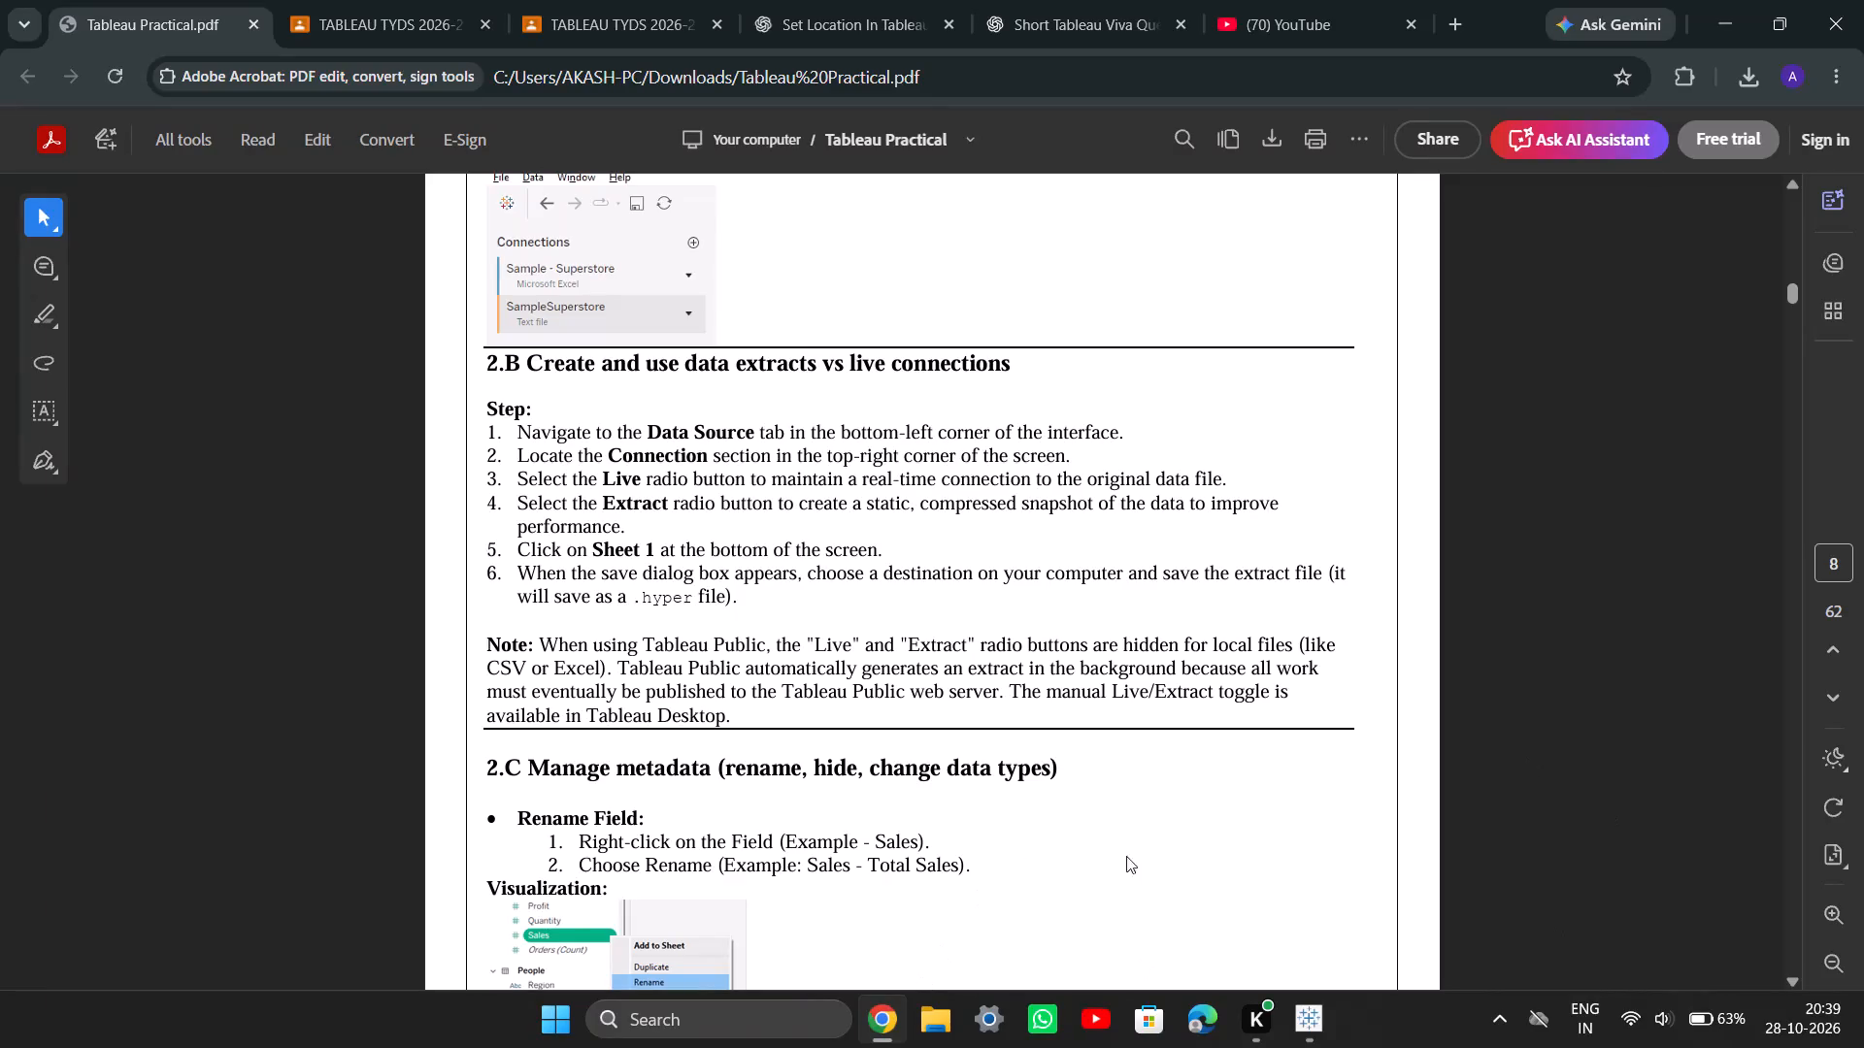
# Switch to Tableau Public and examine the dashboard's category bar chart, state map and monthly sales line at a wider view.
pyautogui.click(1292, 1045)
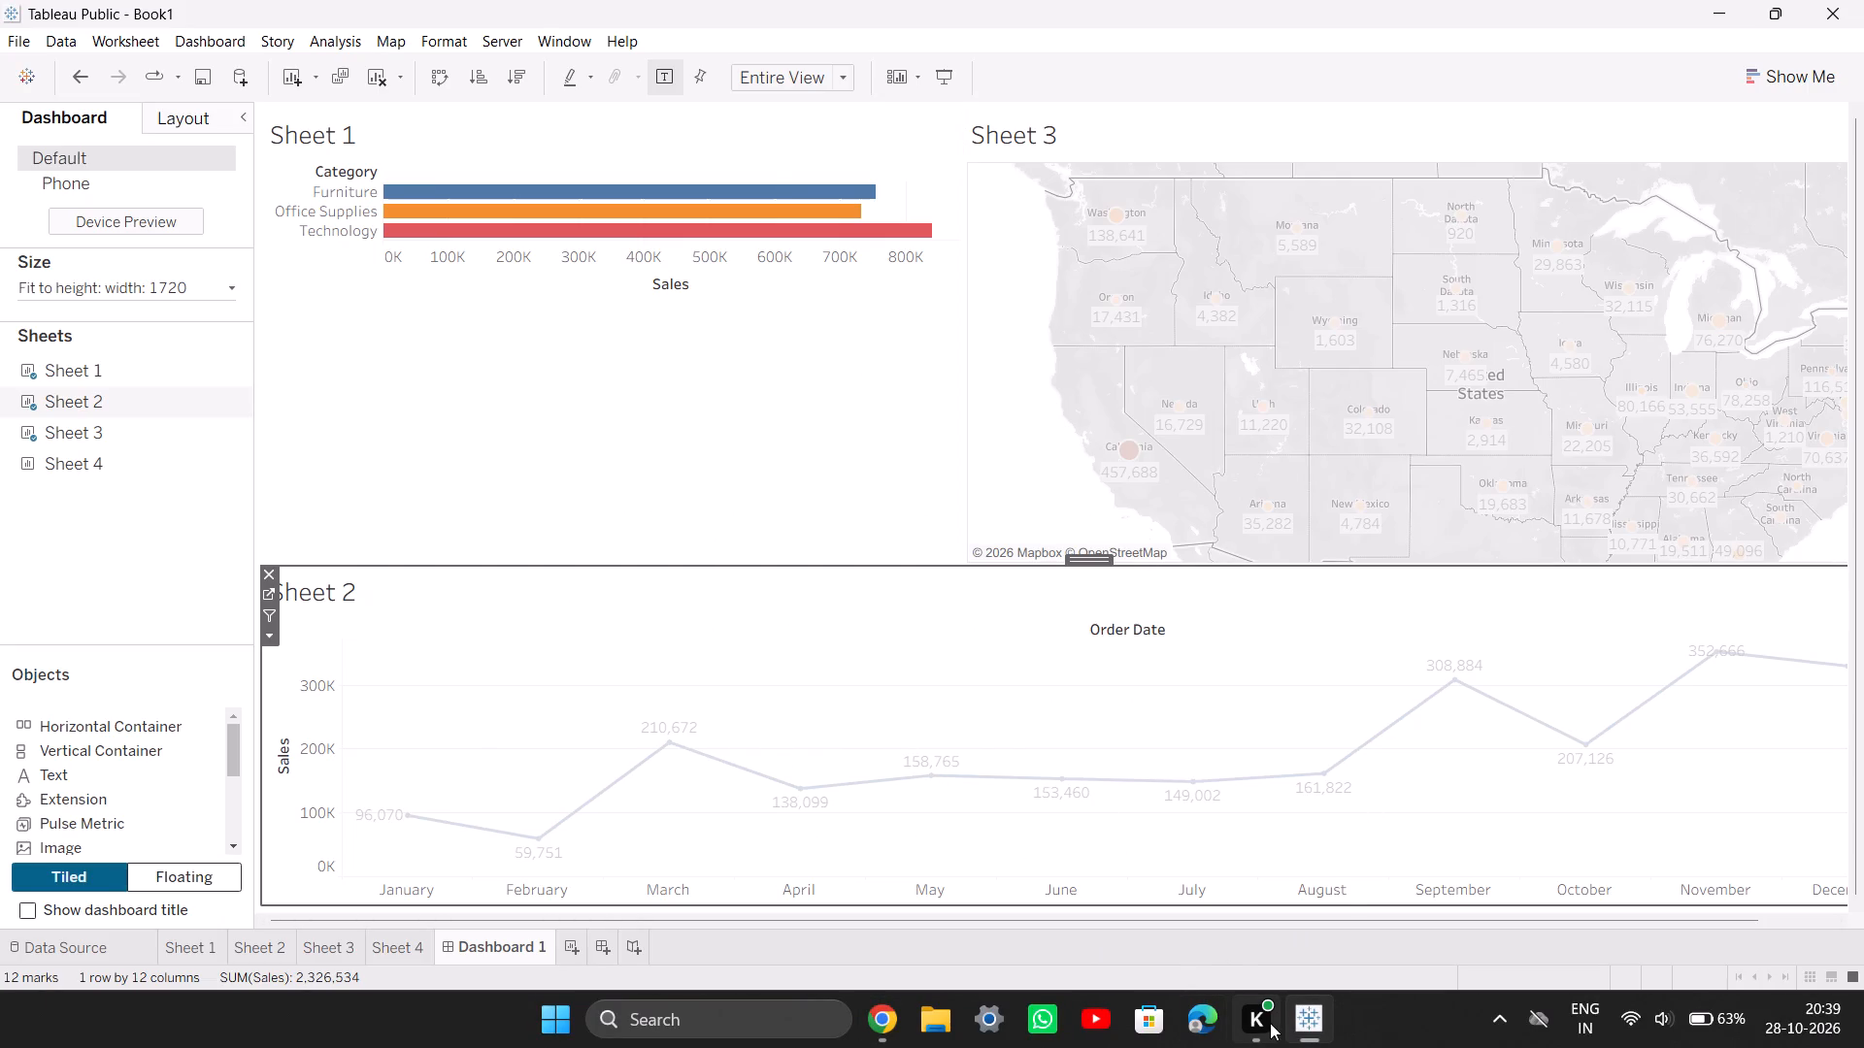
pyautogui.click(445, 432)
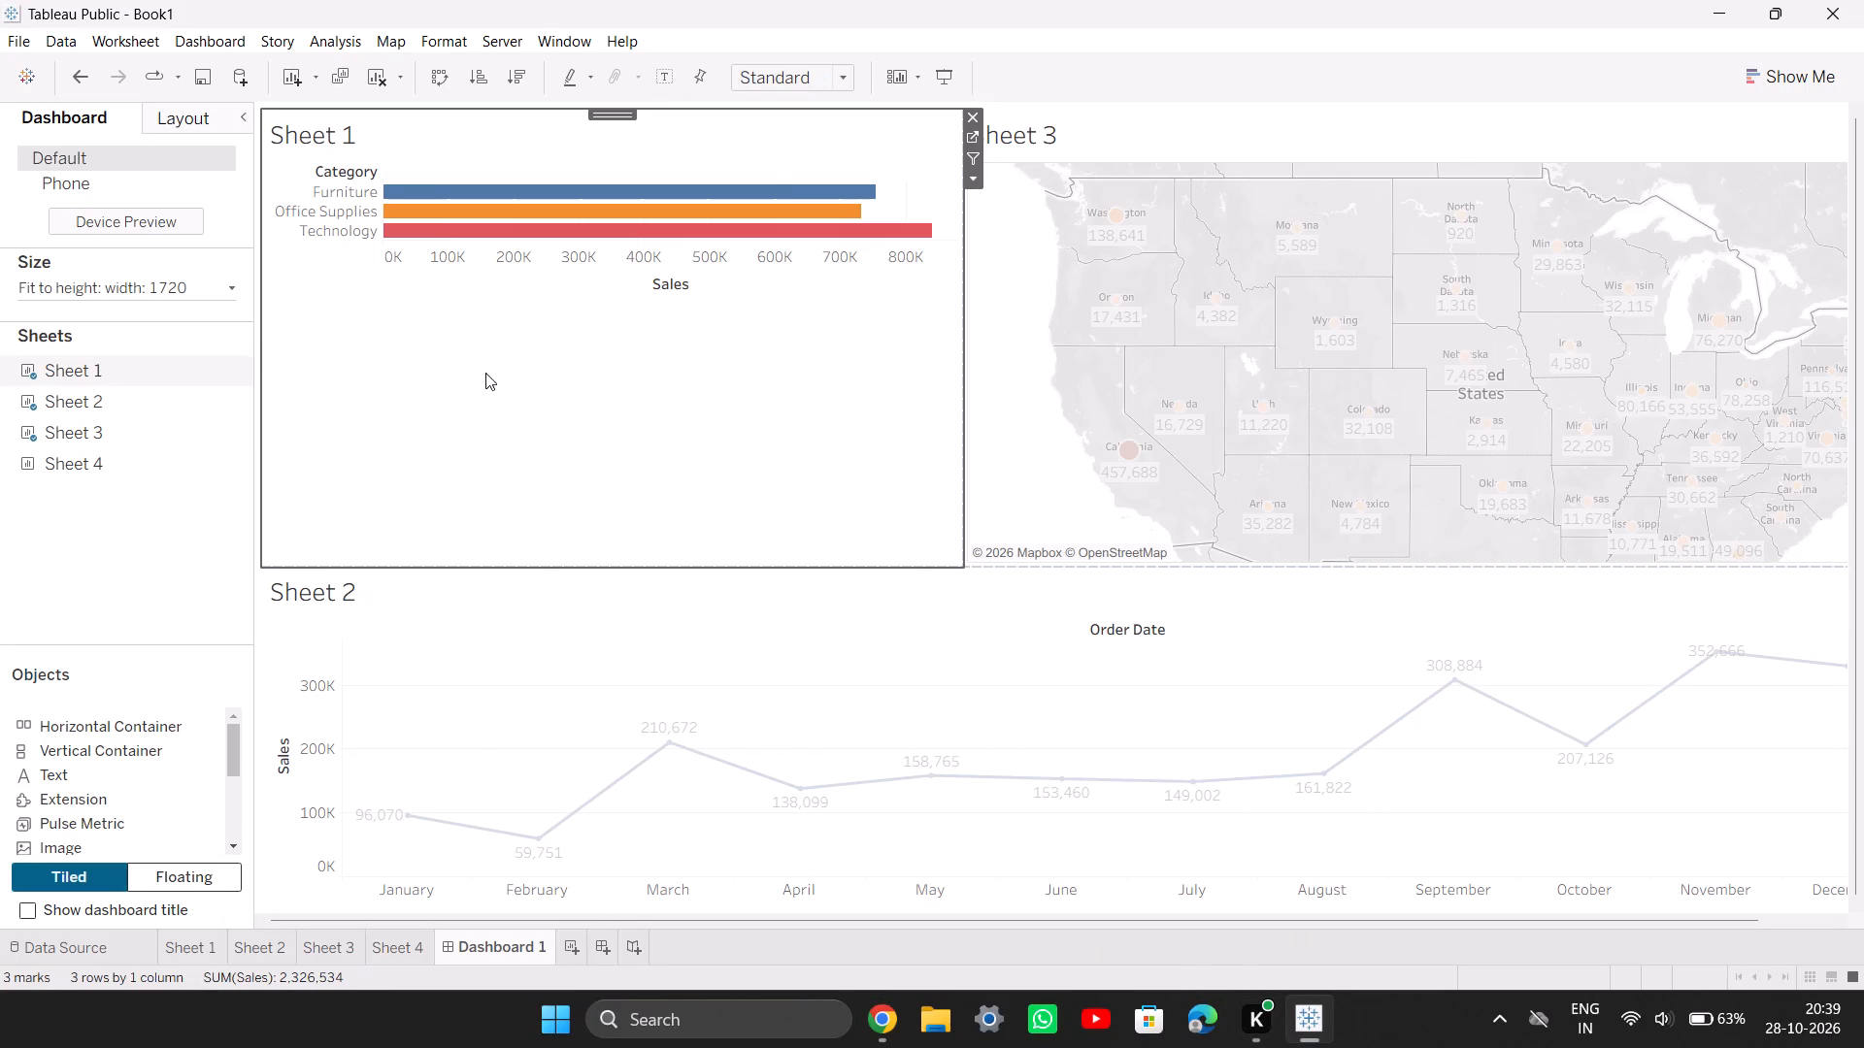
pyautogui.click(200, 554)
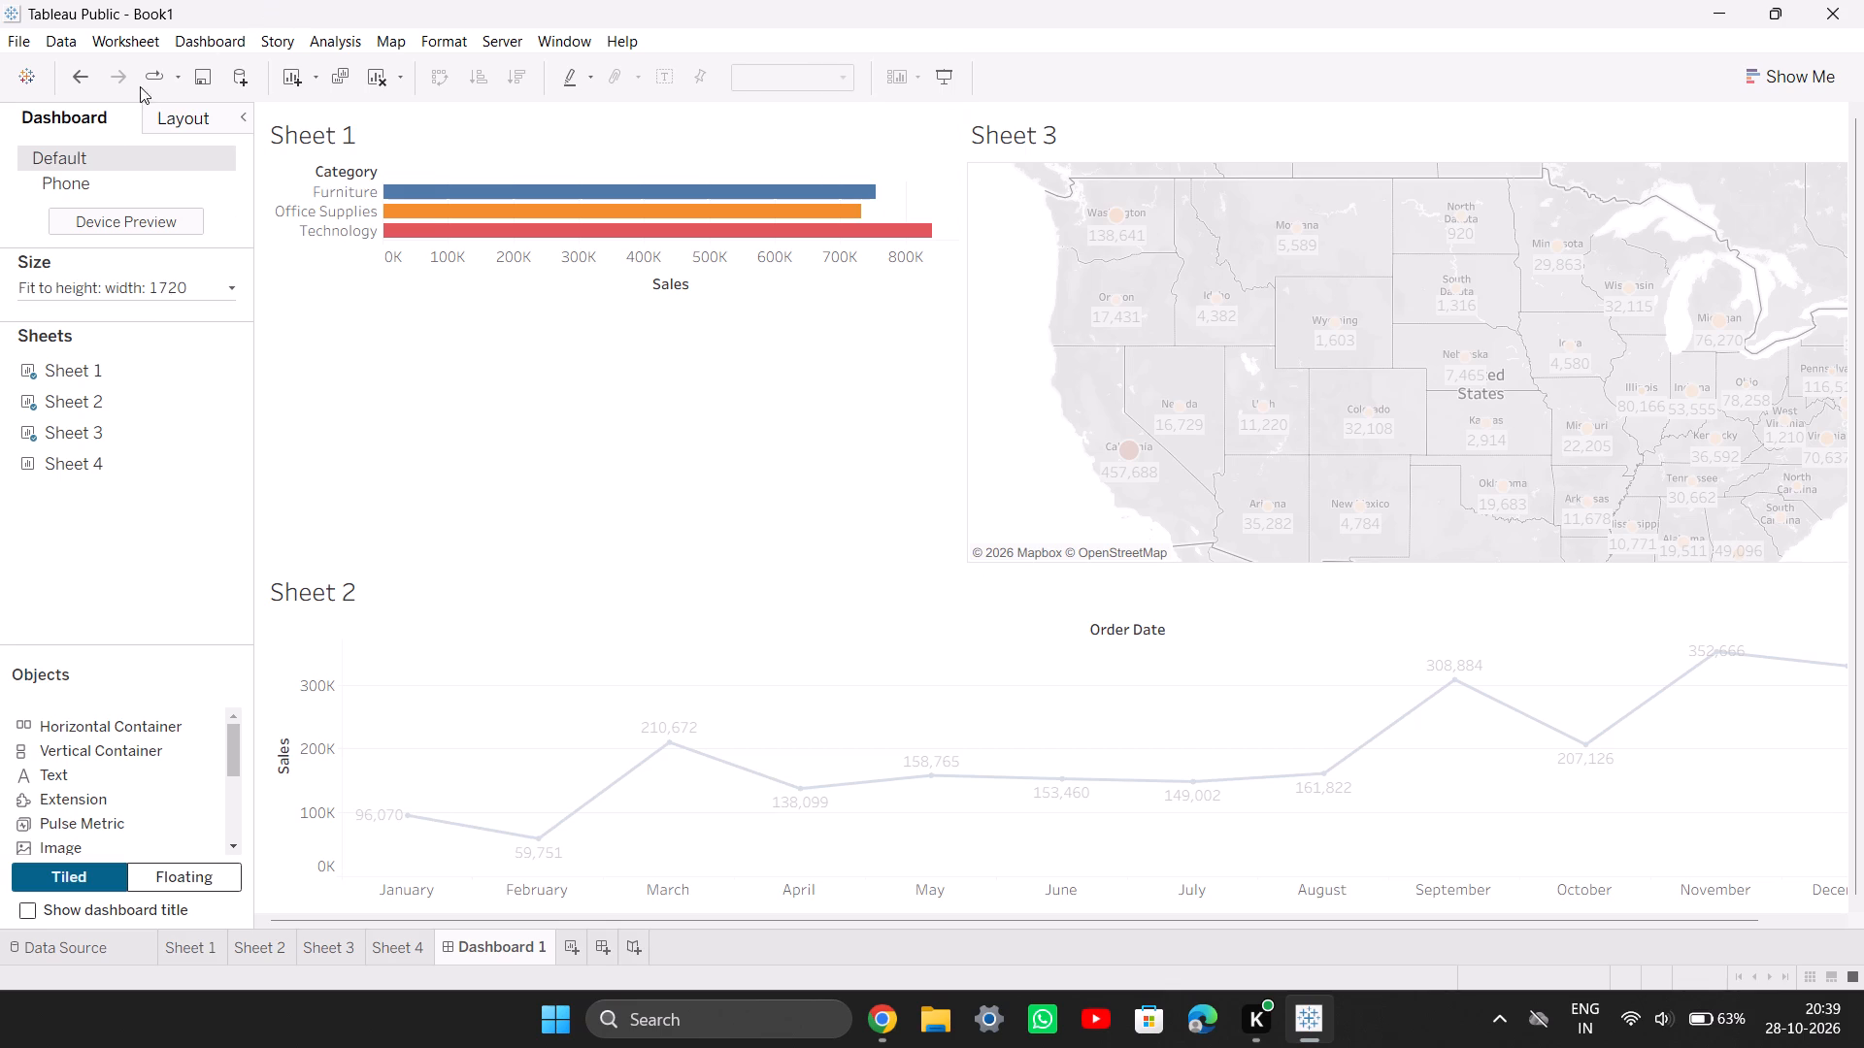
pyautogui.click(241, 121)
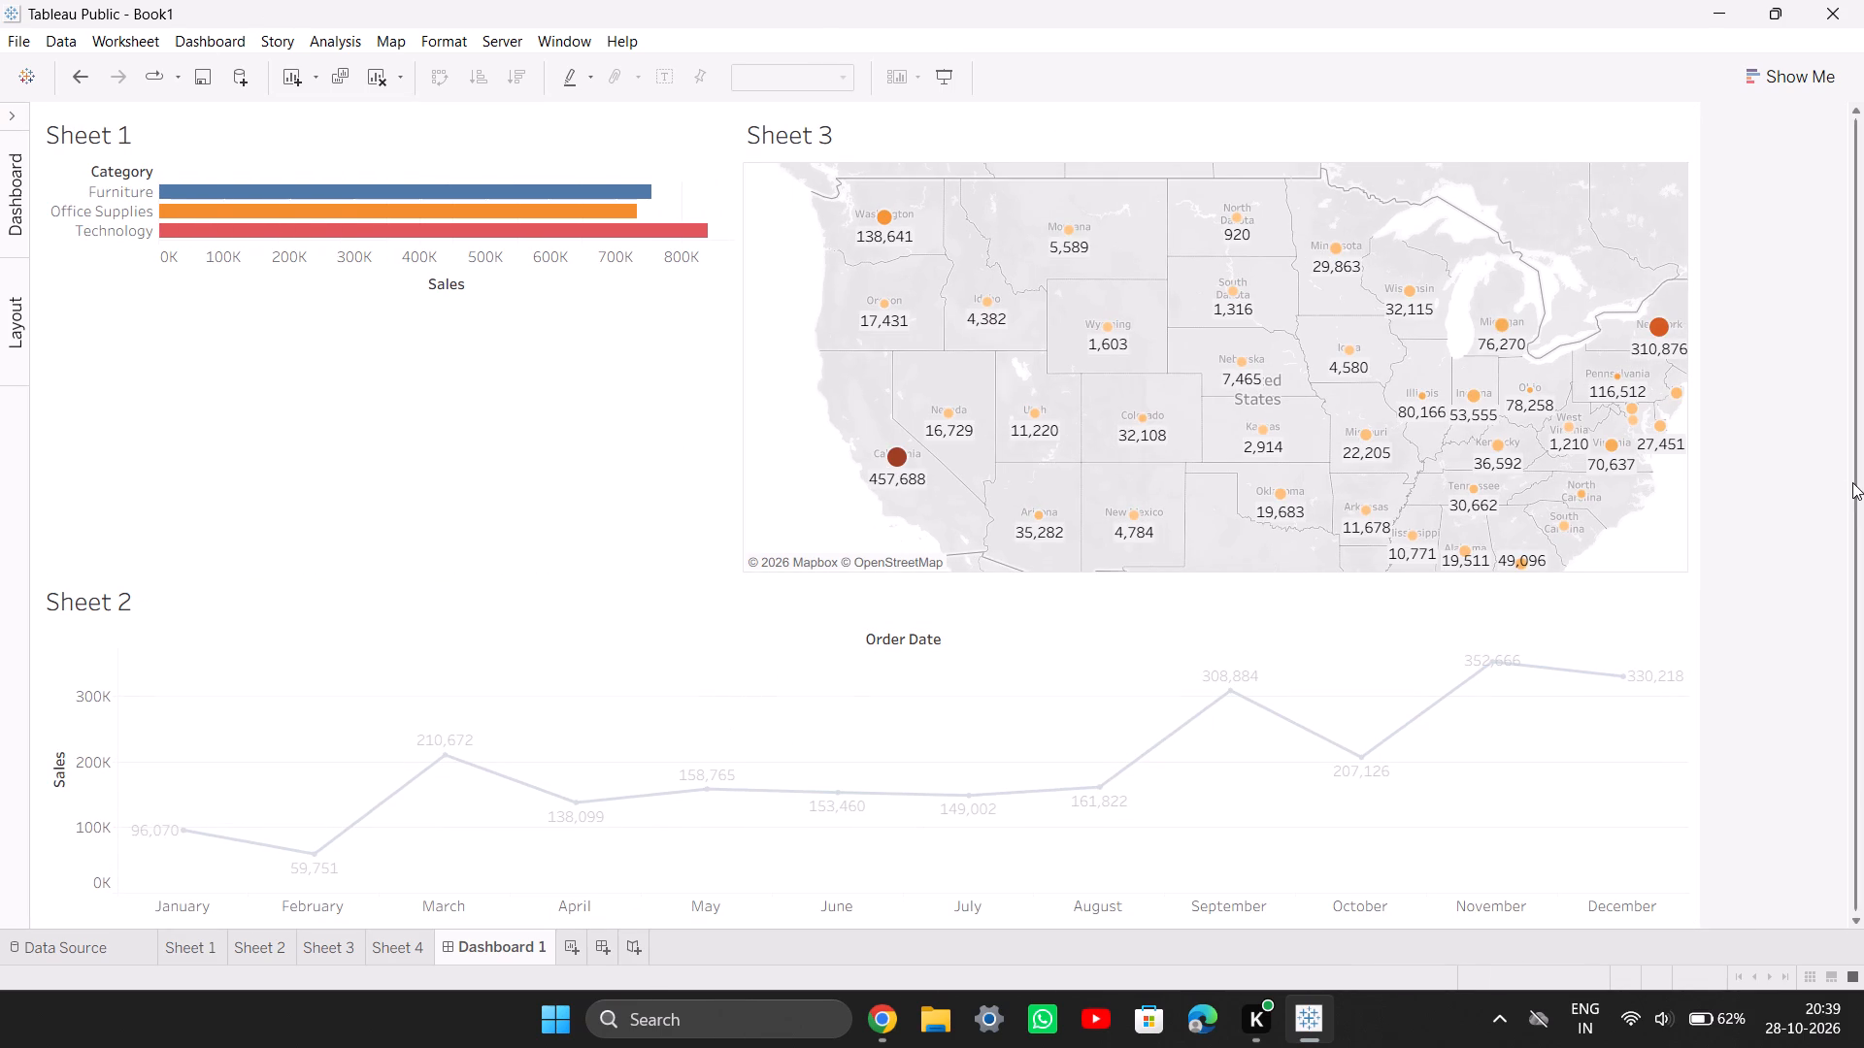
pyautogui.click(1793, 484)
pyautogui.click(631, 611)
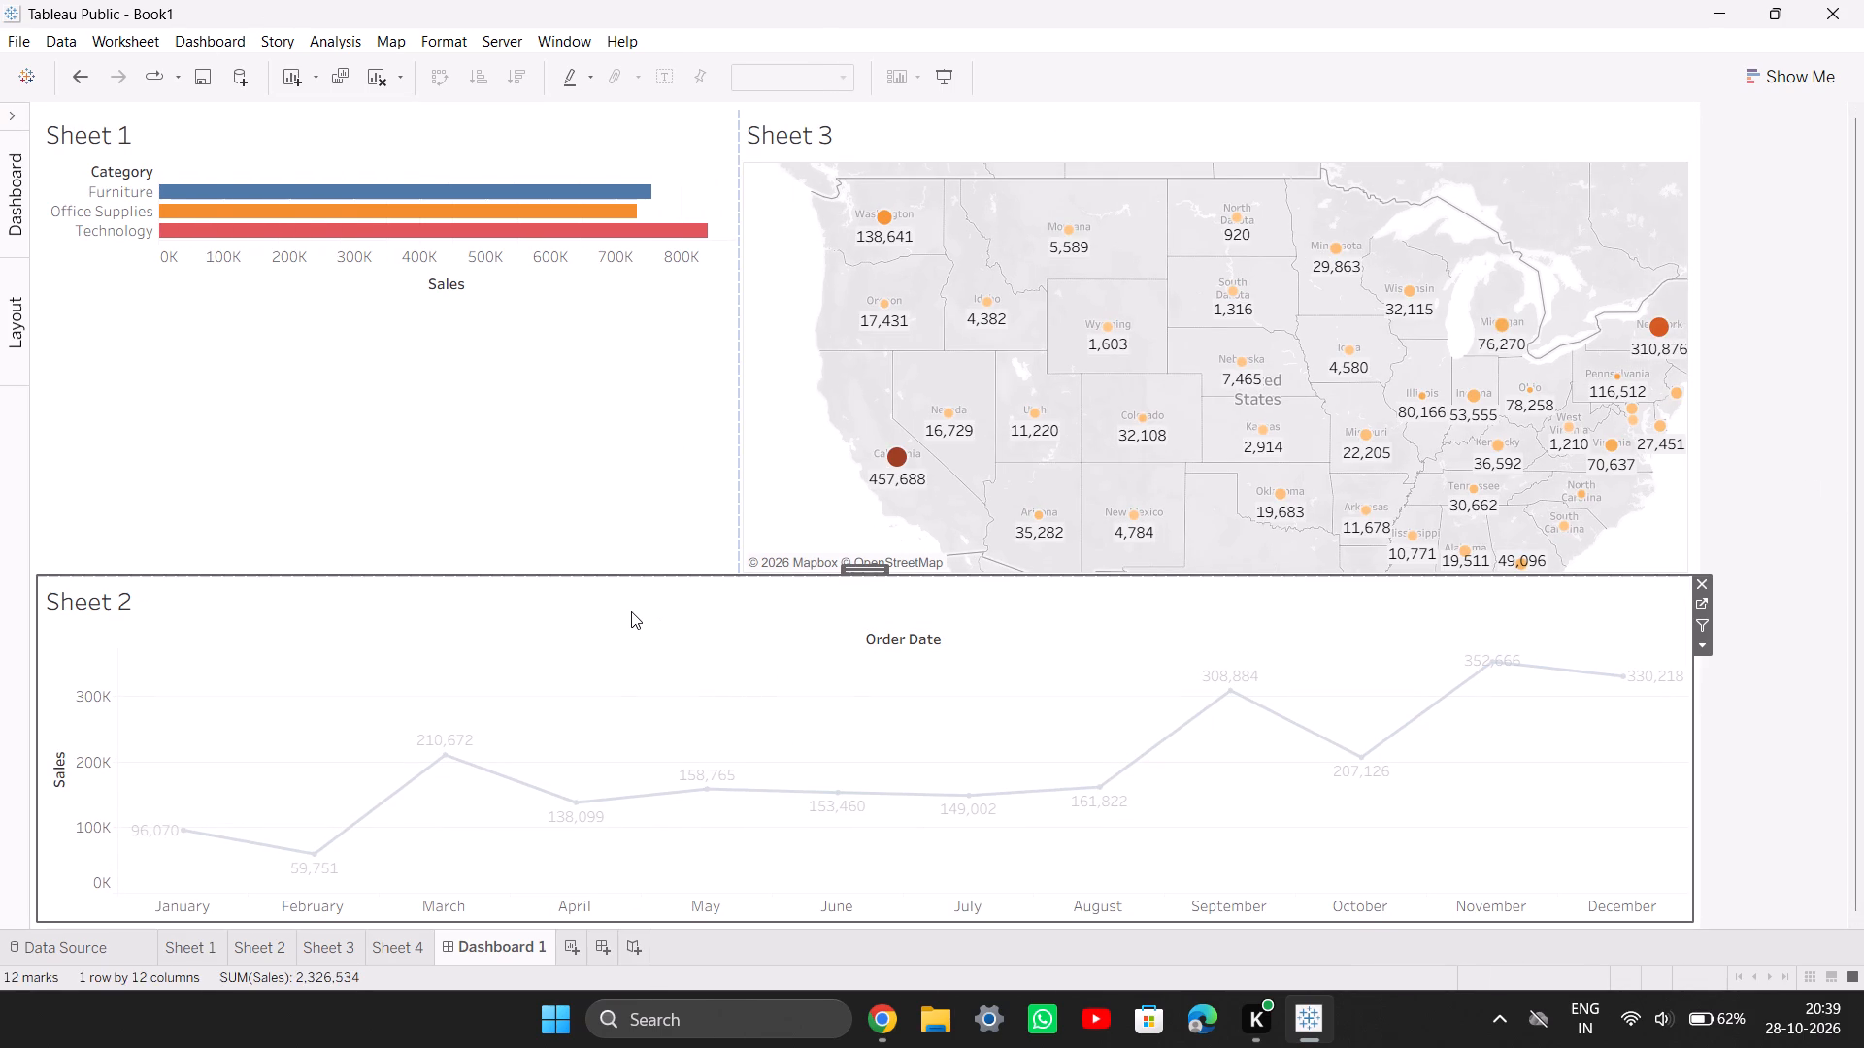
pyautogui.doubleClick(344, 693)
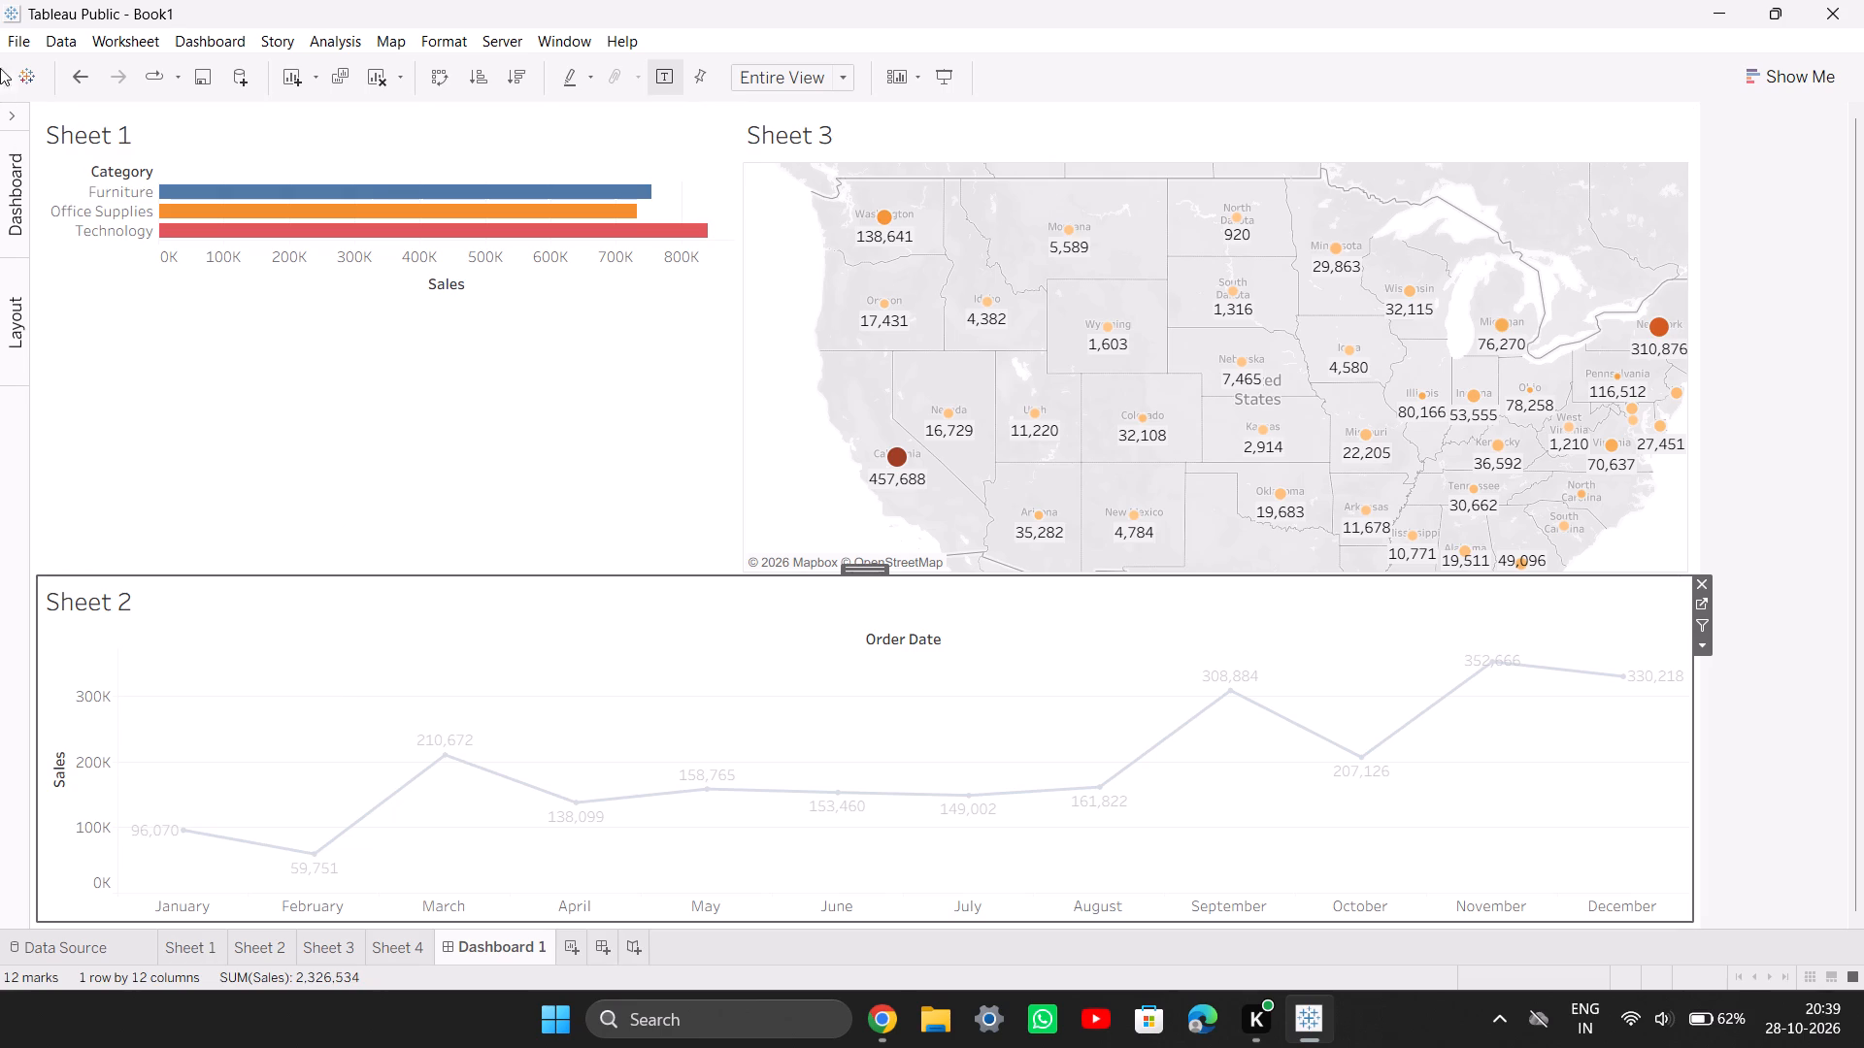
pyautogui.click(27, 126)
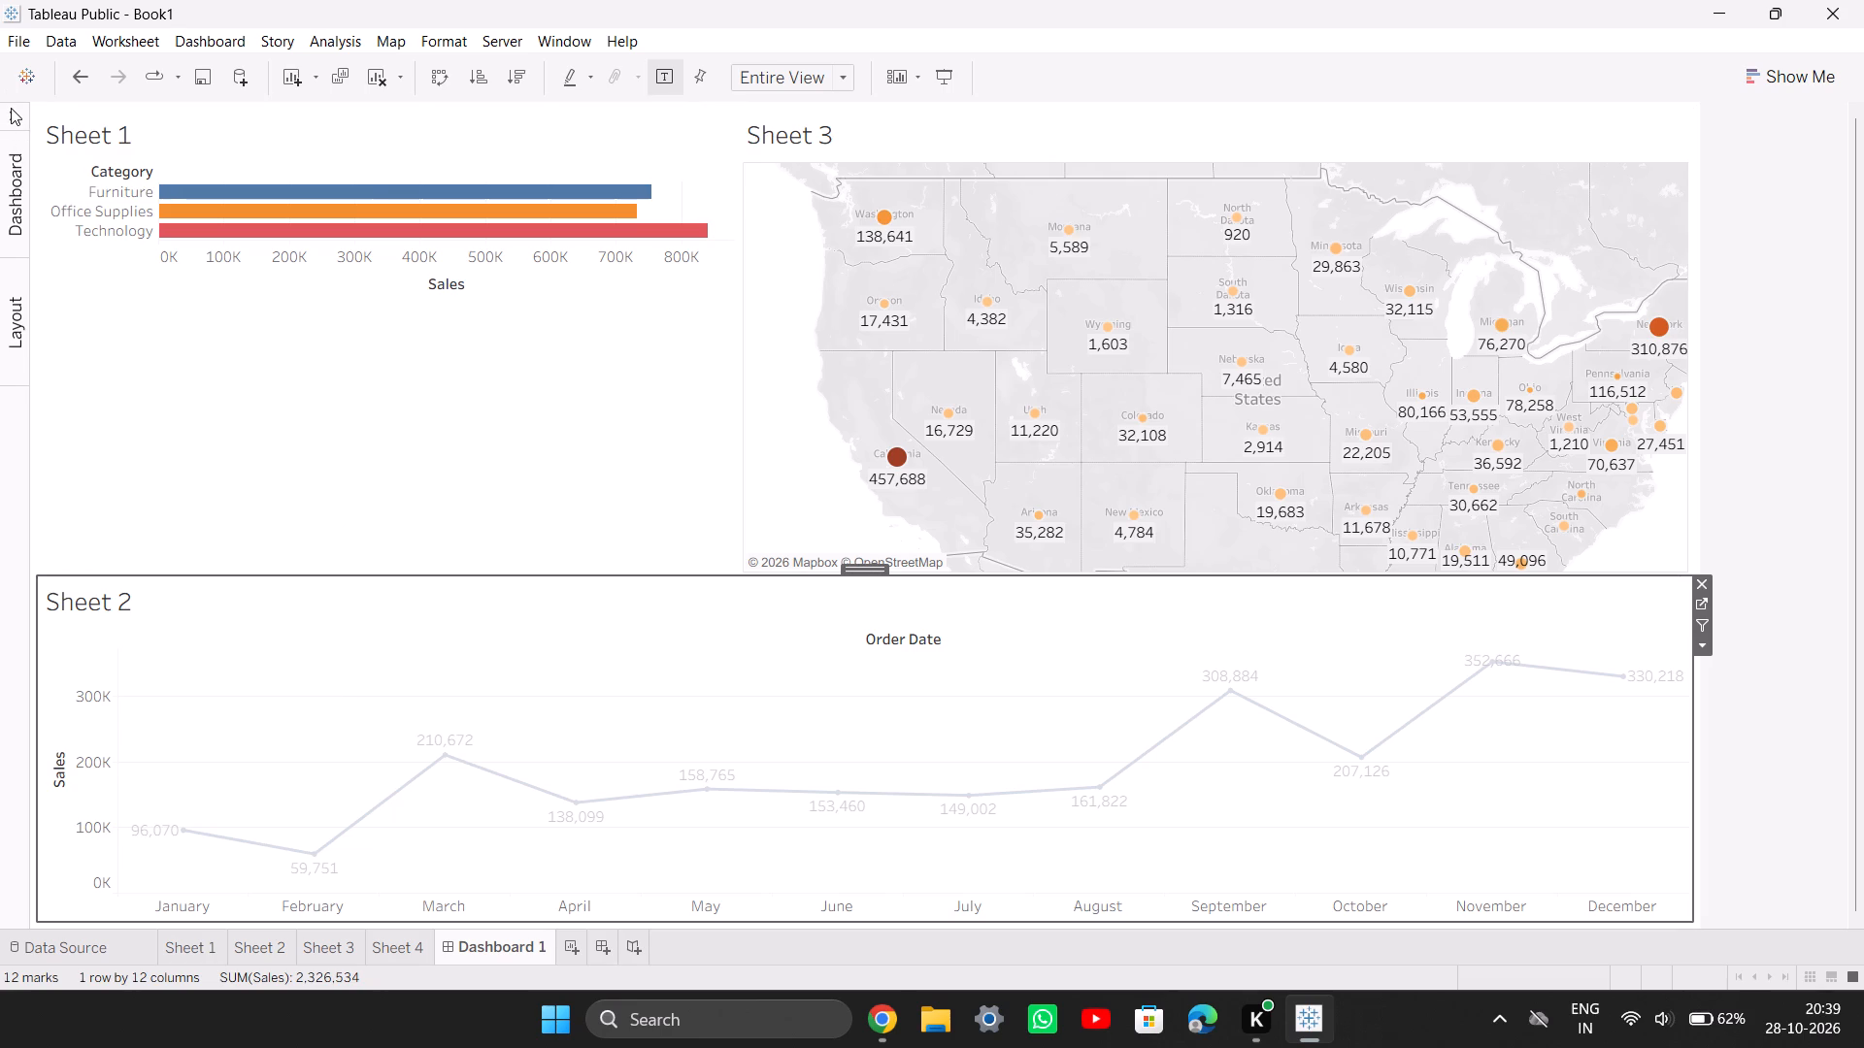
pyautogui.click(11, 108)
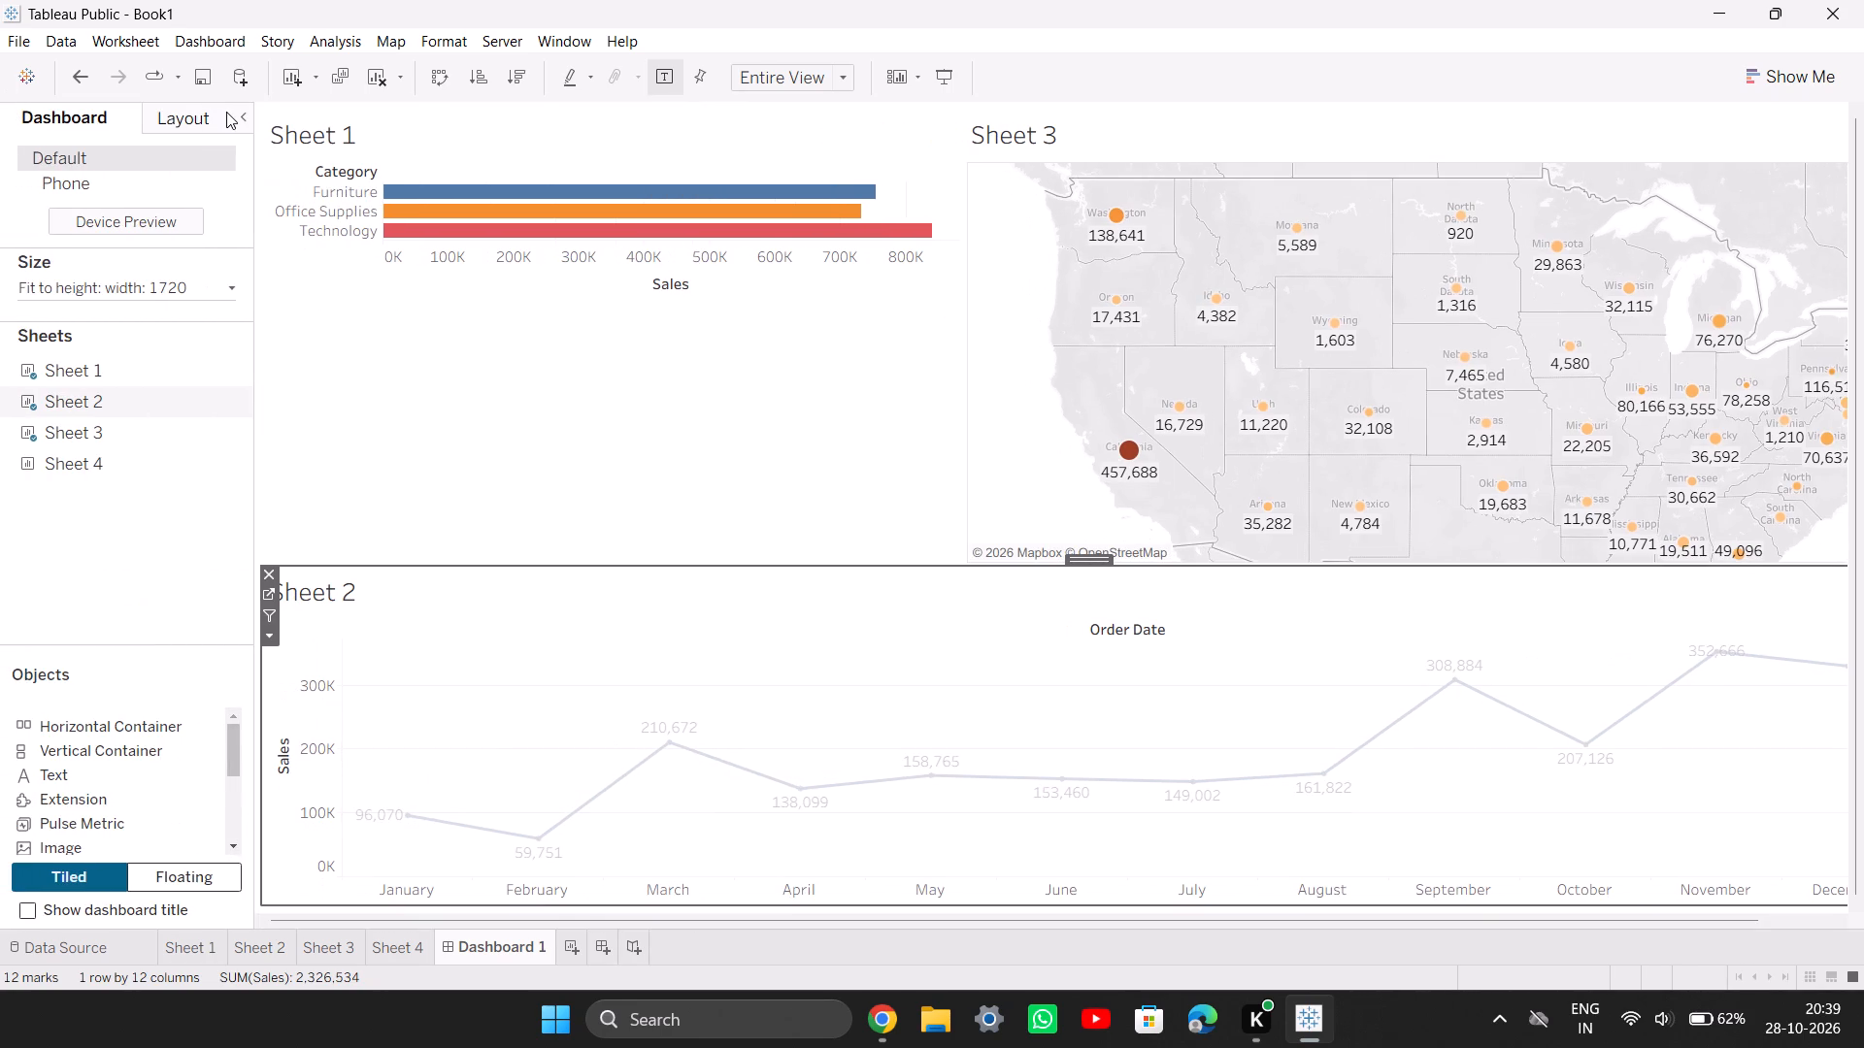
pyautogui.click(239, 115)
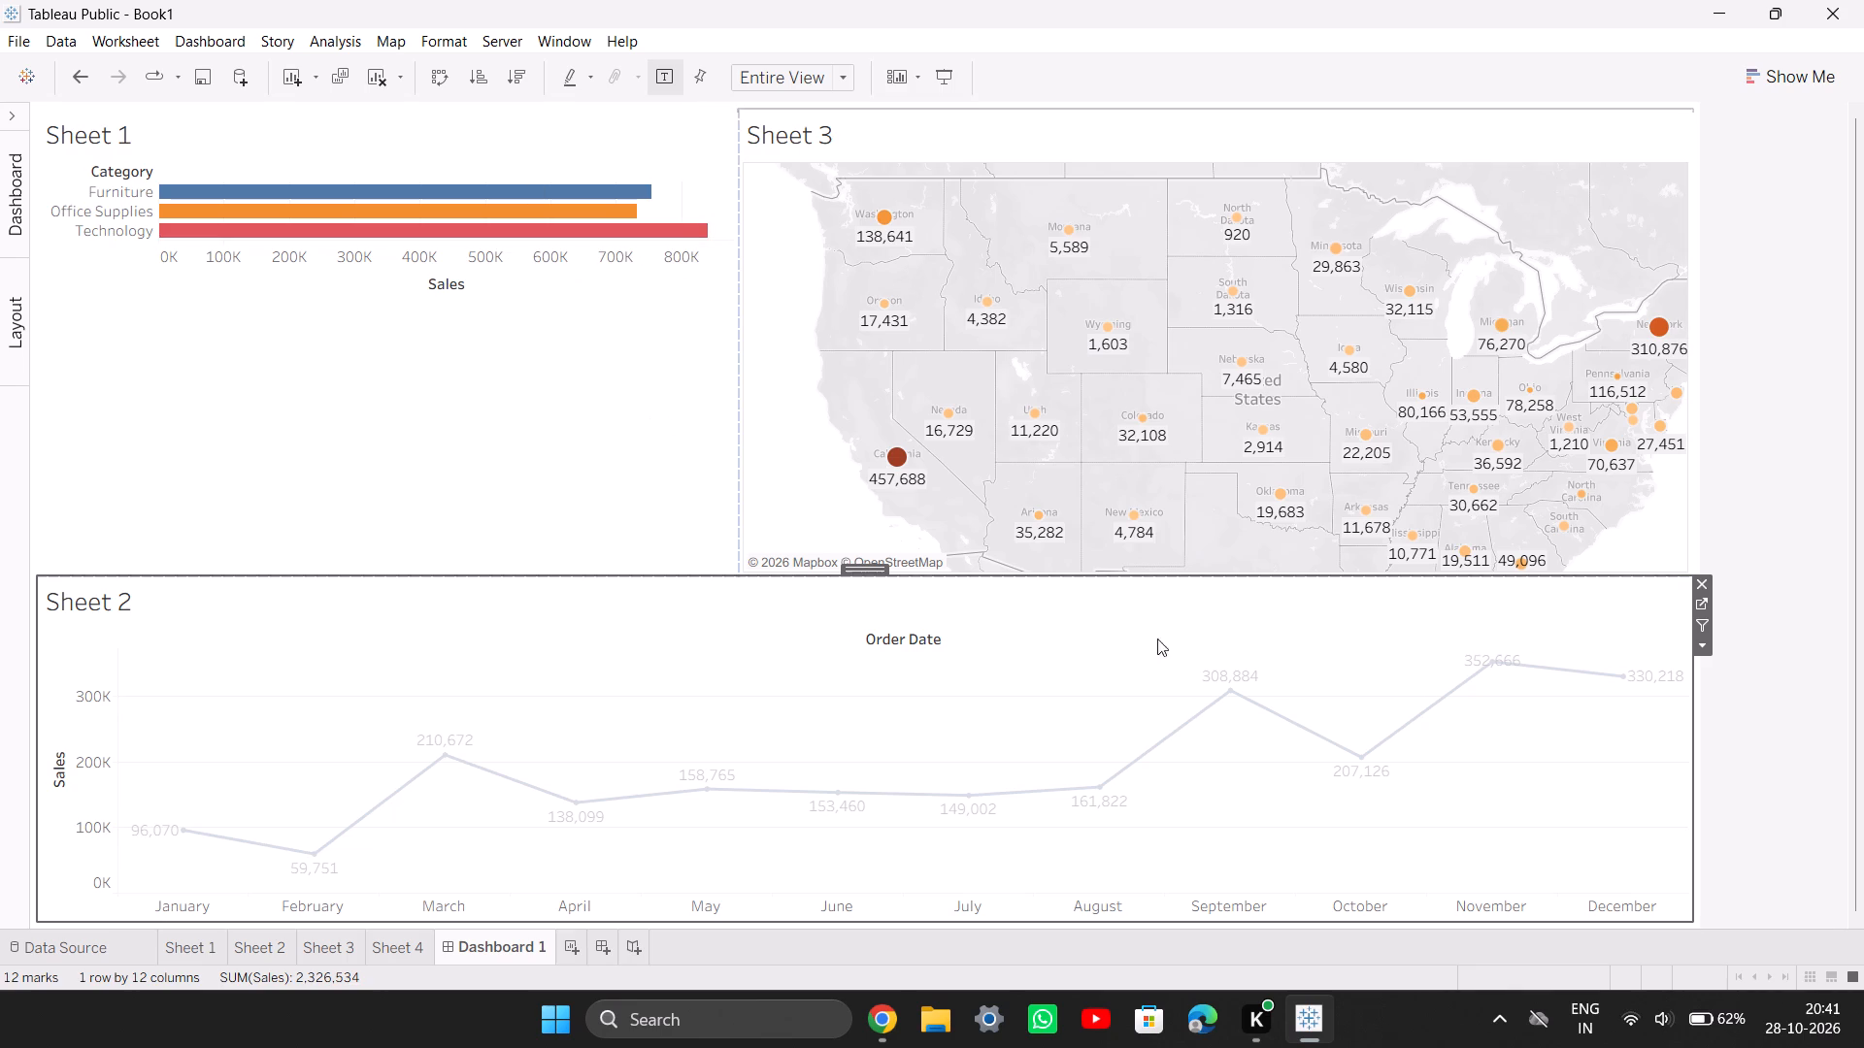
pyautogui.click(405, 651)
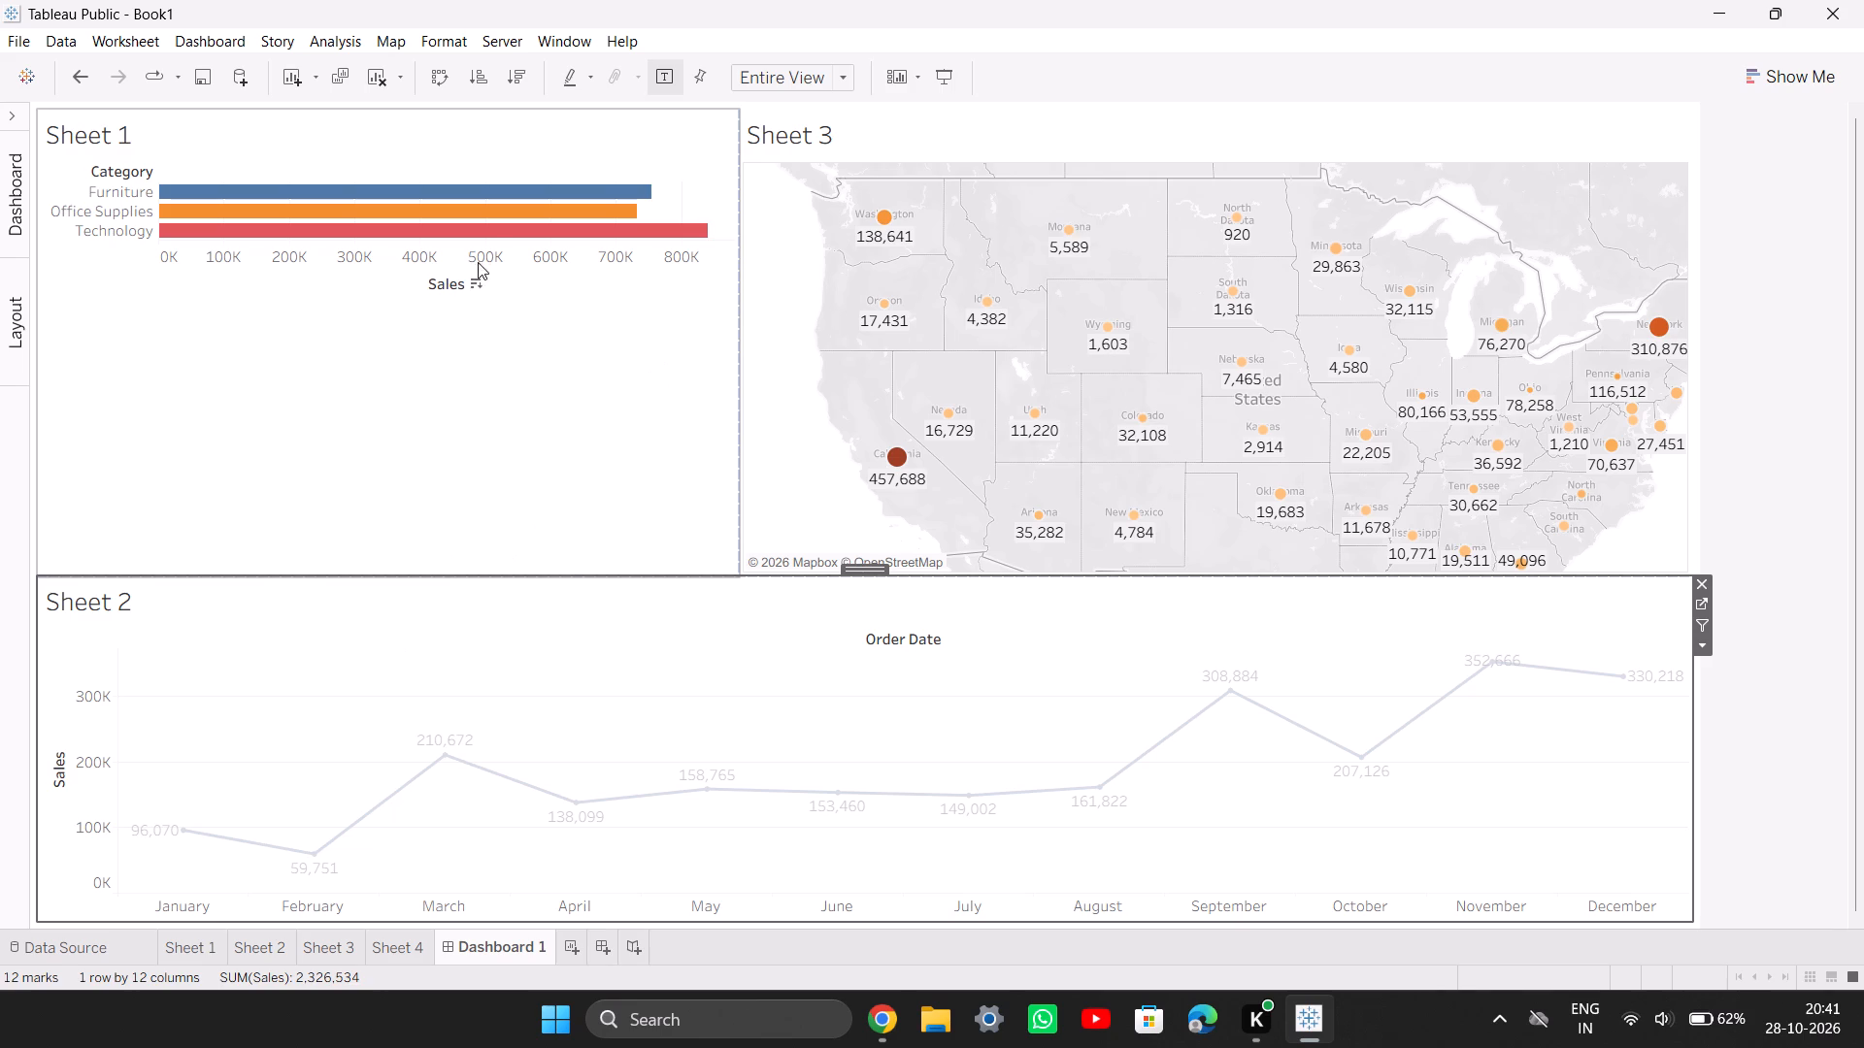
pyautogui.click(492, 239)
pyautogui.moveTo(953, 751); pyautogui.dragTo(952, 753)
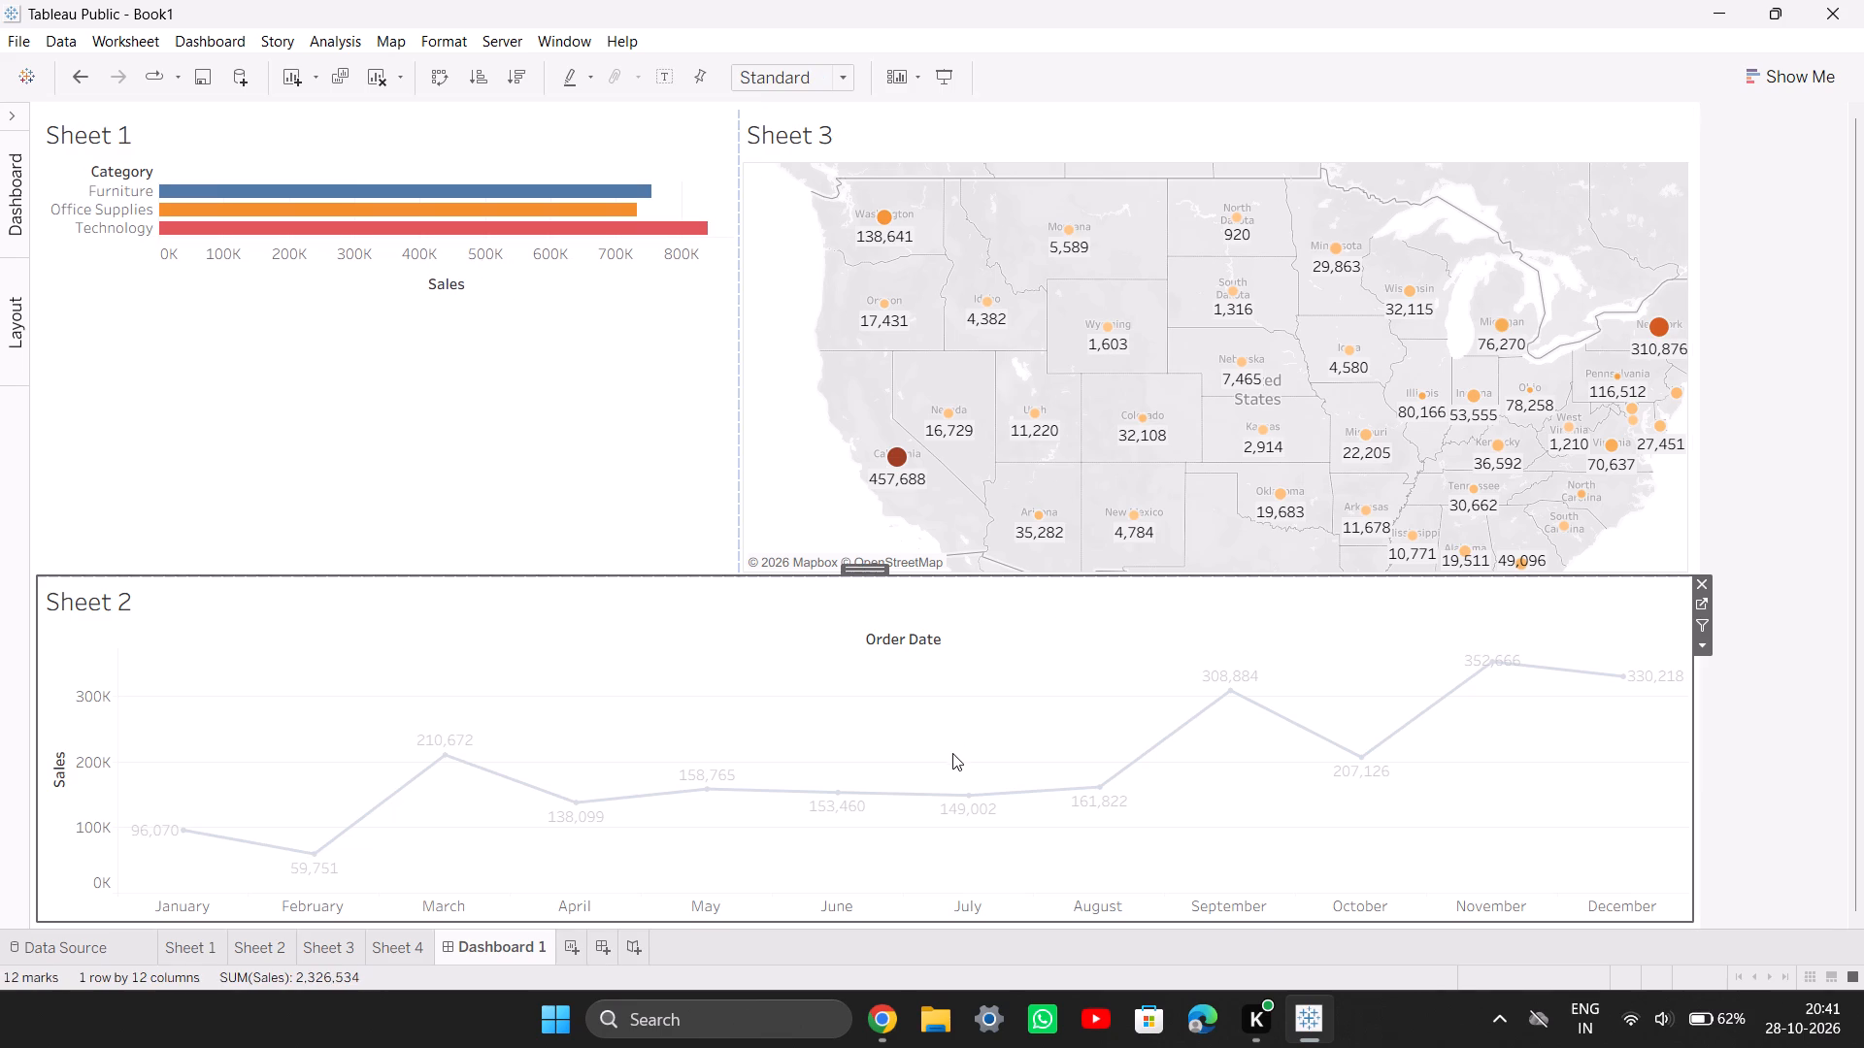
pyautogui.moveTo(952, 753); pyautogui.dragTo(931, 795)
pyautogui.click(931, 795)
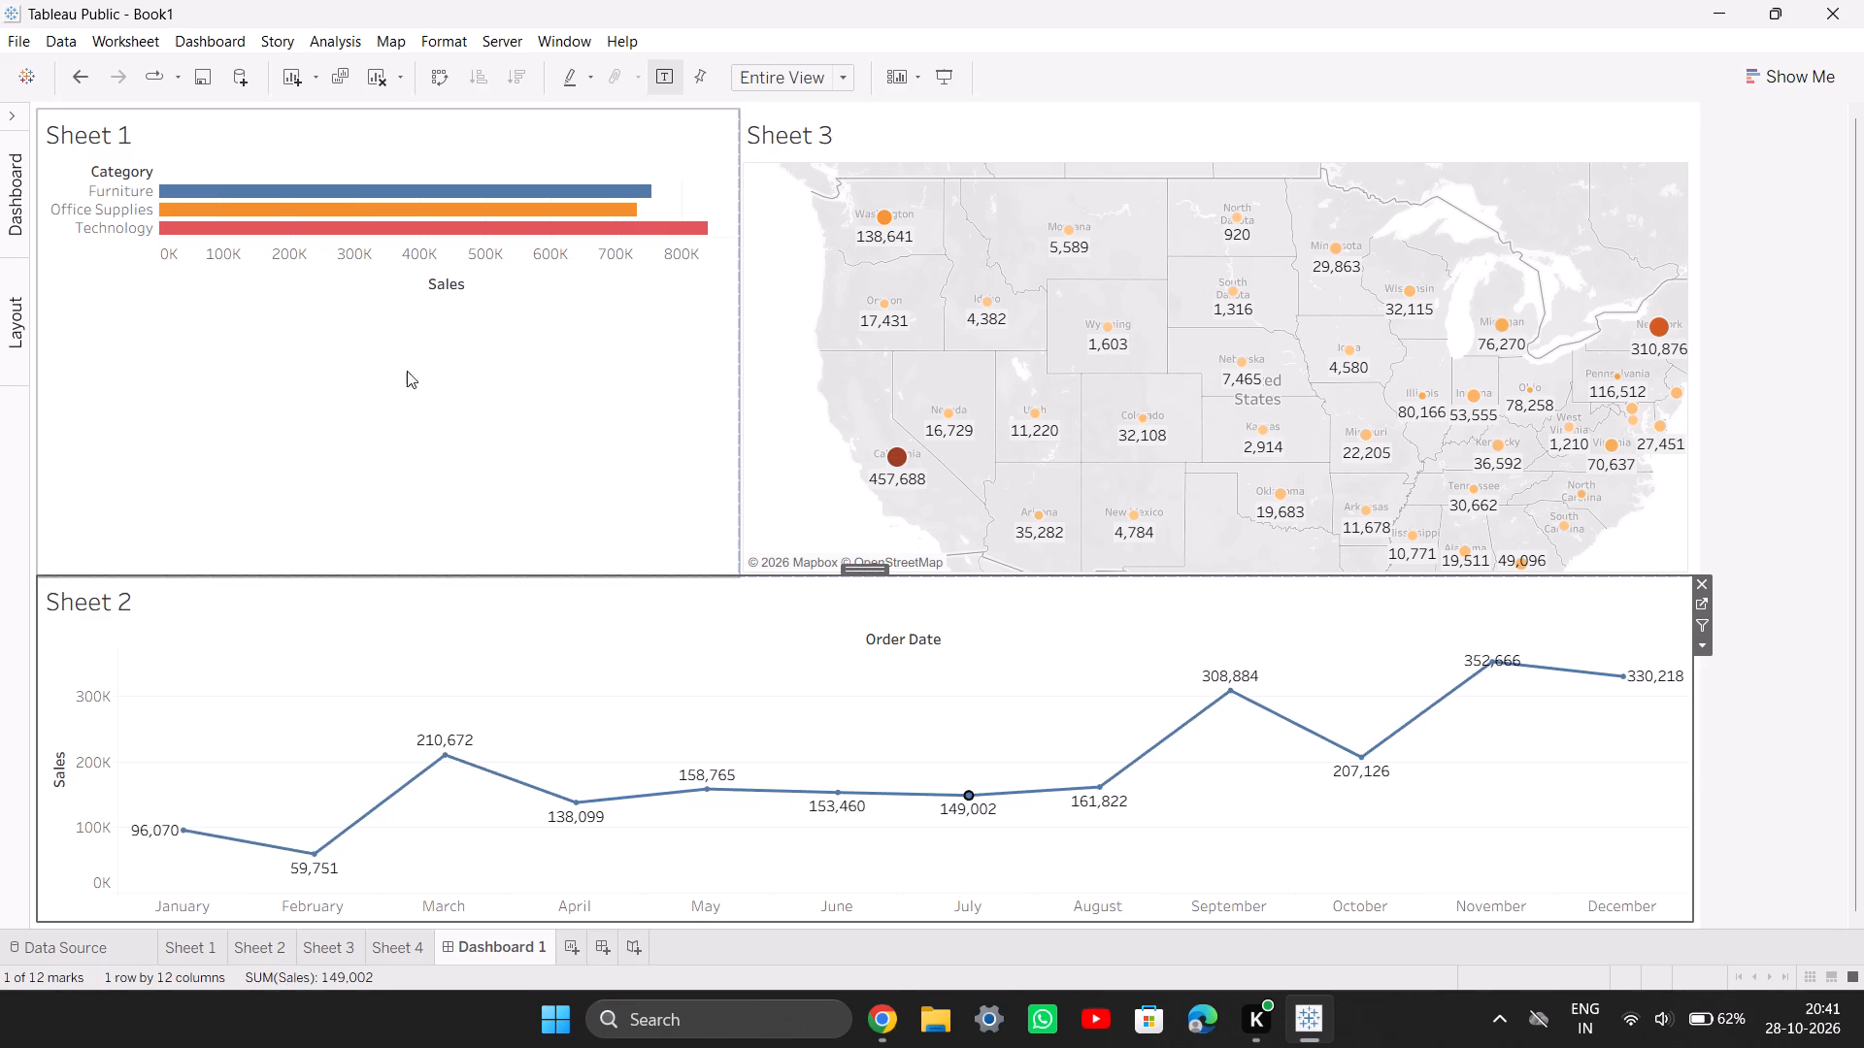
pyautogui.click(1802, 427)
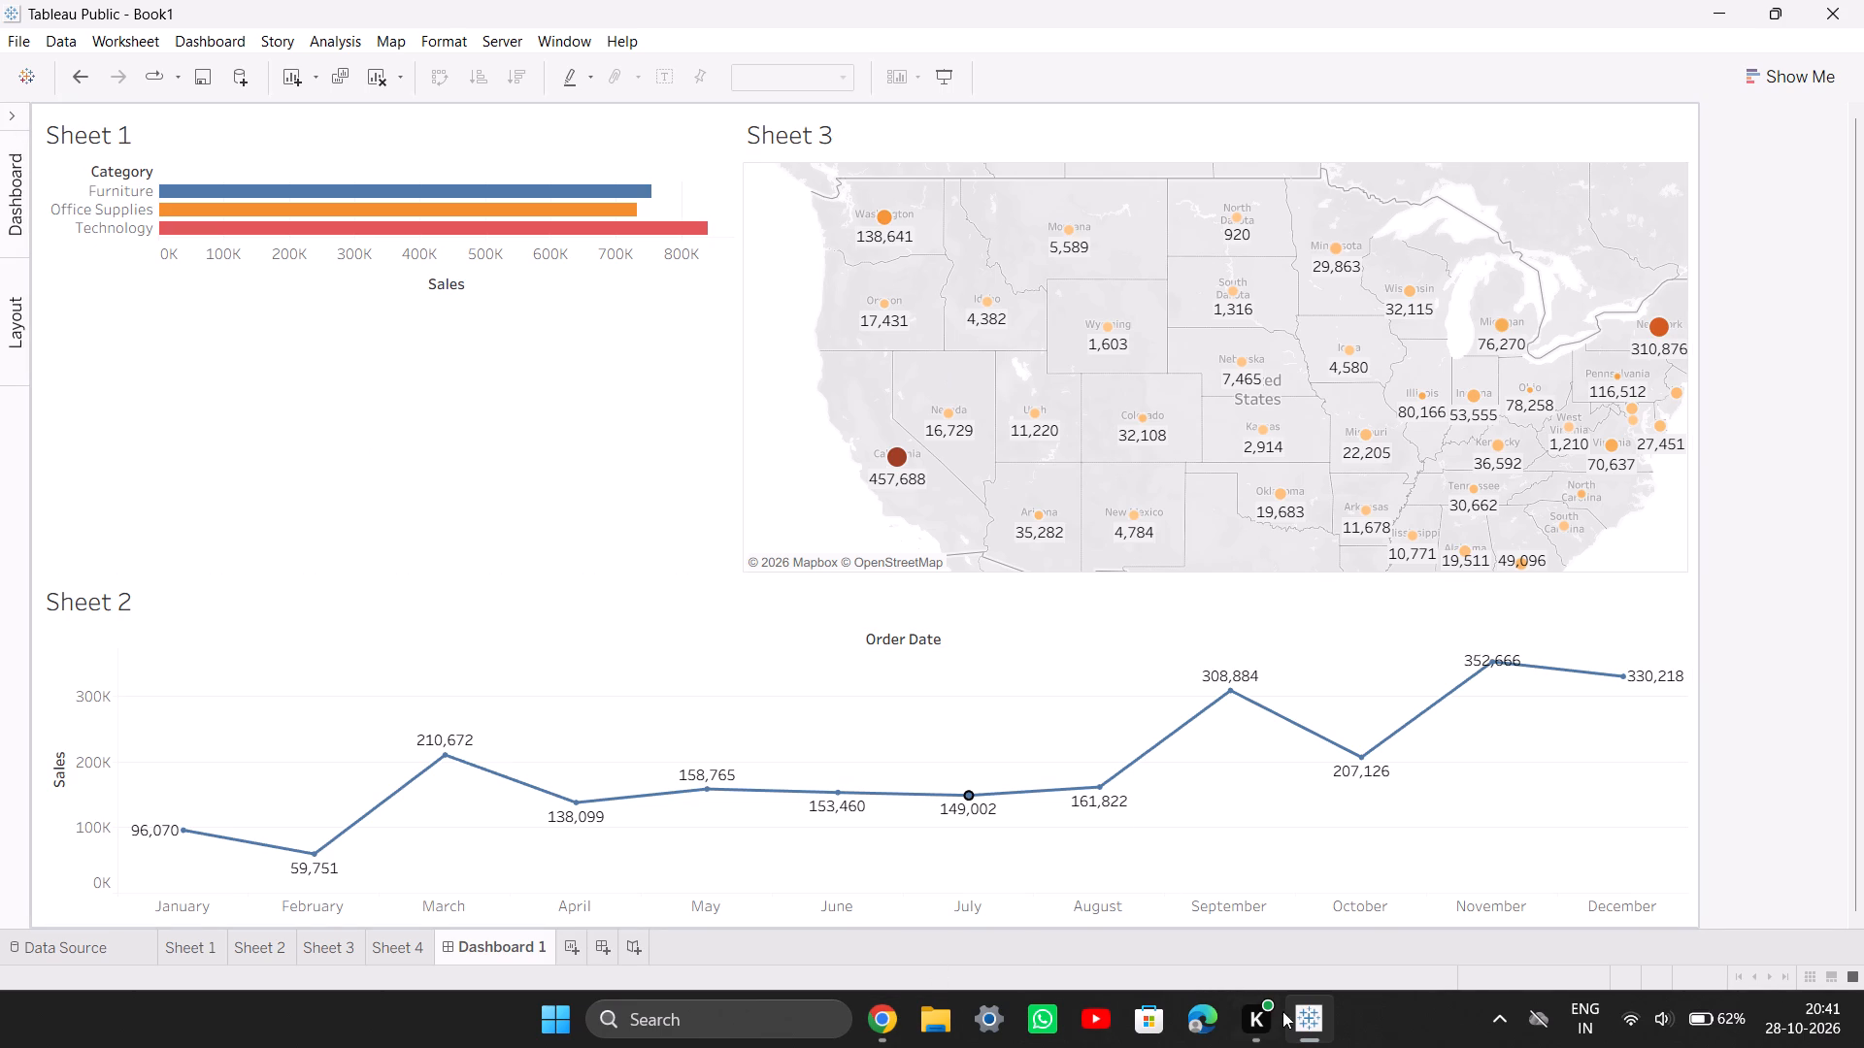
# Check the PDF's 2.B extracts versus live connections and 2.C metadata instructions against the Tableau dashboard.
pyautogui.click(869, 1013)
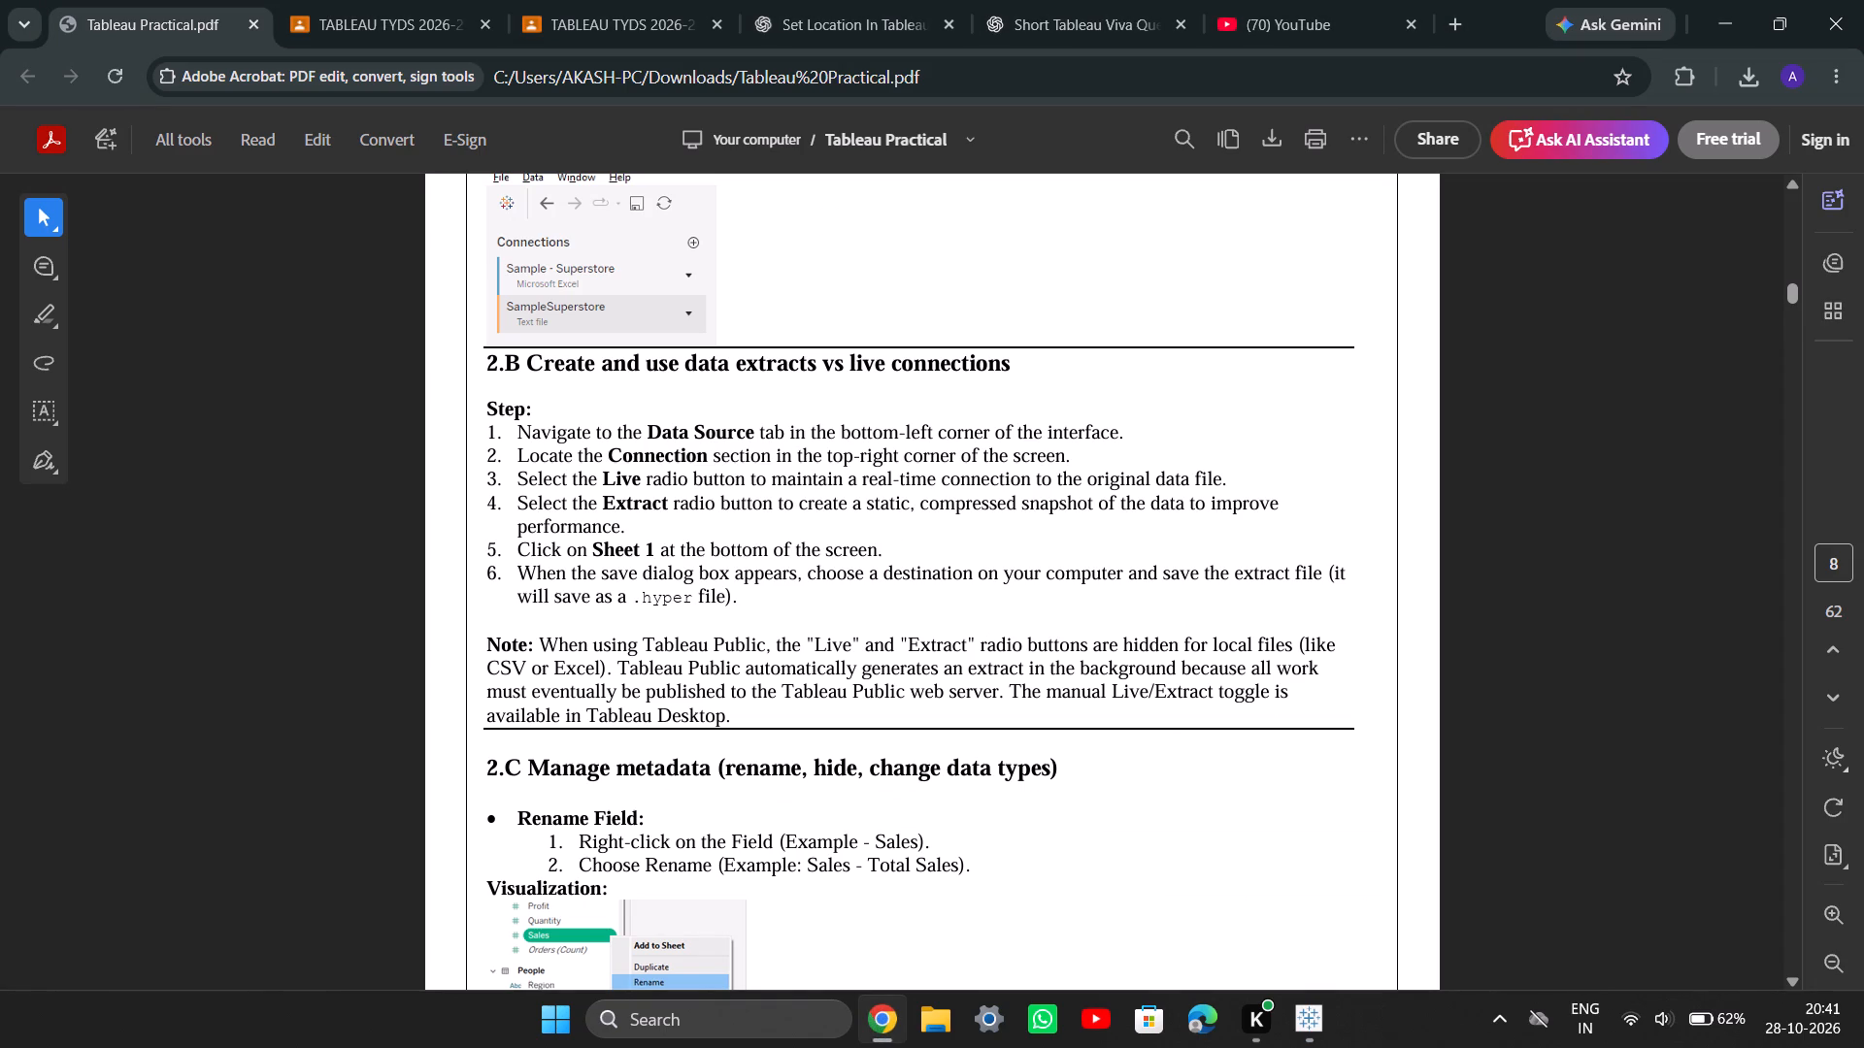
pyautogui.scroll(-1, 890, 690)
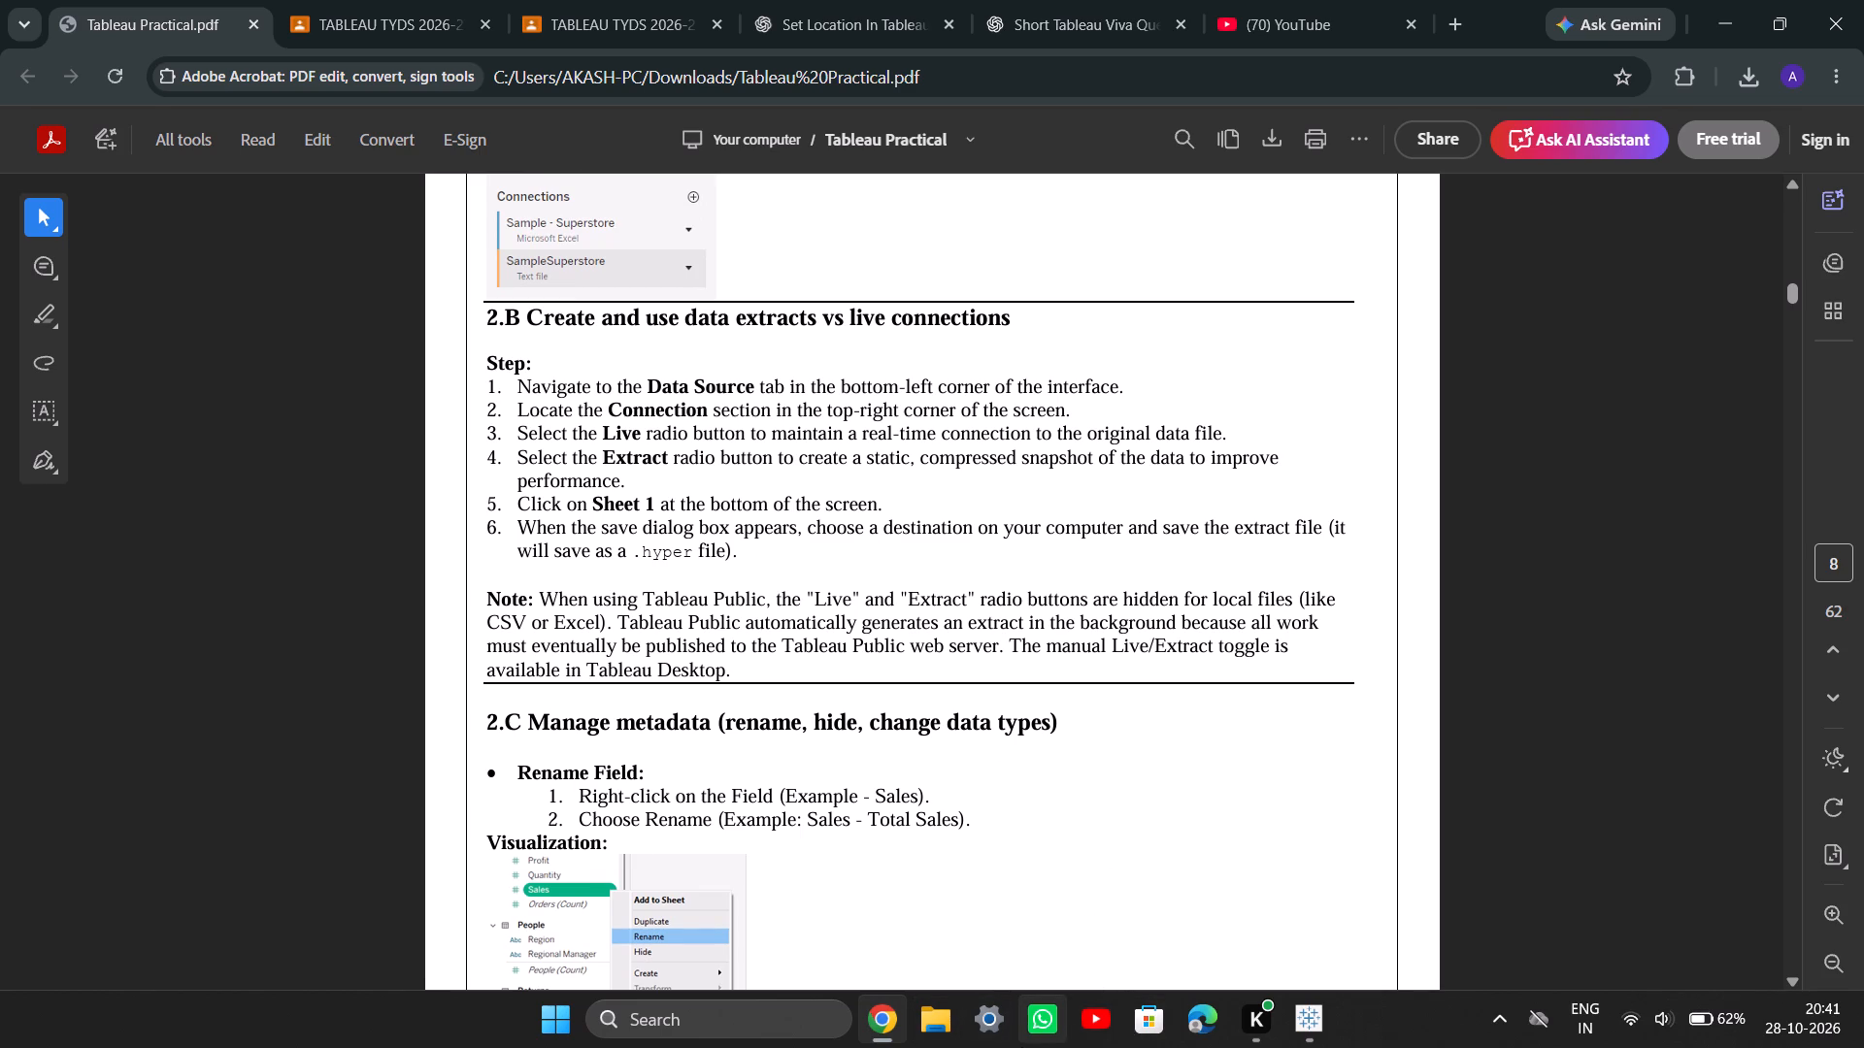
pyautogui.click(1294, 1024)
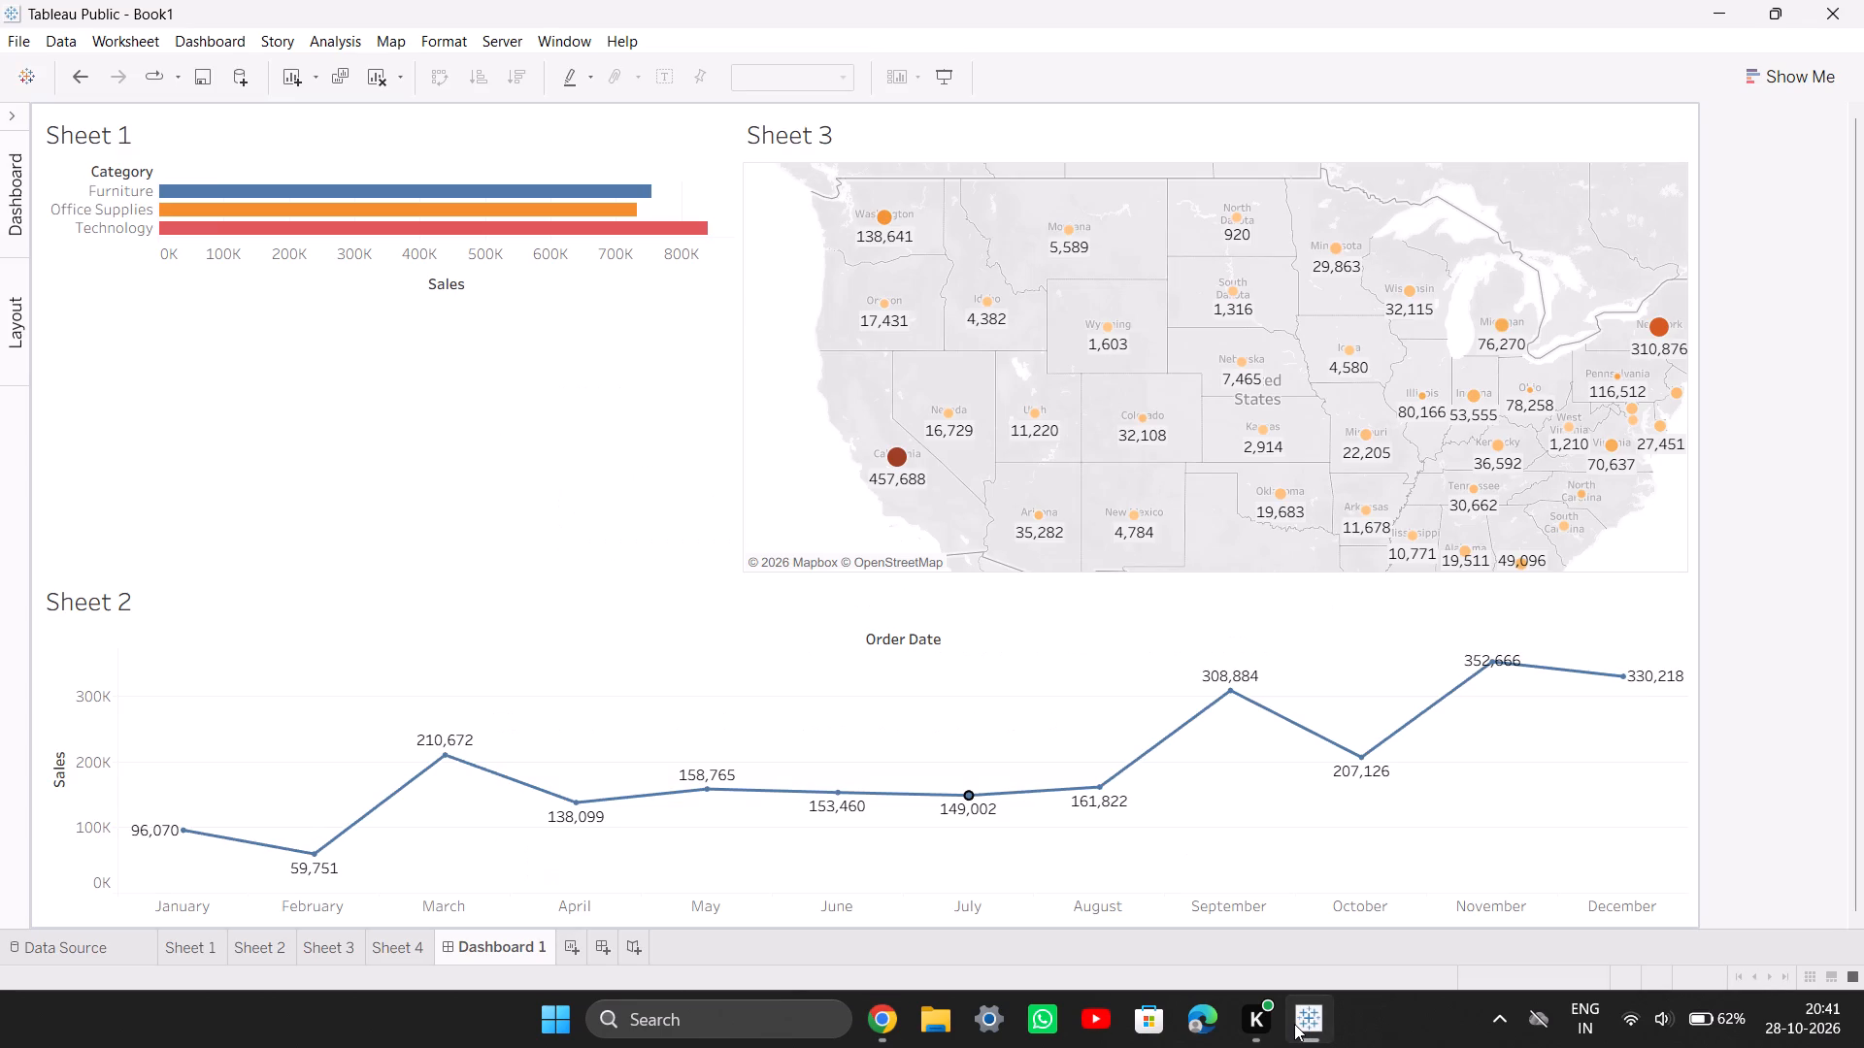
pyautogui.click(4, 116)
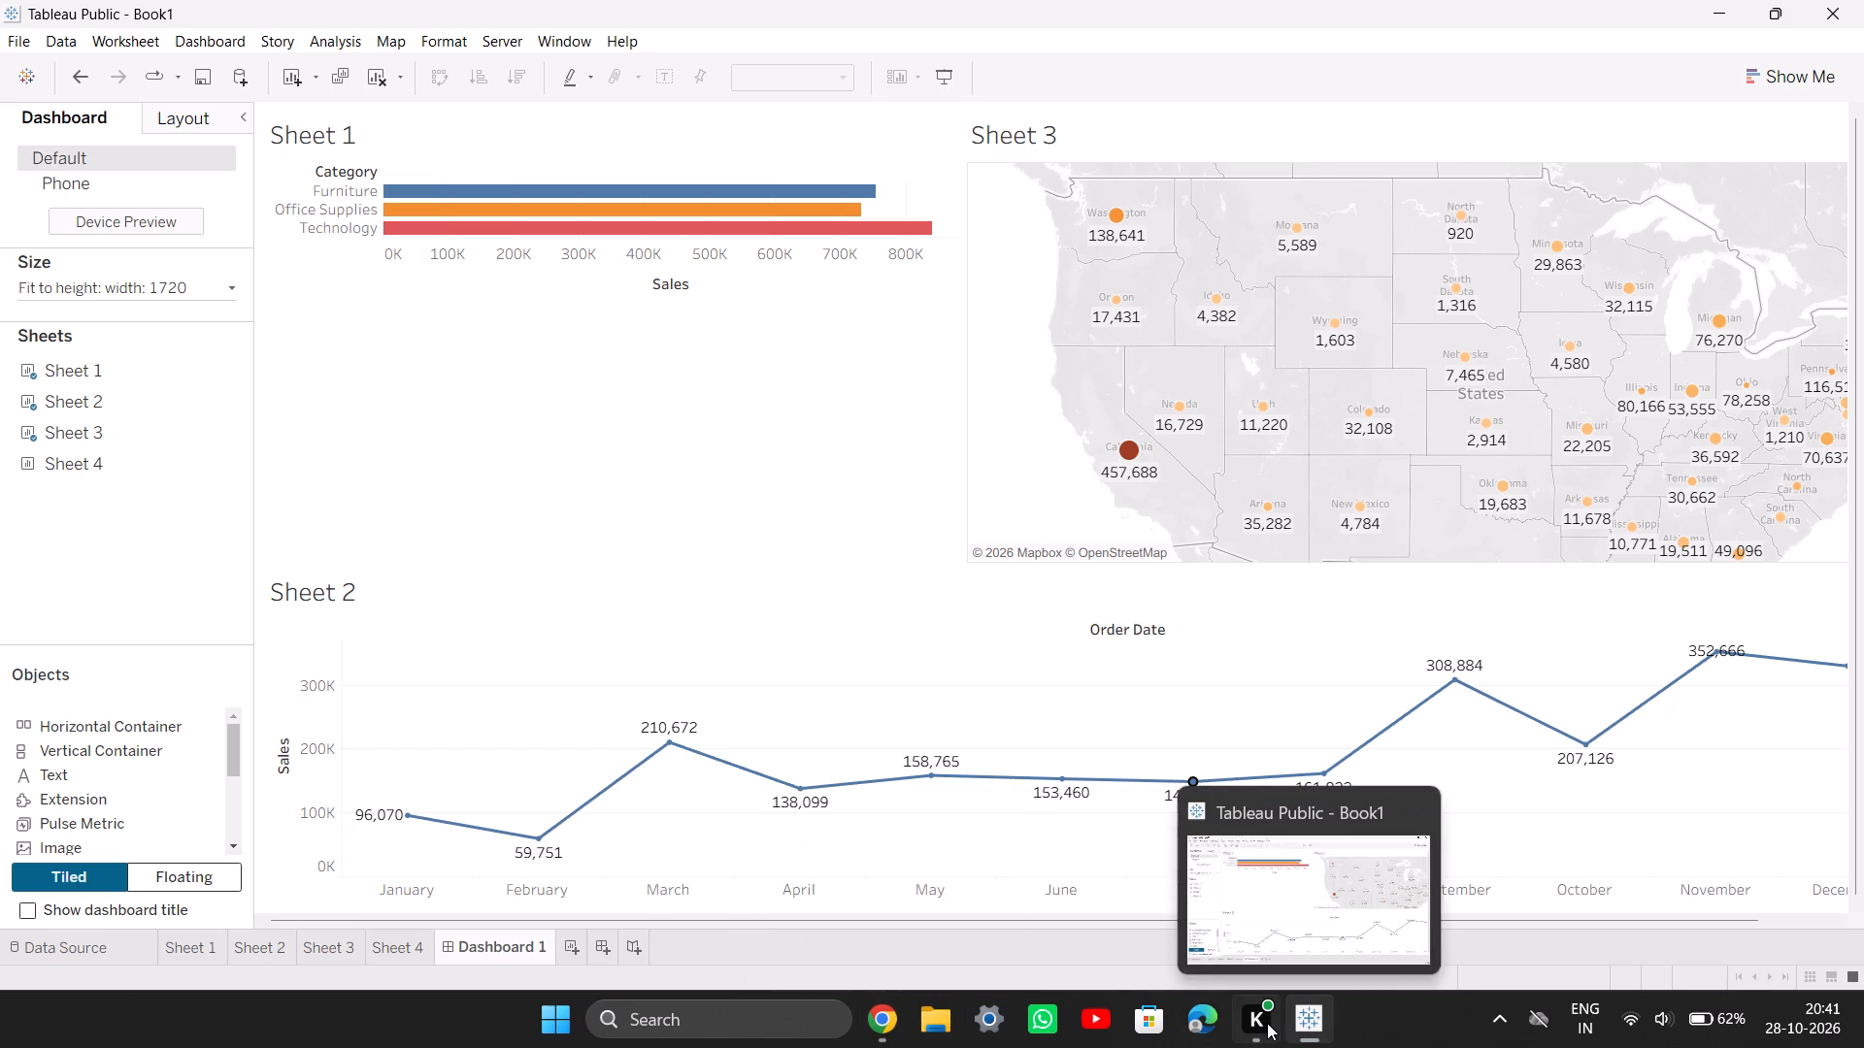
pyautogui.click(1294, 1020)
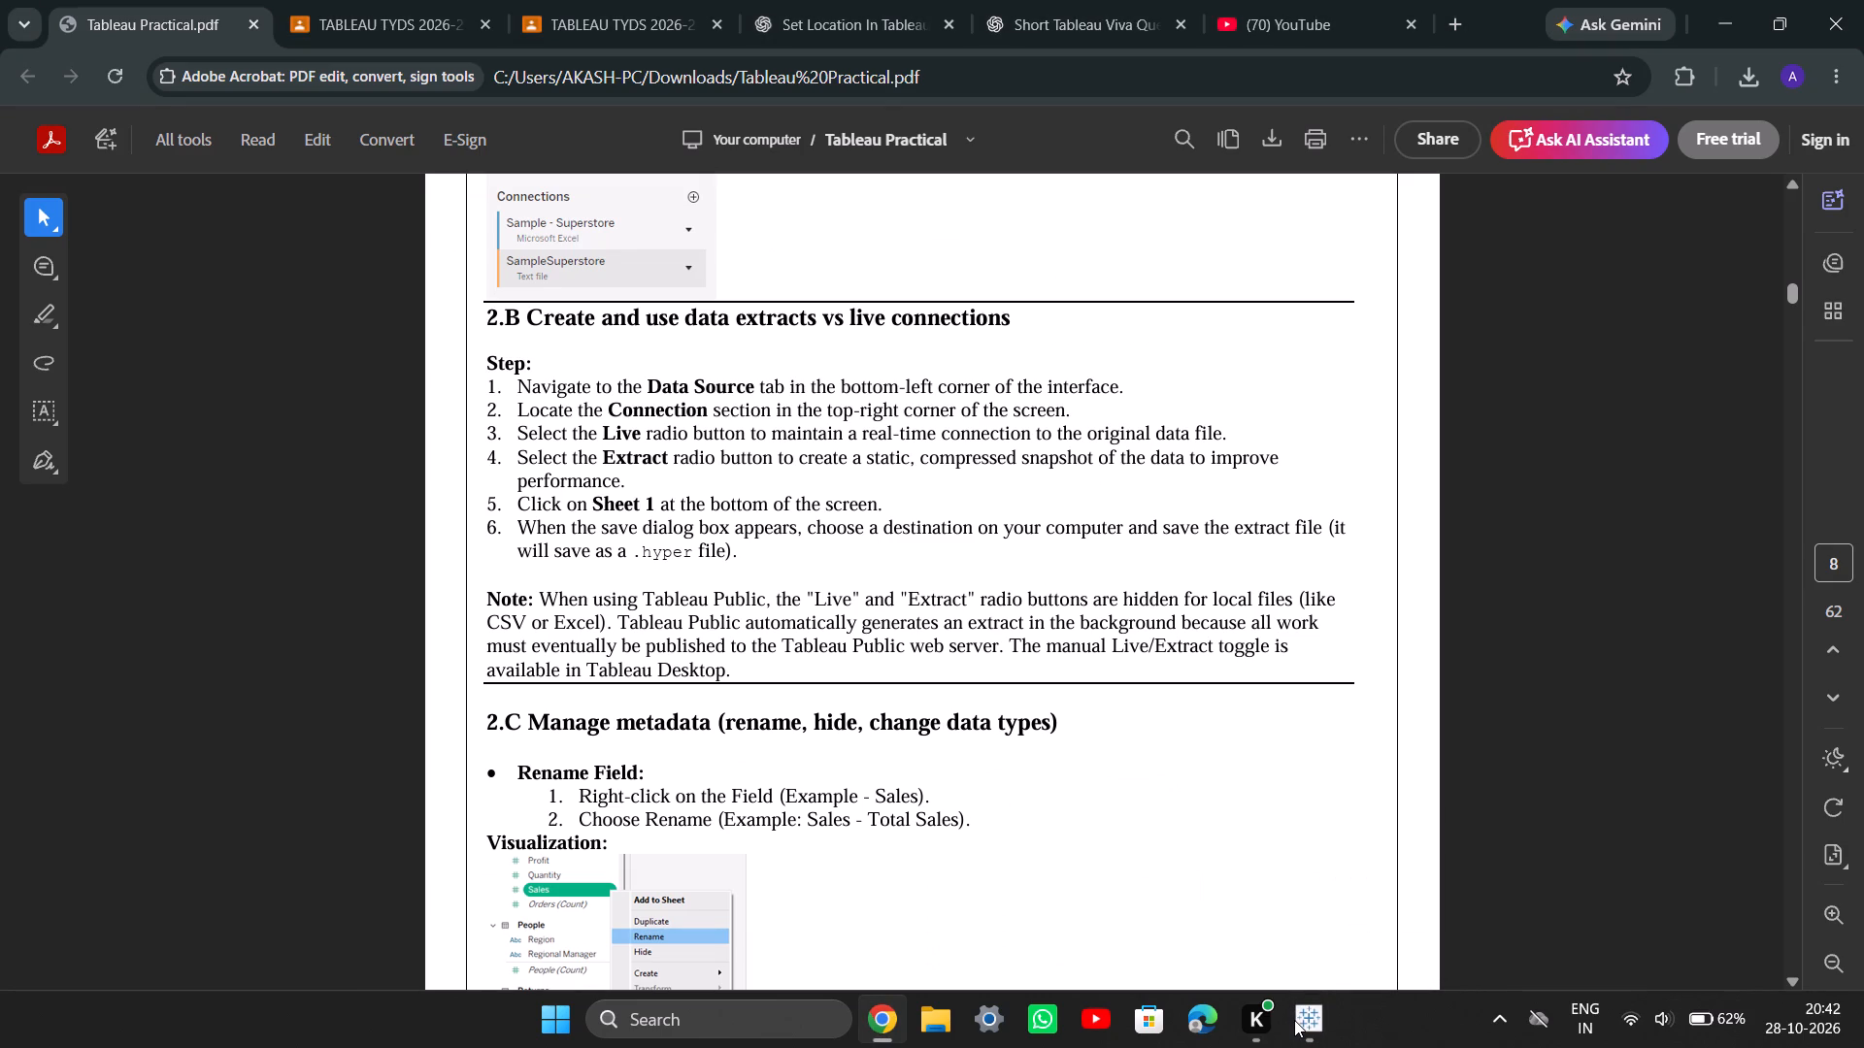
pyautogui.click(1294, 1020)
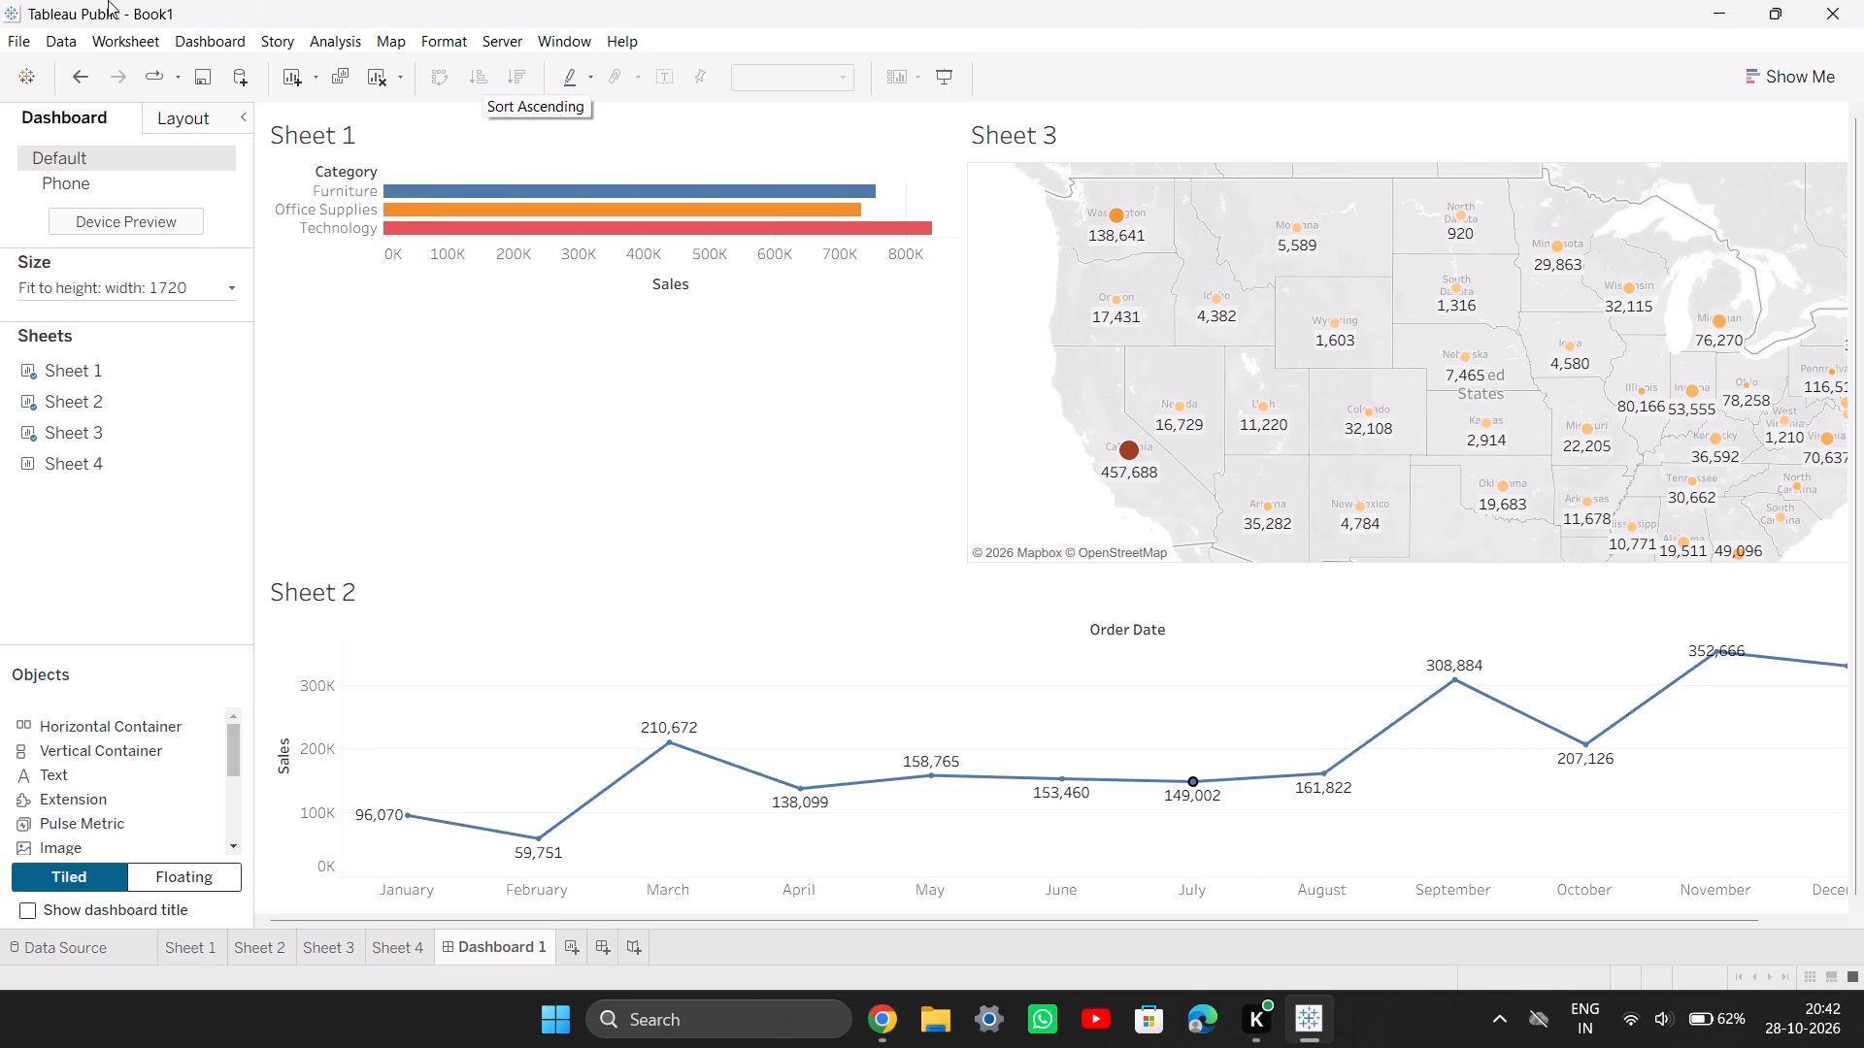
pyautogui.click(31, 80)
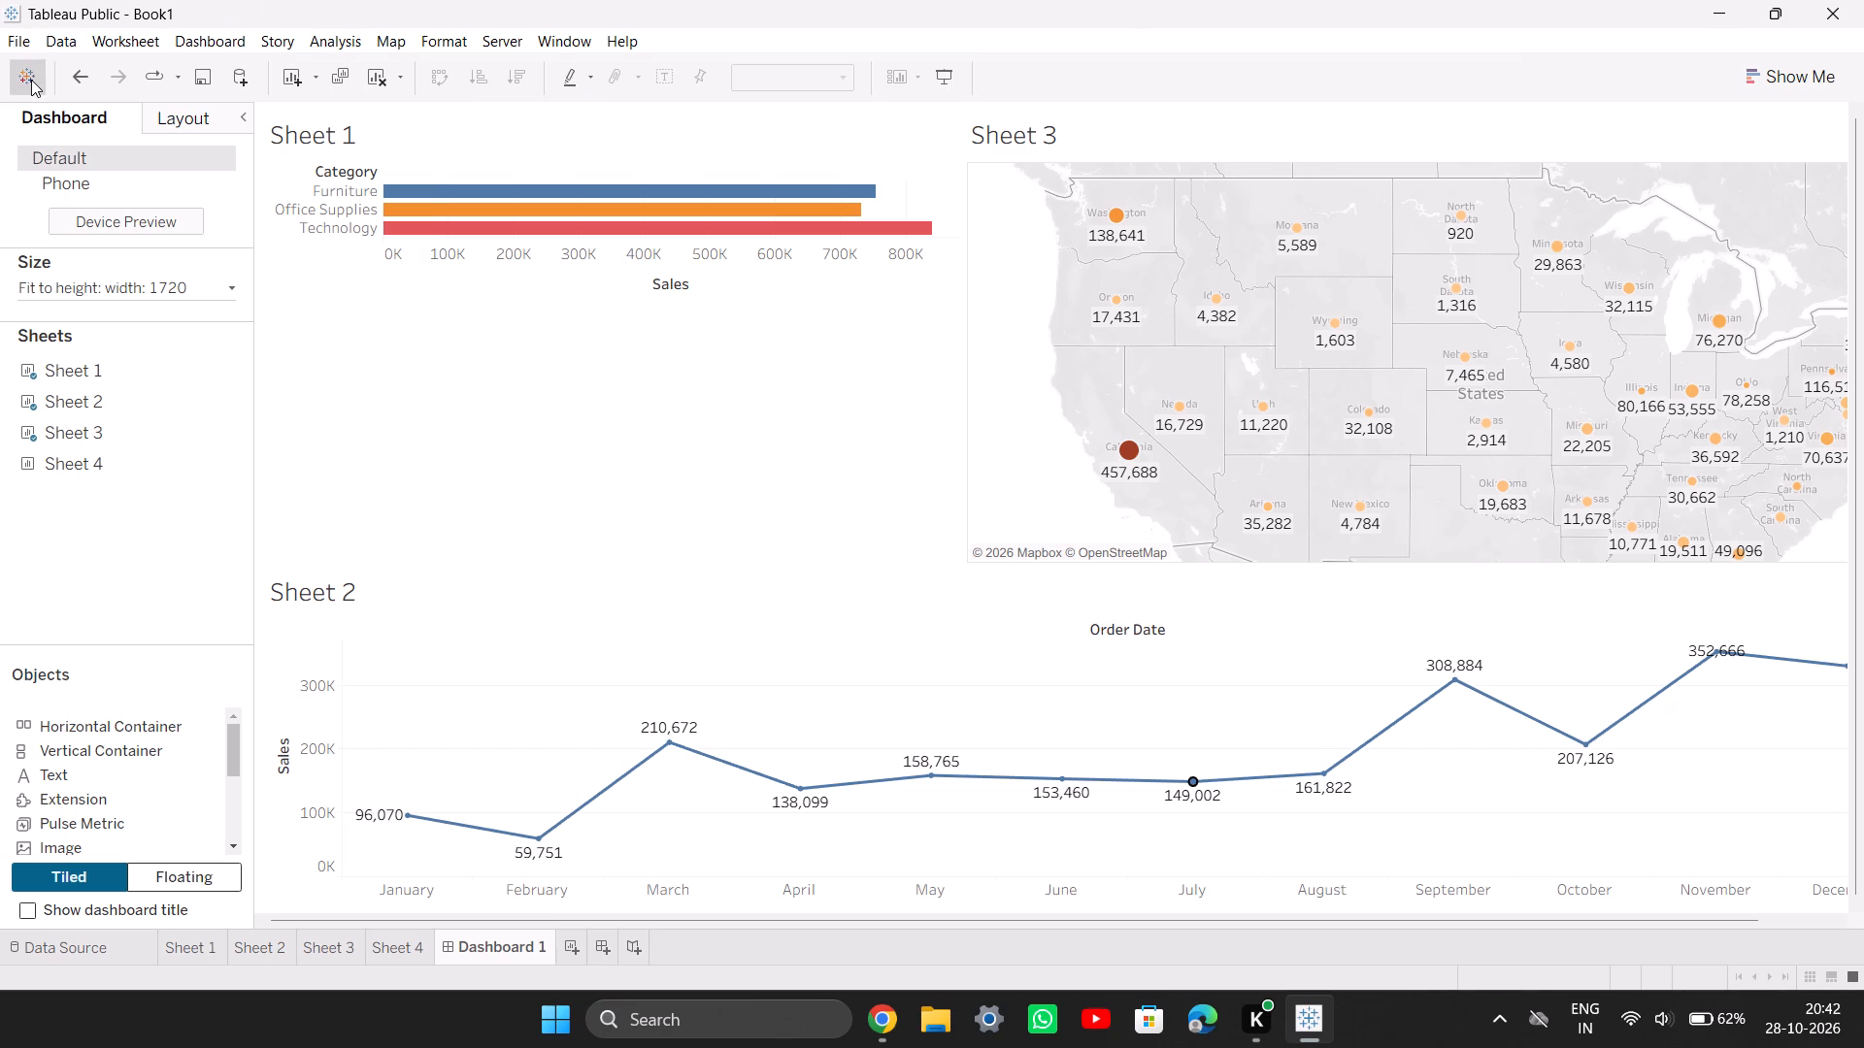
pyautogui.click(31, 80)
pyautogui.click(884, 1002)
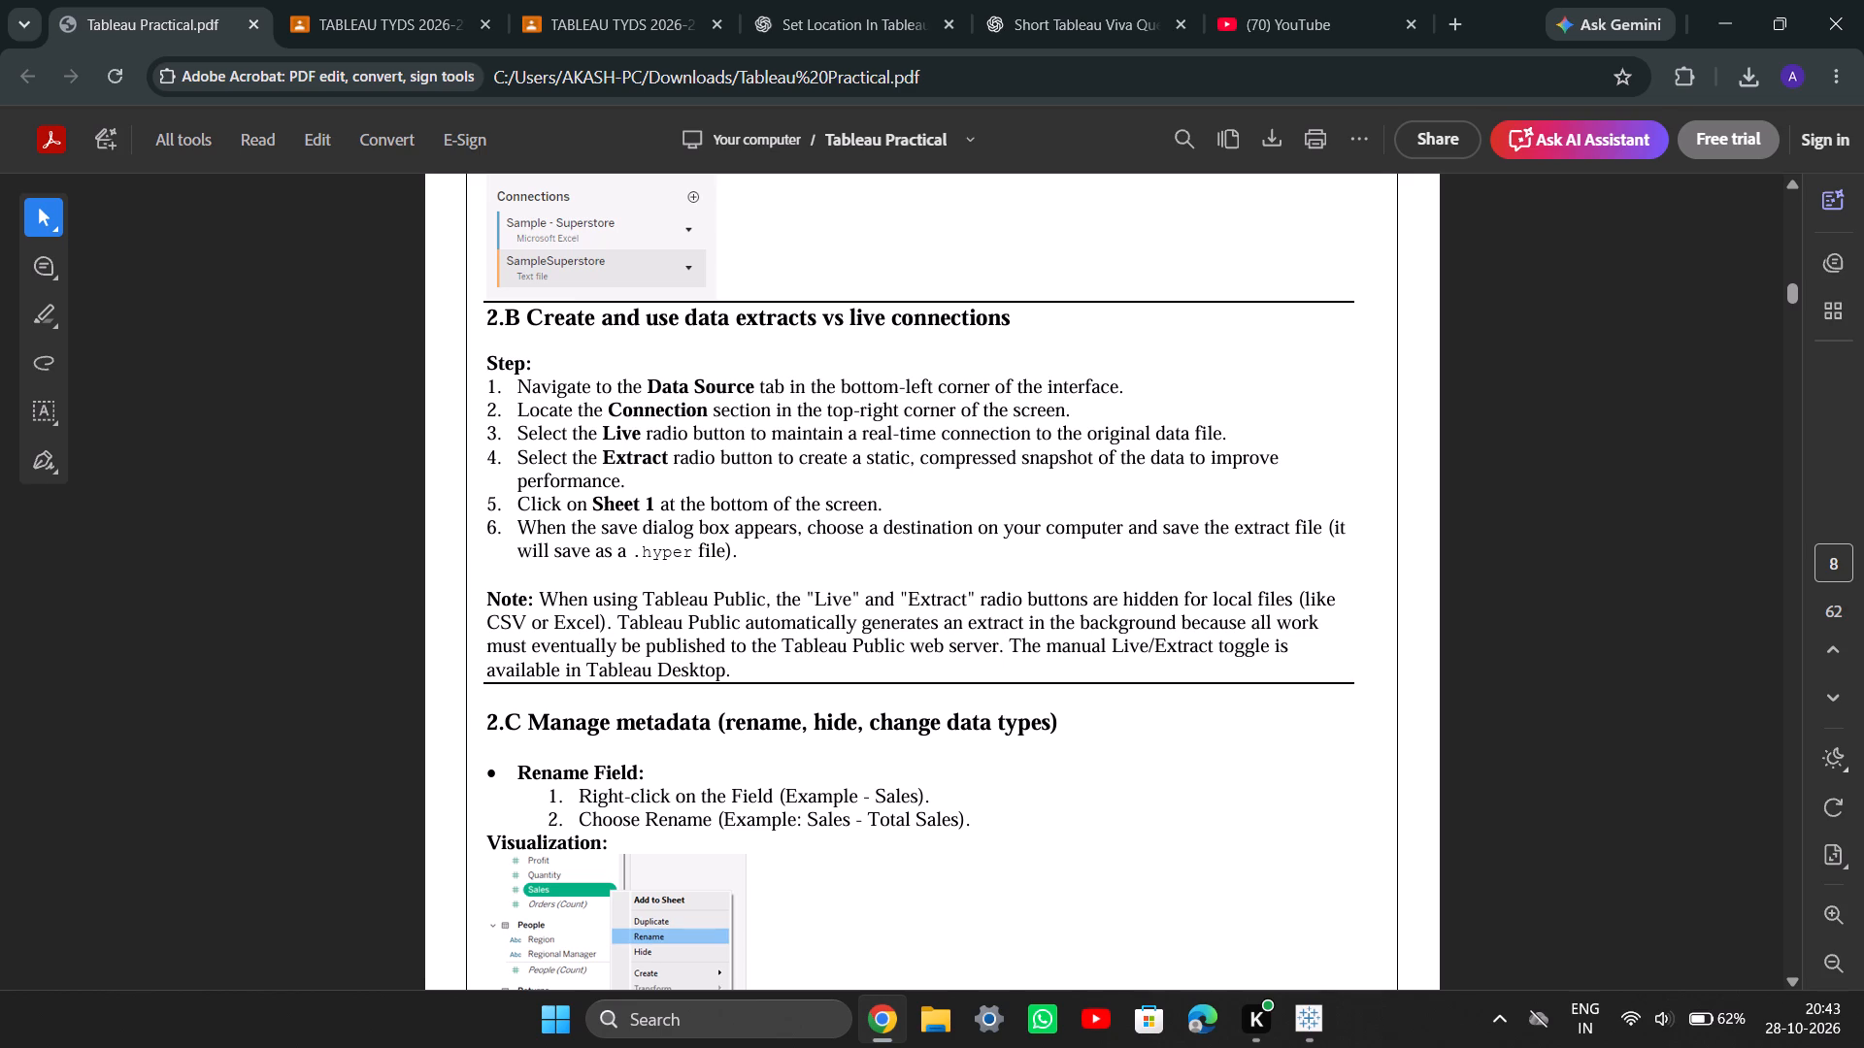
pyautogui.click(878, 1038)
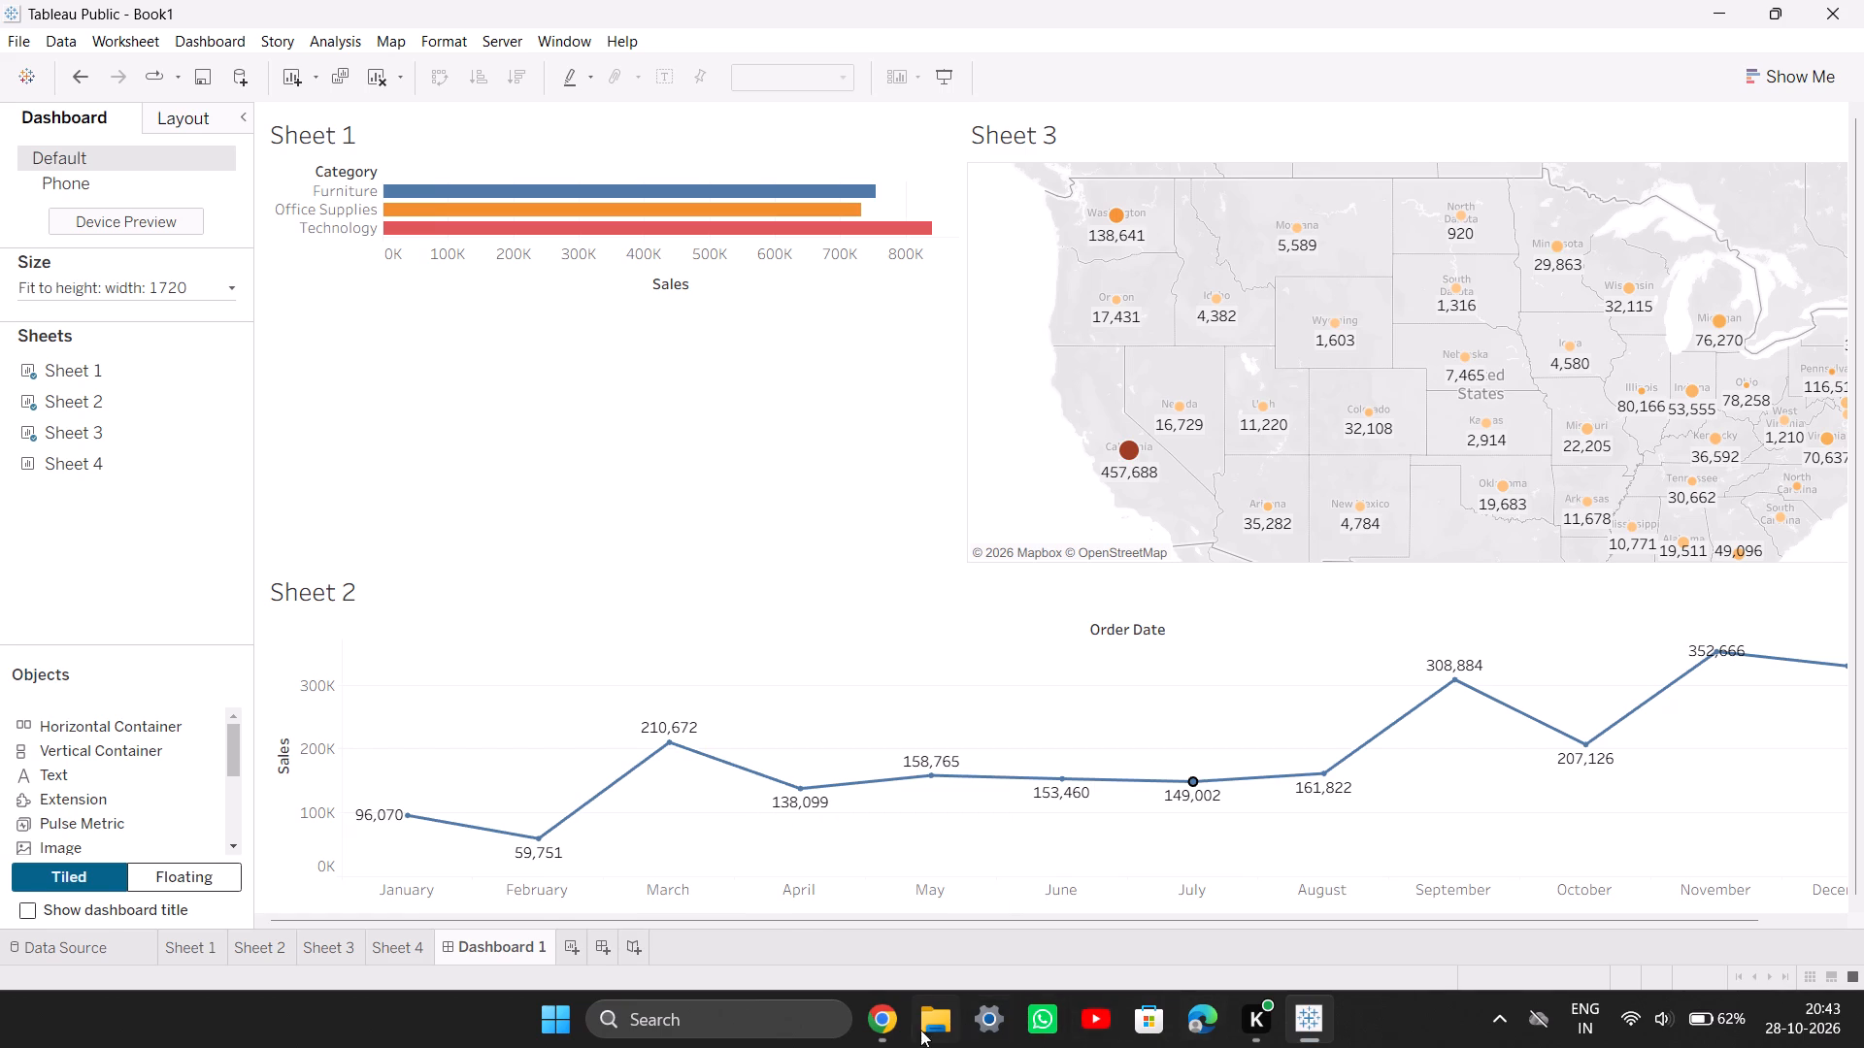
pyautogui.click(903, 1029)
pyautogui.click(903, 1029)
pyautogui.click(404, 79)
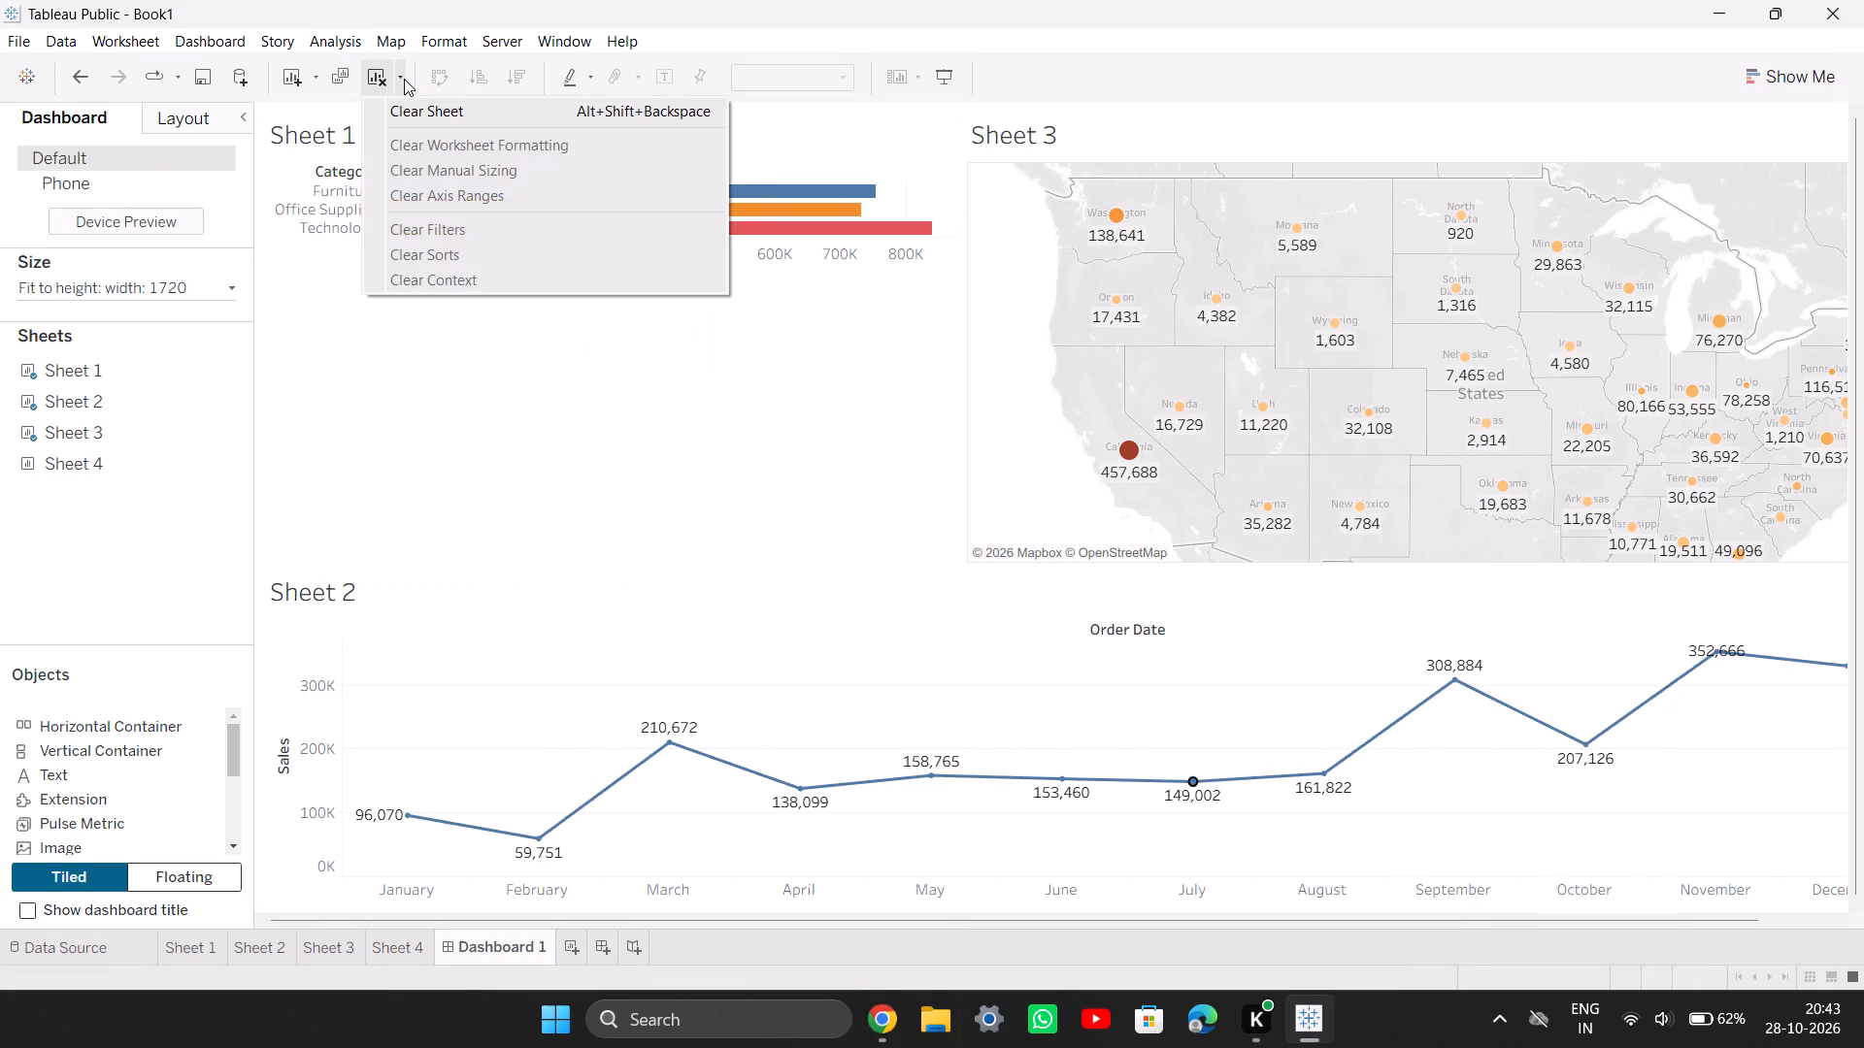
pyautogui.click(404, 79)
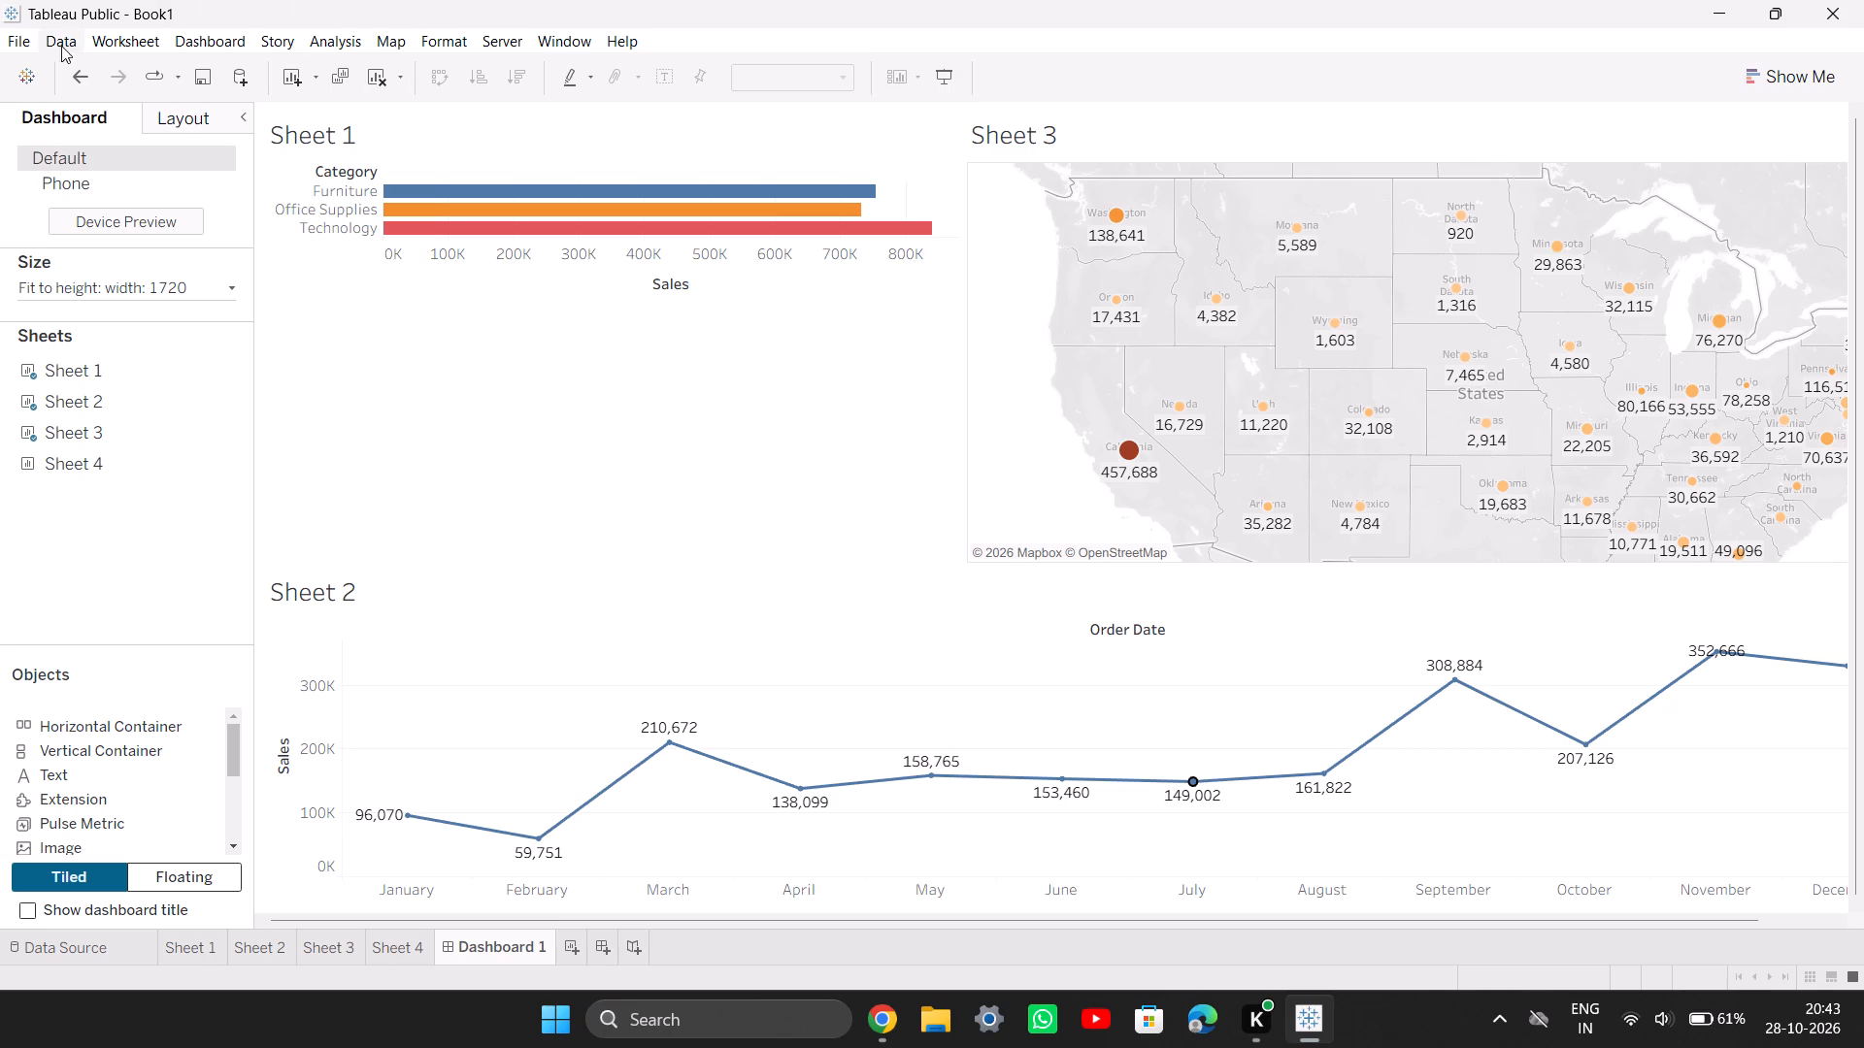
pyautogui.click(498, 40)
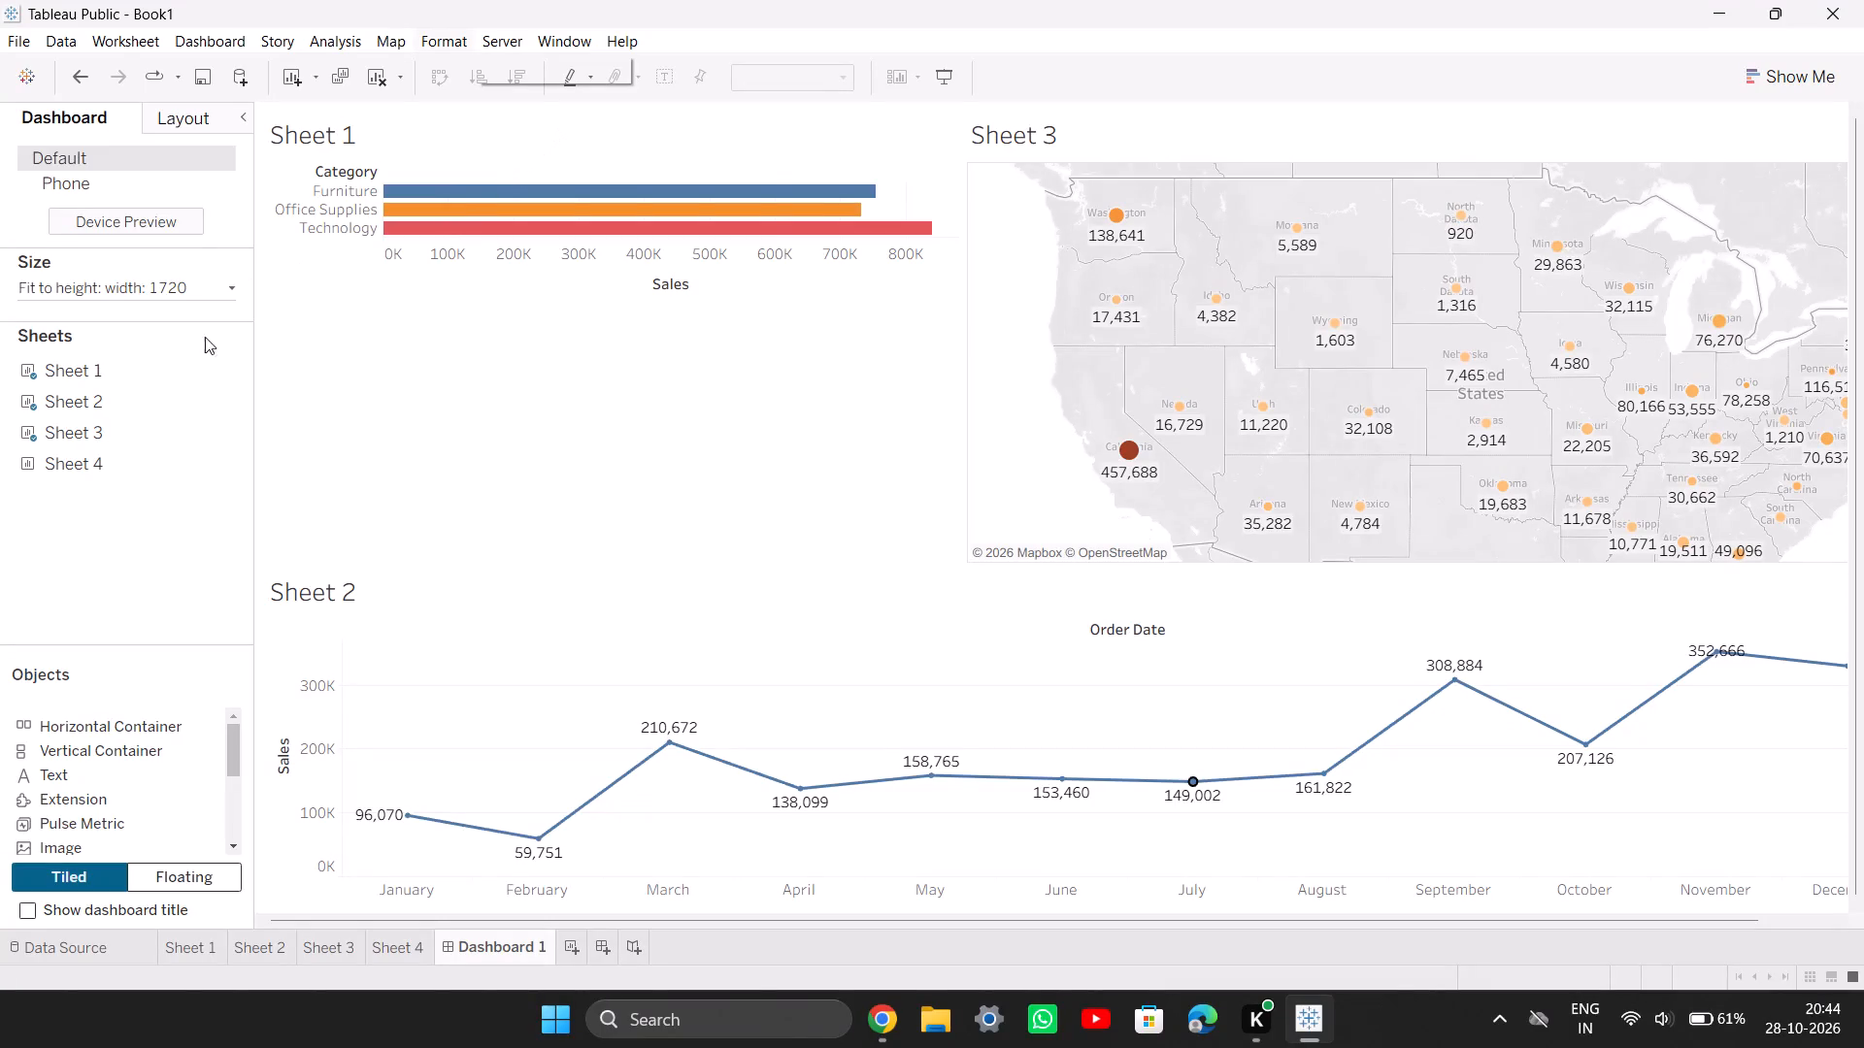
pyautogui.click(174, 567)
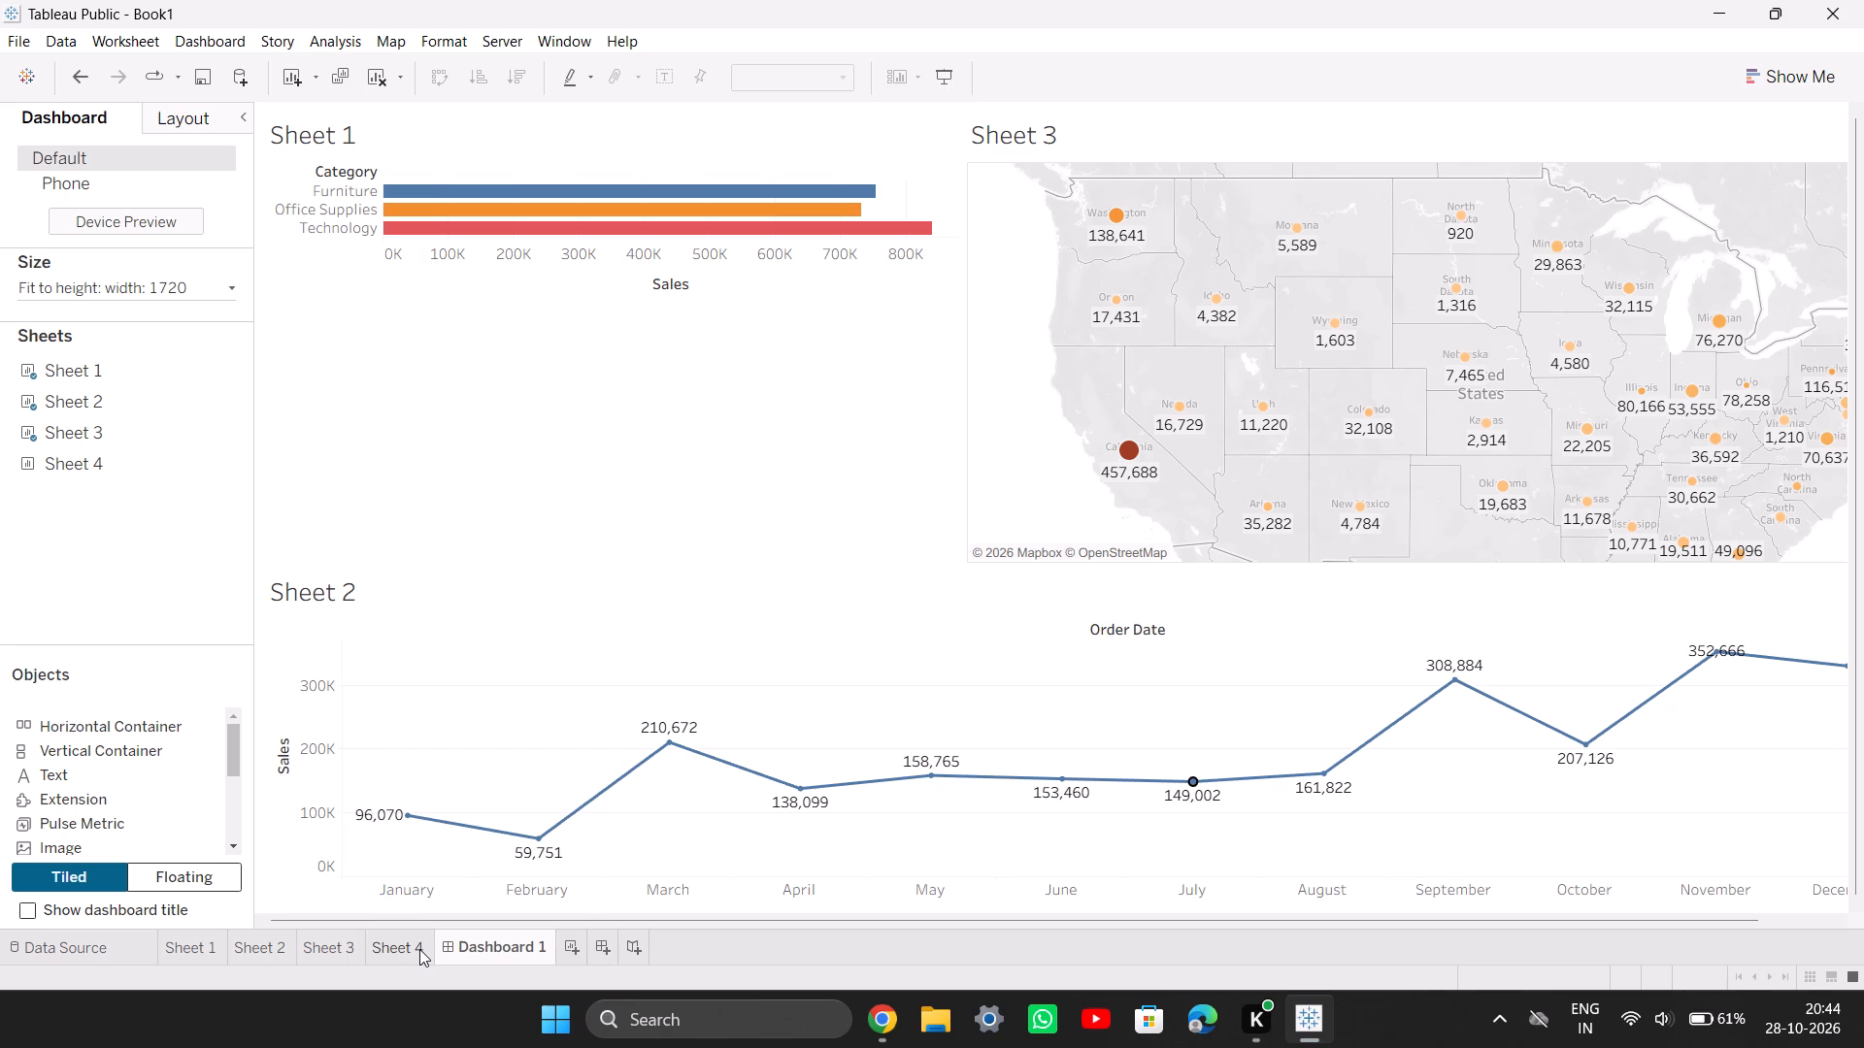
# Set the colour label of the Dashboard 1 sheet to Red.
pyautogui.rightClick(501, 935)
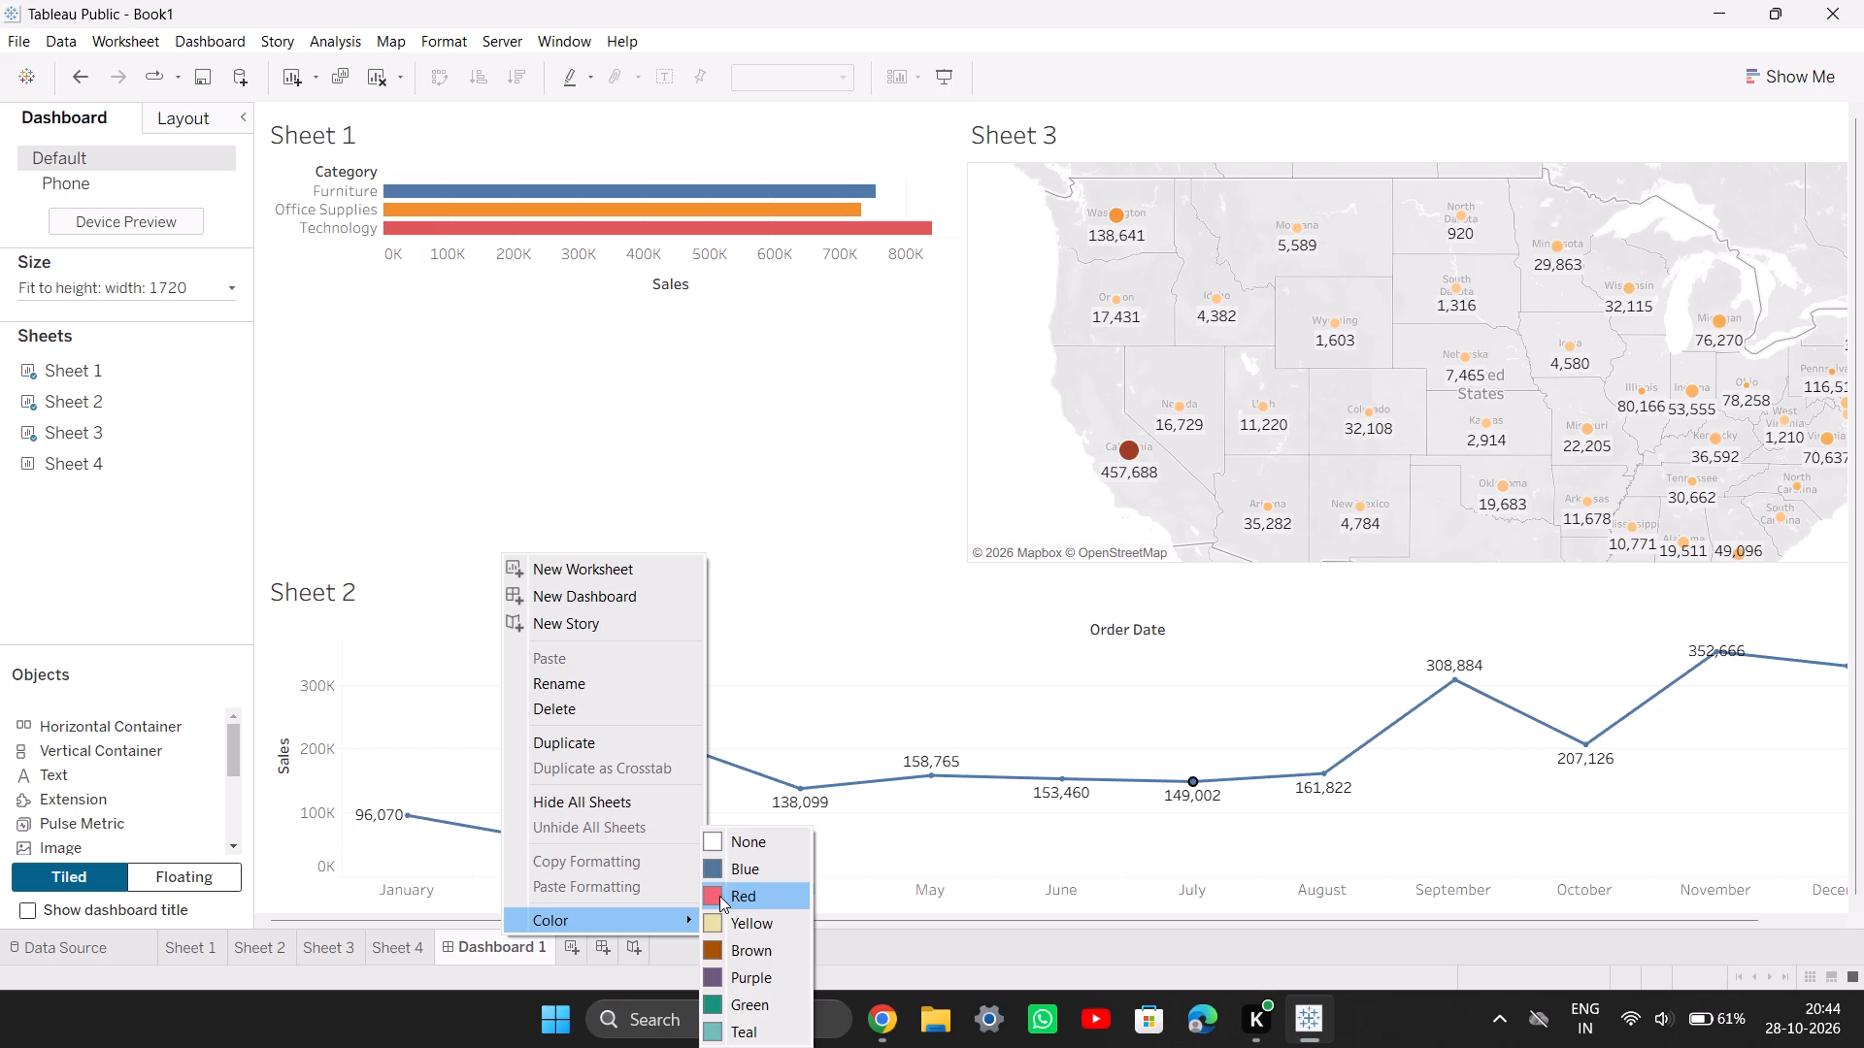
pyautogui.click(719, 896)
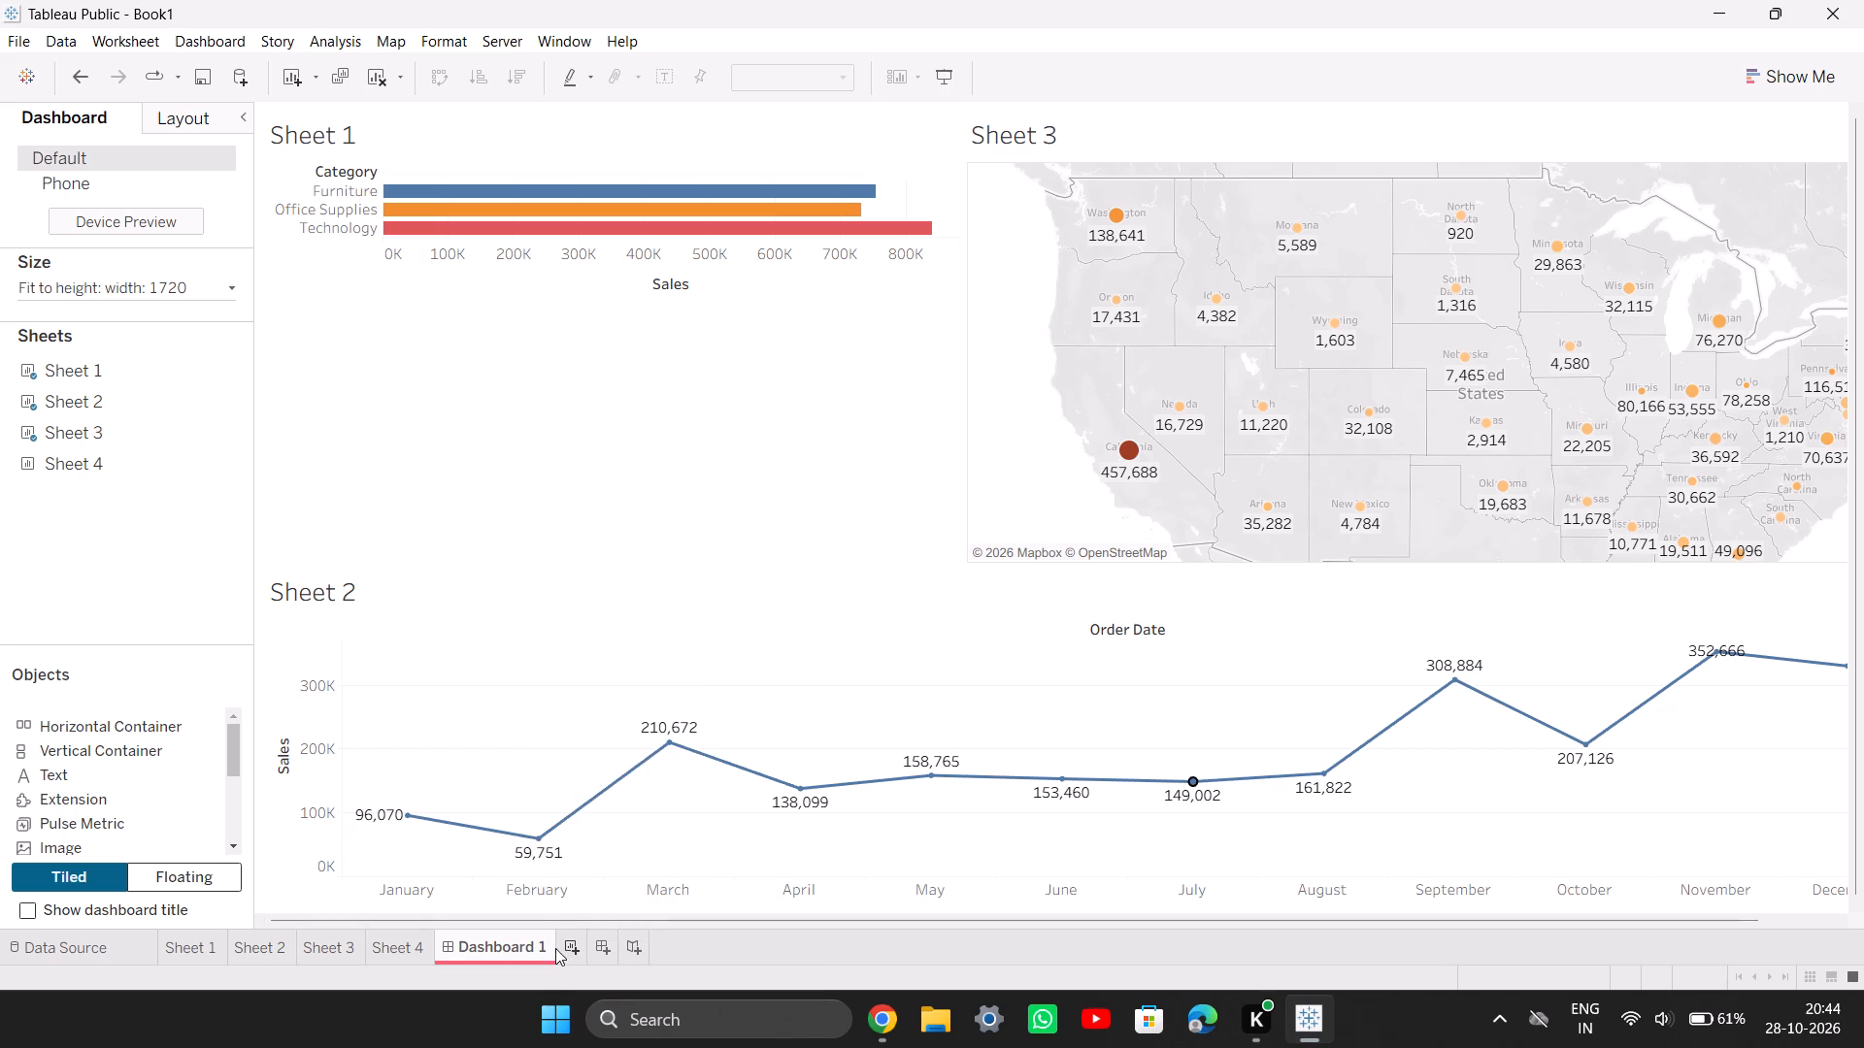
pyautogui.click(542, 947)
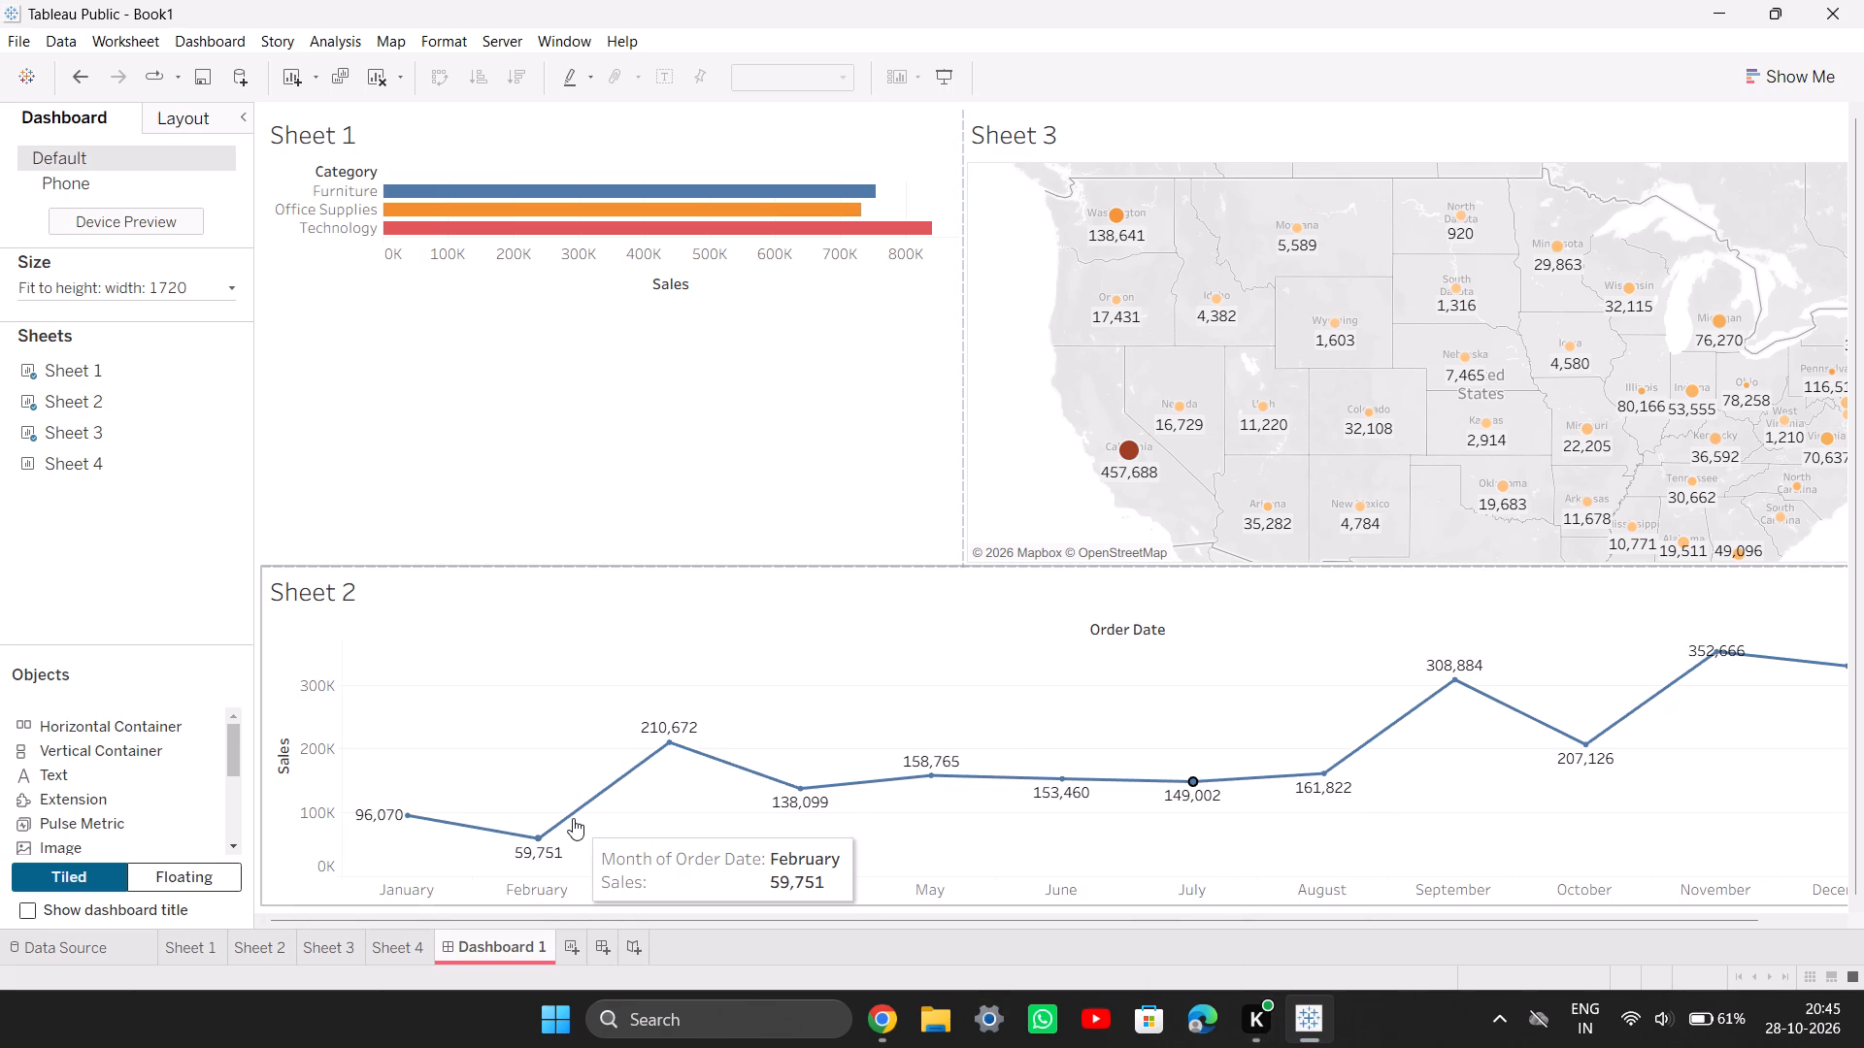
# Set the fit of the category bar chart on Sheet 1 to Entire View.
pyautogui.click(570, 246)
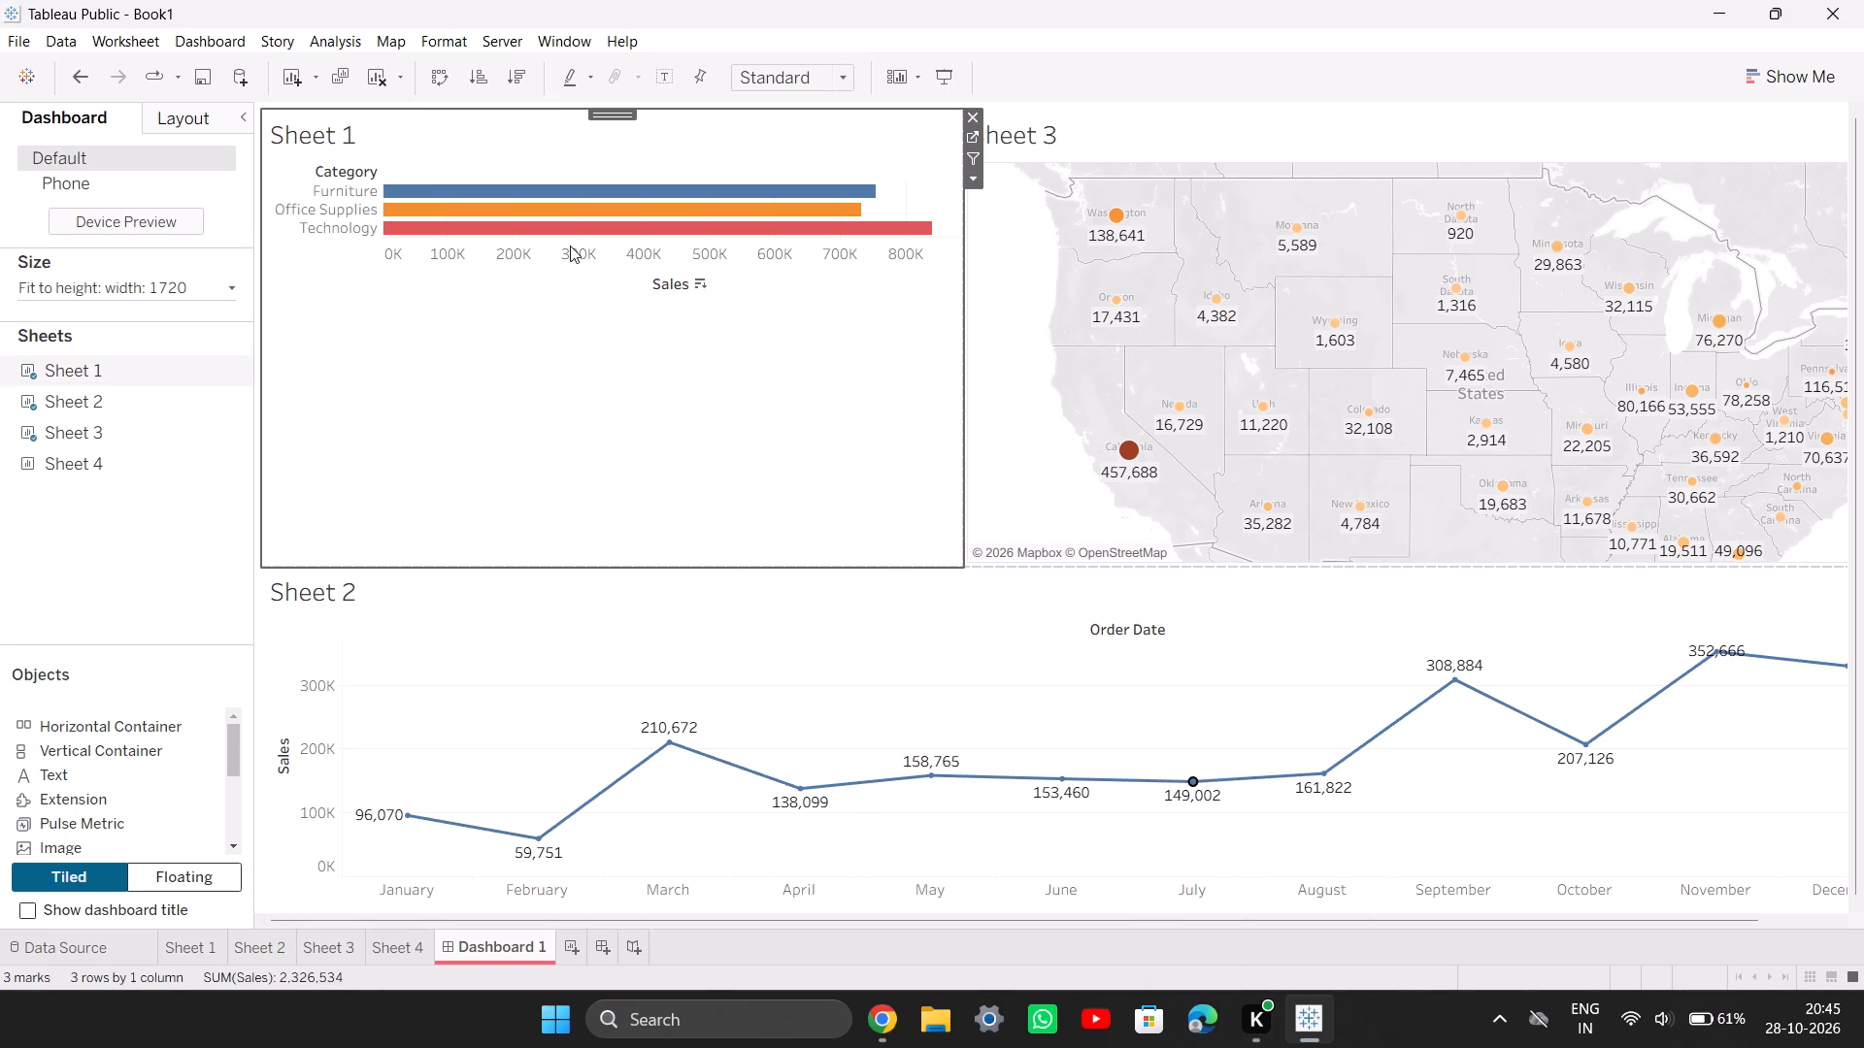
pyautogui.click(672, 553)
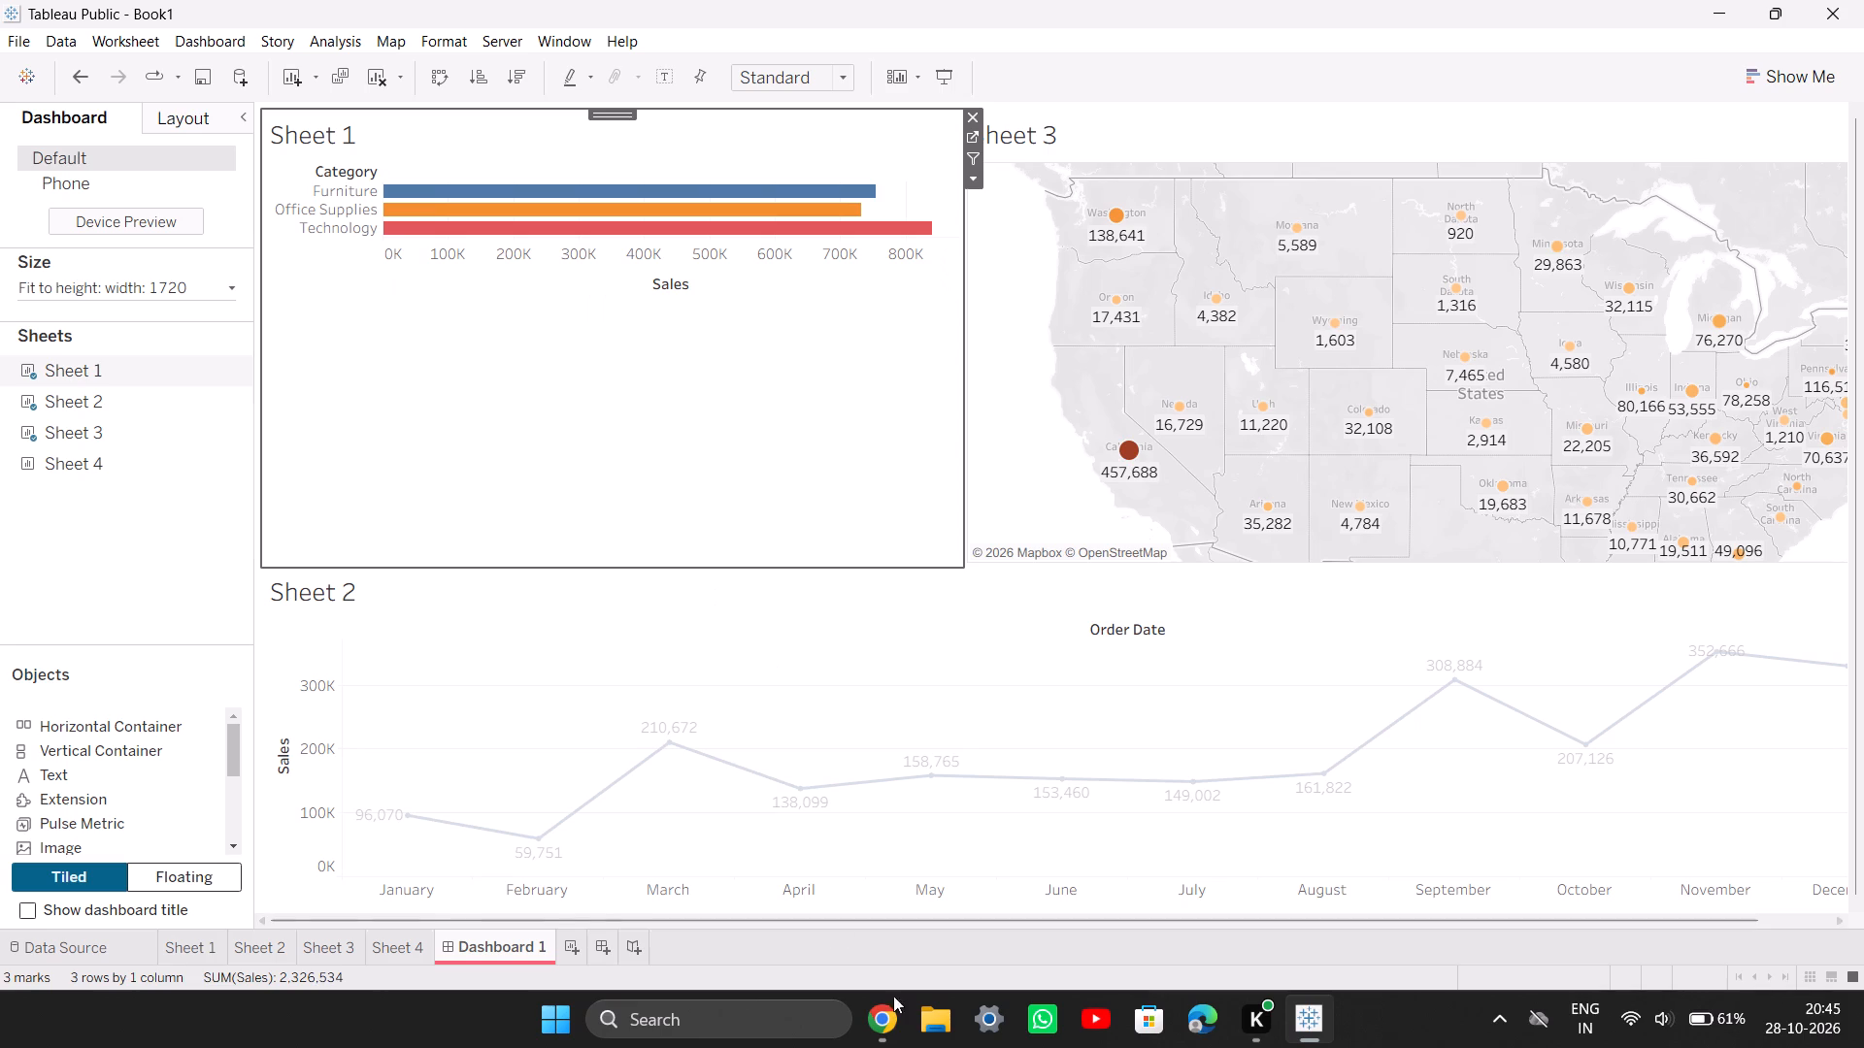
pyautogui.click(219, 947)
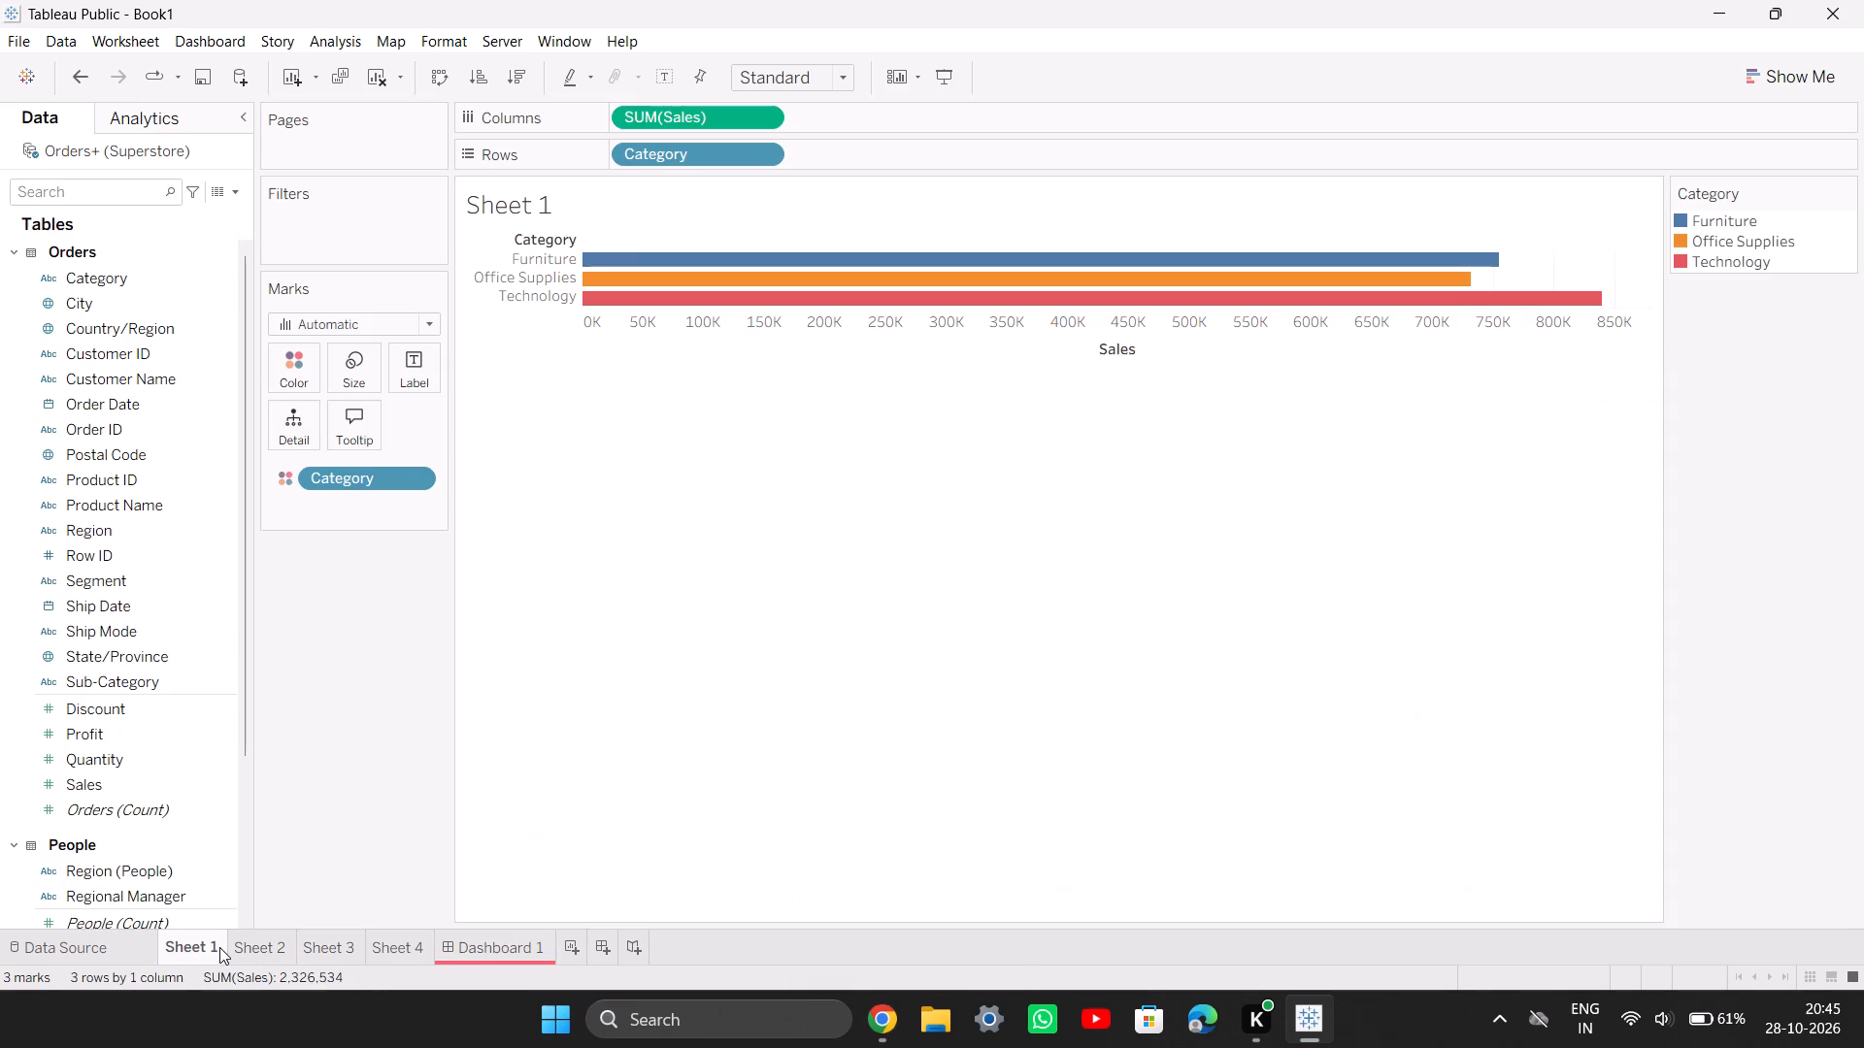
pyautogui.click(832, 79)
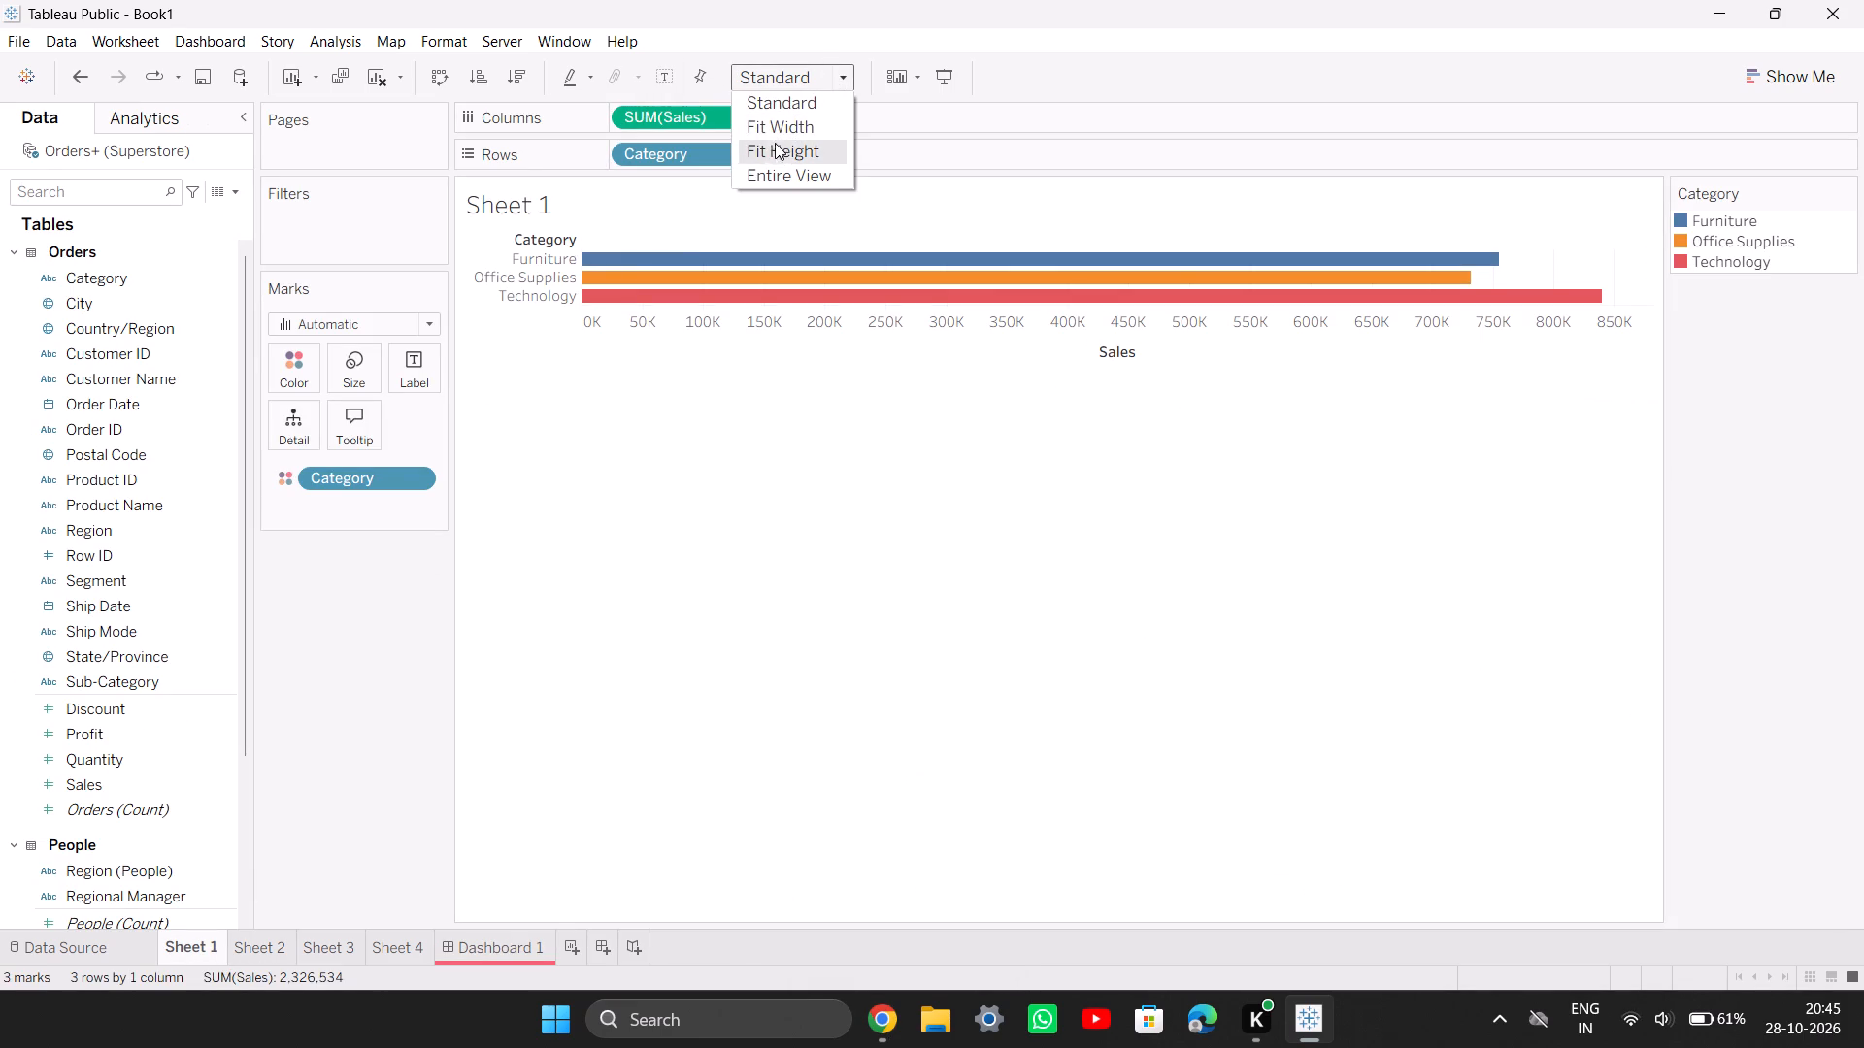
pyautogui.click(764, 174)
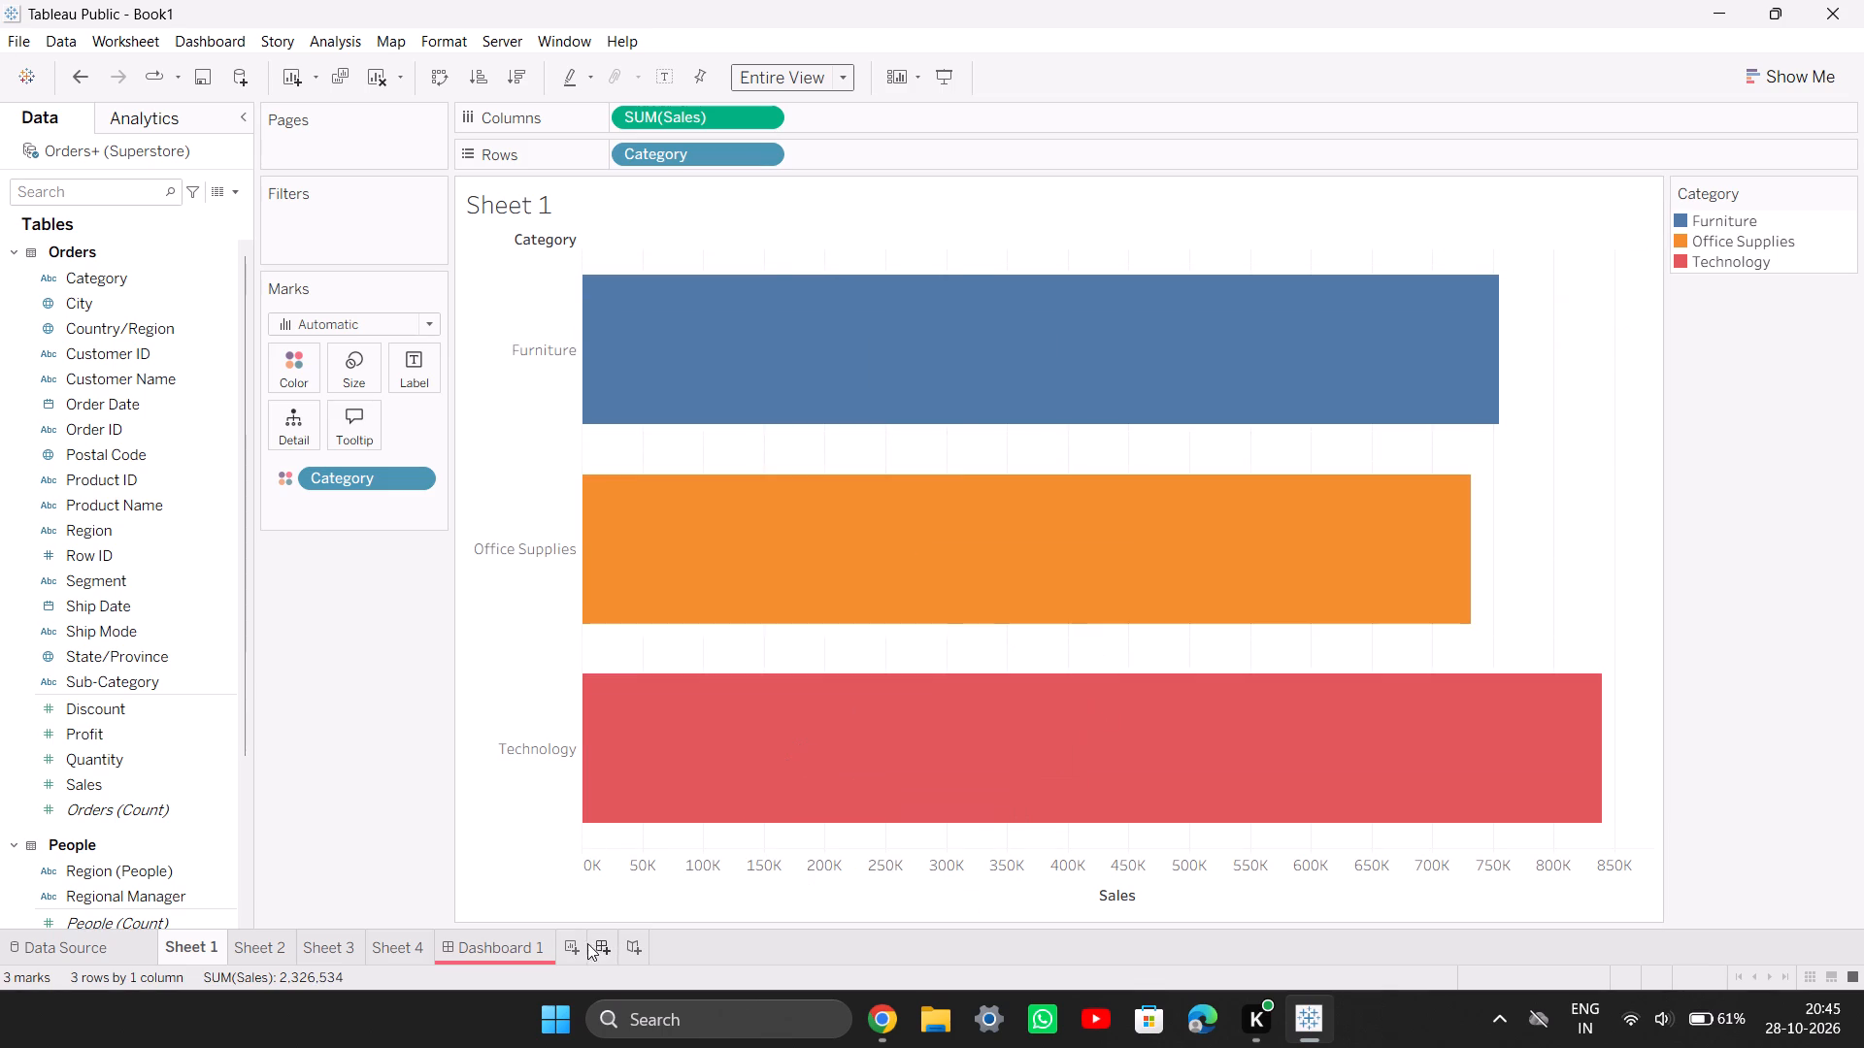
# Remove the Sheet 1 bar chart from Dashboard 1 and add Sheet 1 to the dashboard again.
pyautogui.click(531, 949)
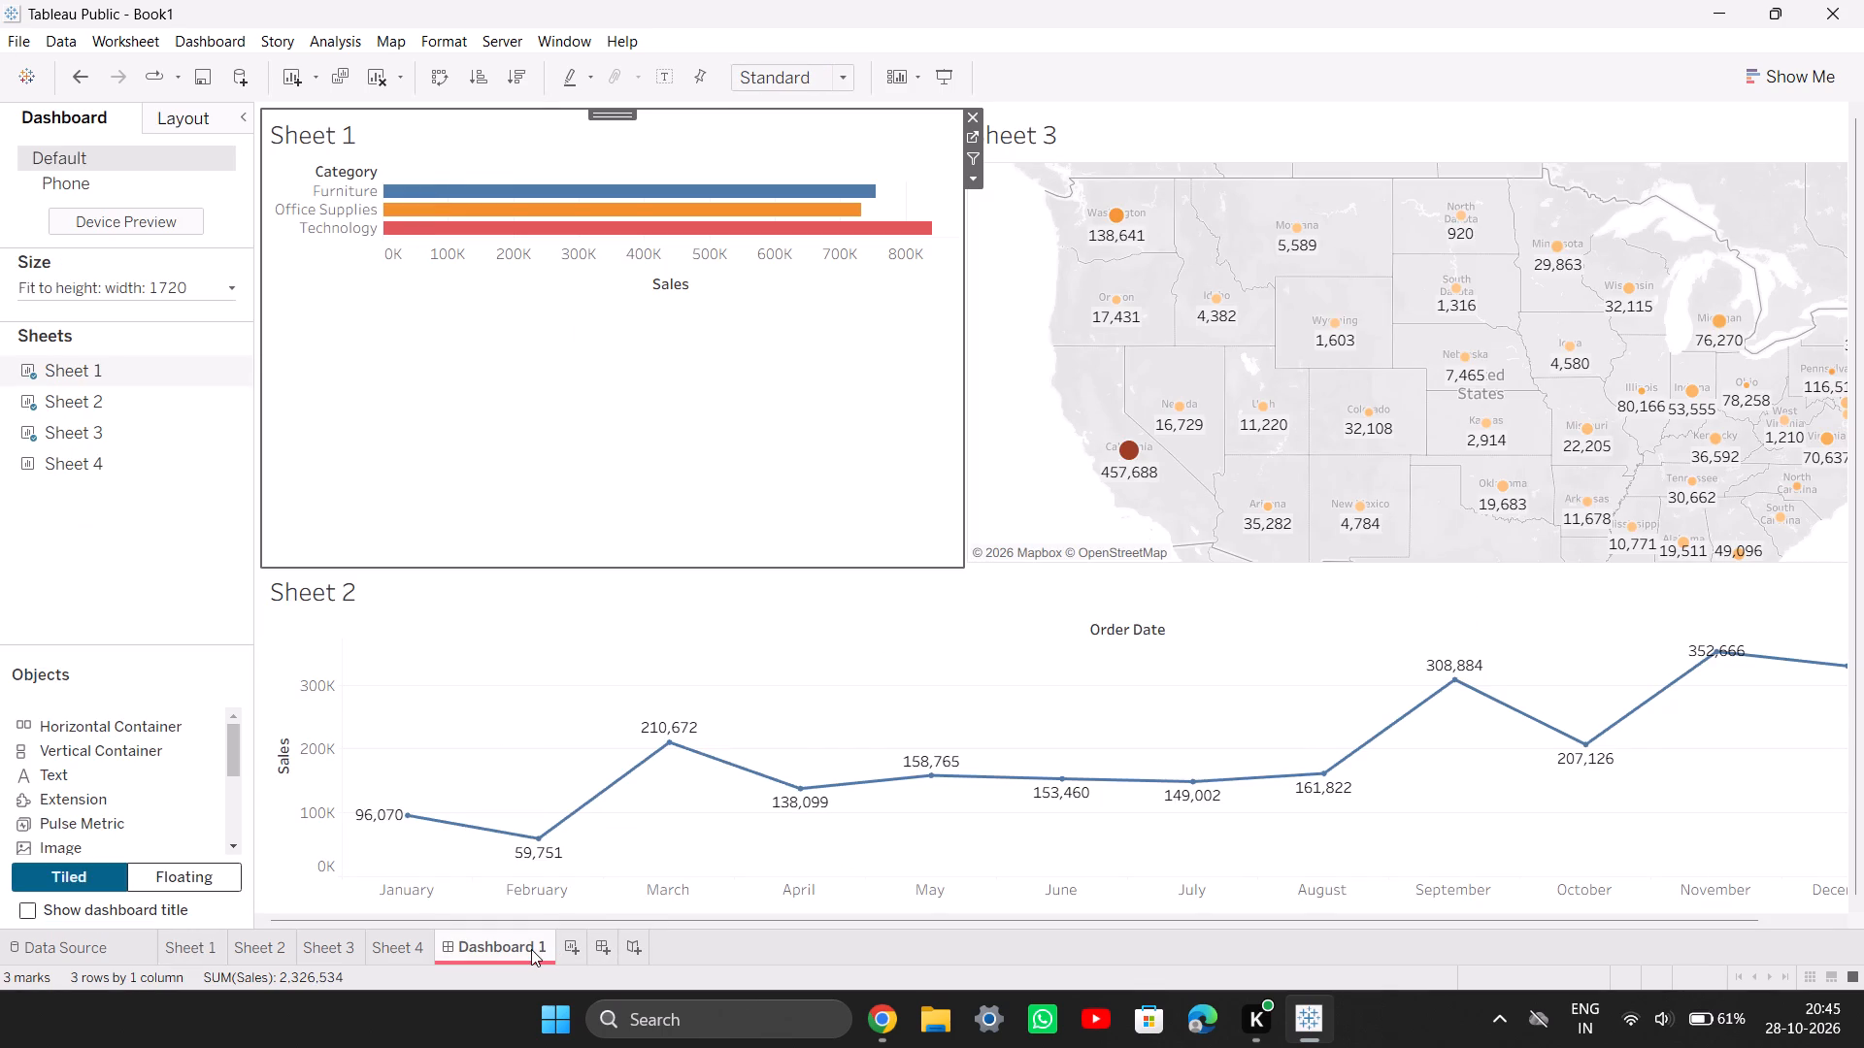
pyautogui.click(662, 411)
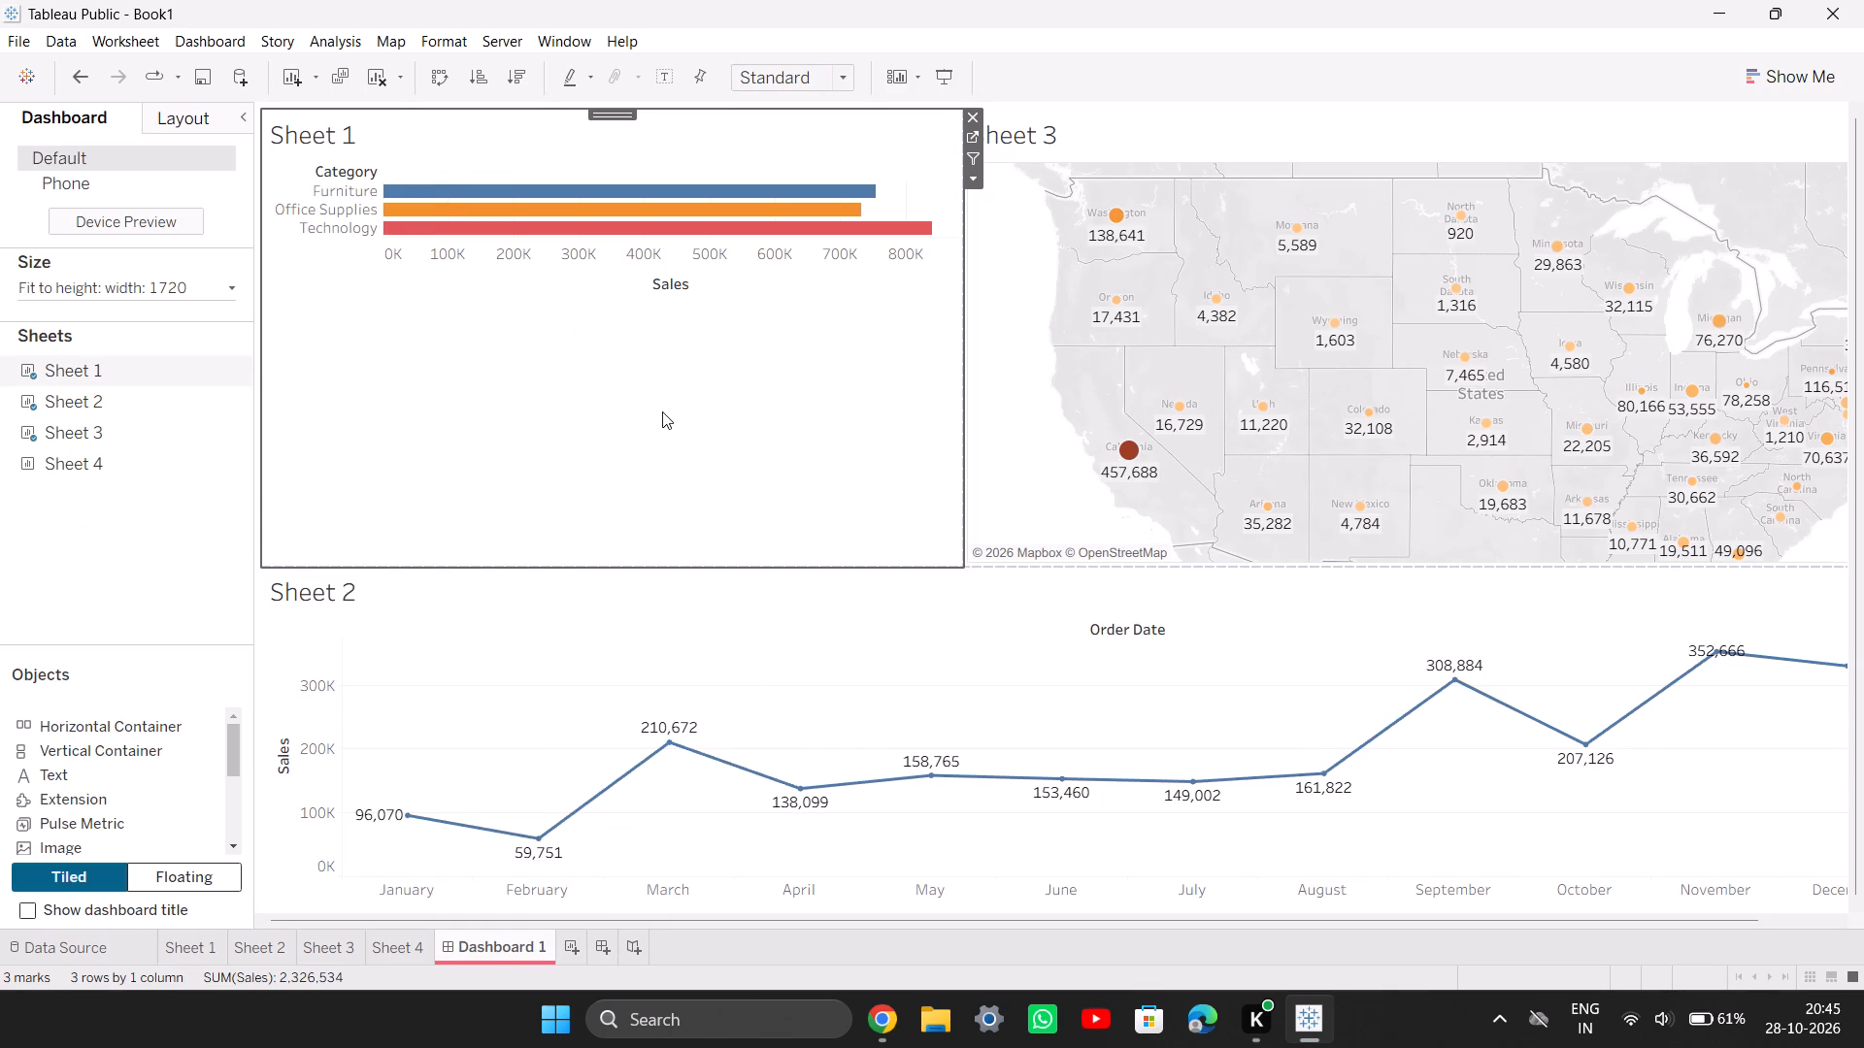
pyautogui.doubleClick(624, 111)
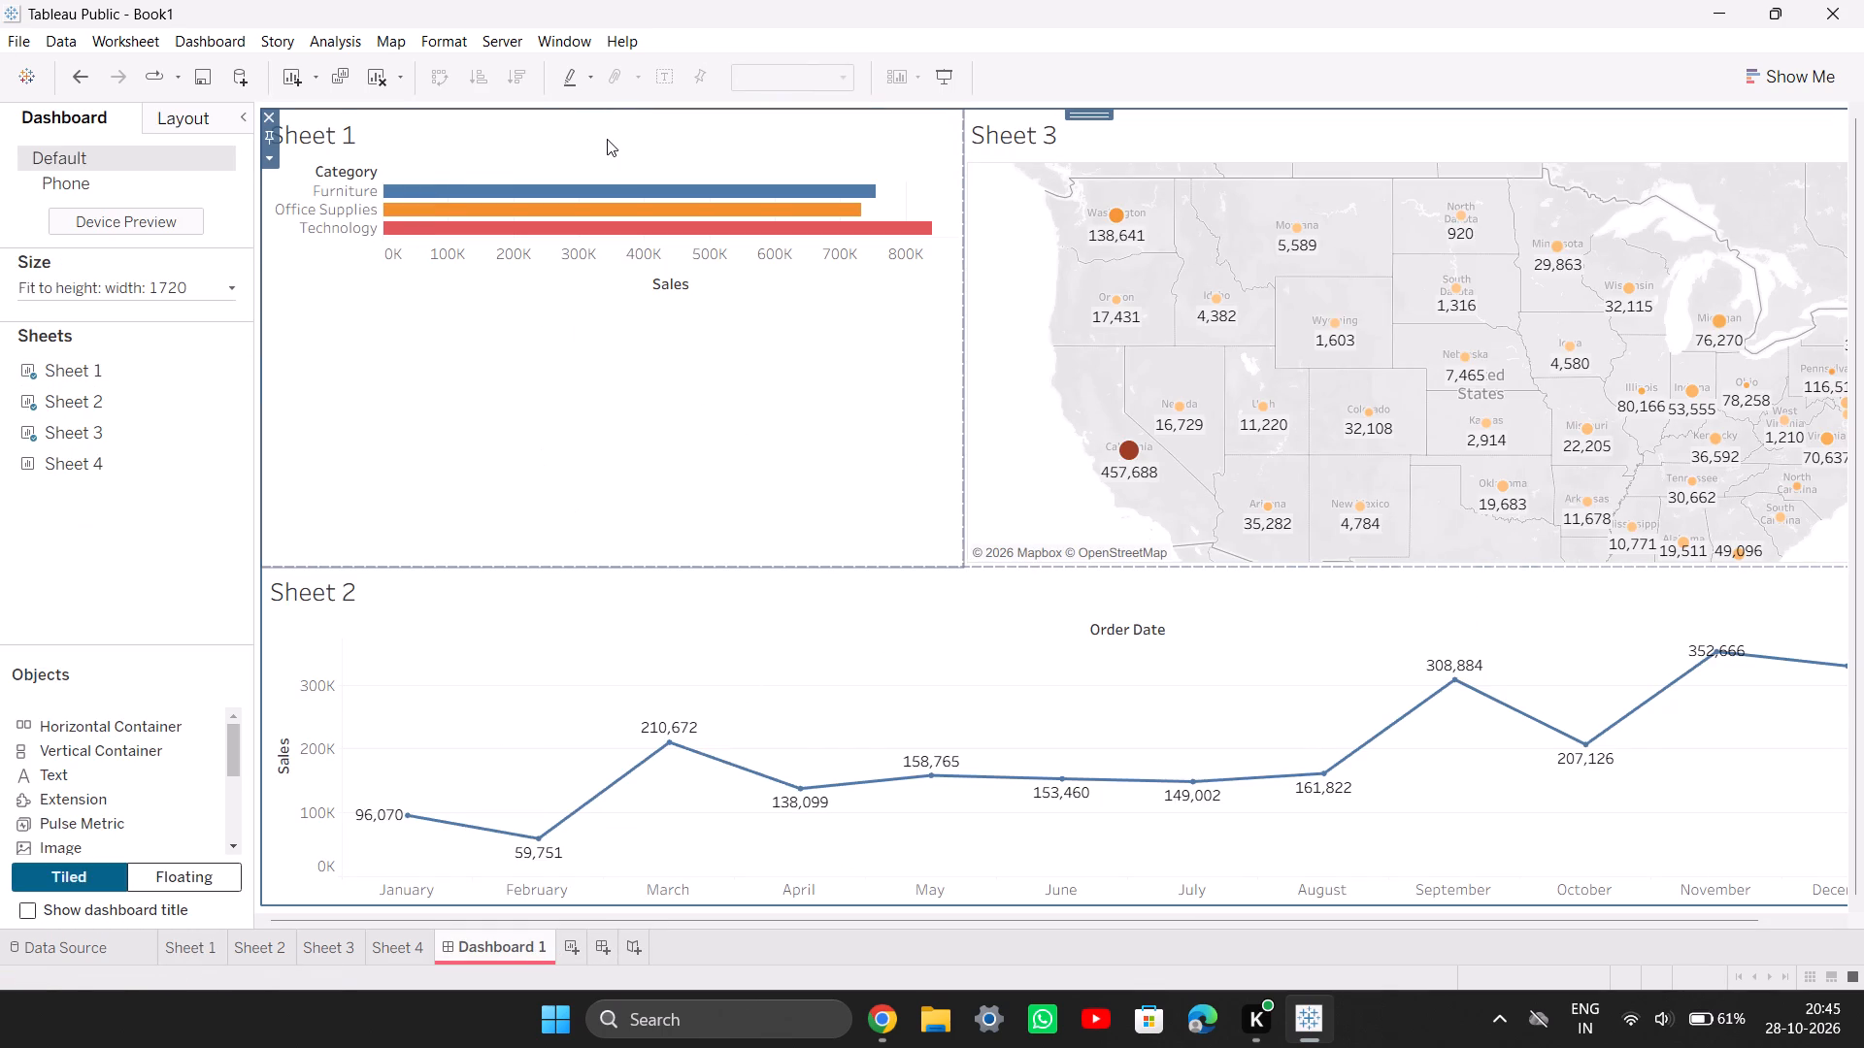
pyautogui.click(607, 139)
pyautogui.tripleClick(630, 219)
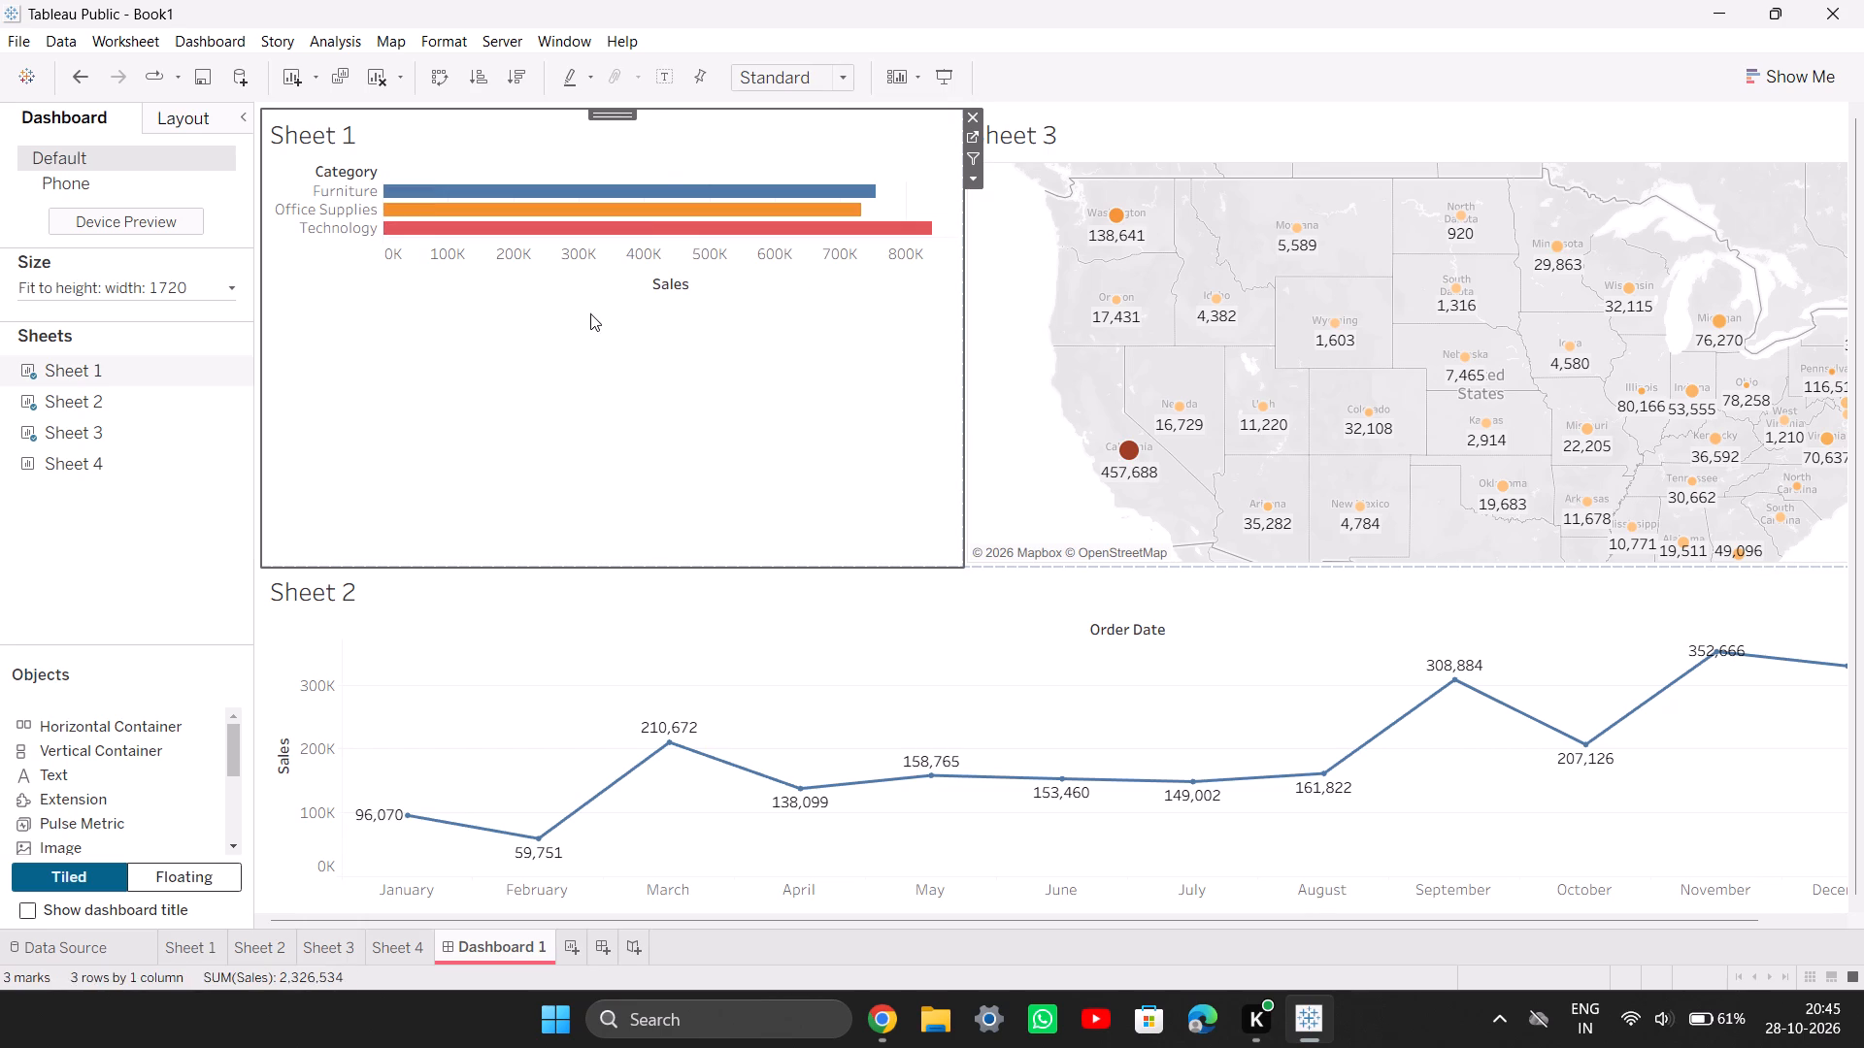
pyautogui.click(731, 164)
pyautogui.rightClick(838, 154)
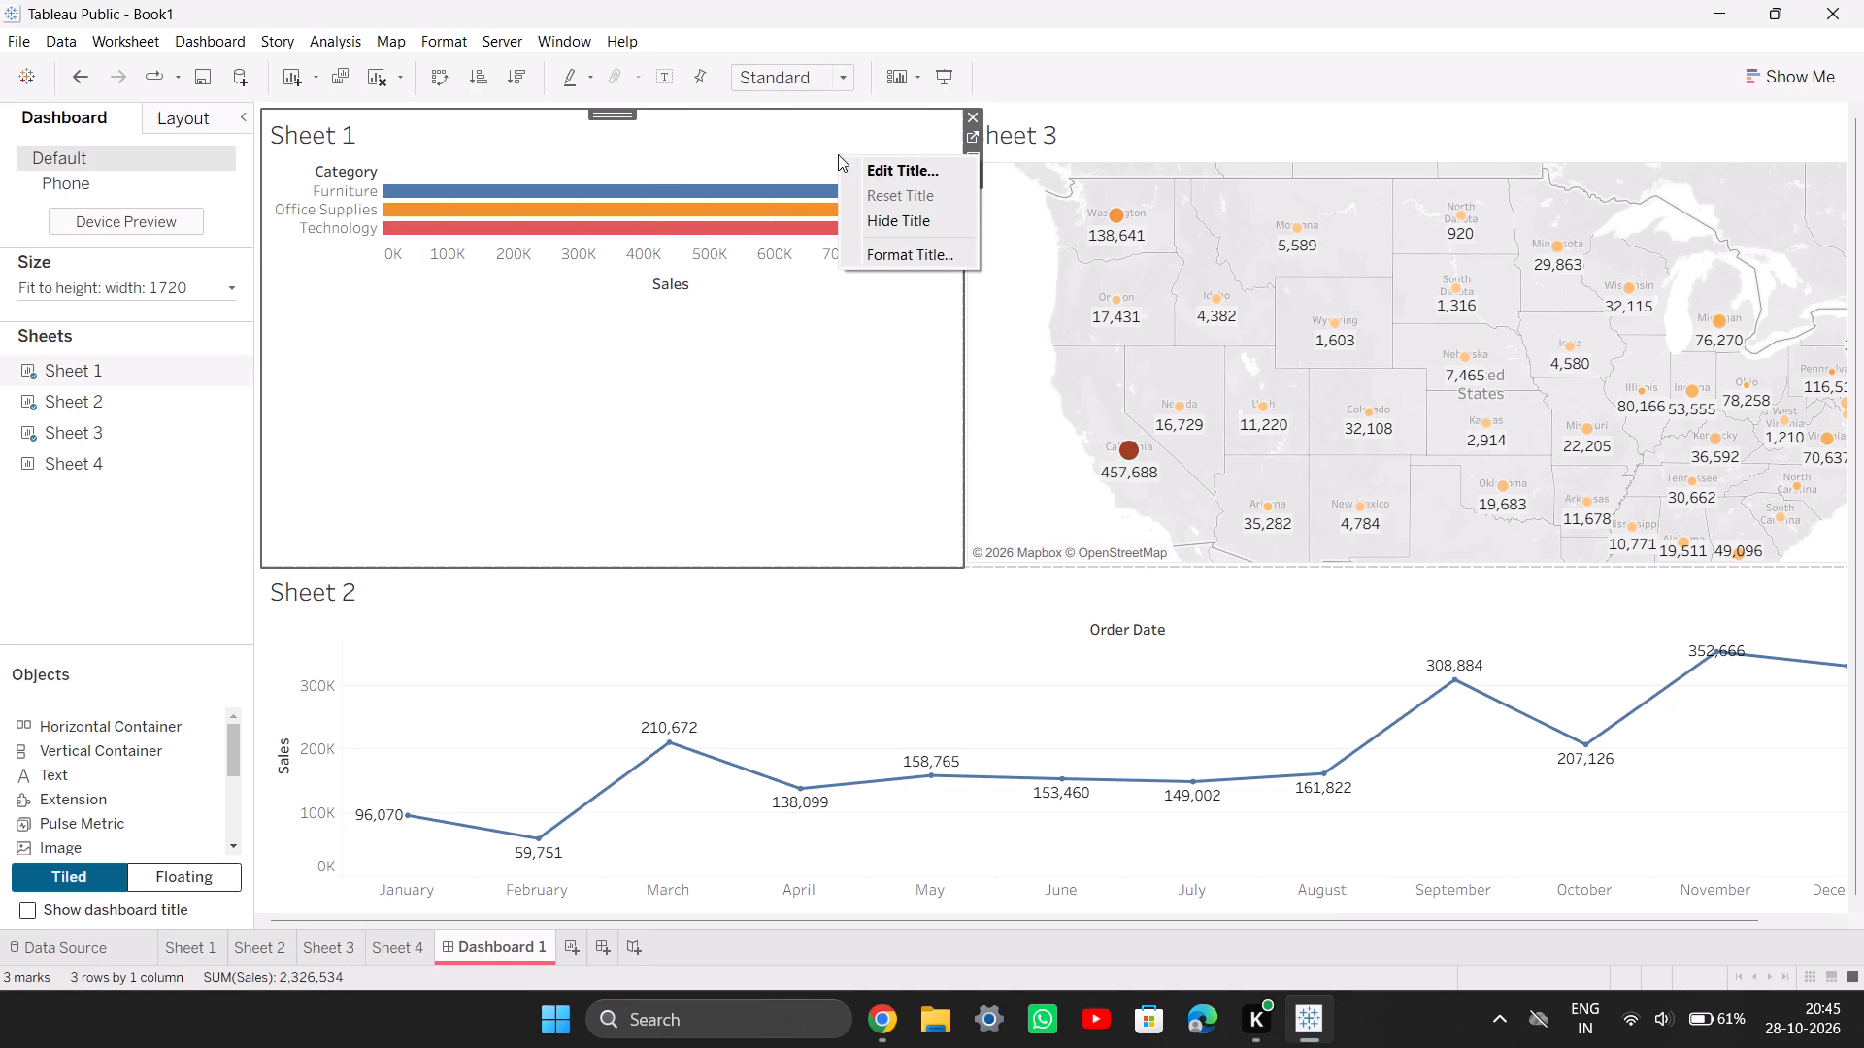
pyautogui.click(558, 269)
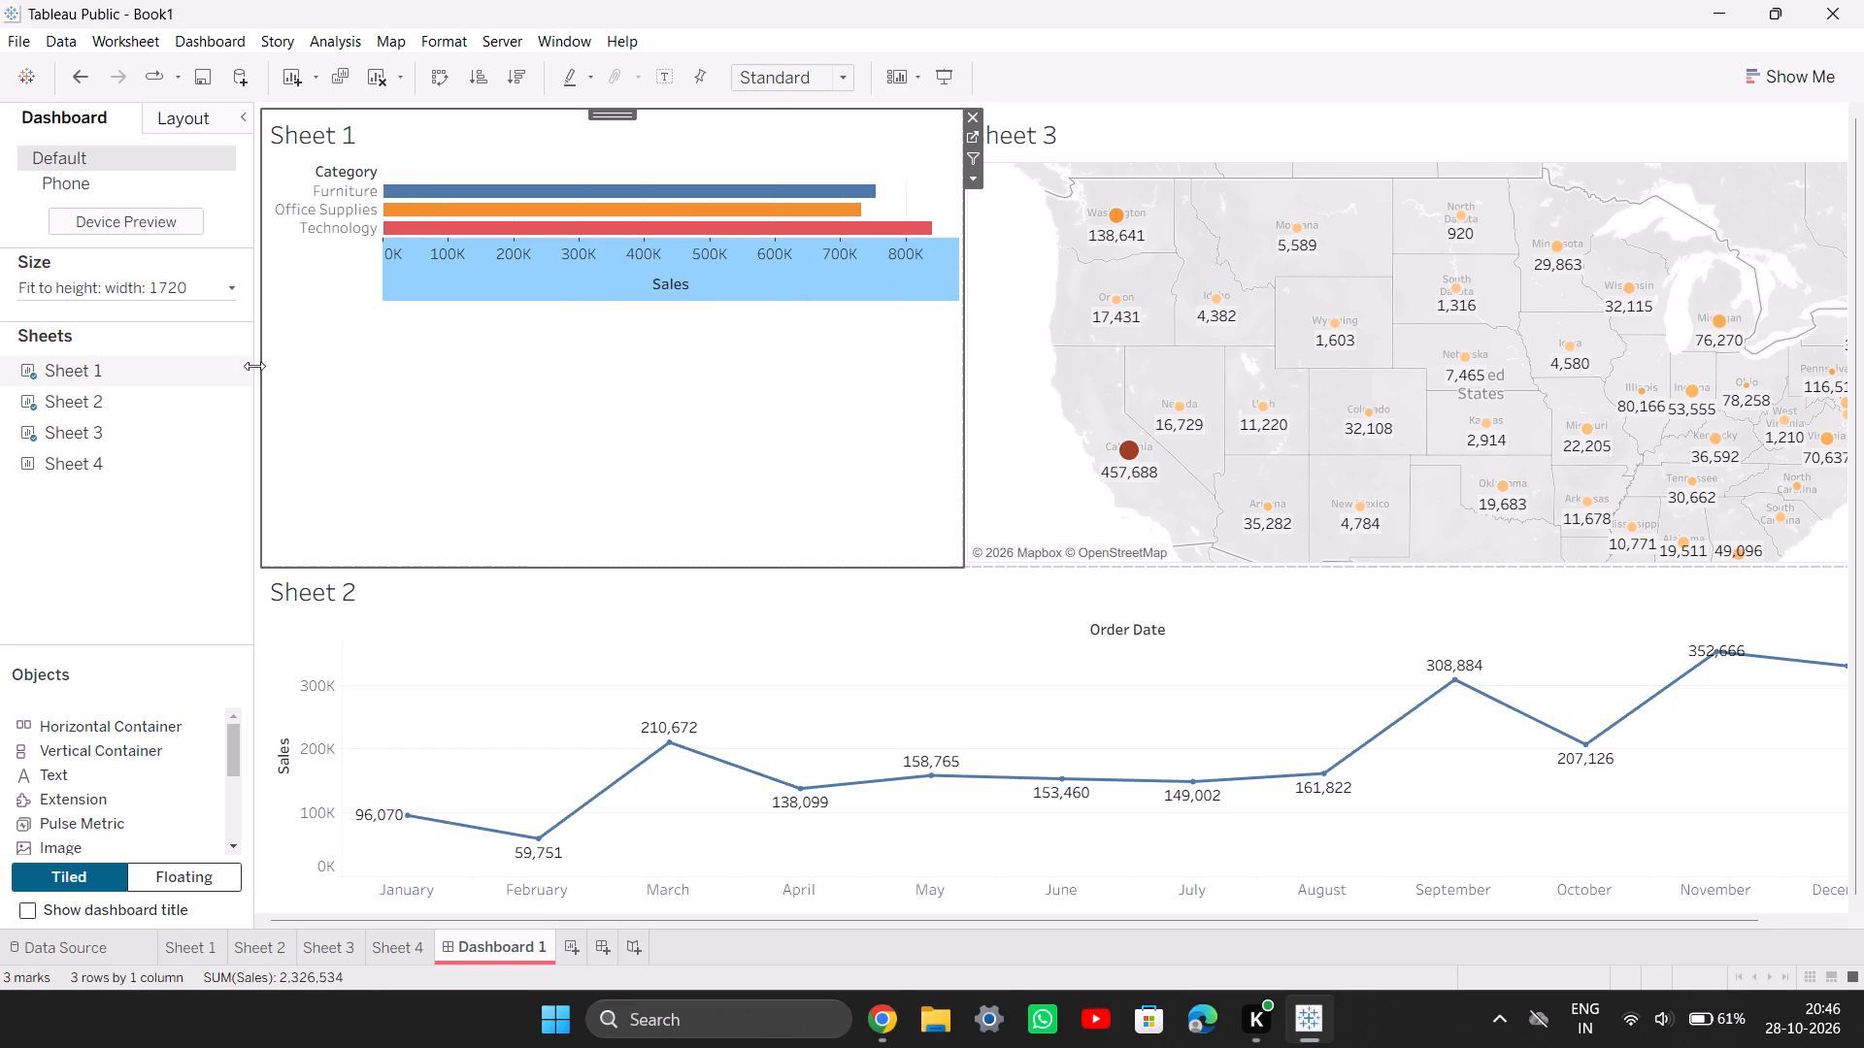
pyautogui.press('BackSpace')
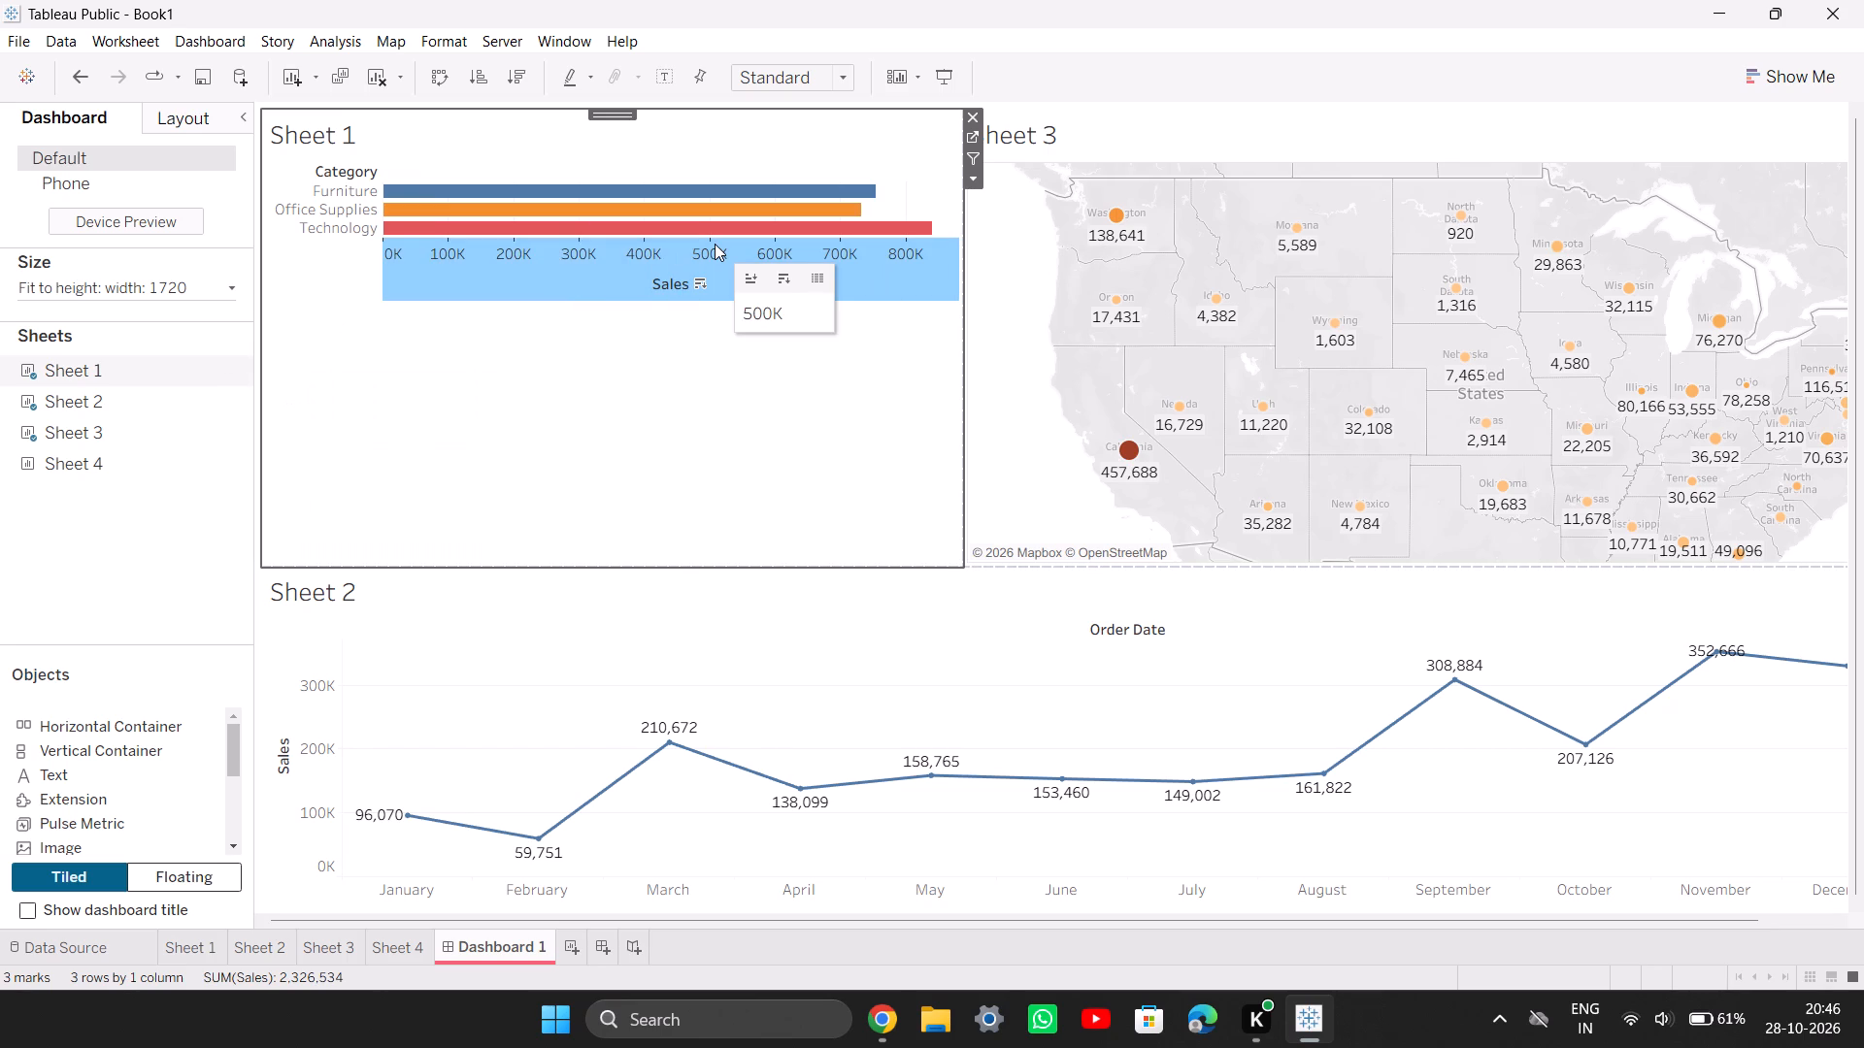
pyautogui.click(973, 115)
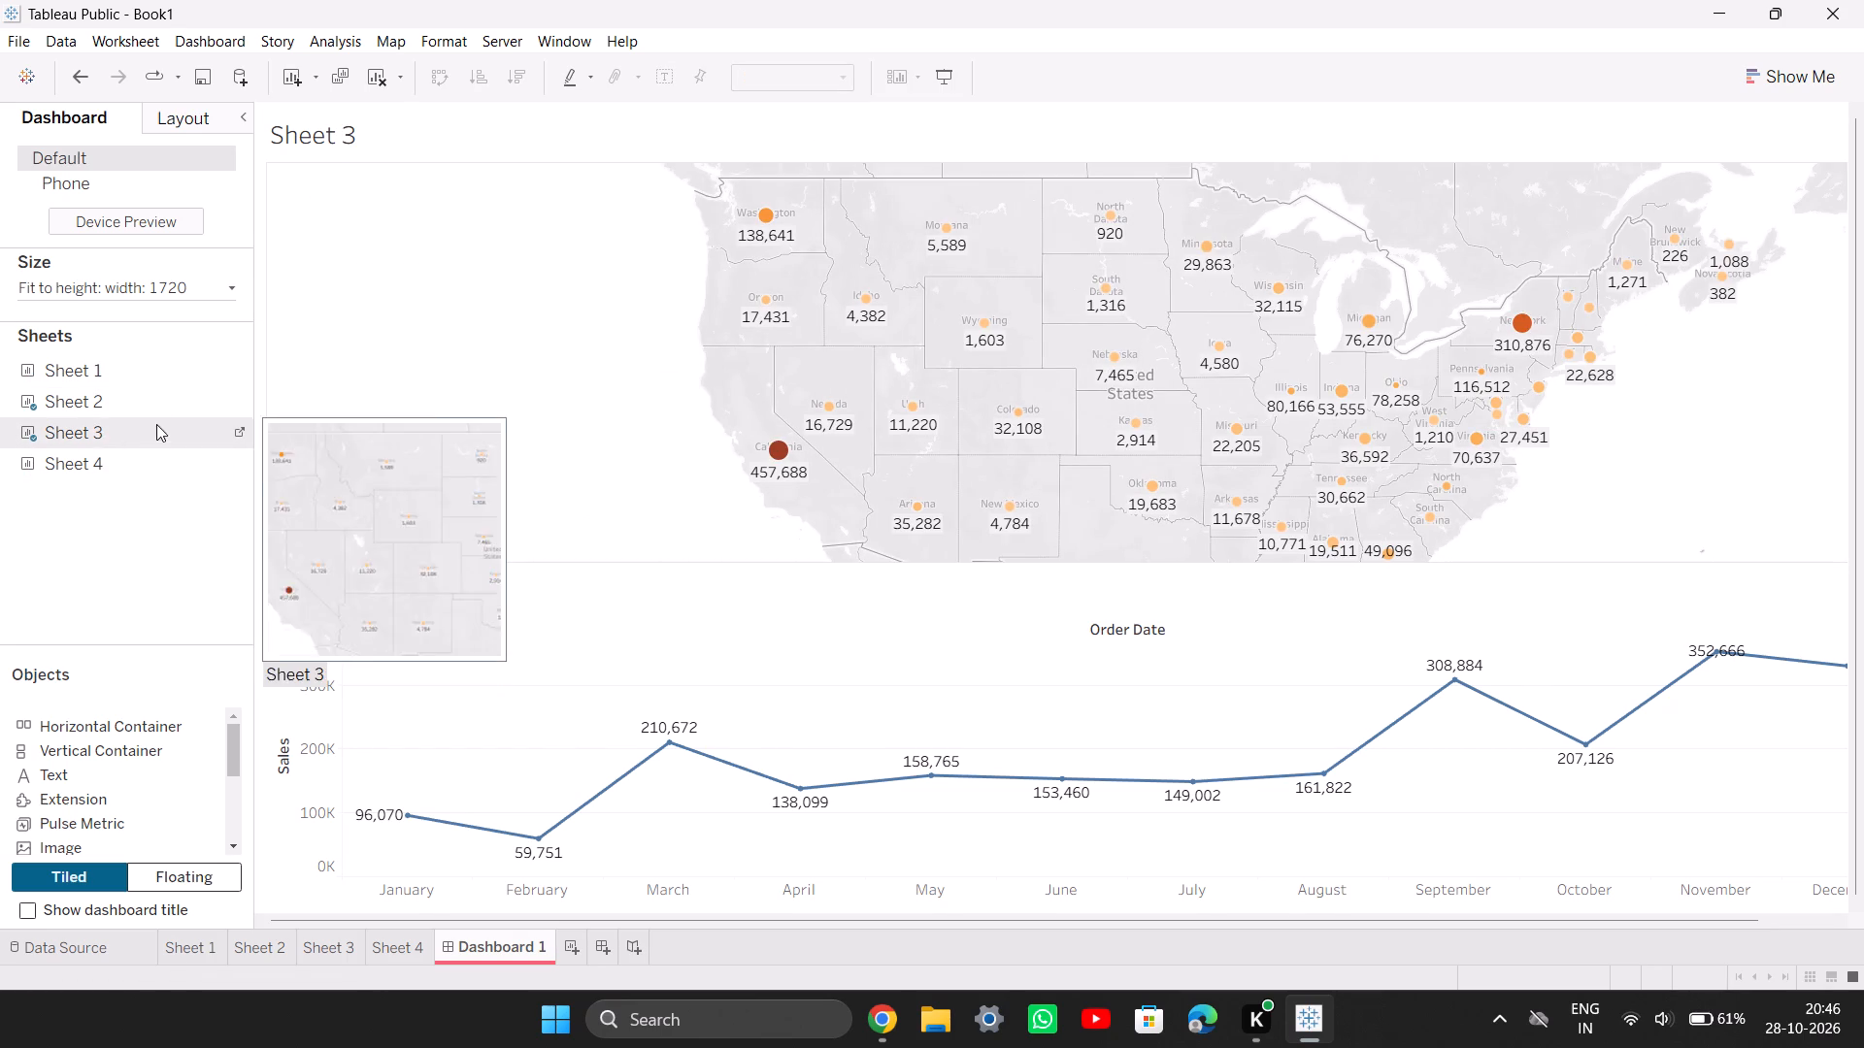
pyautogui.doubleClick(162, 373)
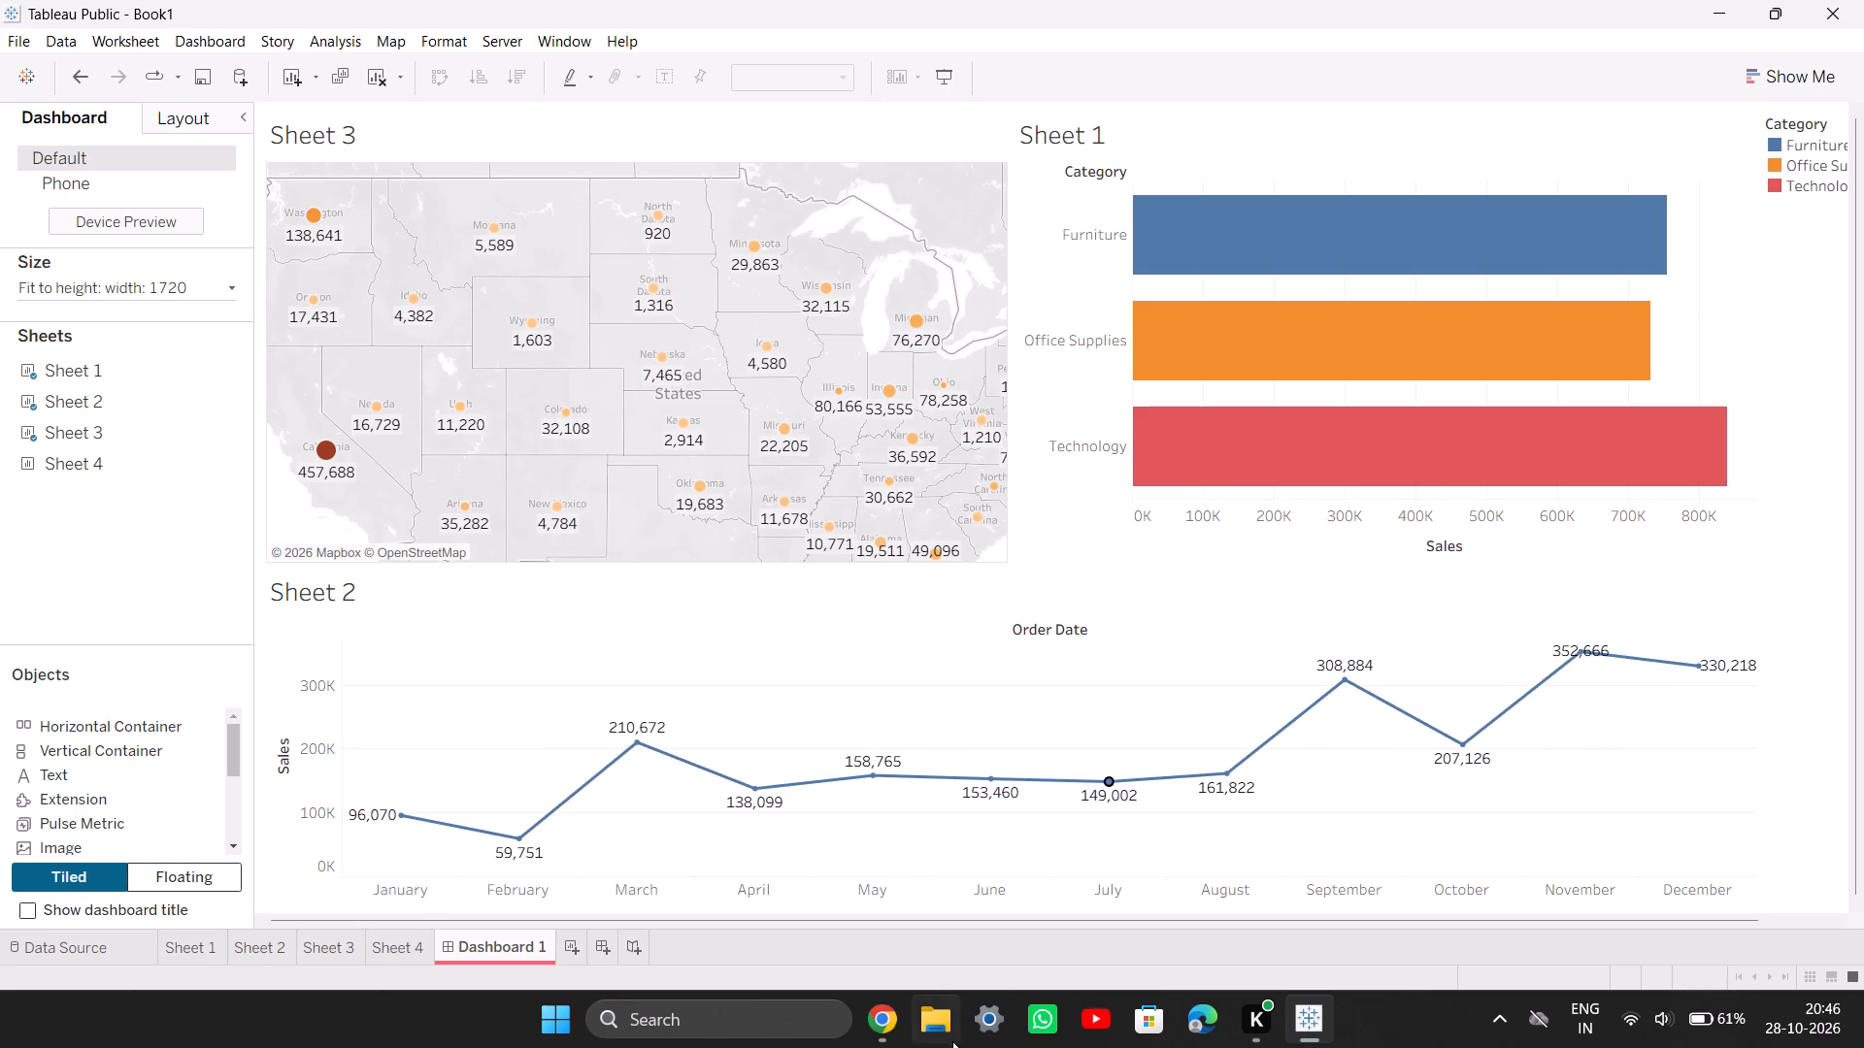
# Switch to the Tableau Practical PDF in Chrome and review the 2.B extracts versus live connections and 2.C metadata instructions.
pyautogui.click(234, 938)
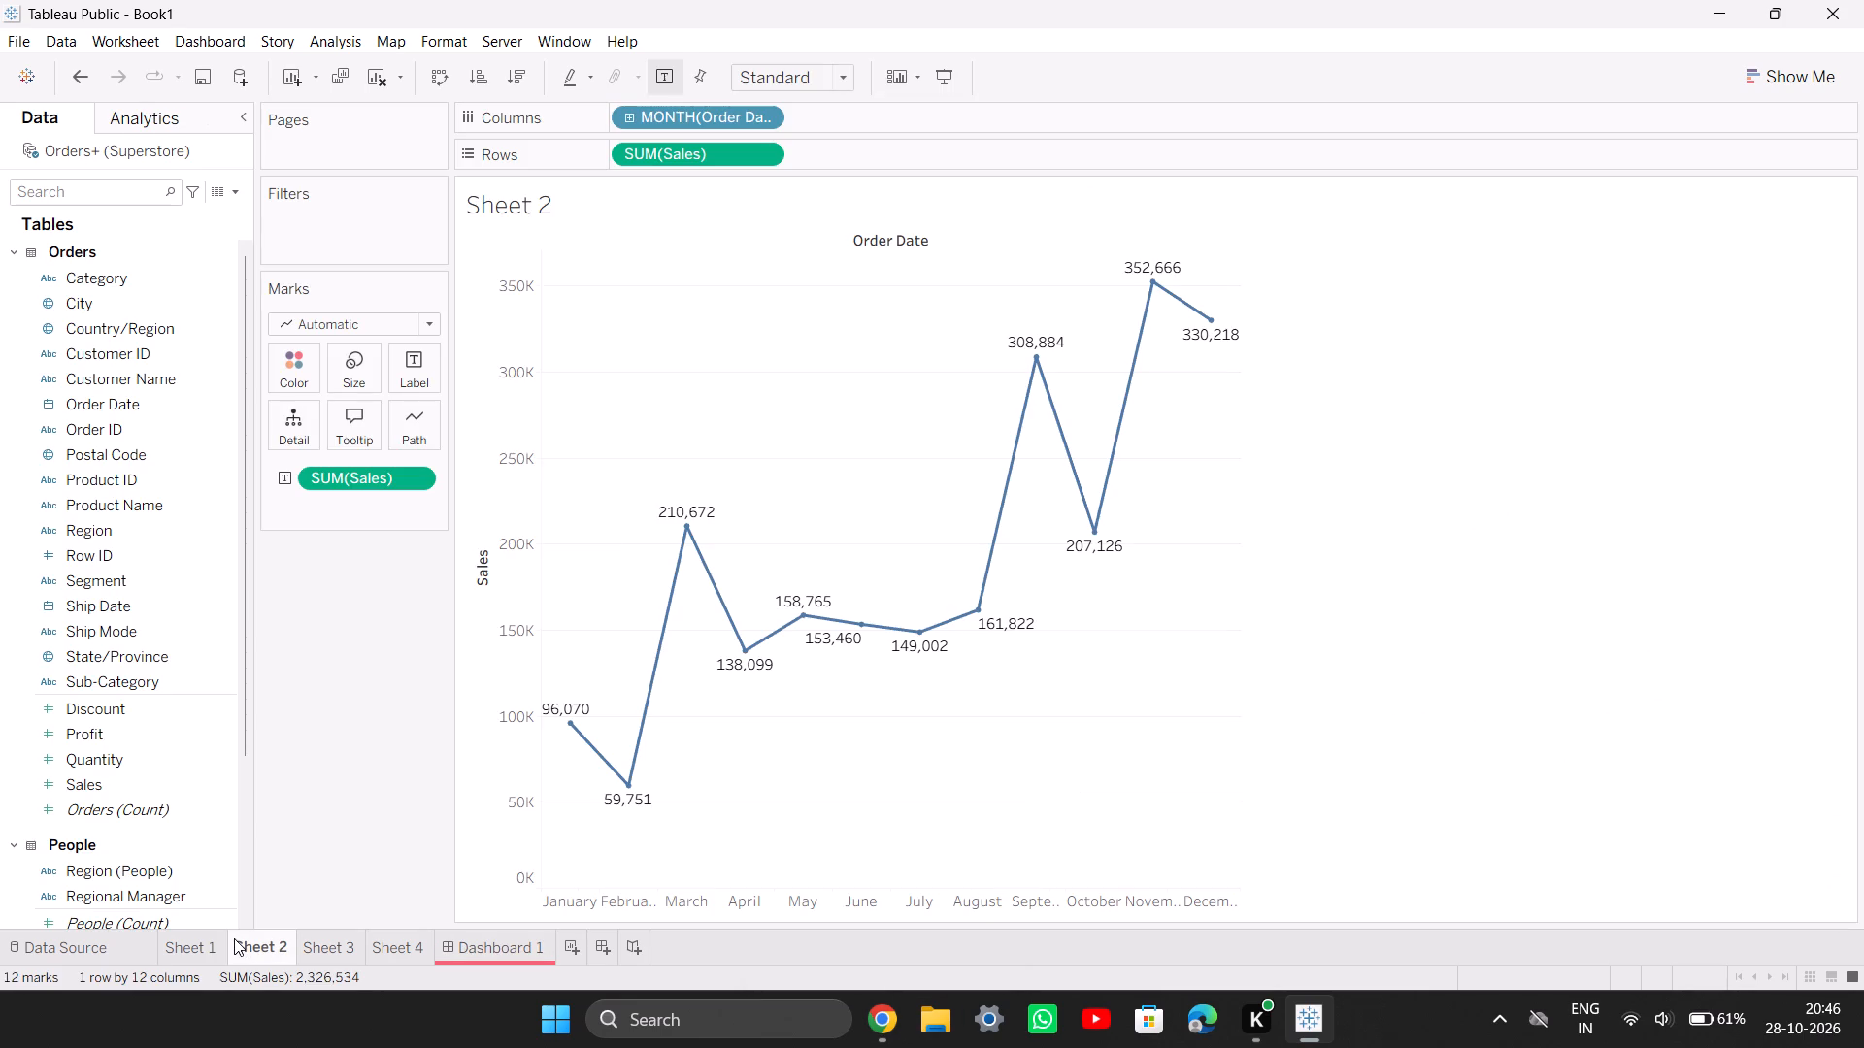
pyautogui.click(878, 1044)
pyautogui.scroll(-8, 782, 638)
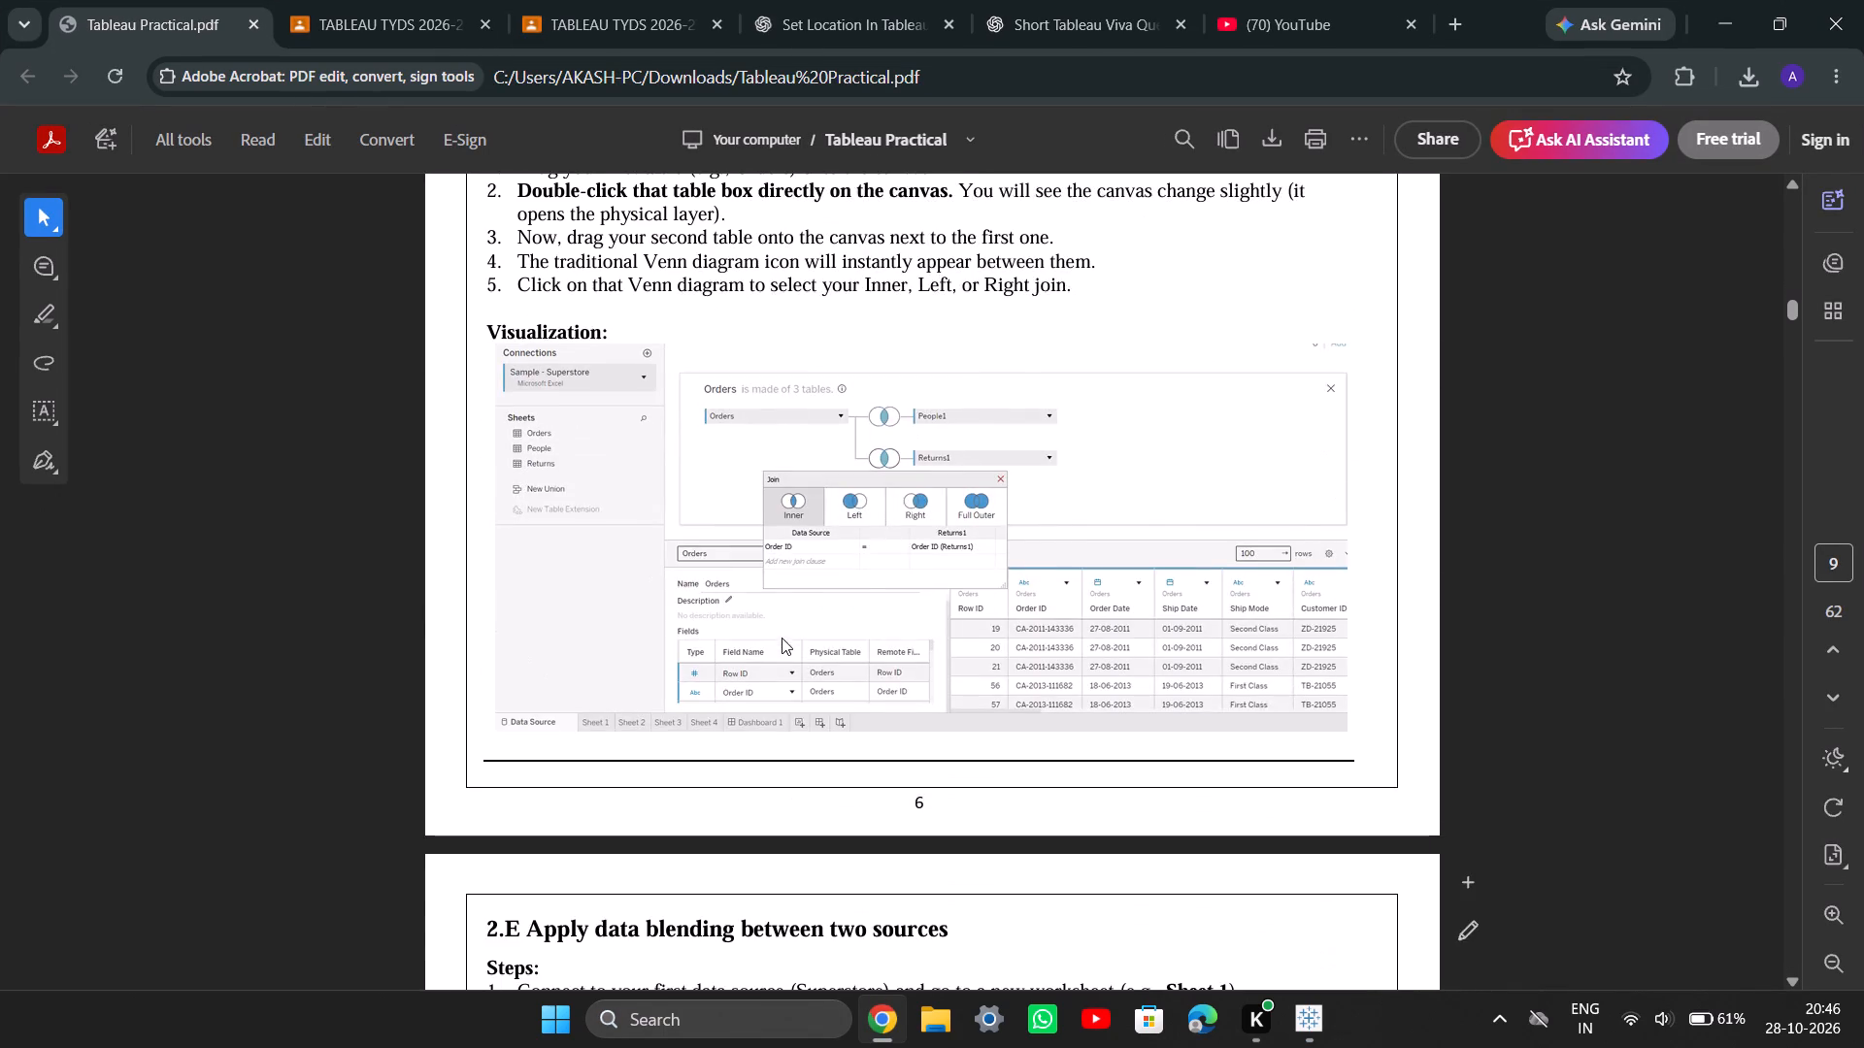
pyautogui.scroll(5, 782, 638)
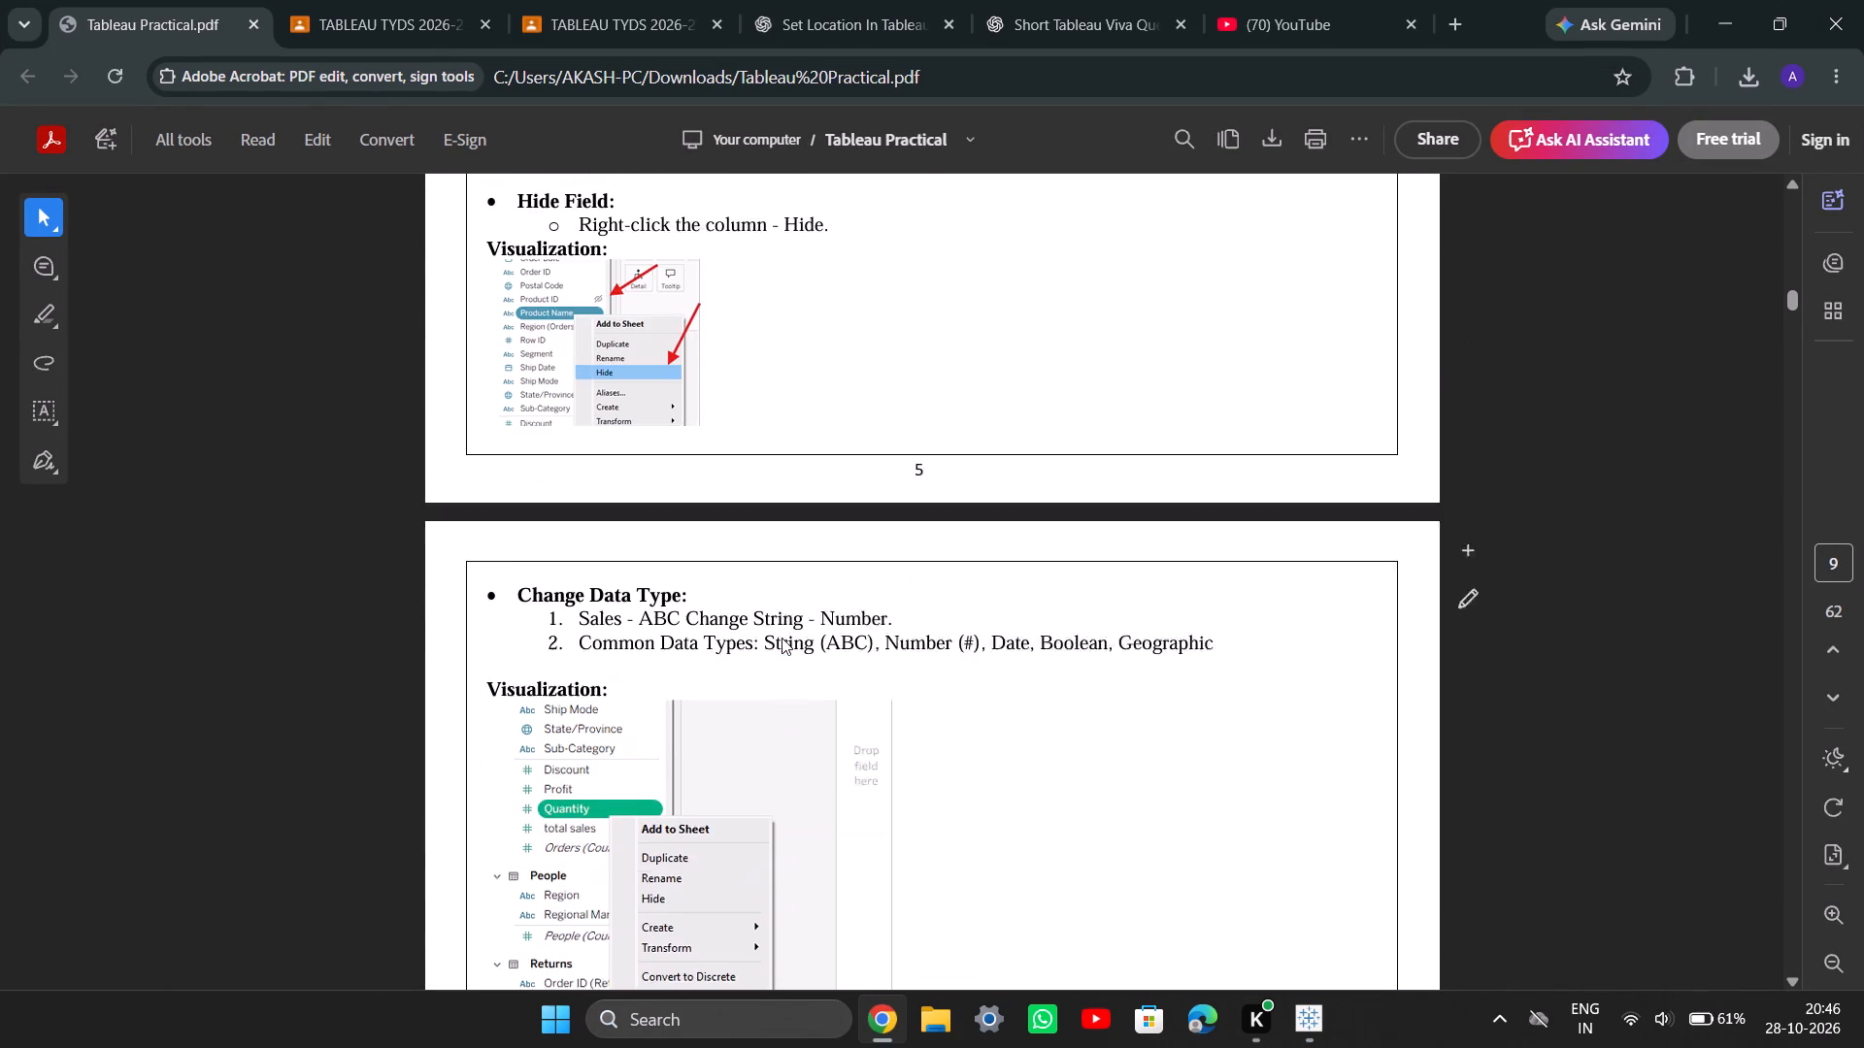
pyautogui.scroll(3, 782, 638)
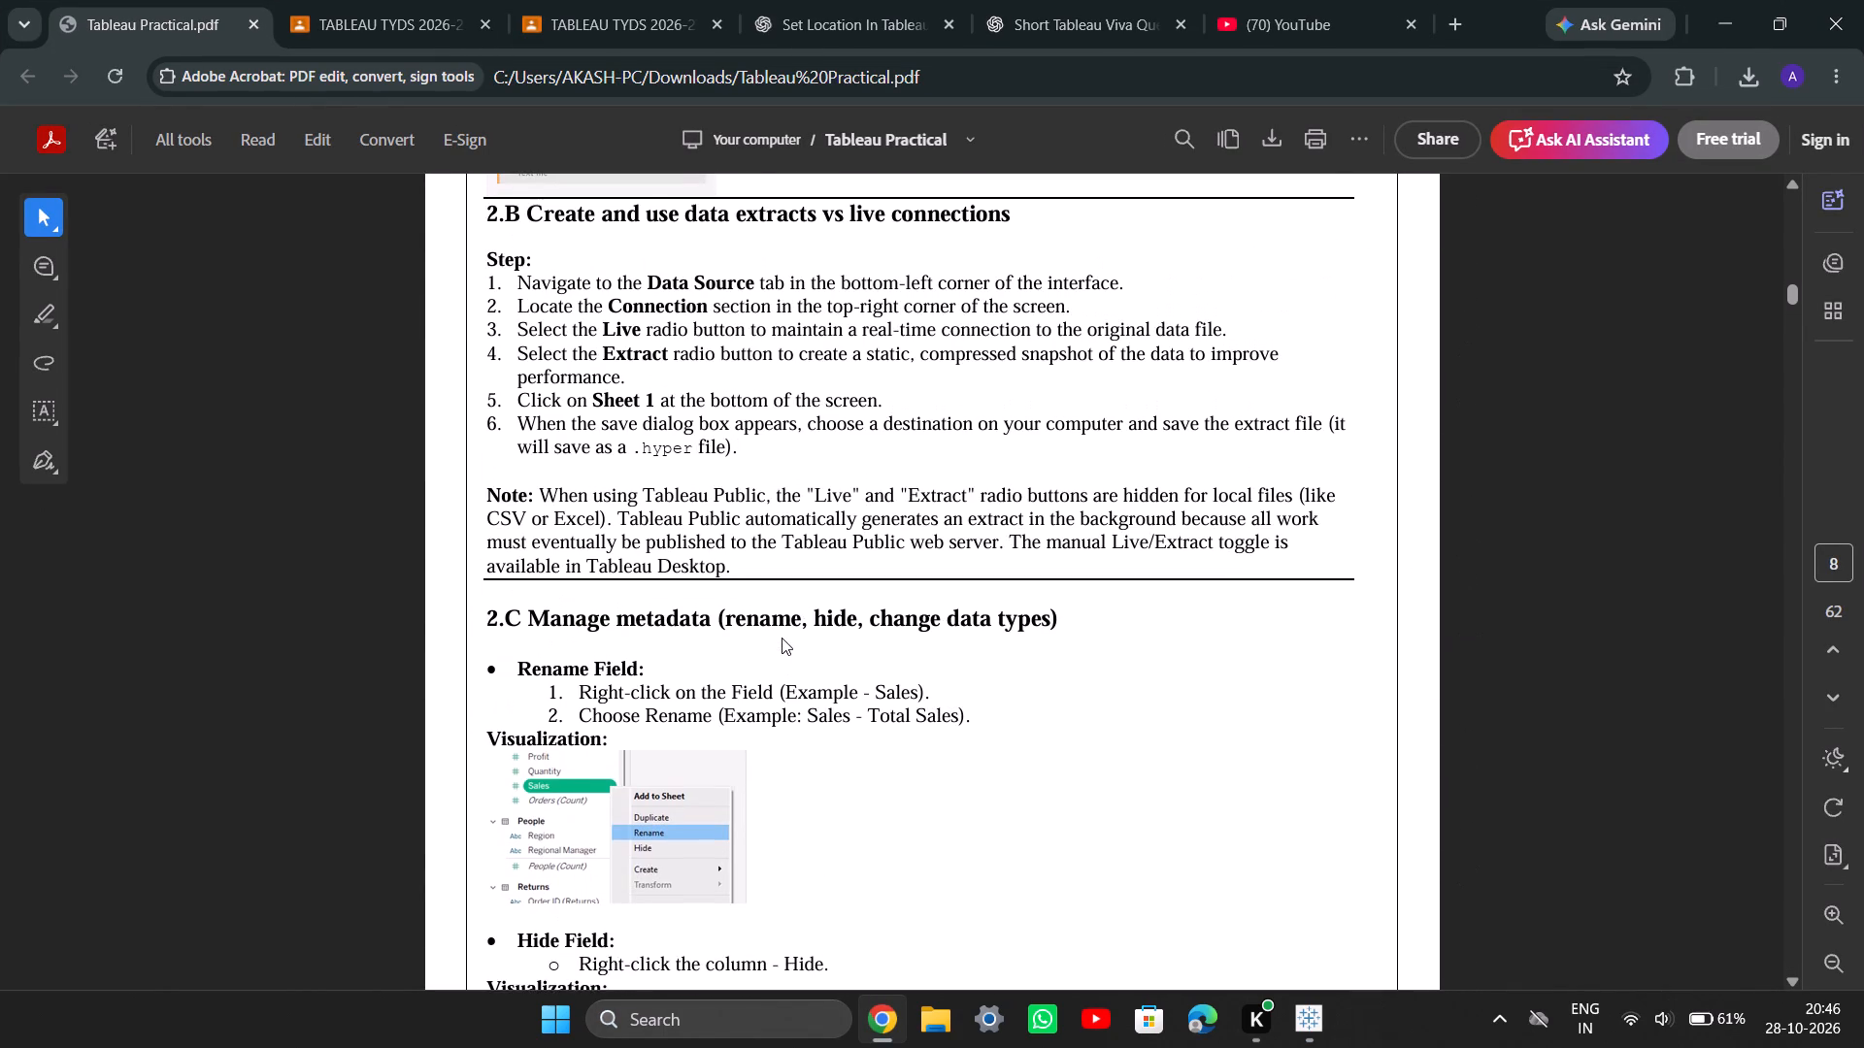
pyautogui.scroll(-3, 782, 638)
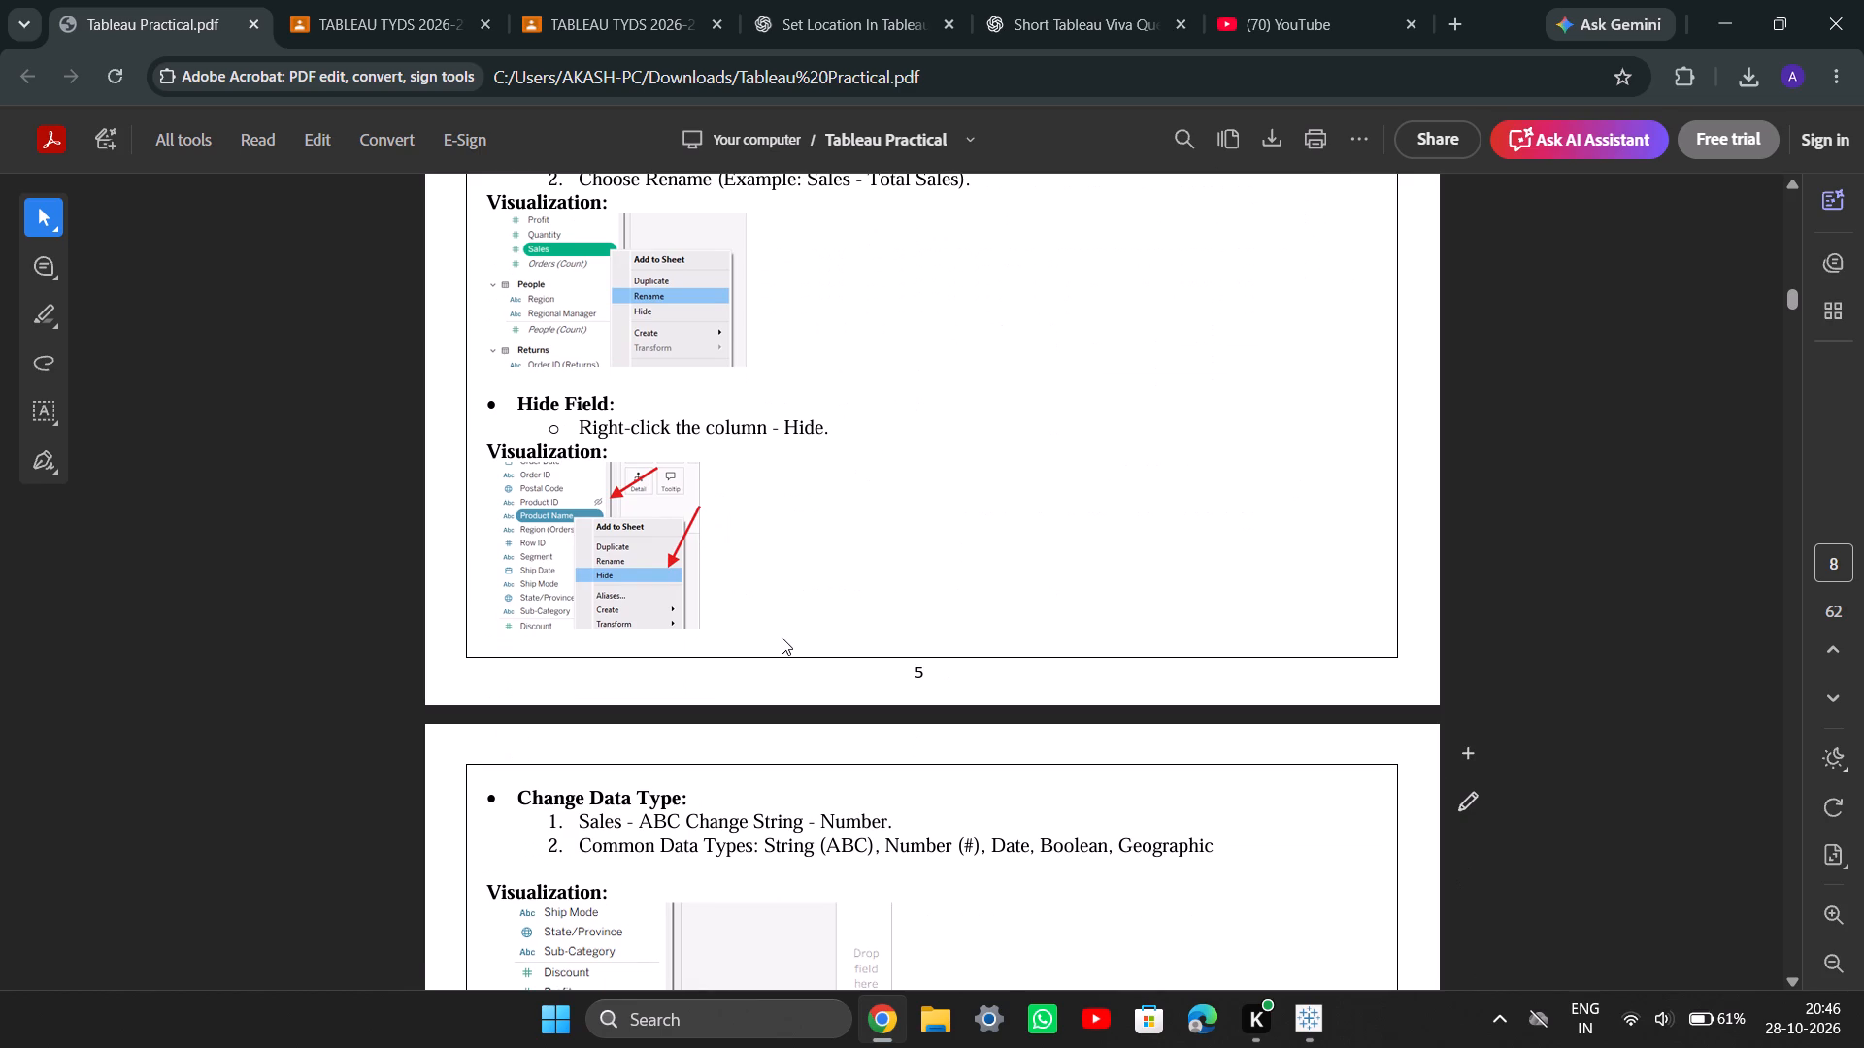
pyautogui.scroll(4, 782, 638)
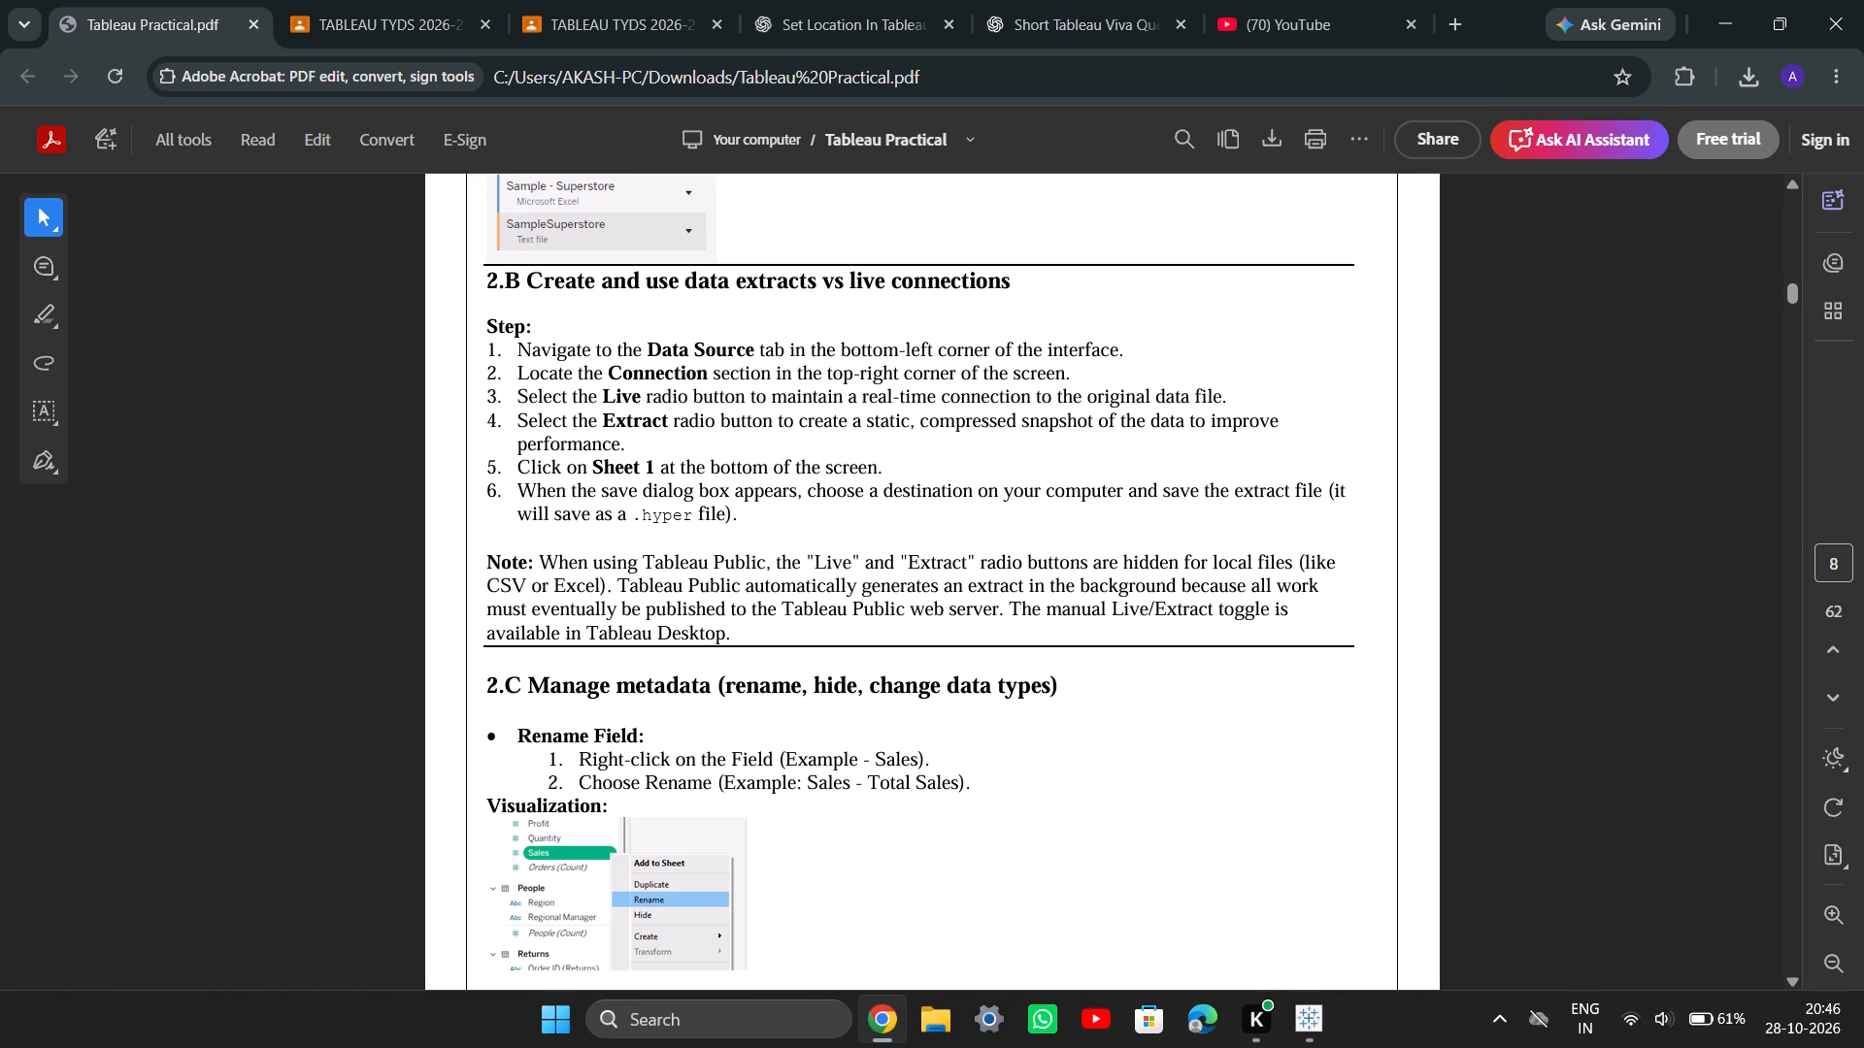
pyautogui.click(1067, 0)
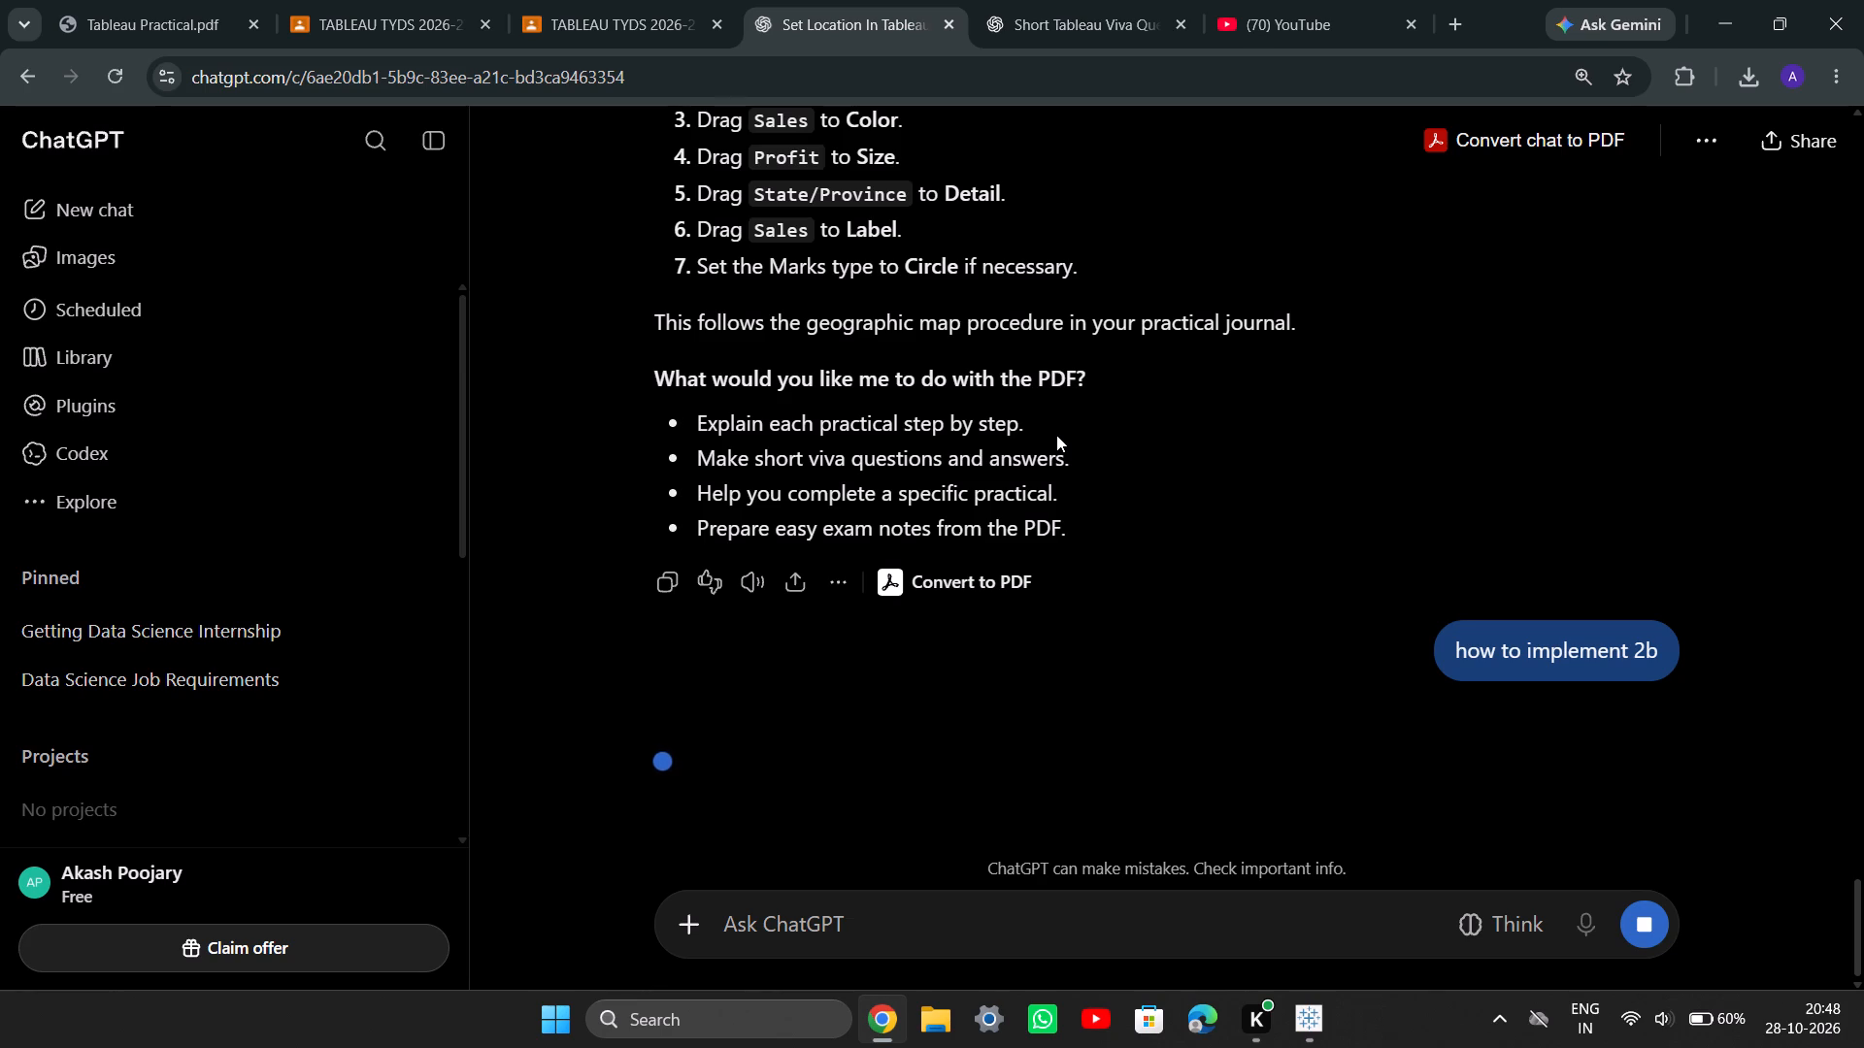
pyautogui.click(1056, 435)
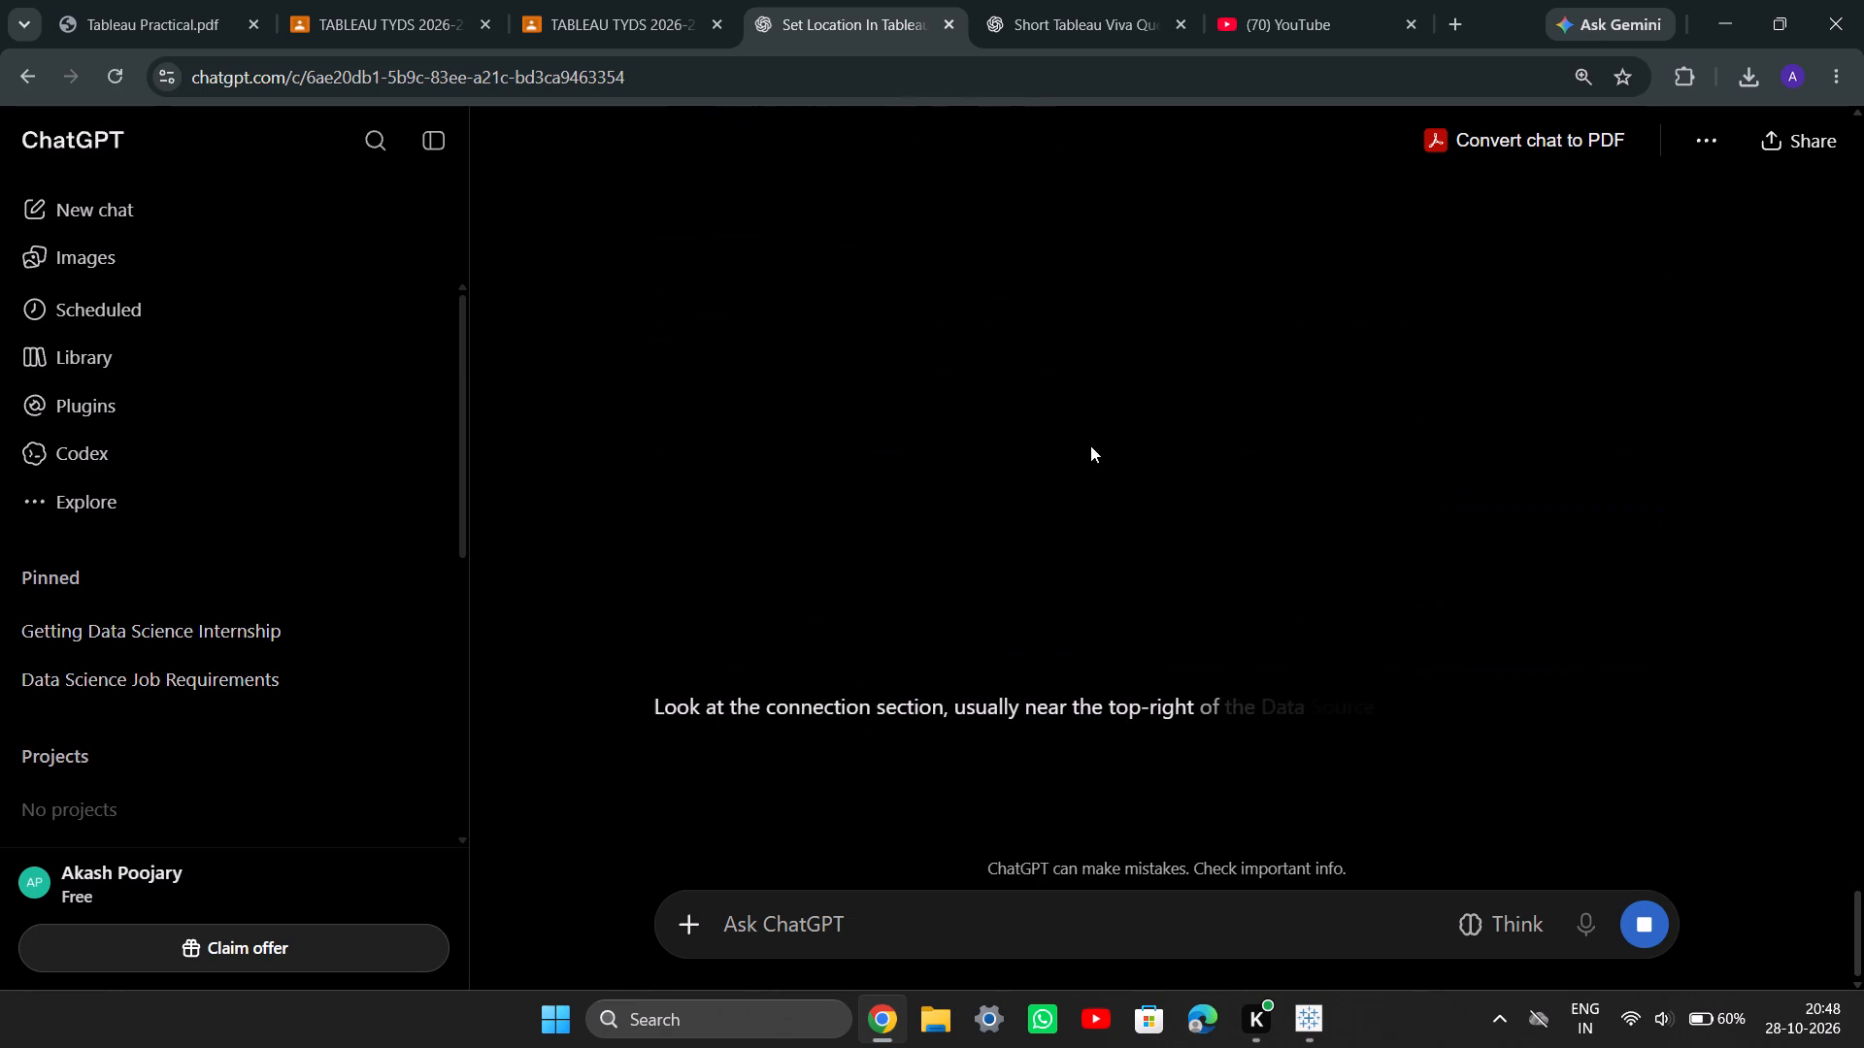
pyautogui.scroll(3, 794, 506)
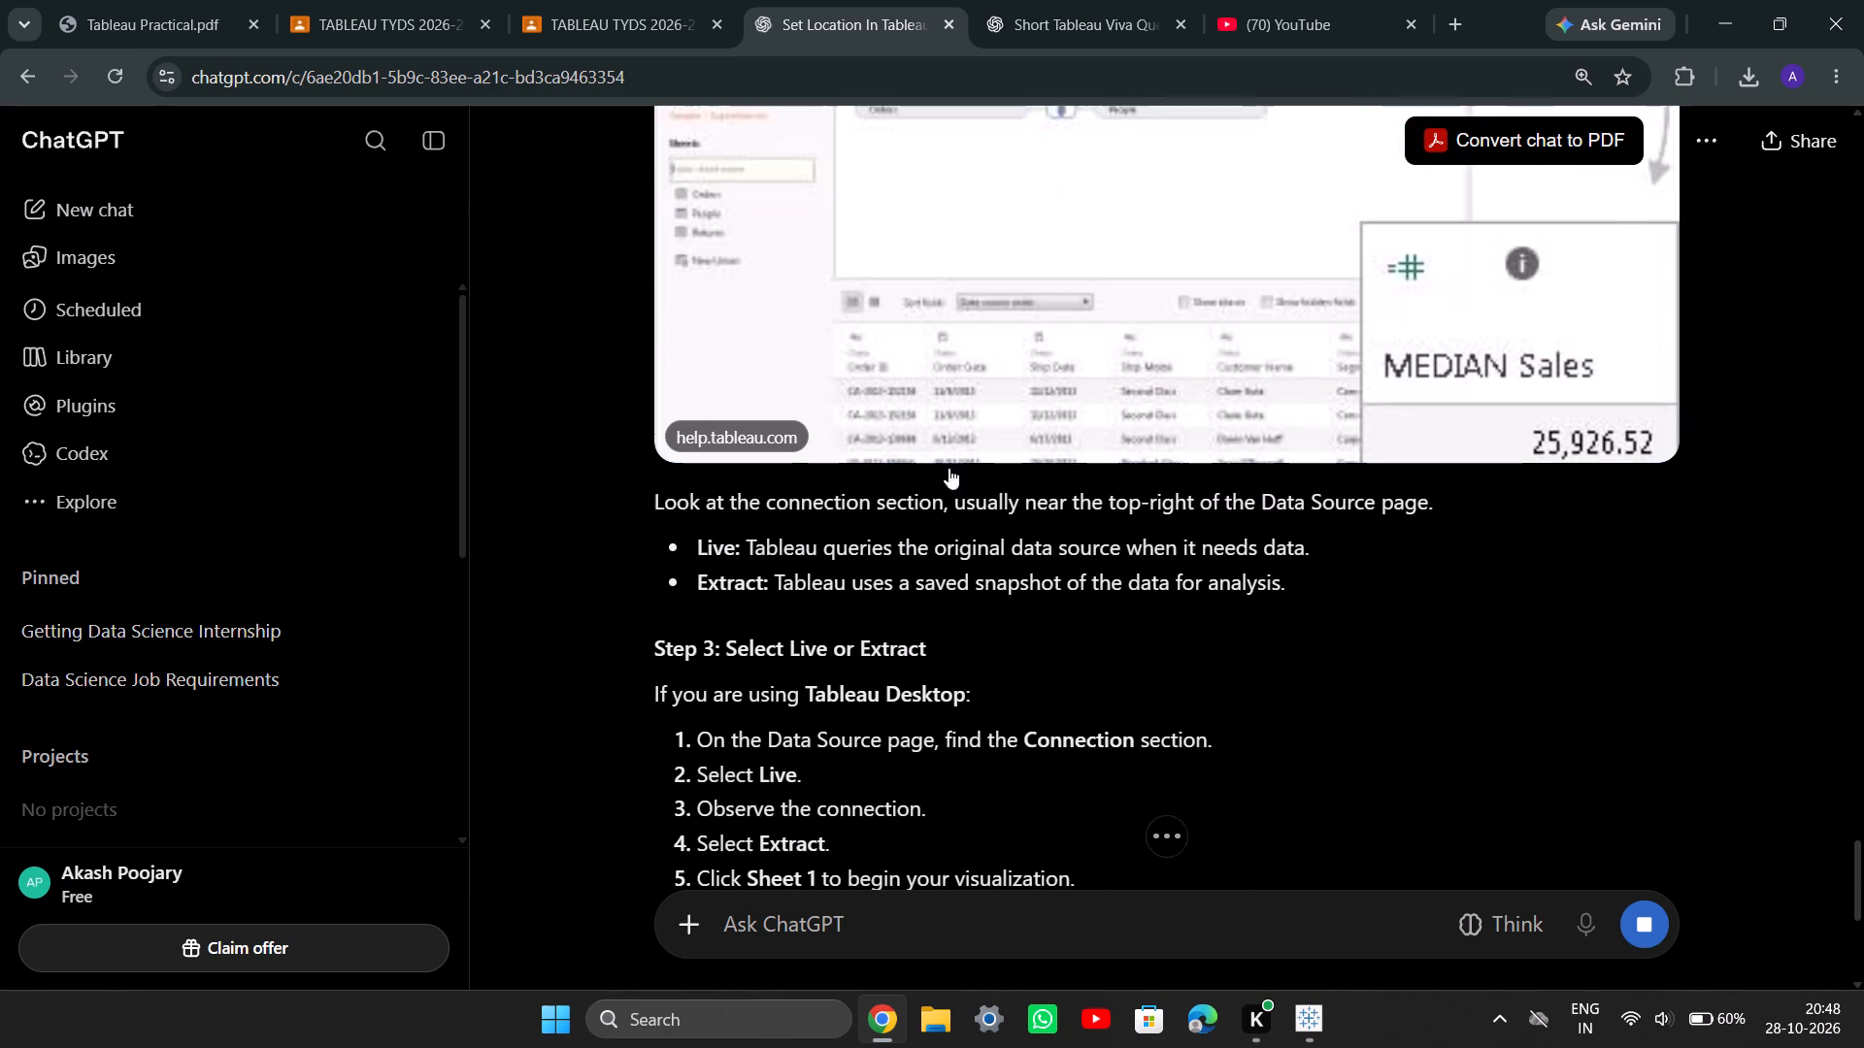
pyautogui.scroll(1, 1022, 578)
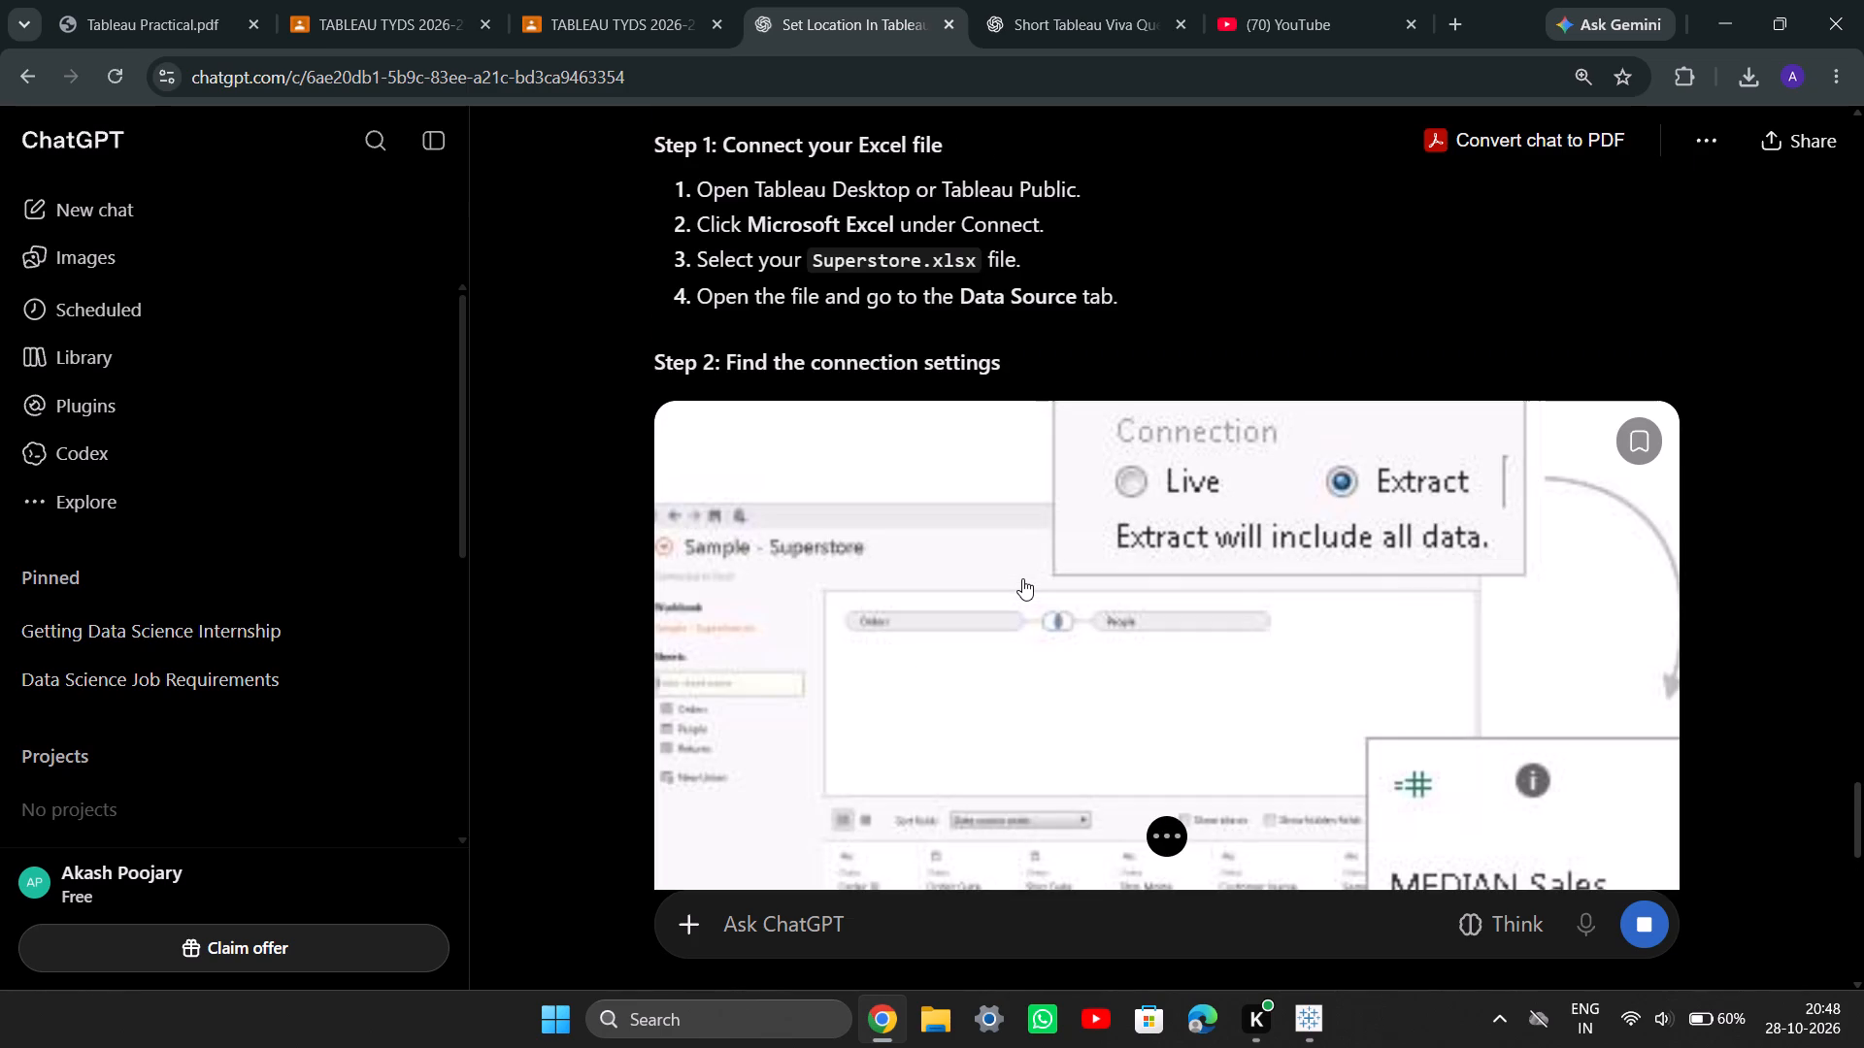
pyautogui.scroll(3, 1022, 578)
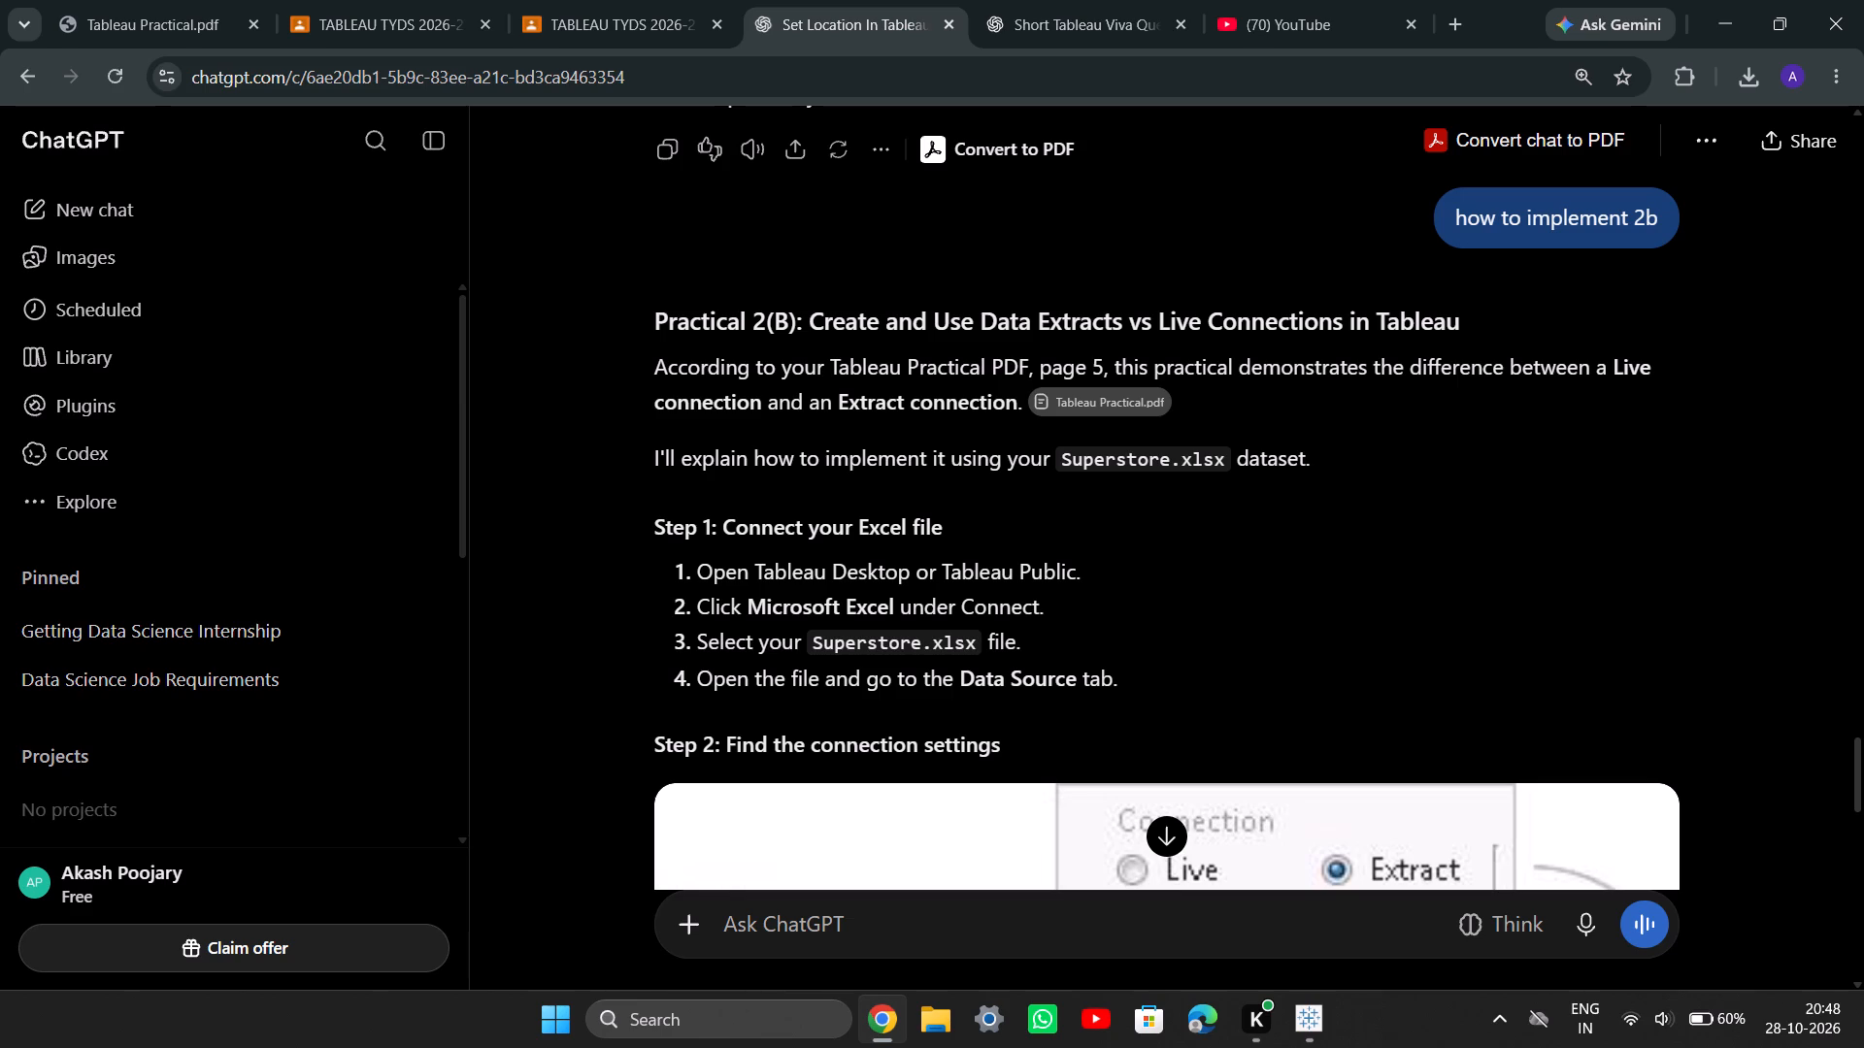
pyautogui.scroll(-1, 1022, 578)
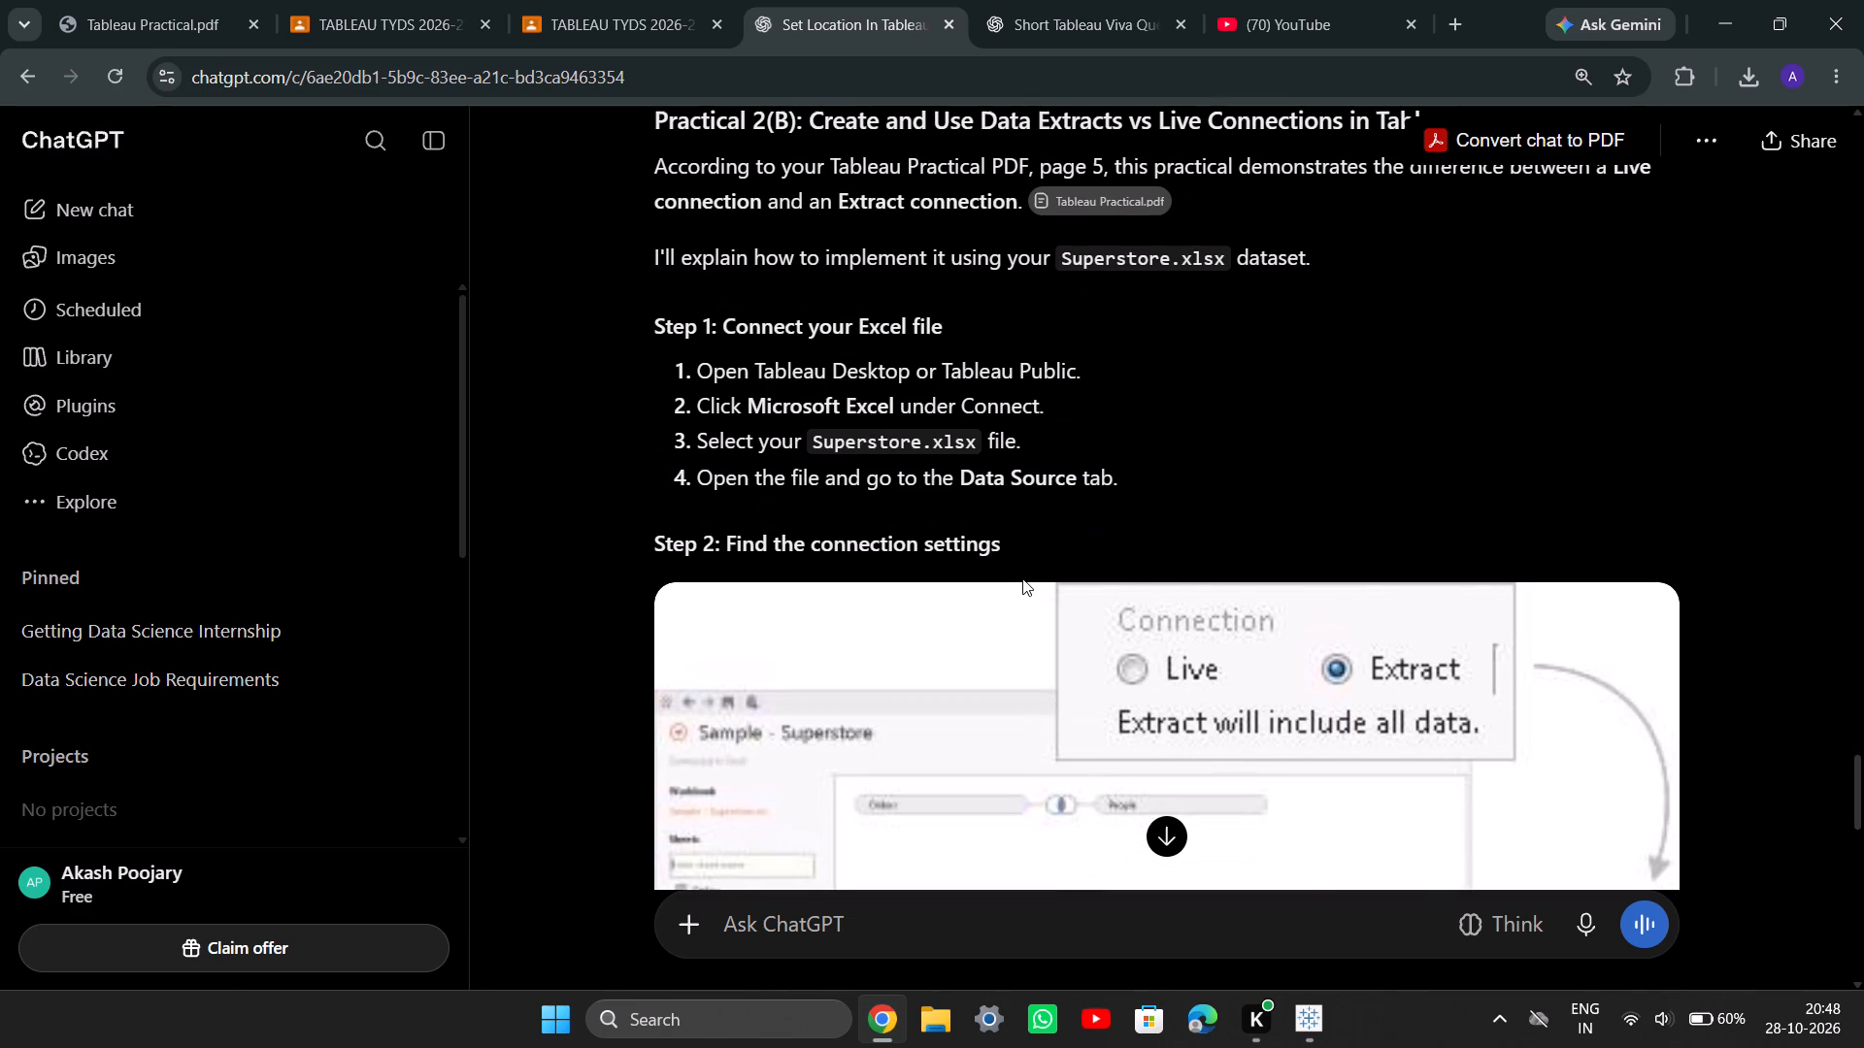
# Examine the Live and Extract connection settings picture in ChatGPT's Step 2 and read on to Step 3 about selecting the connection type.
pyautogui.scroll(-2, 1022, 578)
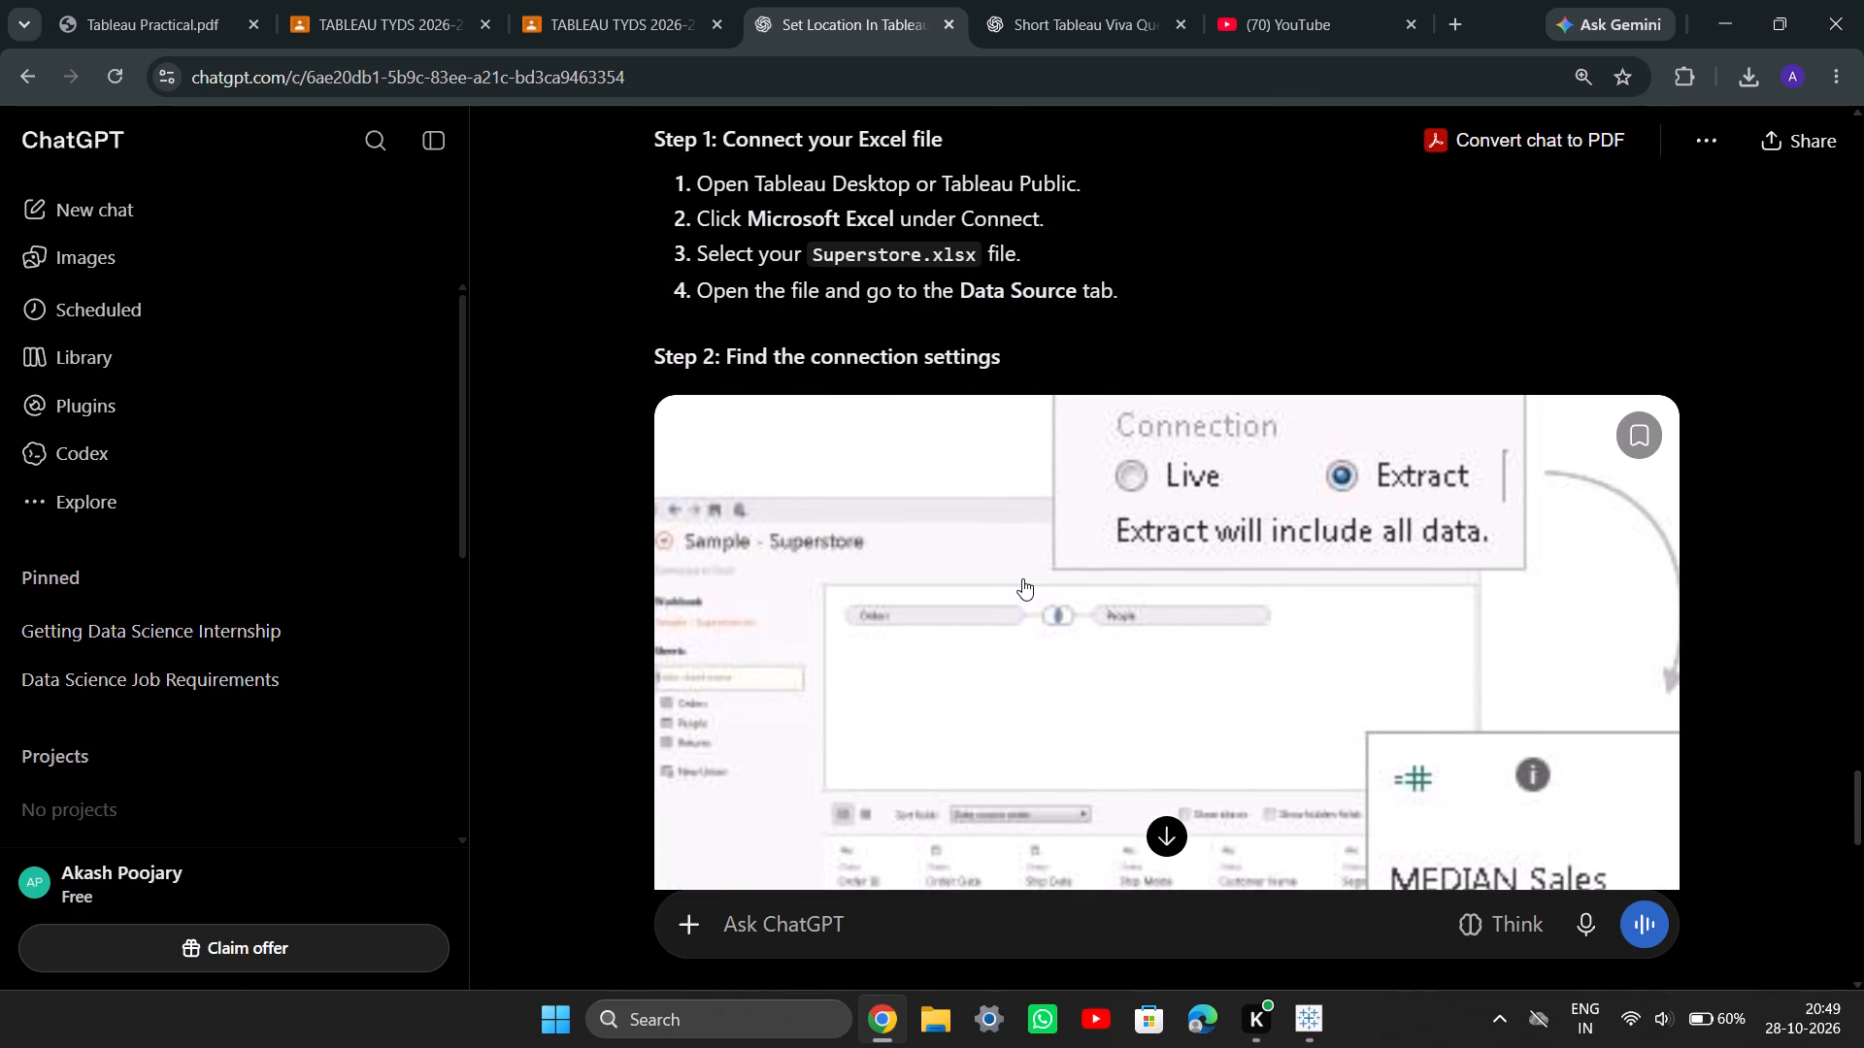
pyautogui.scroll(-1, 1022, 578)
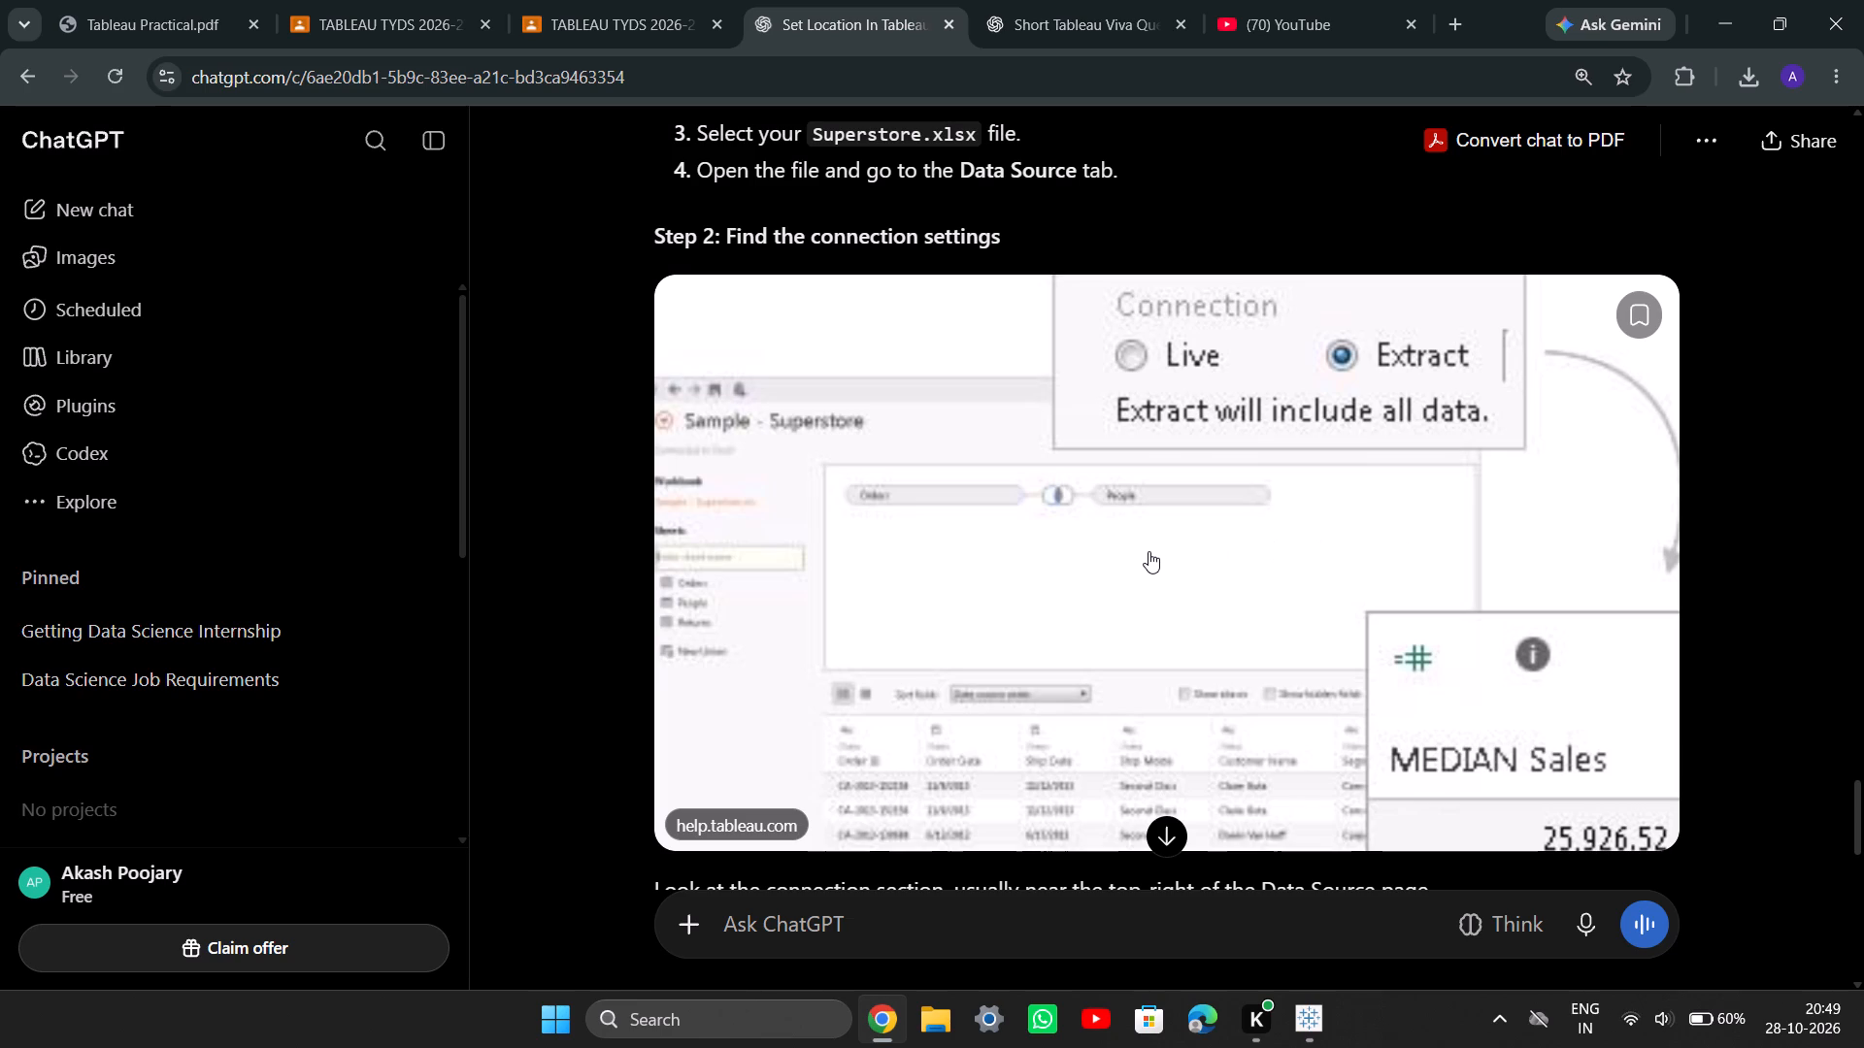
pyautogui.click(1148, 551)
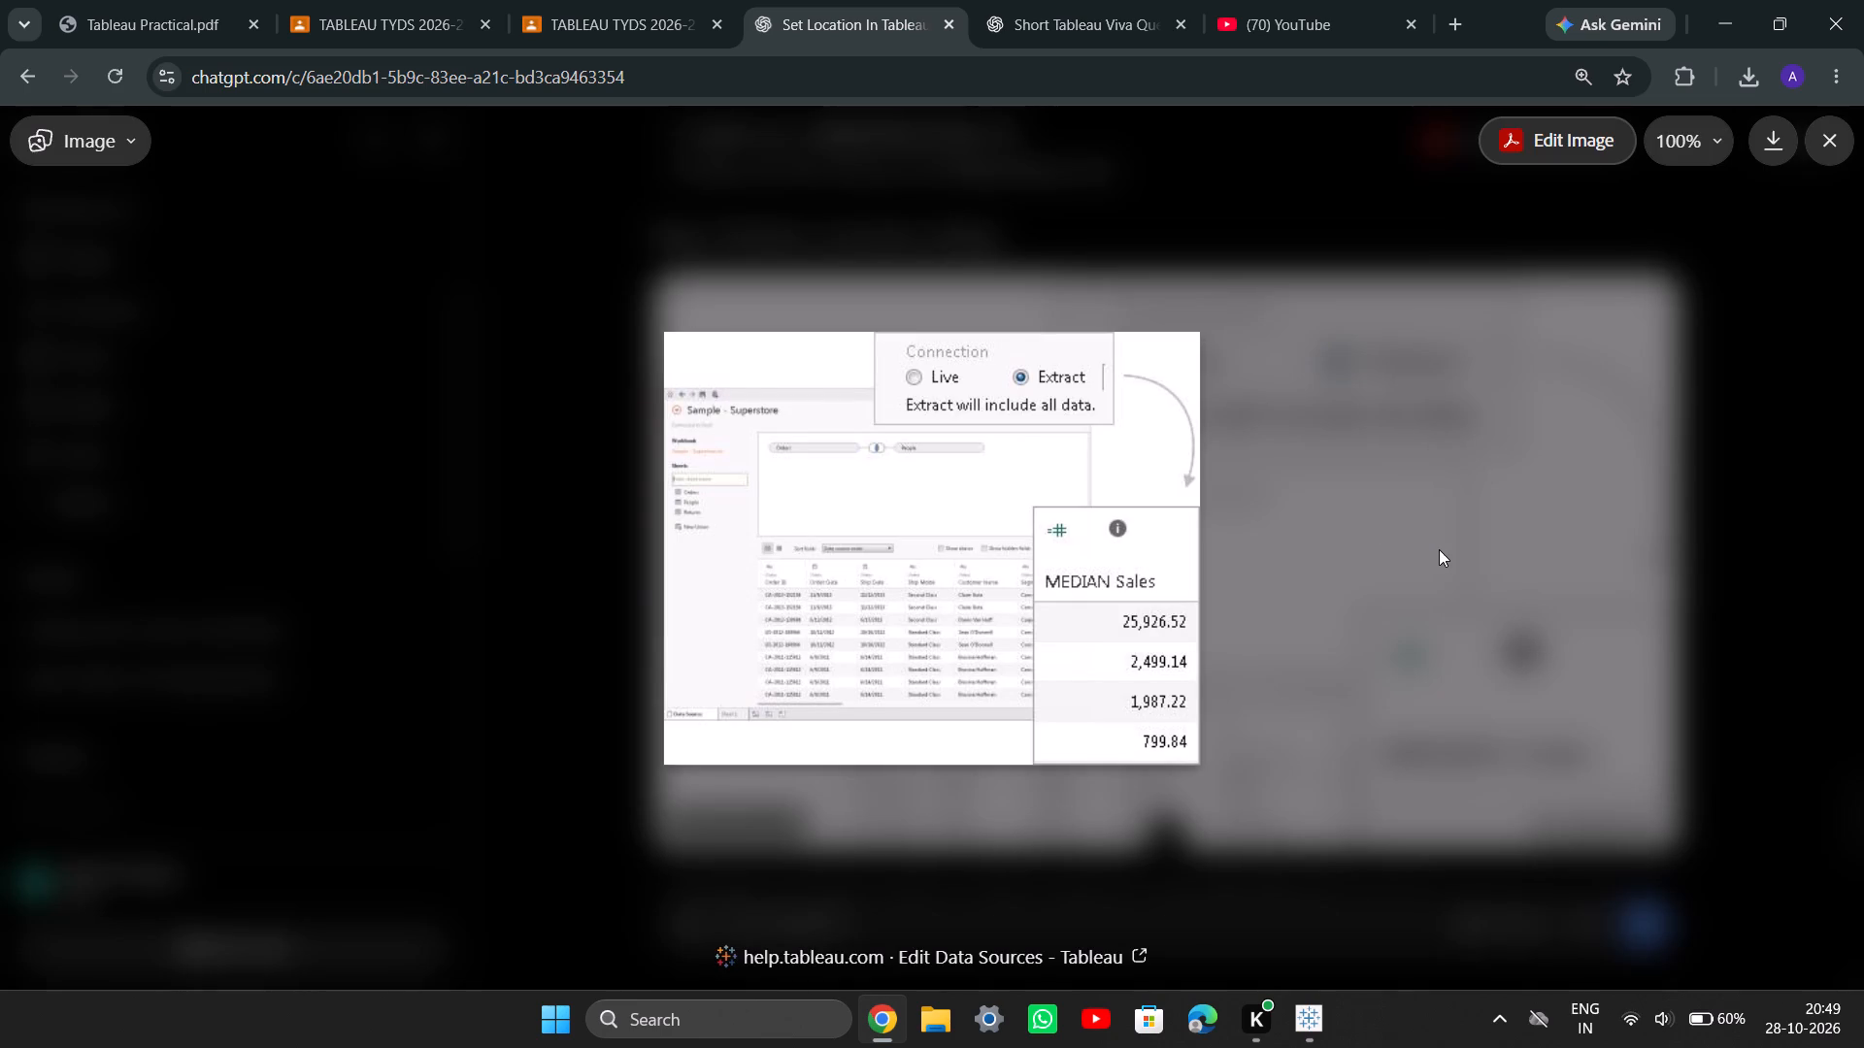
pyautogui.click(1442, 550)
pyautogui.scroll(-2, 1022, 599)
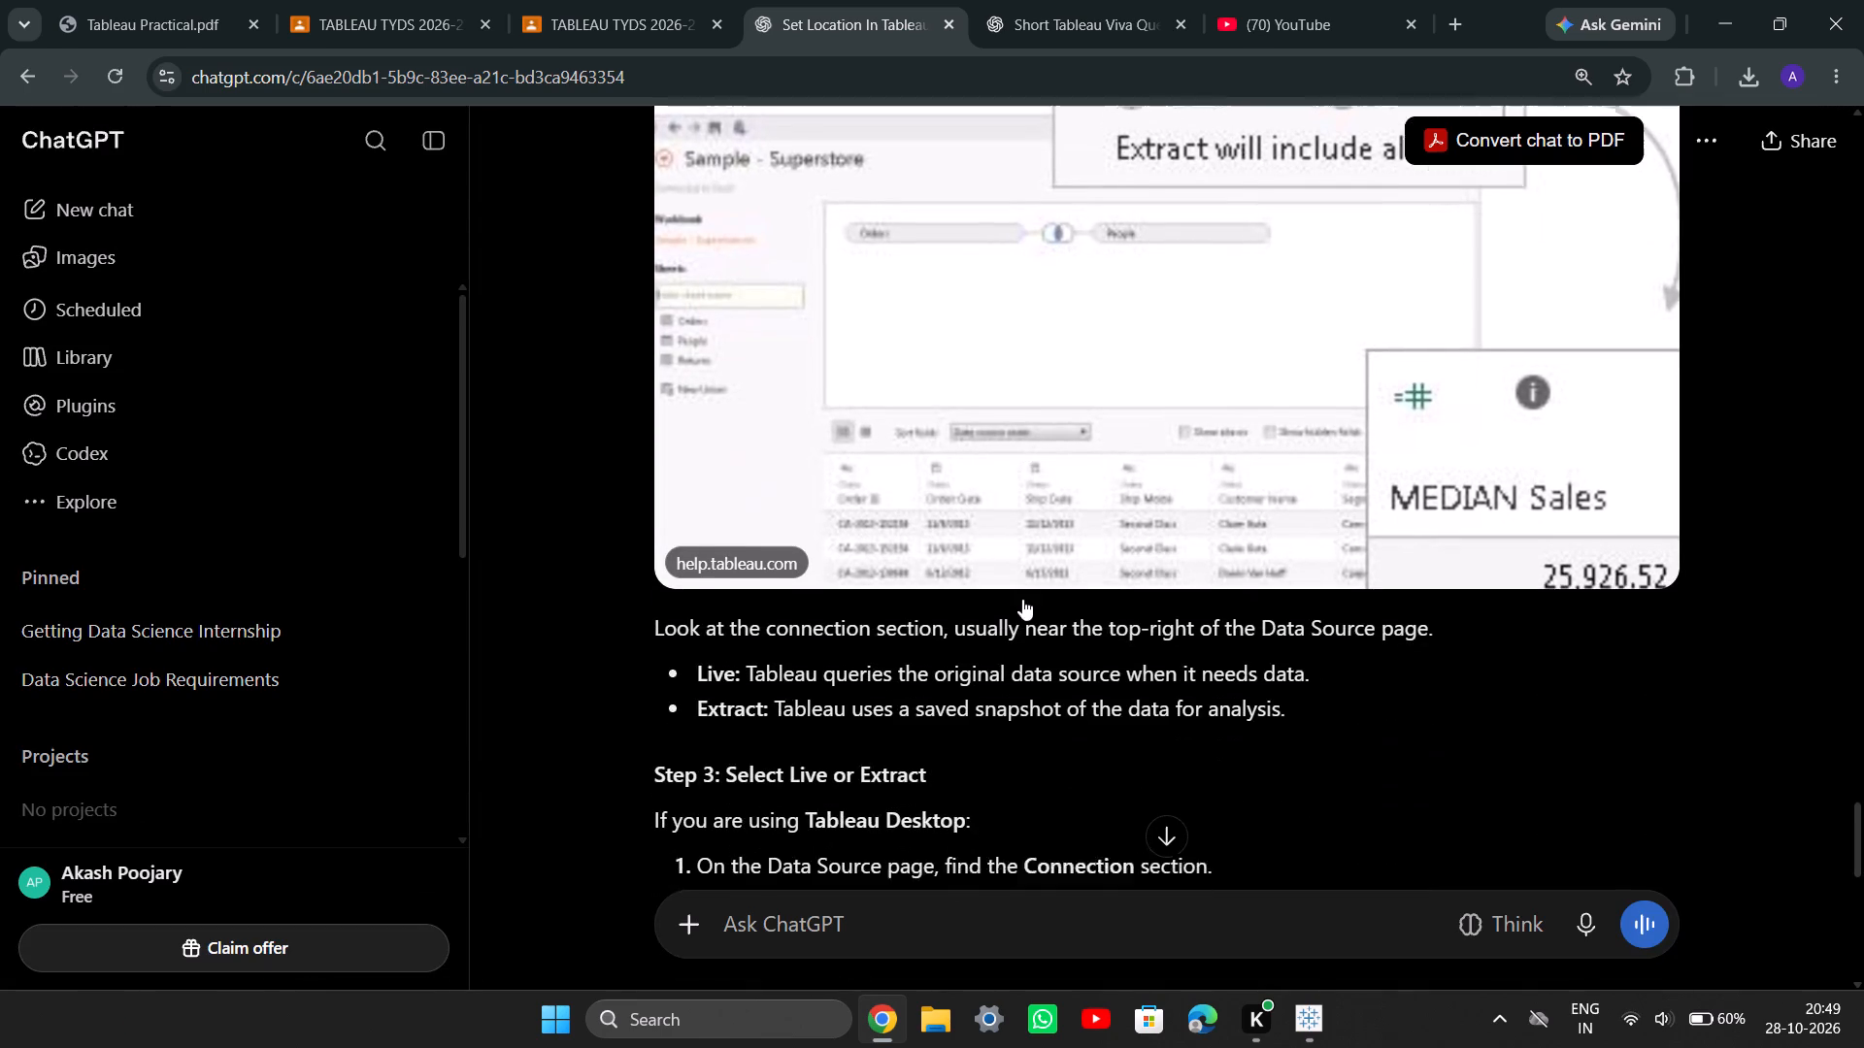
pyautogui.scroll(-1, 1022, 599)
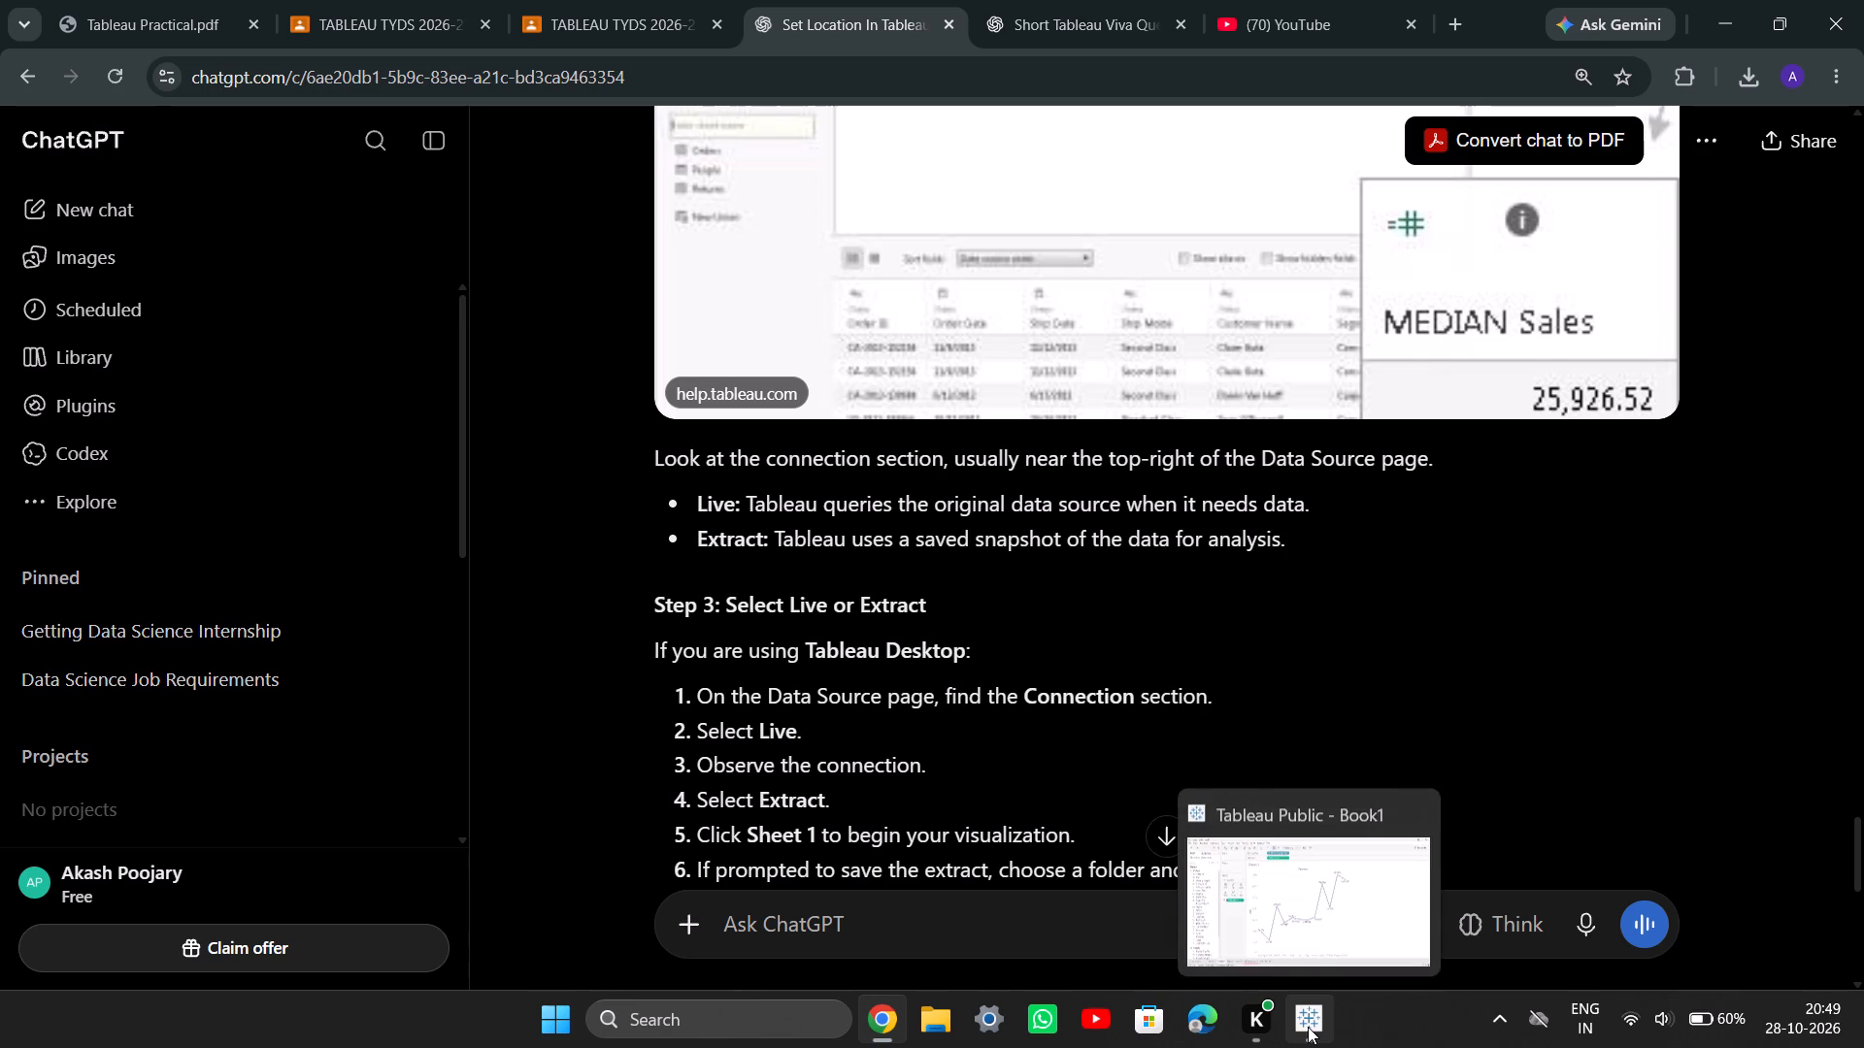
# Switch to Tableau Public, check the Superstore data source page for the connection settings, and open Dashboard 1.
pyautogui.click(1309, 999)
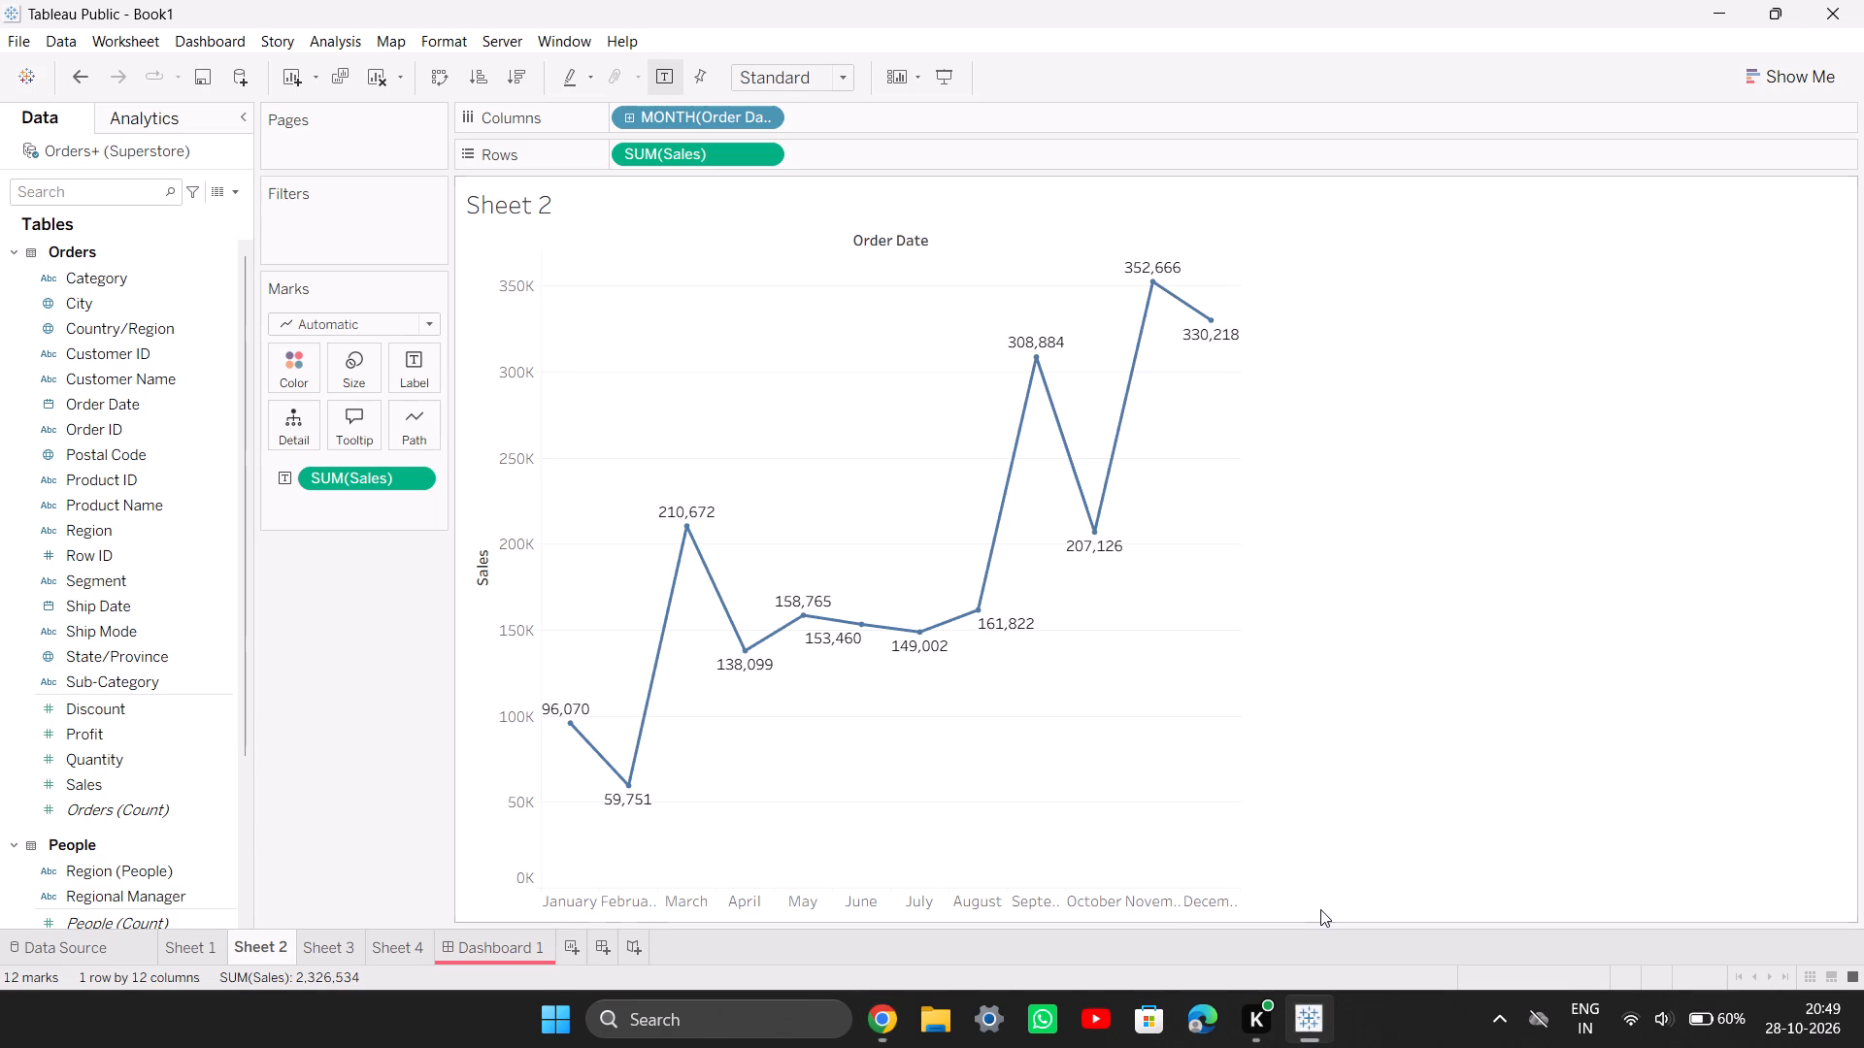
pyautogui.click(62, 935)
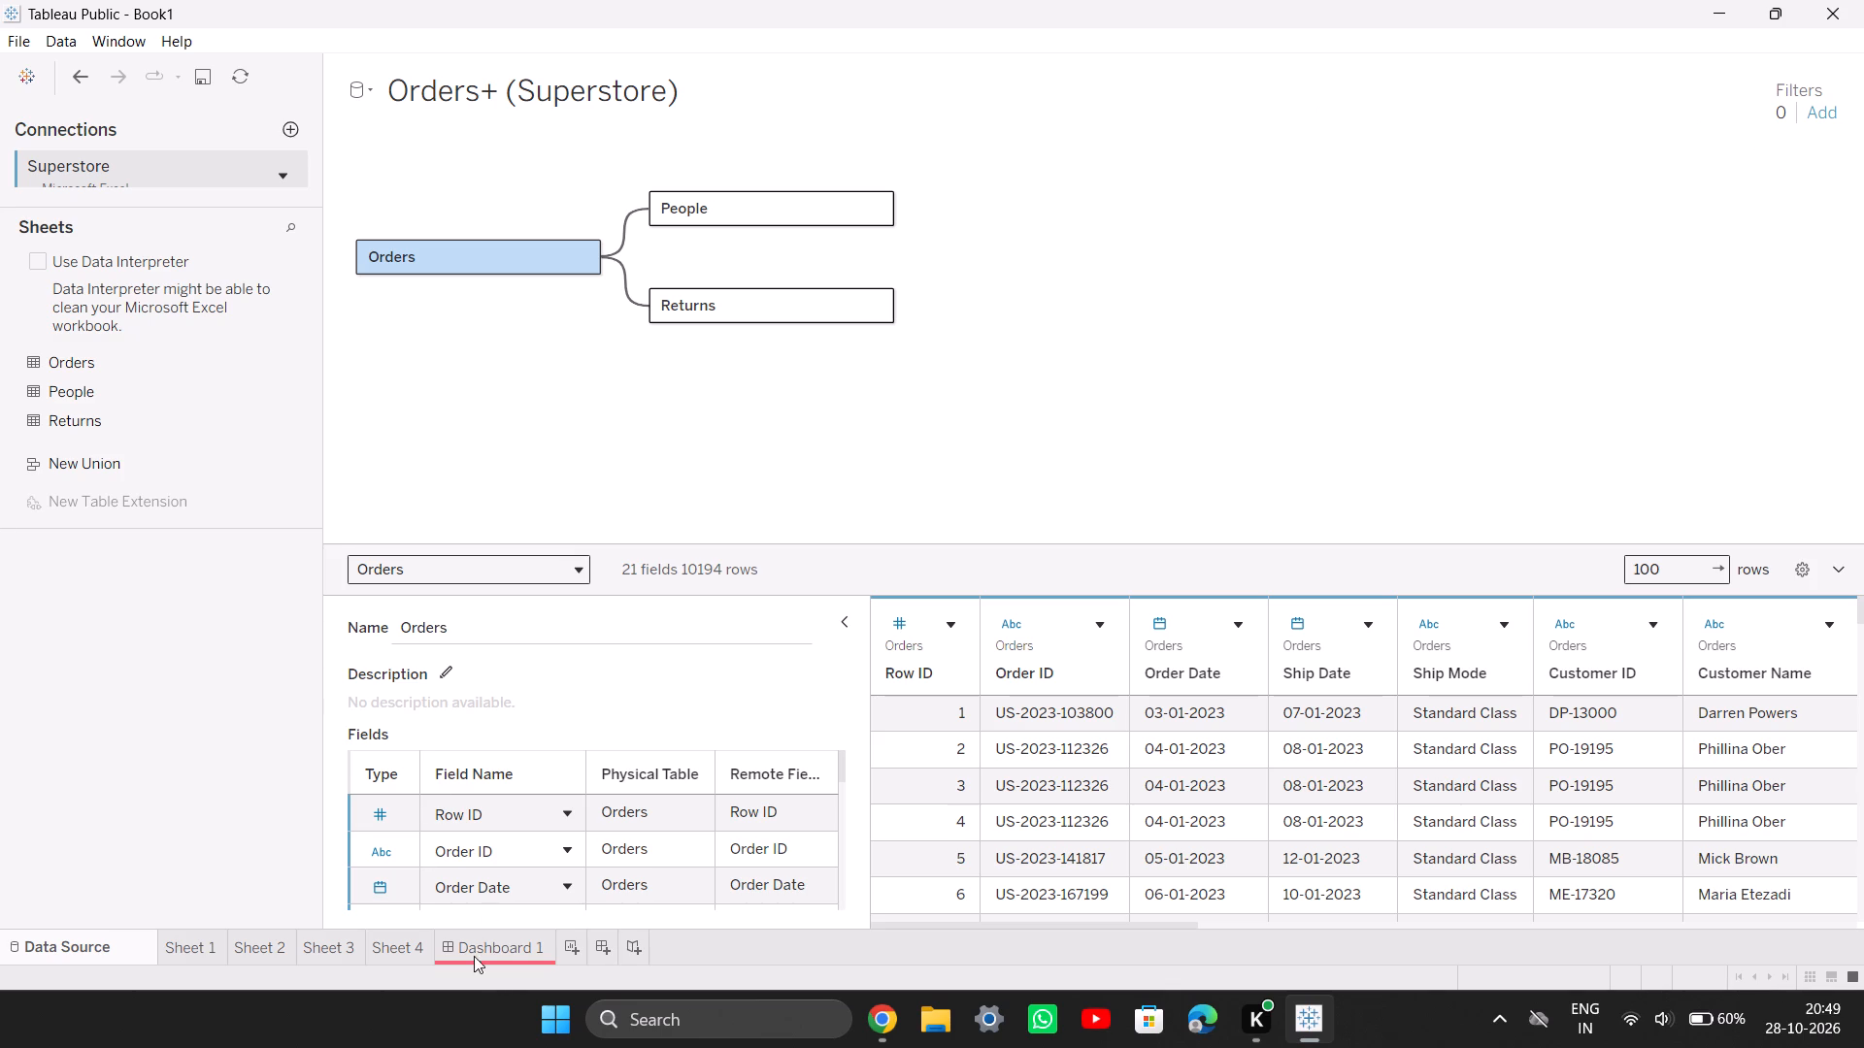
pyautogui.click(549, 789)
pyautogui.click(493, 951)
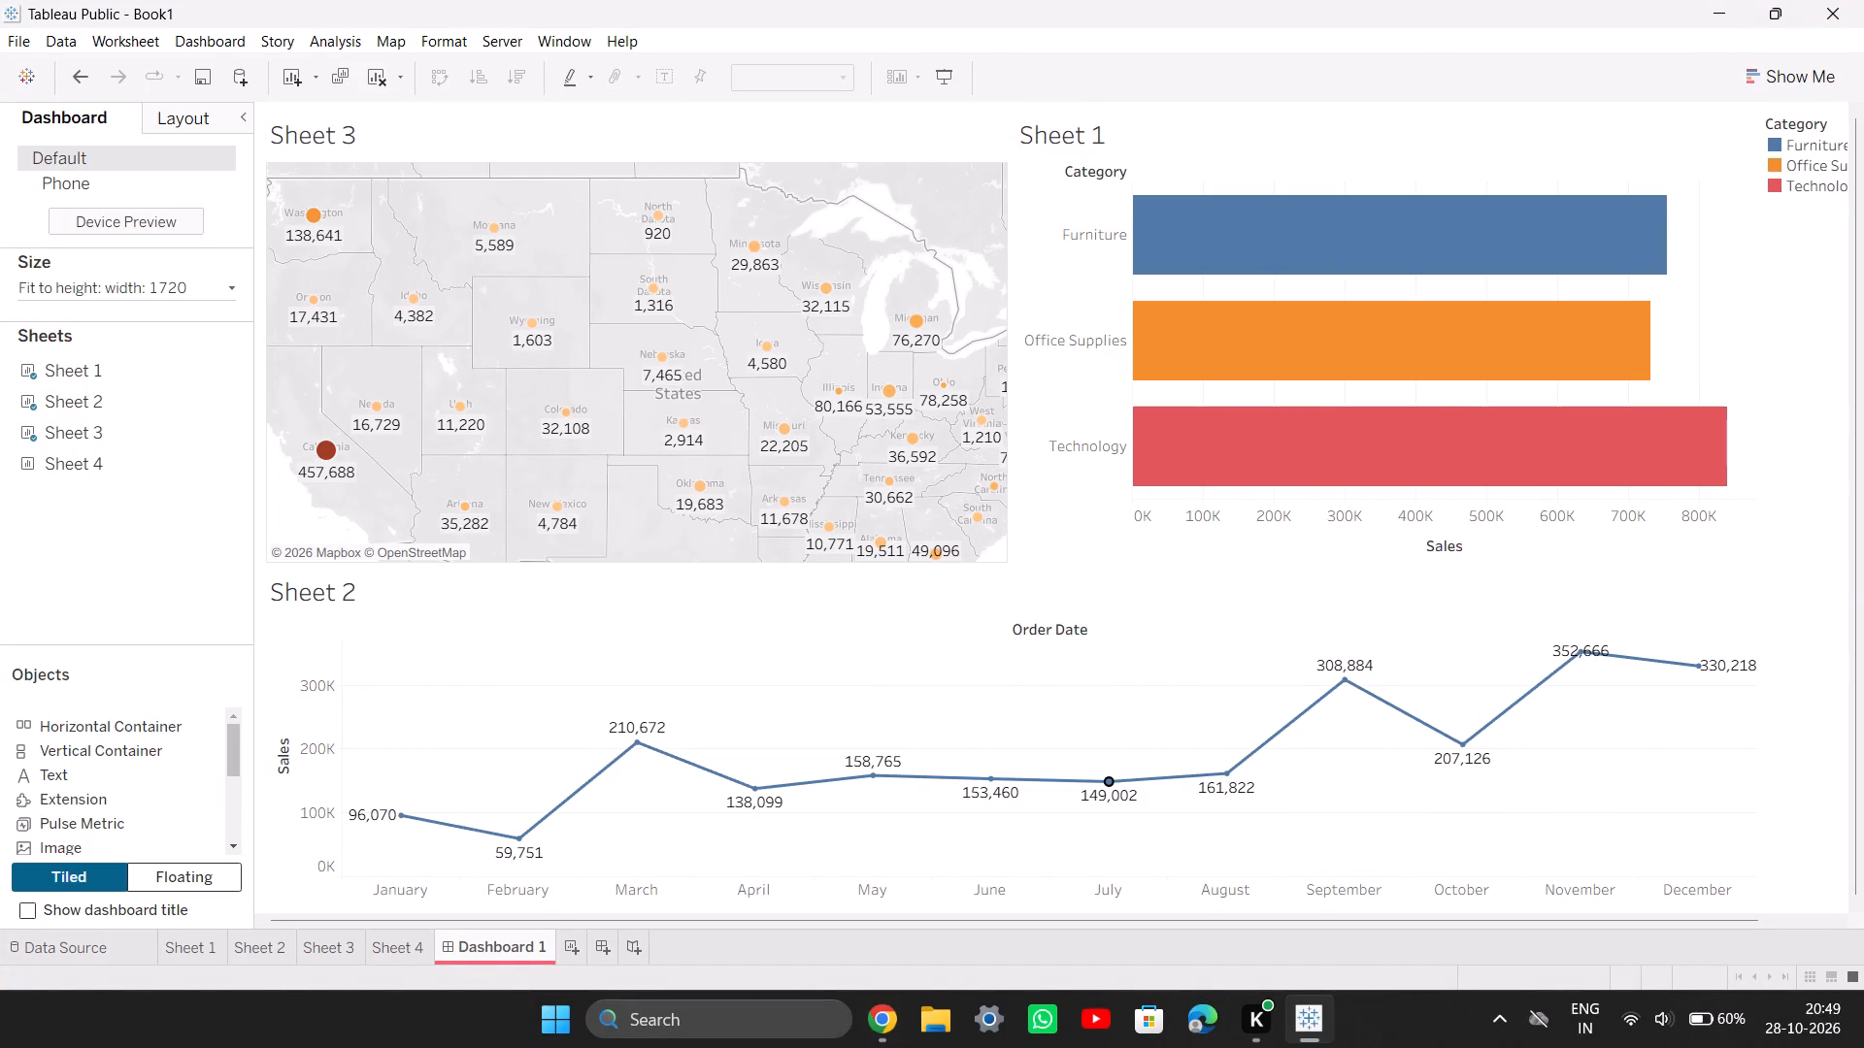
# Return to ChatGPT in Chrome and inspect the enlarged Step 2 picture showing the Live and Extract connection options, closing it when done.
pyautogui.click(864, 1037)
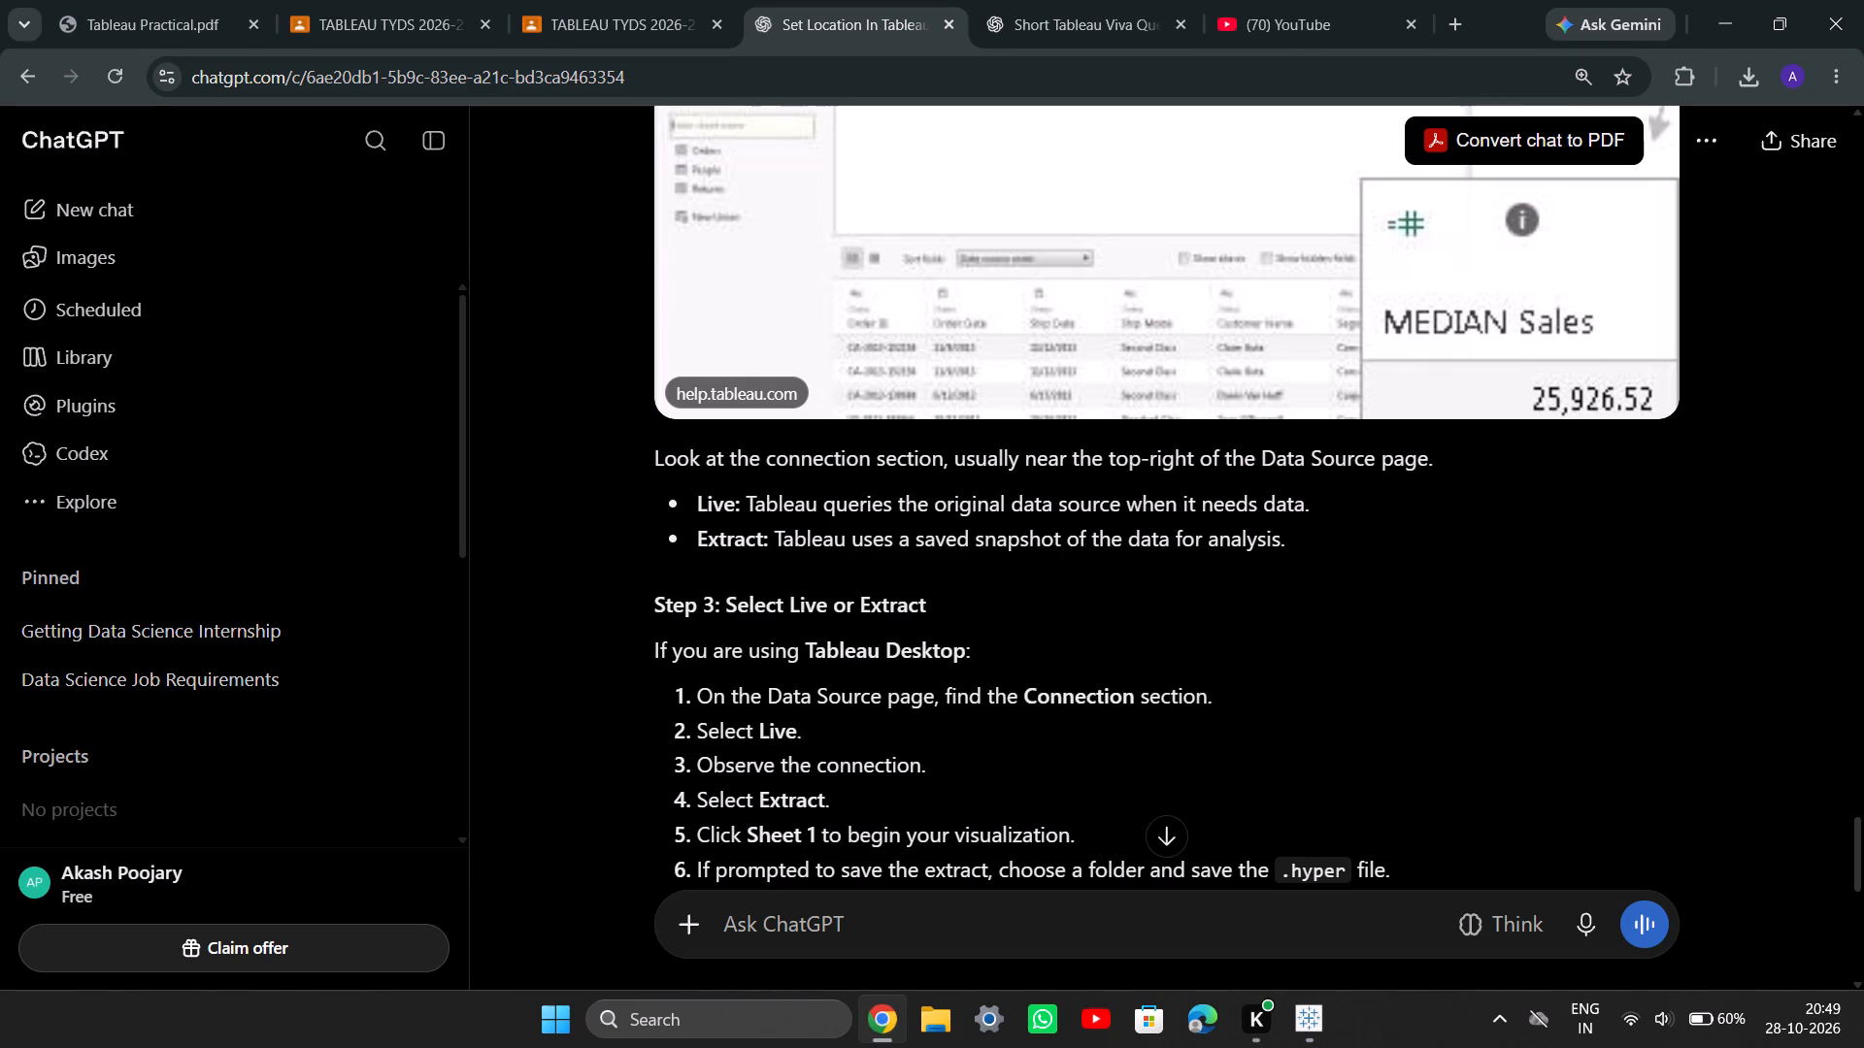
pyautogui.scroll(1, 948, 637)
pyautogui.scroll(2, 1023, 514)
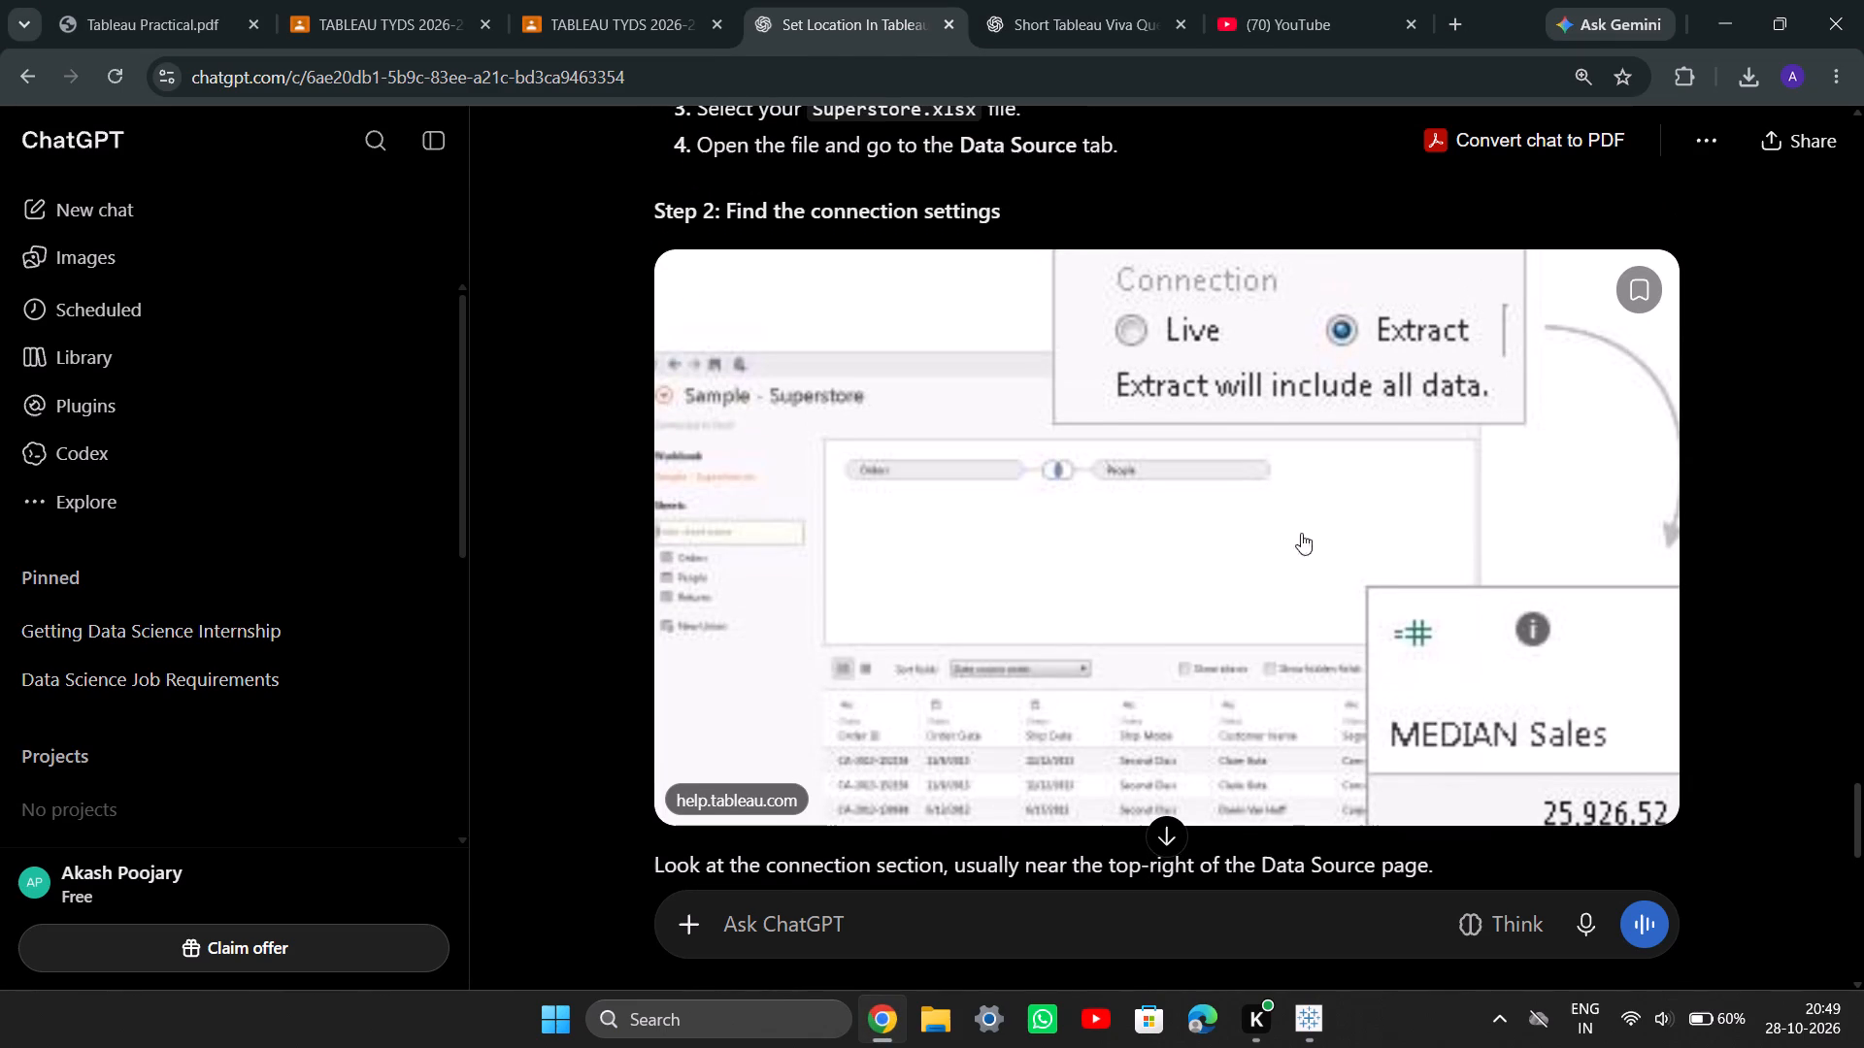
pyautogui.click(1360, 532)
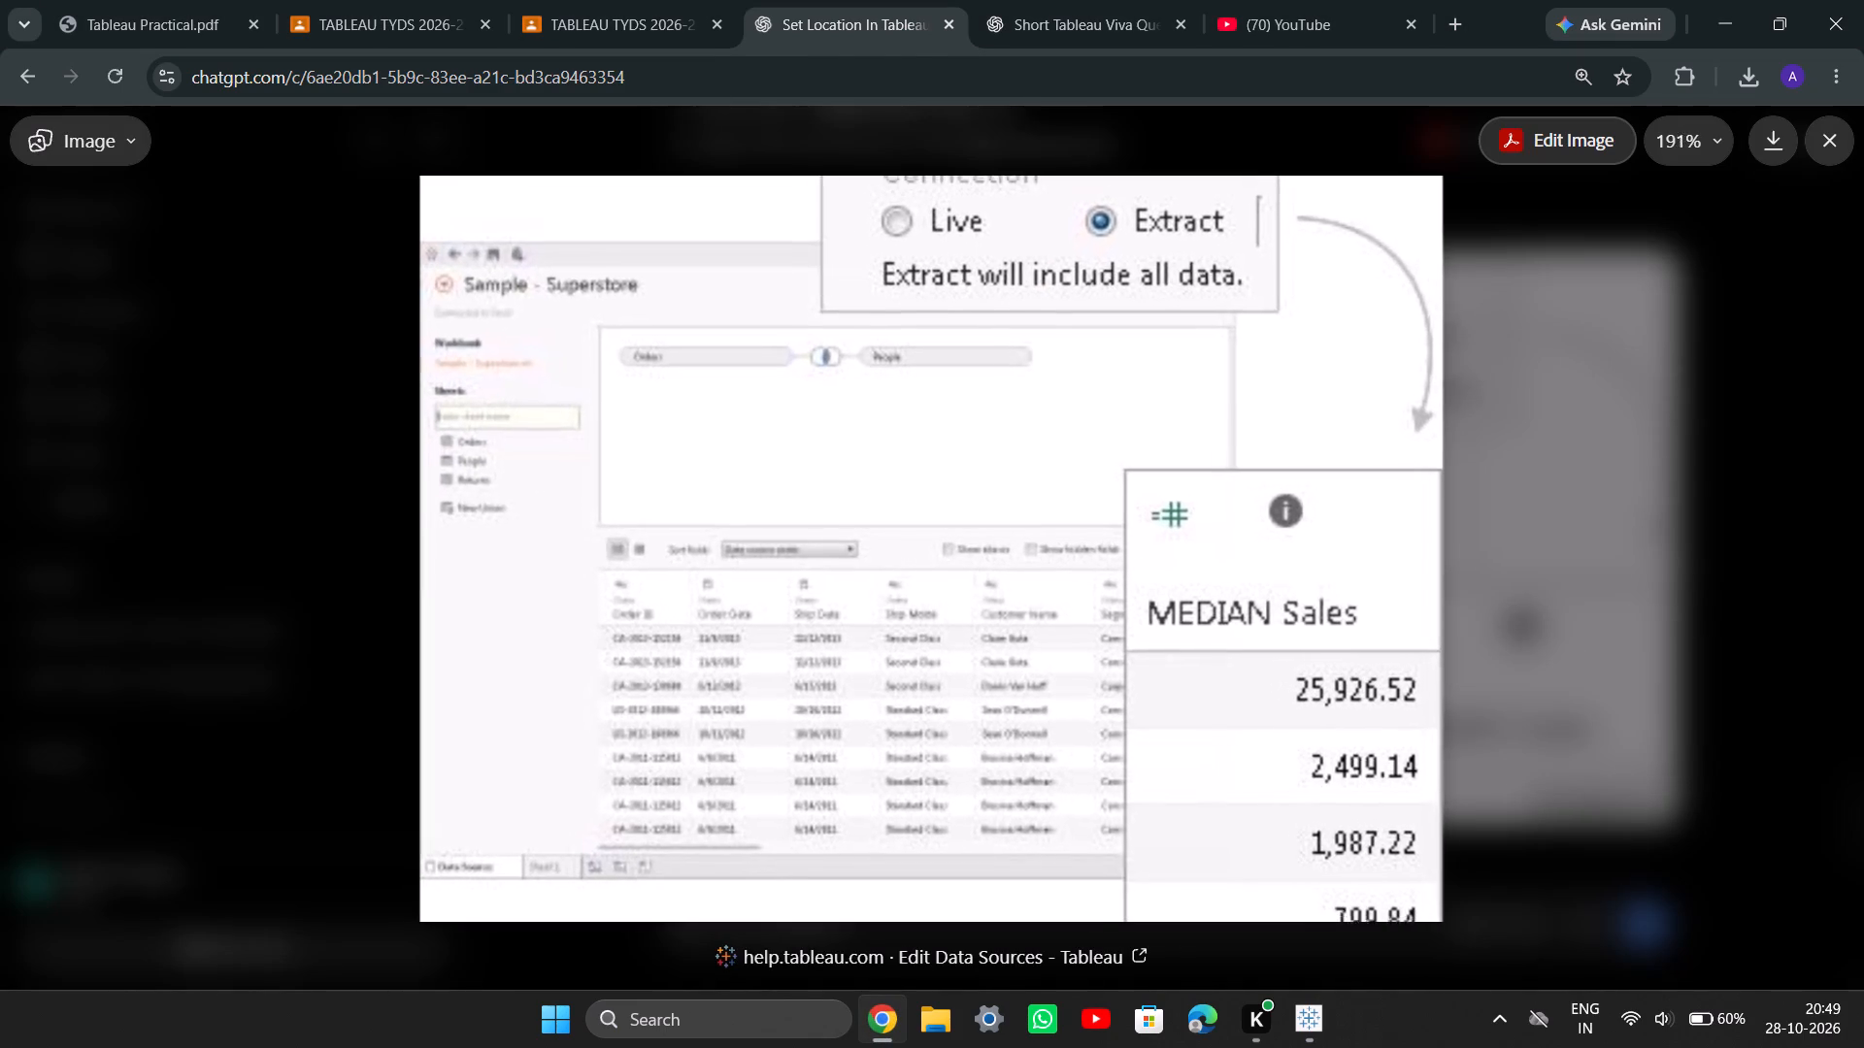
pyautogui.scroll(2, 1083, 546)
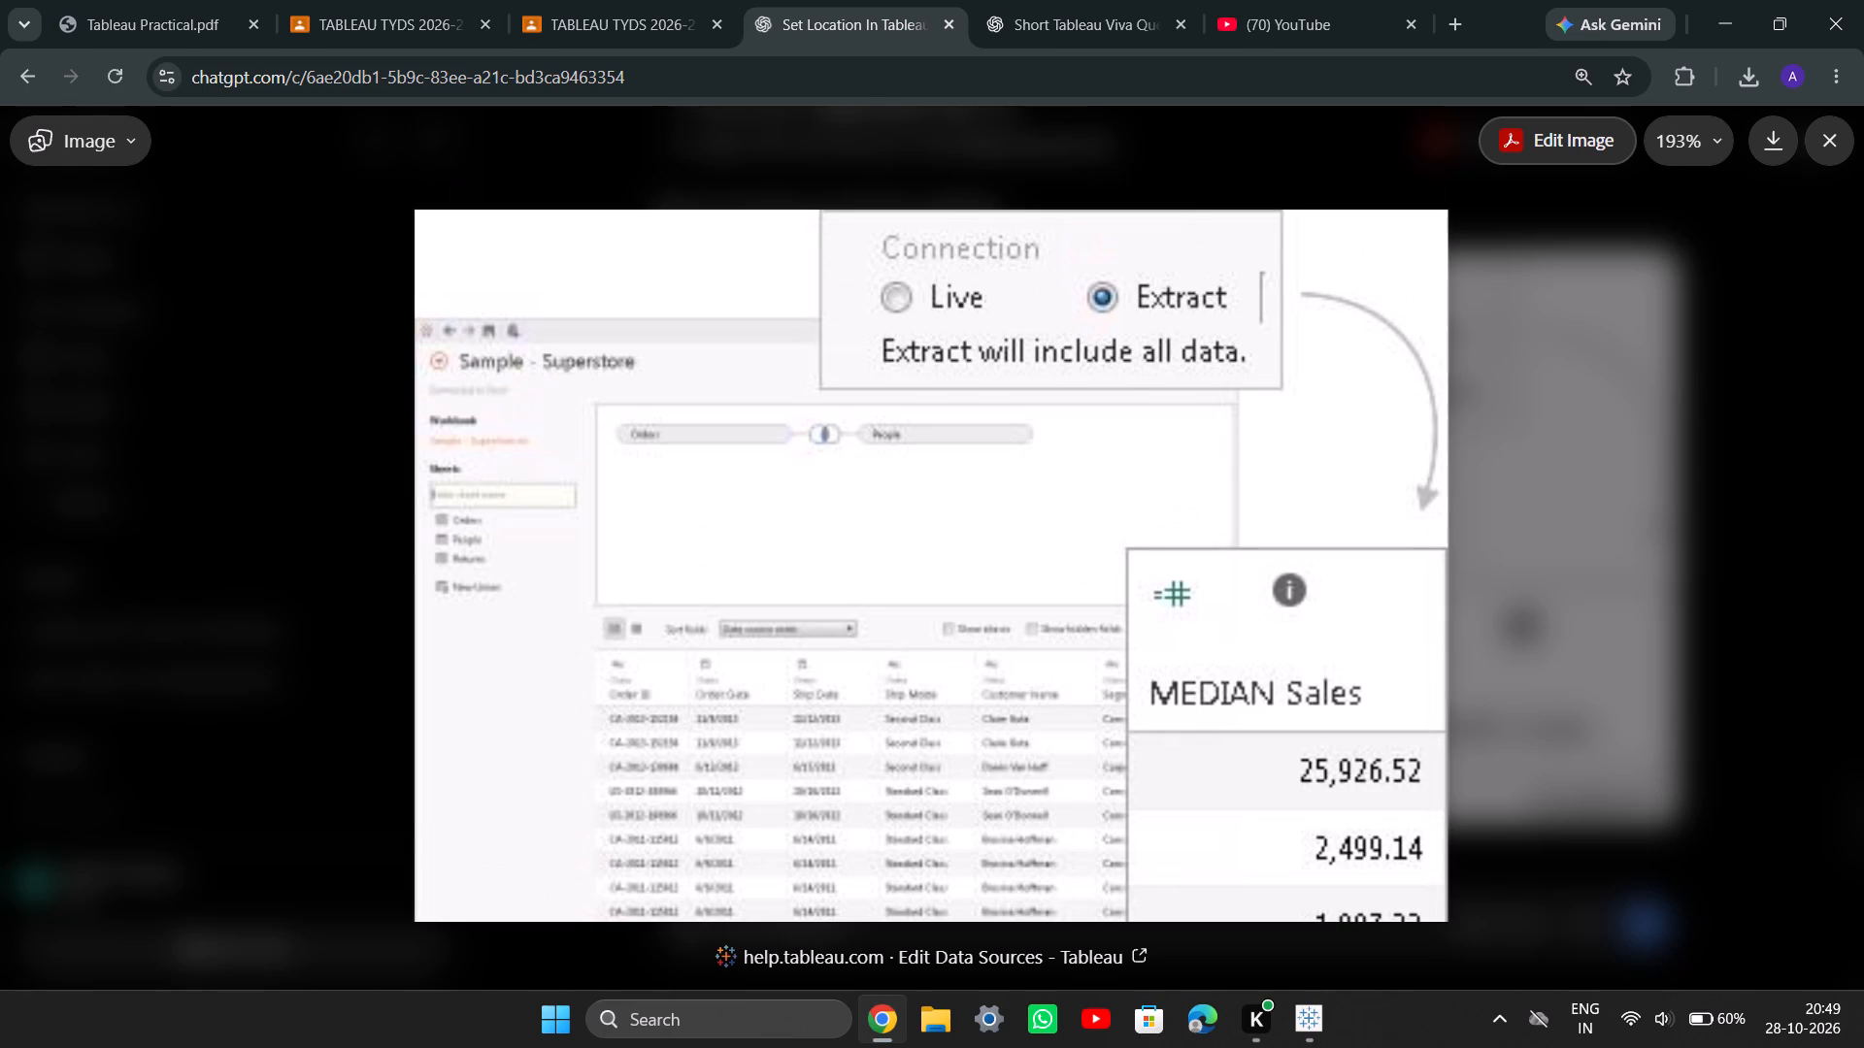
pyautogui.hscroll(-2, 1083, 546)
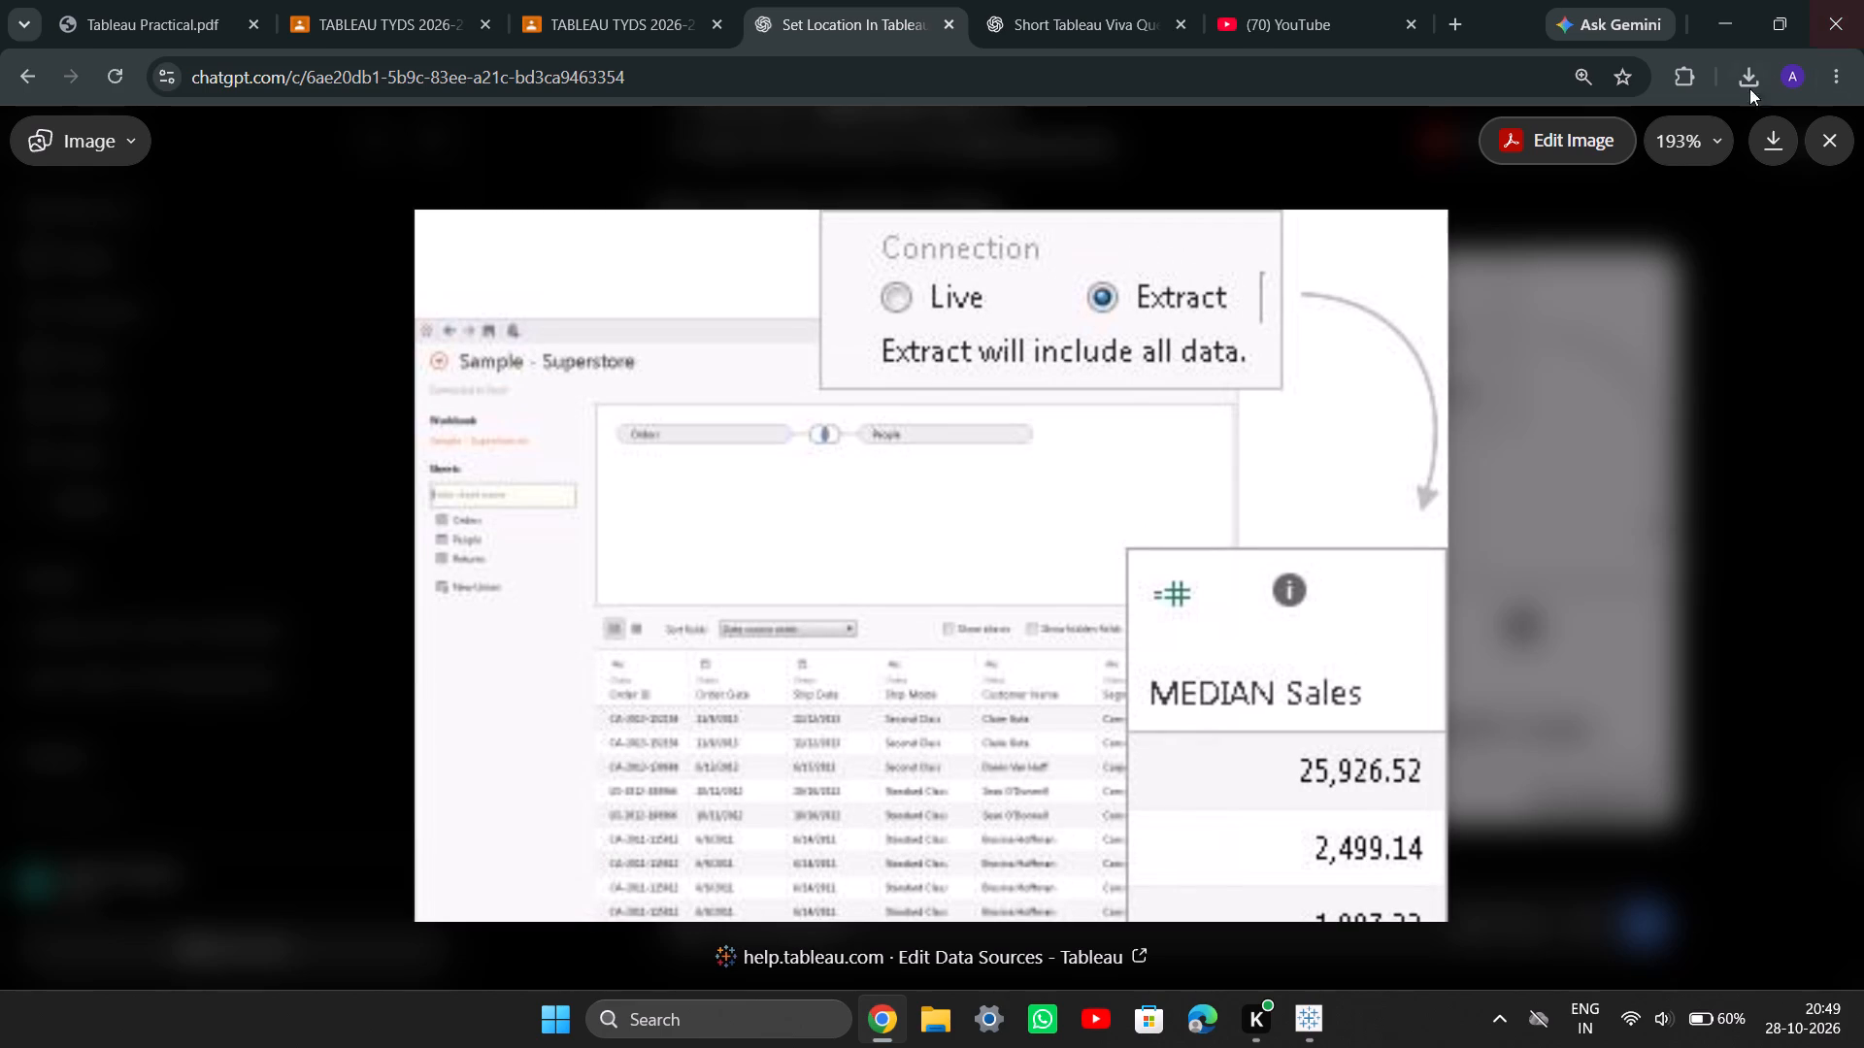
pyautogui.click(1827, 136)
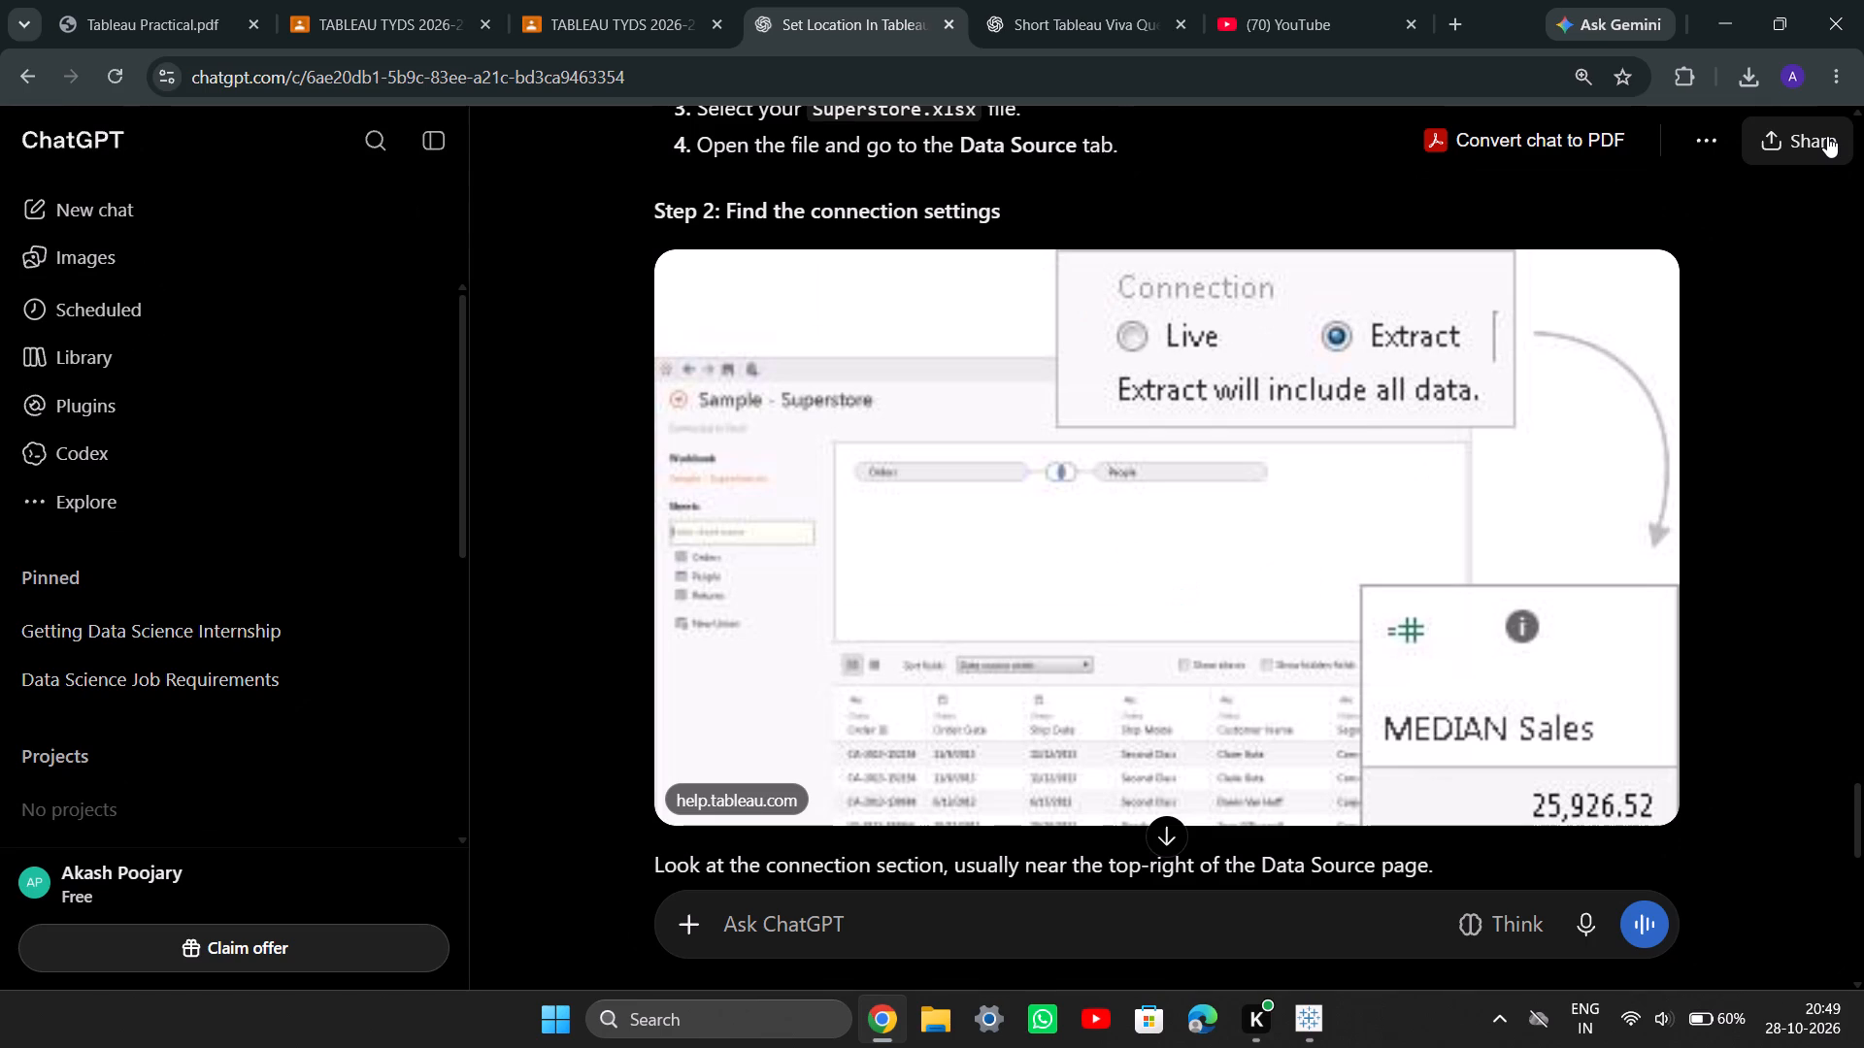
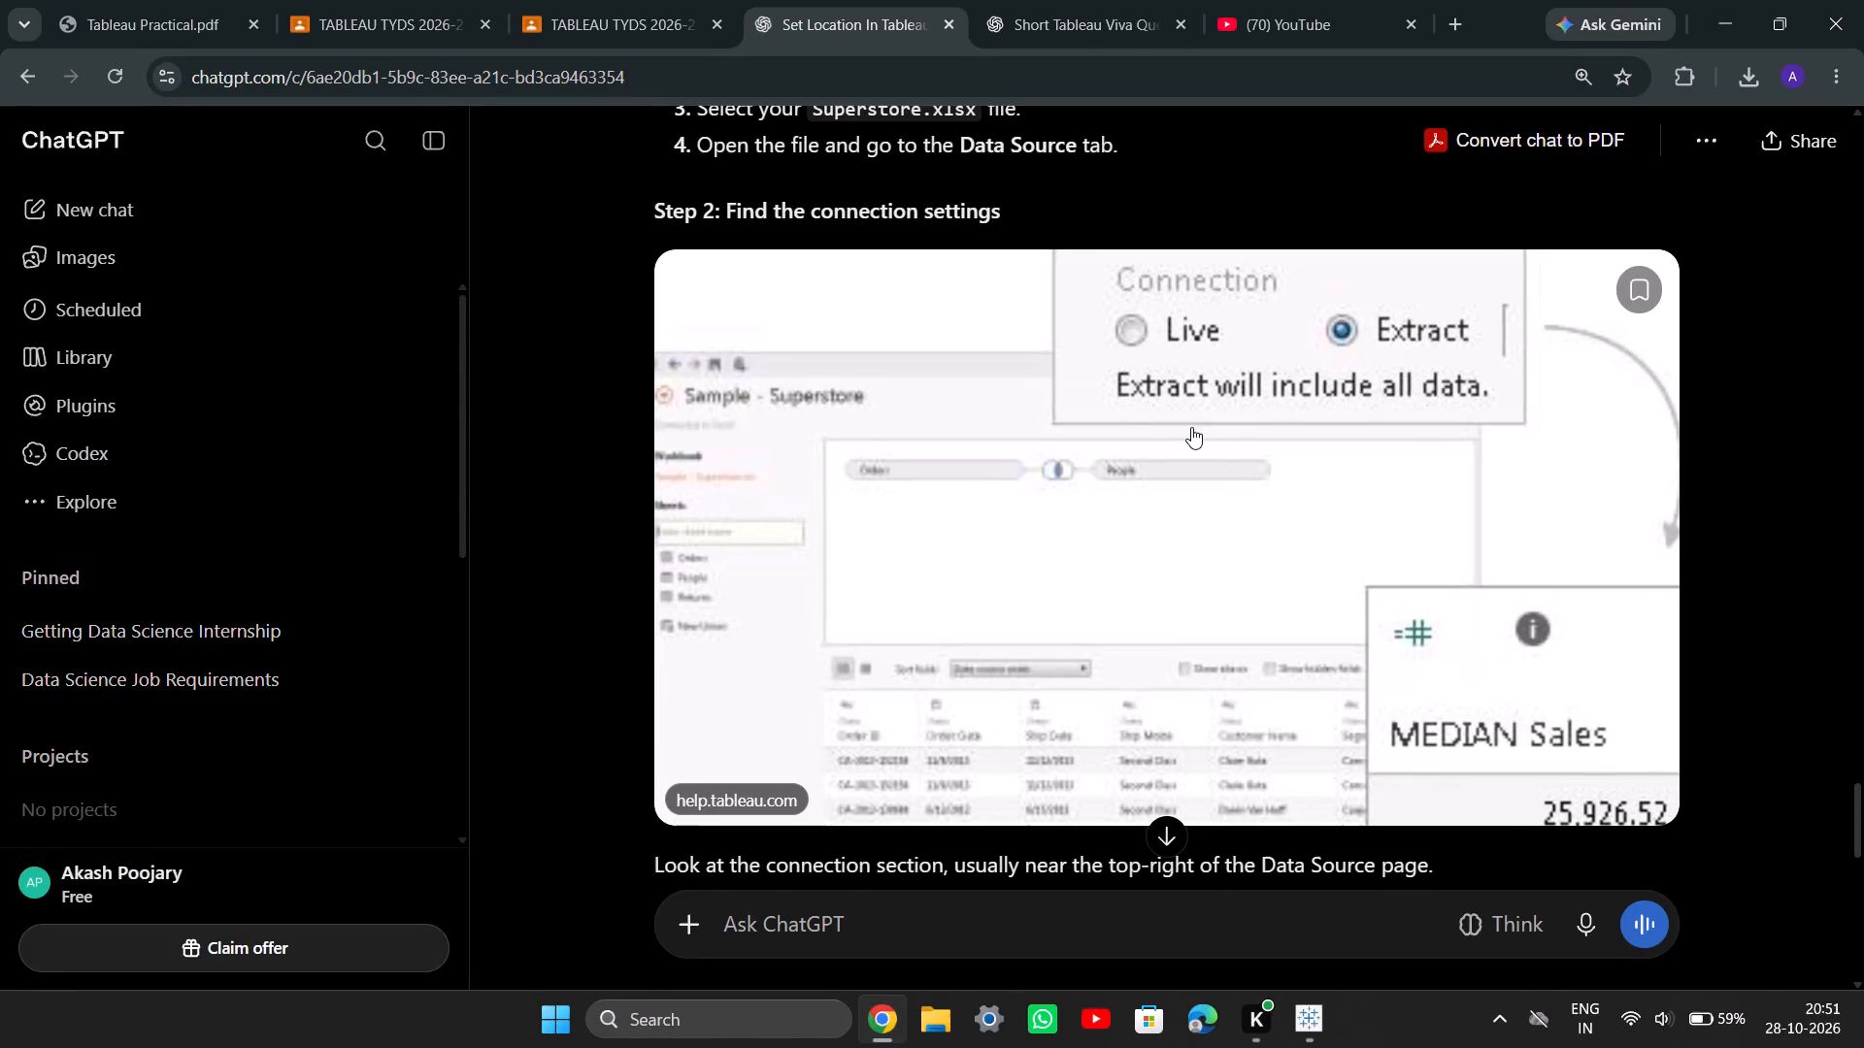
# Switch to Tableau Public, open the Superstore data source page, collapse its data preview and look for the Live and Extract connection settings.
pyautogui.scroll(-2, 1191, 427)
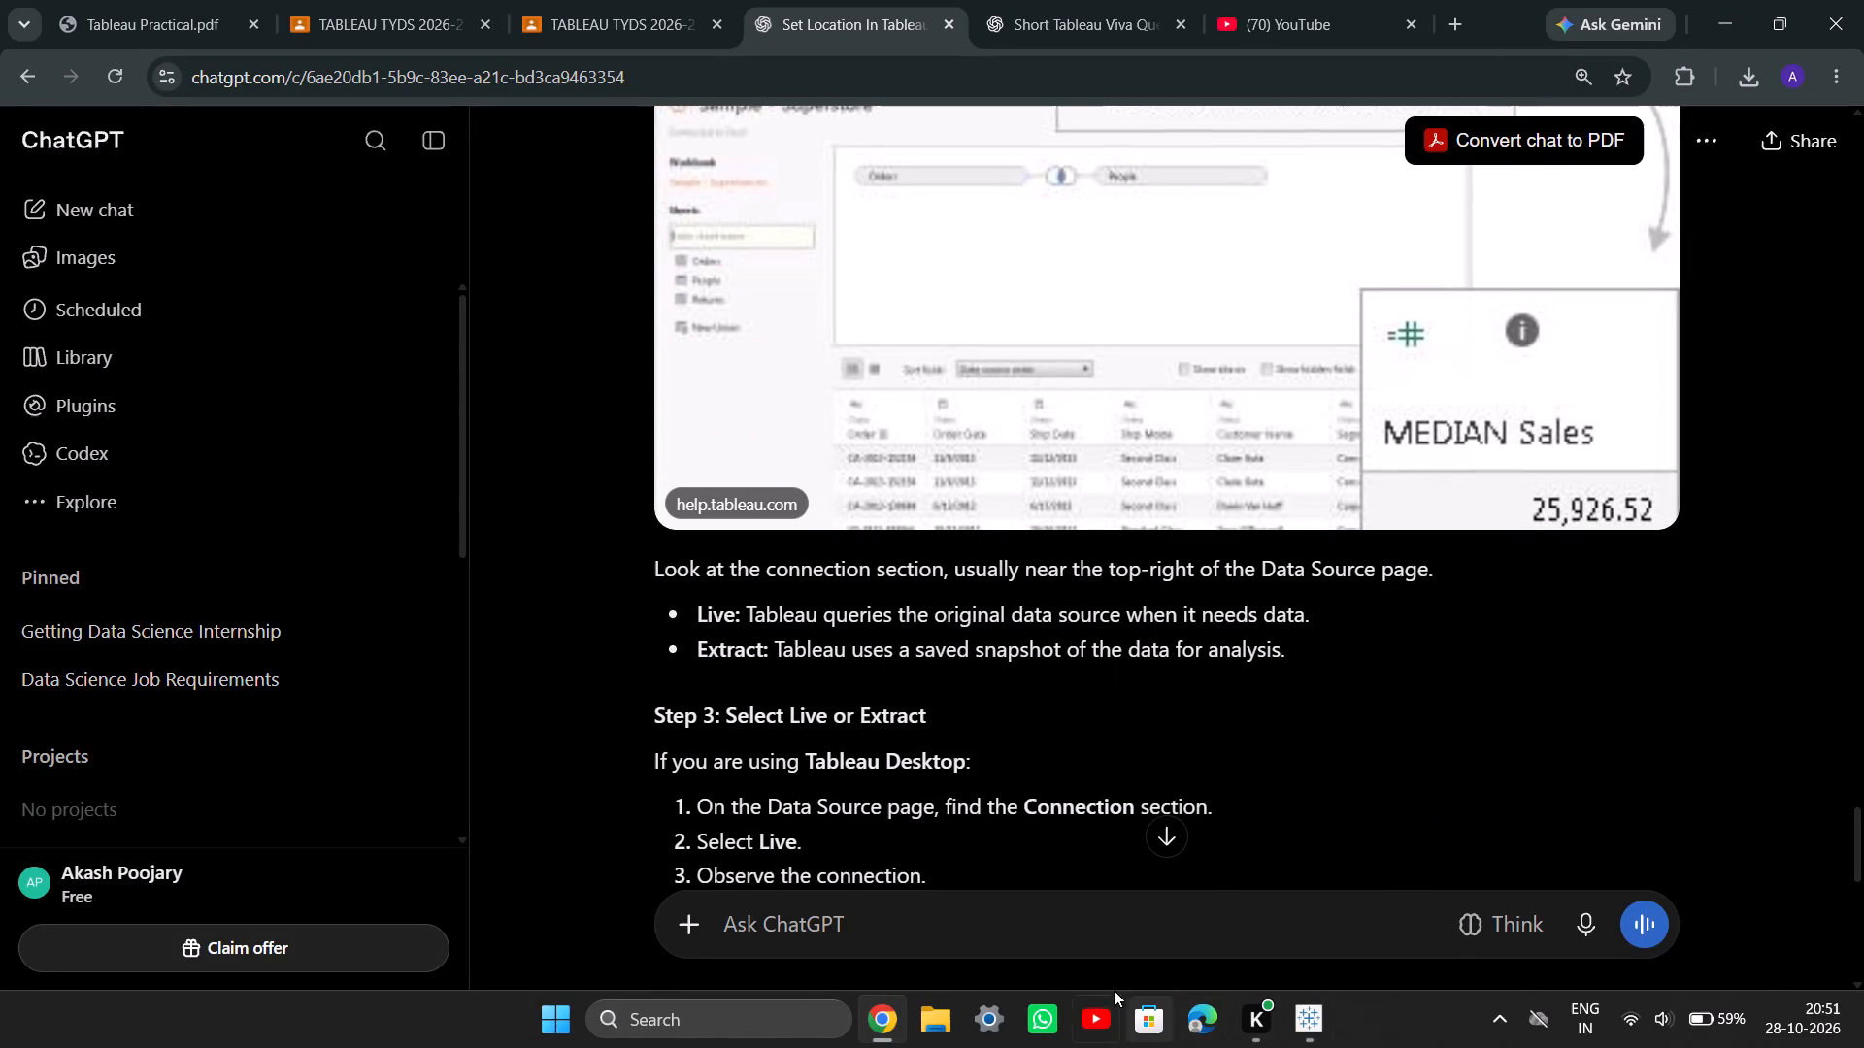
pyautogui.click(888, 1035)
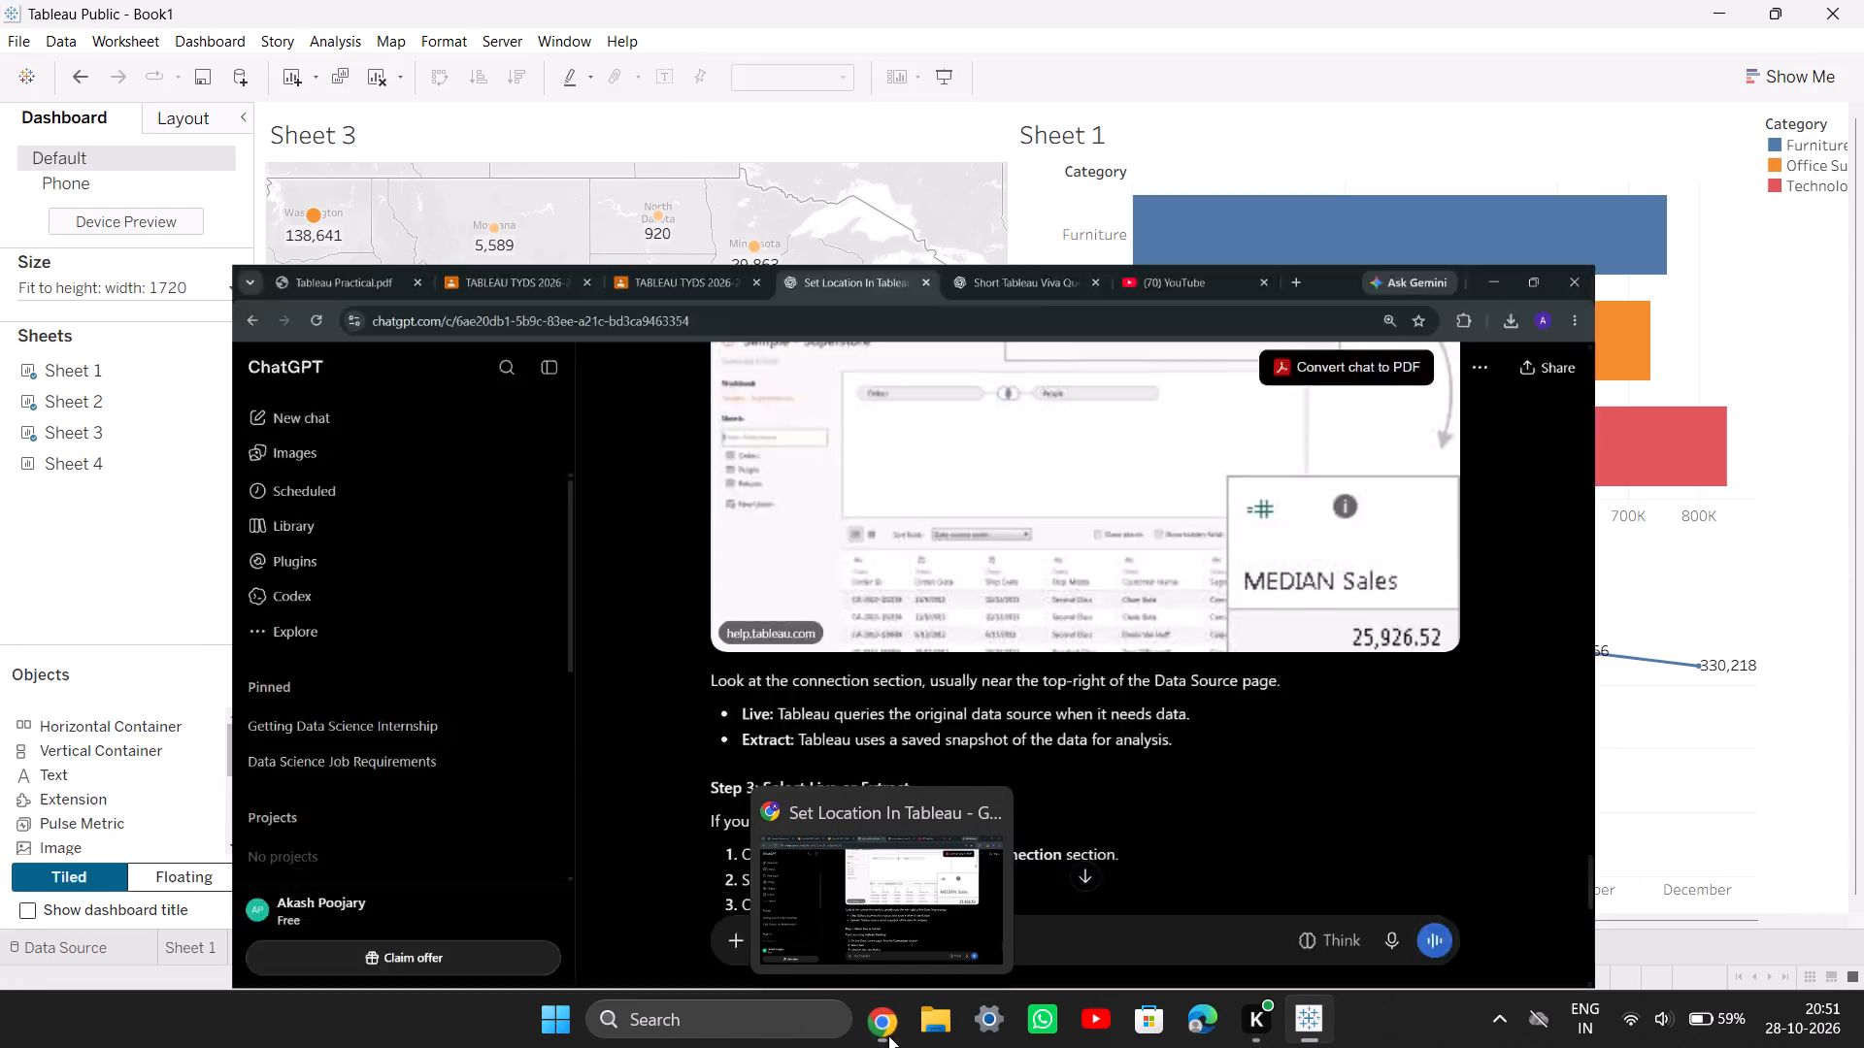
pyautogui.click(61, 949)
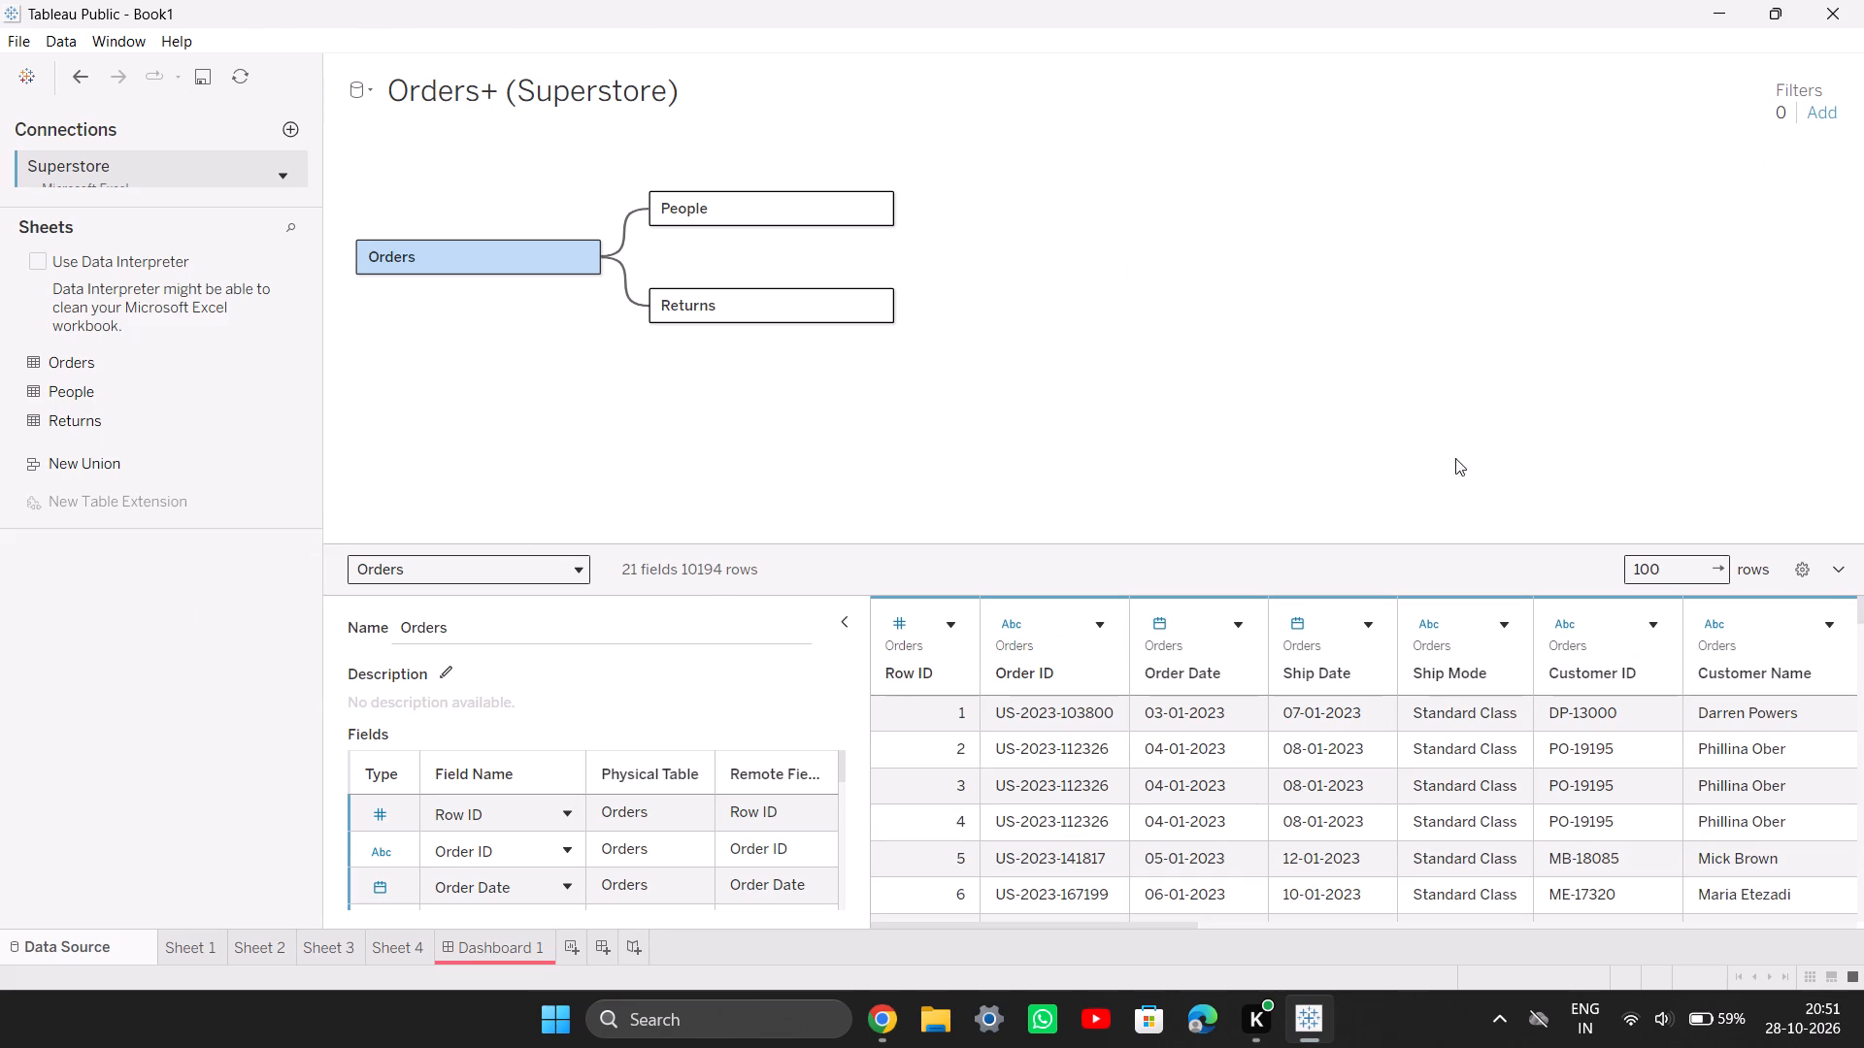
pyautogui.click(1839, 580)
pyautogui.click(1830, 89)
pyautogui.click(1761, 39)
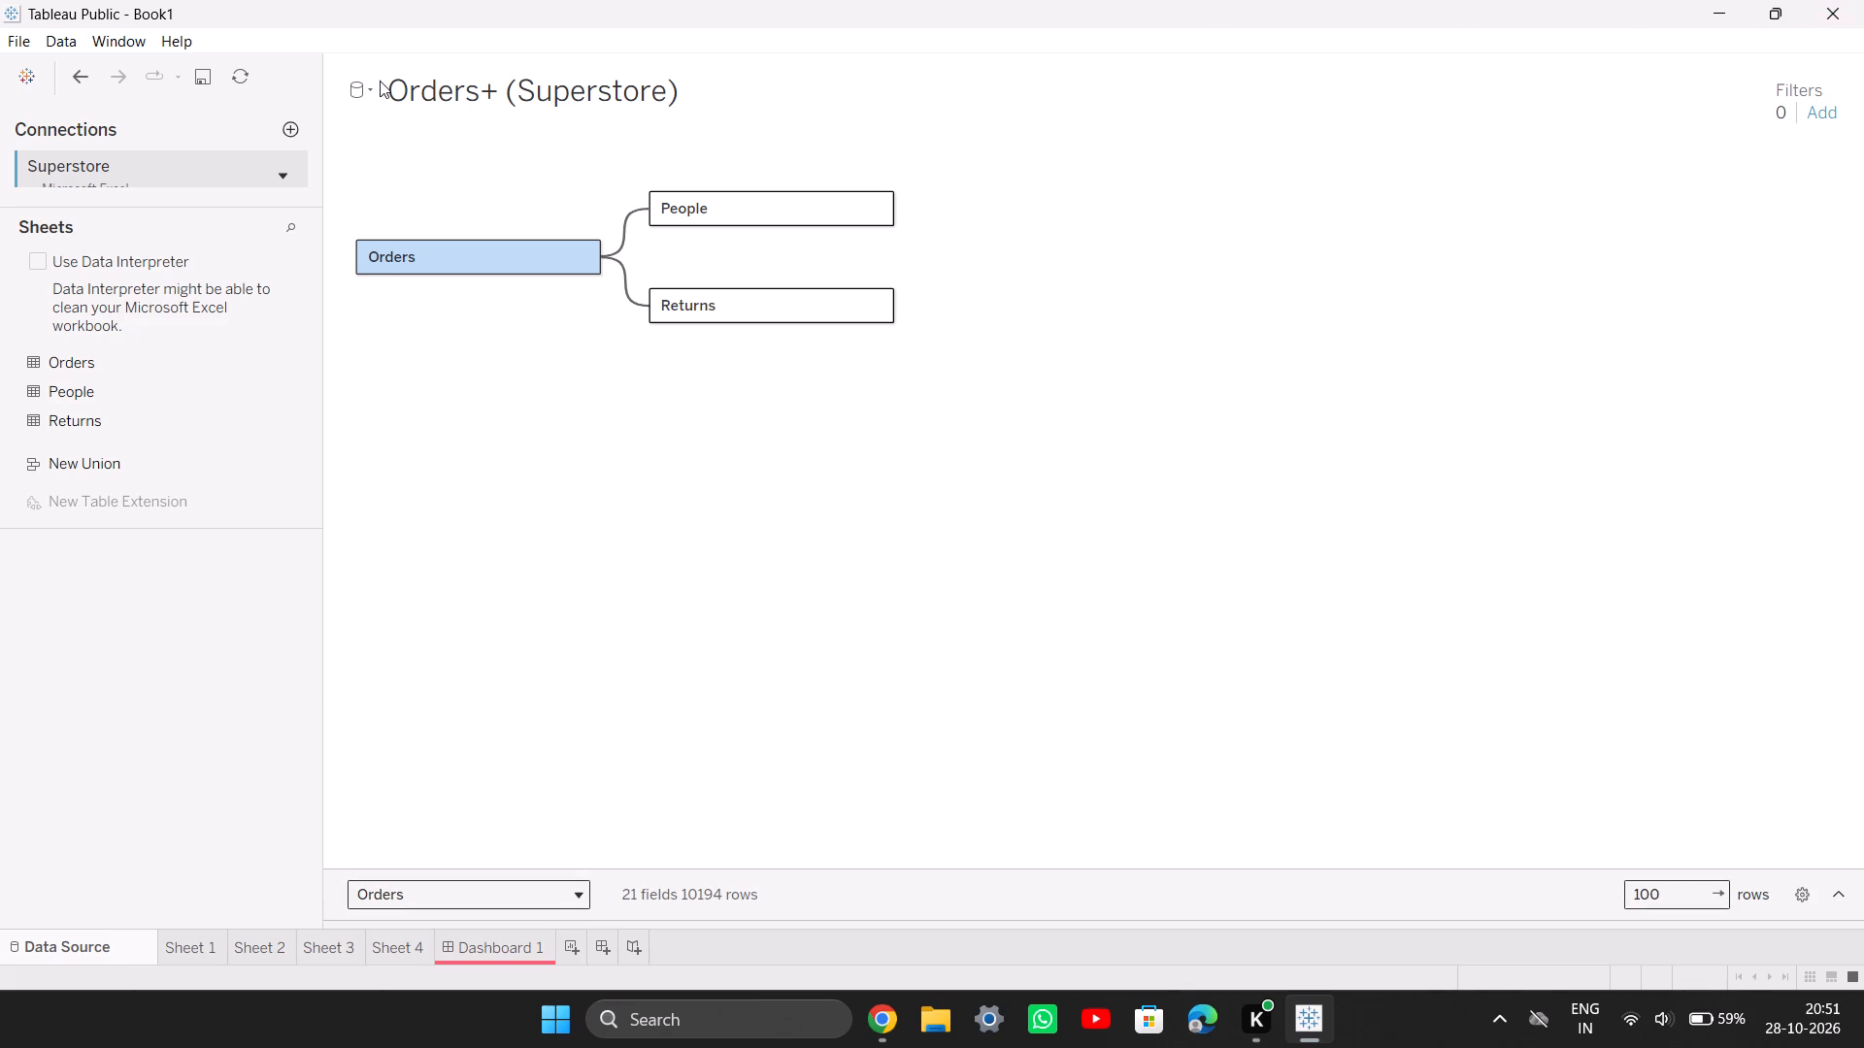
pyautogui.scroll(2, 67, 245)
pyautogui.scroll(-1, 67, 245)
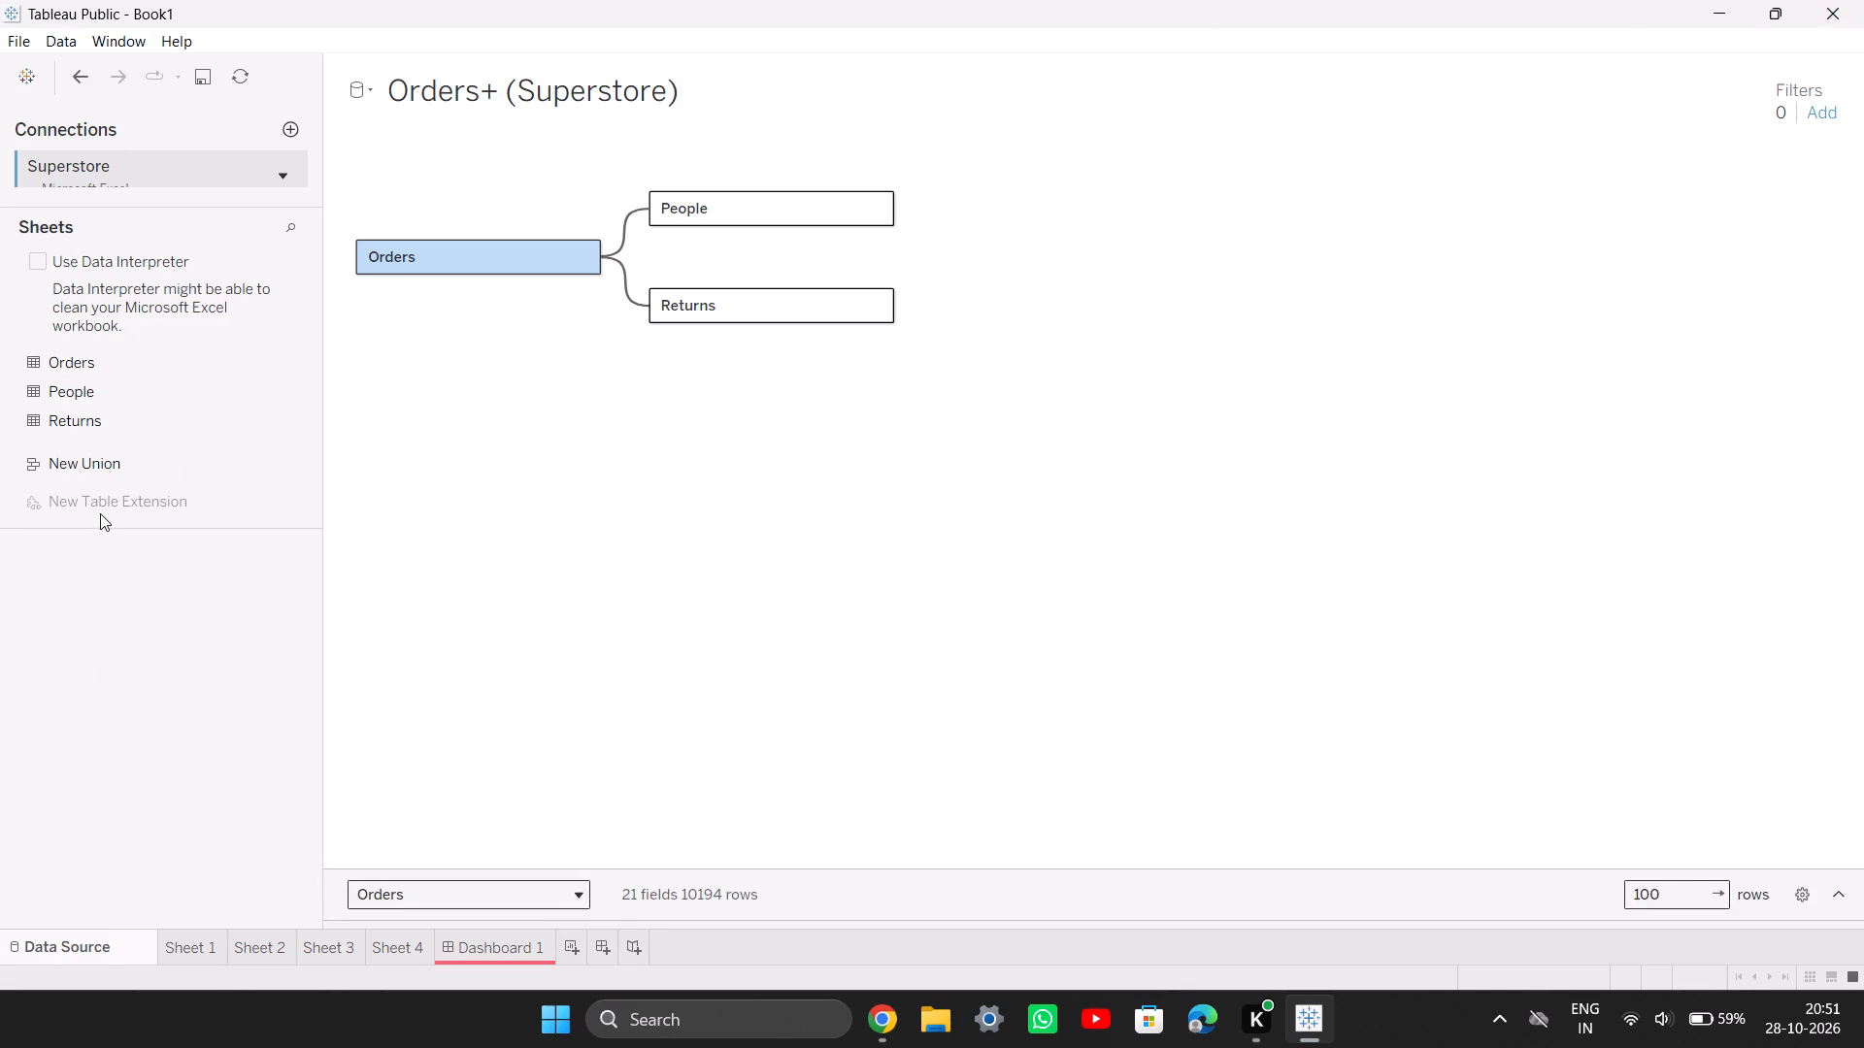
pyautogui.moveTo(106, 508); pyautogui.dragTo(271, 177)
pyautogui.moveTo(271, 177); pyautogui.dragTo(294, 117)
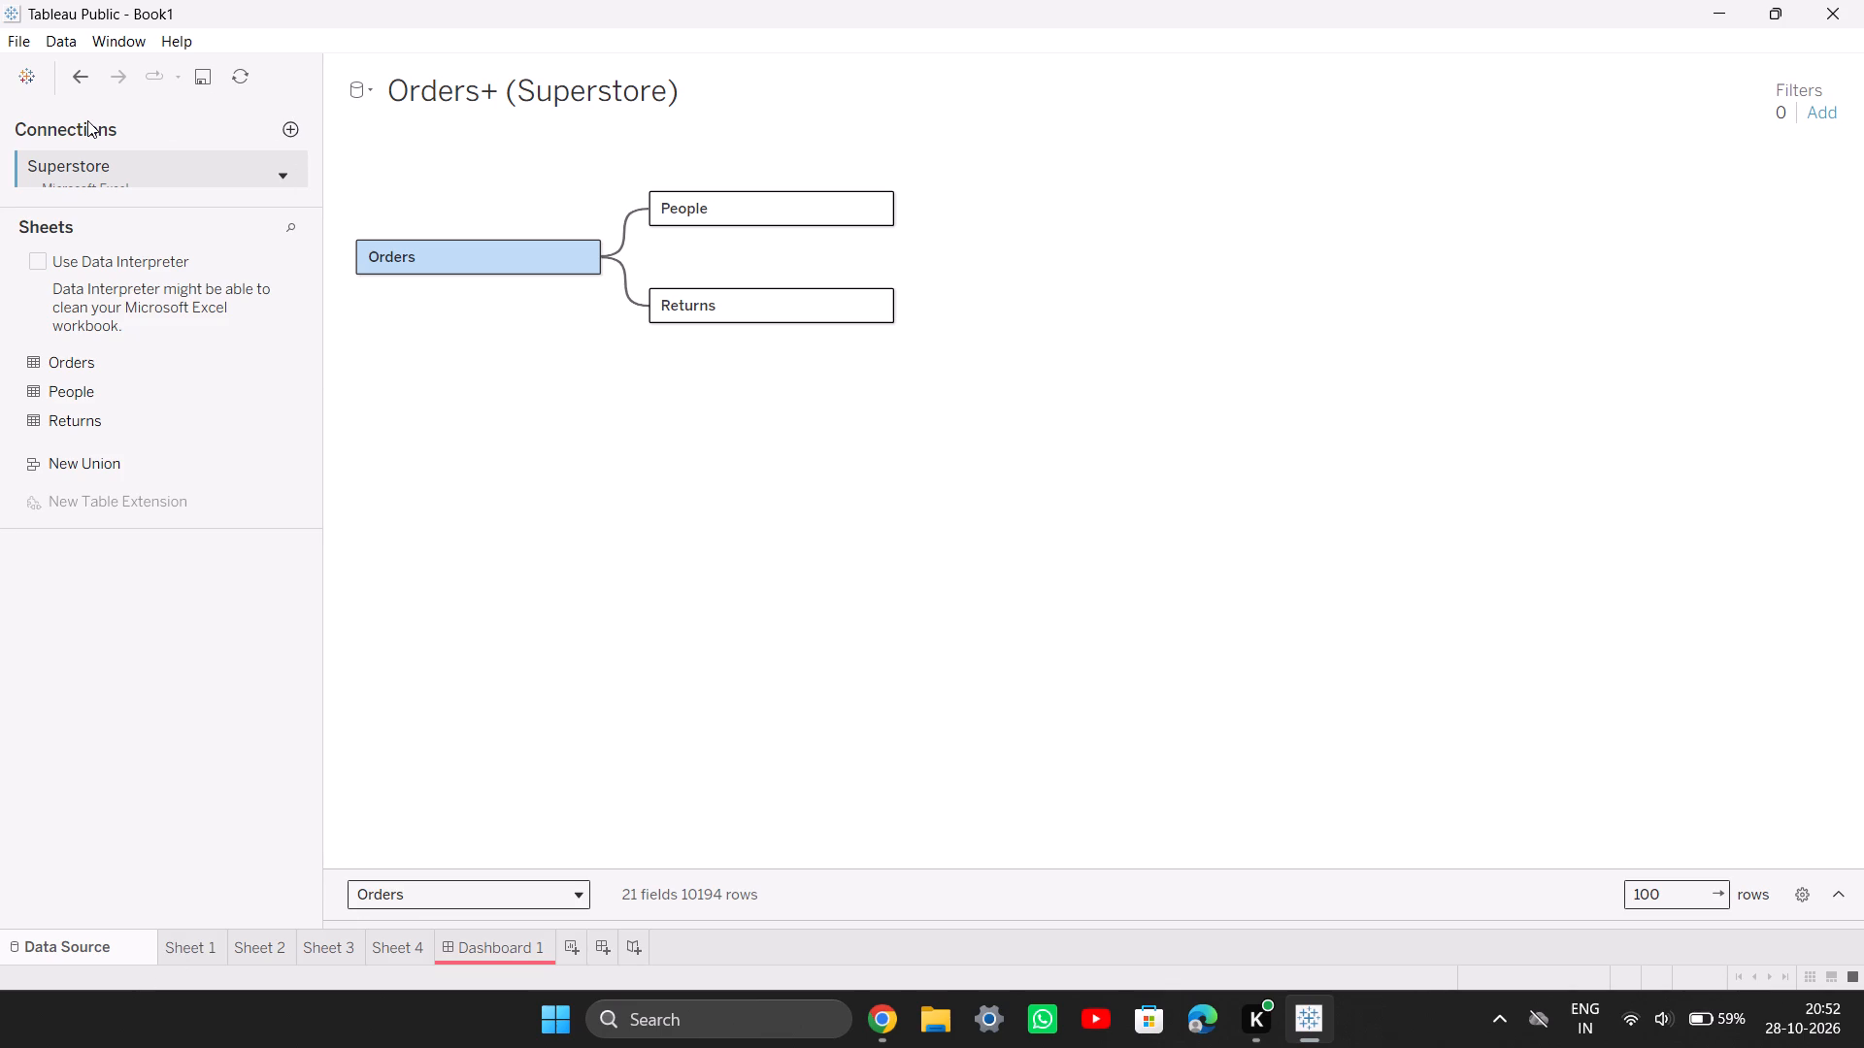
# Check the add-connection choices and the restored data preview's options on the data source page for a Live or Extract setting.
pyautogui.click(87, 120)
pyautogui.click(296, 133)
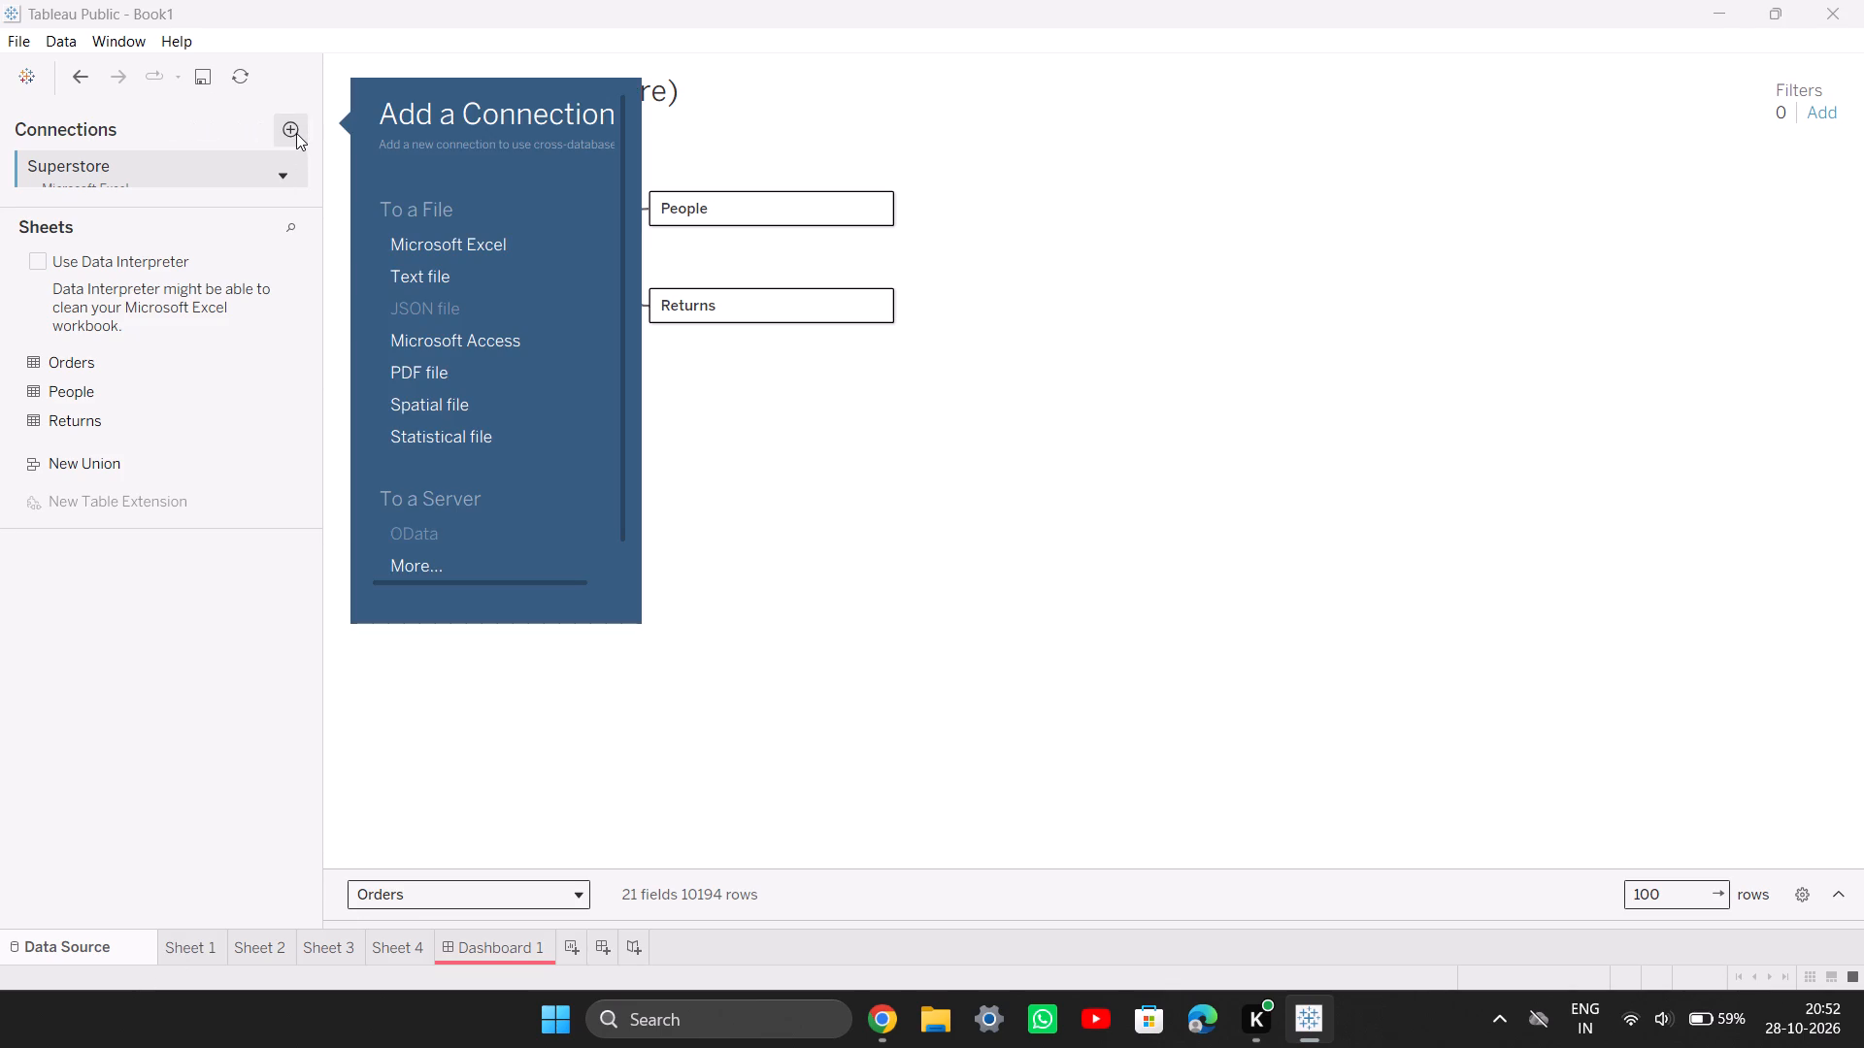
pyautogui.click(80, 107)
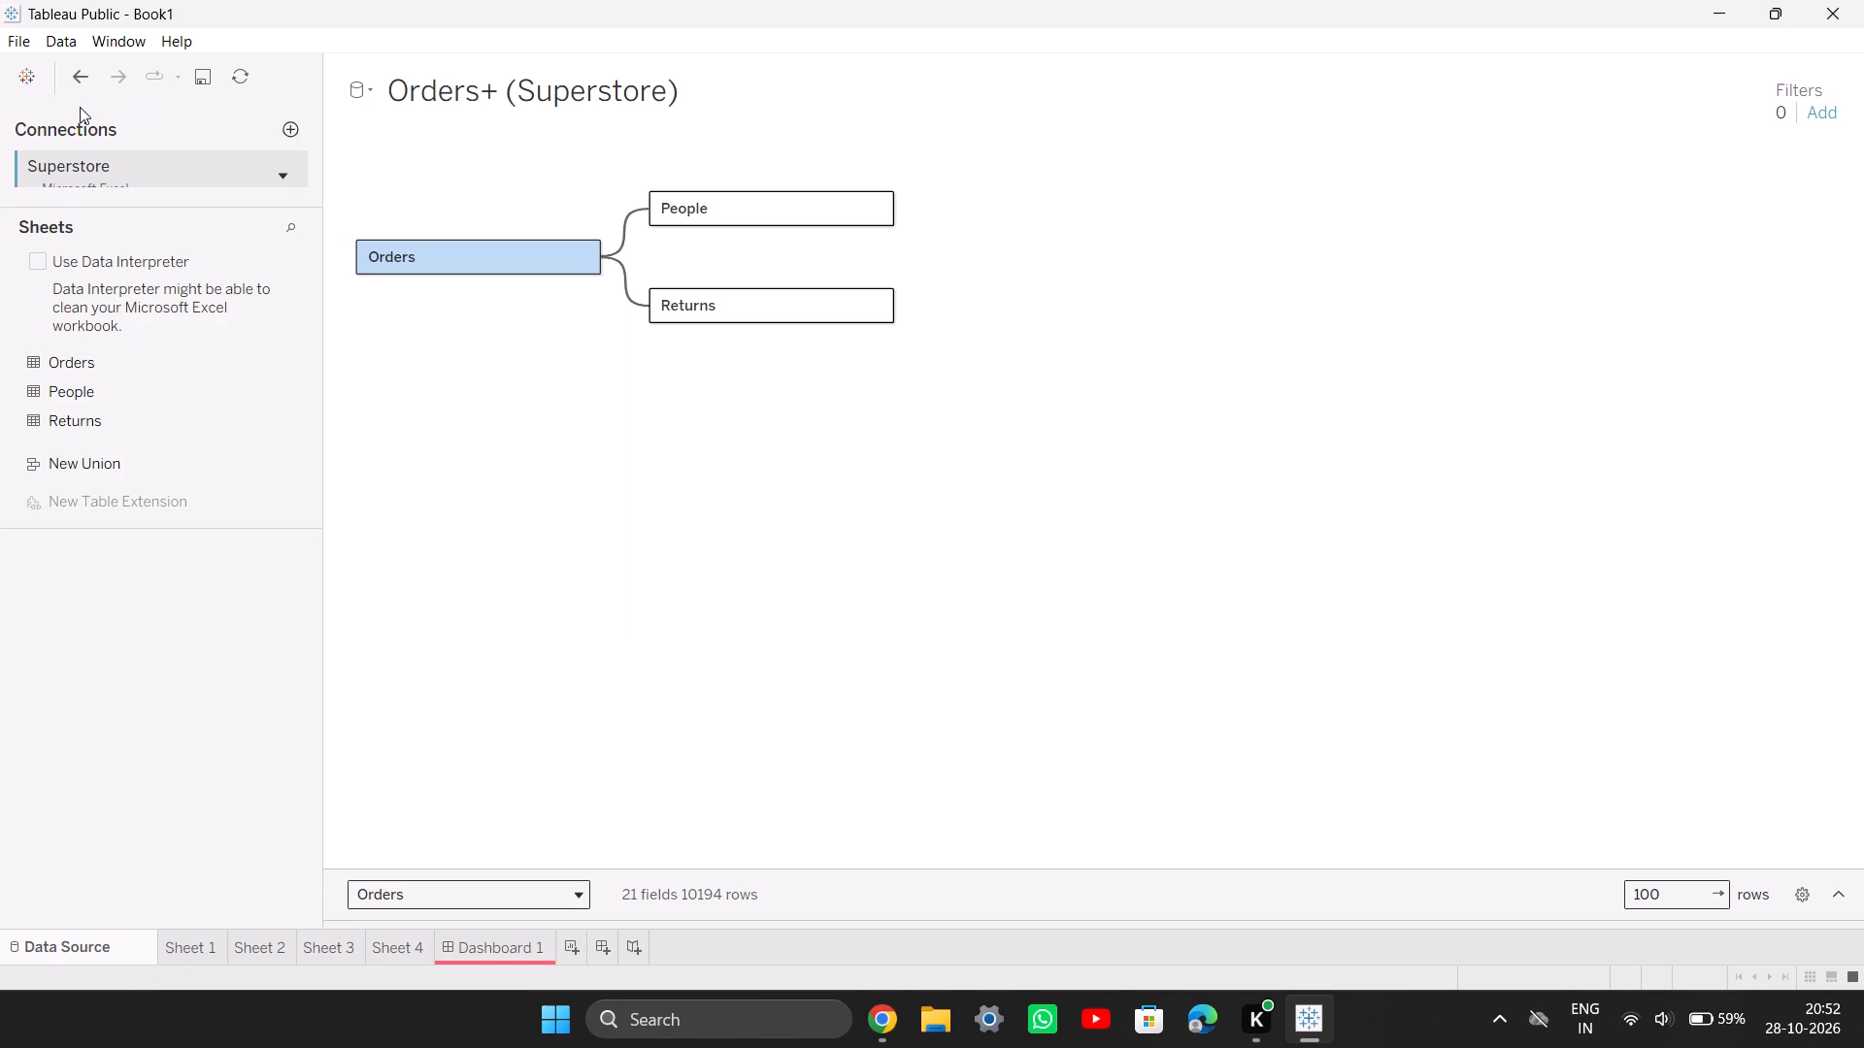
pyautogui.scroll(-3, 436, 299)
pyautogui.moveTo(416, 584); pyautogui.dragTo(409, 27)
pyautogui.click(1846, 895)
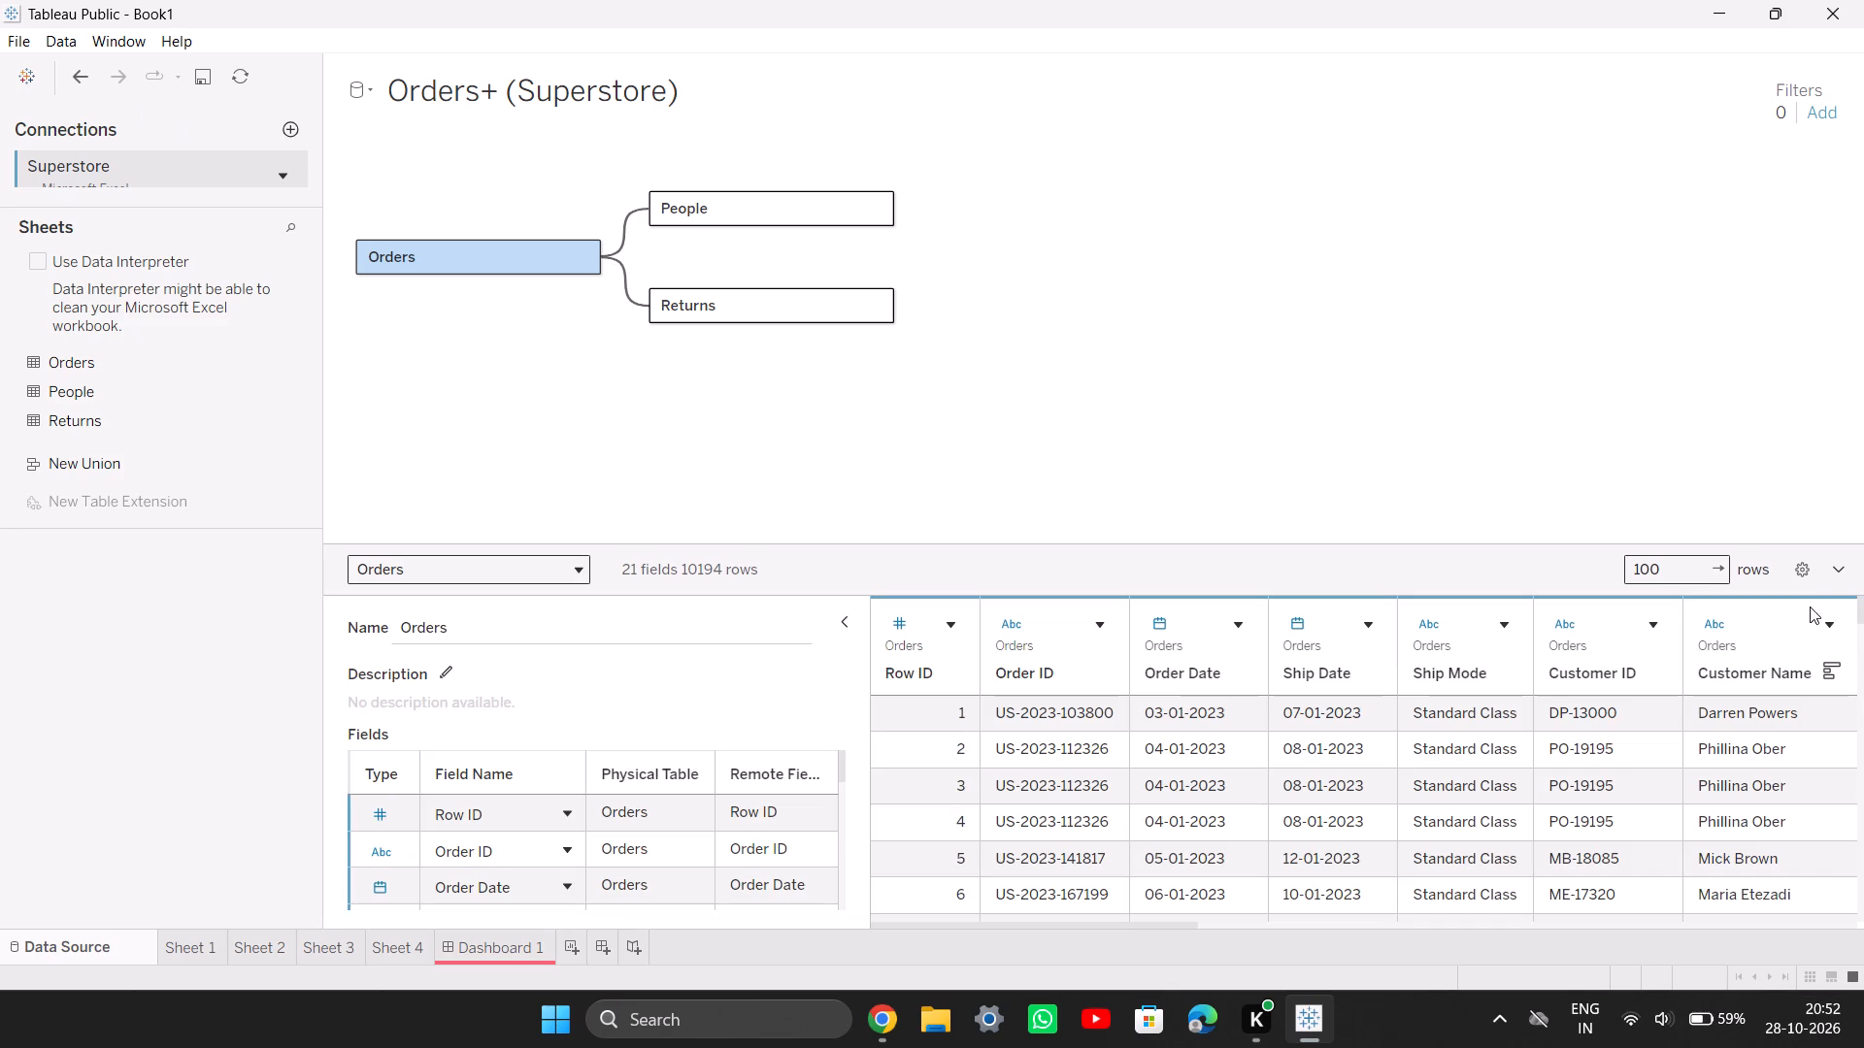
pyautogui.click(1809, 581)
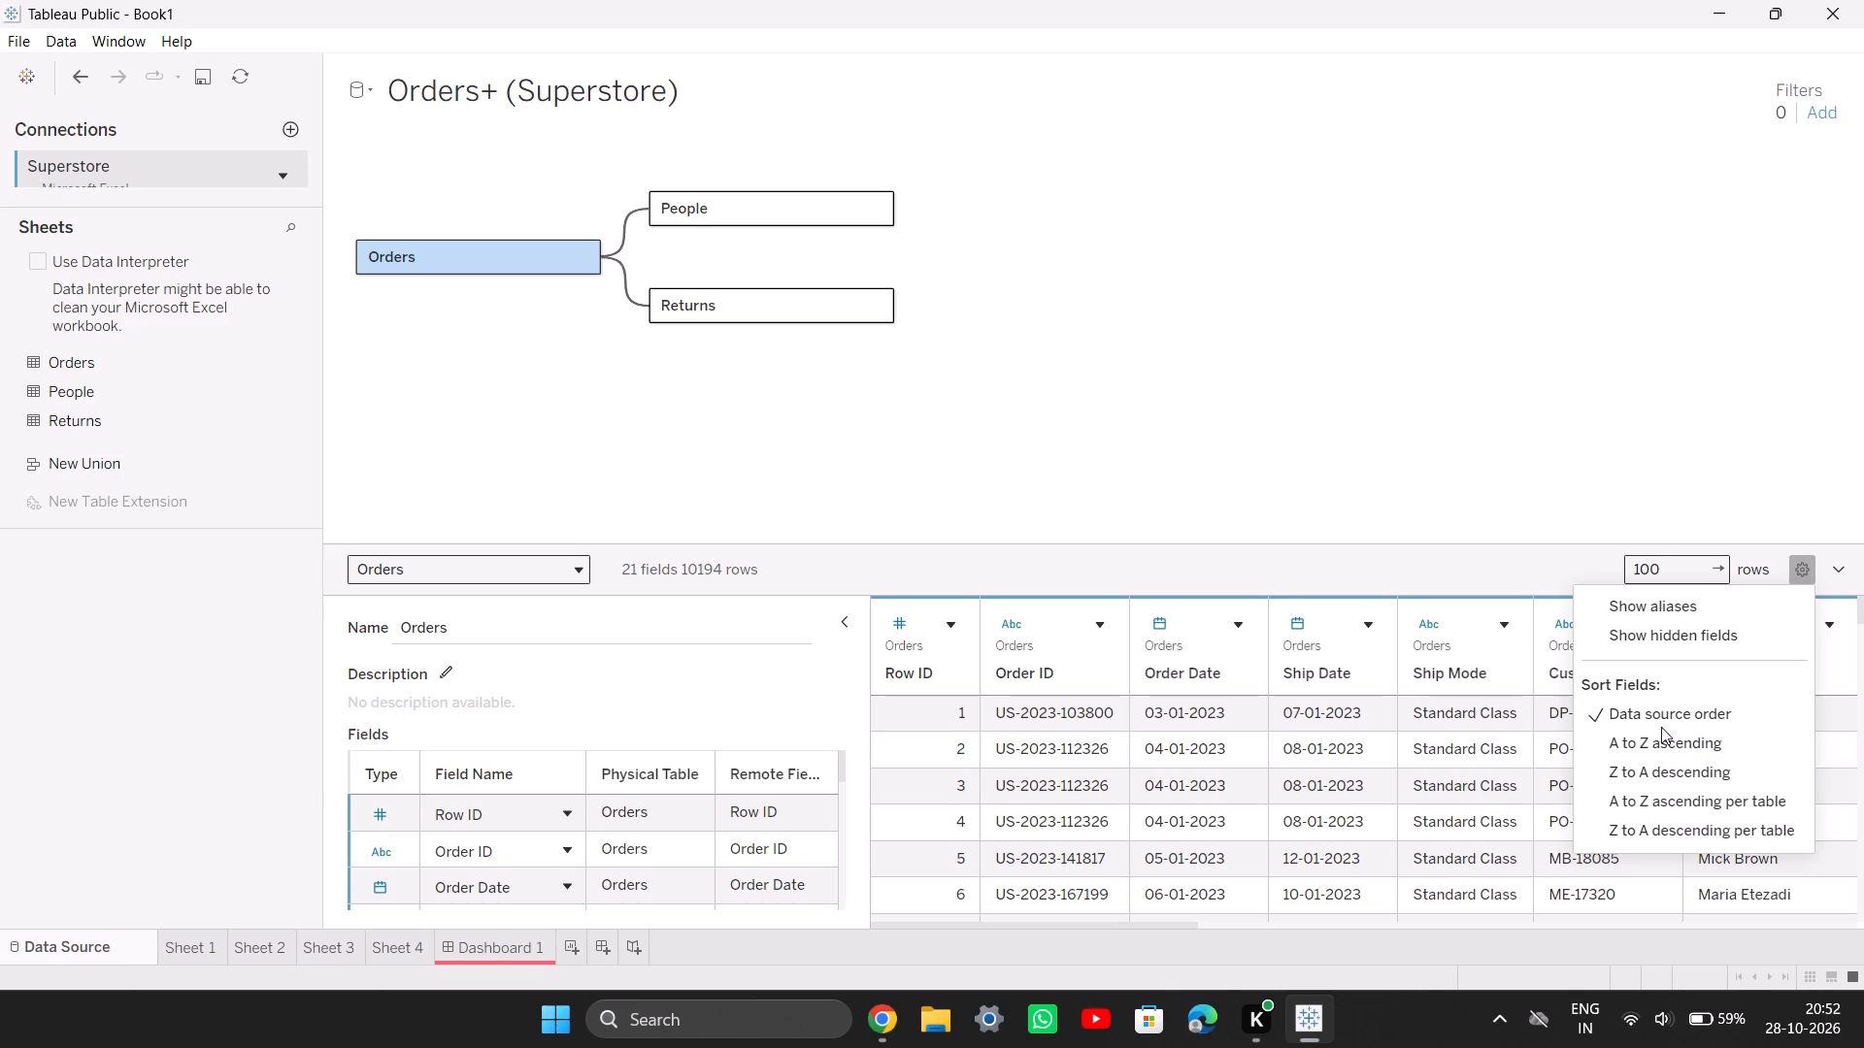
pyautogui.click(1232, 322)
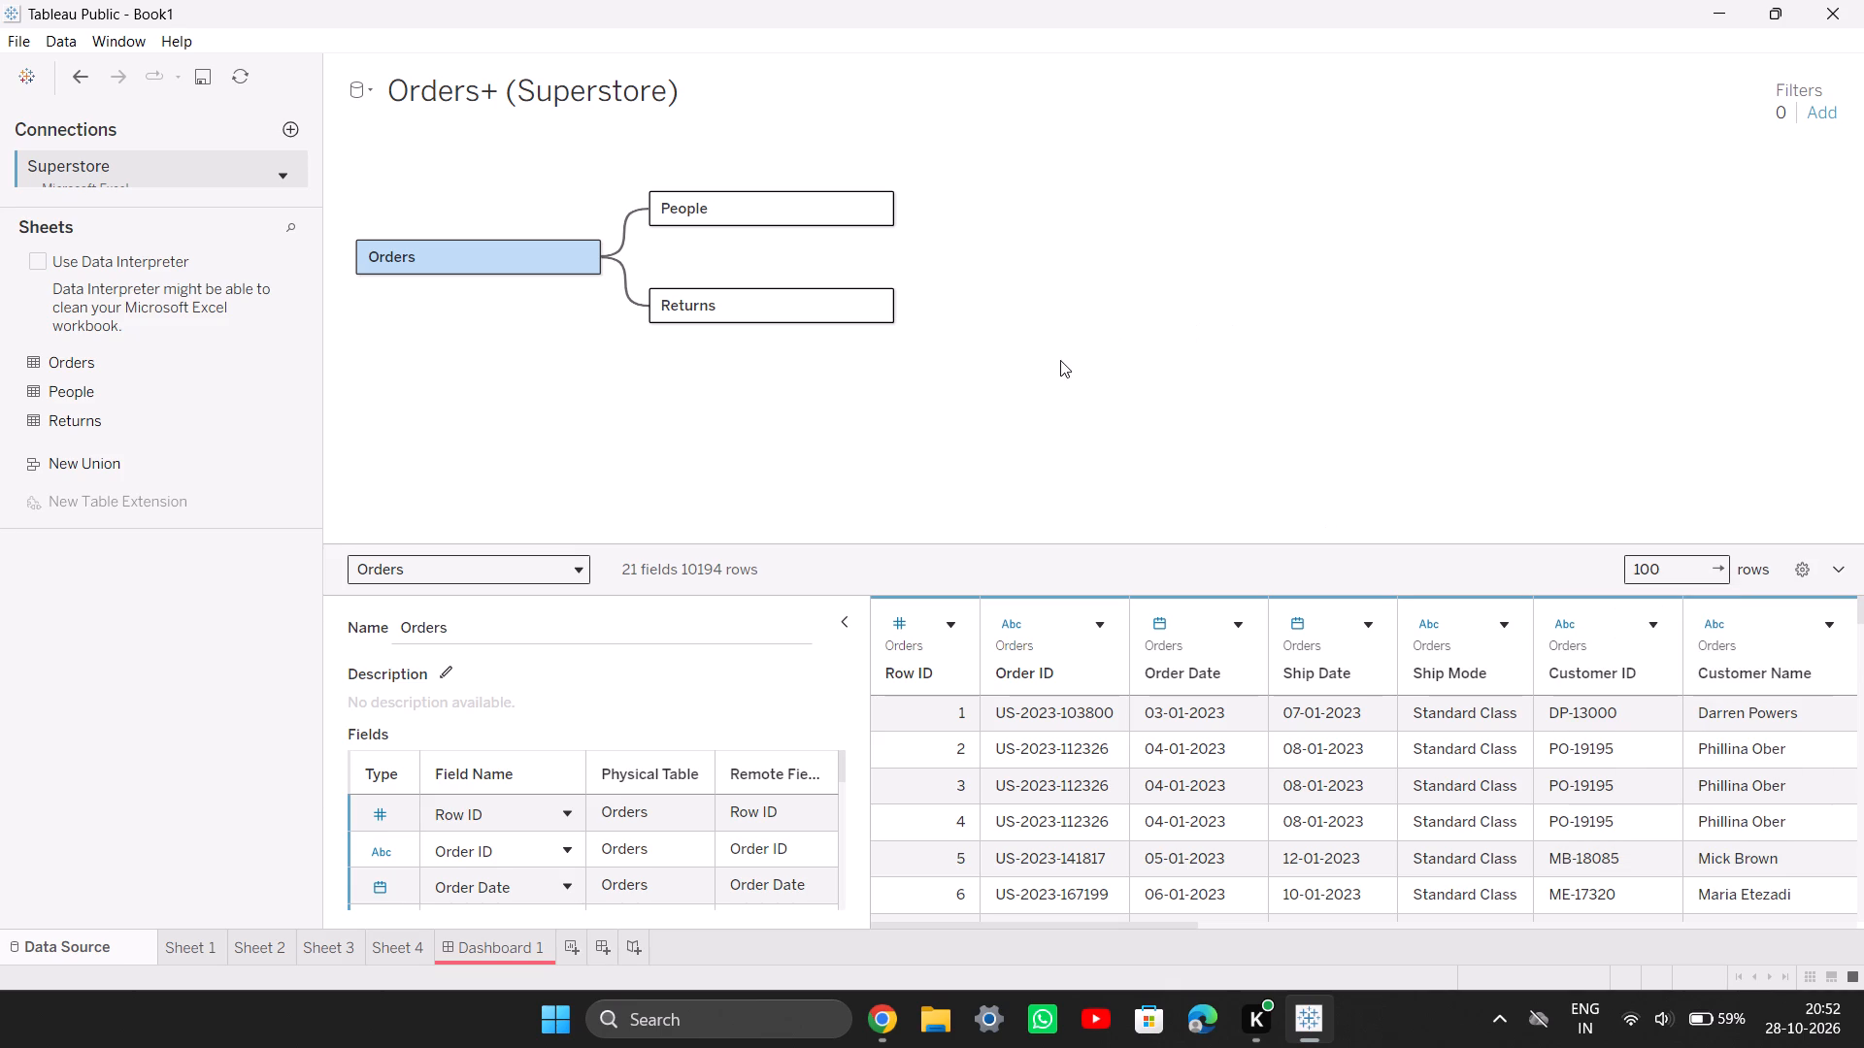
# Capture a full-screen screenshot of the Superstore data source page.
pyautogui.press('Print')
pyautogui.moveTo(0, 0); pyautogui.dragTo(1863, 1044)
pyautogui.click(896, 1018)
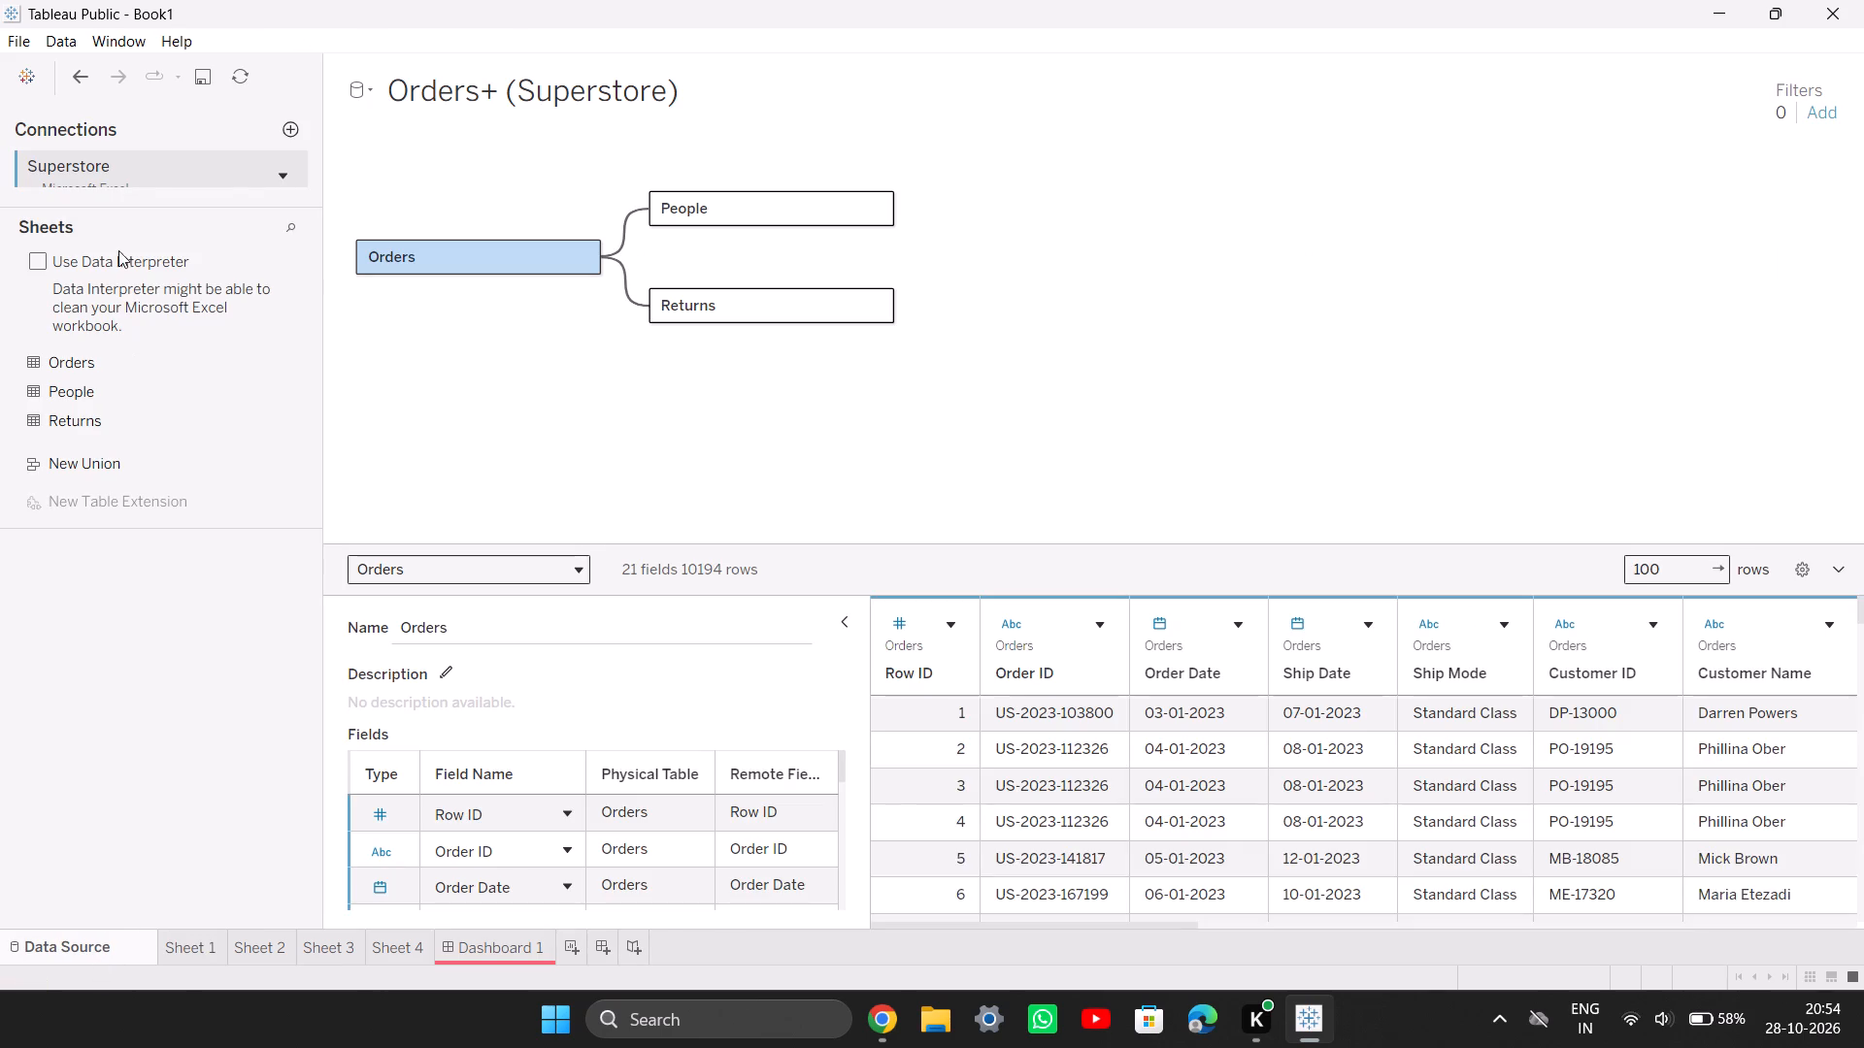
pyautogui.click(265, 174)
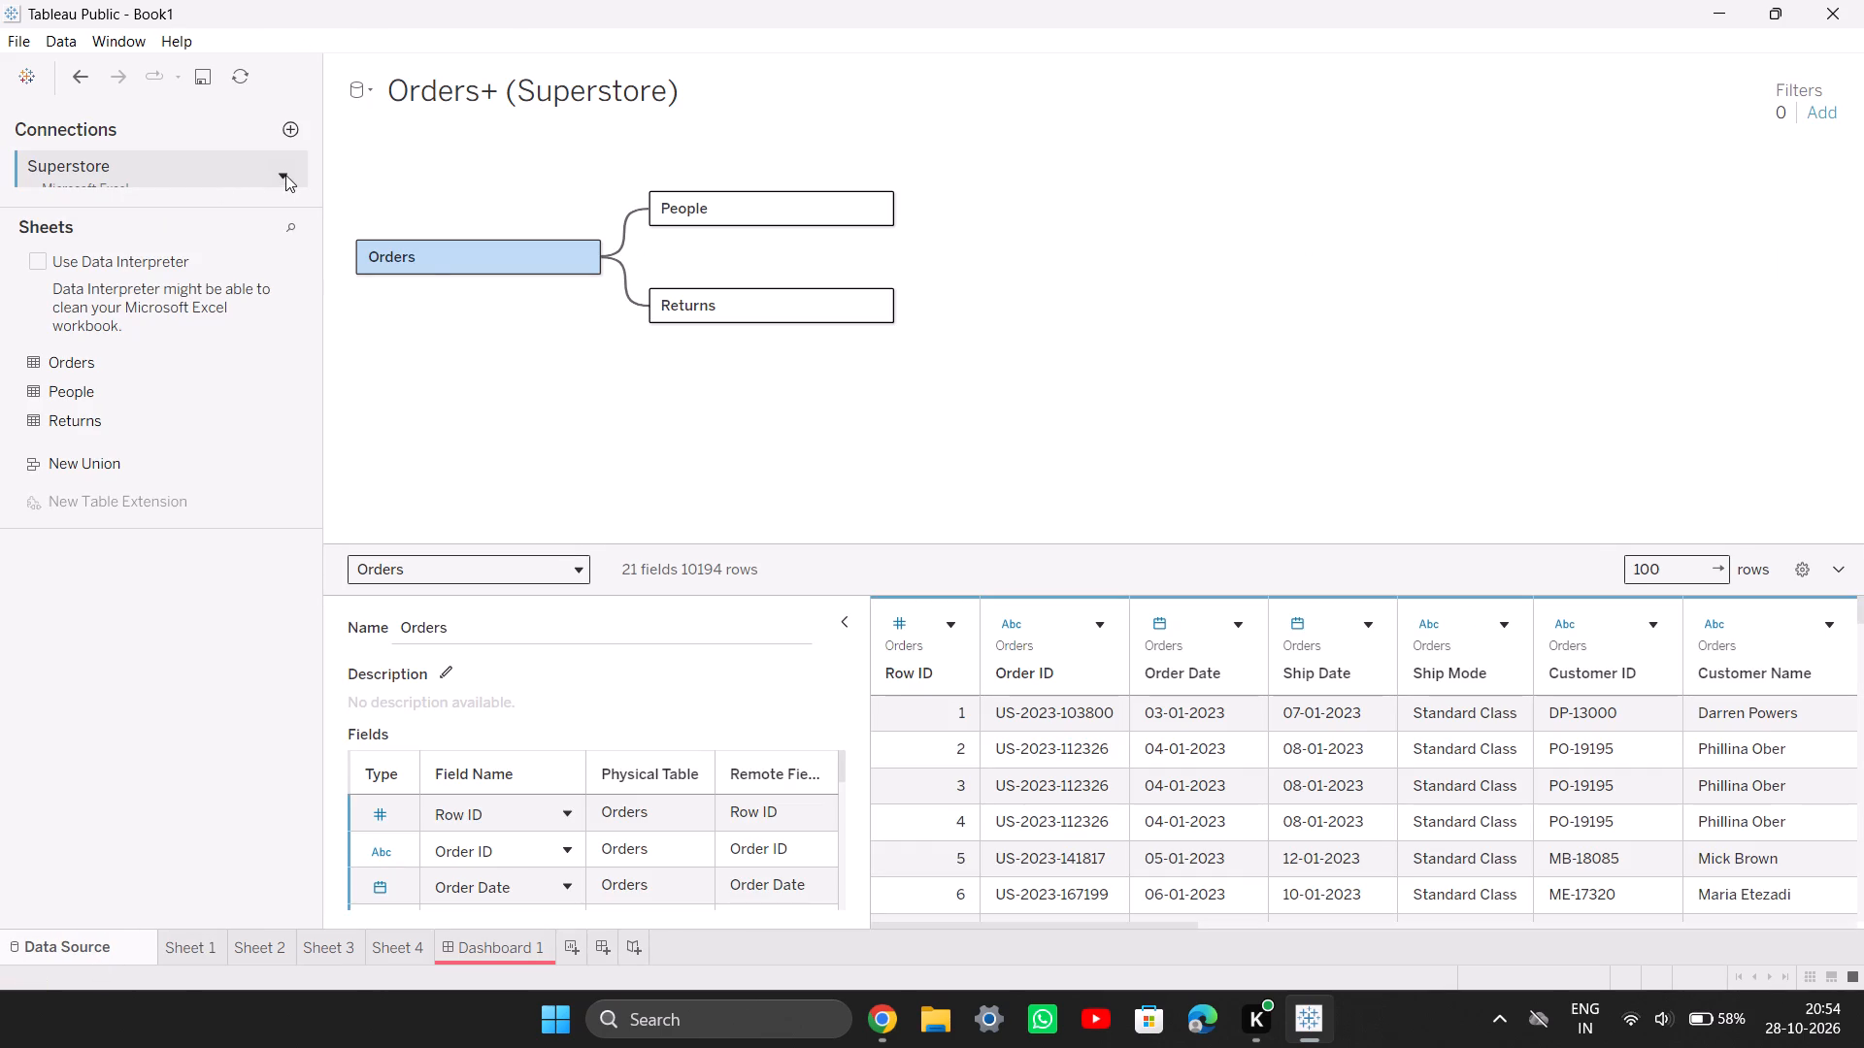
pyautogui.click(285, 175)
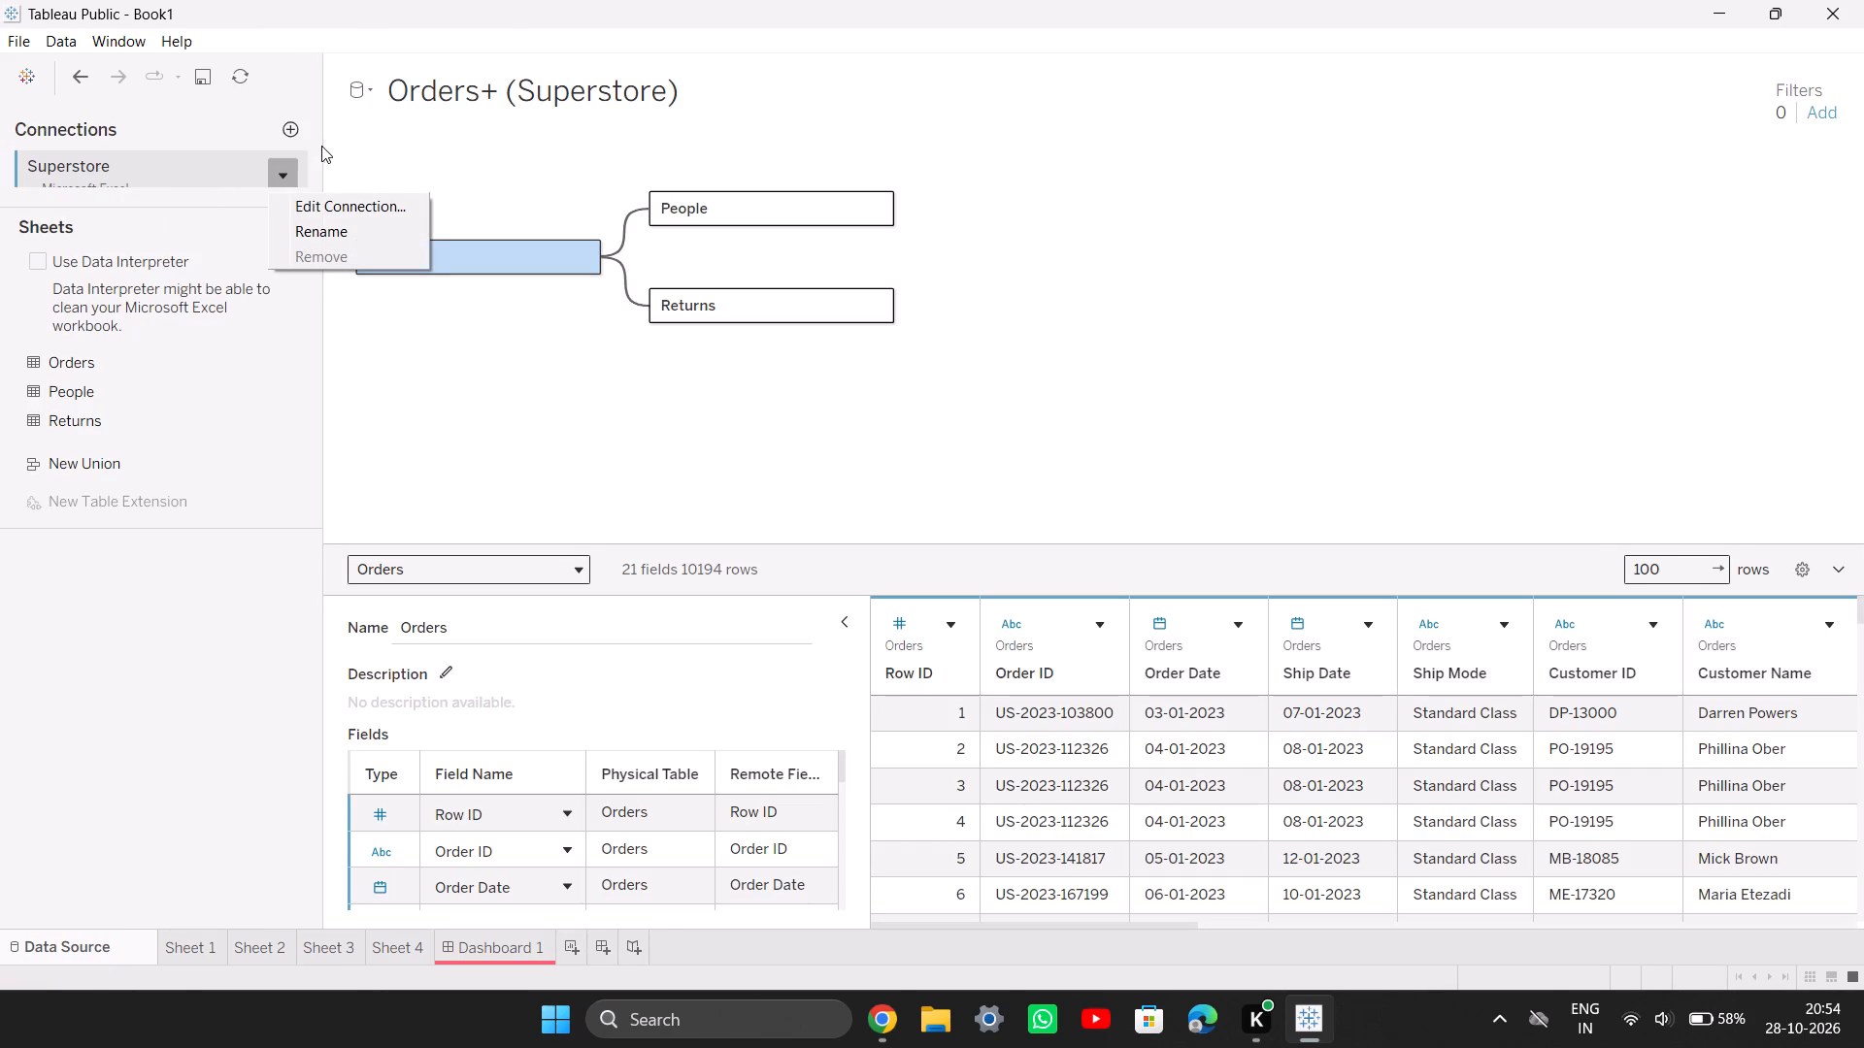
pyautogui.click(156, 226)
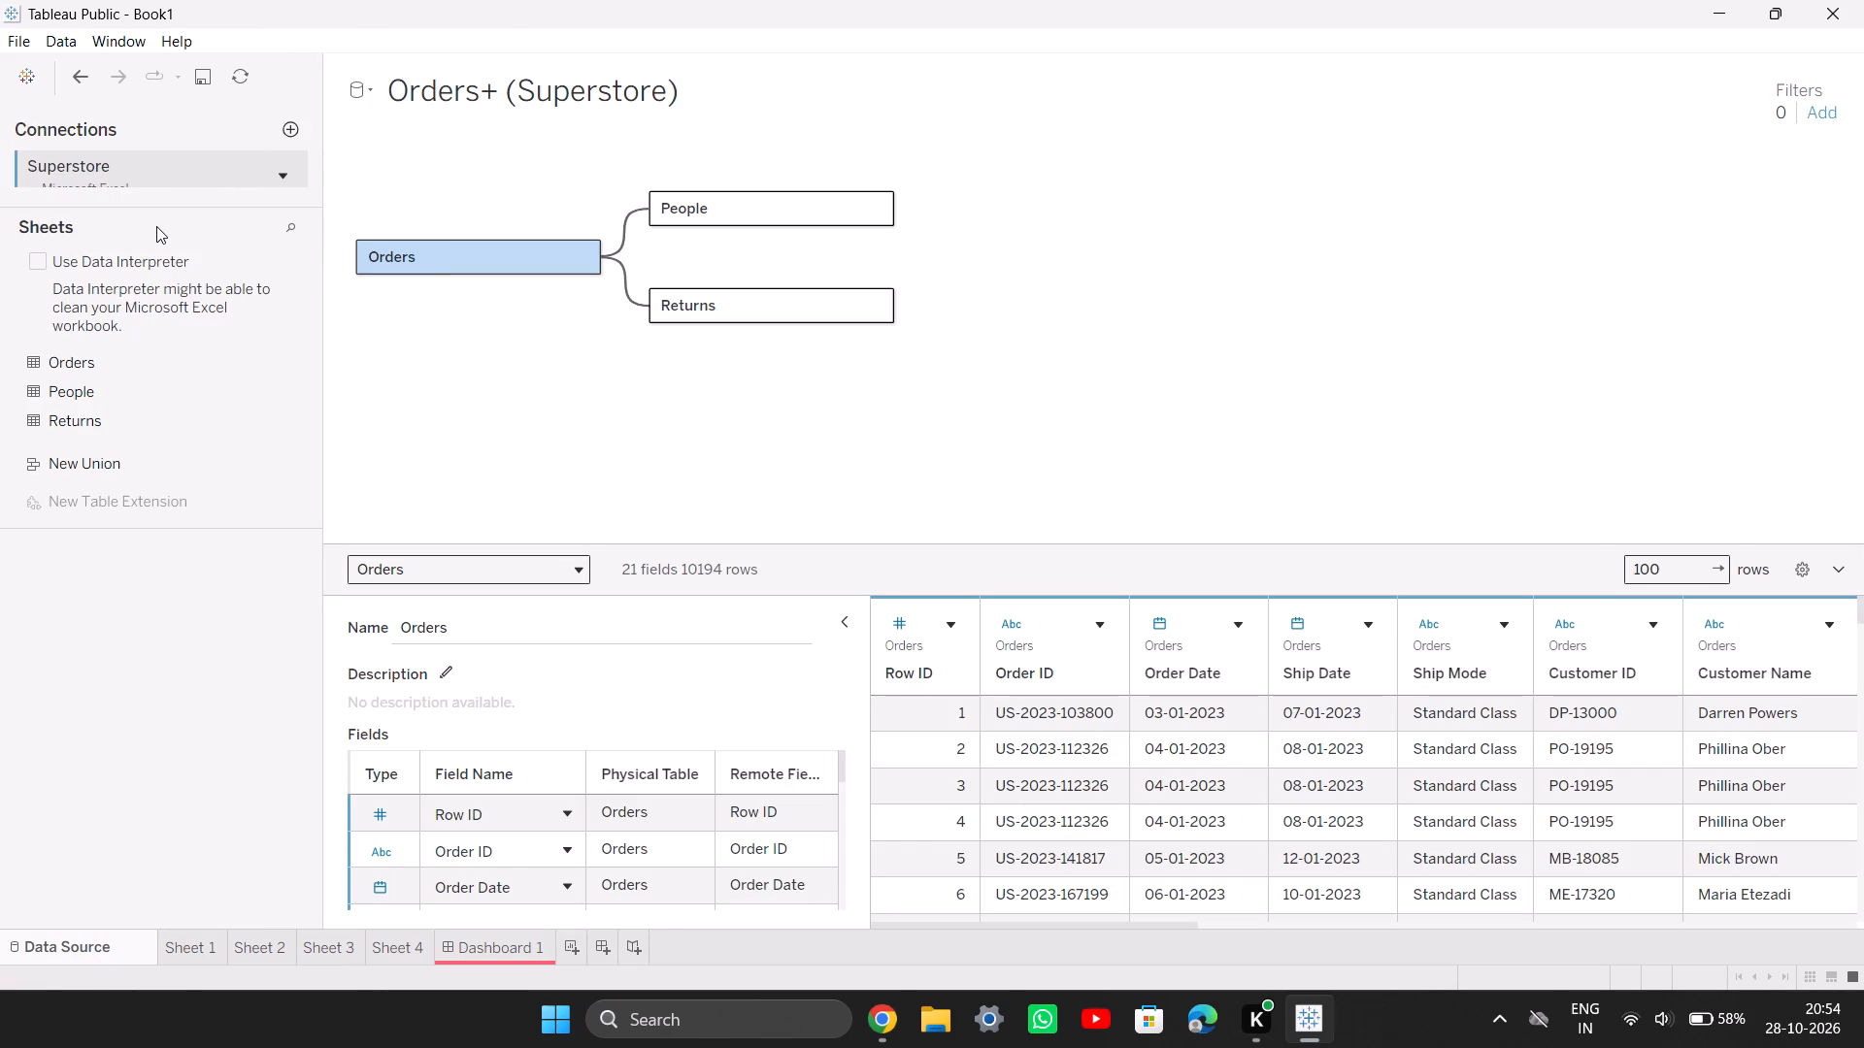
pyautogui.click(288, 138)
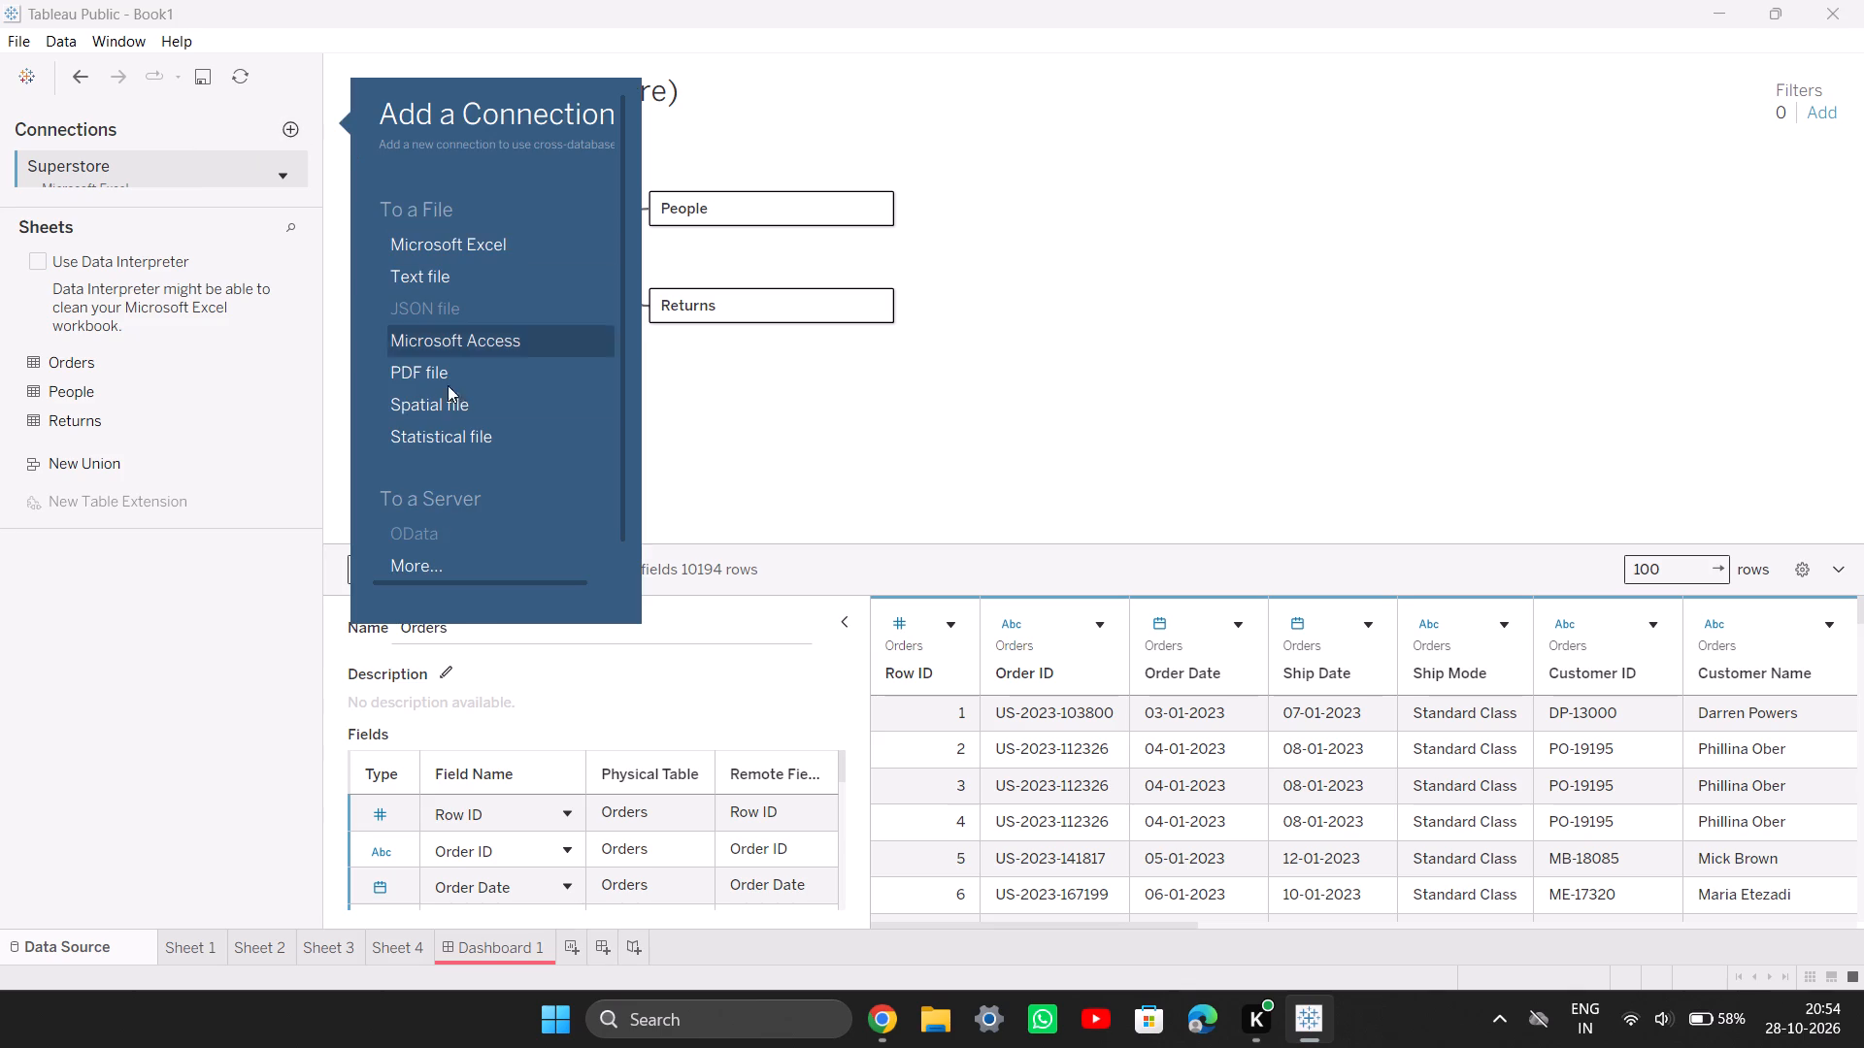
pyautogui.scroll(-4, 453, 544)
pyautogui.click(75, 663)
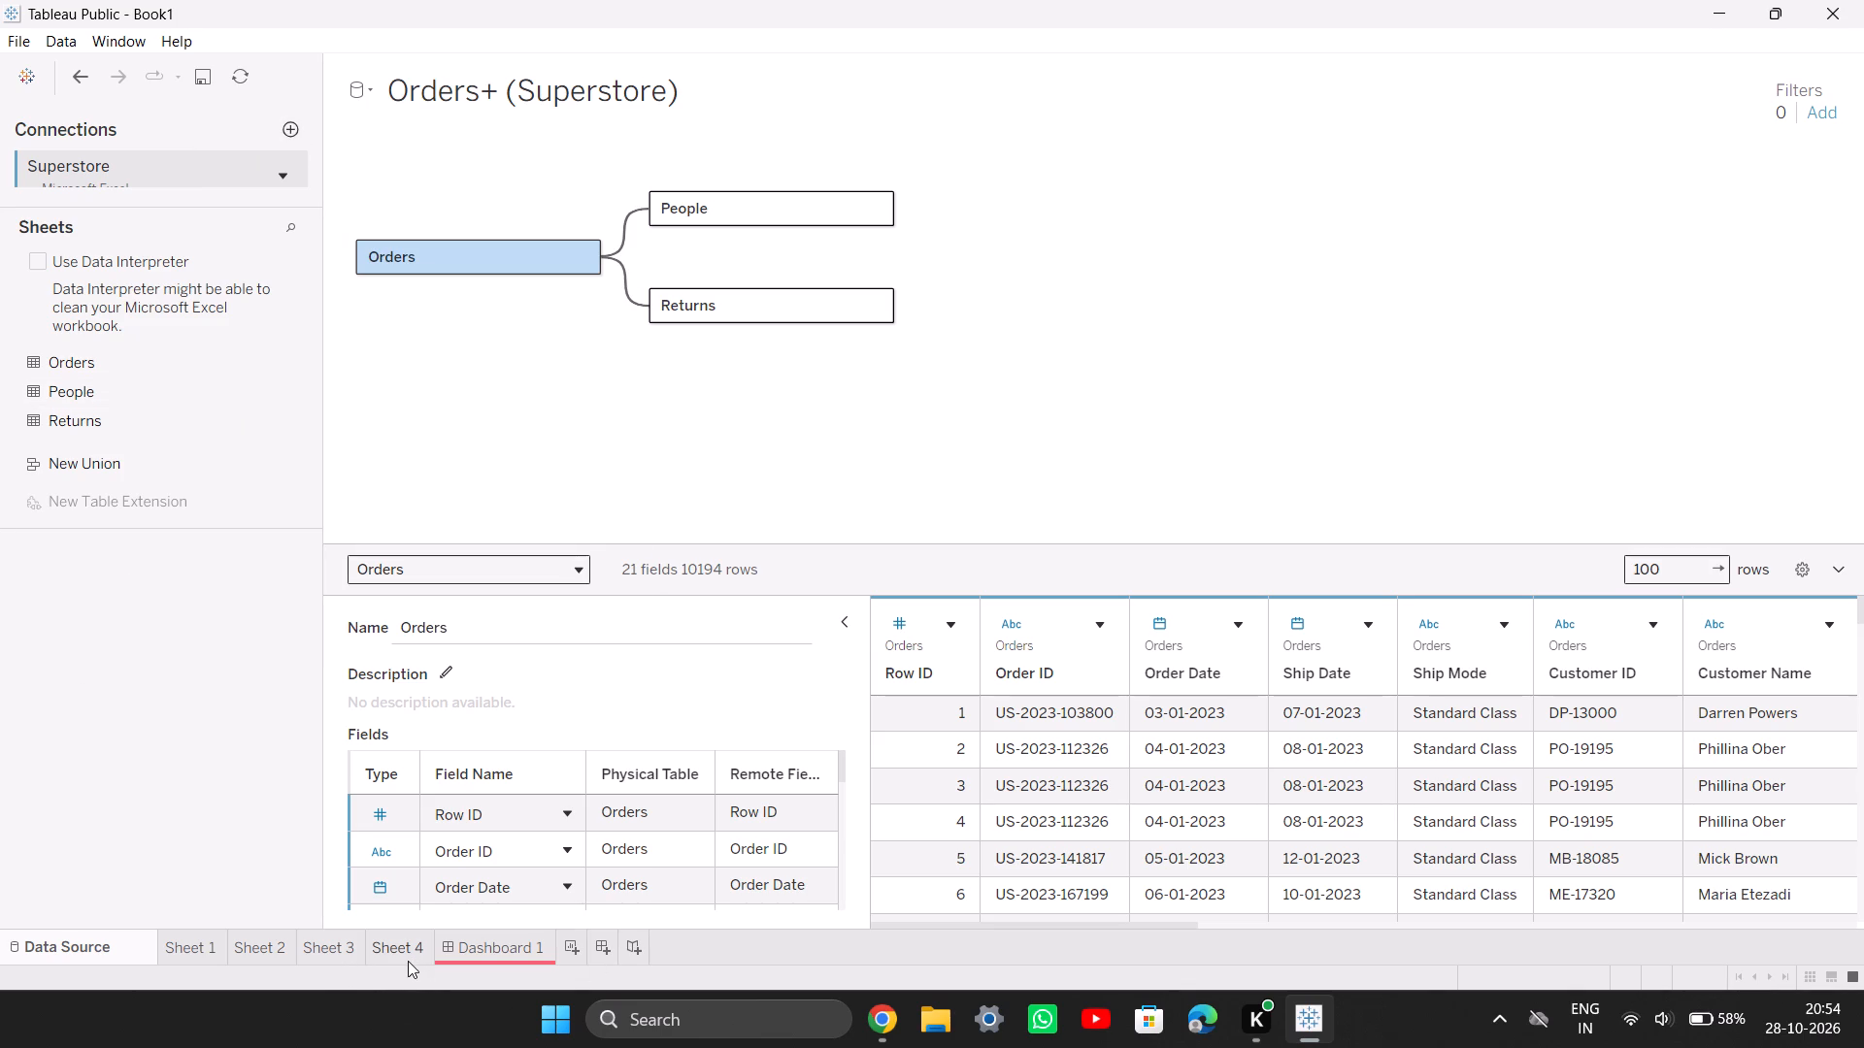
# Open Dashboard 1 from the data source page.
pyautogui.click(482, 940)
pyautogui.click(482, 940)
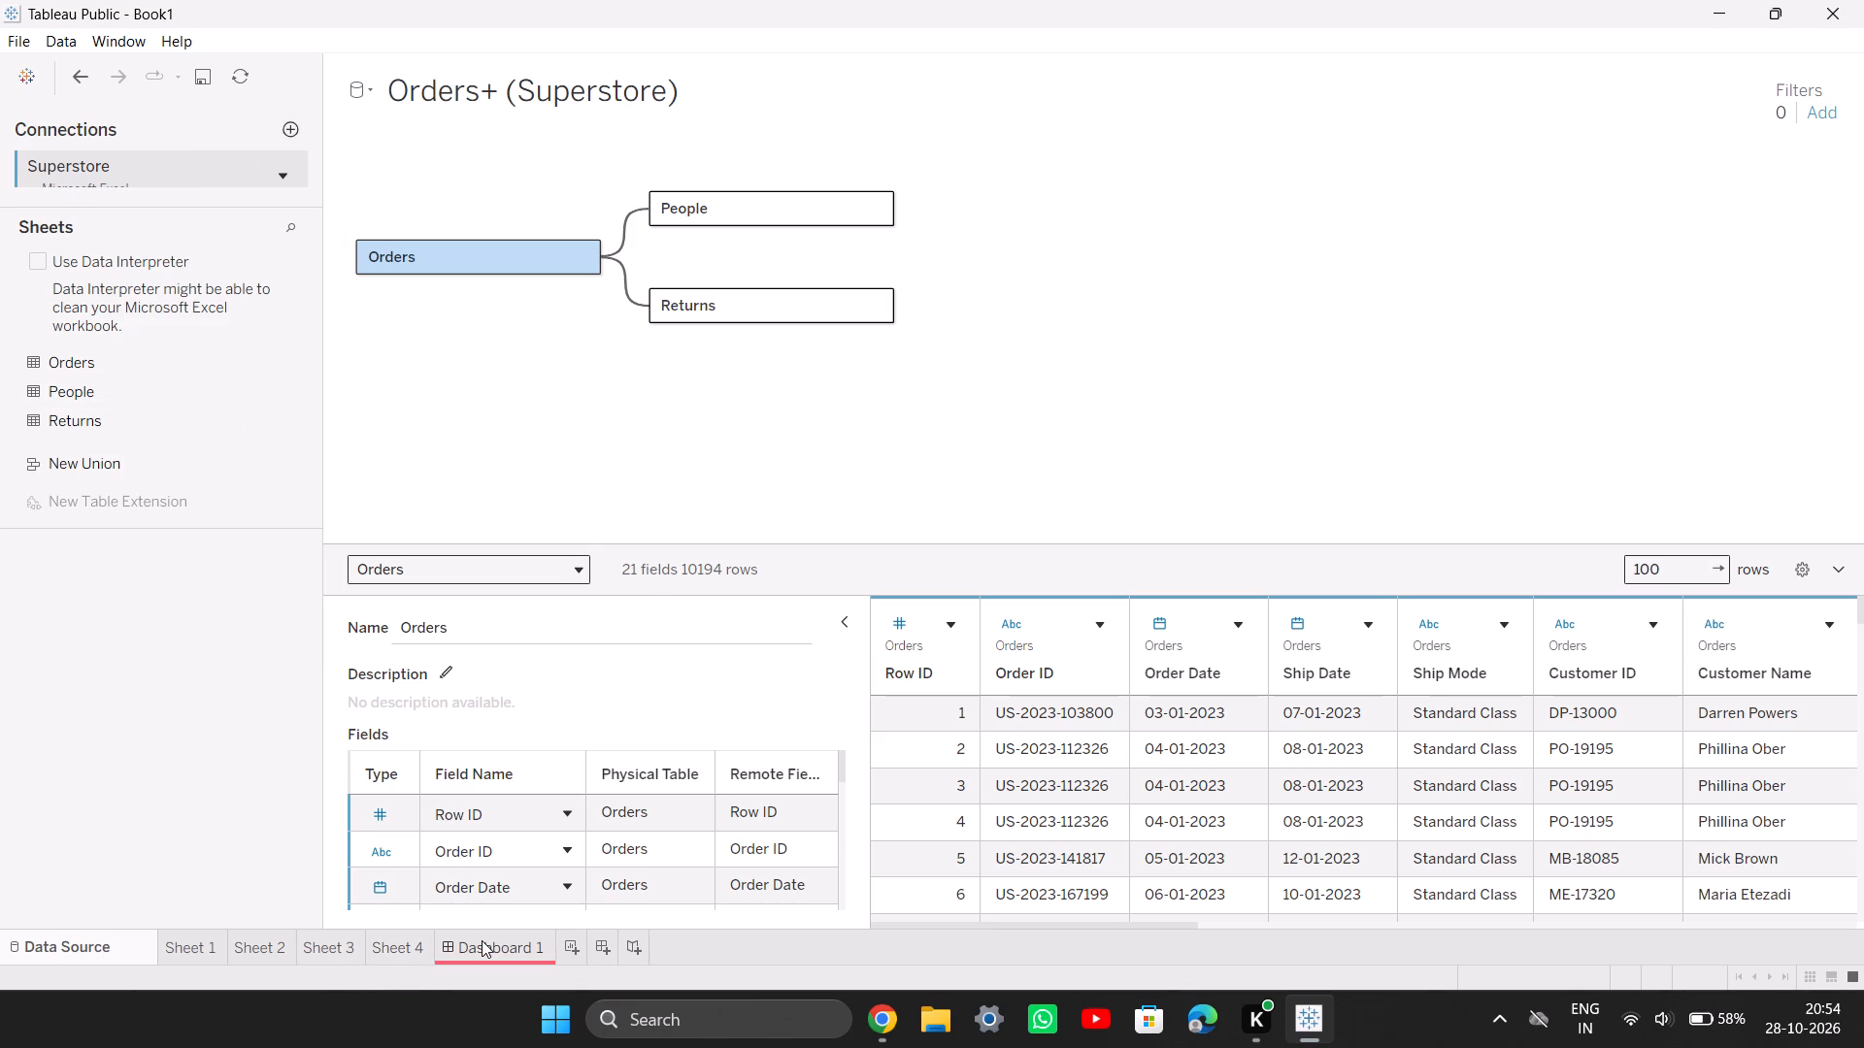
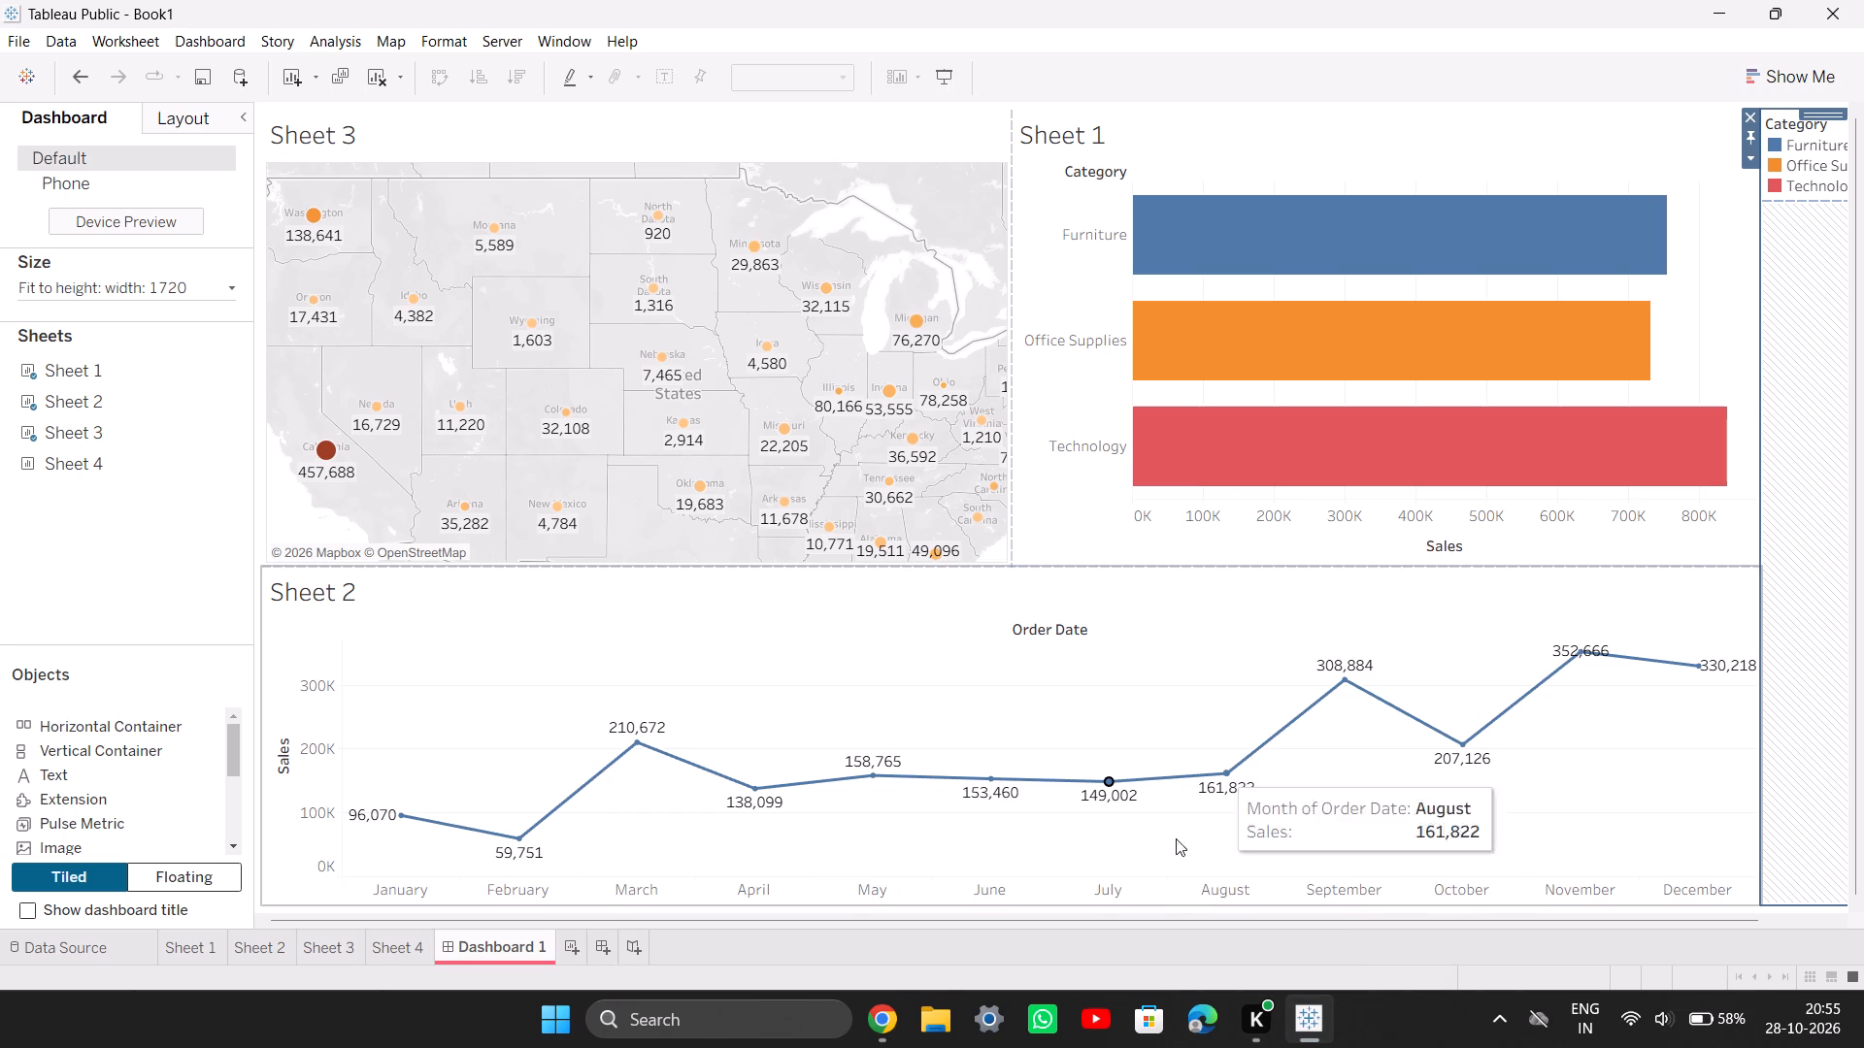
pyautogui.click(879, 1025)
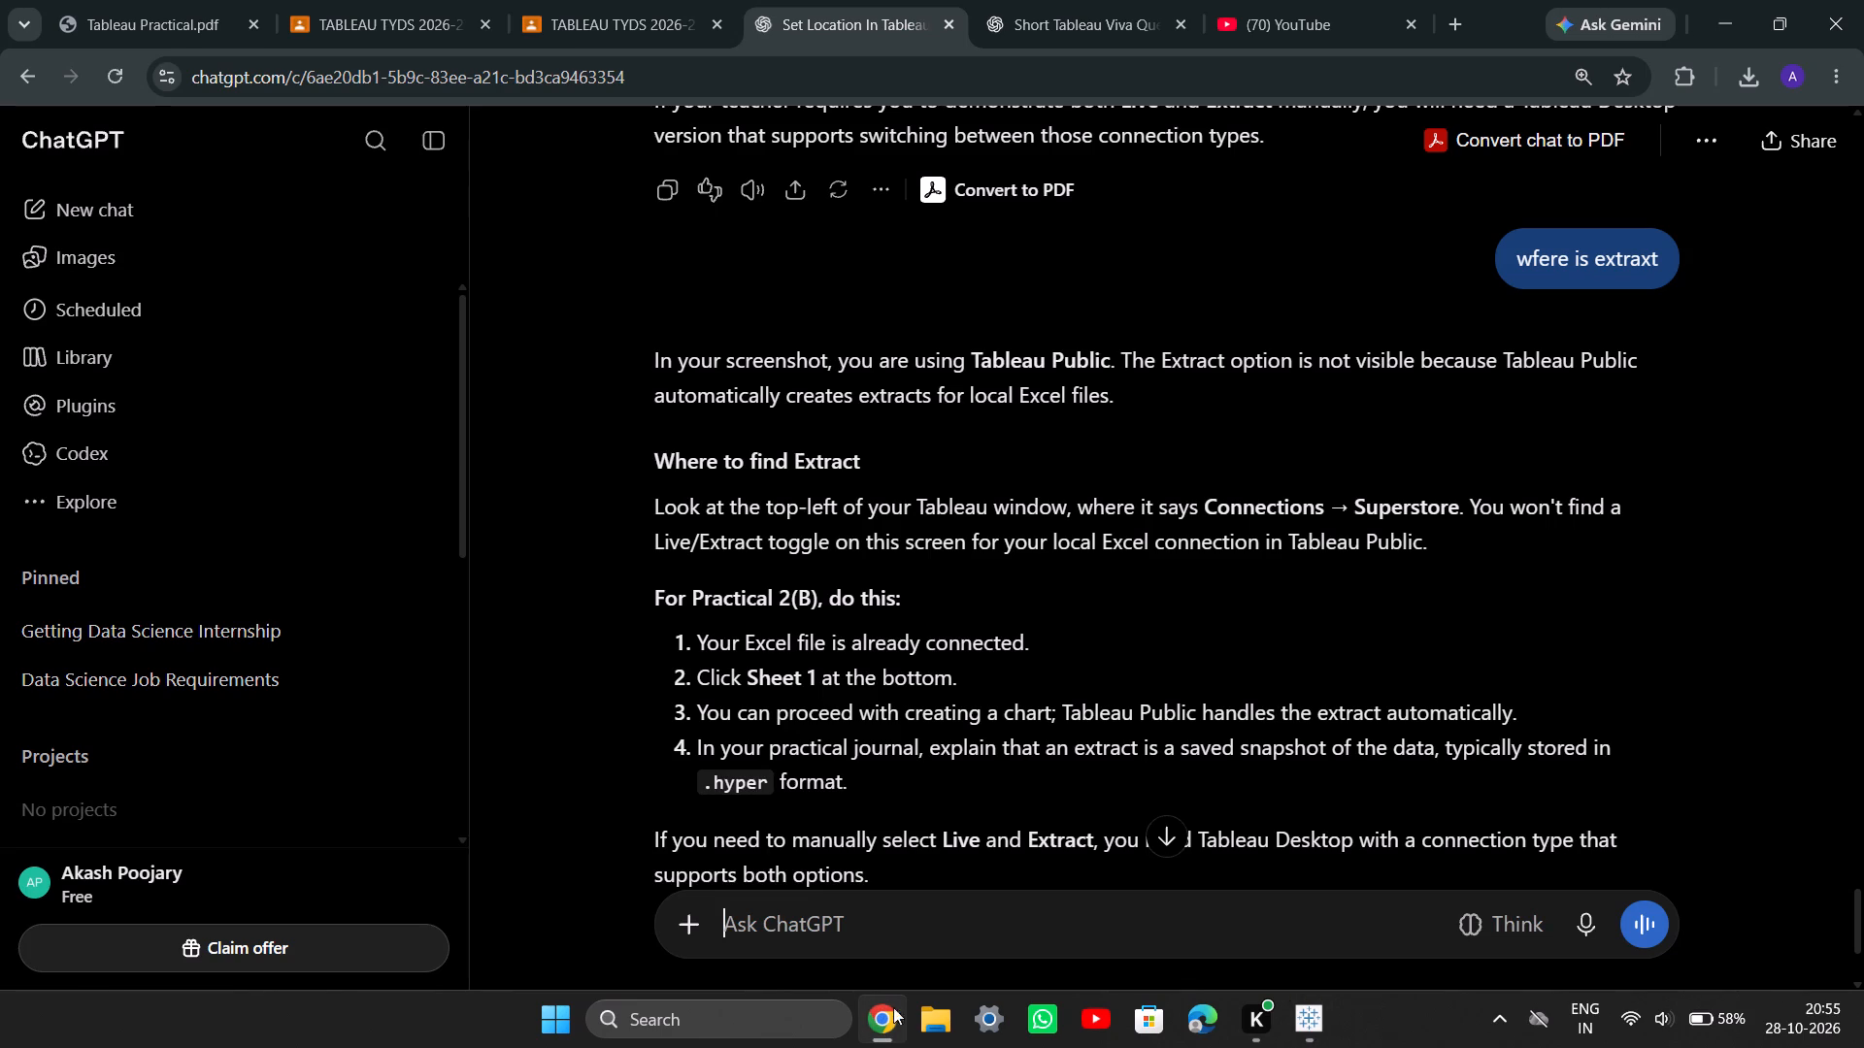
pyautogui.click(0, 0)
pyautogui.click(163, 0)
pyautogui.scroll(-1, 735, 648)
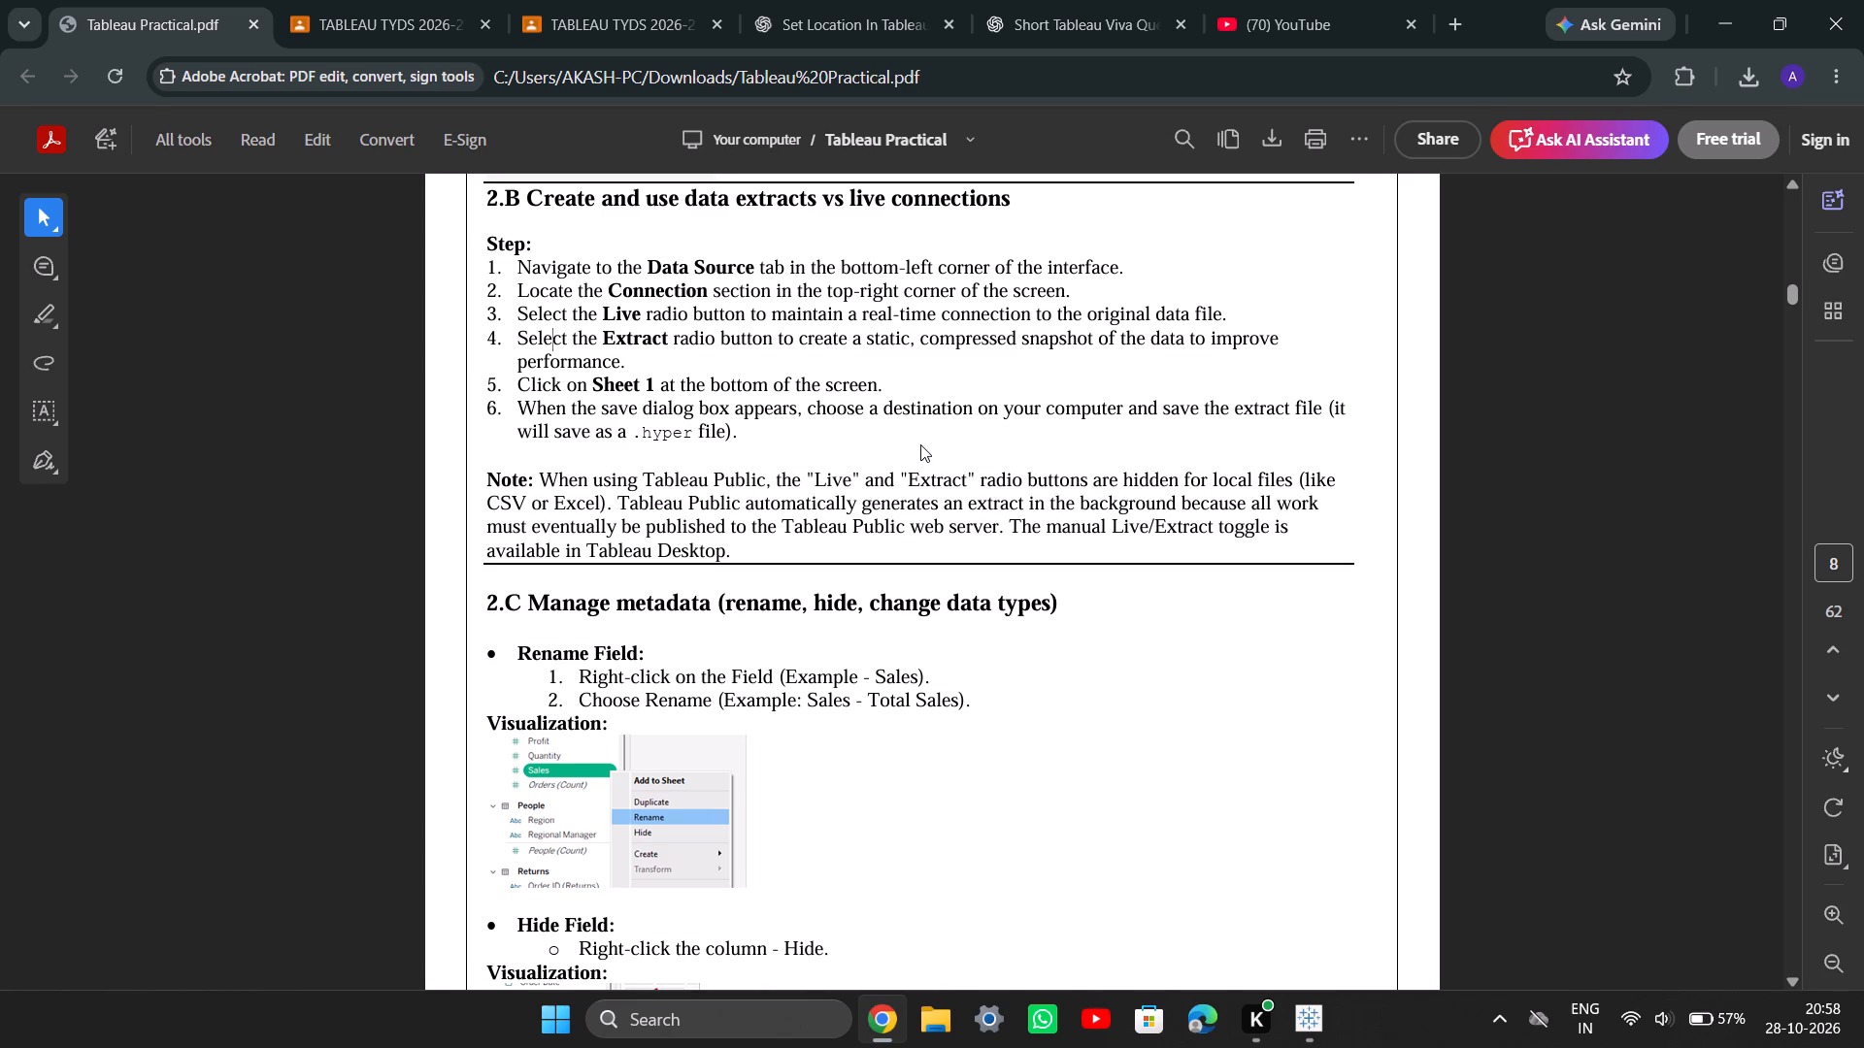
# Read section 2.C of the practical PDF on managing metadata: renaming fields, hiding fields and changing data types.
pyautogui.scroll(-2, 920, 444)
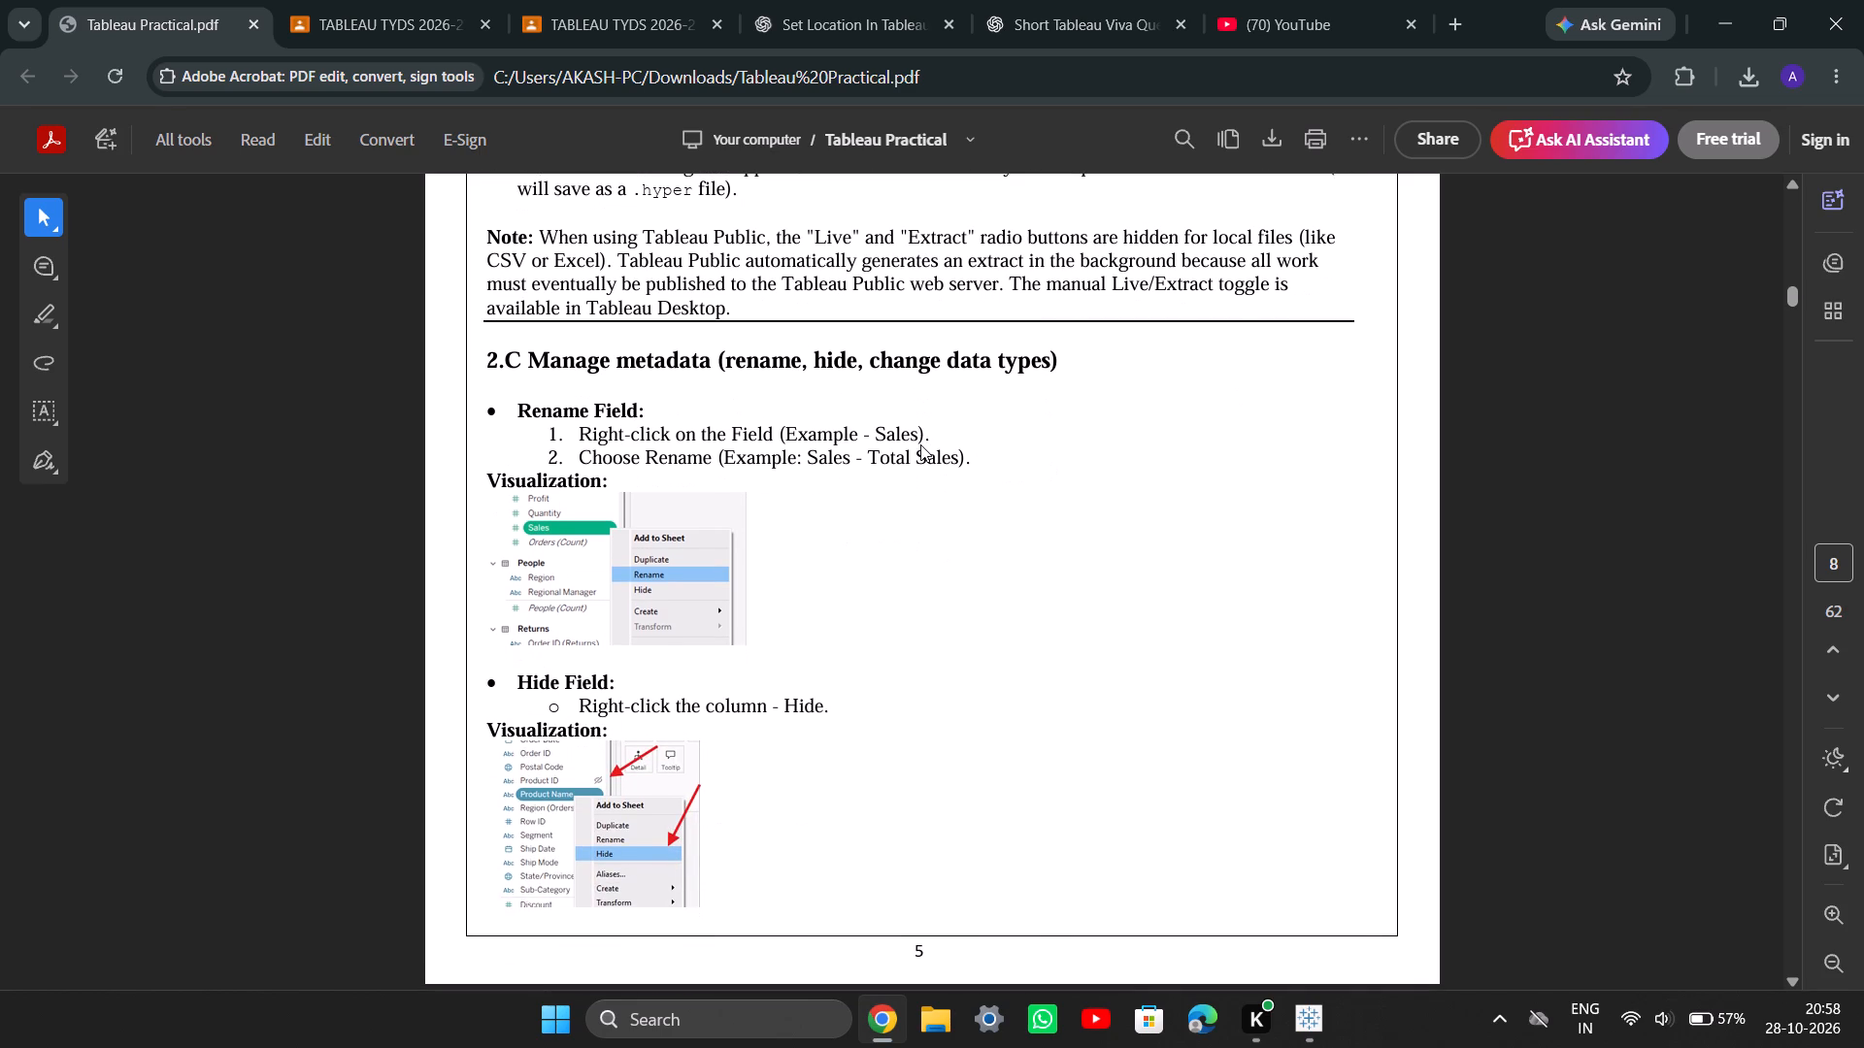
pyautogui.hscroll(-1, 920, 444)
pyautogui.scroll(-1, 920, 444)
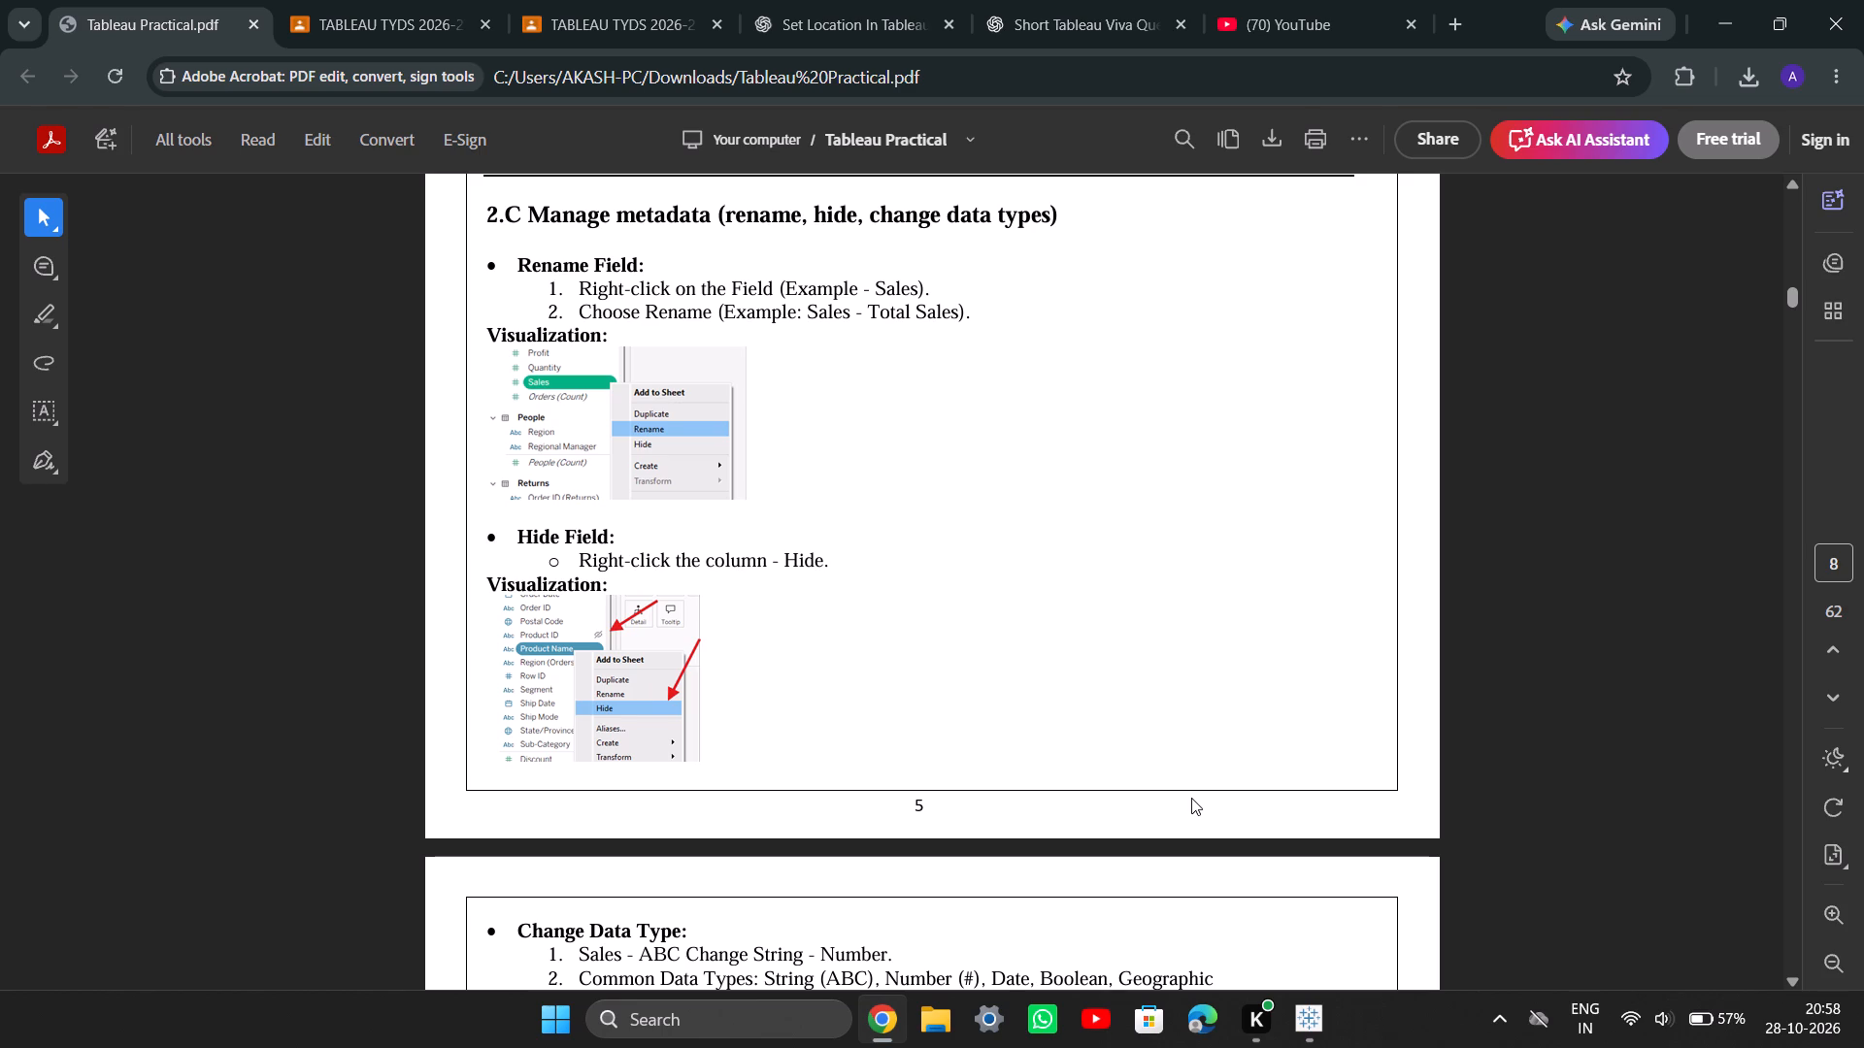
pyautogui.scroll(-1, 1191, 798)
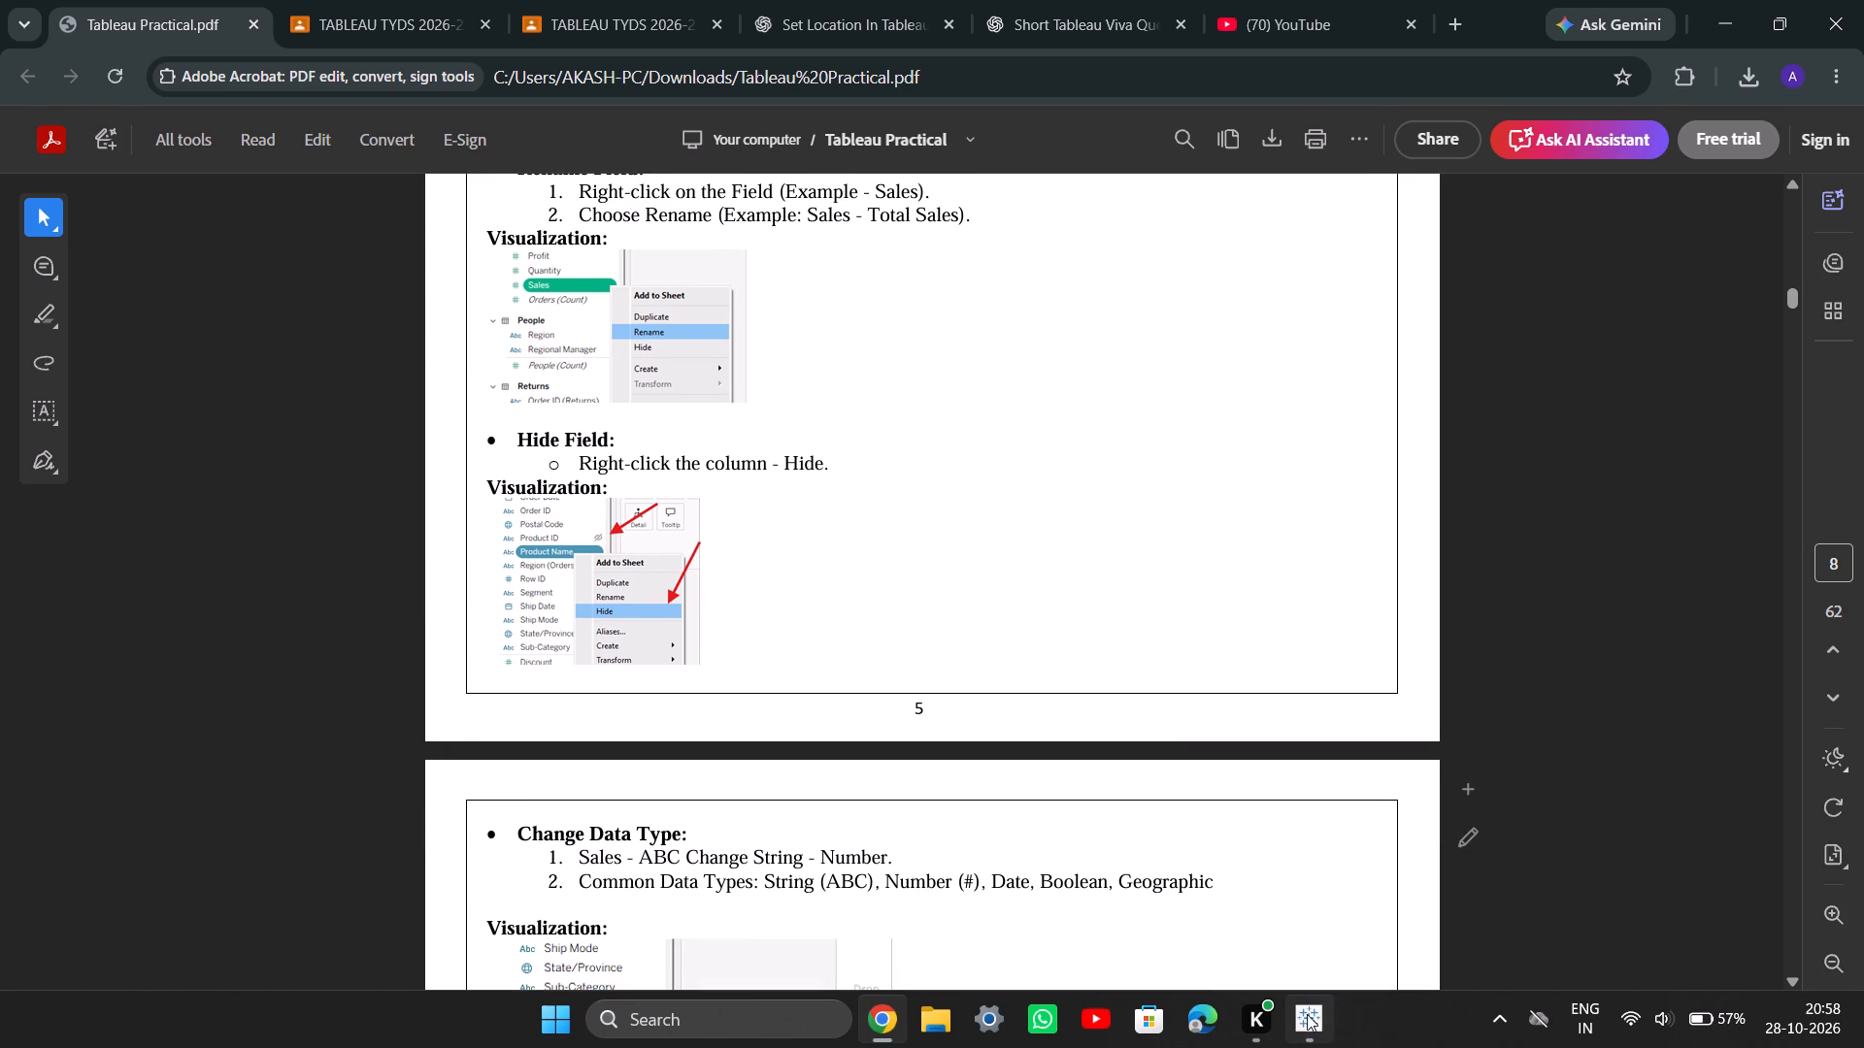
# Switch to Tableau Public, open Sheet 1, try to hide the Sales field and examine its Change Data Type options.
pyautogui.click(1289, 1027)
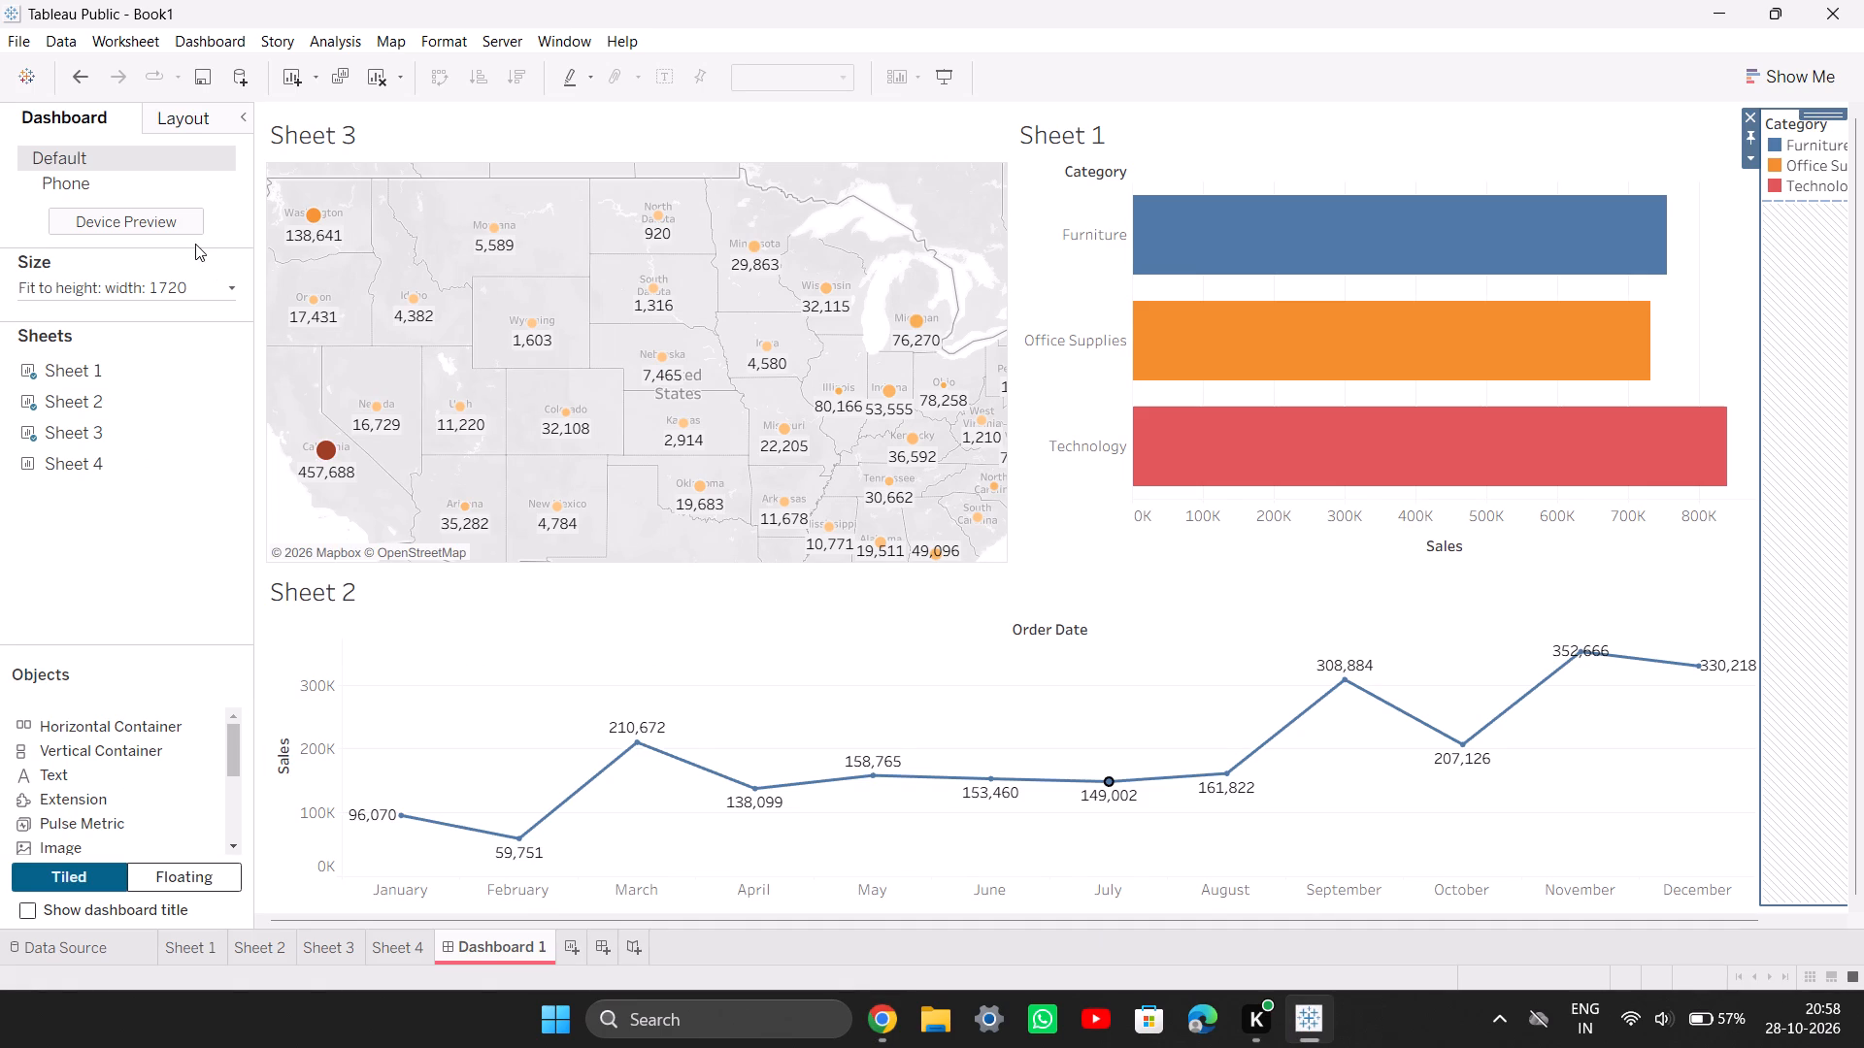
pyautogui.click(210, 963)
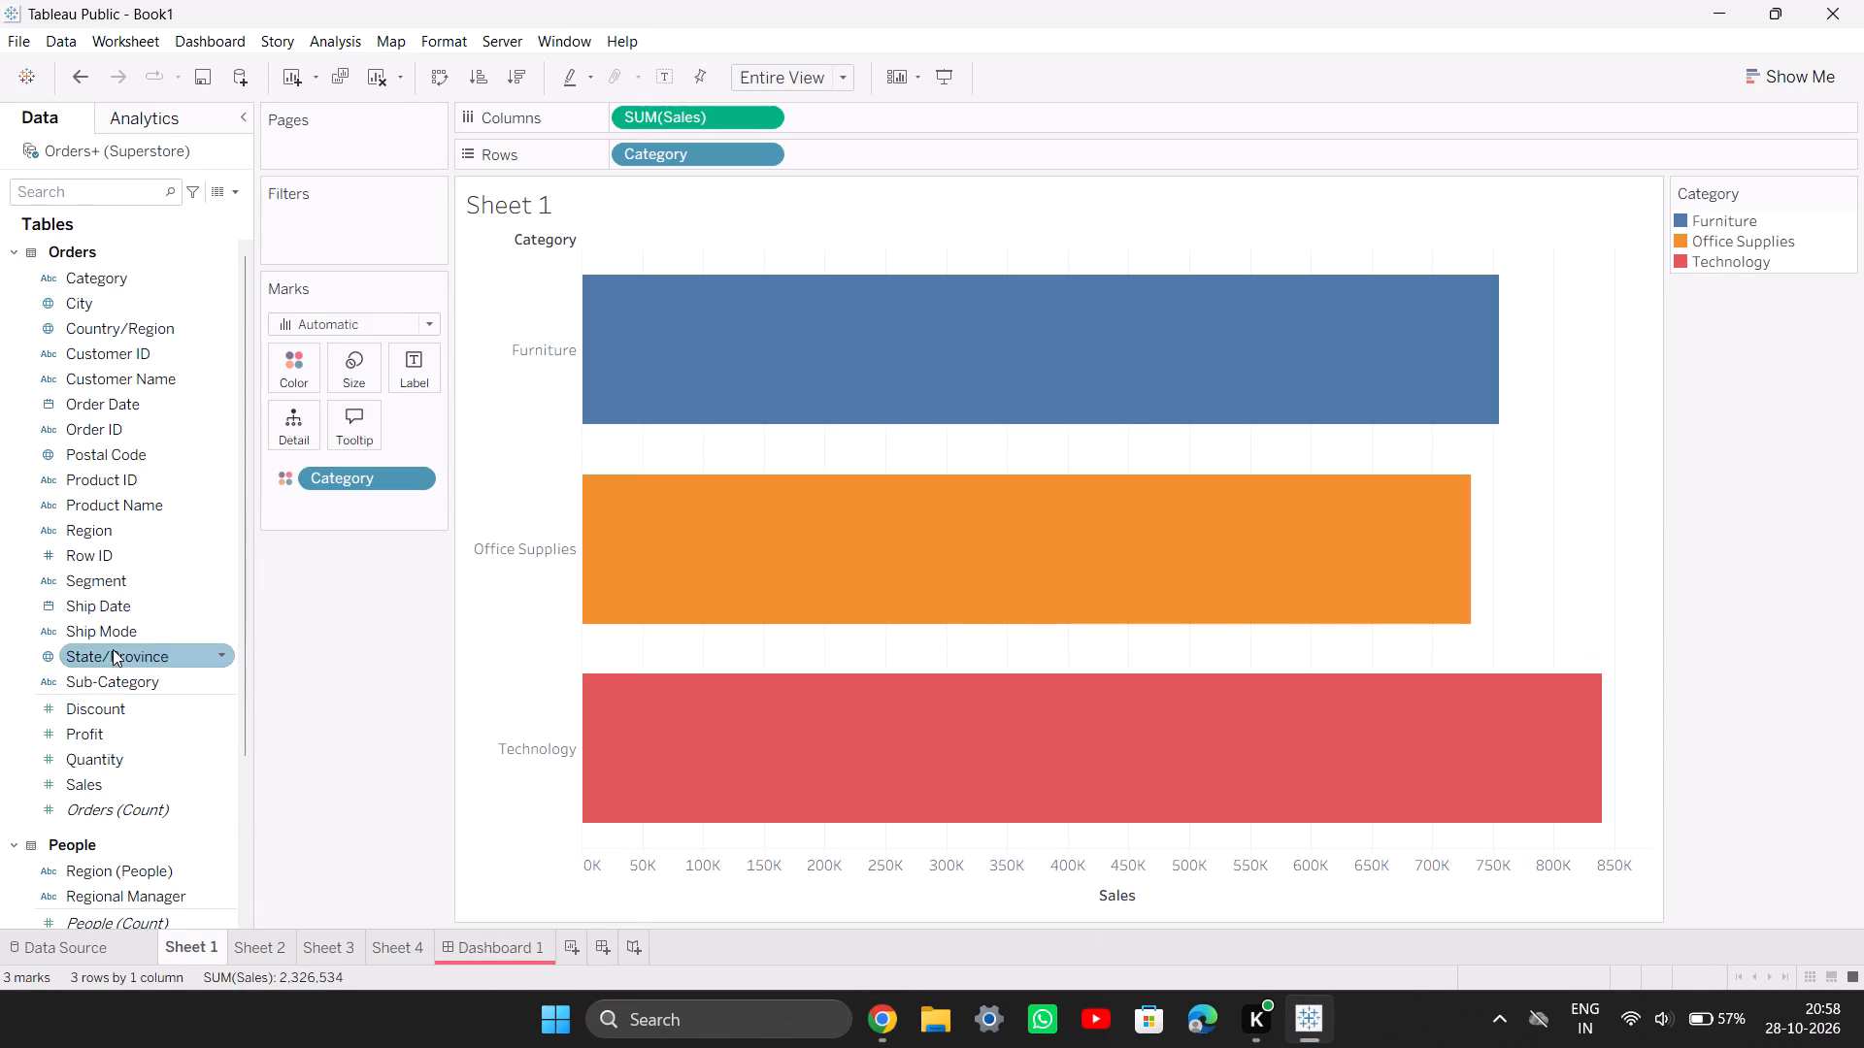
pyautogui.scroll(-1, 119, 740)
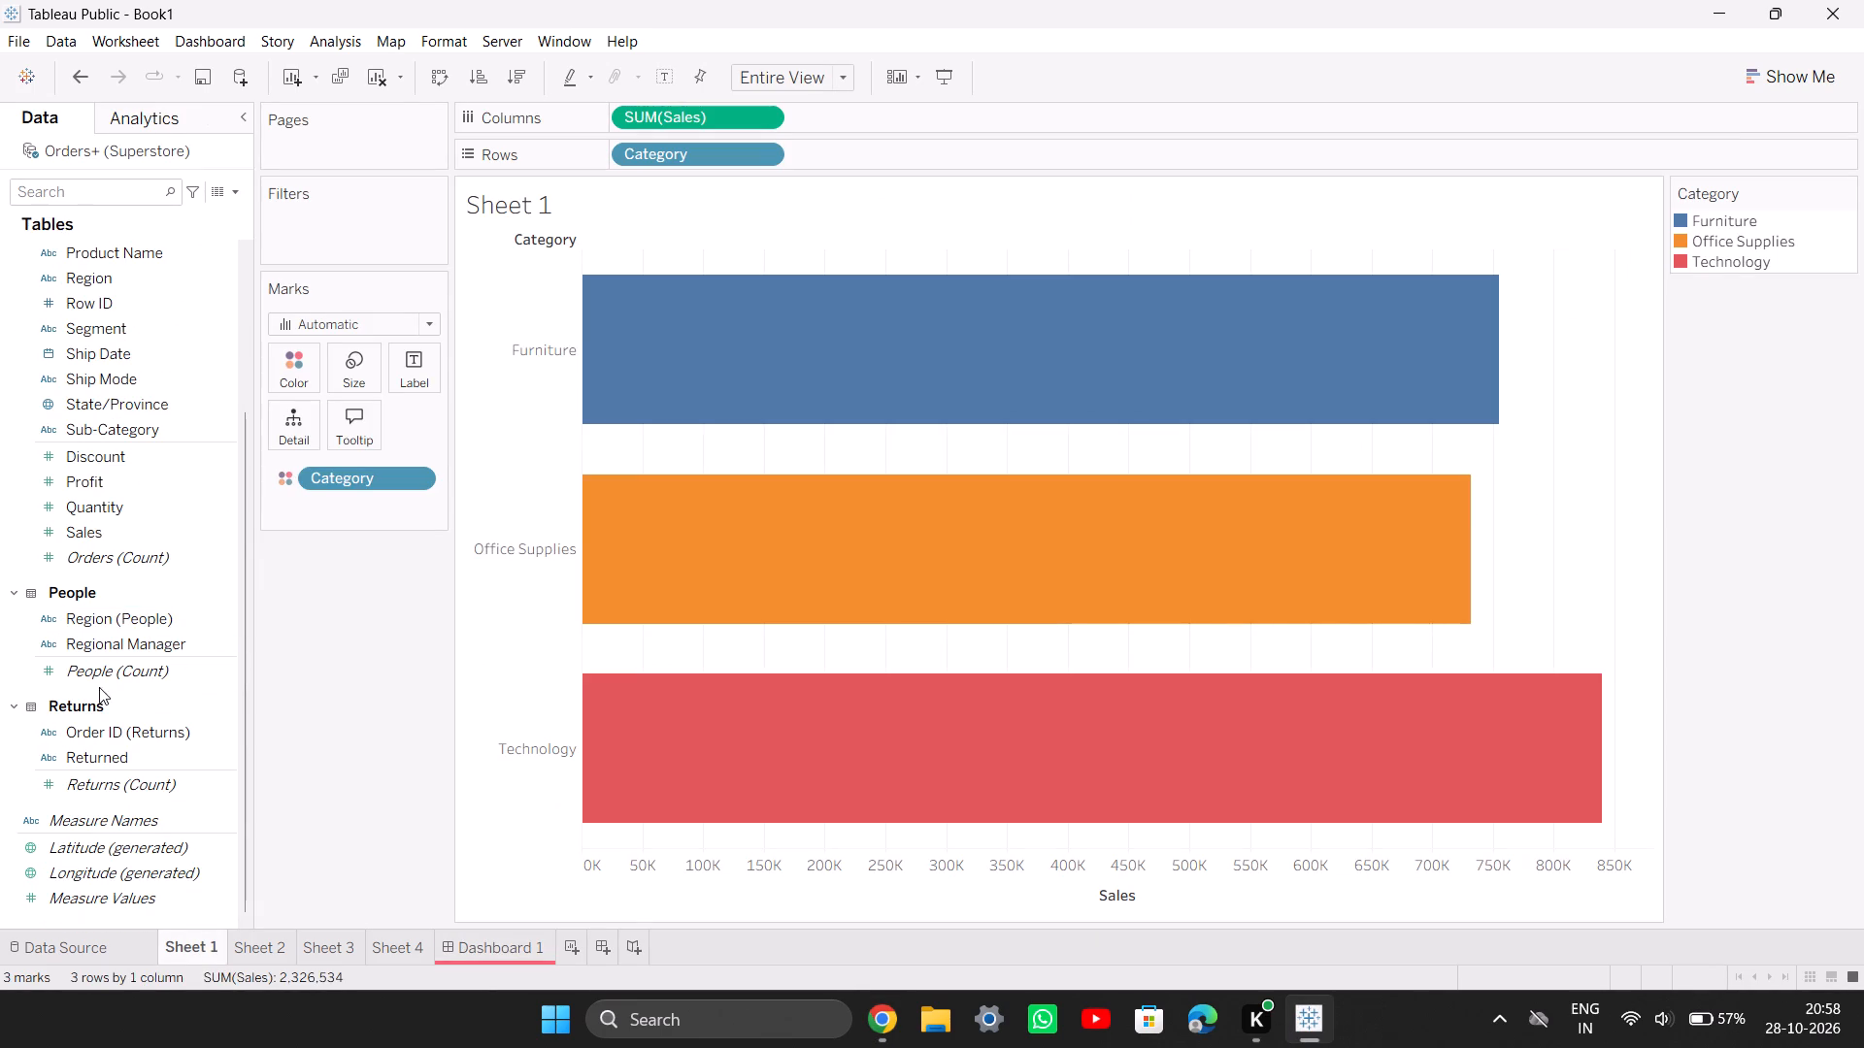
pyautogui.rightClick(145, 542)
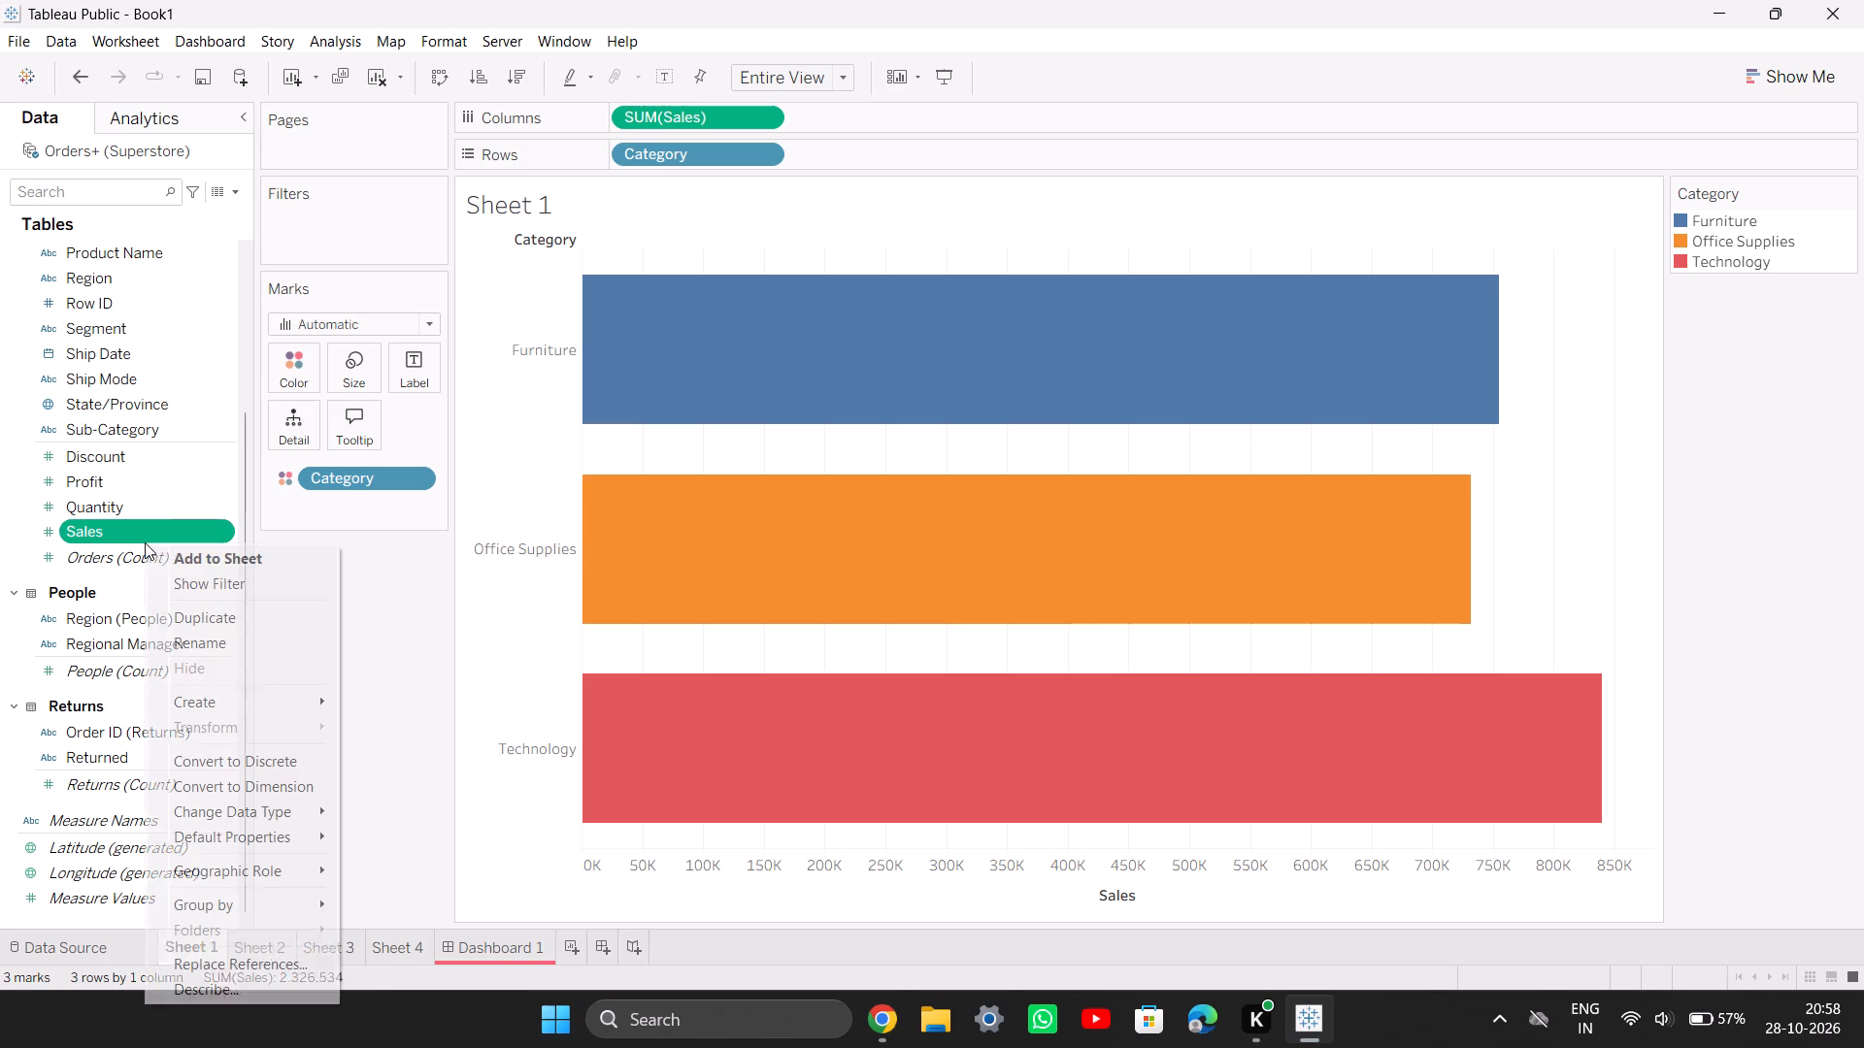
pyautogui.click(250, 668)
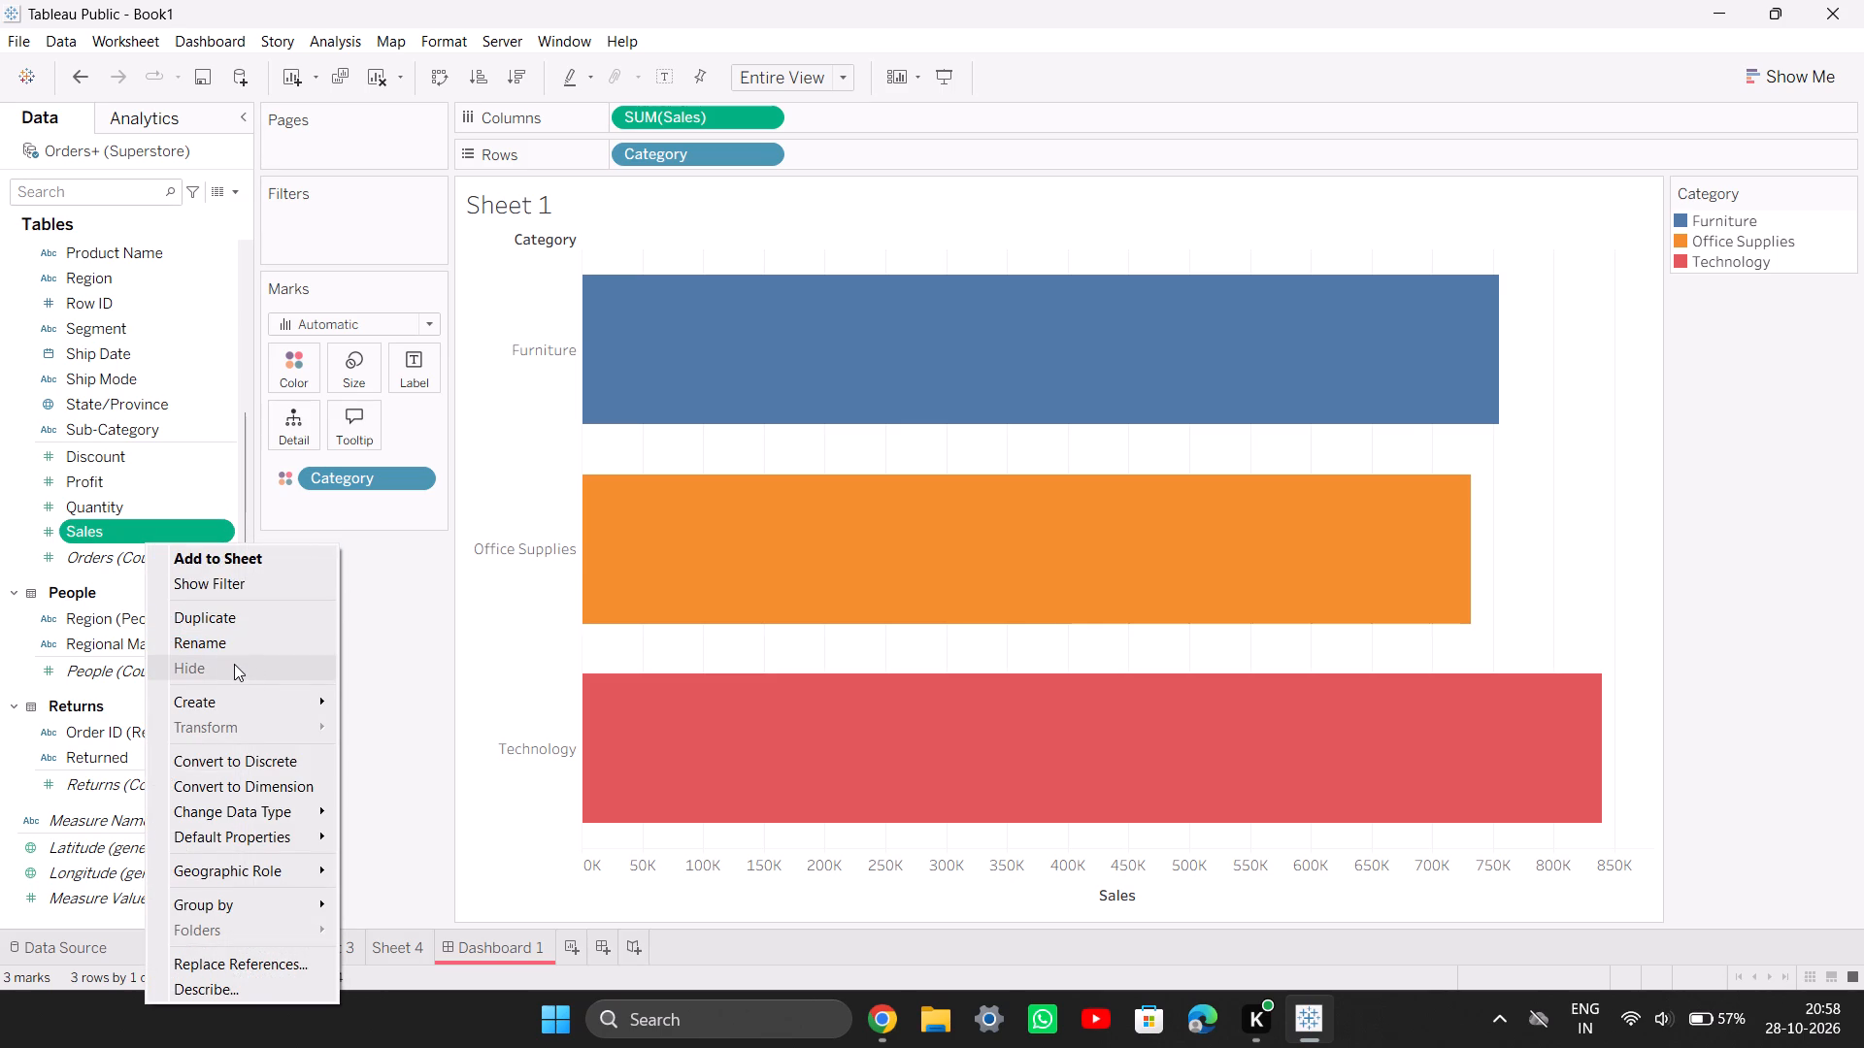
pyautogui.doubleClick(234, 664)
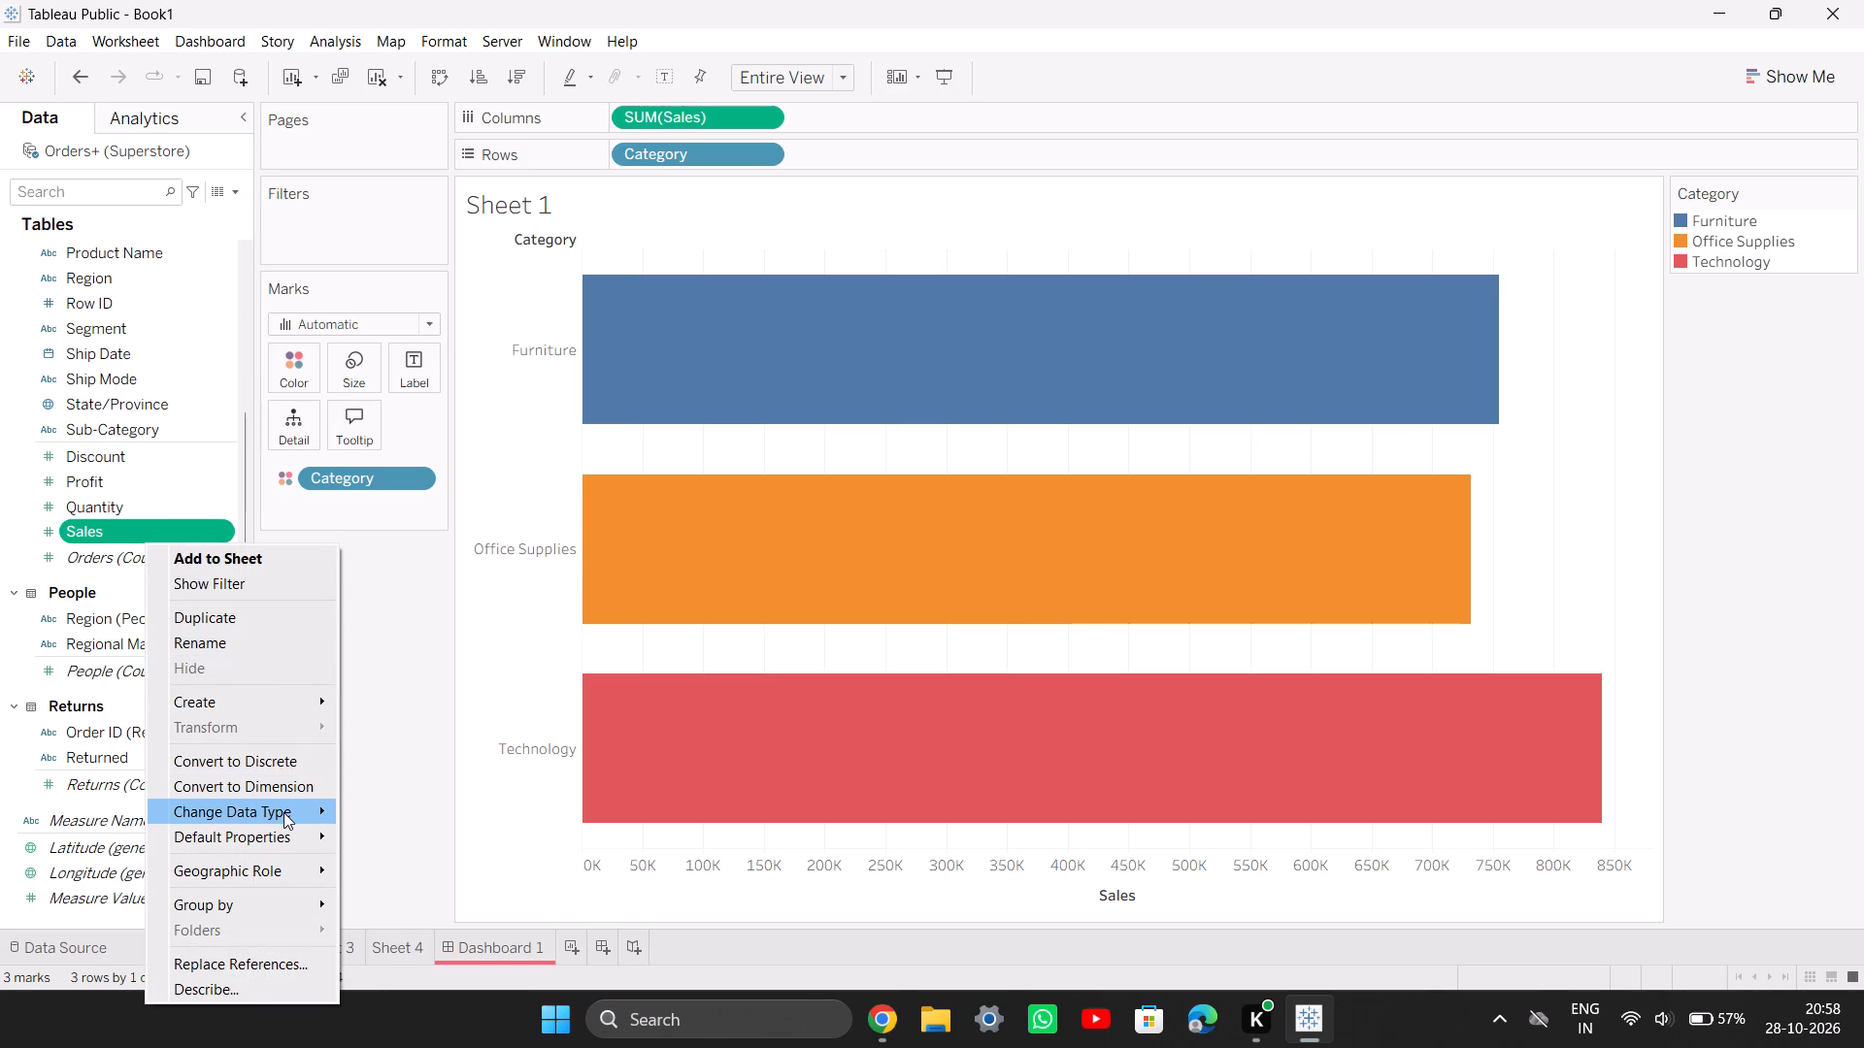
pyautogui.click(283, 812)
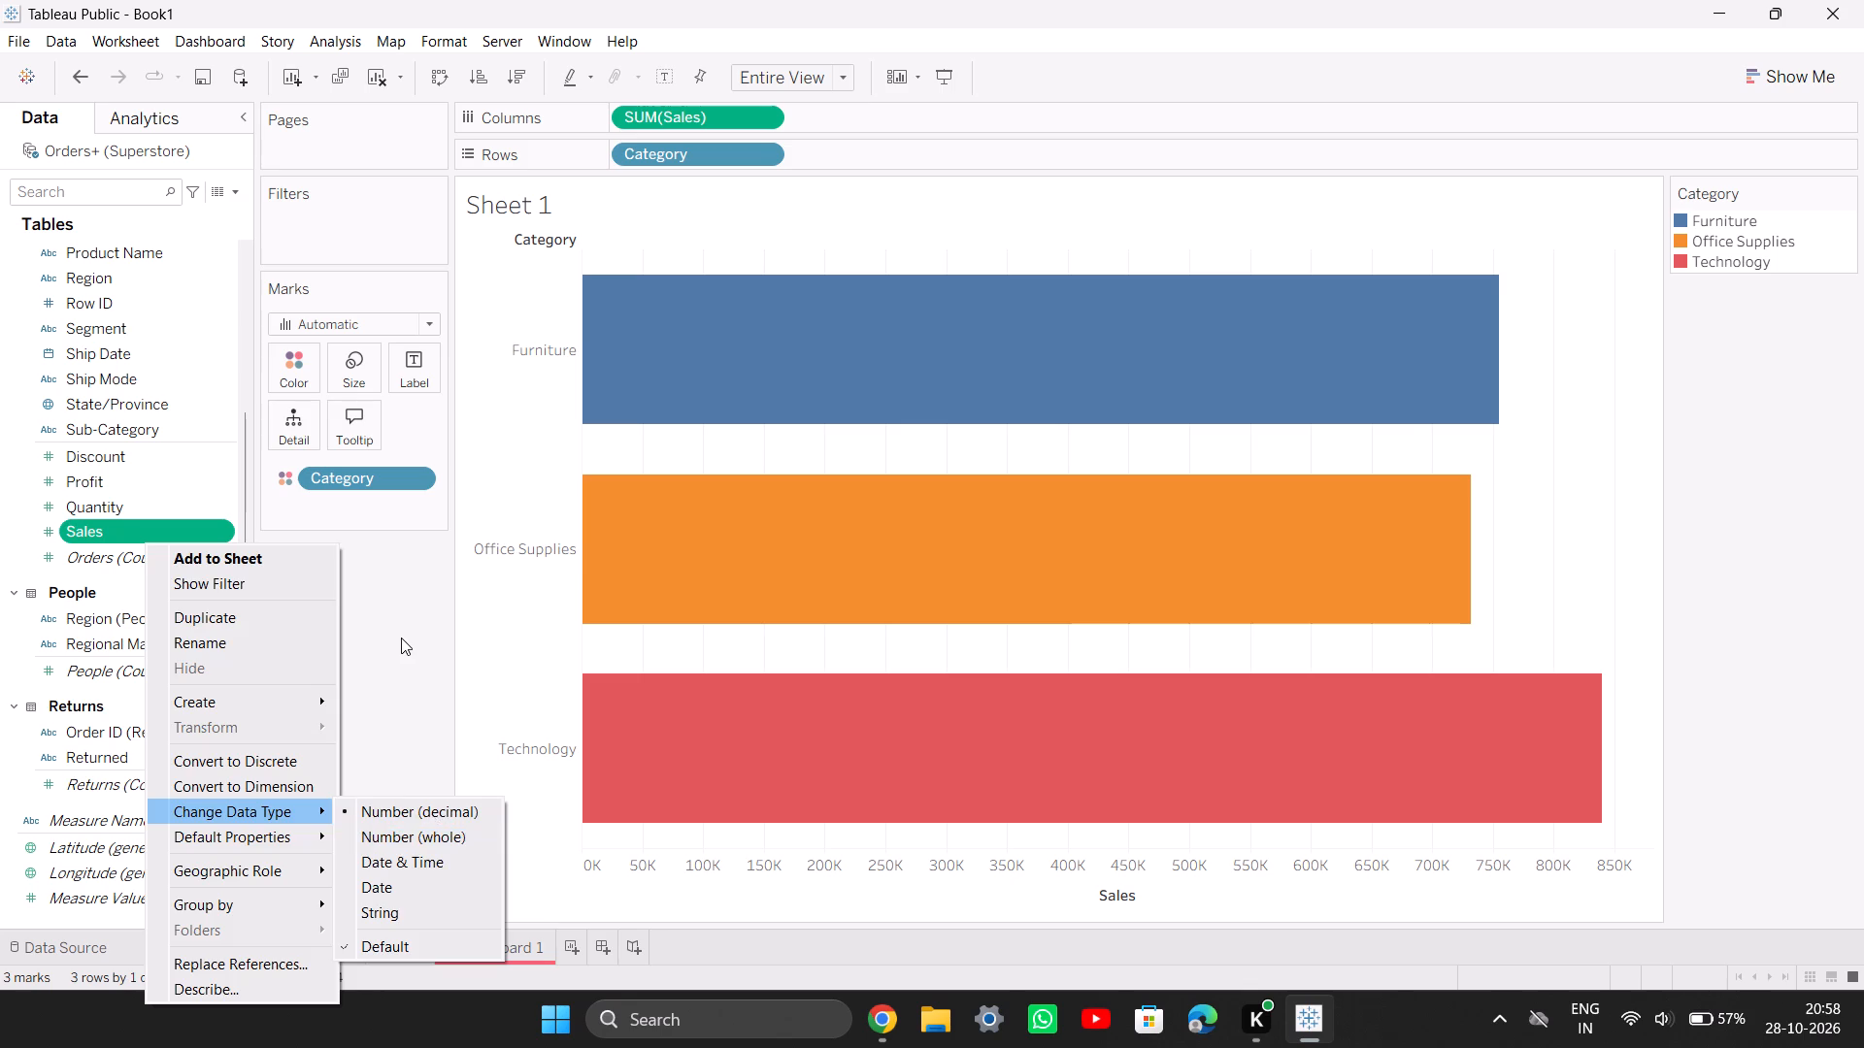
pyautogui.click(401, 638)
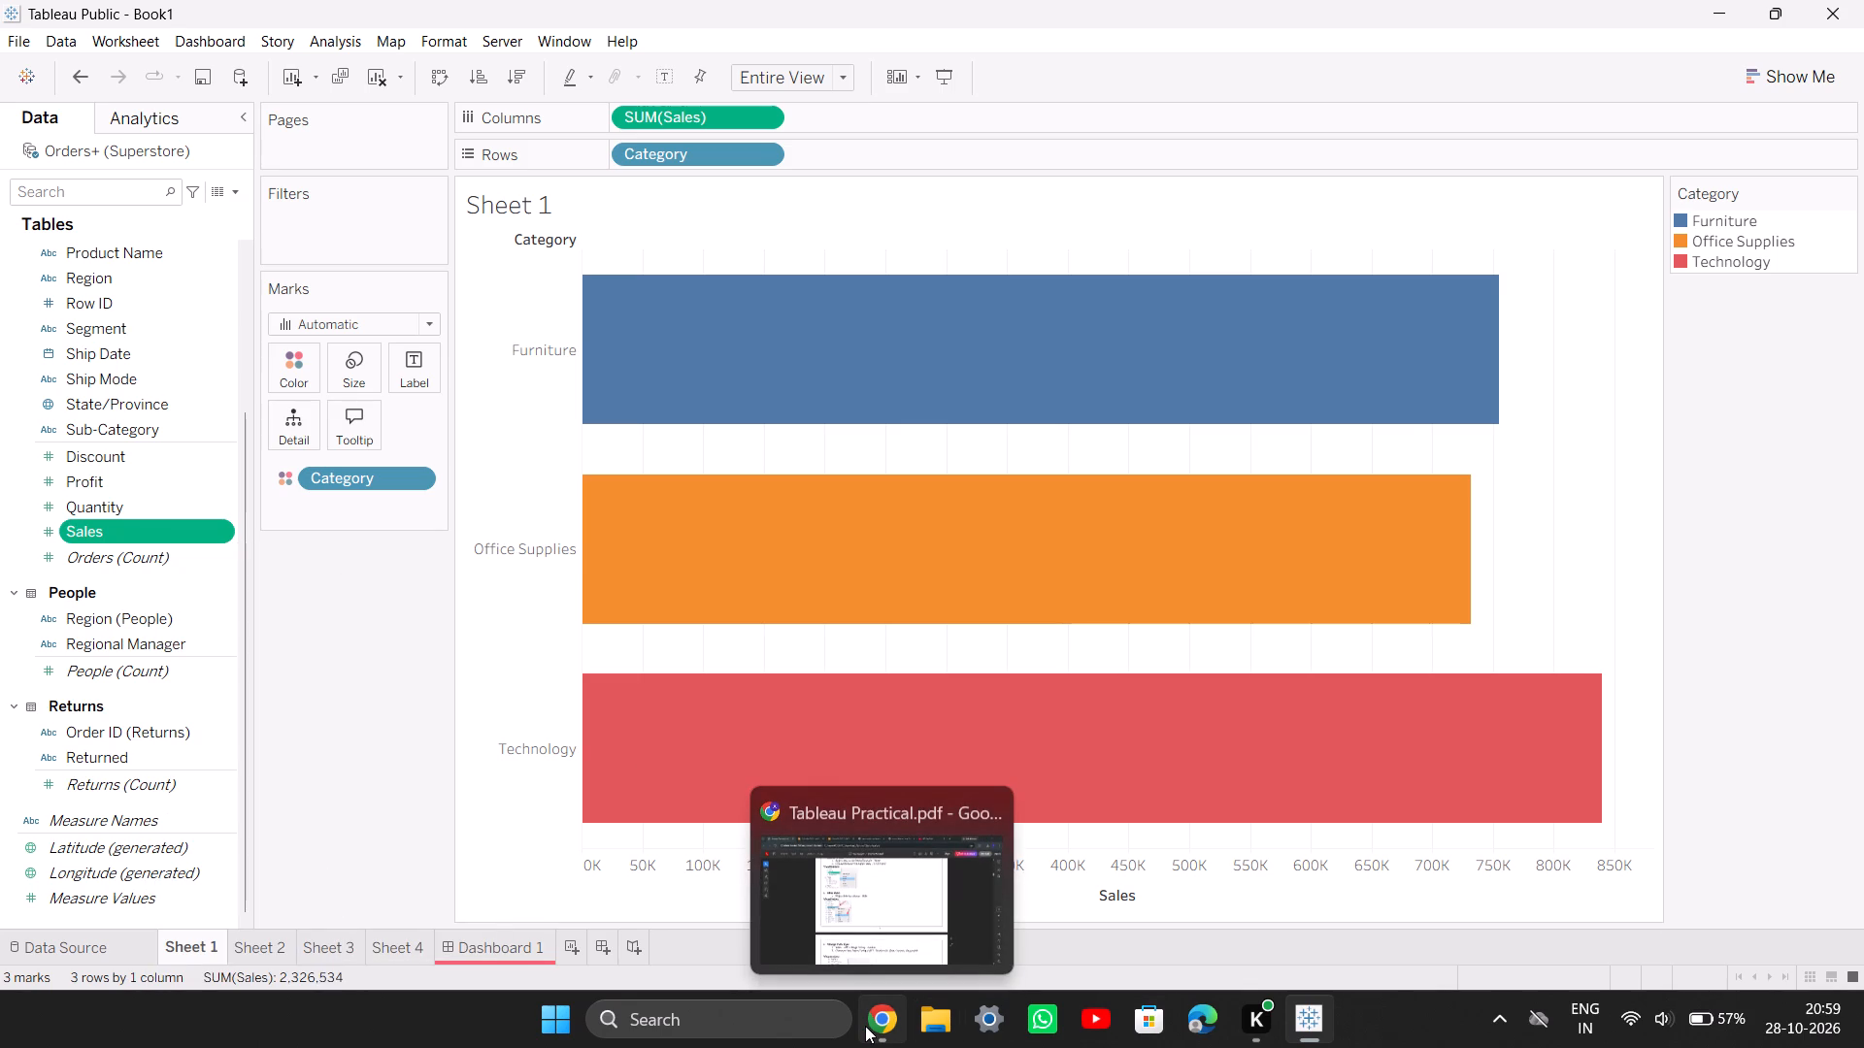
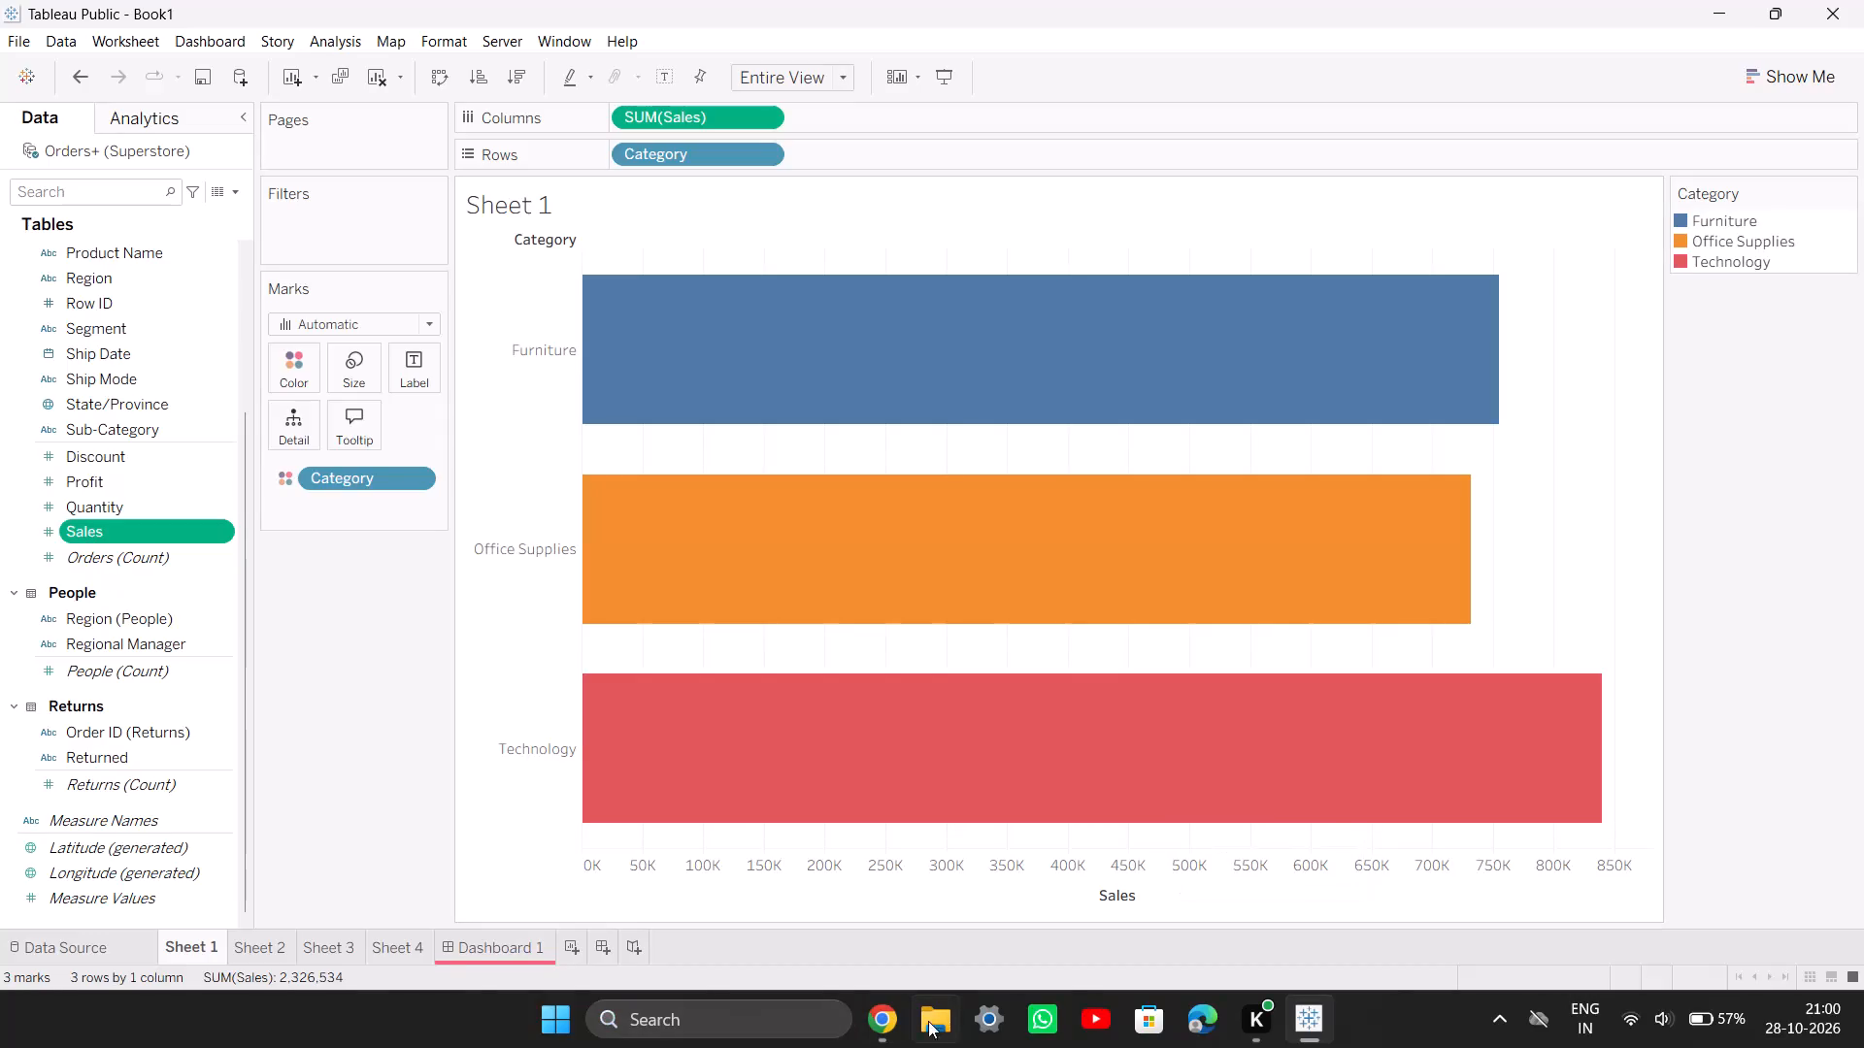
# Switch to Chrome and skim the practical PDF from section 2.C through joins, filters and extracts to Practical 3's stacked bar chart.
pyautogui.click(882, 1032)
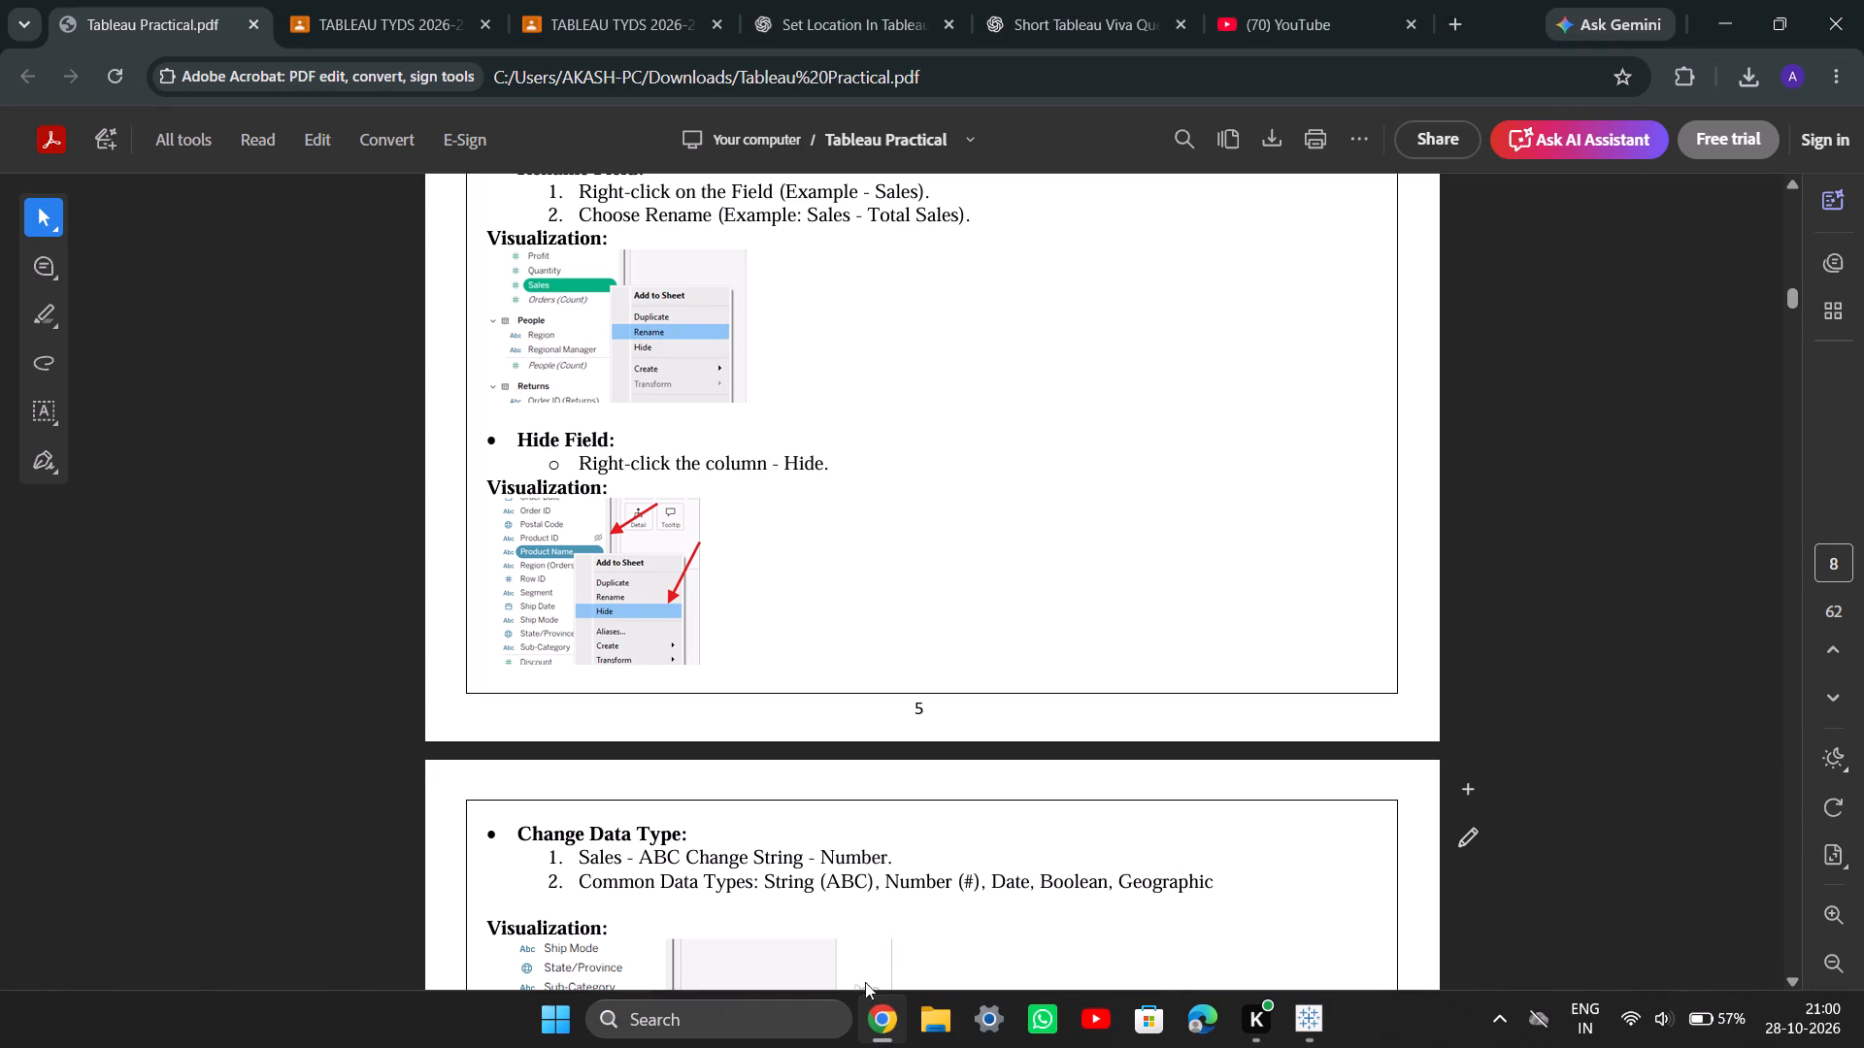
pyautogui.scroll(-4, 634, 762)
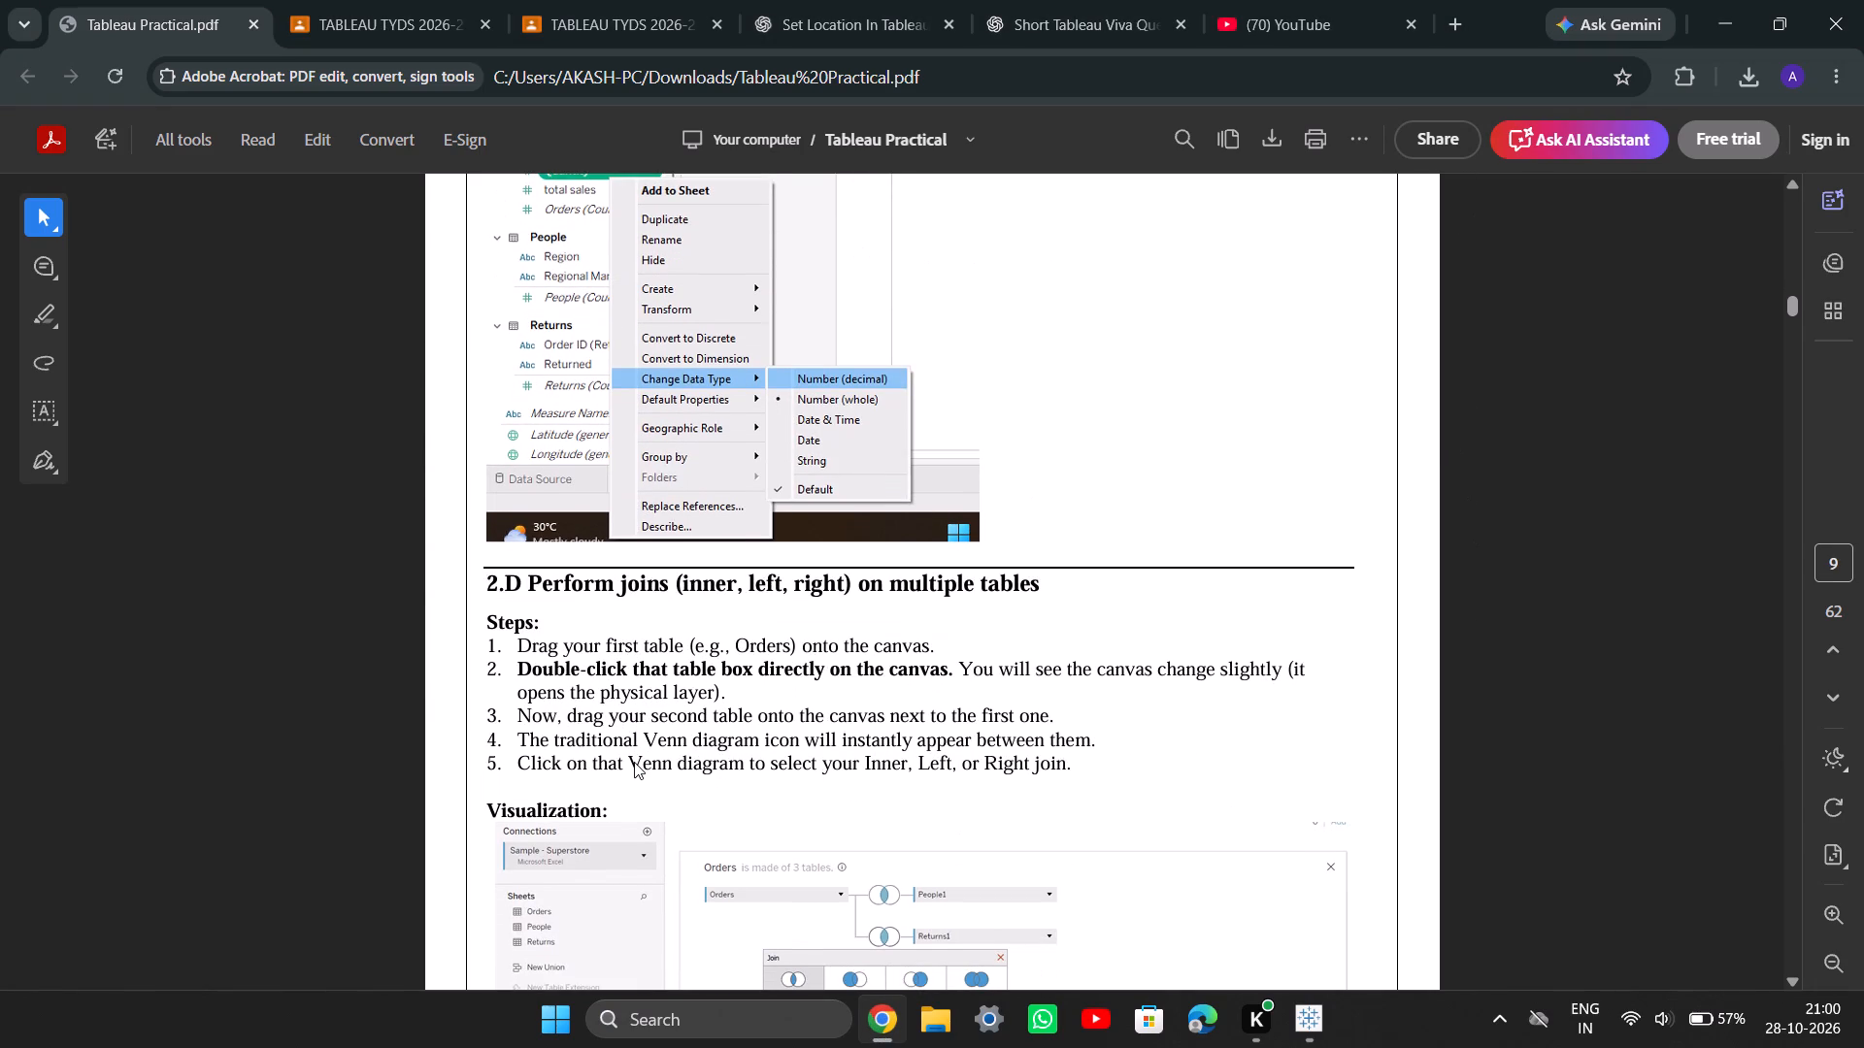
pyautogui.scroll(-1, 760, 669)
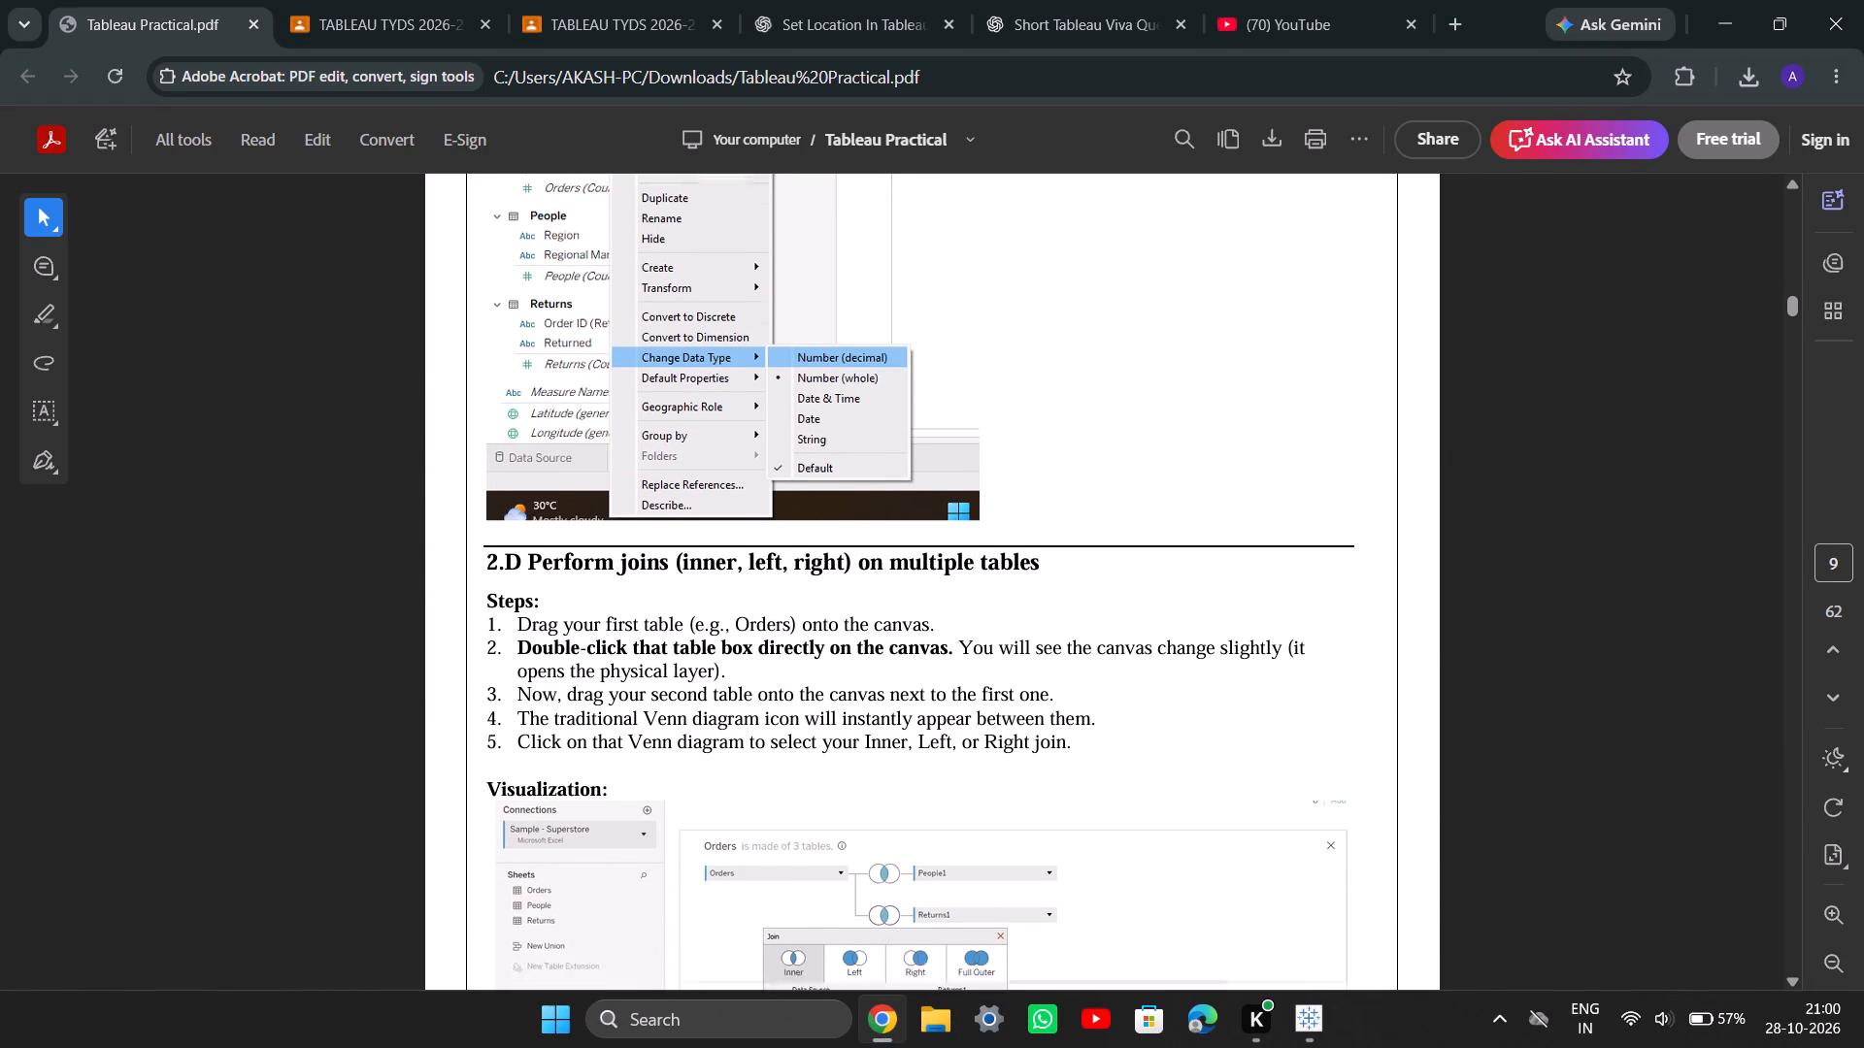
pyautogui.scroll(-2, 760, 669)
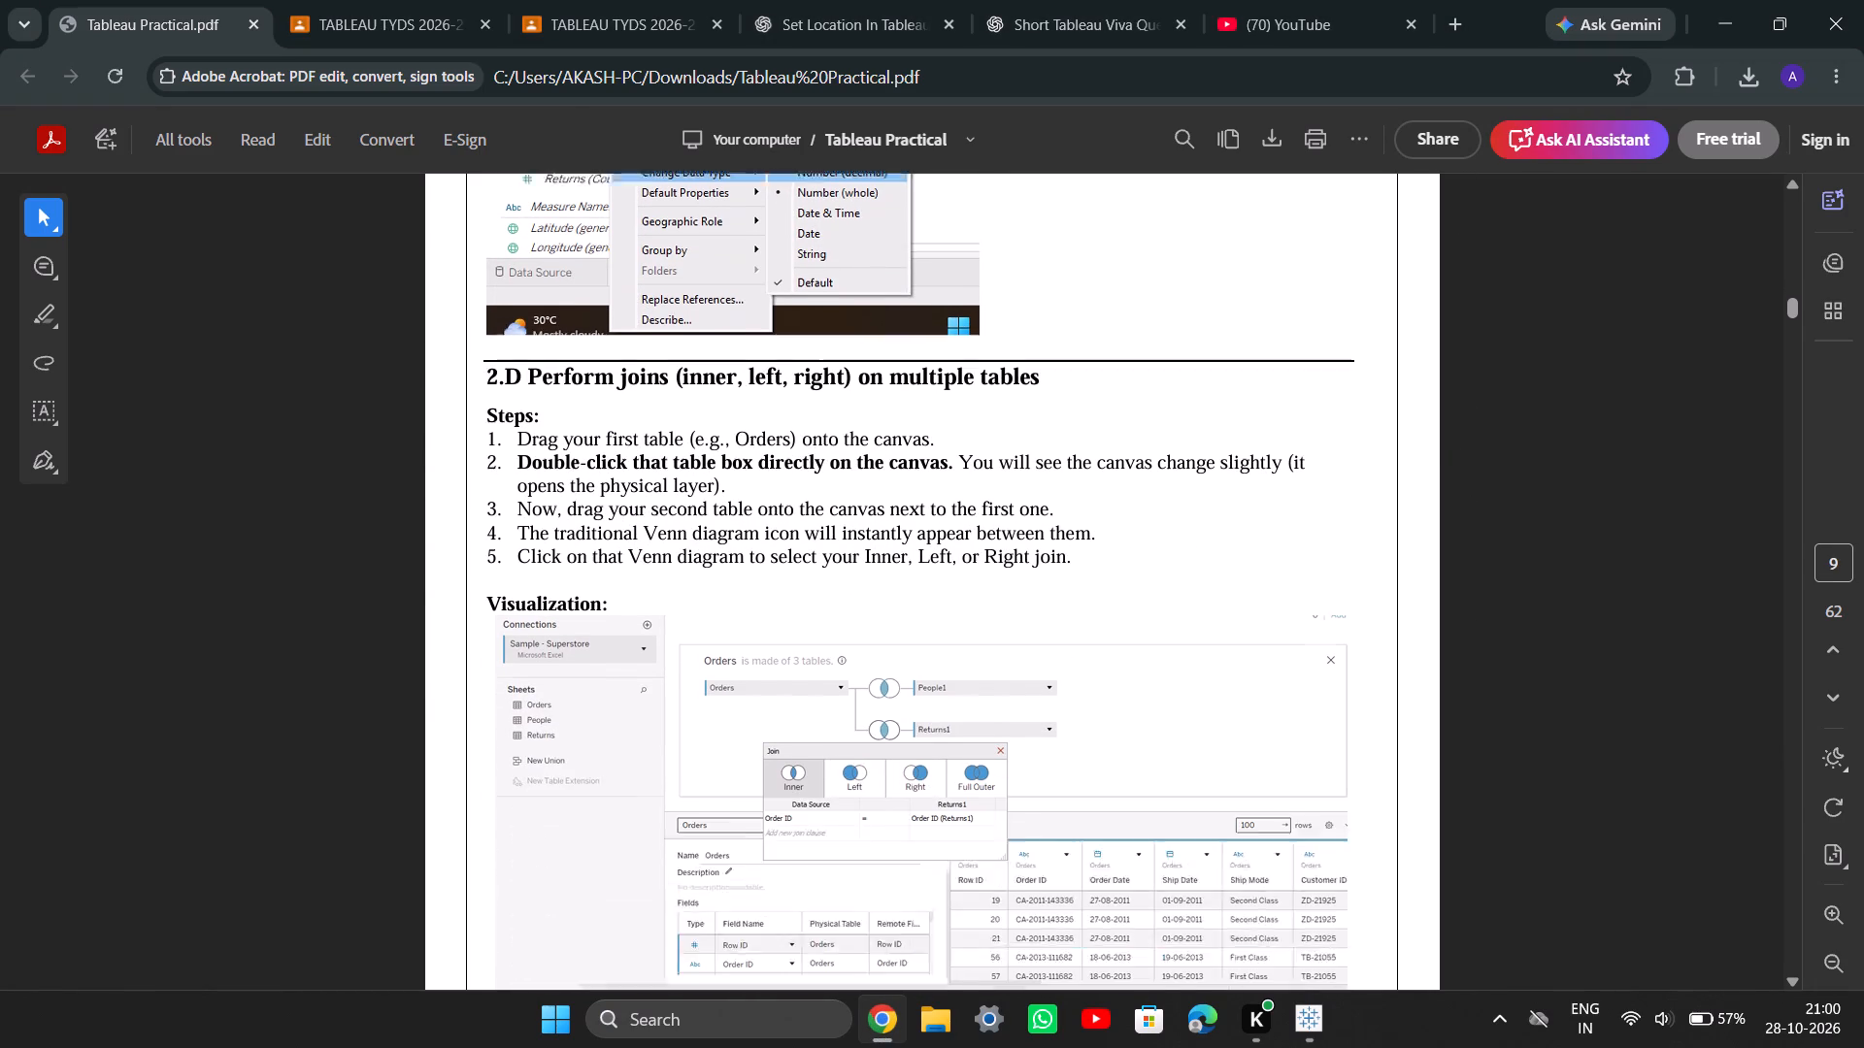
pyautogui.scroll(-7, 760, 669)
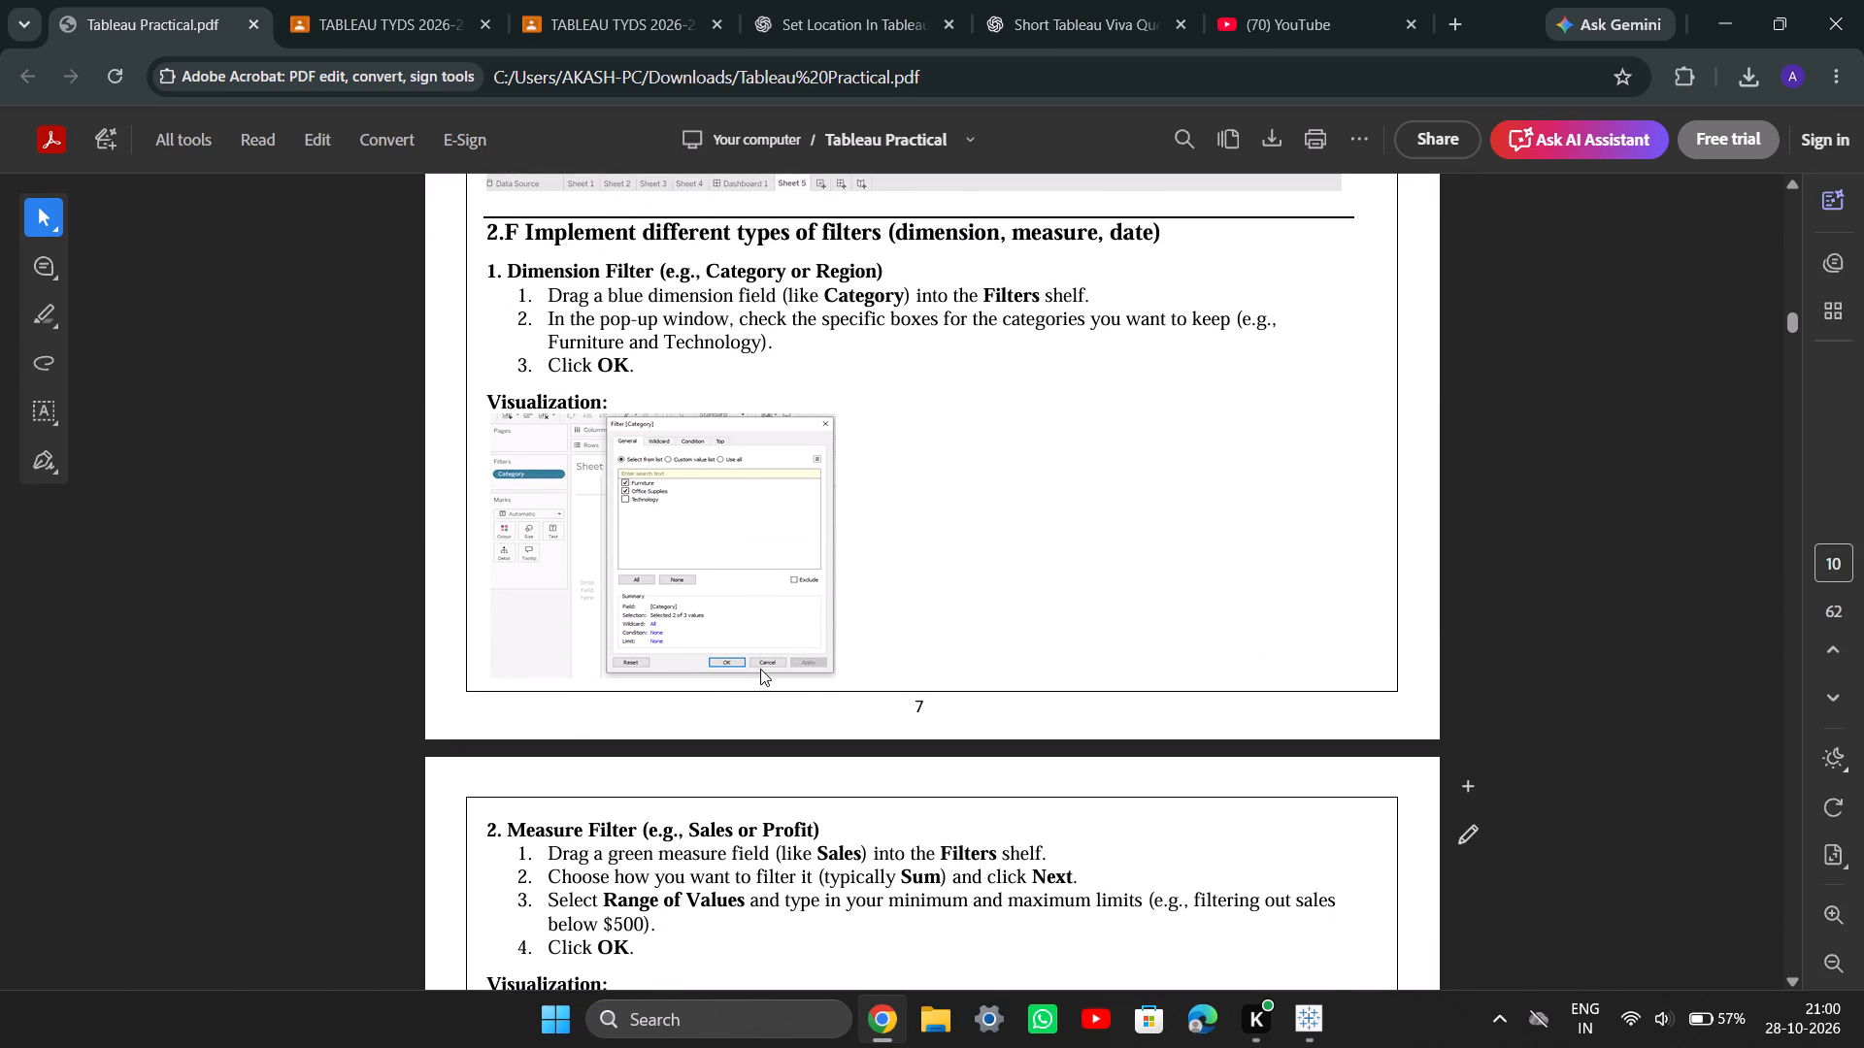
pyautogui.scroll(-5, 760, 669)
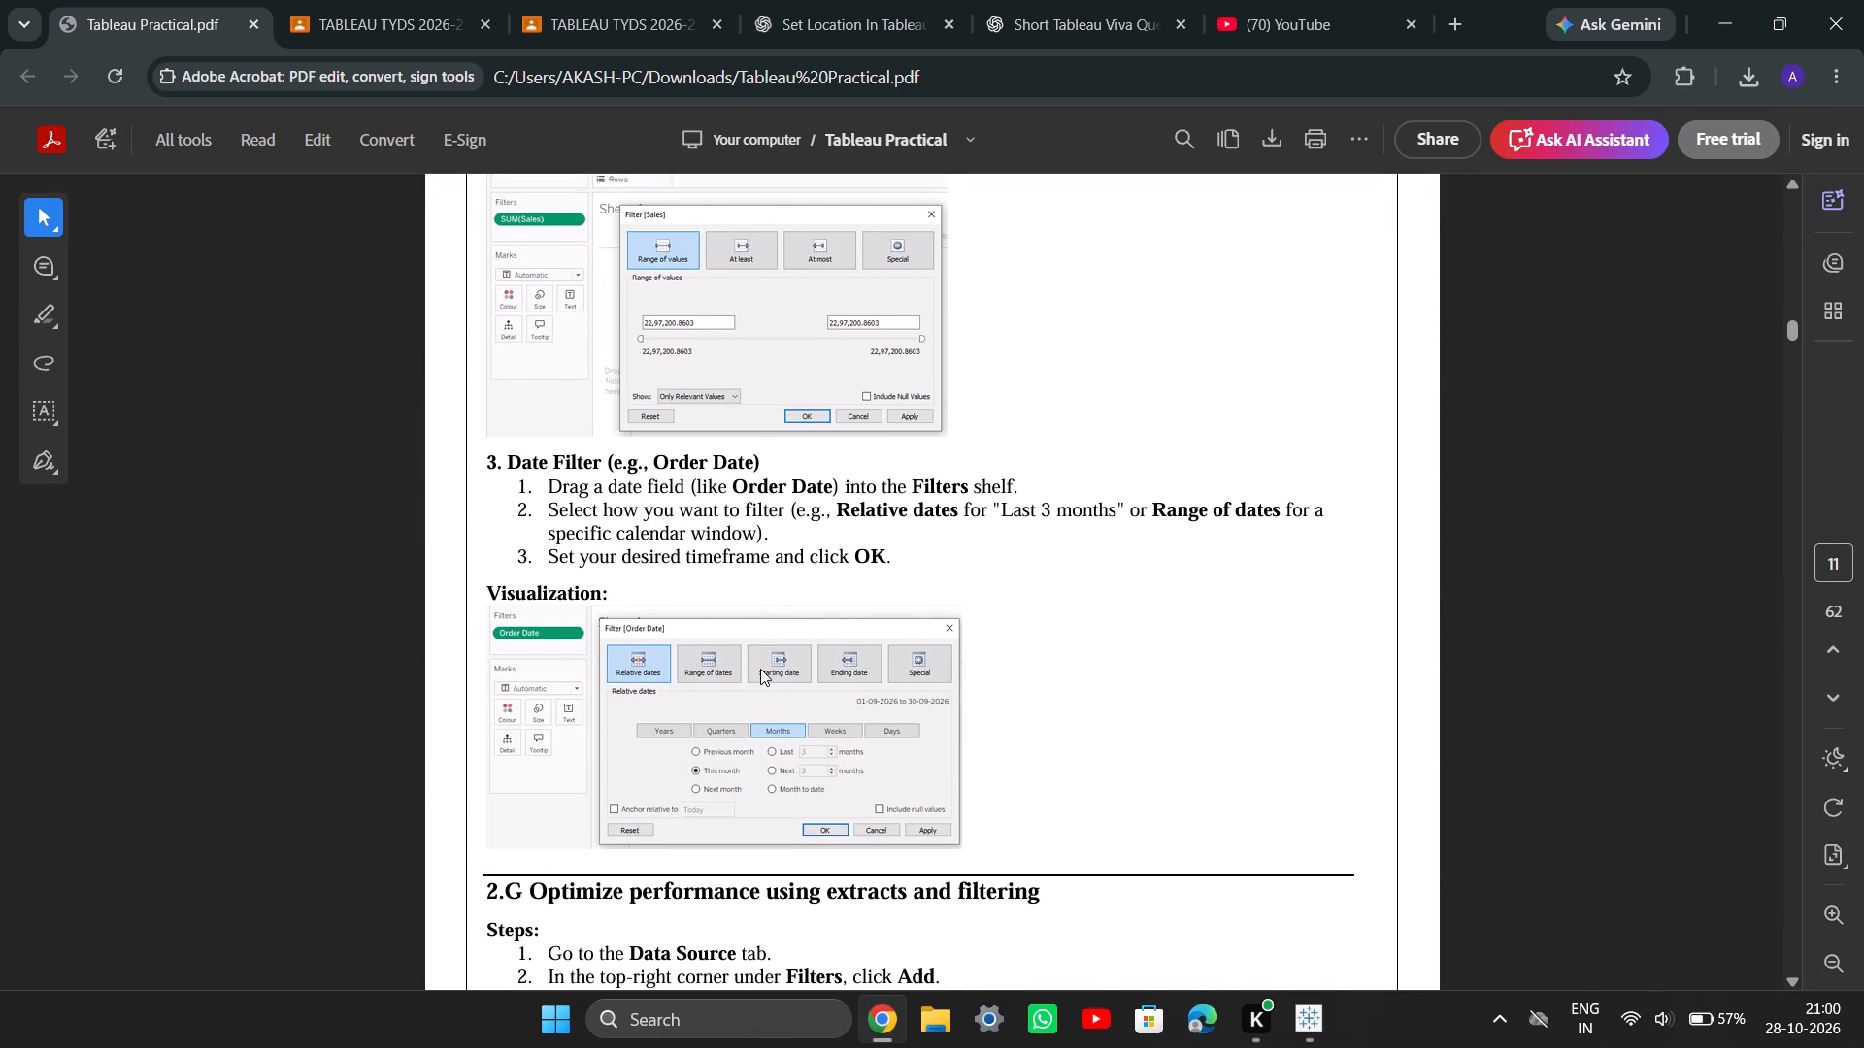
pyautogui.scroll(-4, 760, 669)
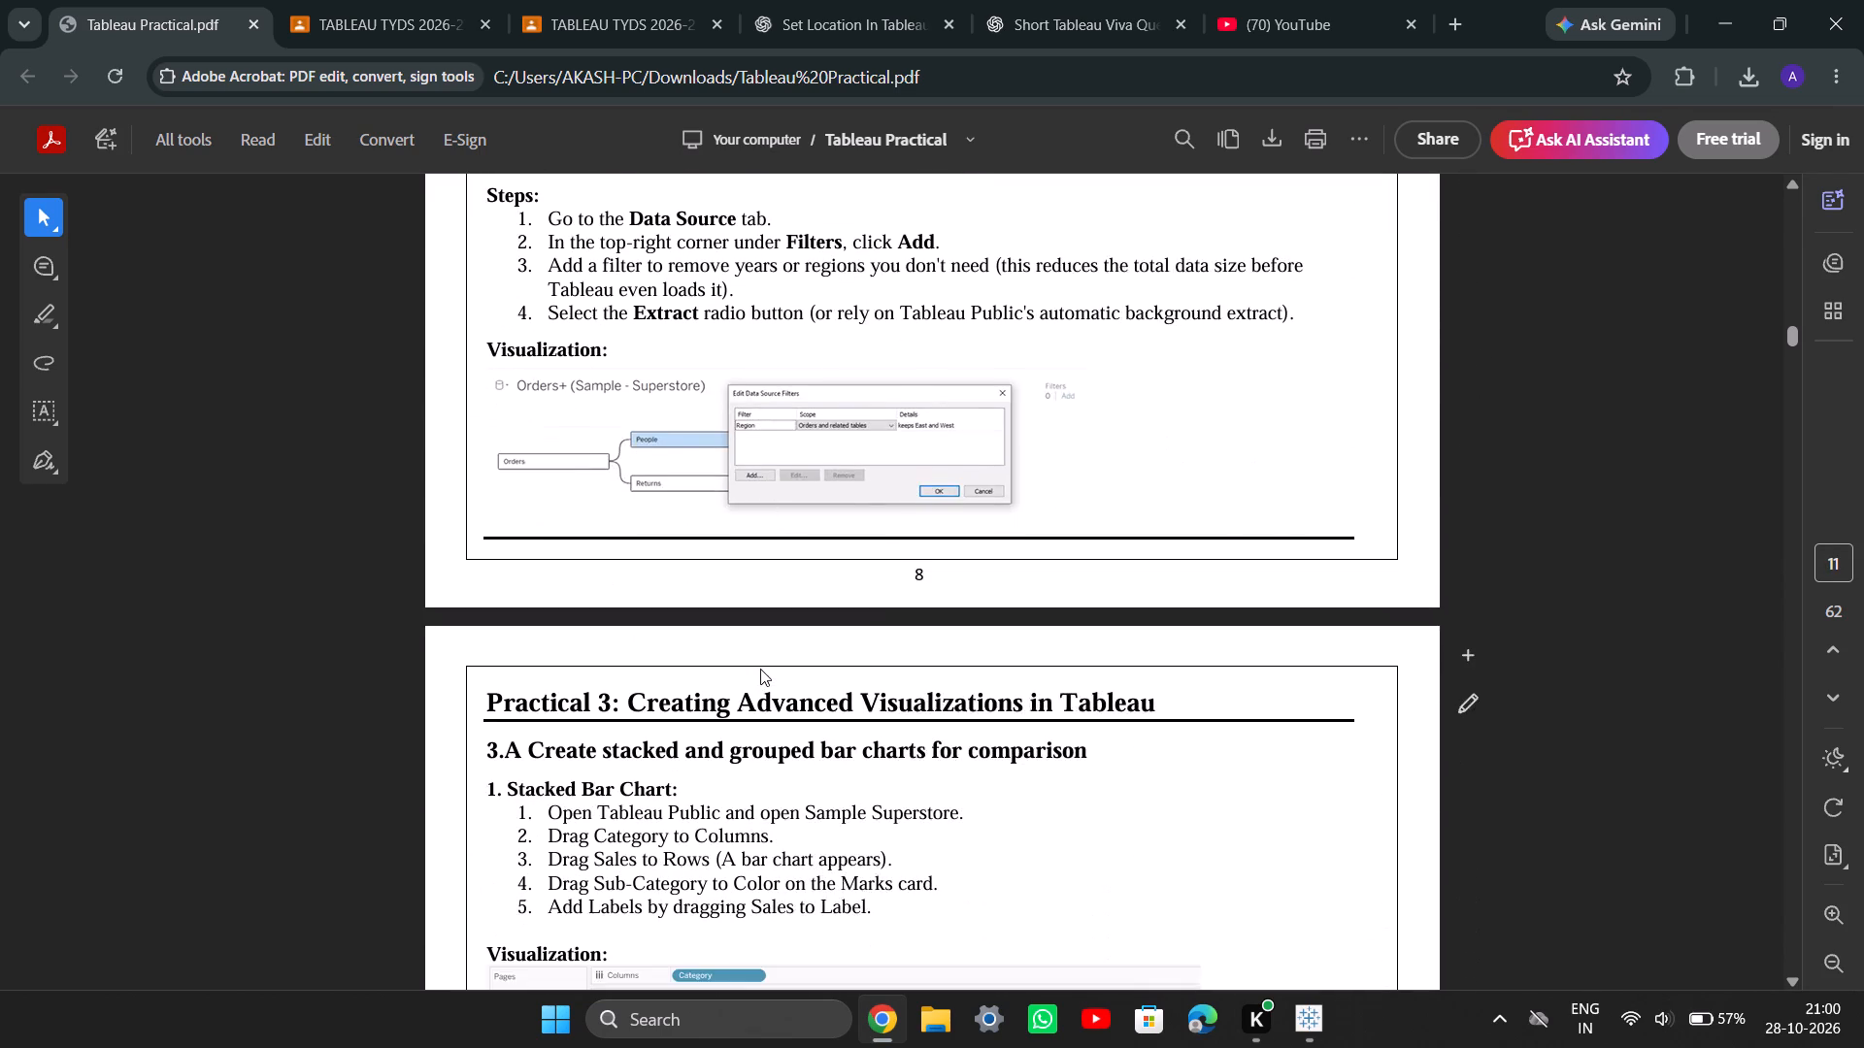
pyautogui.scroll(-3, 760, 669)
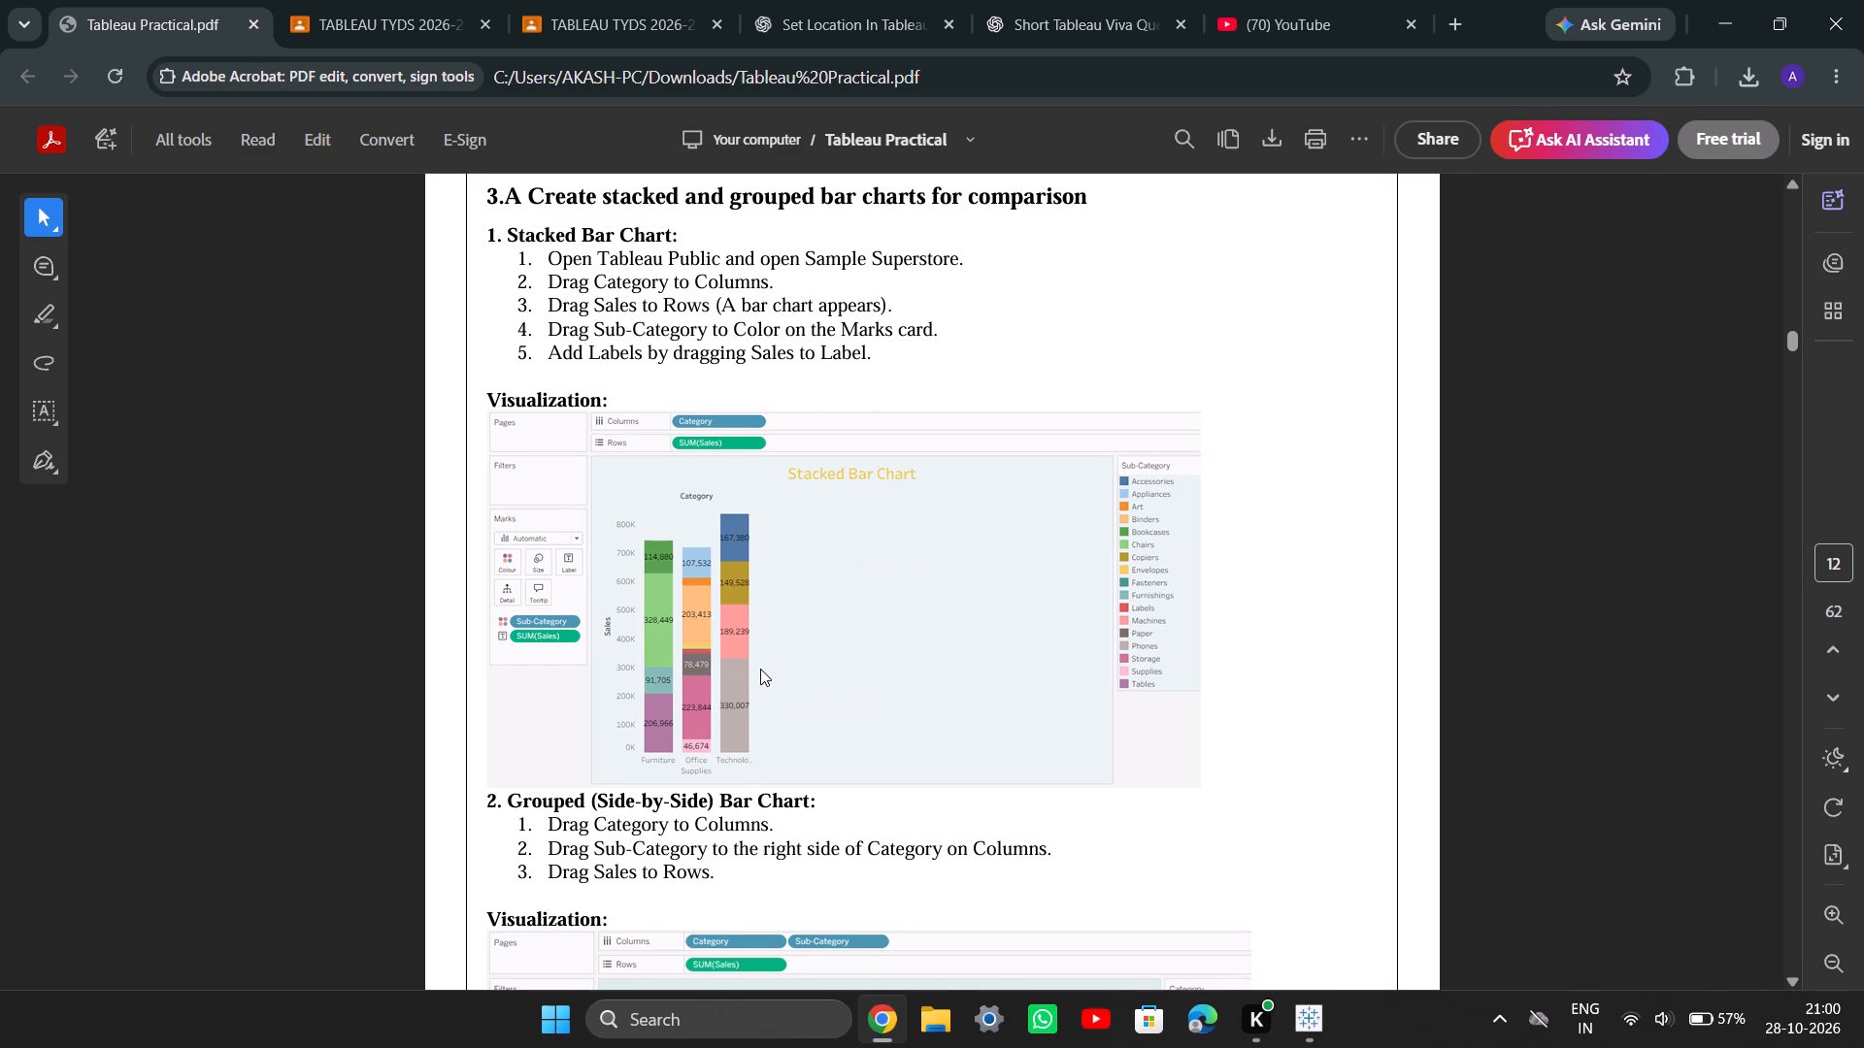
# Go back to section 2.D of the practical PDF and read how to perform inner, left and right joins on multiple tables.
pyautogui.scroll(2, 760, 669)
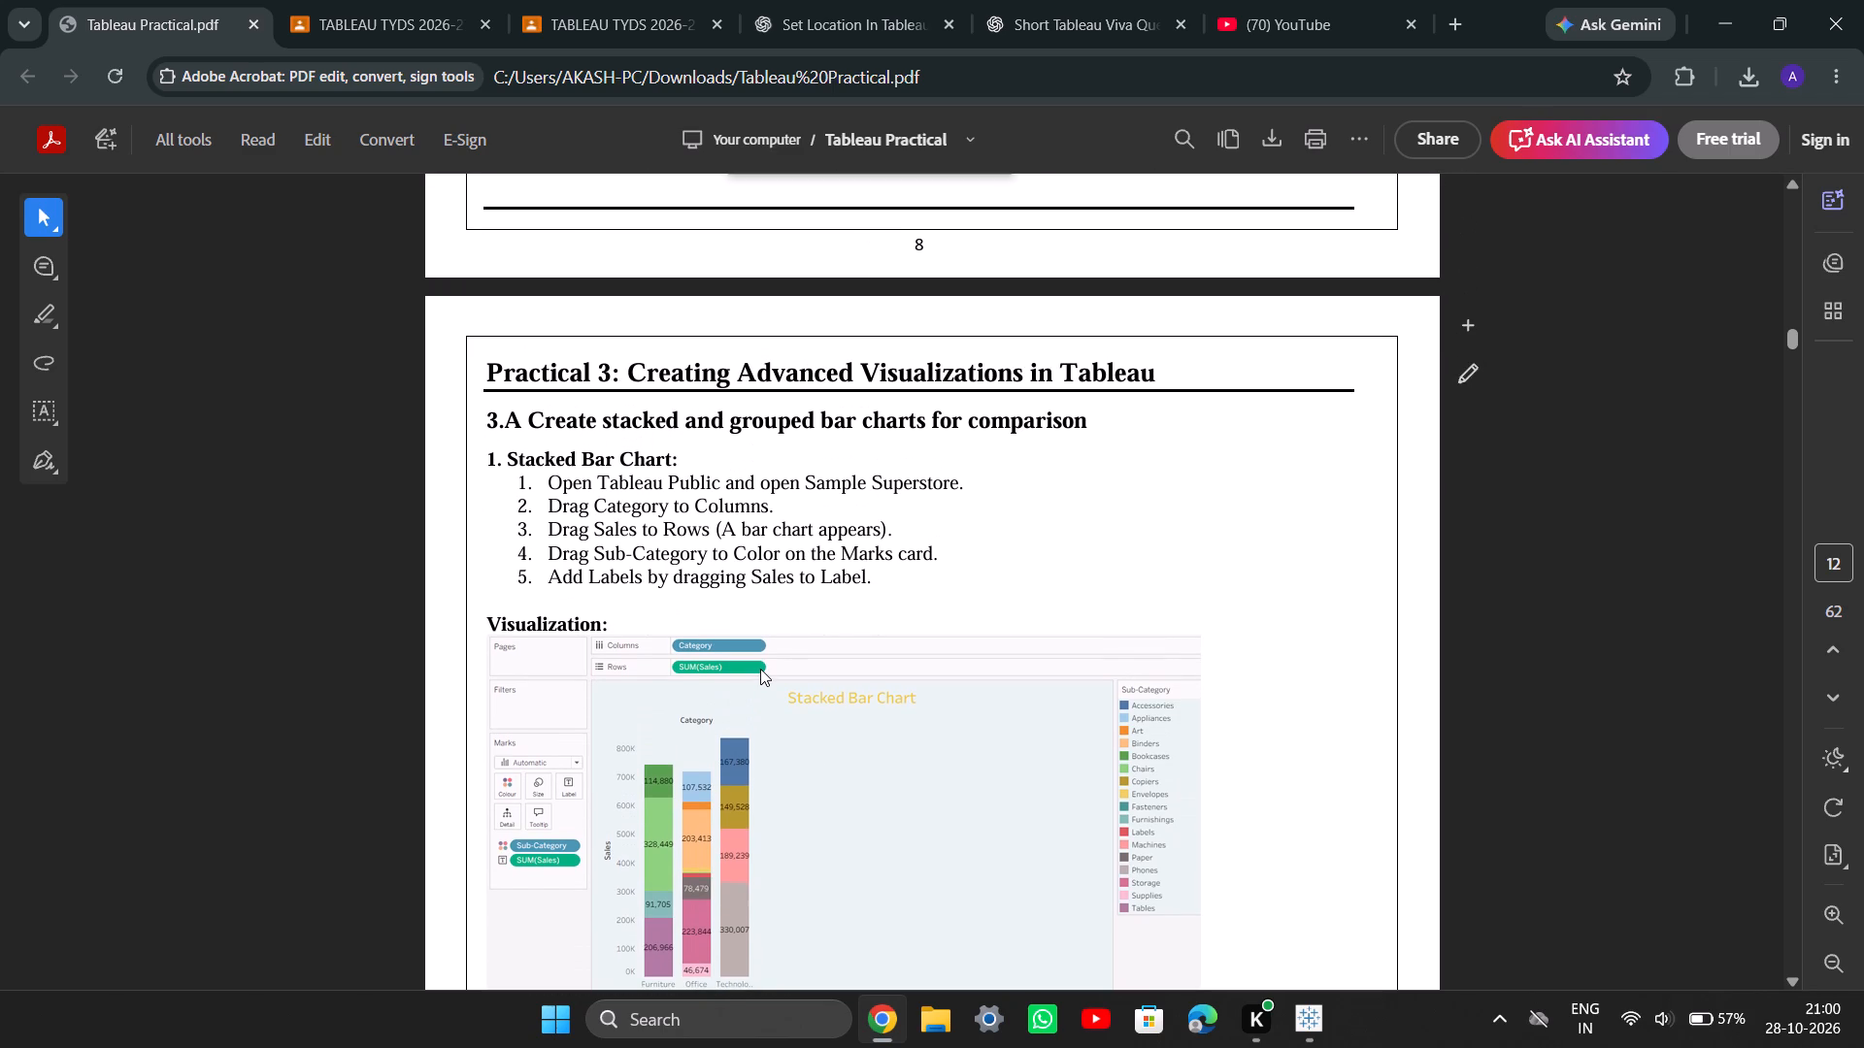
pyautogui.scroll(6, 849, 503)
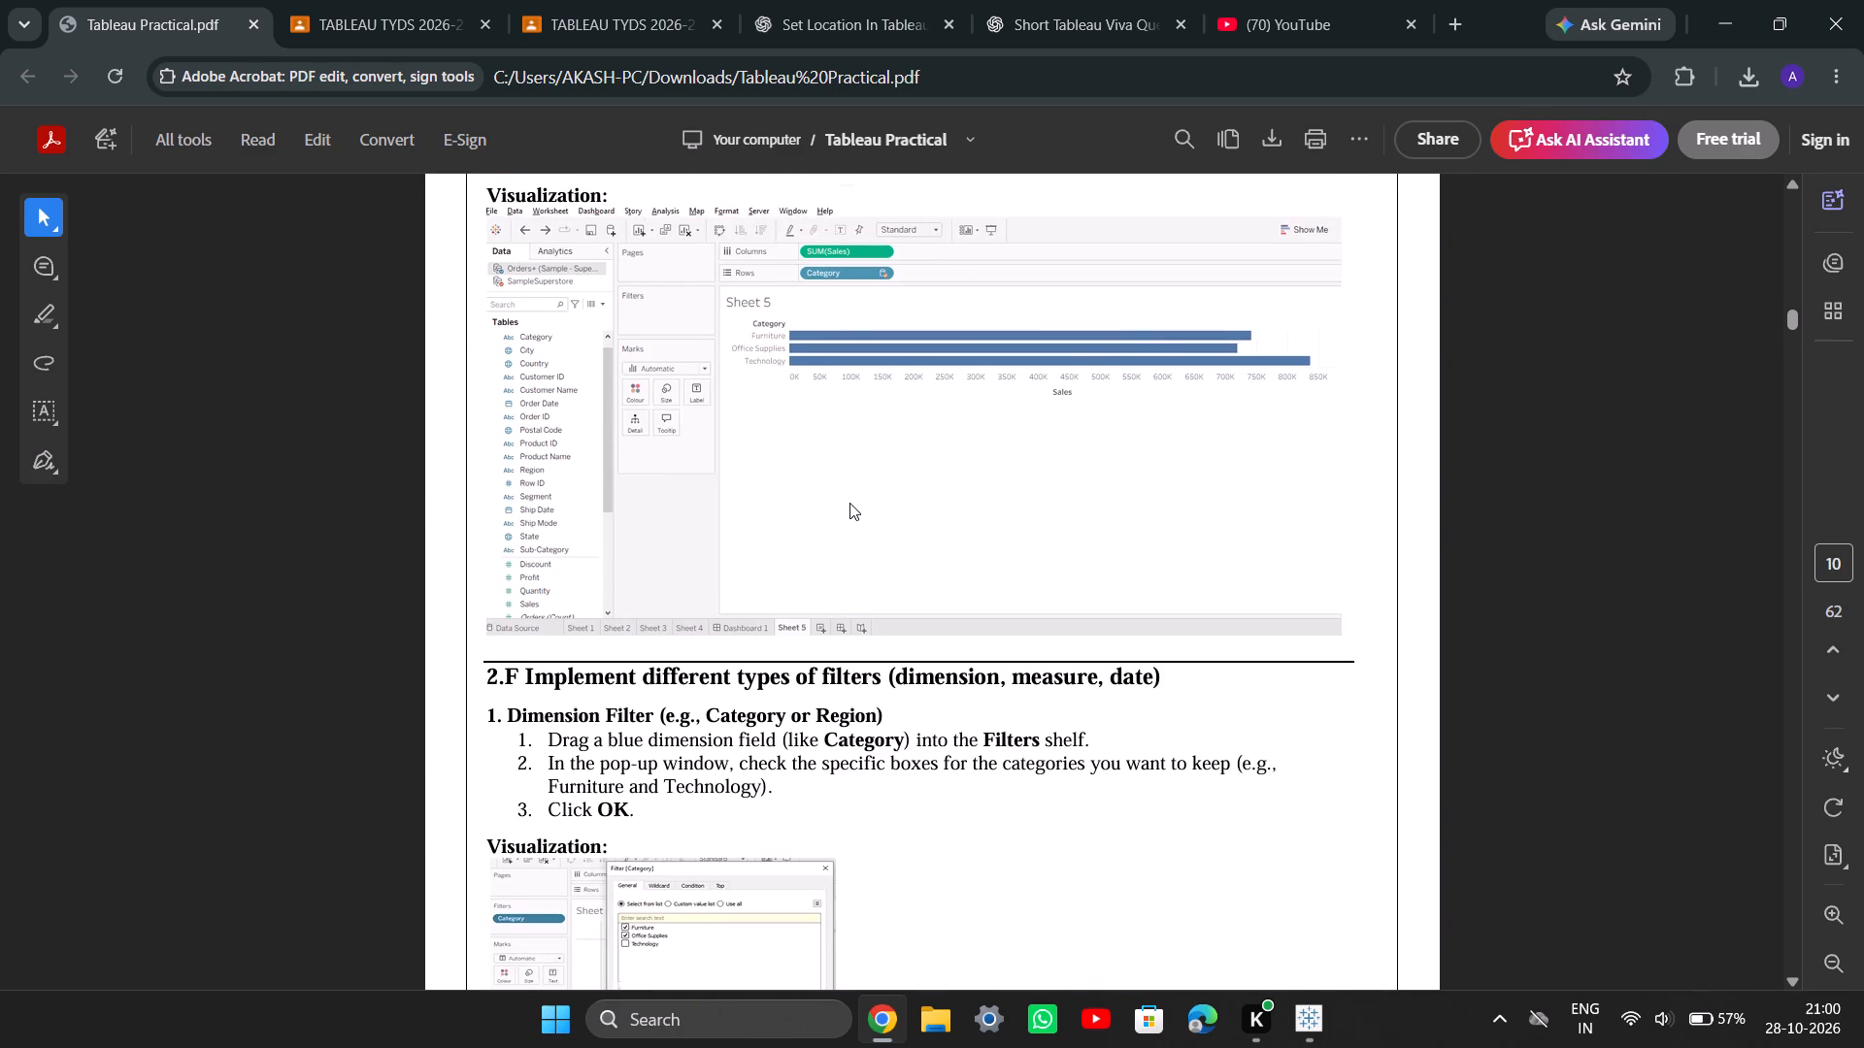
pyautogui.scroll(5, 849, 503)
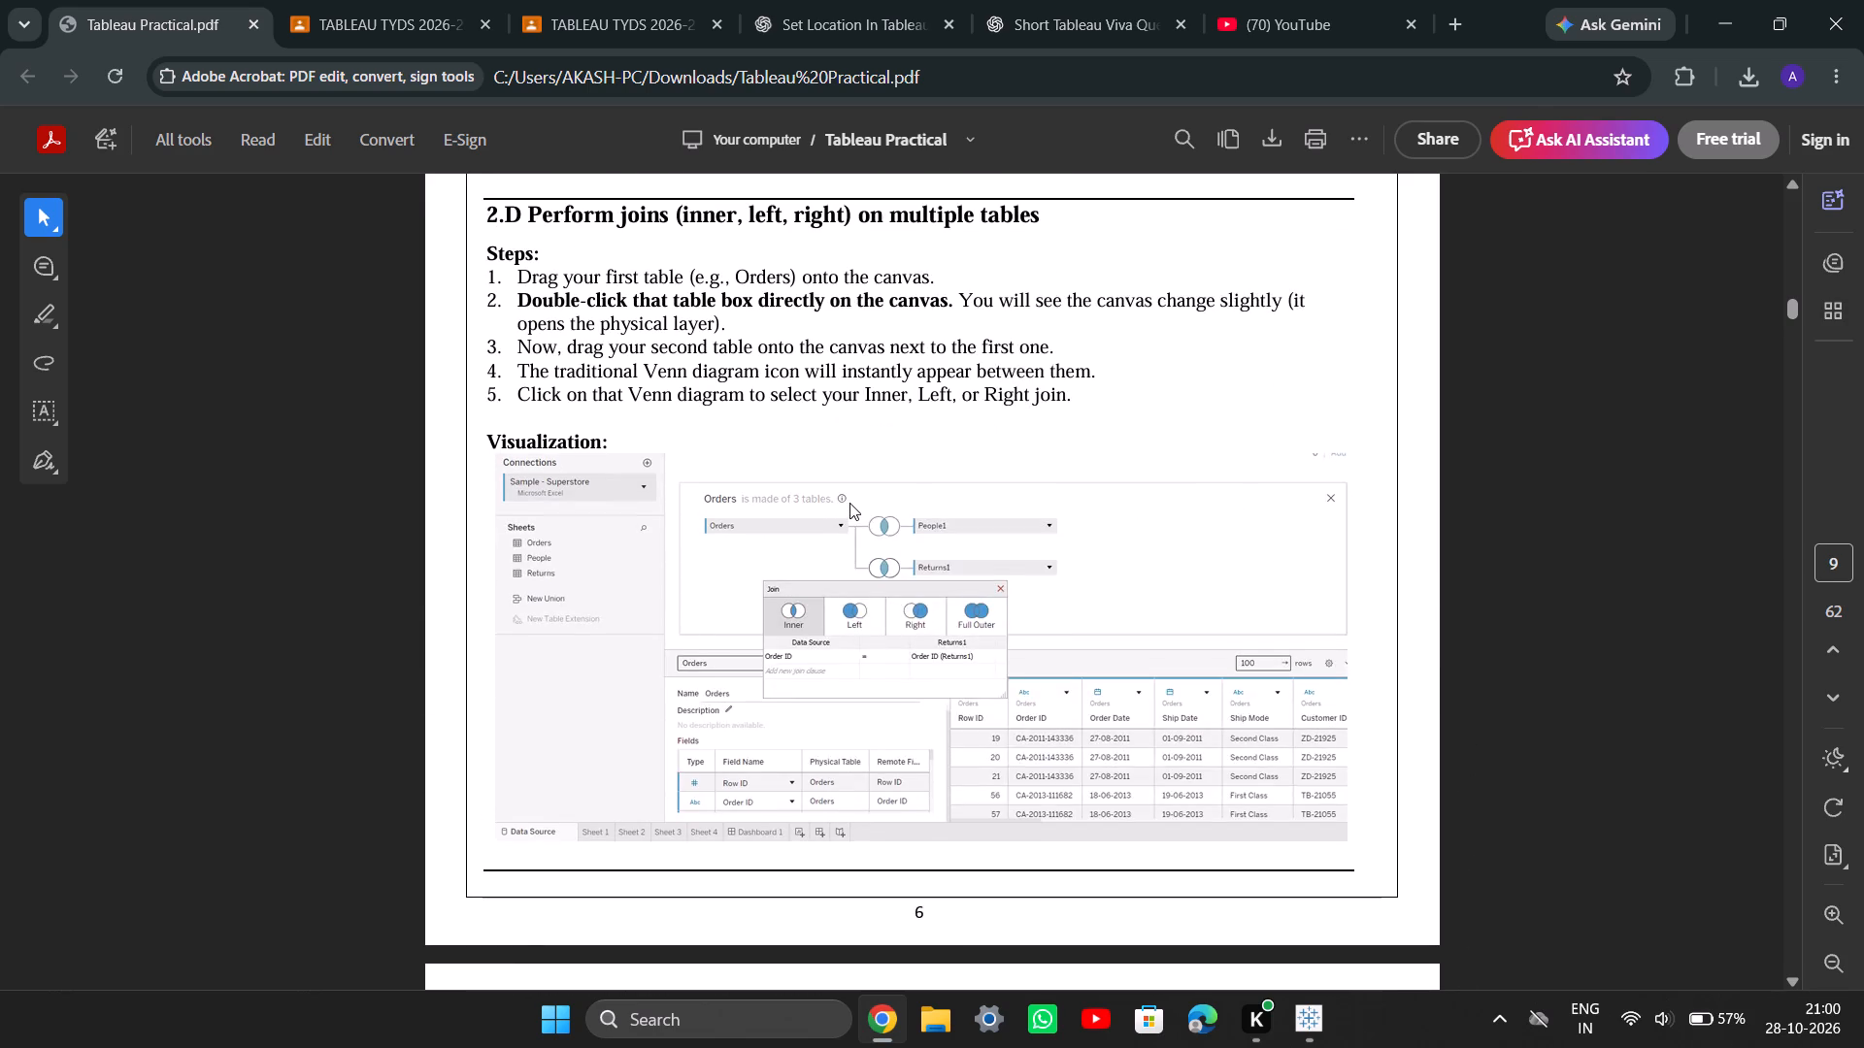
pyautogui.scroll(1, 849, 503)
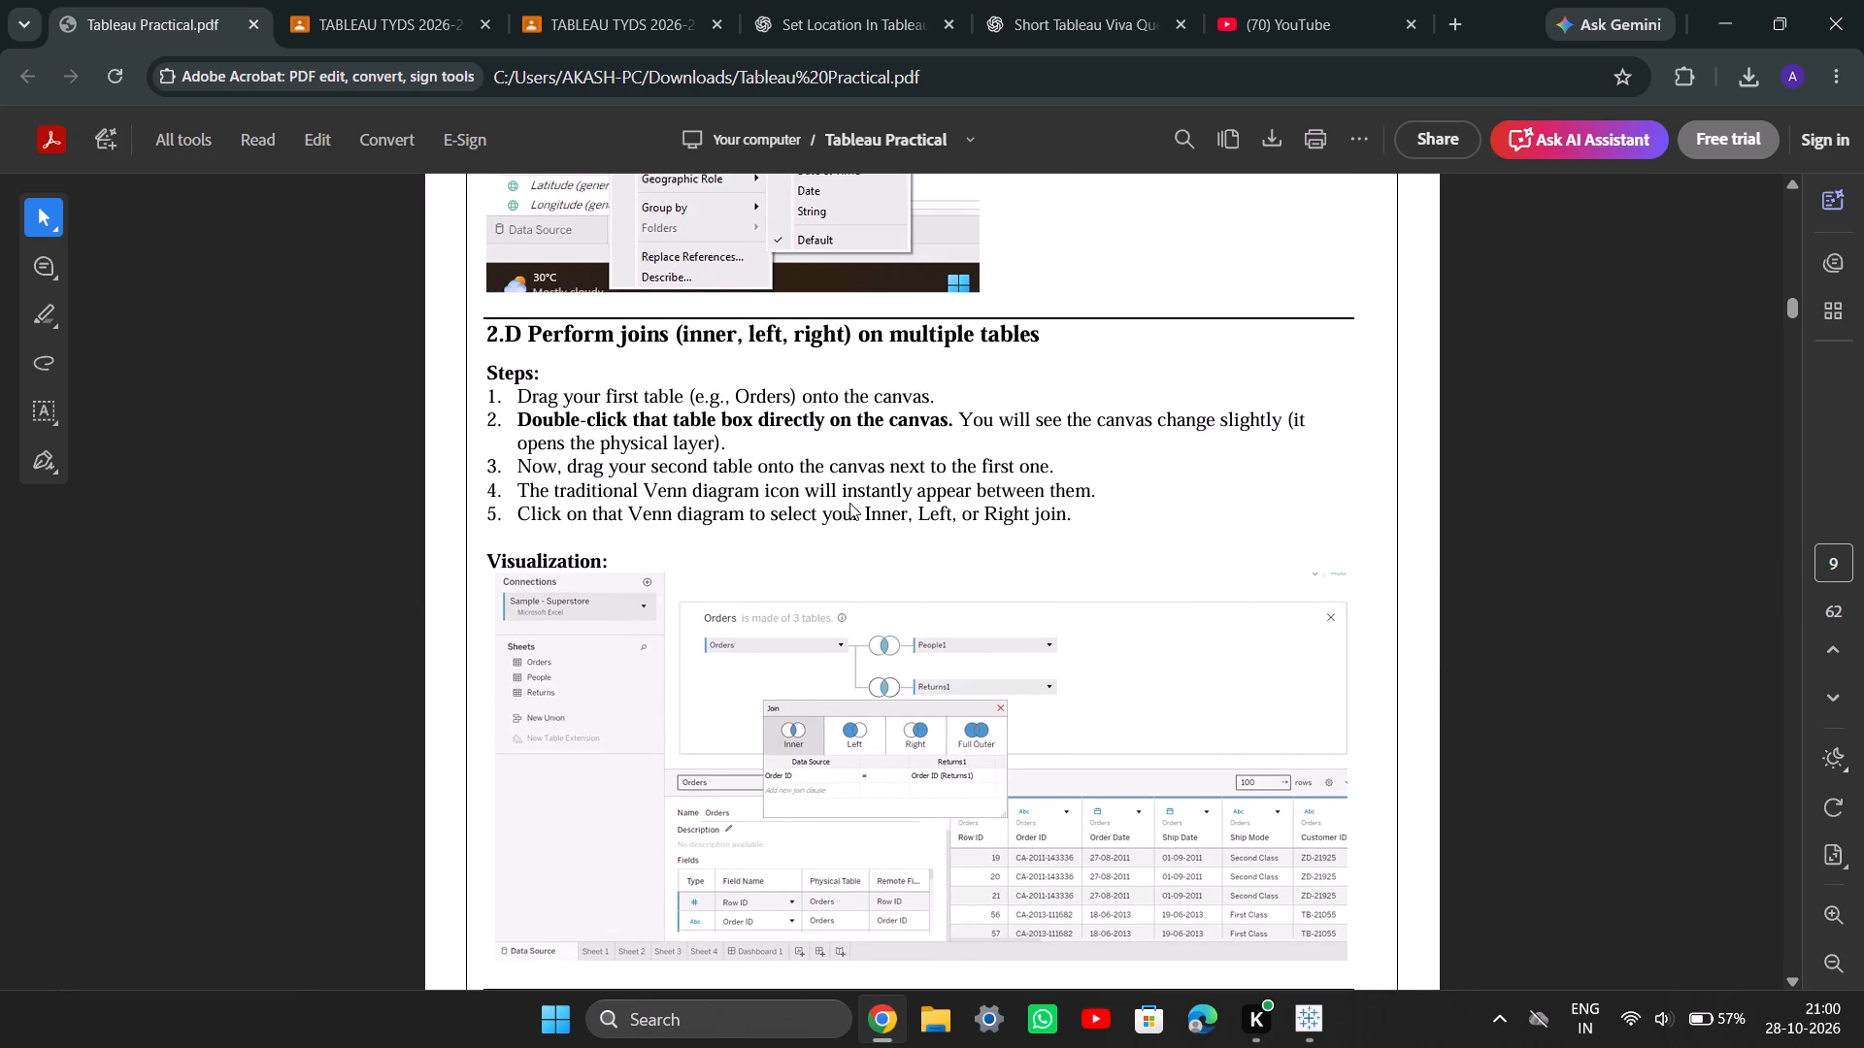
pyautogui.scroll(2, 849, 503)
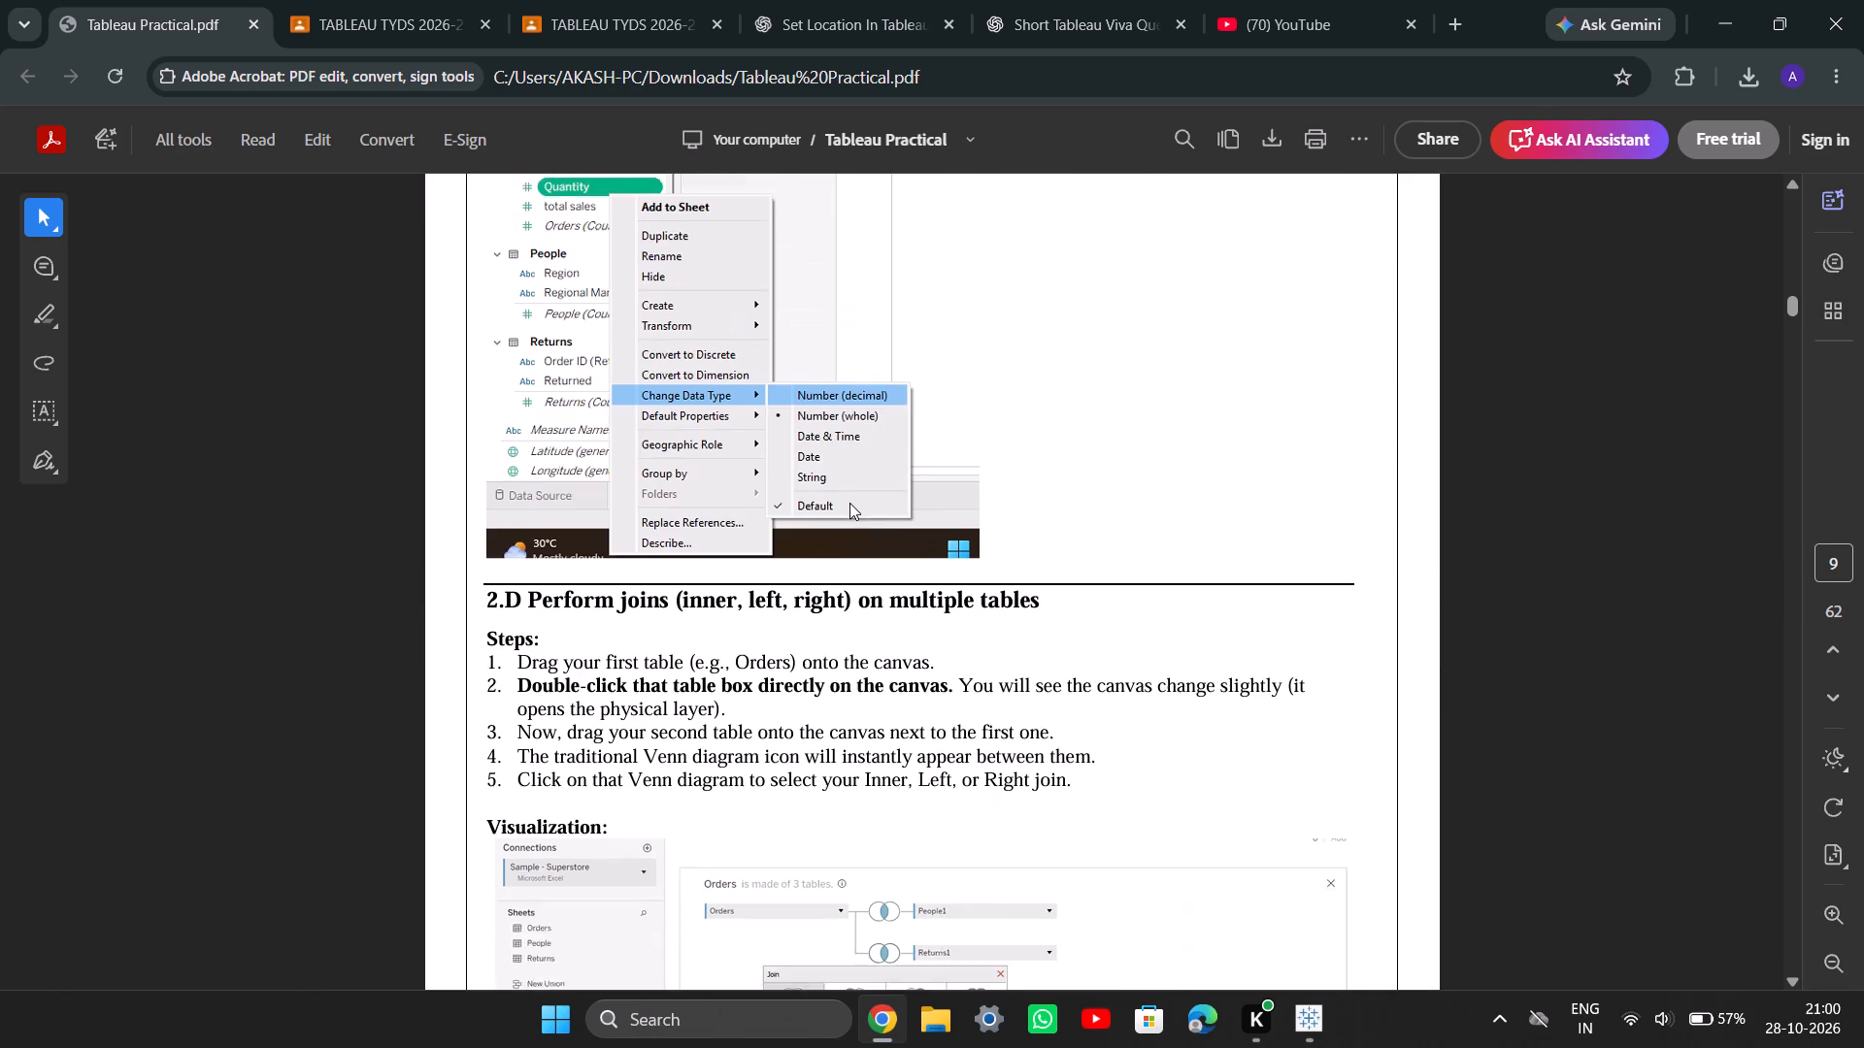
pyautogui.scroll(3, 849, 503)
pyautogui.scroll(-3, 849, 503)
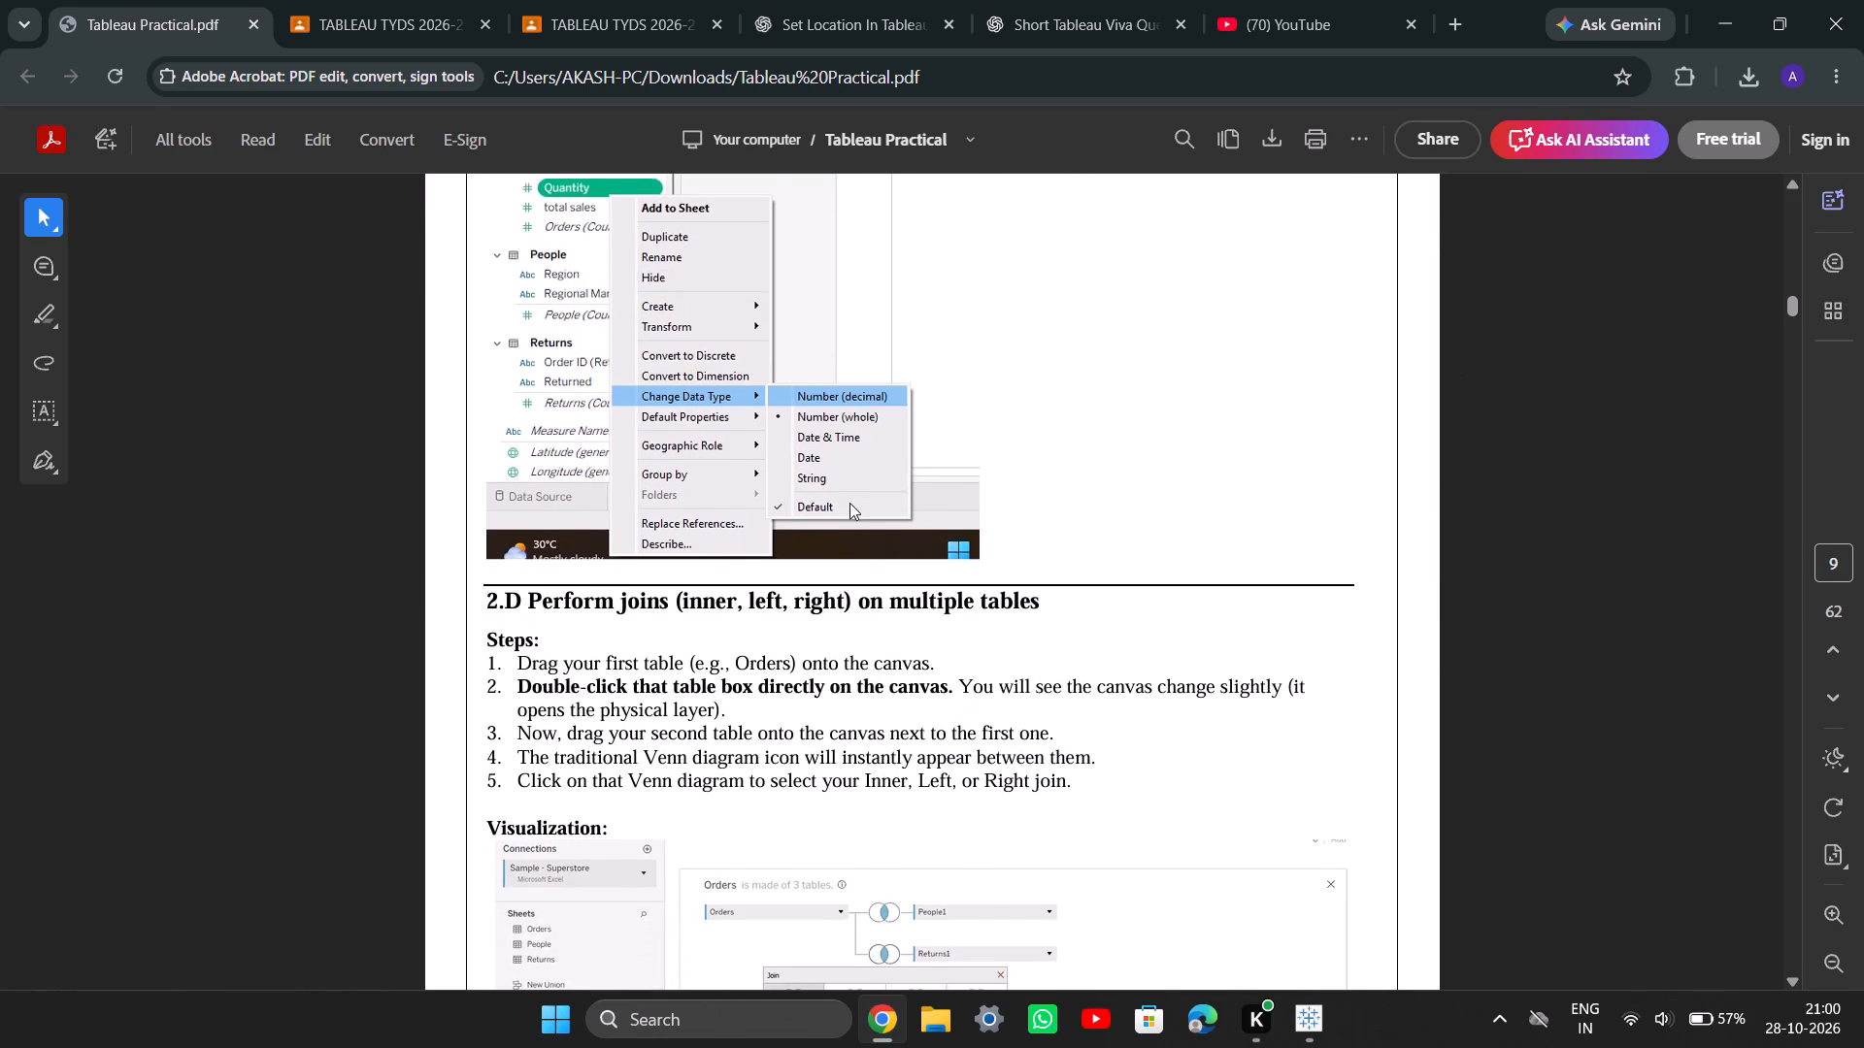
pyautogui.scroll(-1, 849, 503)
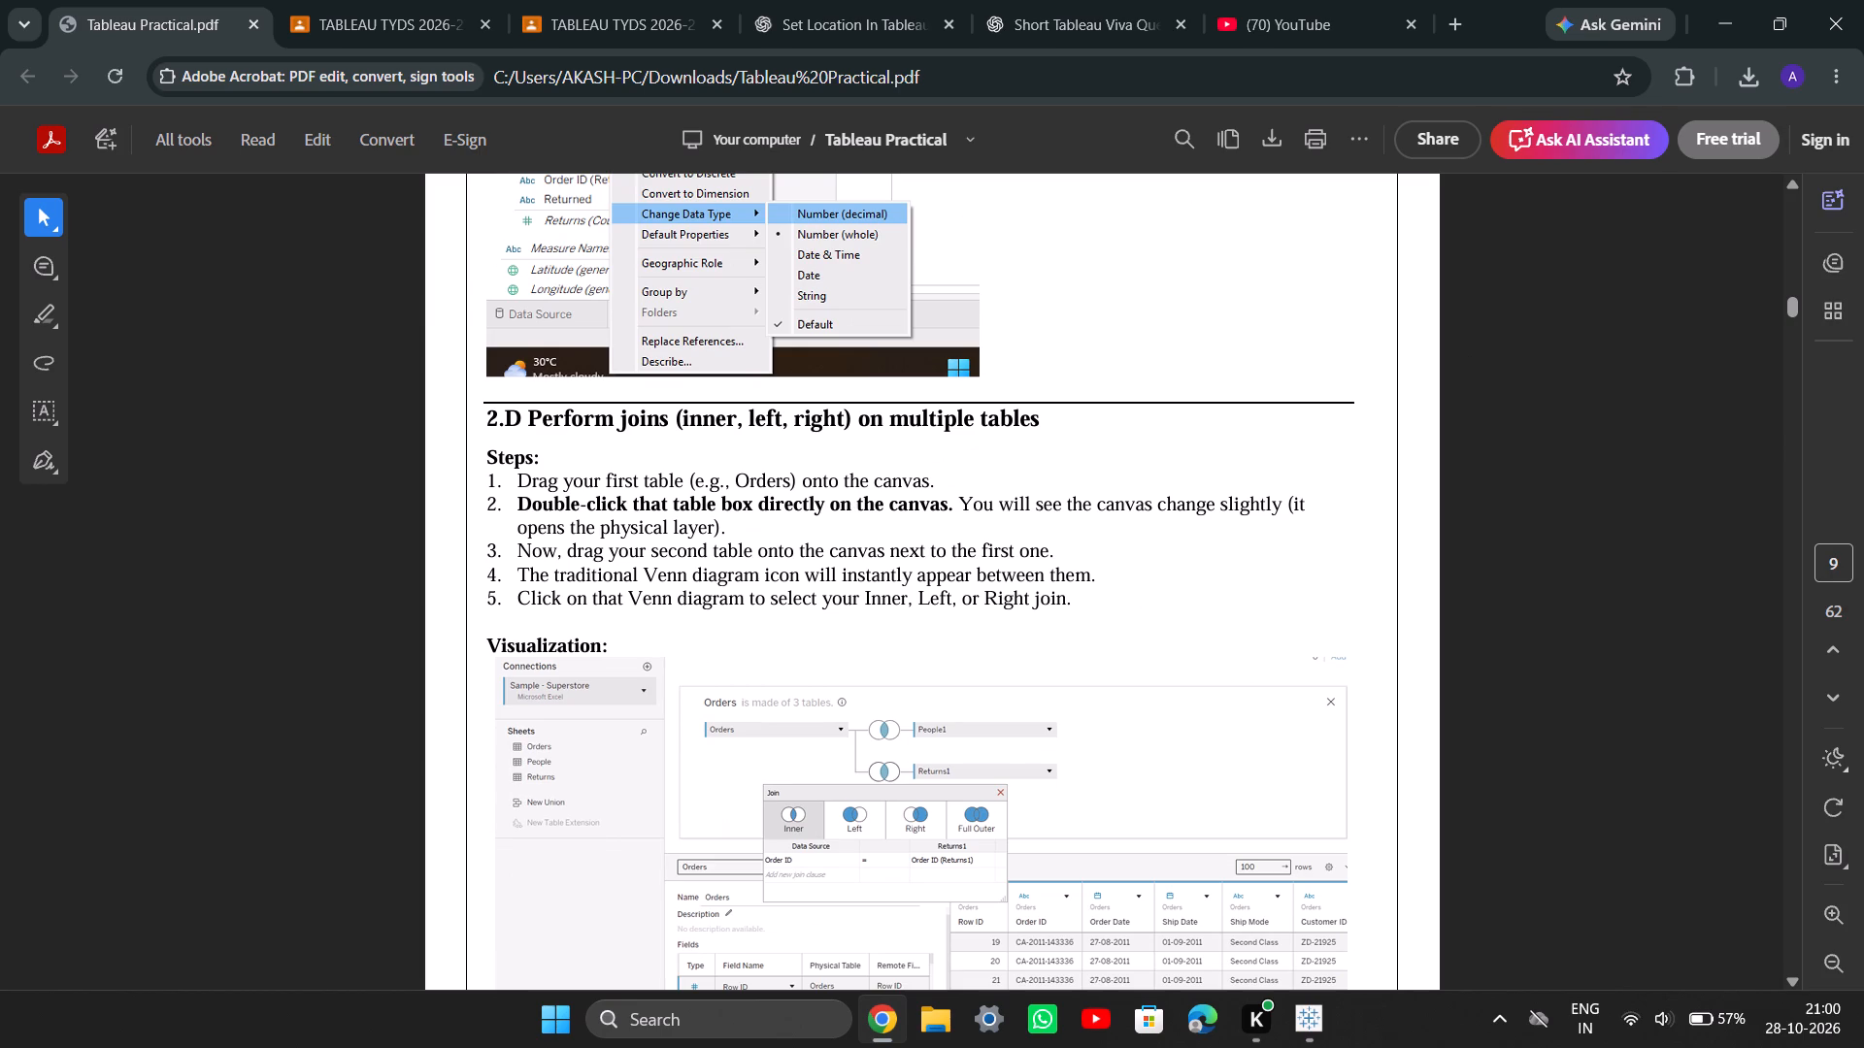
pyautogui.scroll(-1, 735, 594)
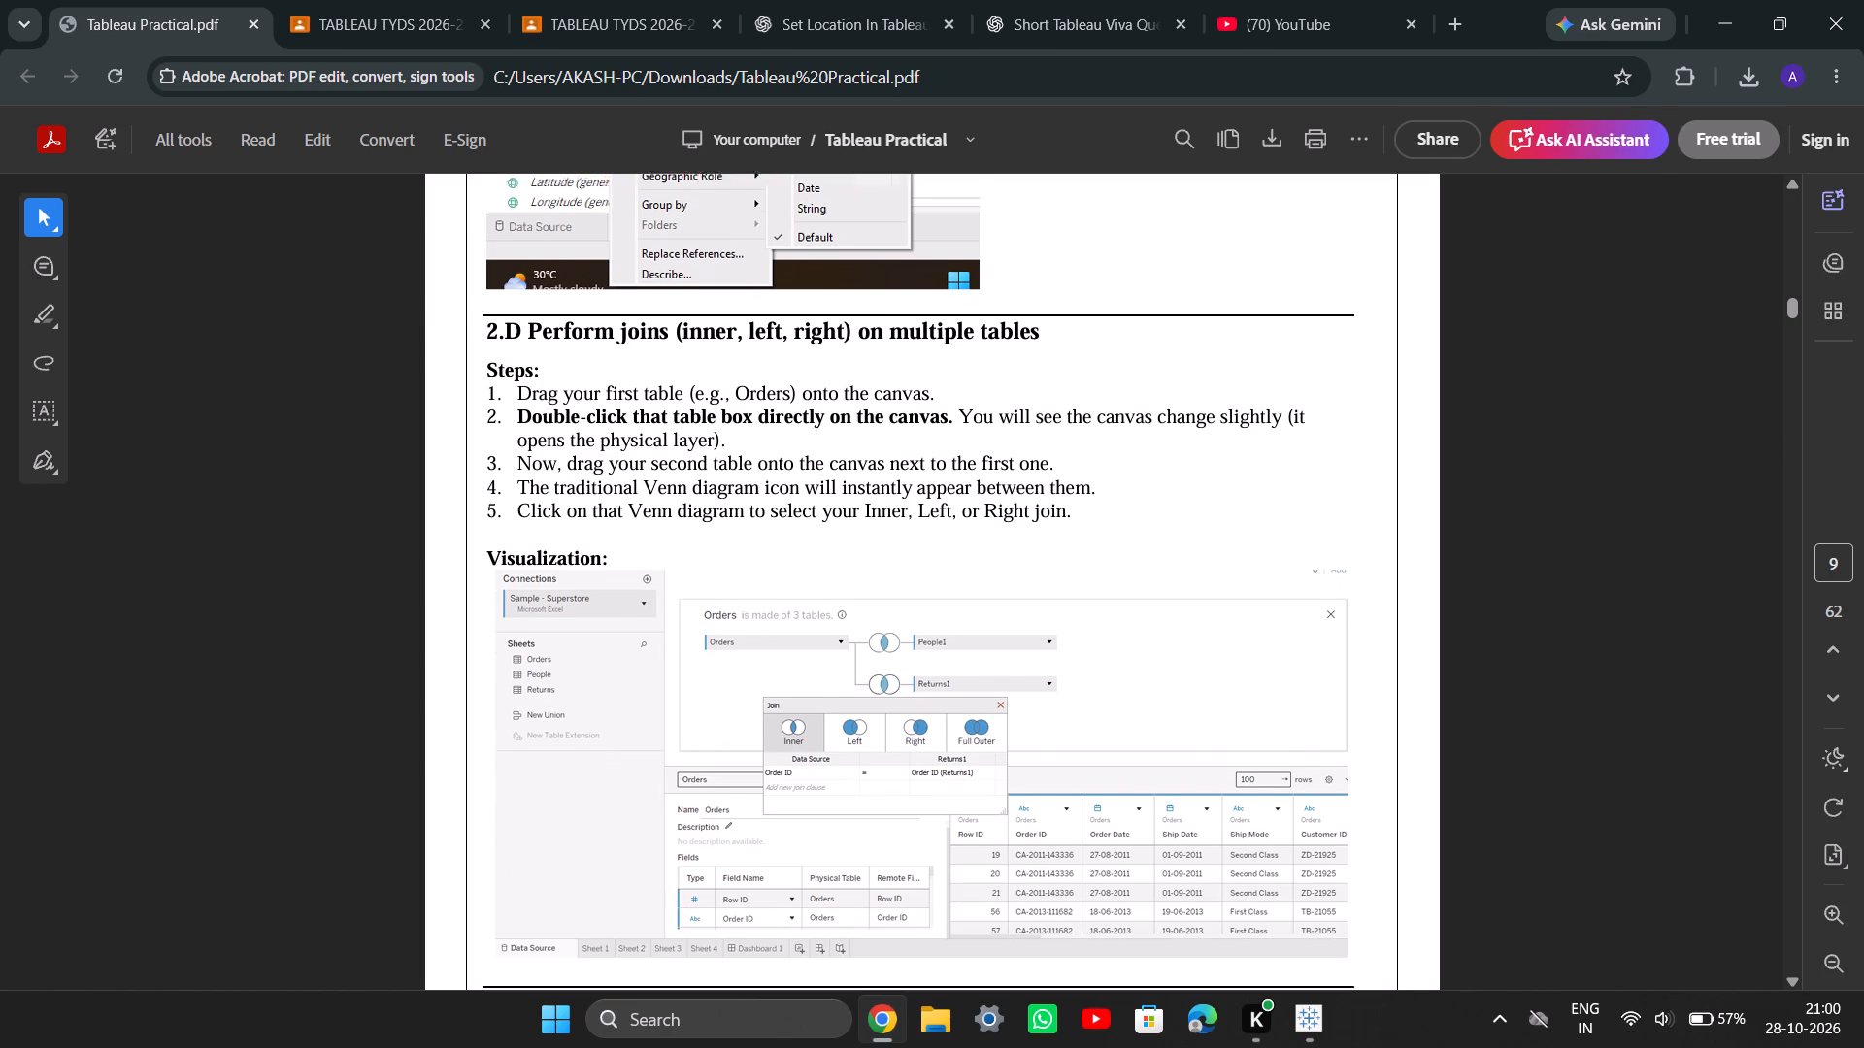
pyautogui.scroll(-1, 735, 594)
pyautogui.moveTo(781, 726); pyautogui.dragTo(785, 788)
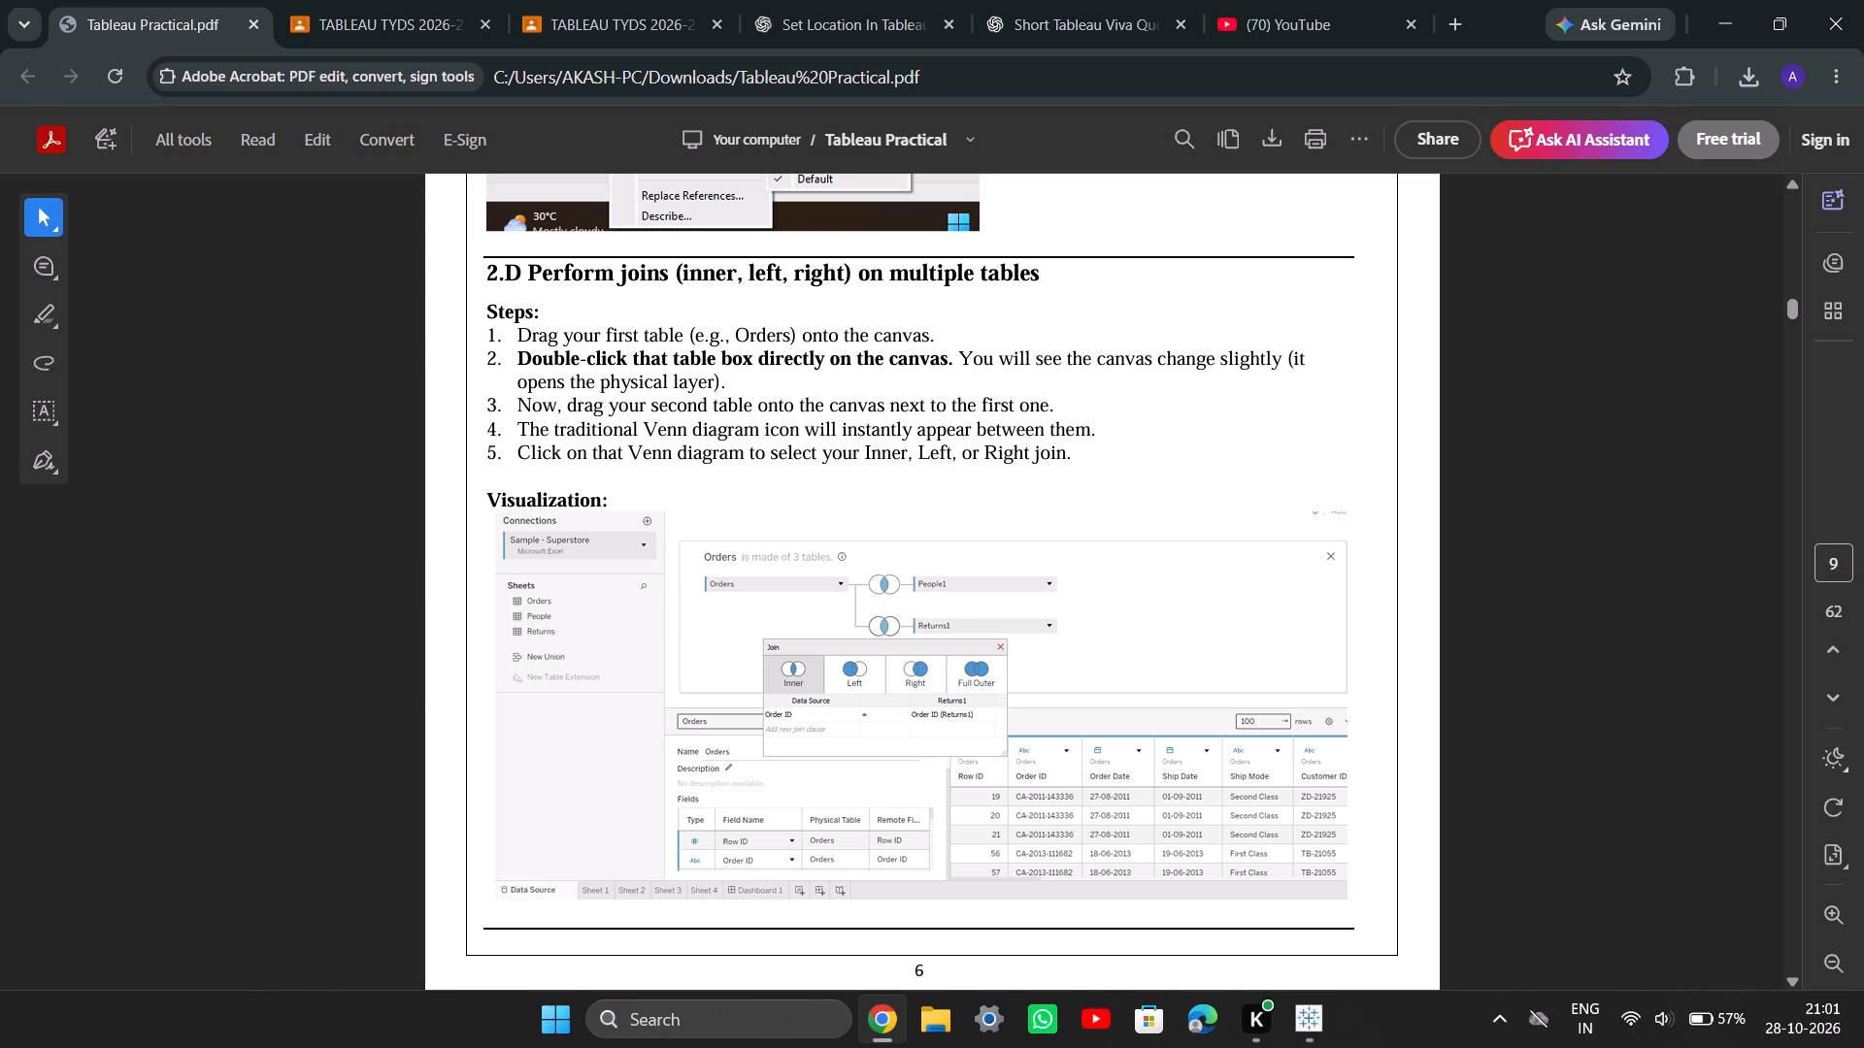
pyautogui.scroll(-1, 785, 788)
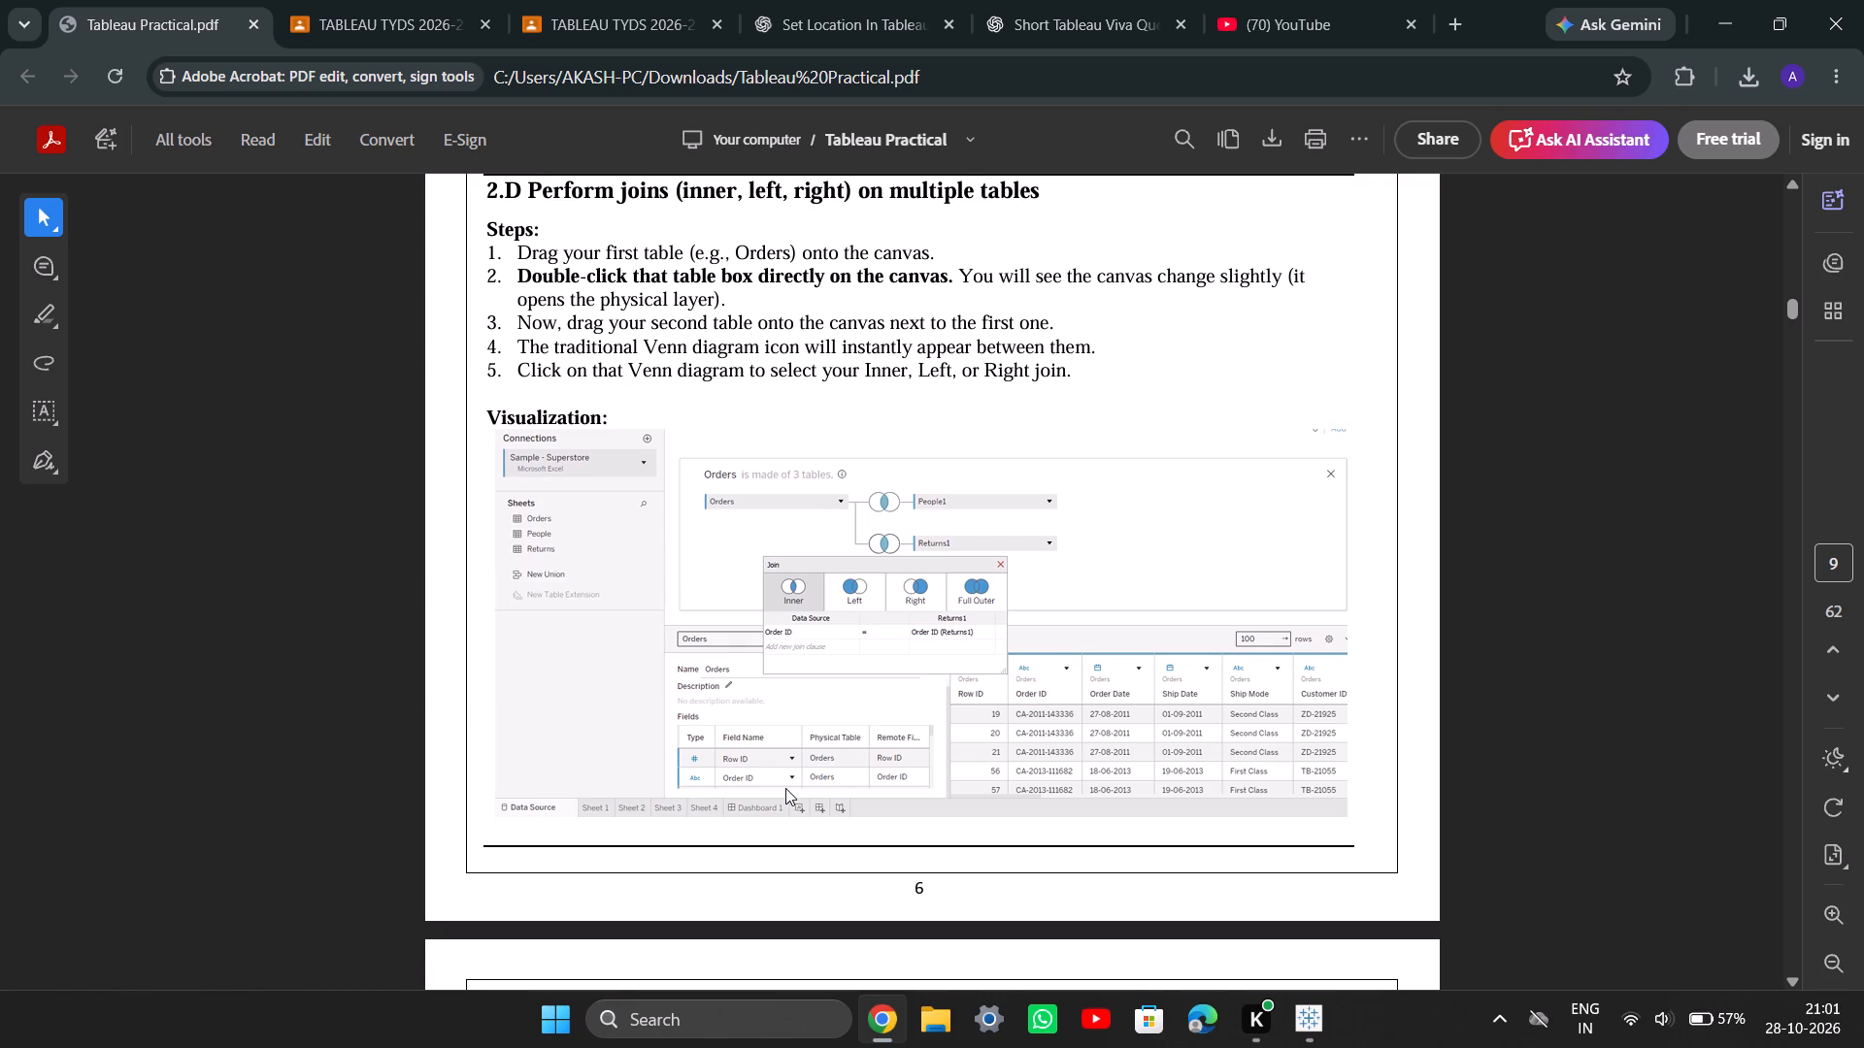
# Switch to Tableau Public and open the Orders table's physical layer in the Orders+ (Superstore) data source.
pyautogui.click(1327, 1001)
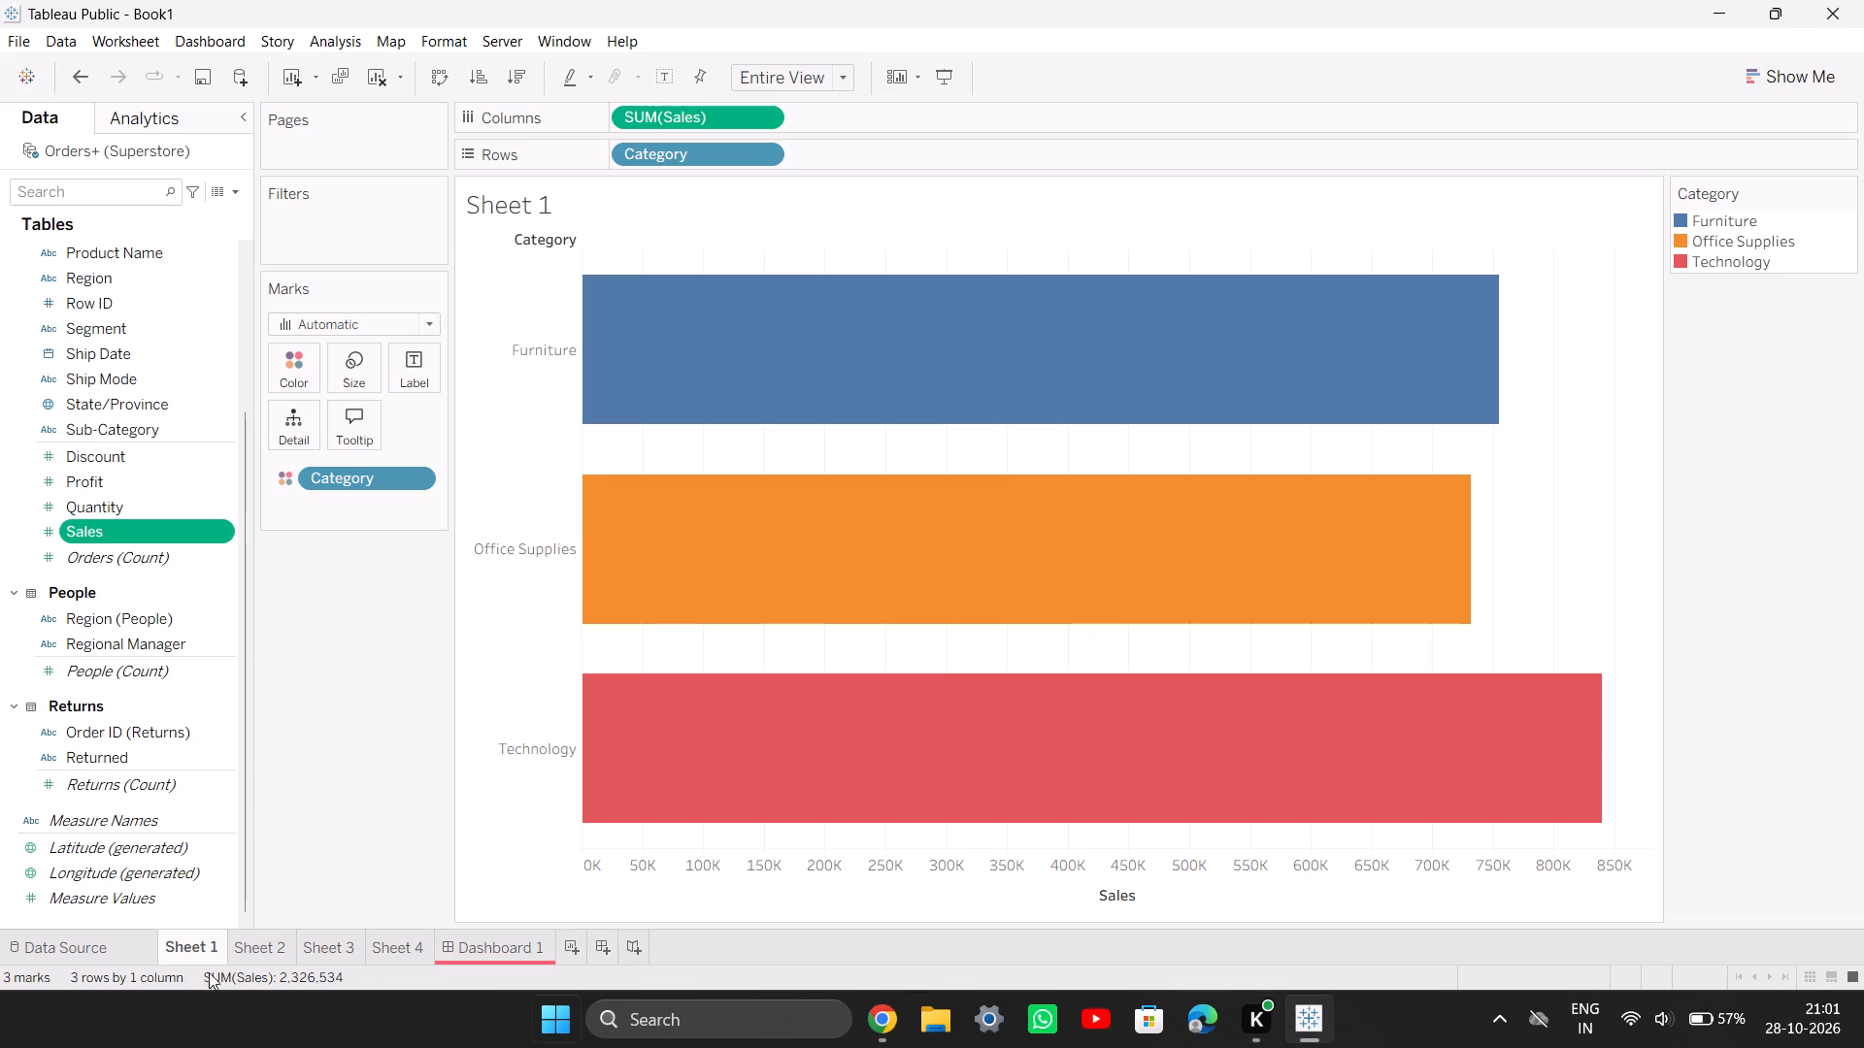
pyautogui.click(98, 936)
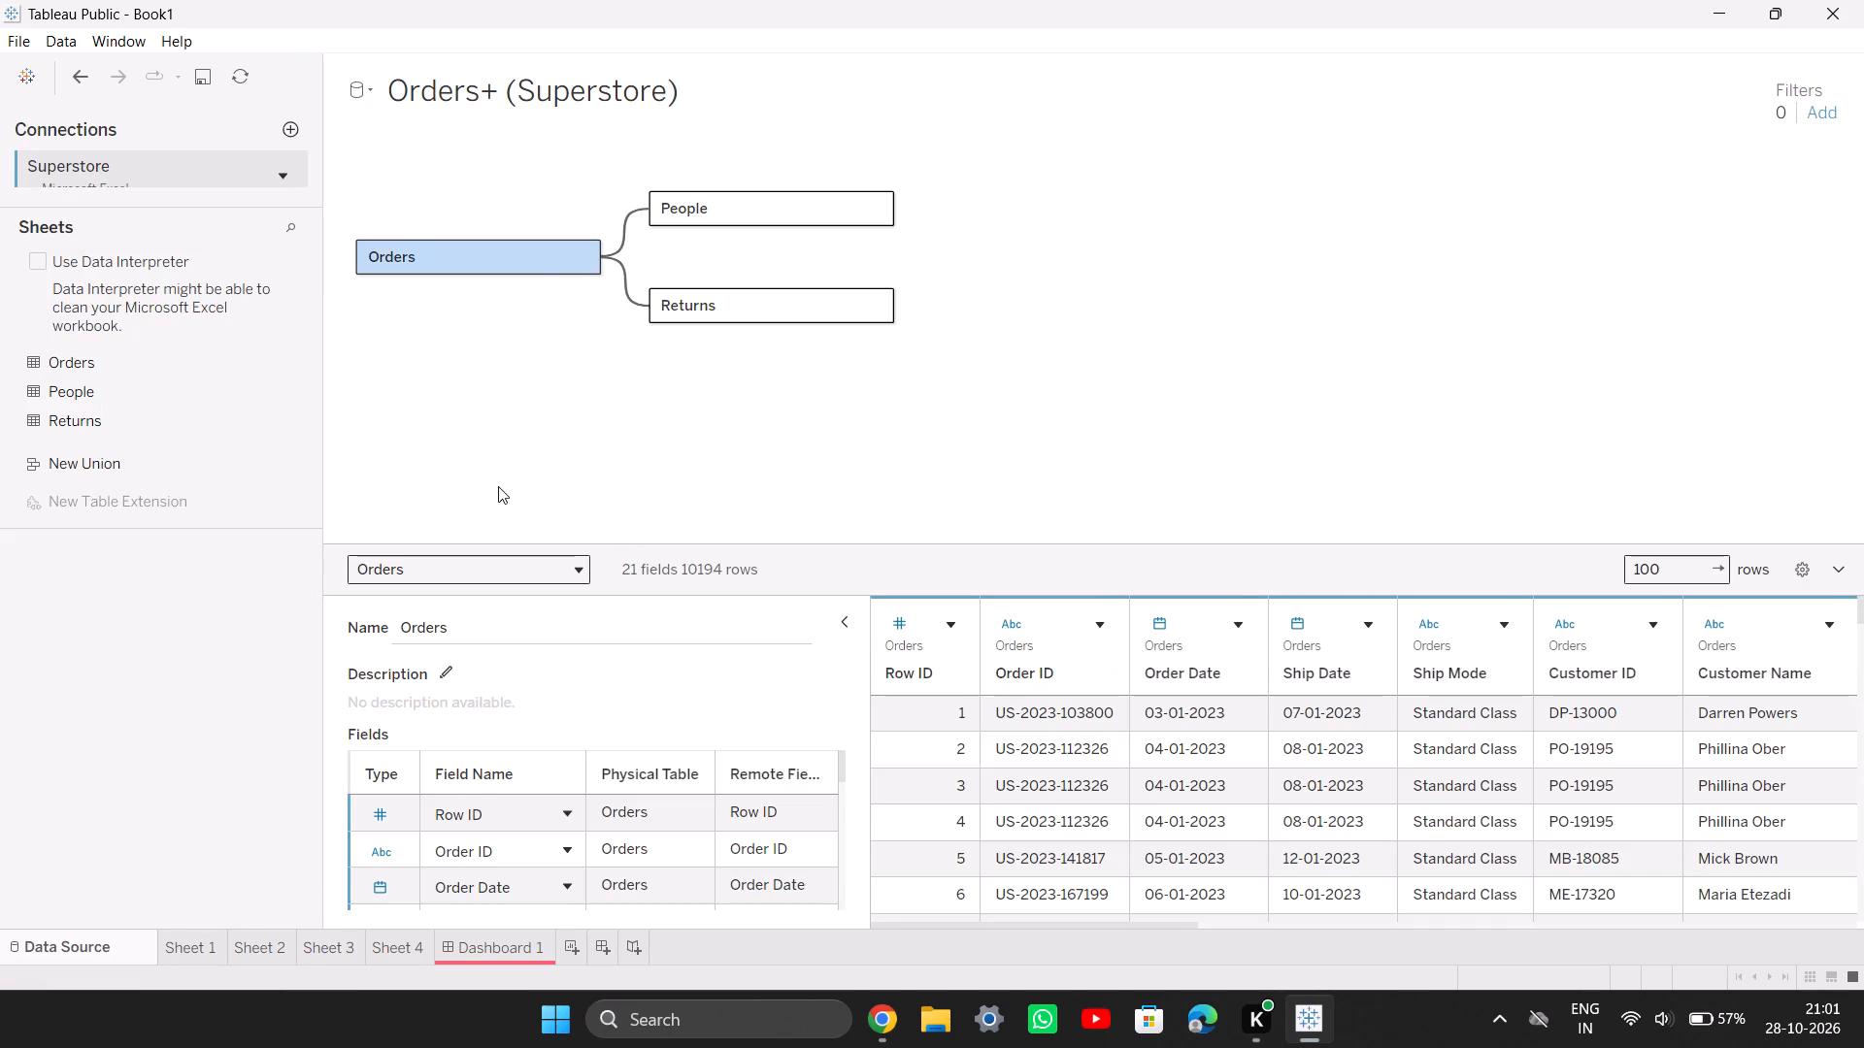
pyautogui.doubleClick(535, 252)
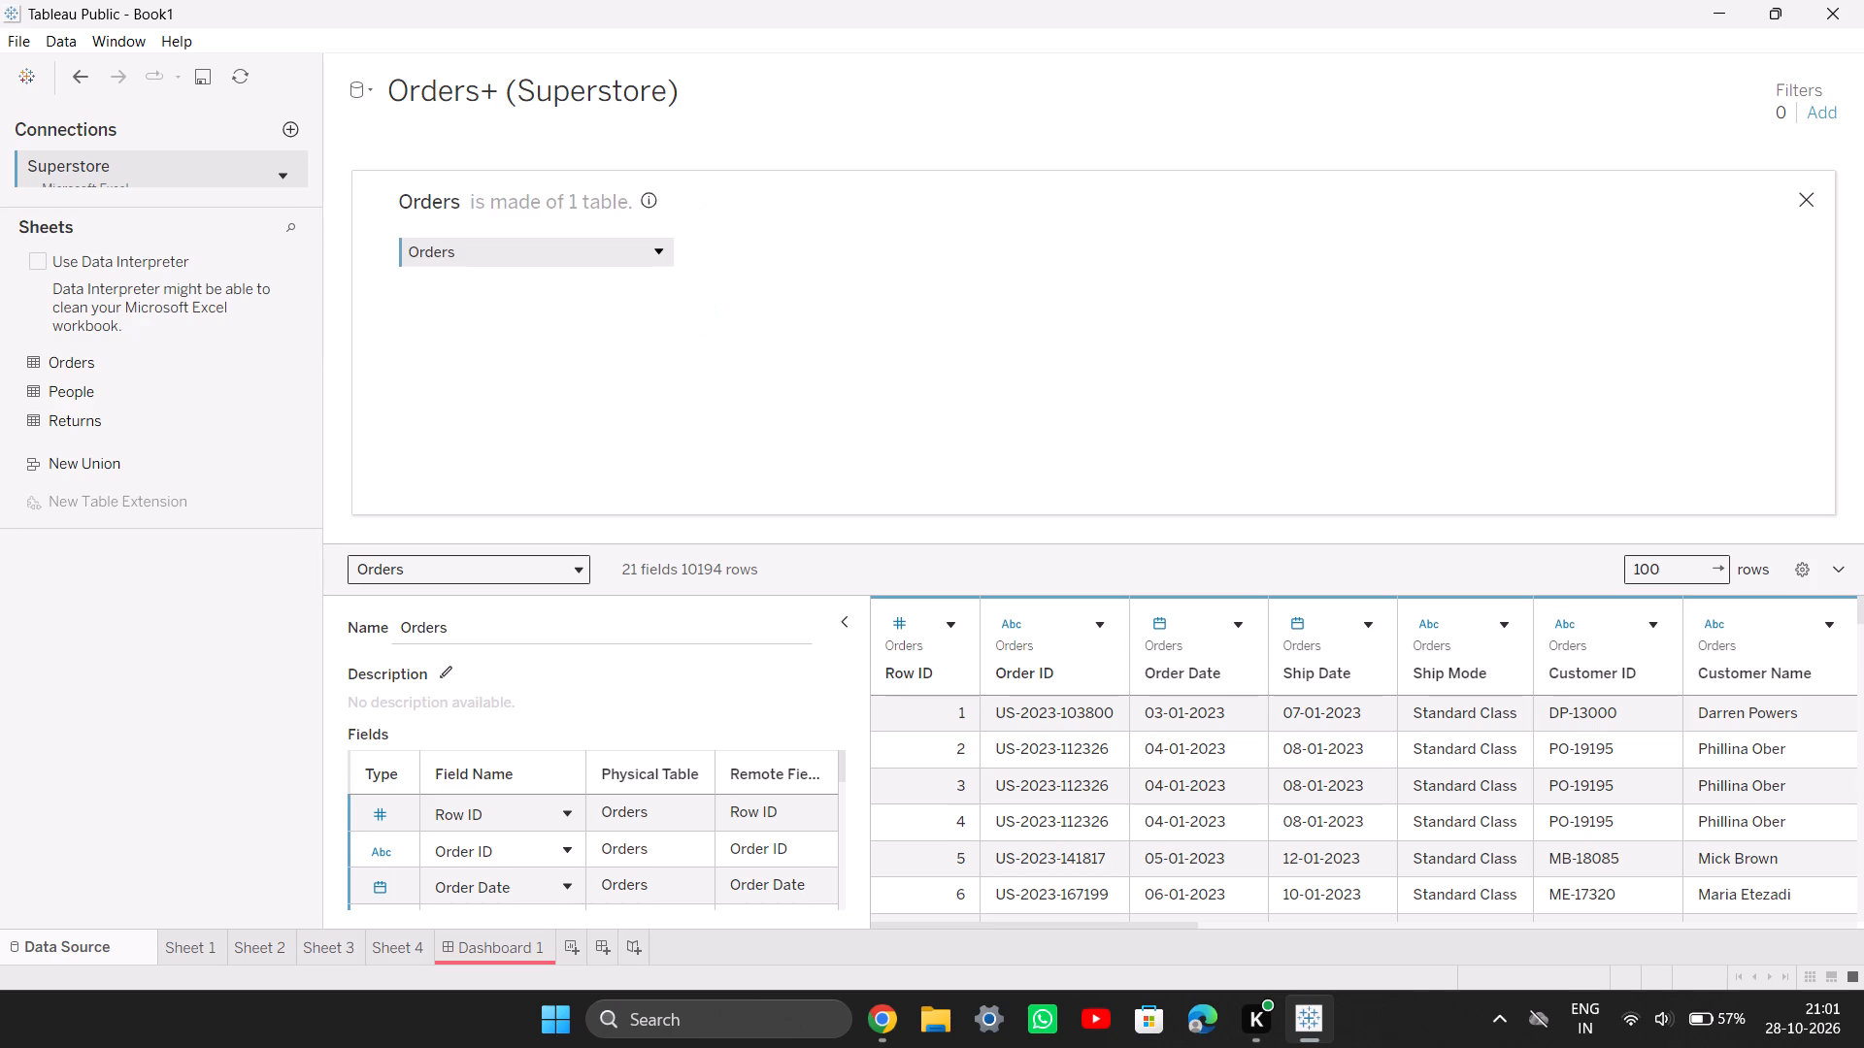
pyautogui.click(587, 259)
# Add the People sheet to the Orders join canvas twice, and try to add the Returns sheet as well.
pyautogui.doubleClick(201, 392)
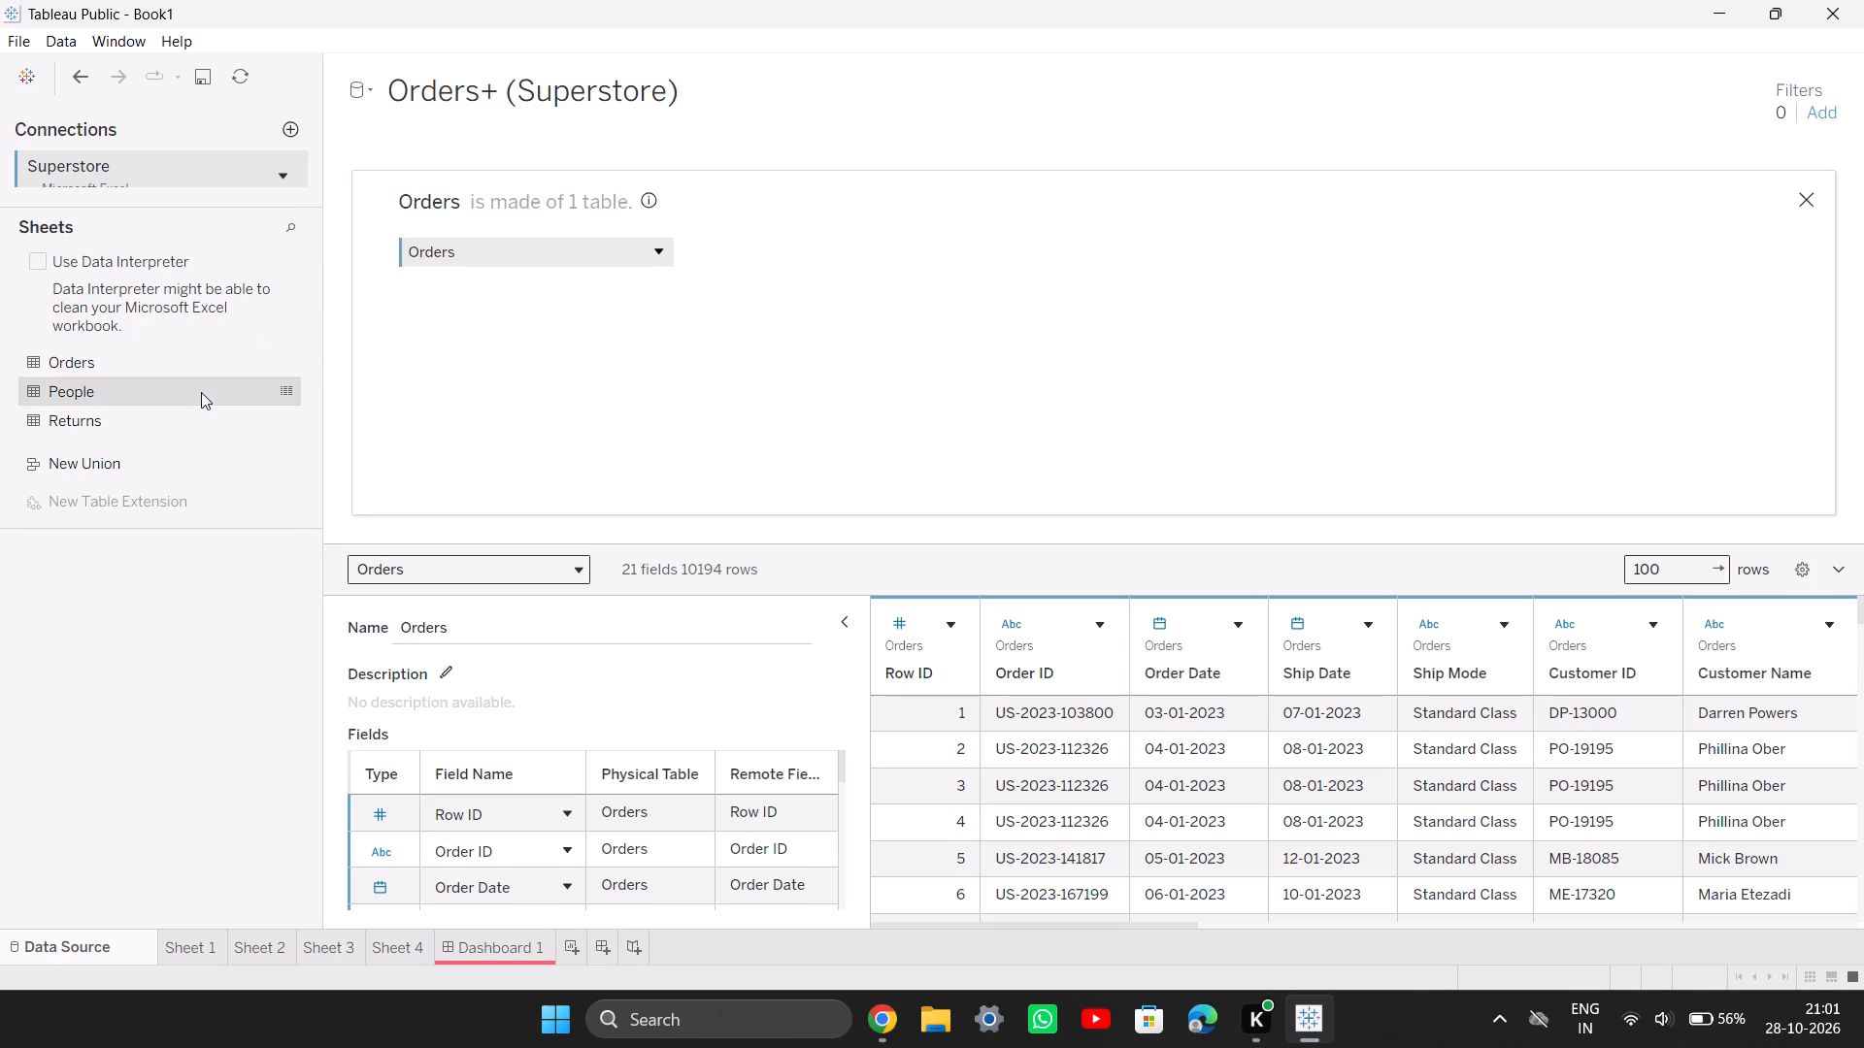
pyautogui.moveTo(201, 392); pyautogui.dragTo(358, 363)
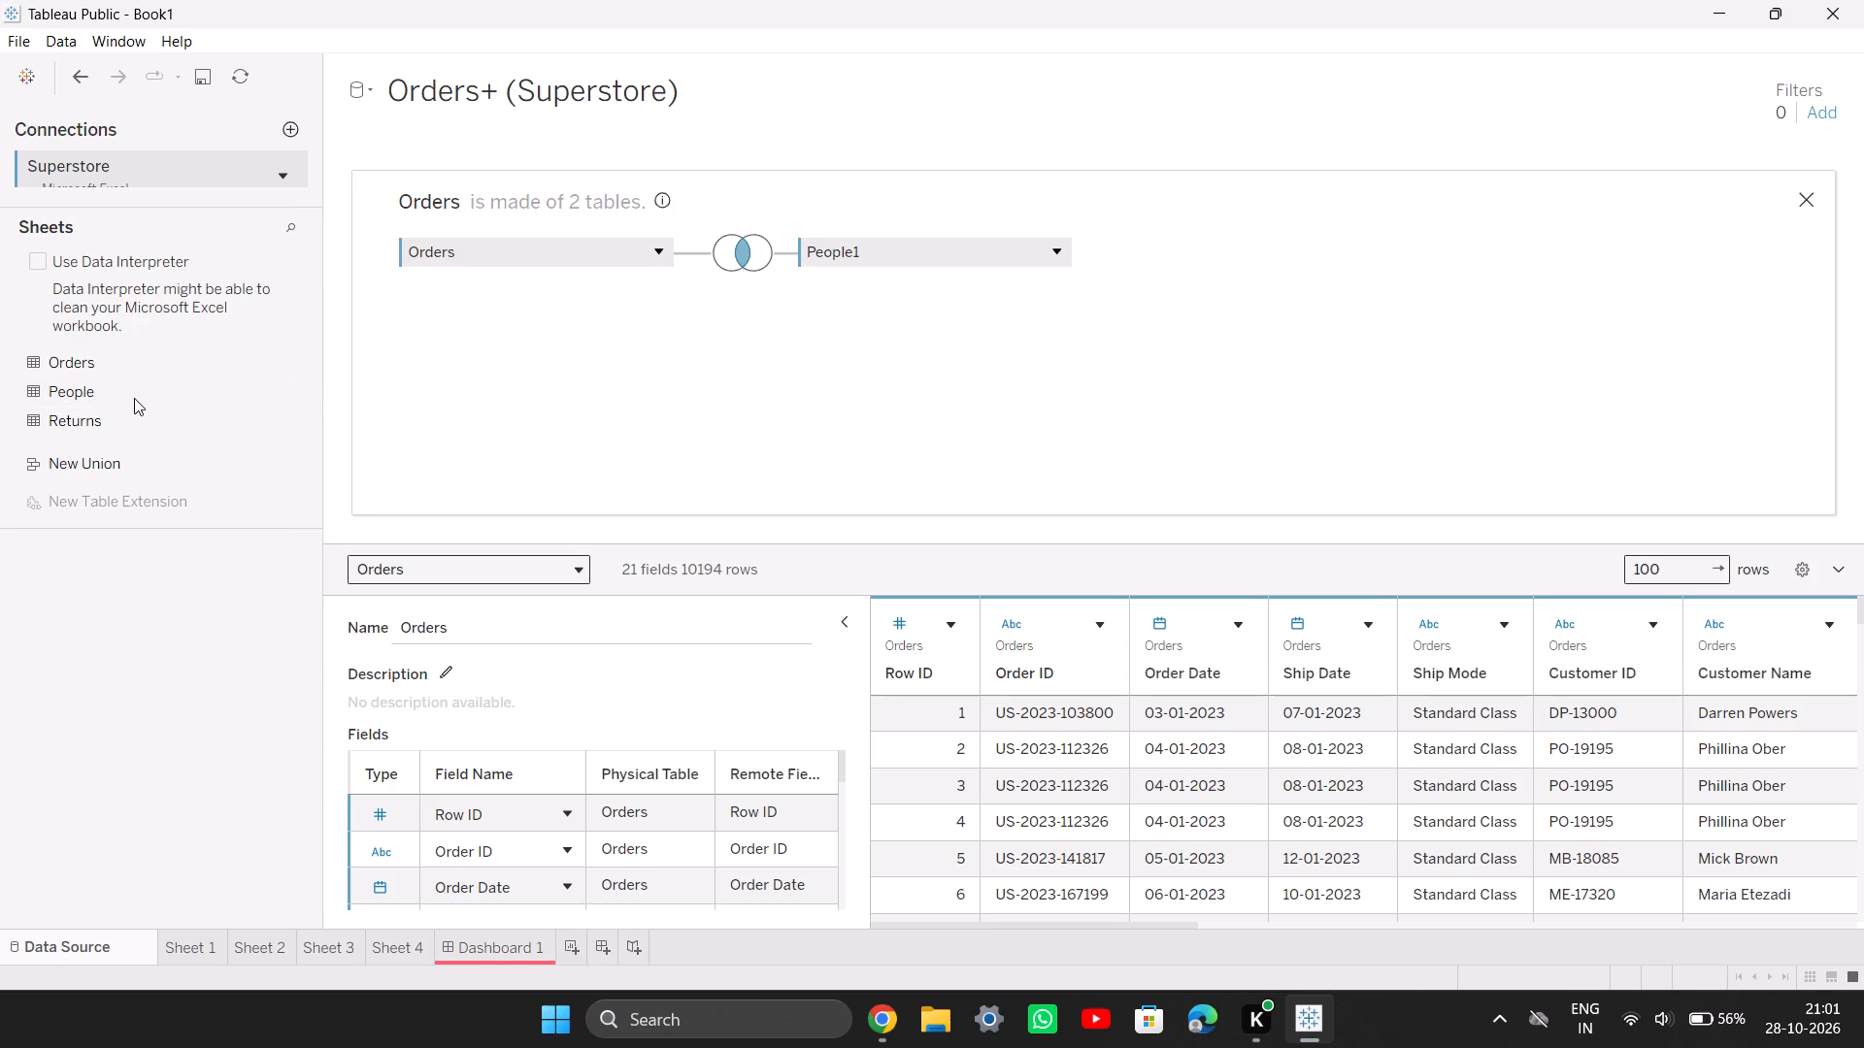
pyautogui.doubleClick(139, 426)
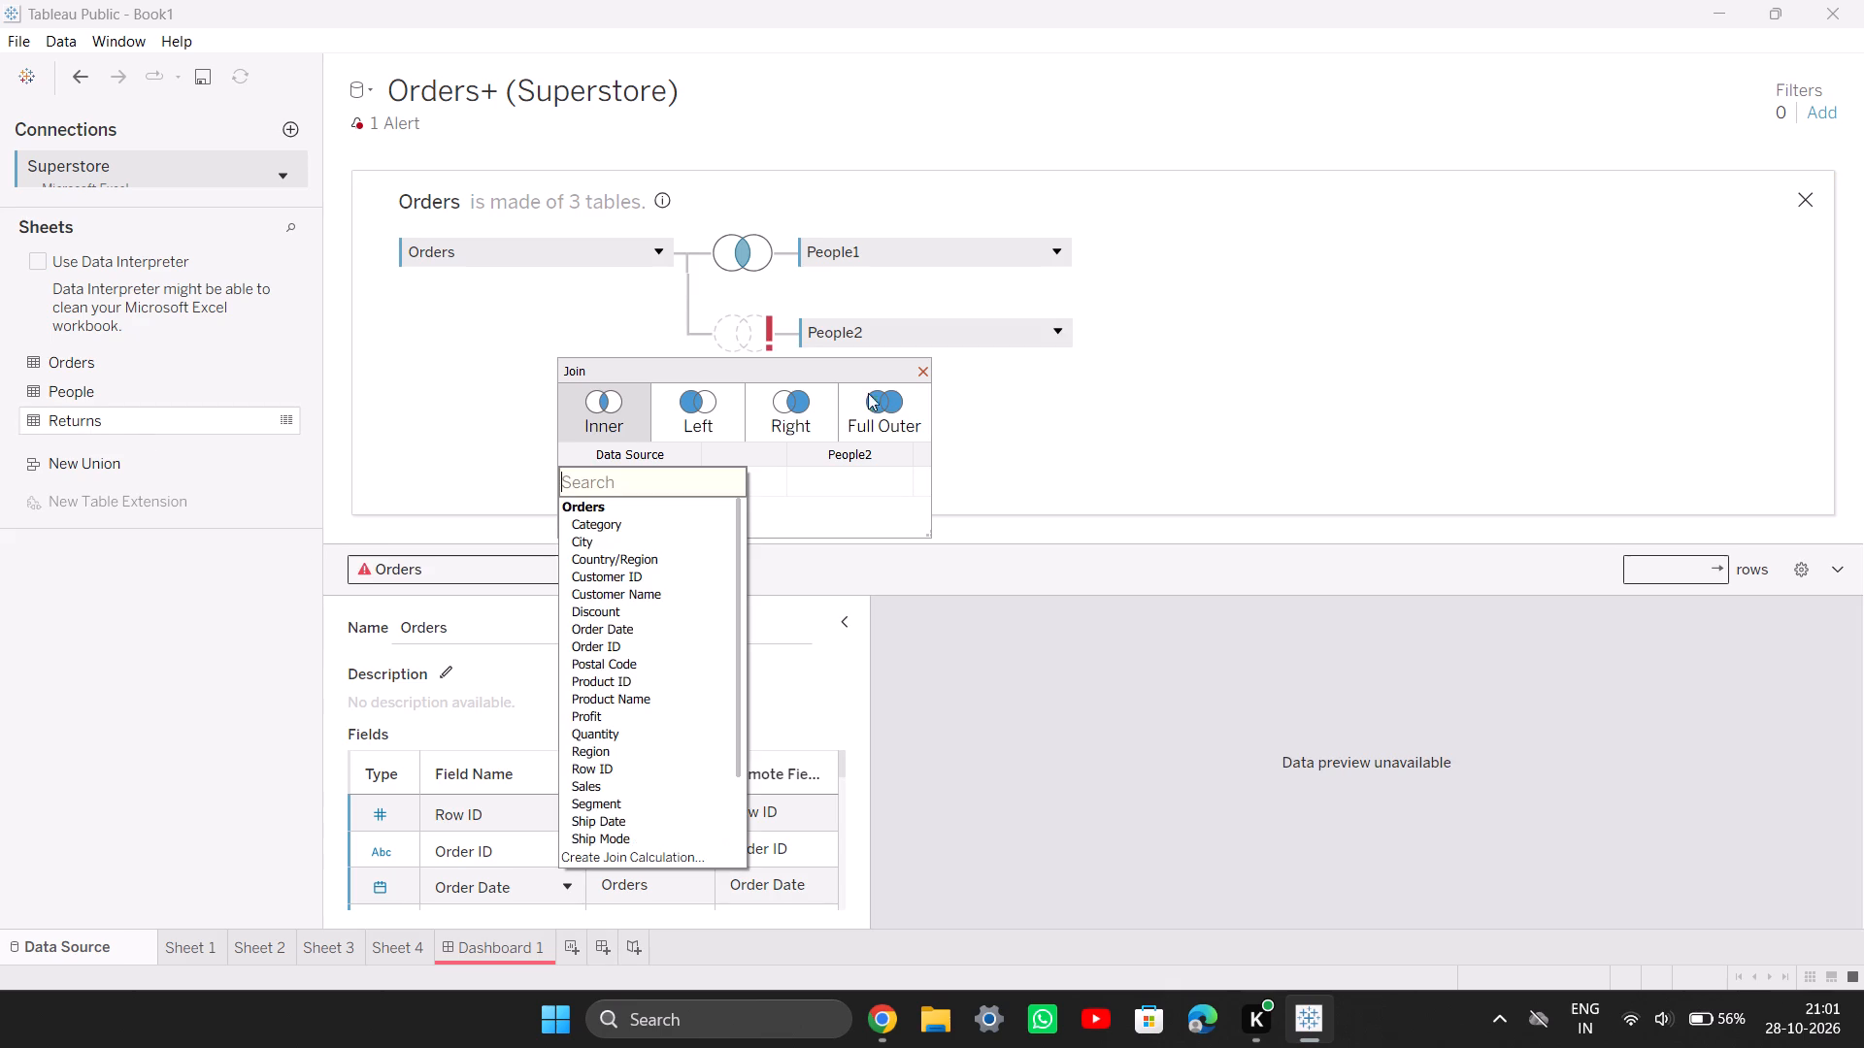
# Define the People2 join clause in the Orders physical layer as Category = Region (People2).
pyautogui.click(703, 420)
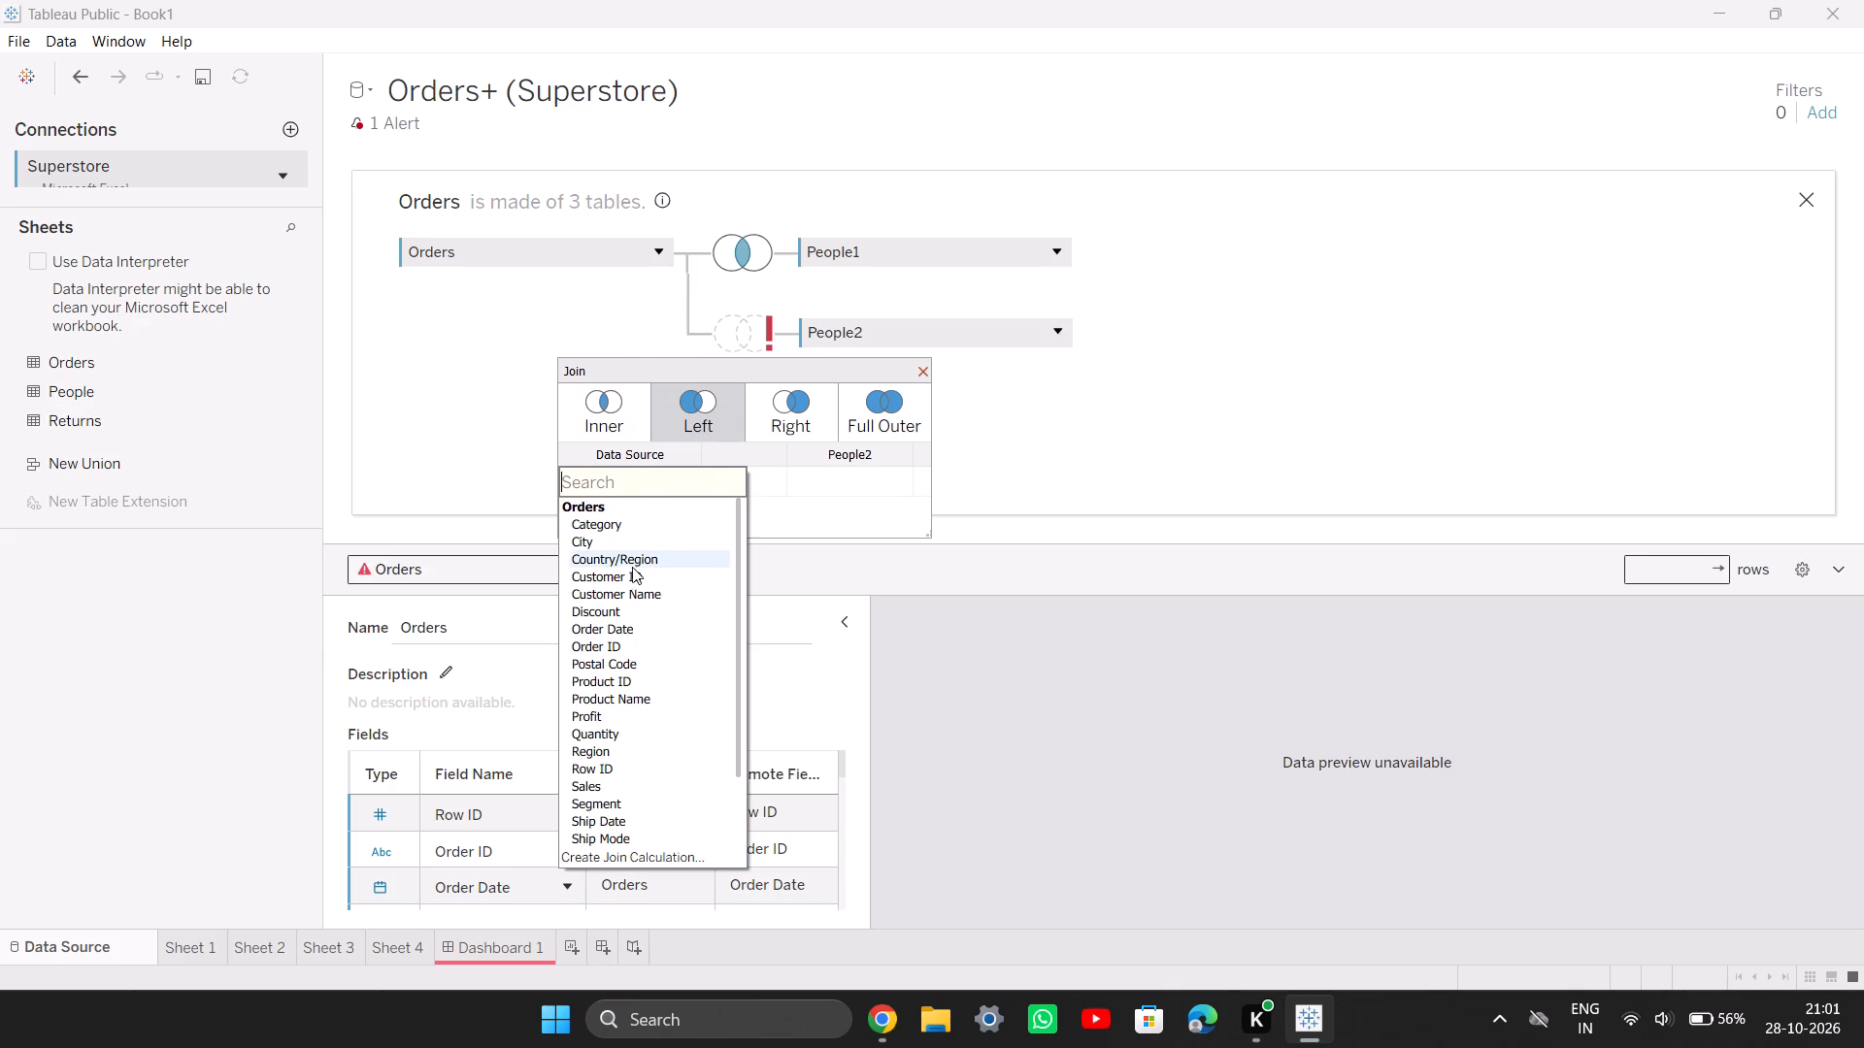
pyautogui.click(651, 525)
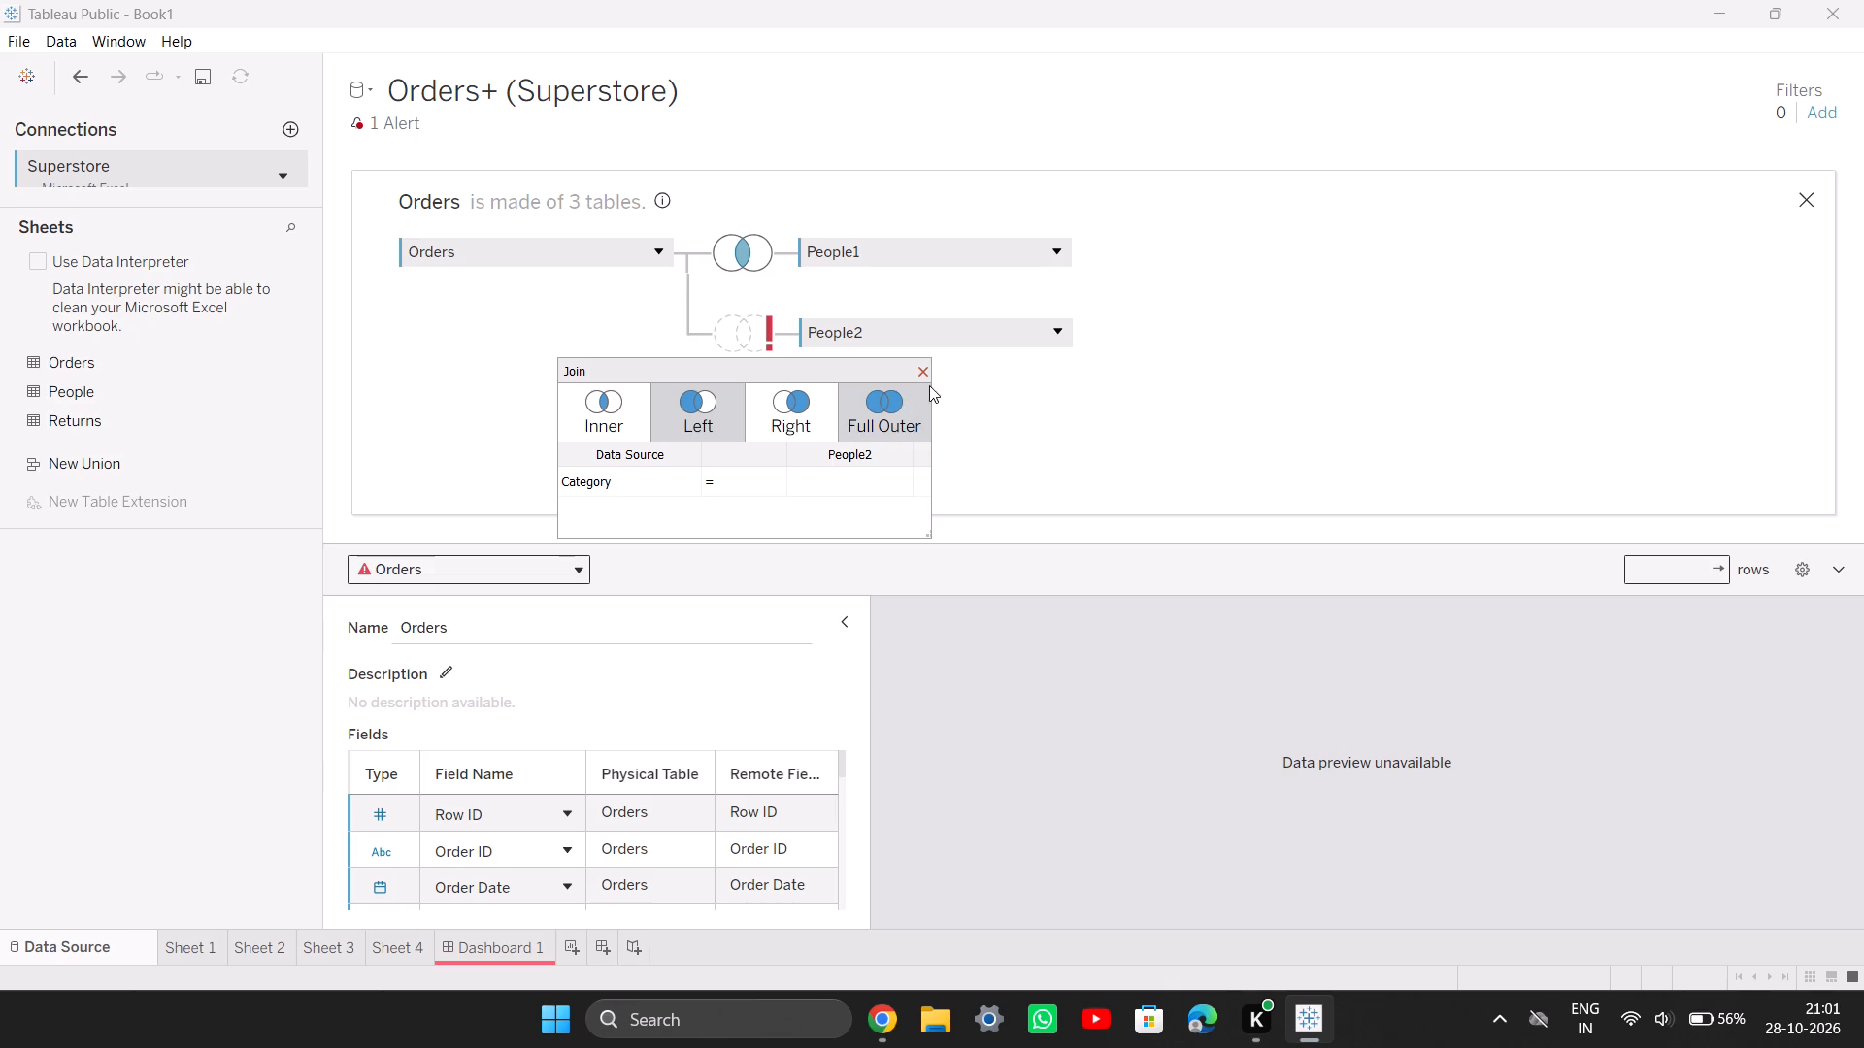
pyautogui.click(604, 410)
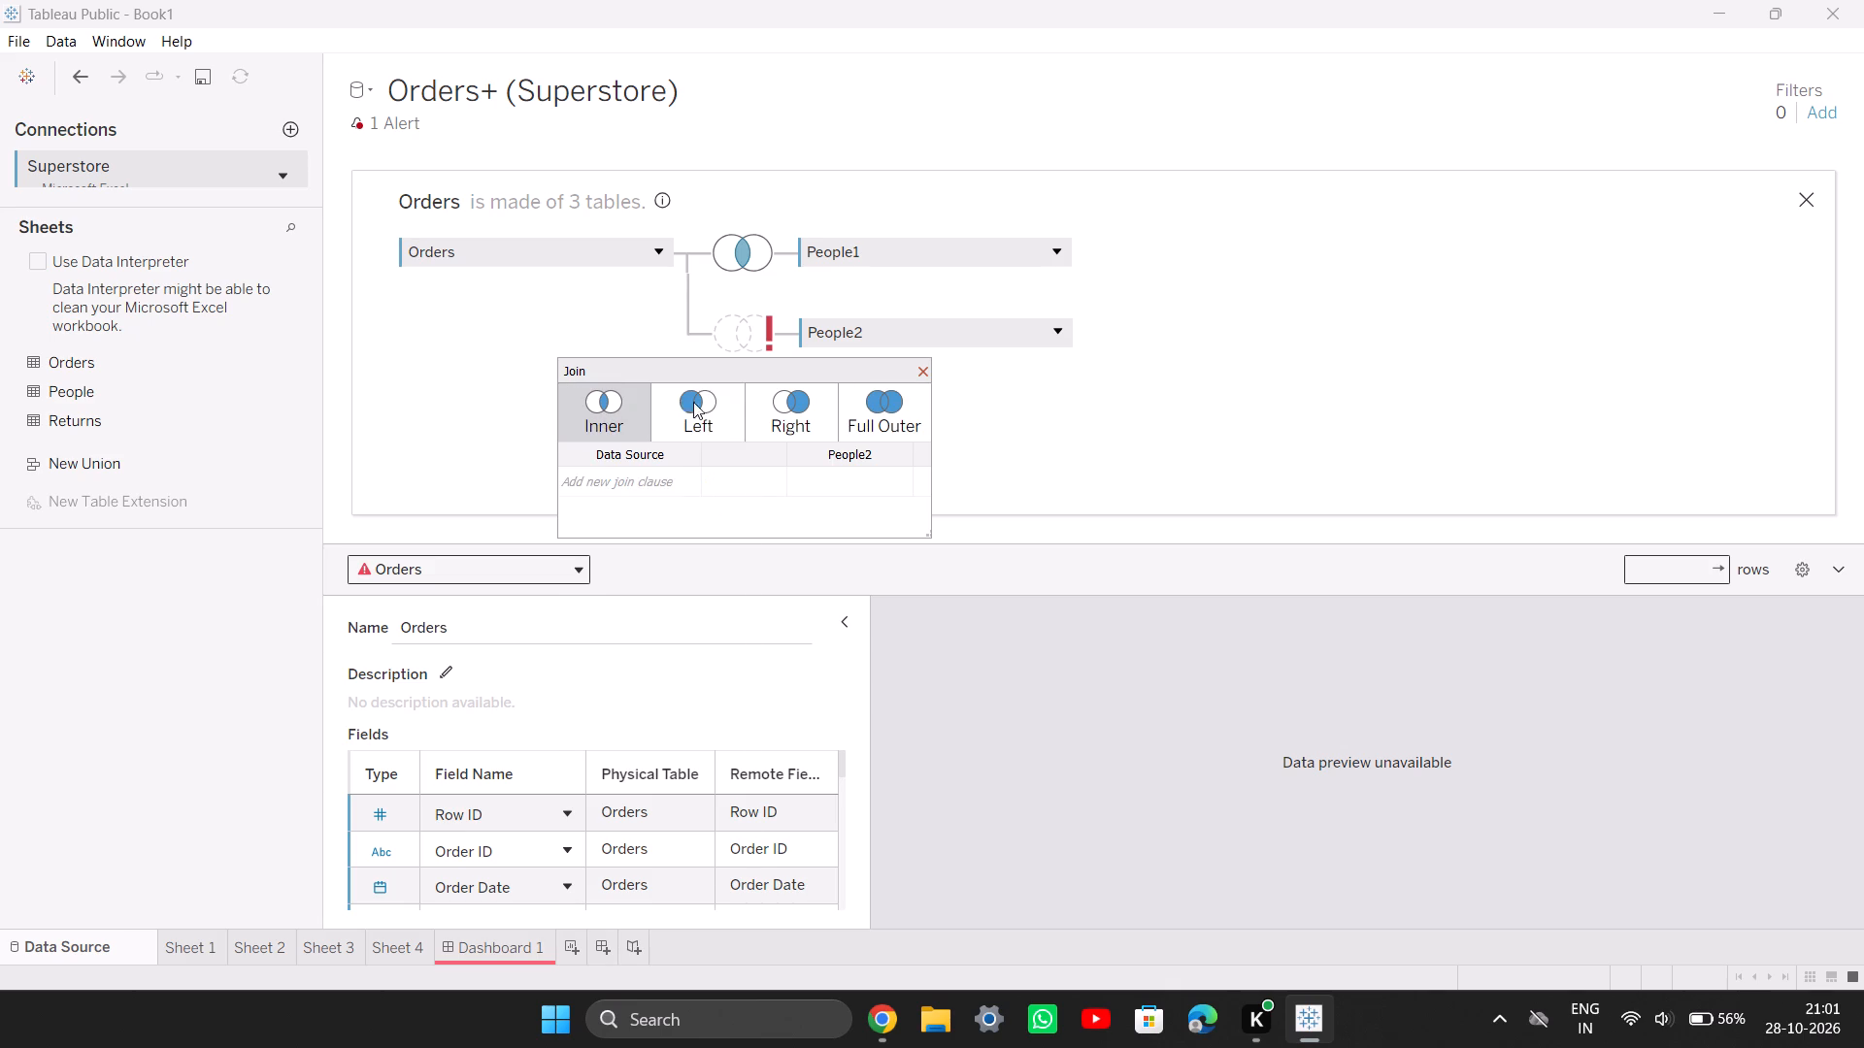
pyautogui.scroll(-3, 606, 730)
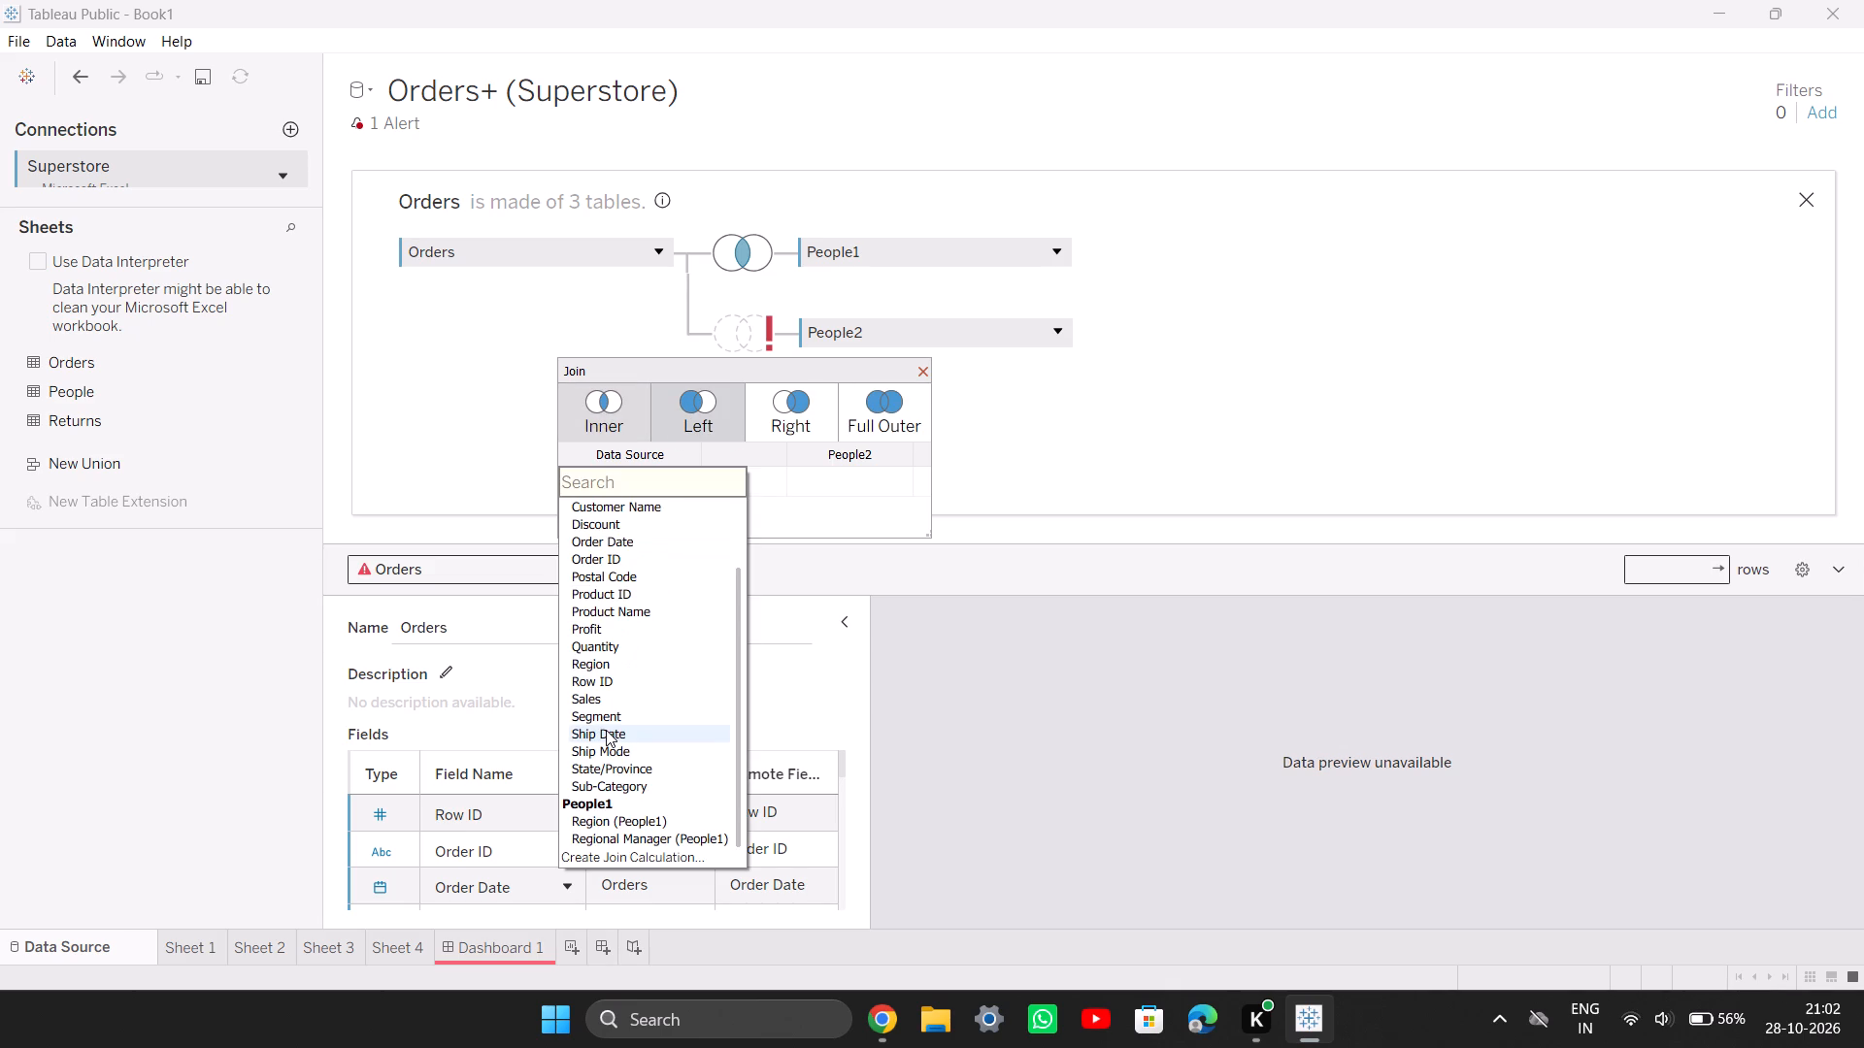
pyautogui.click(674, 575)
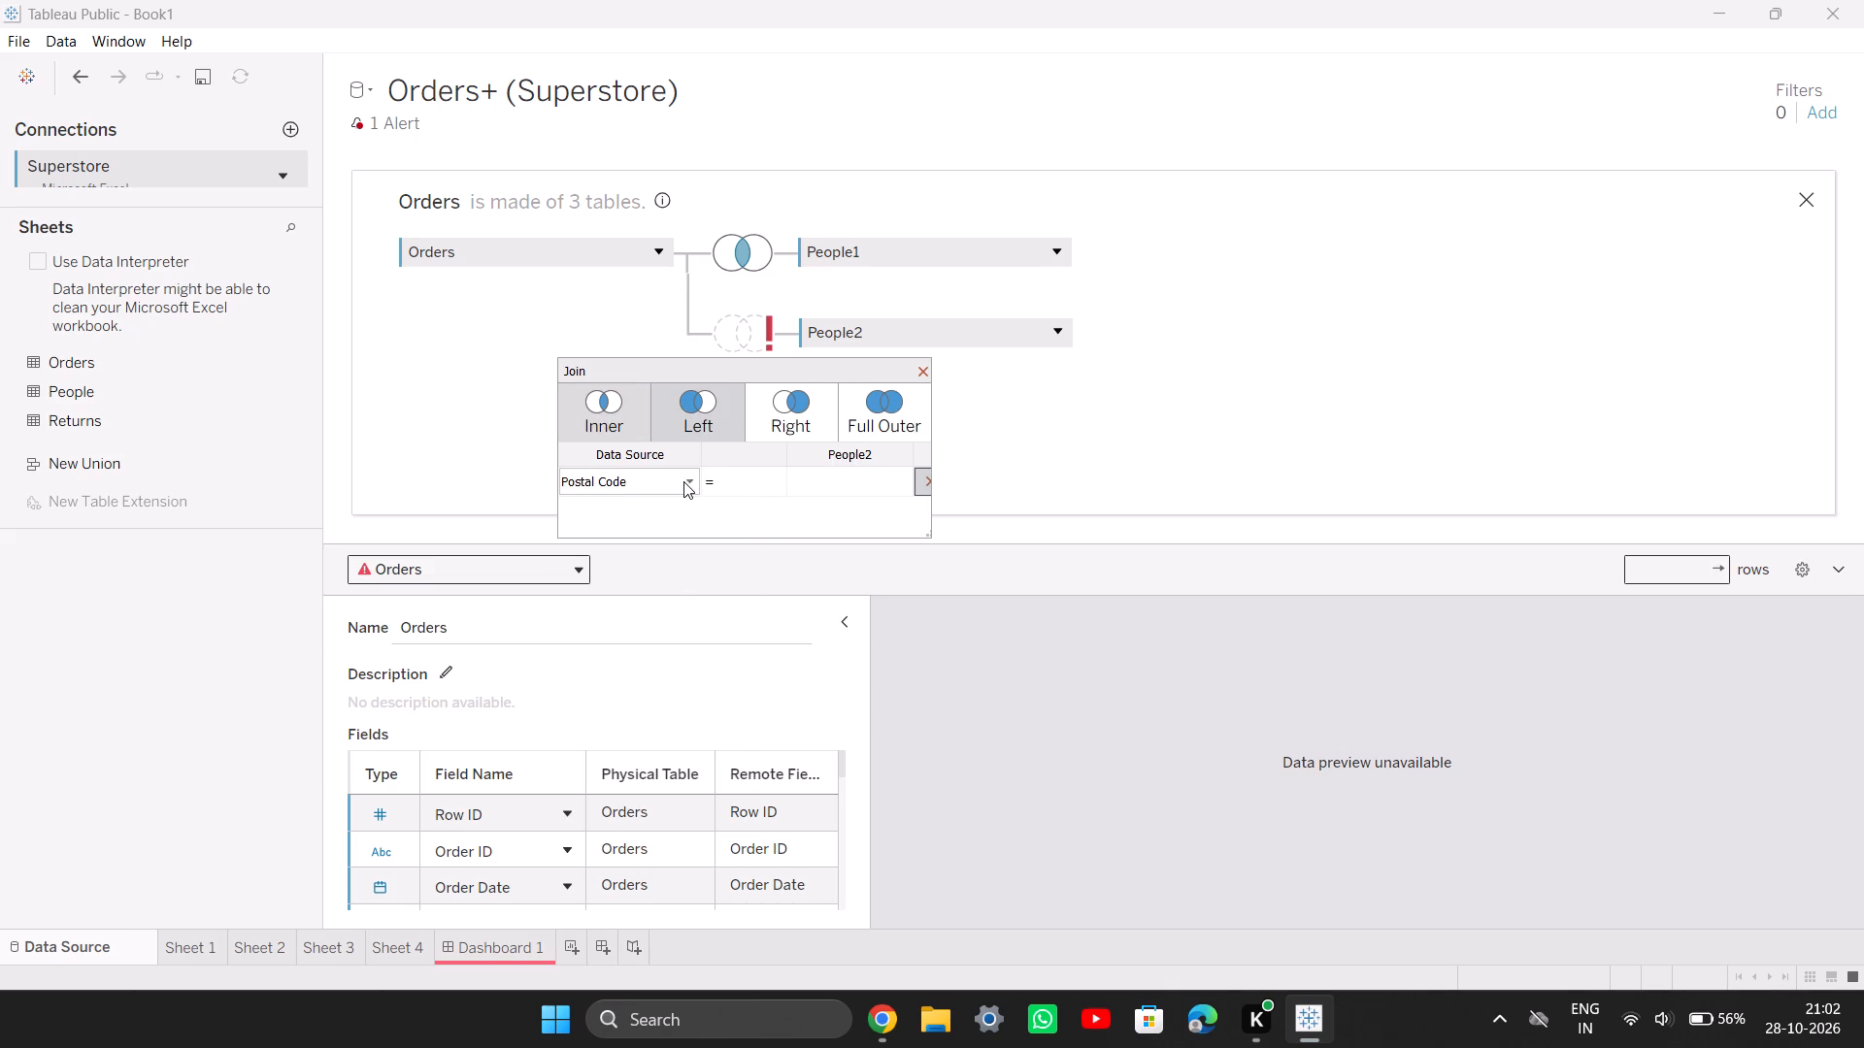
pyautogui.click(632, 475)
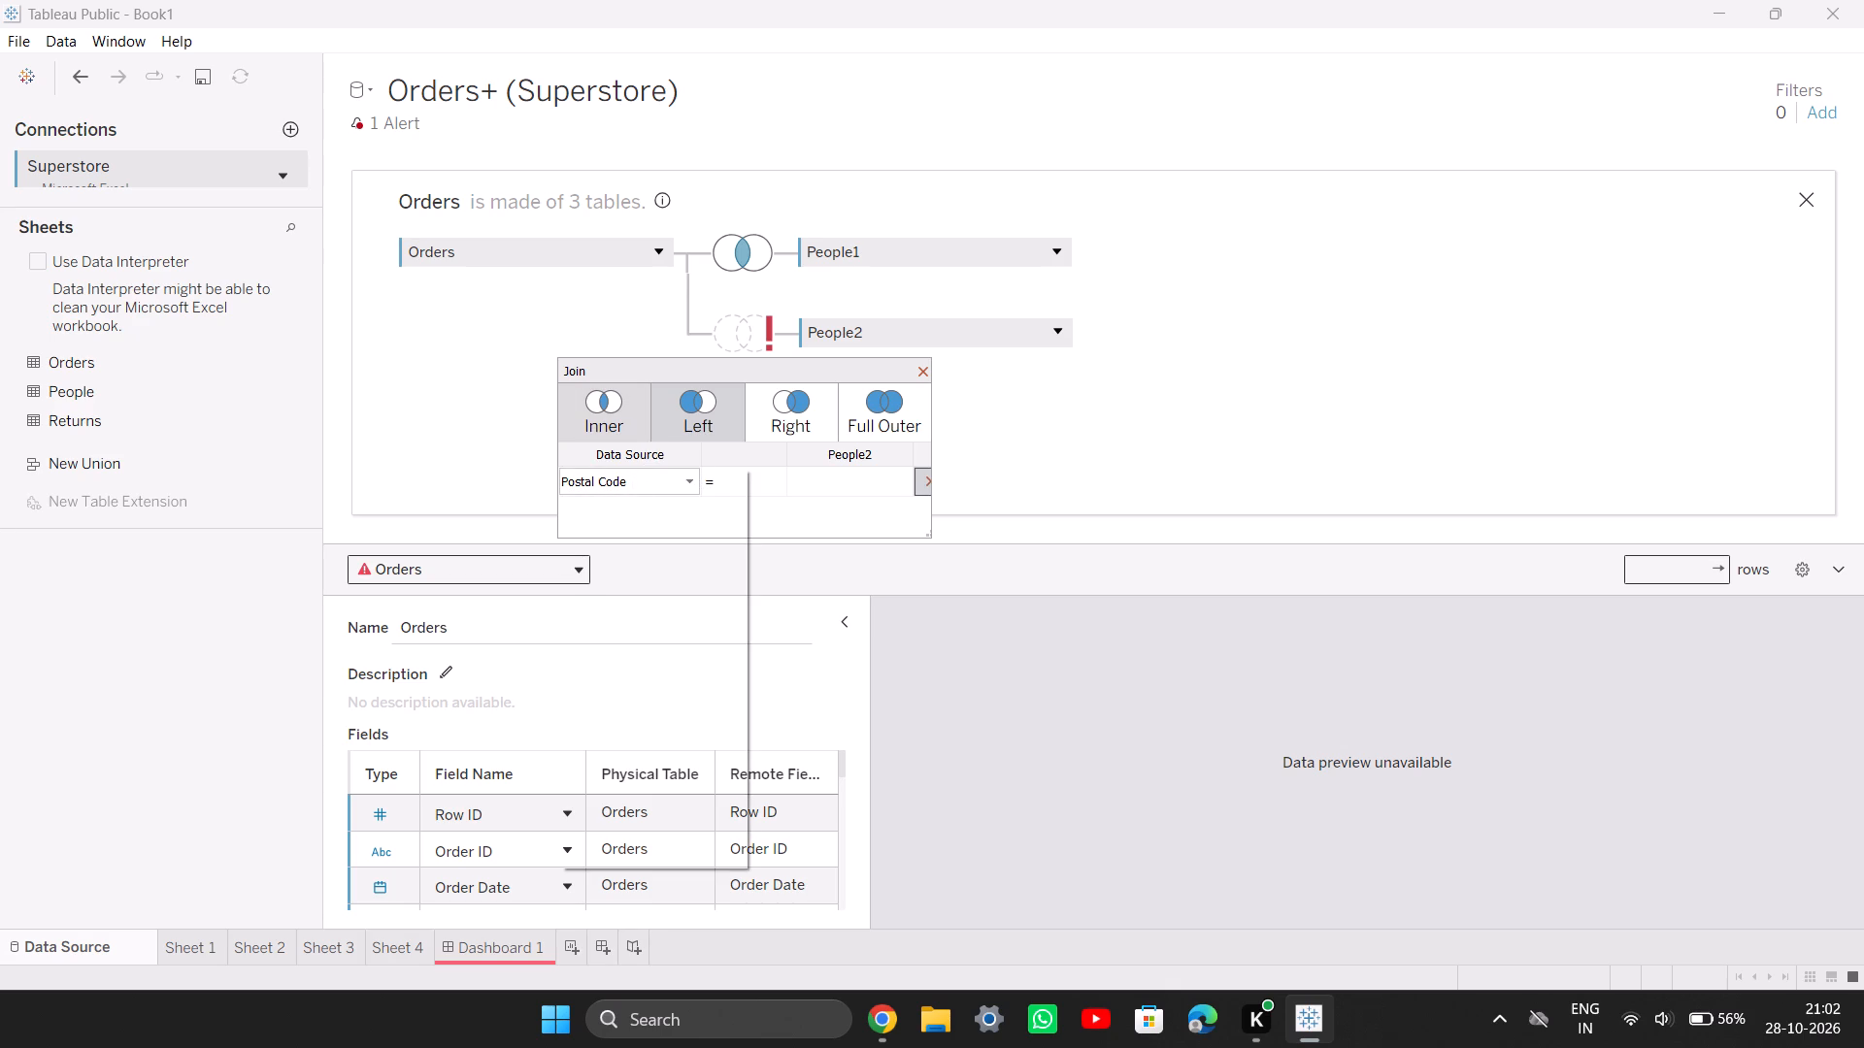
pyautogui.click(625, 531)
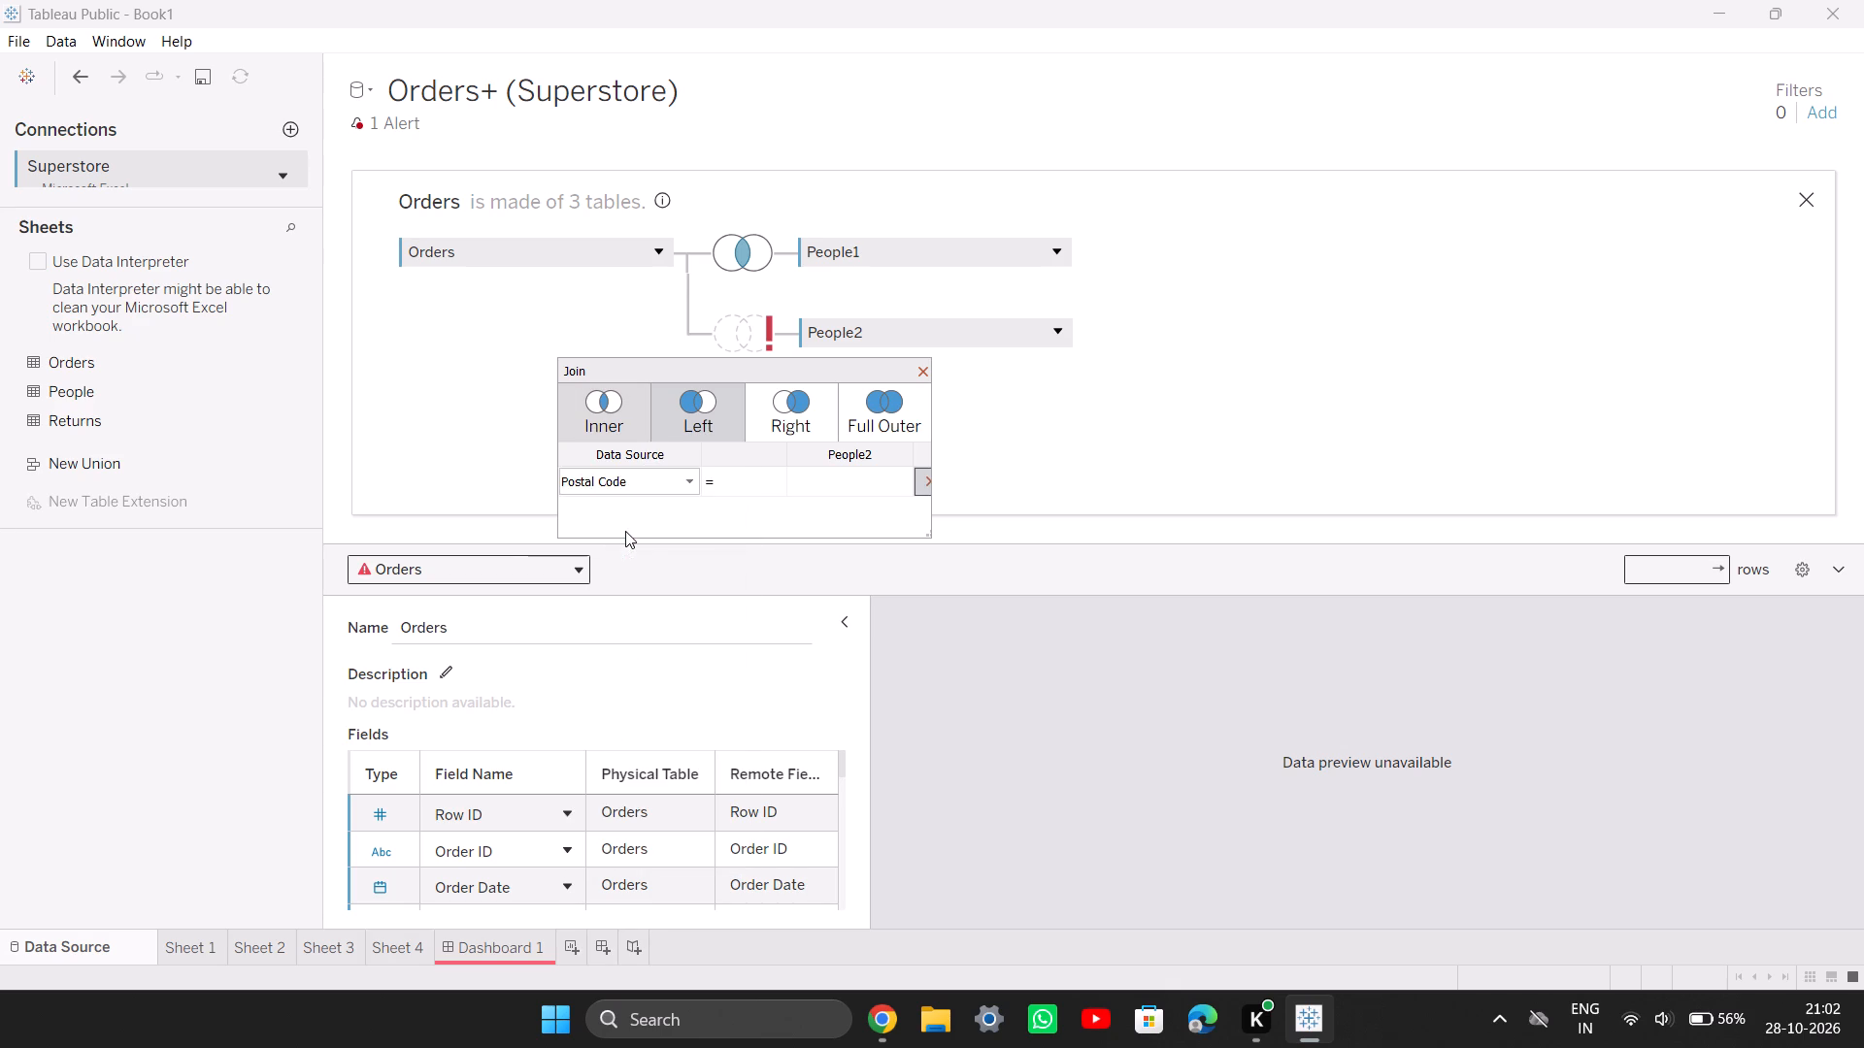
pyautogui.click(816, 474)
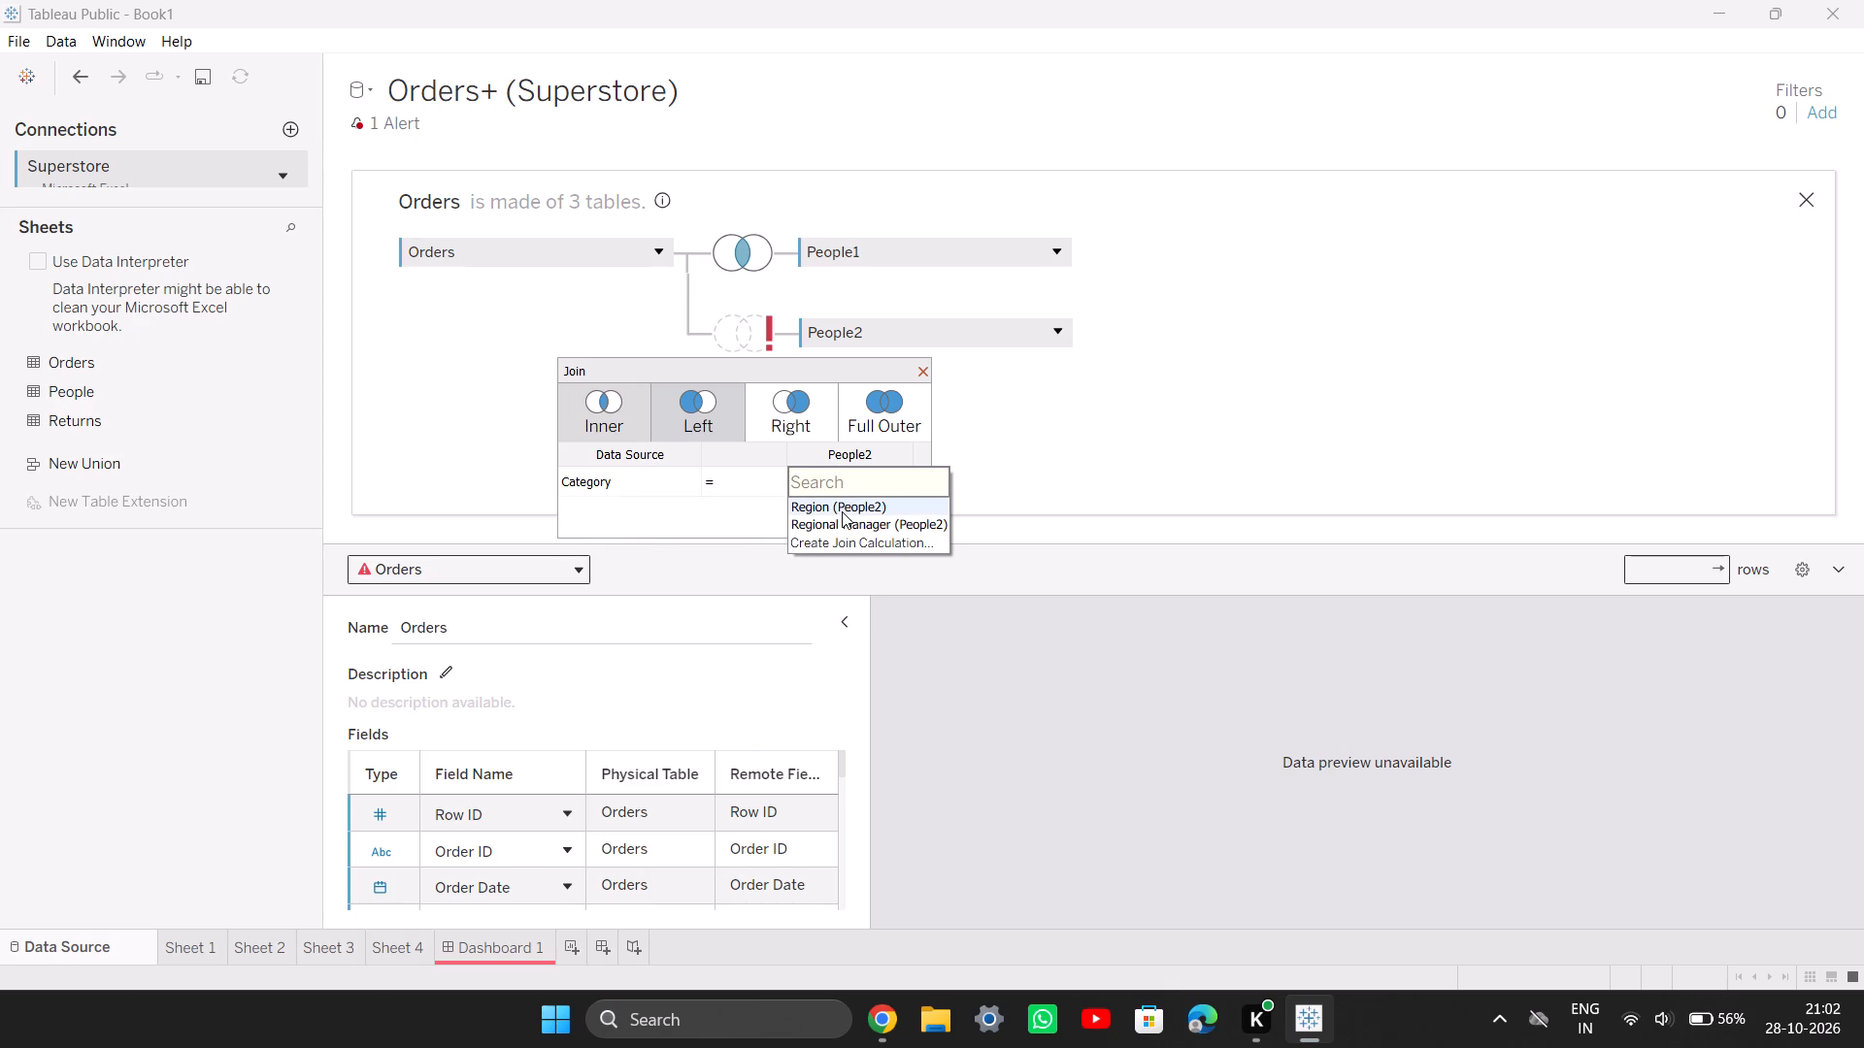
pyautogui.click(842, 511)
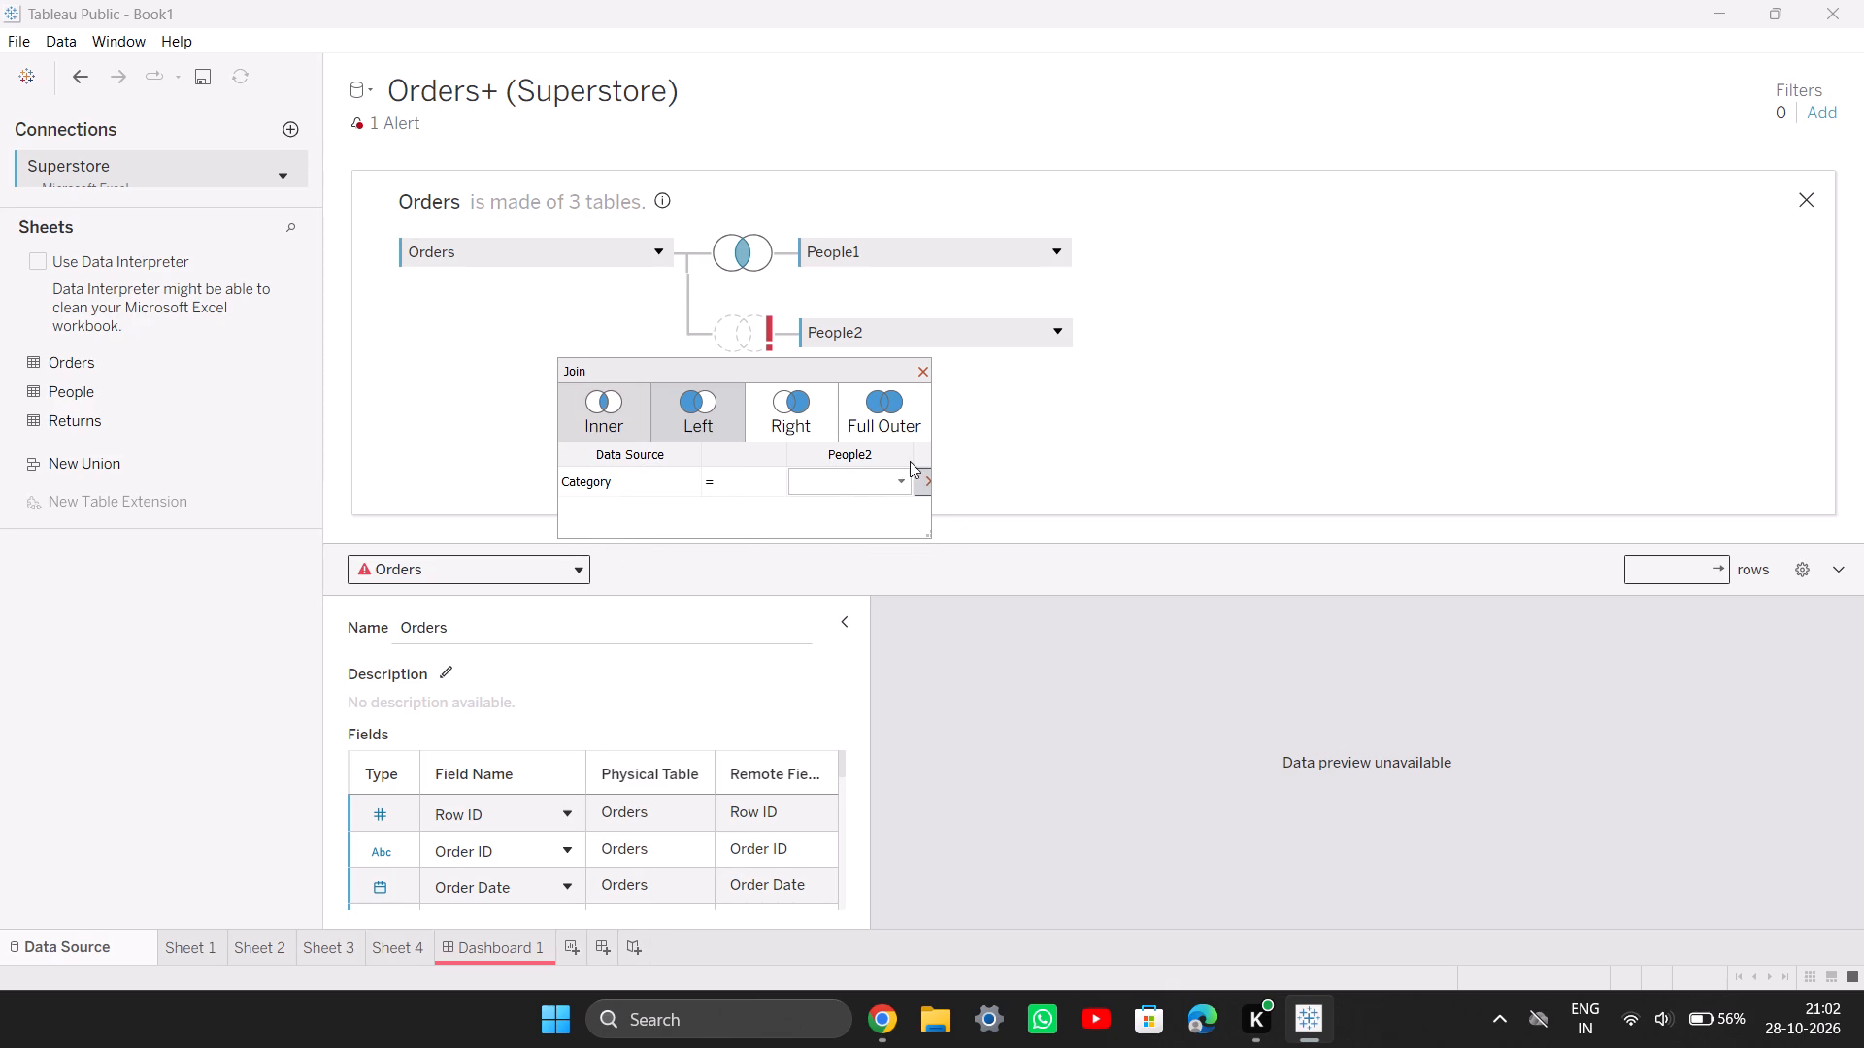
pyautogui.click(895, 477)
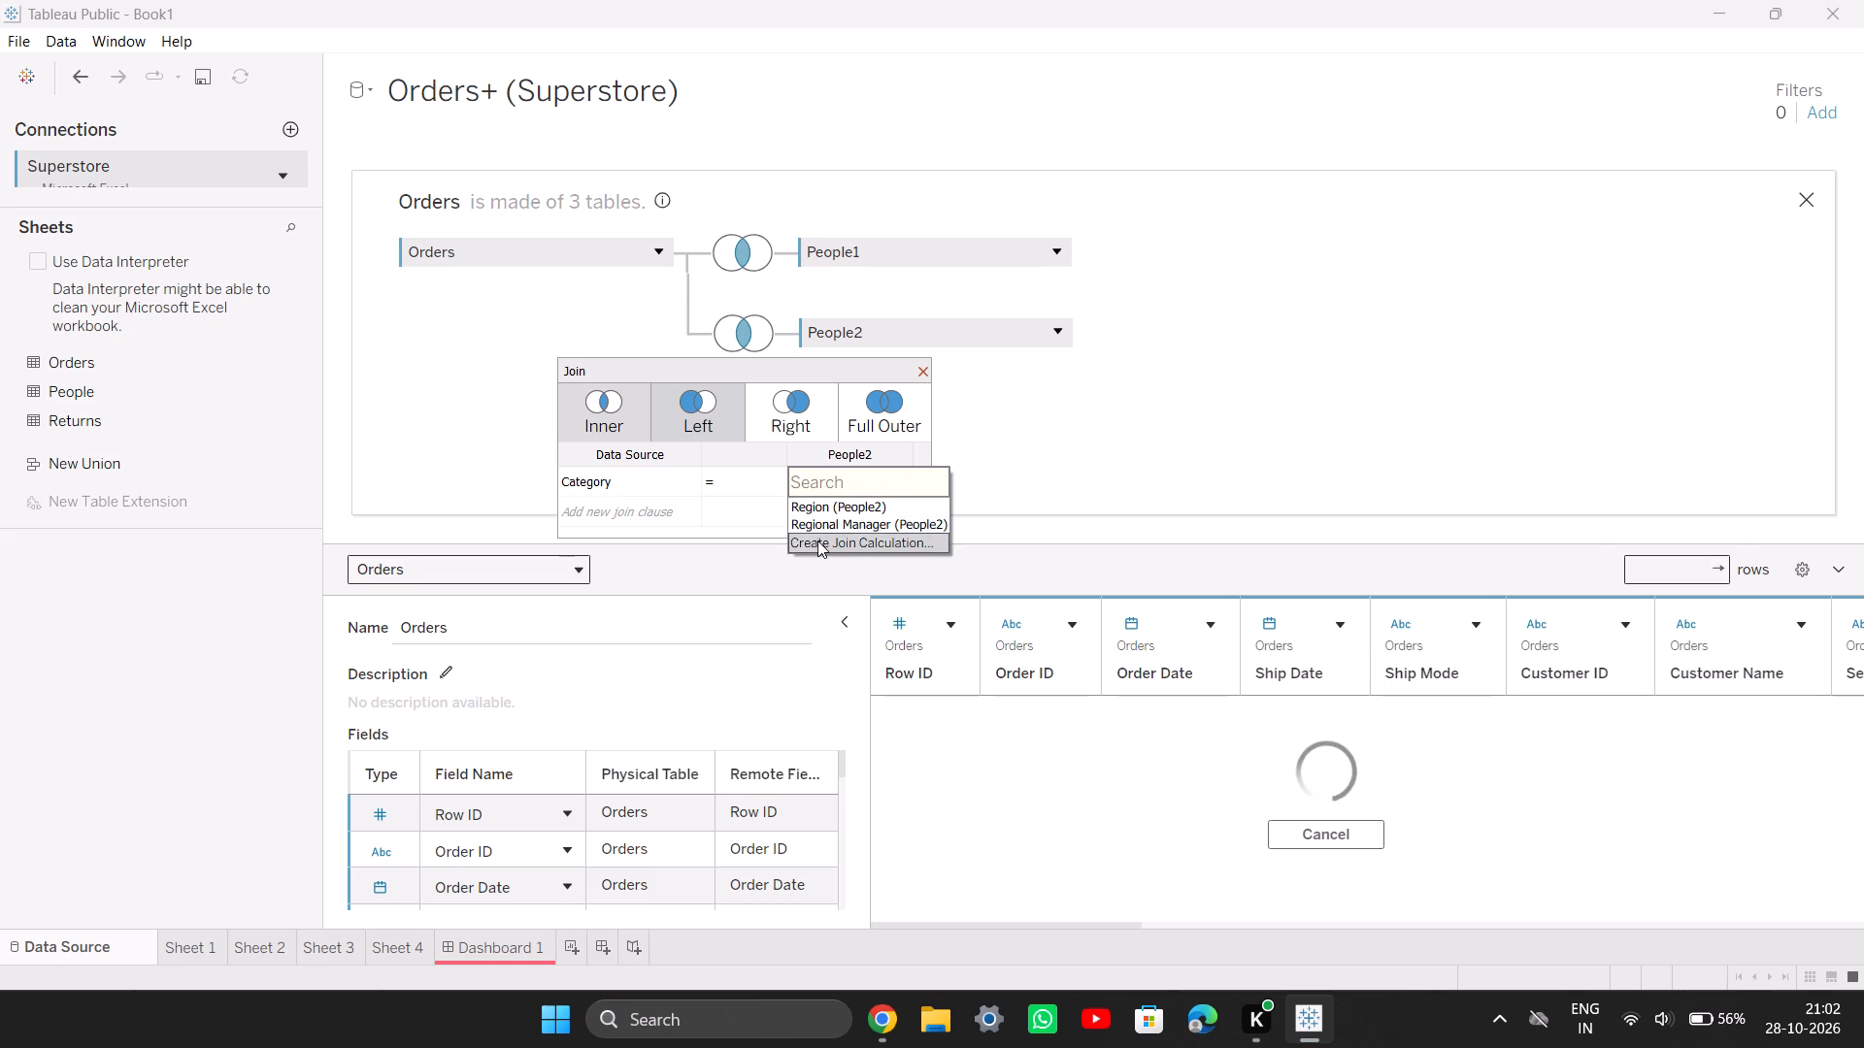
pyautogui.click(1264, 395)
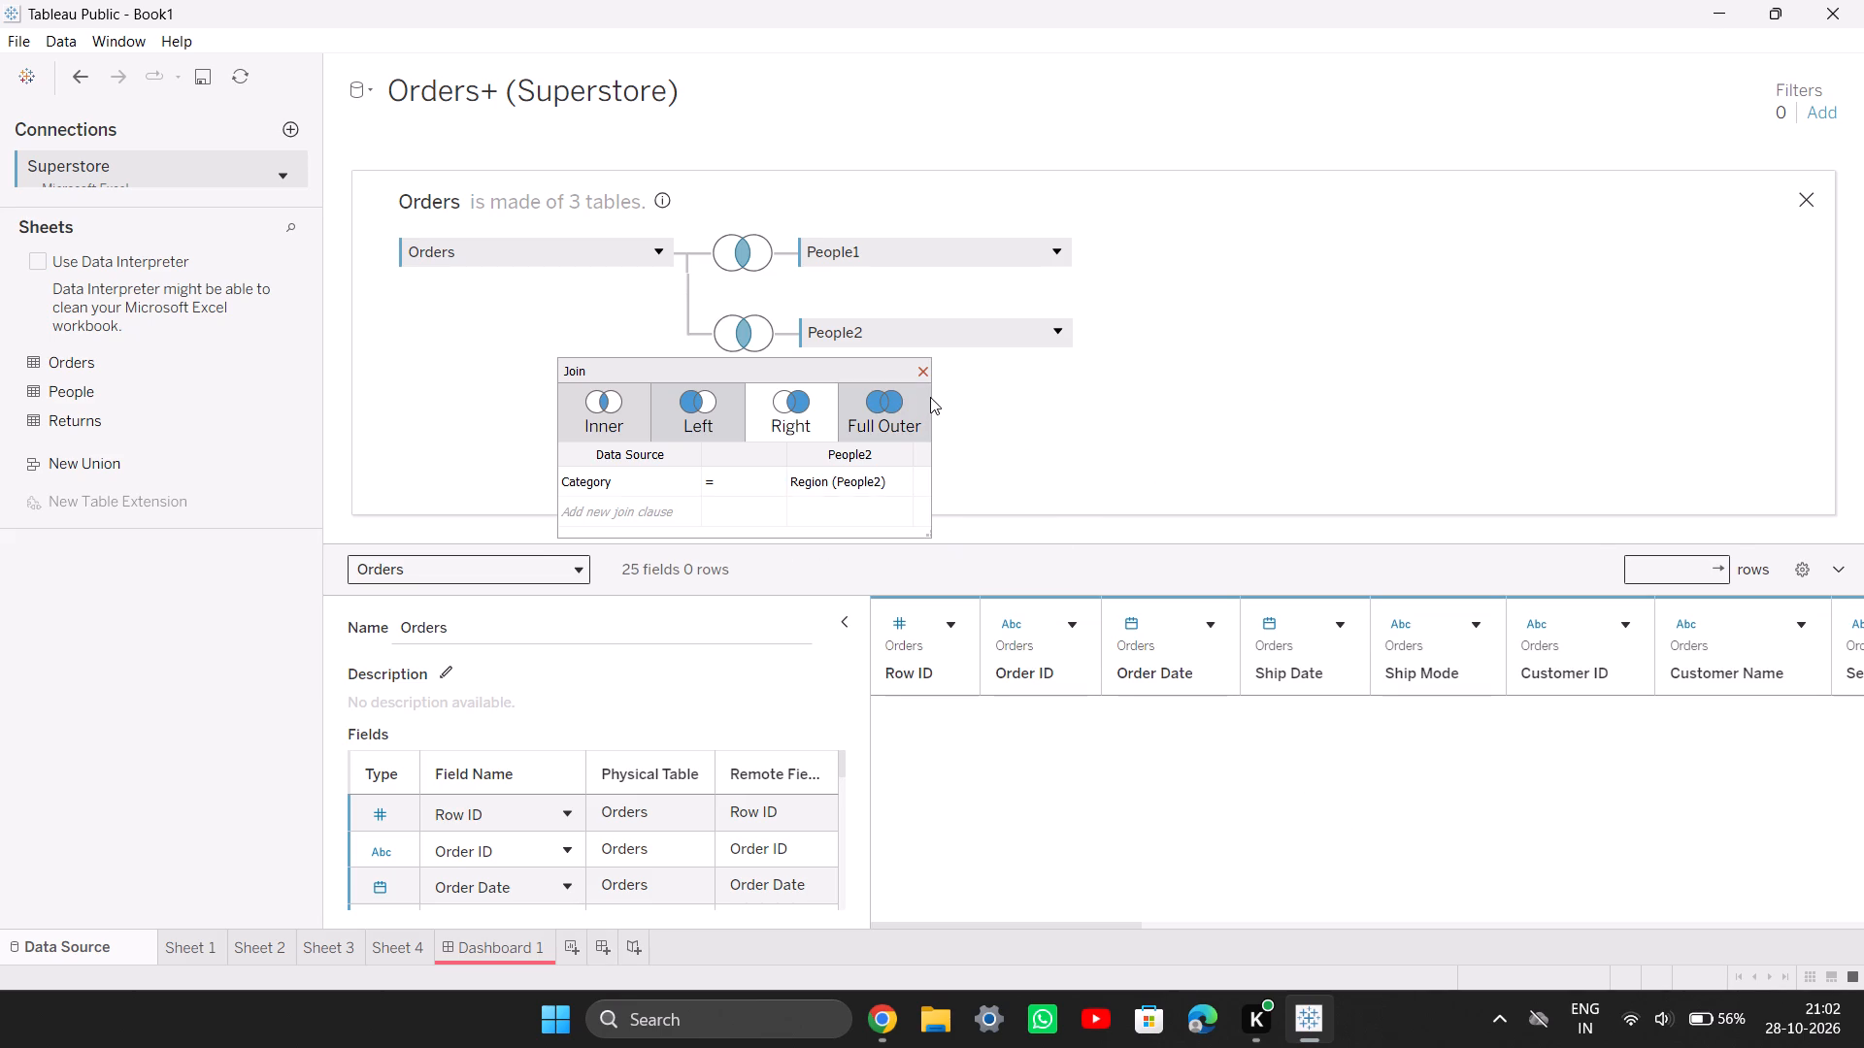
# Change the join between Orders and People2 to a left join.
pyautogui.click(708, 436)
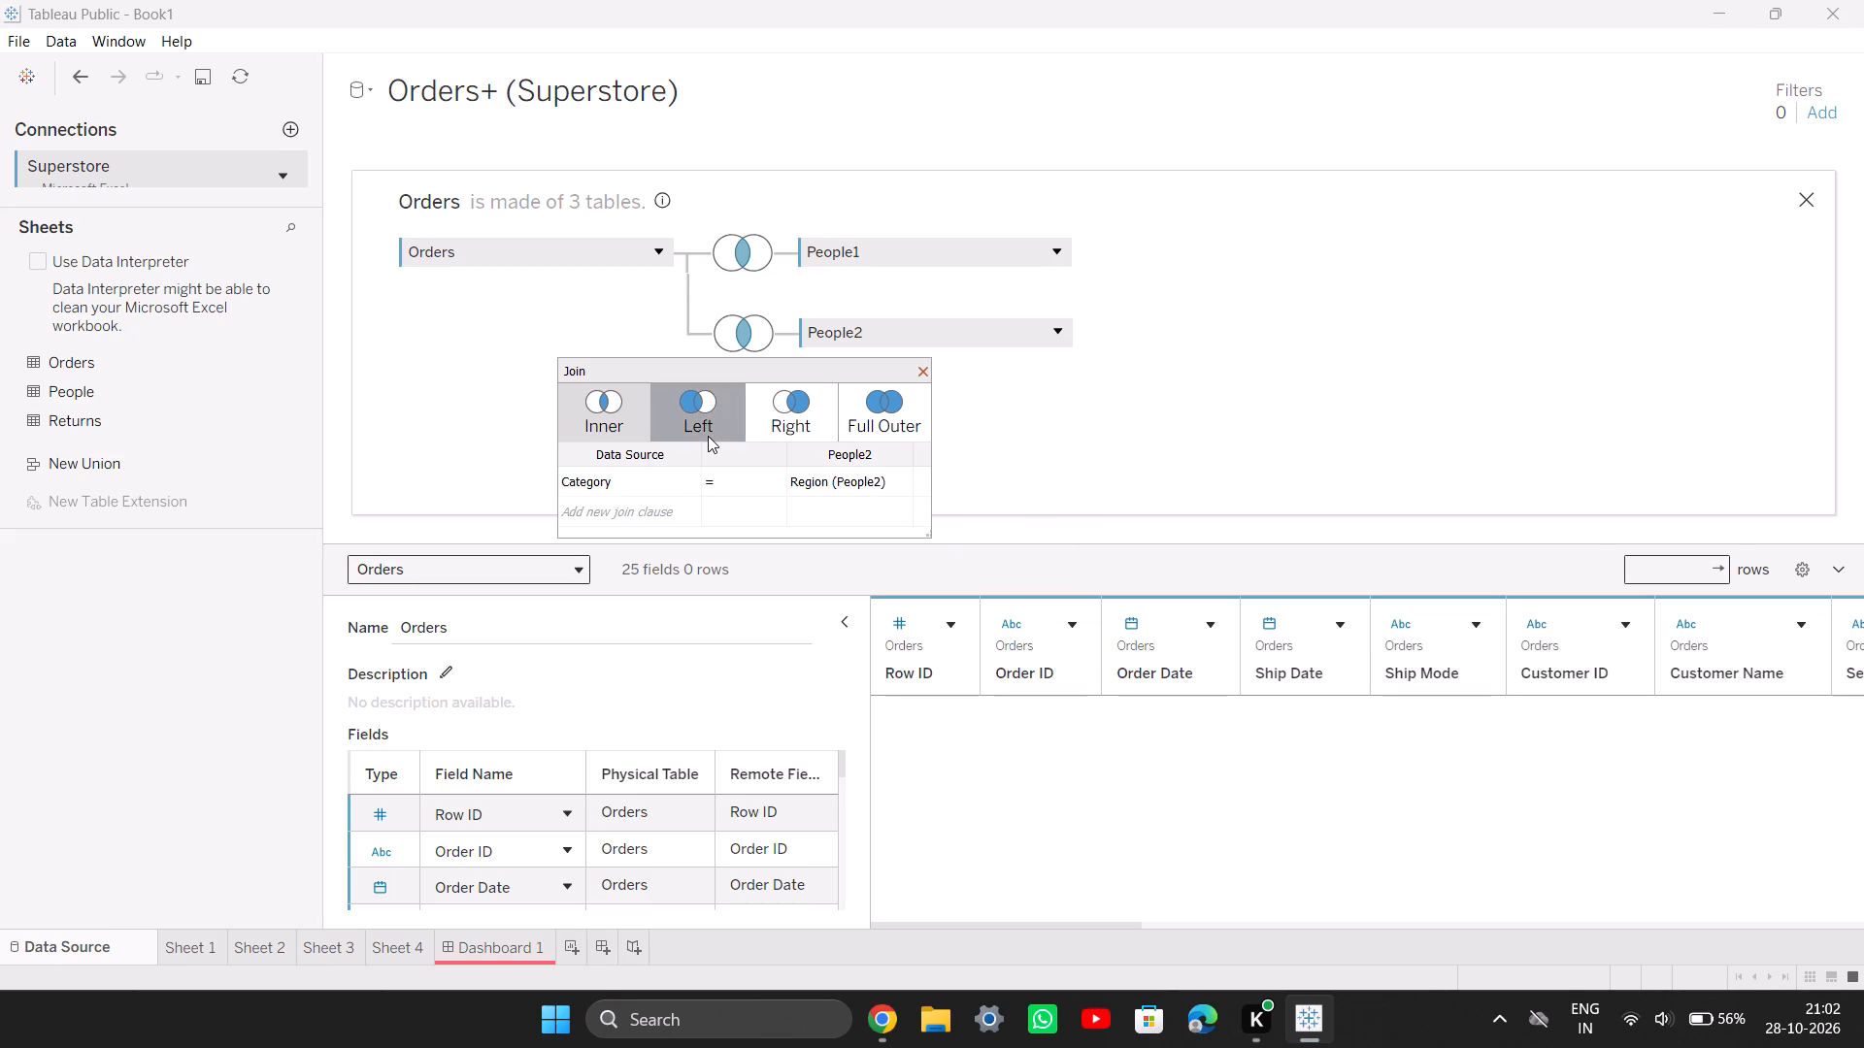
pyautogui.doubleClick(713, 435)
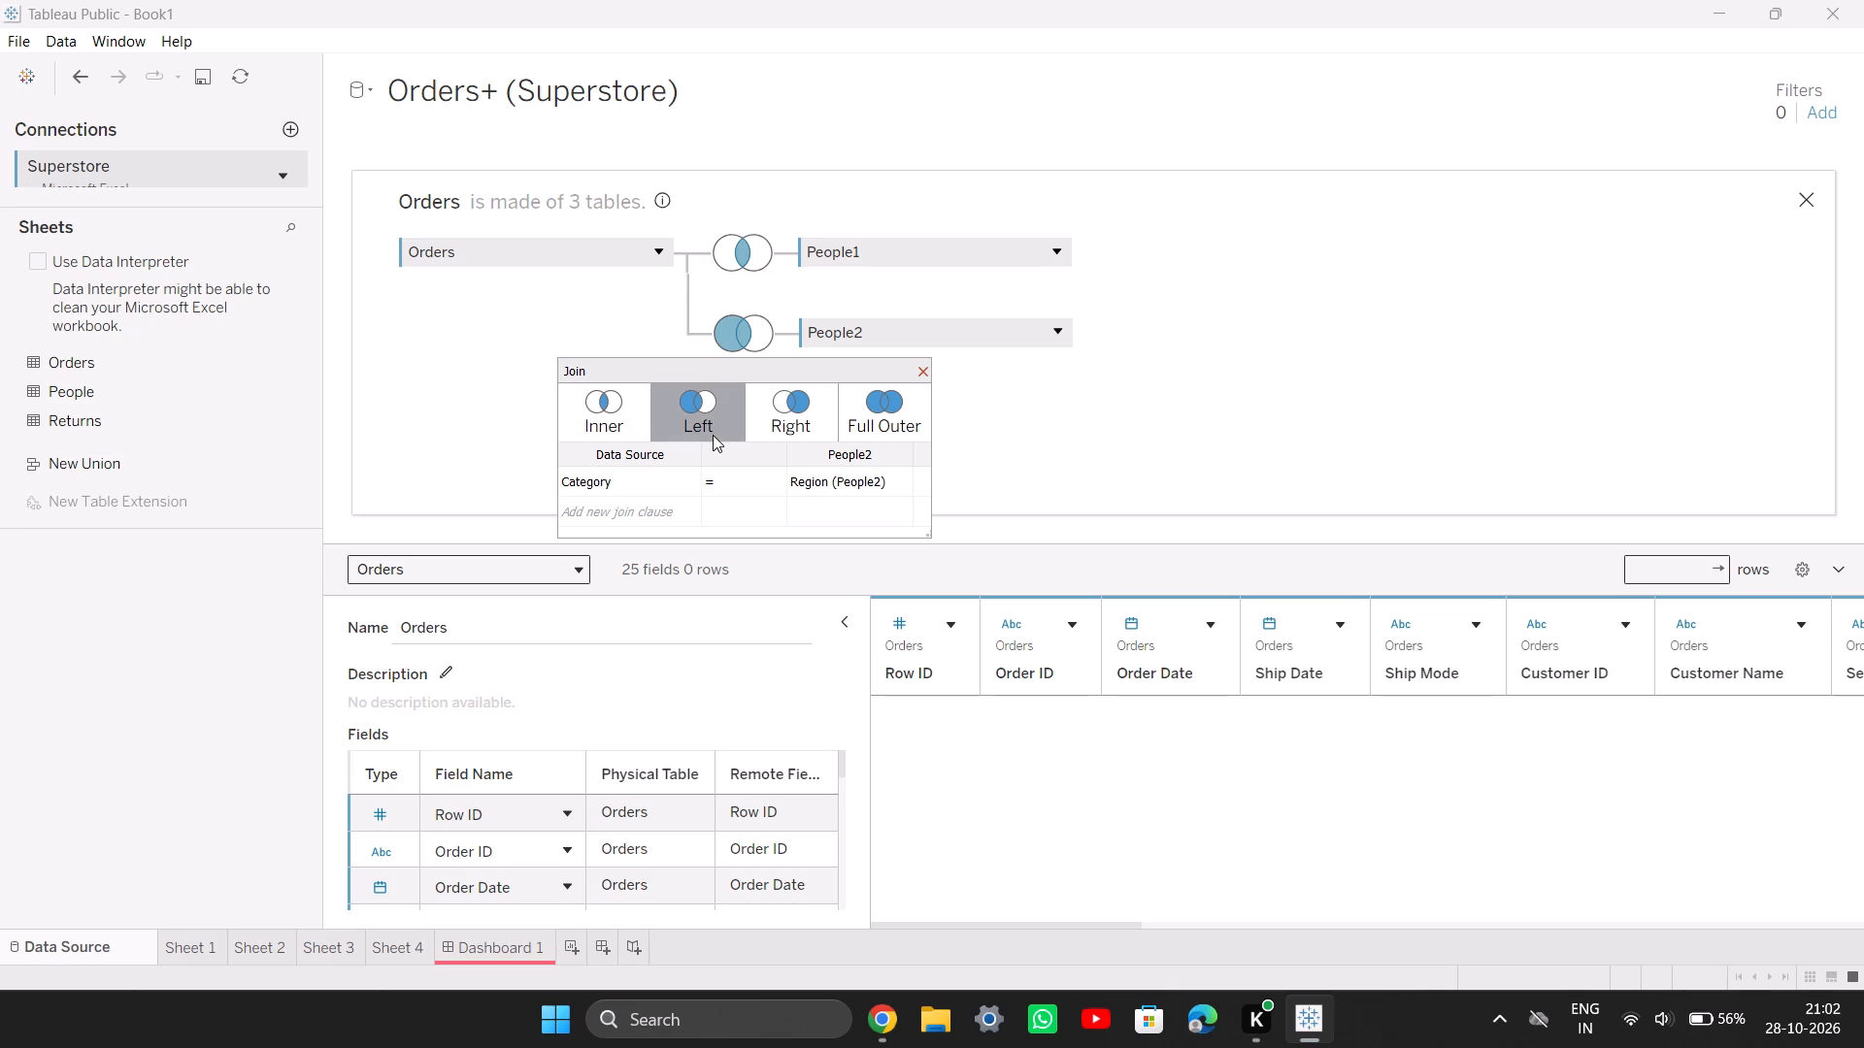
pyautogui.doubleClick(699, 425)
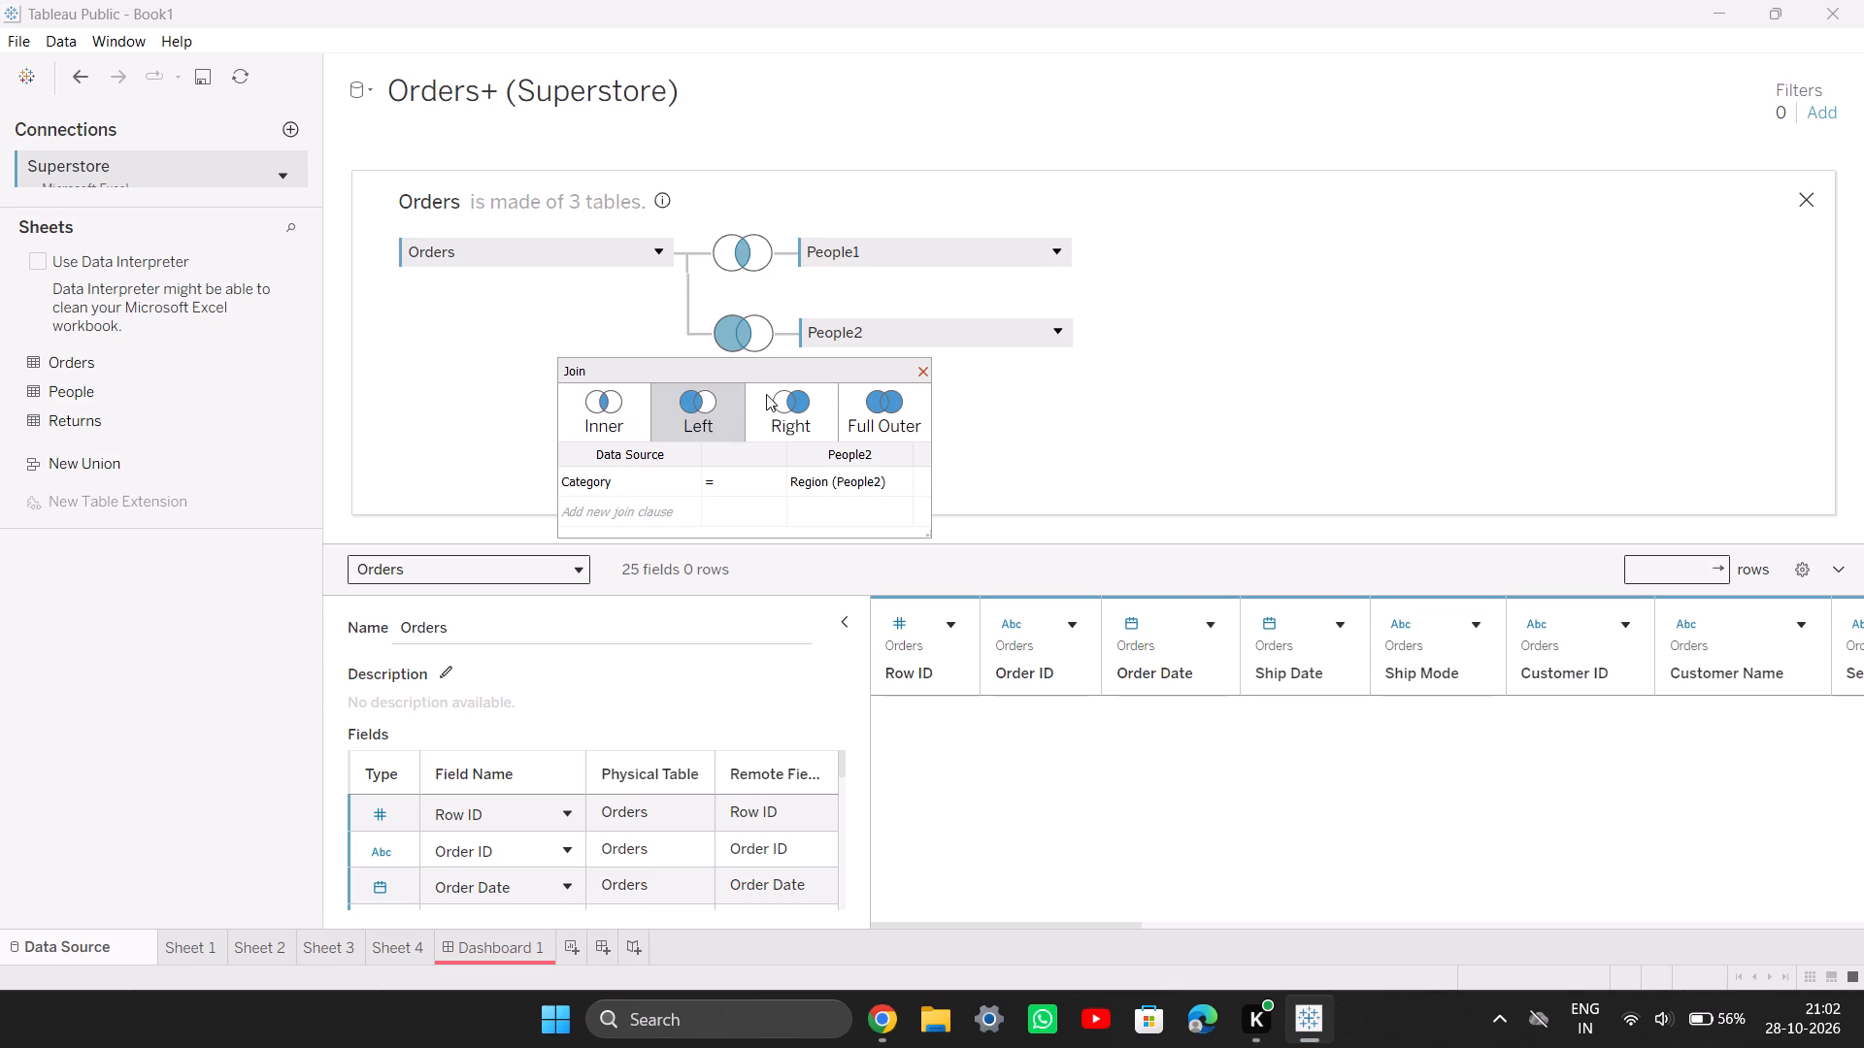
pyautogui.click(924, 375)
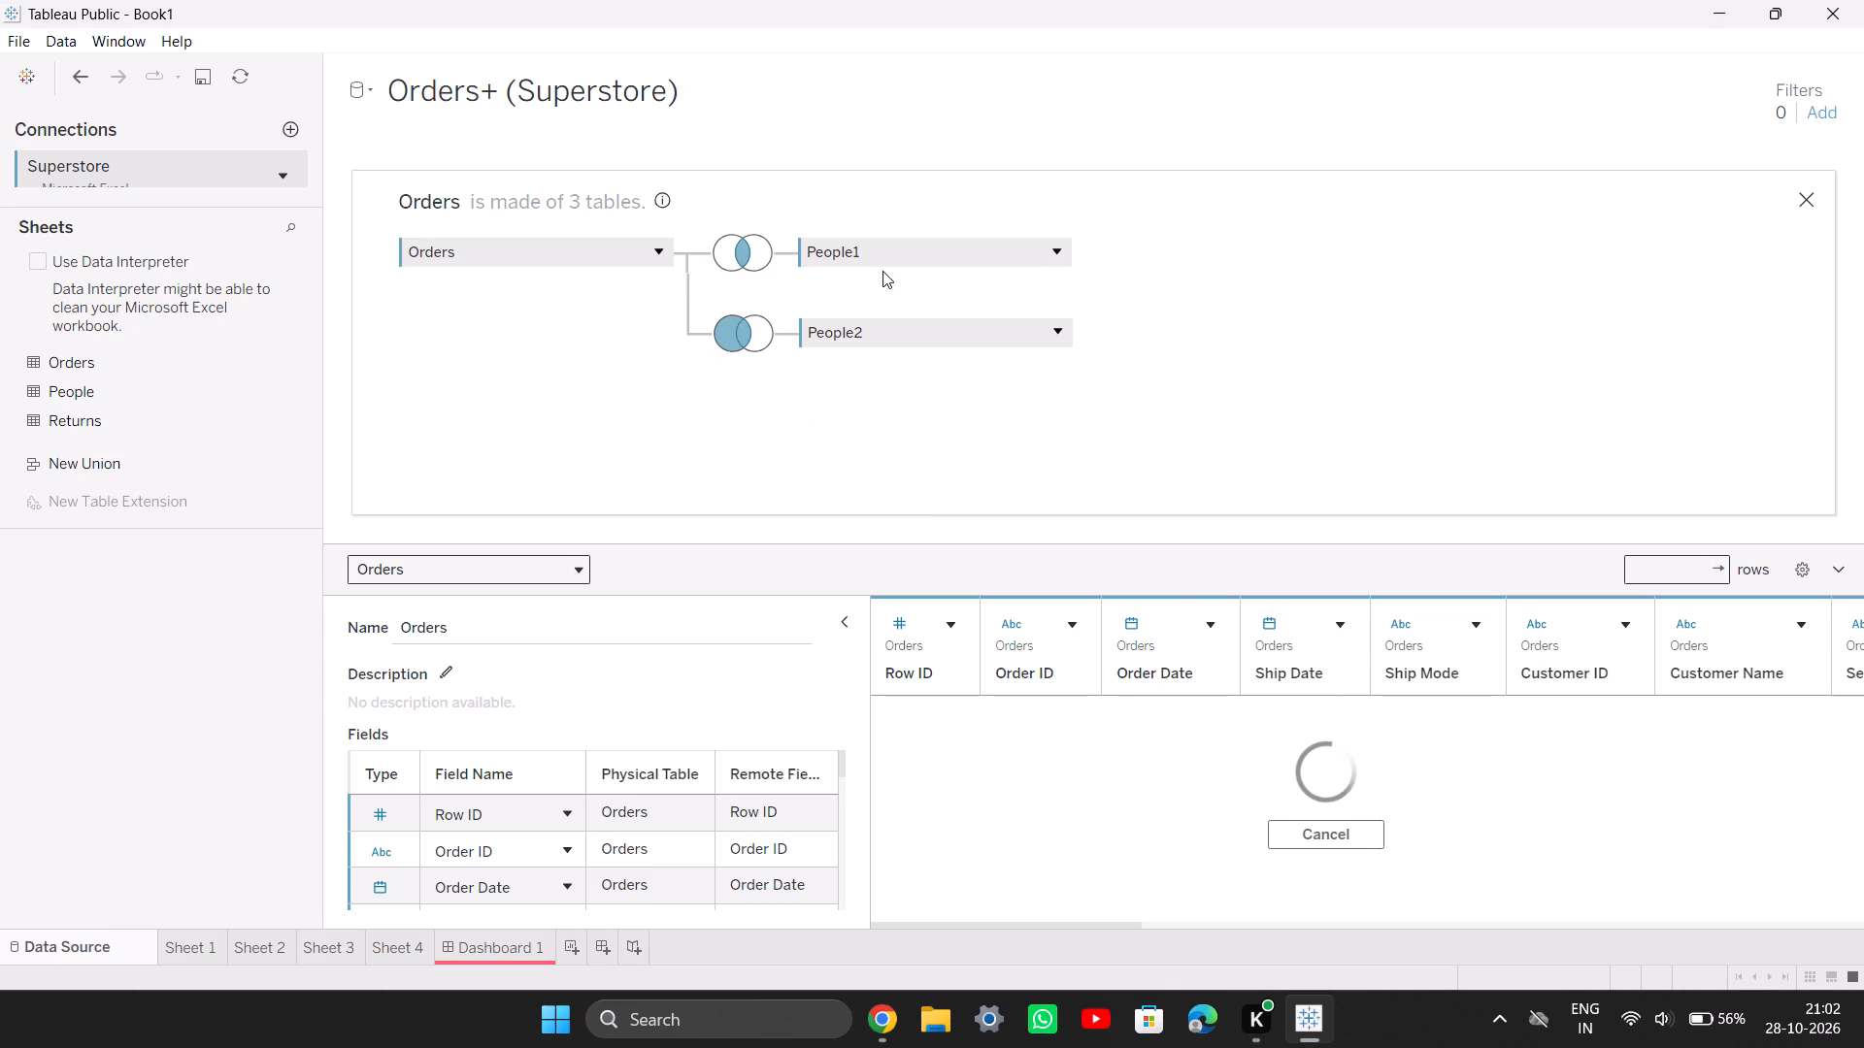
# Open the Orders–People1 join settings and compare them with section 2.D's example in the practical PDF in Chrome.
pyautogui.click(751, 249)
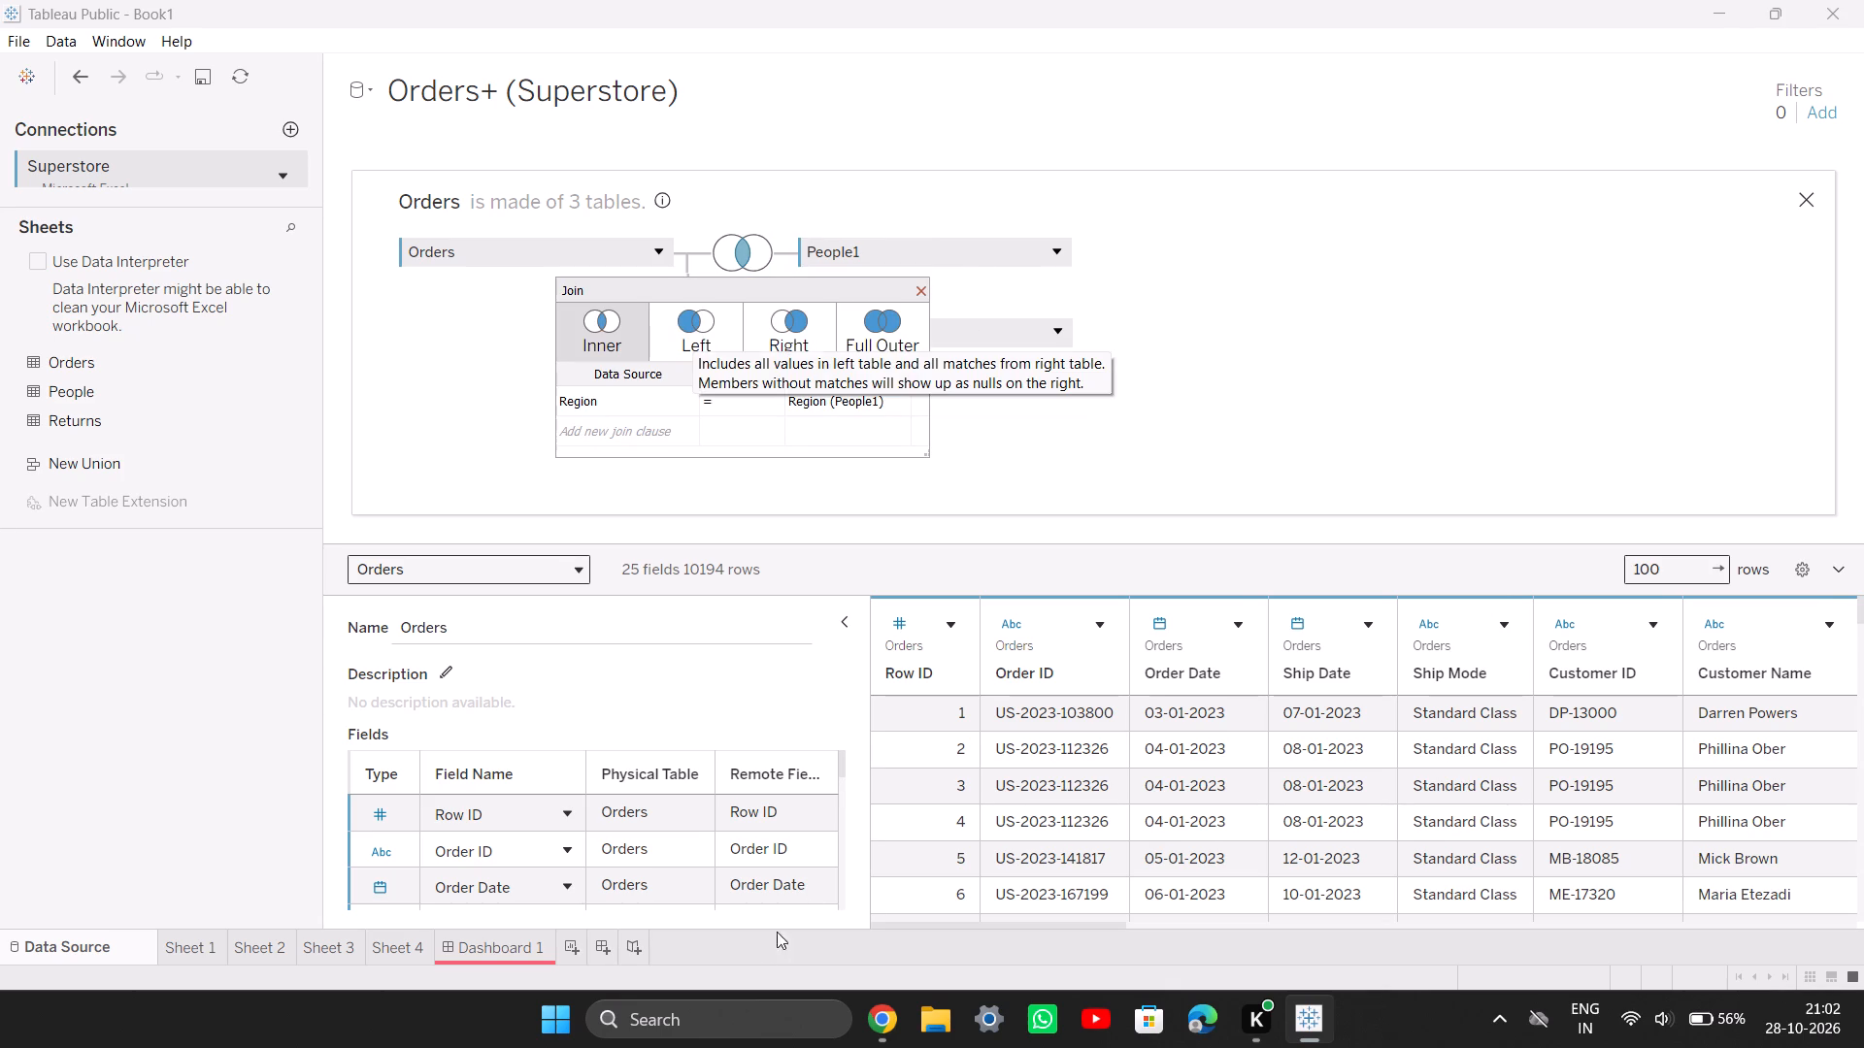
pyautogui.click(891, 1023)
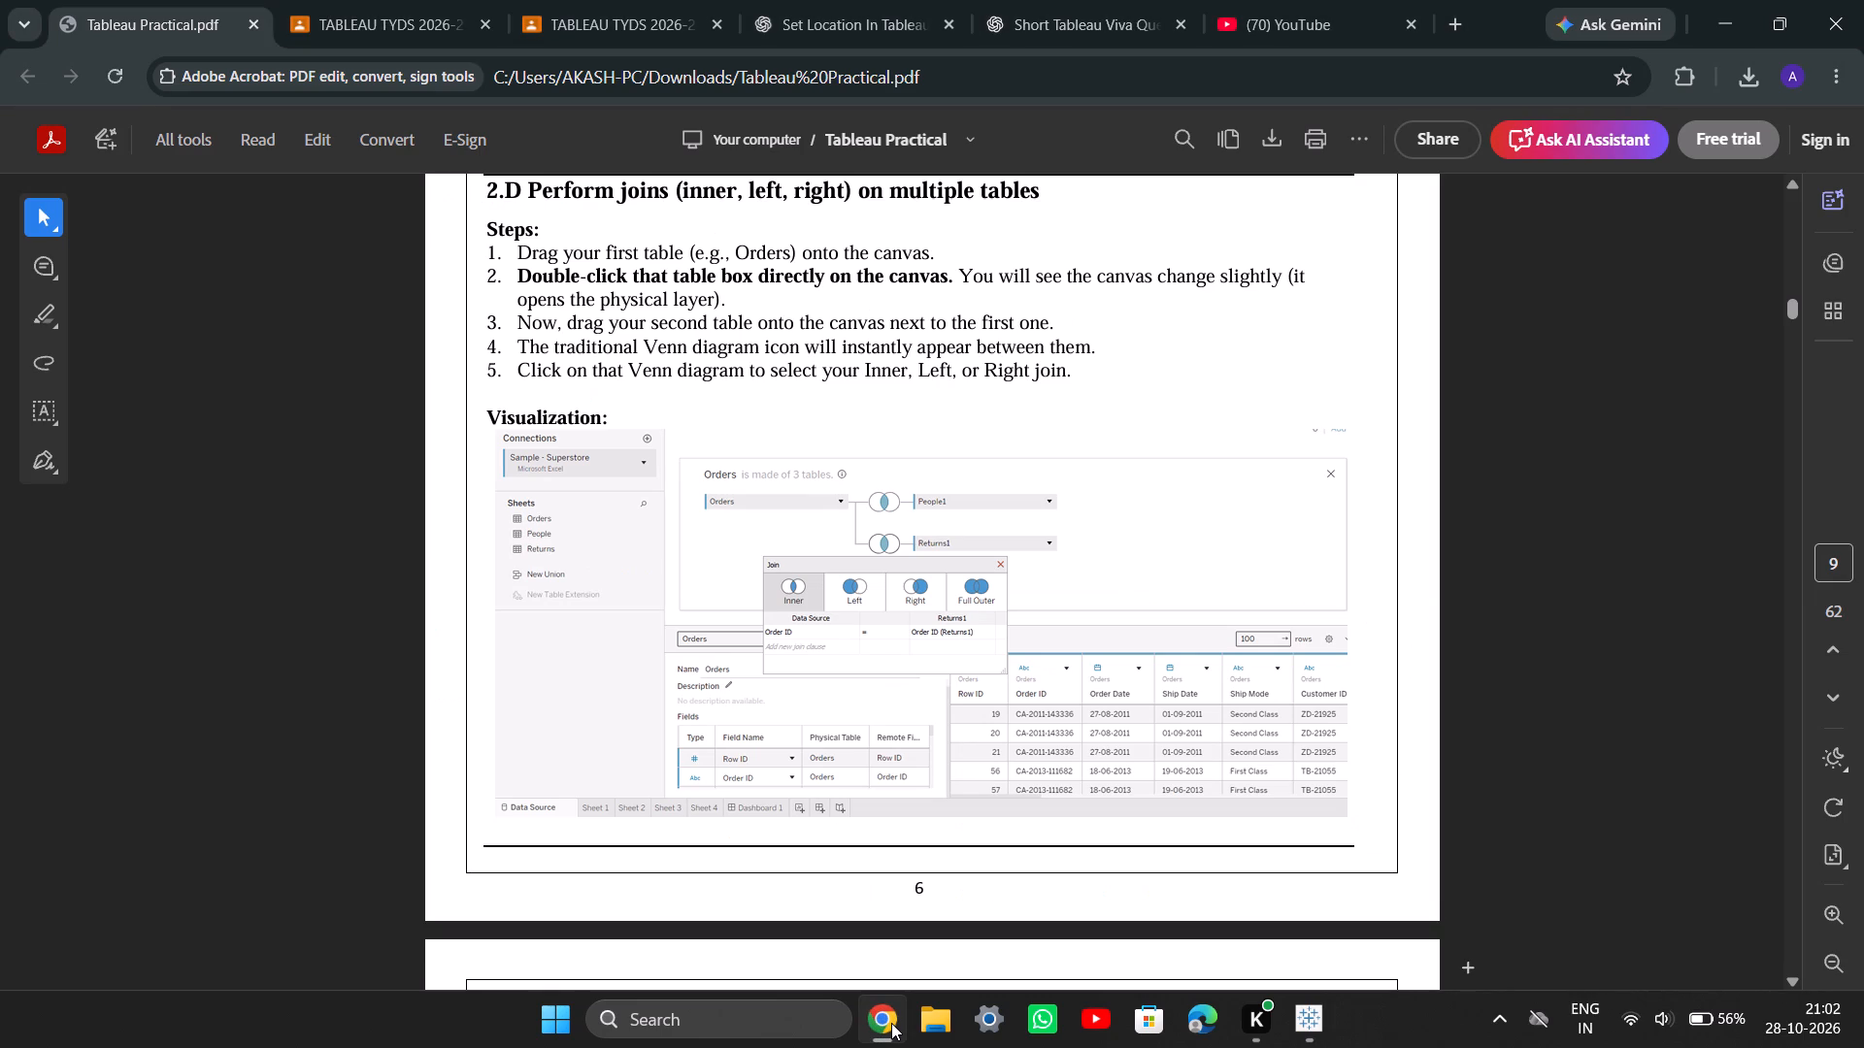
pyautogui.click(891, 1023)
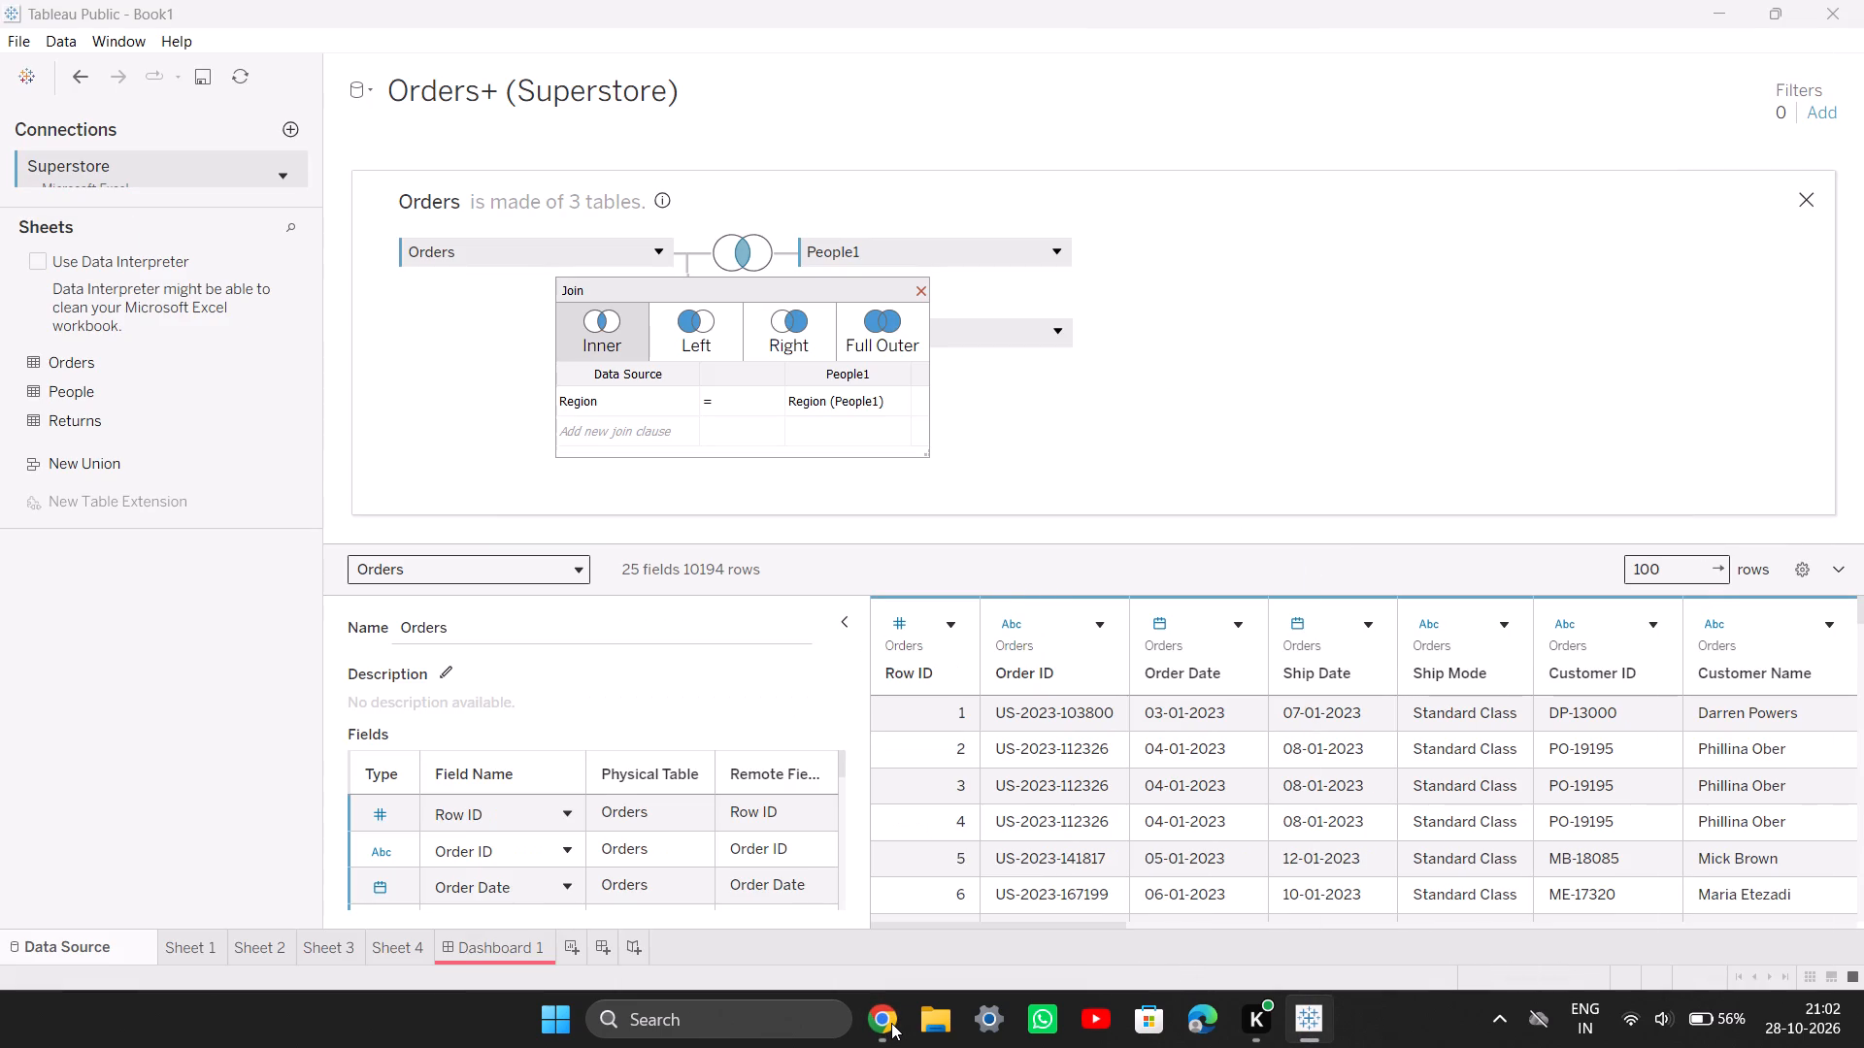
pyautogui.click(891, 1023)
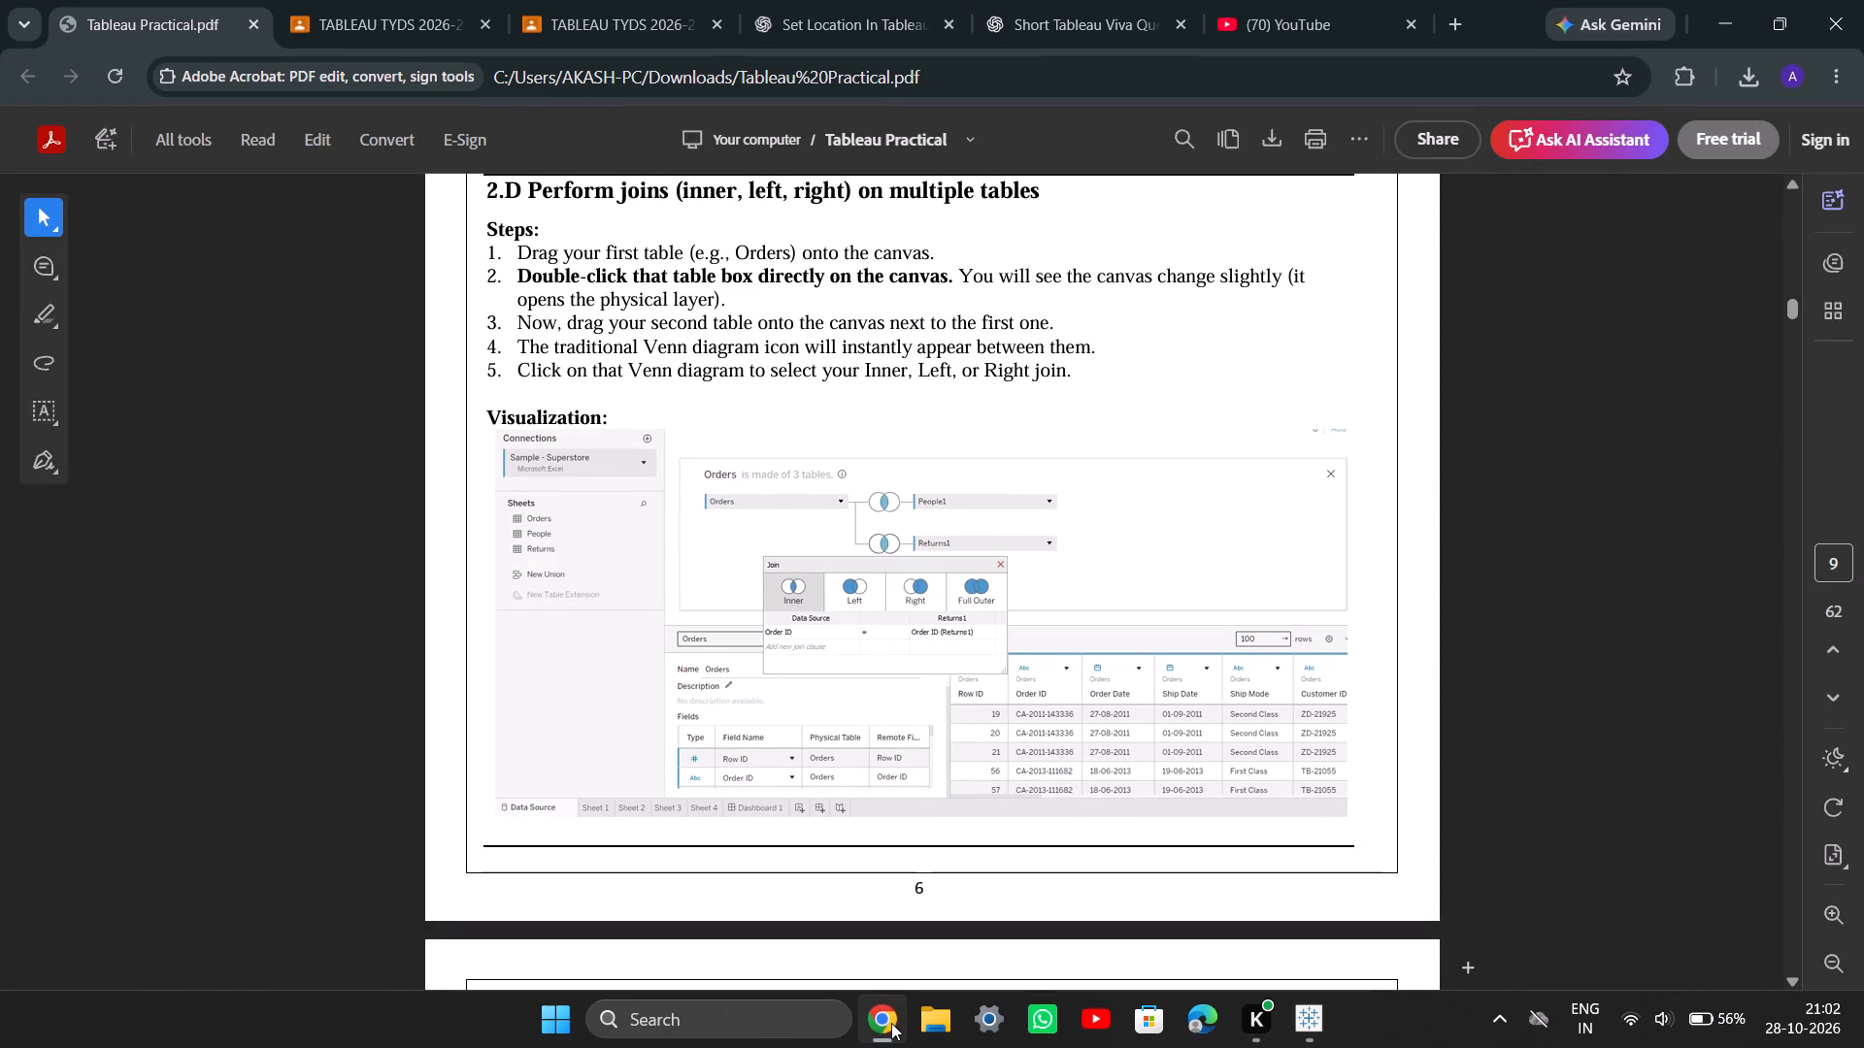
pyautogui.click(891, 1023)
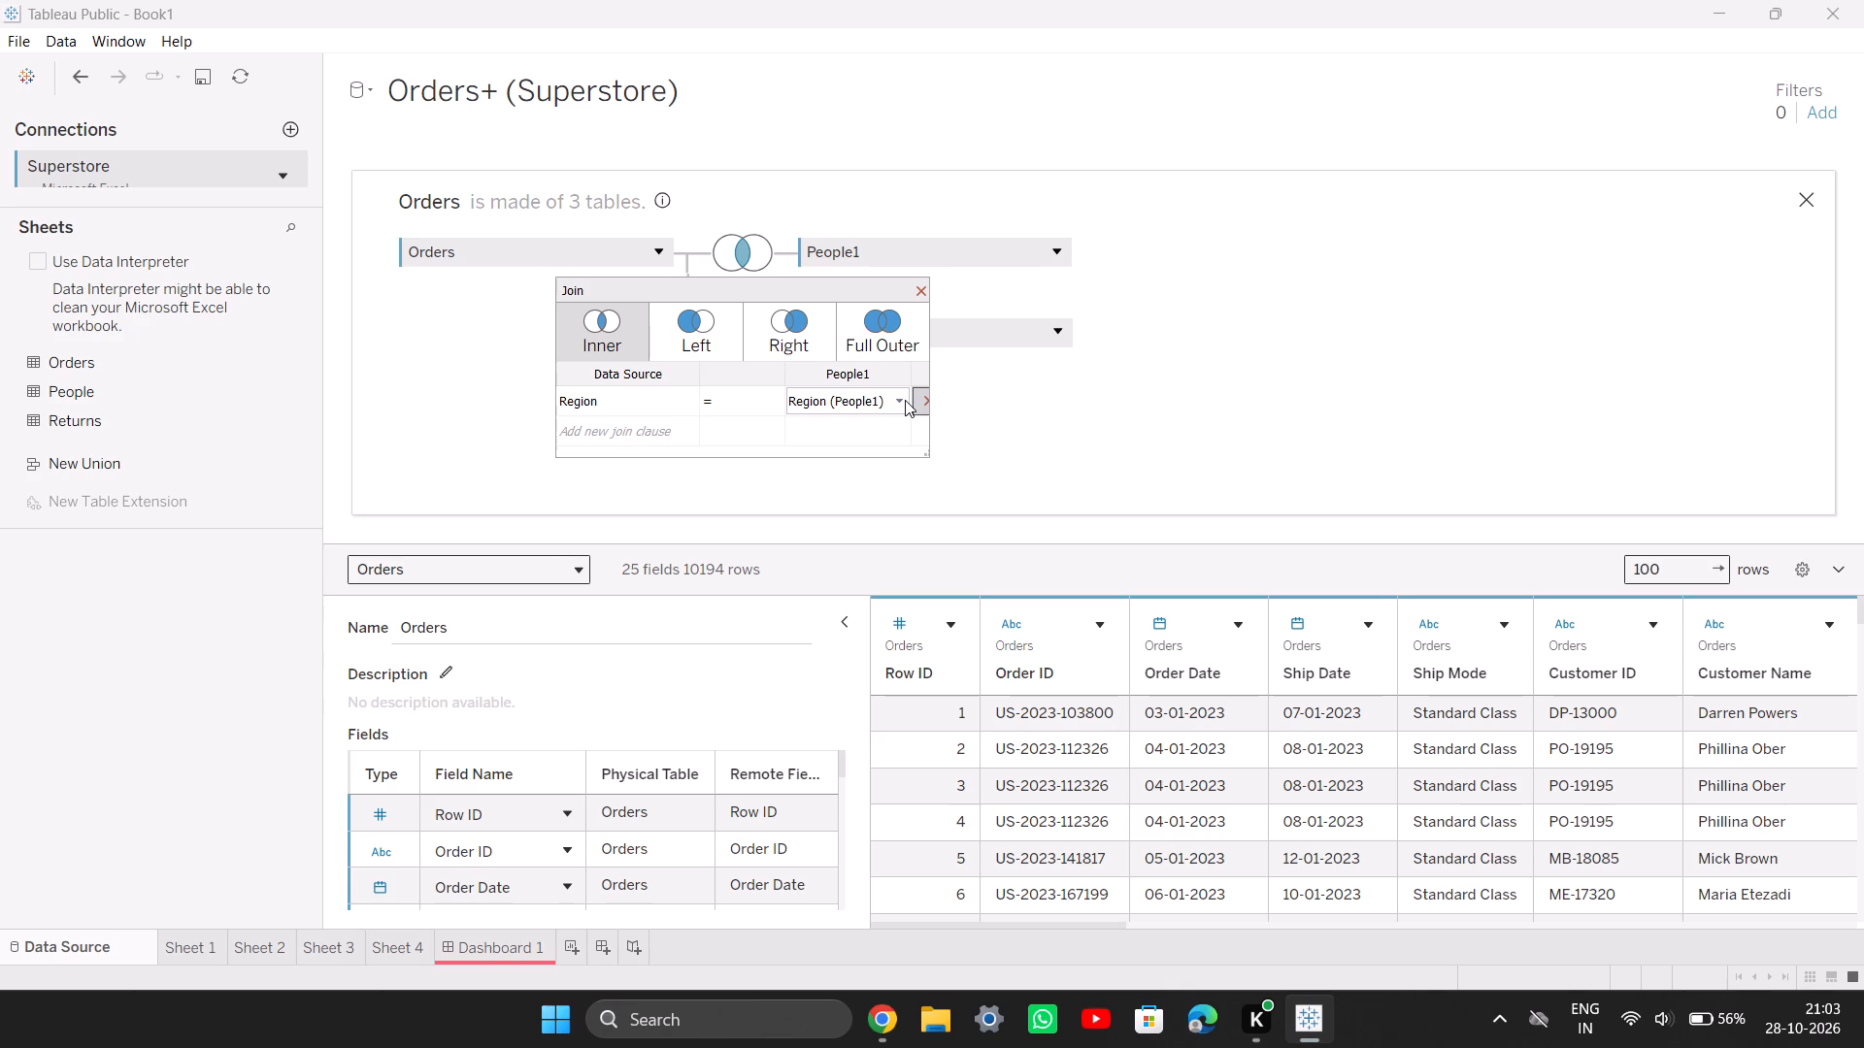
pyautogui.click(1072, 411)
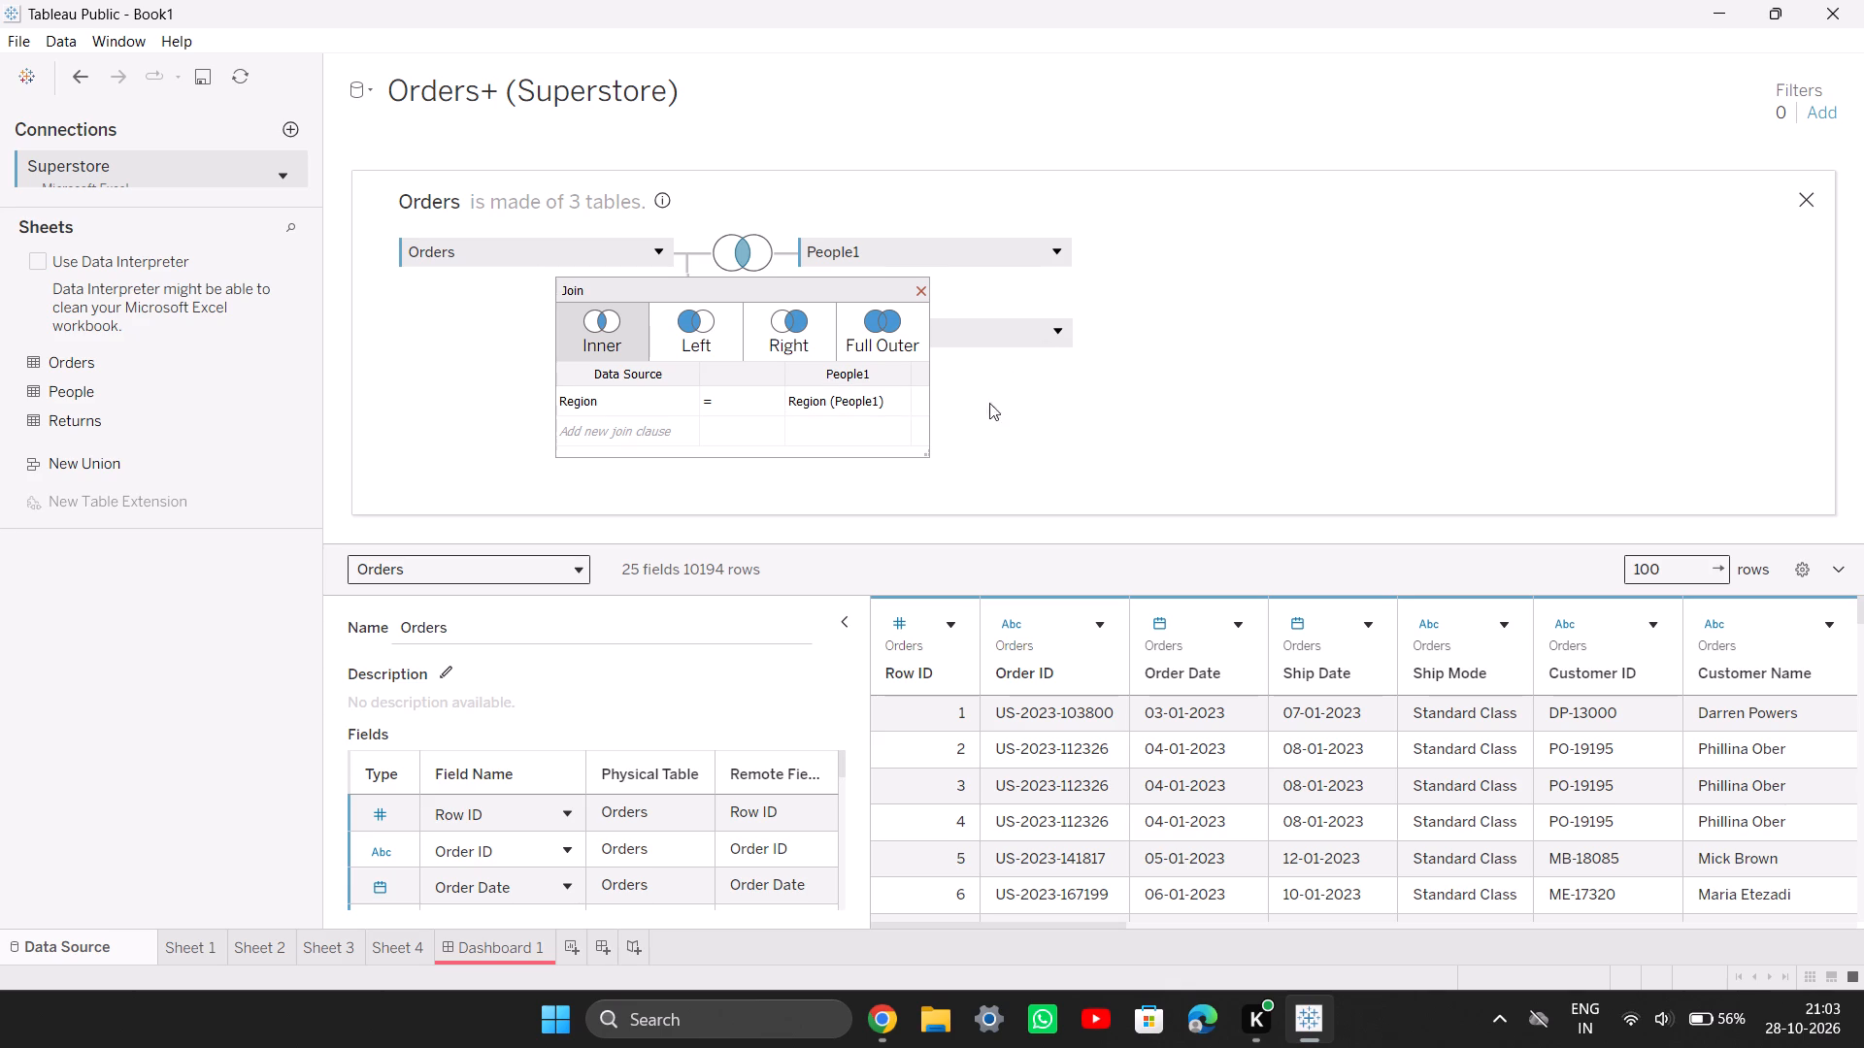
pyautogui.click(923, 290)
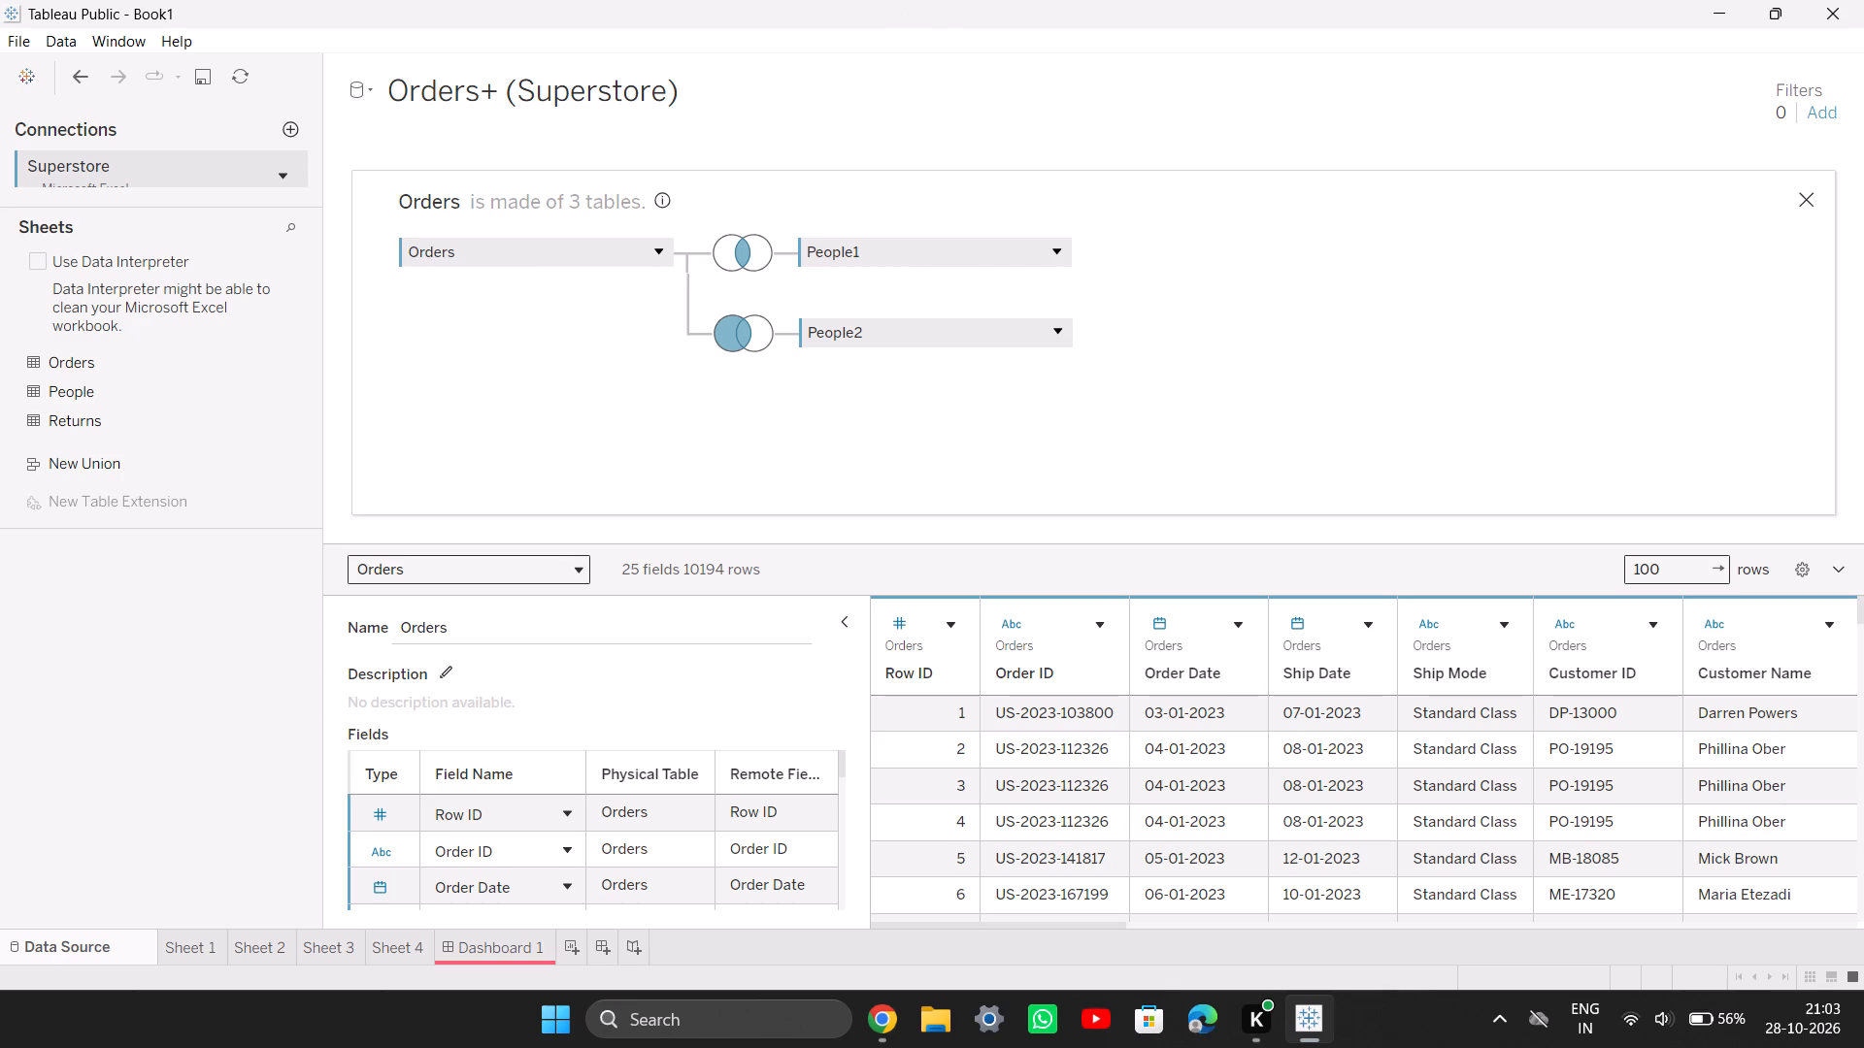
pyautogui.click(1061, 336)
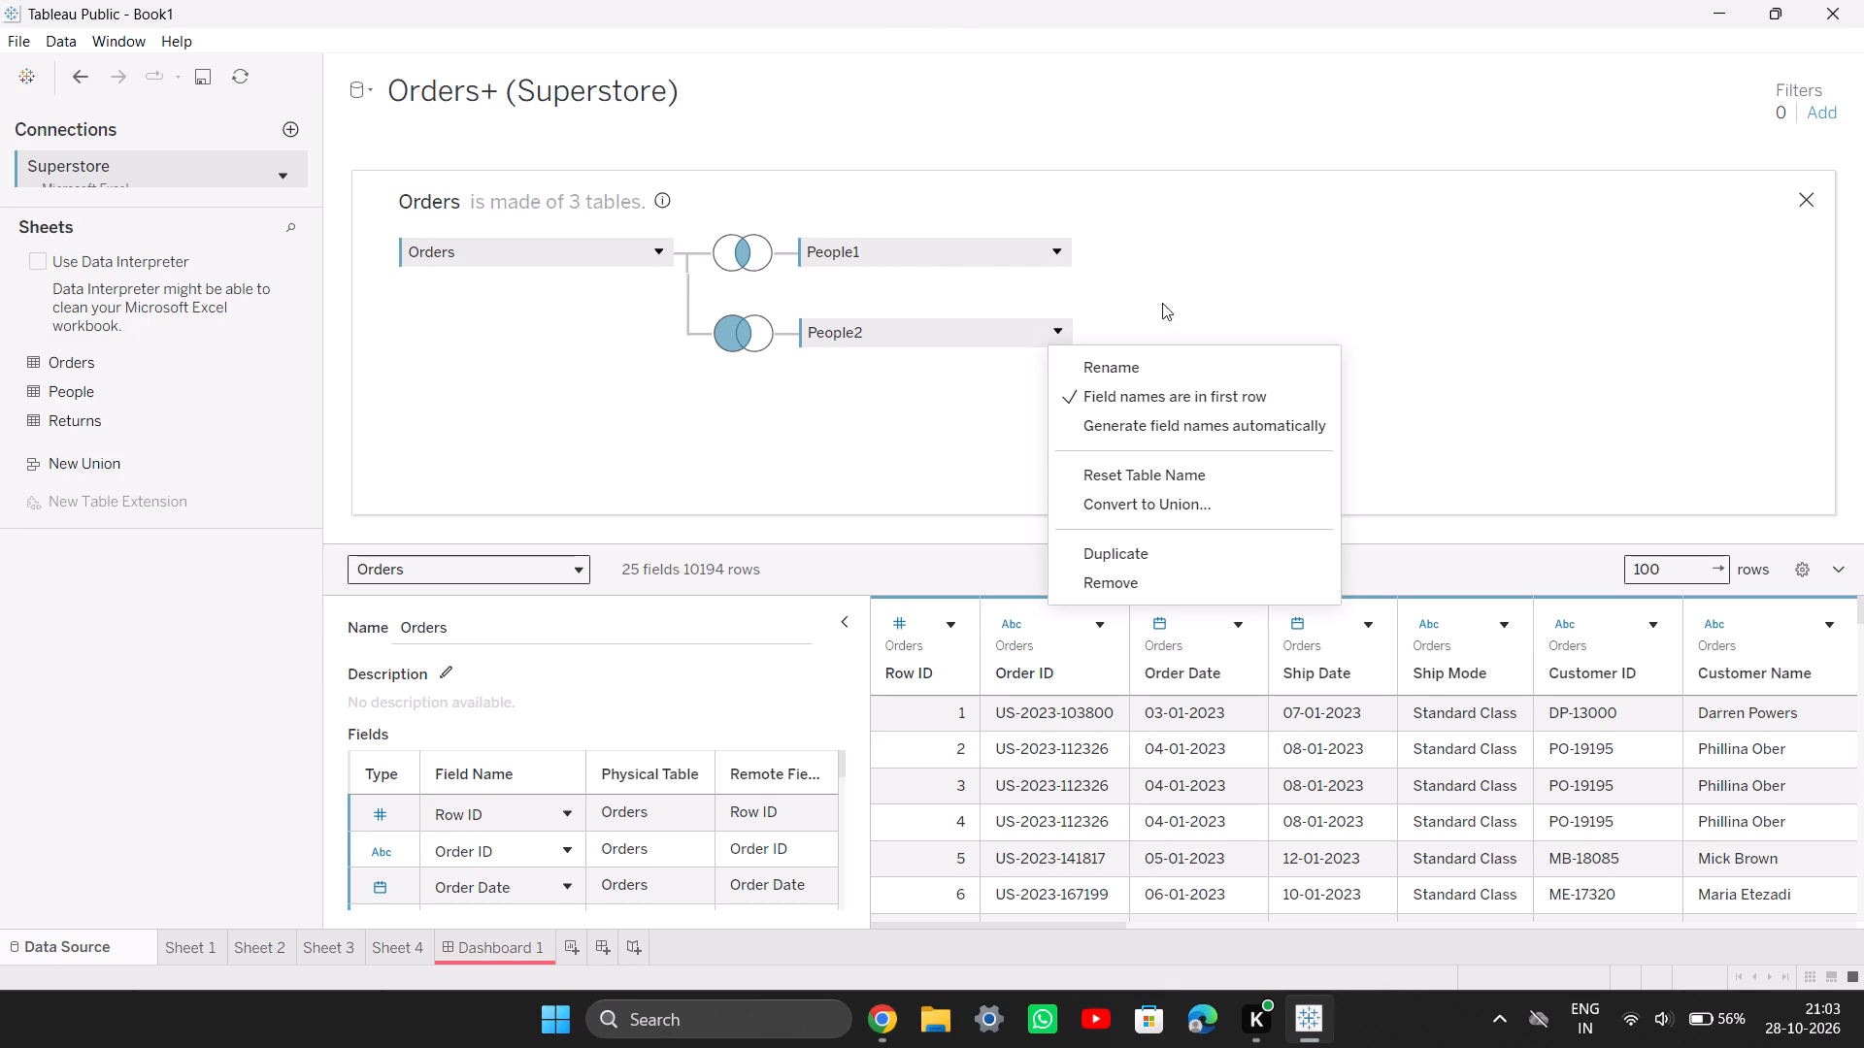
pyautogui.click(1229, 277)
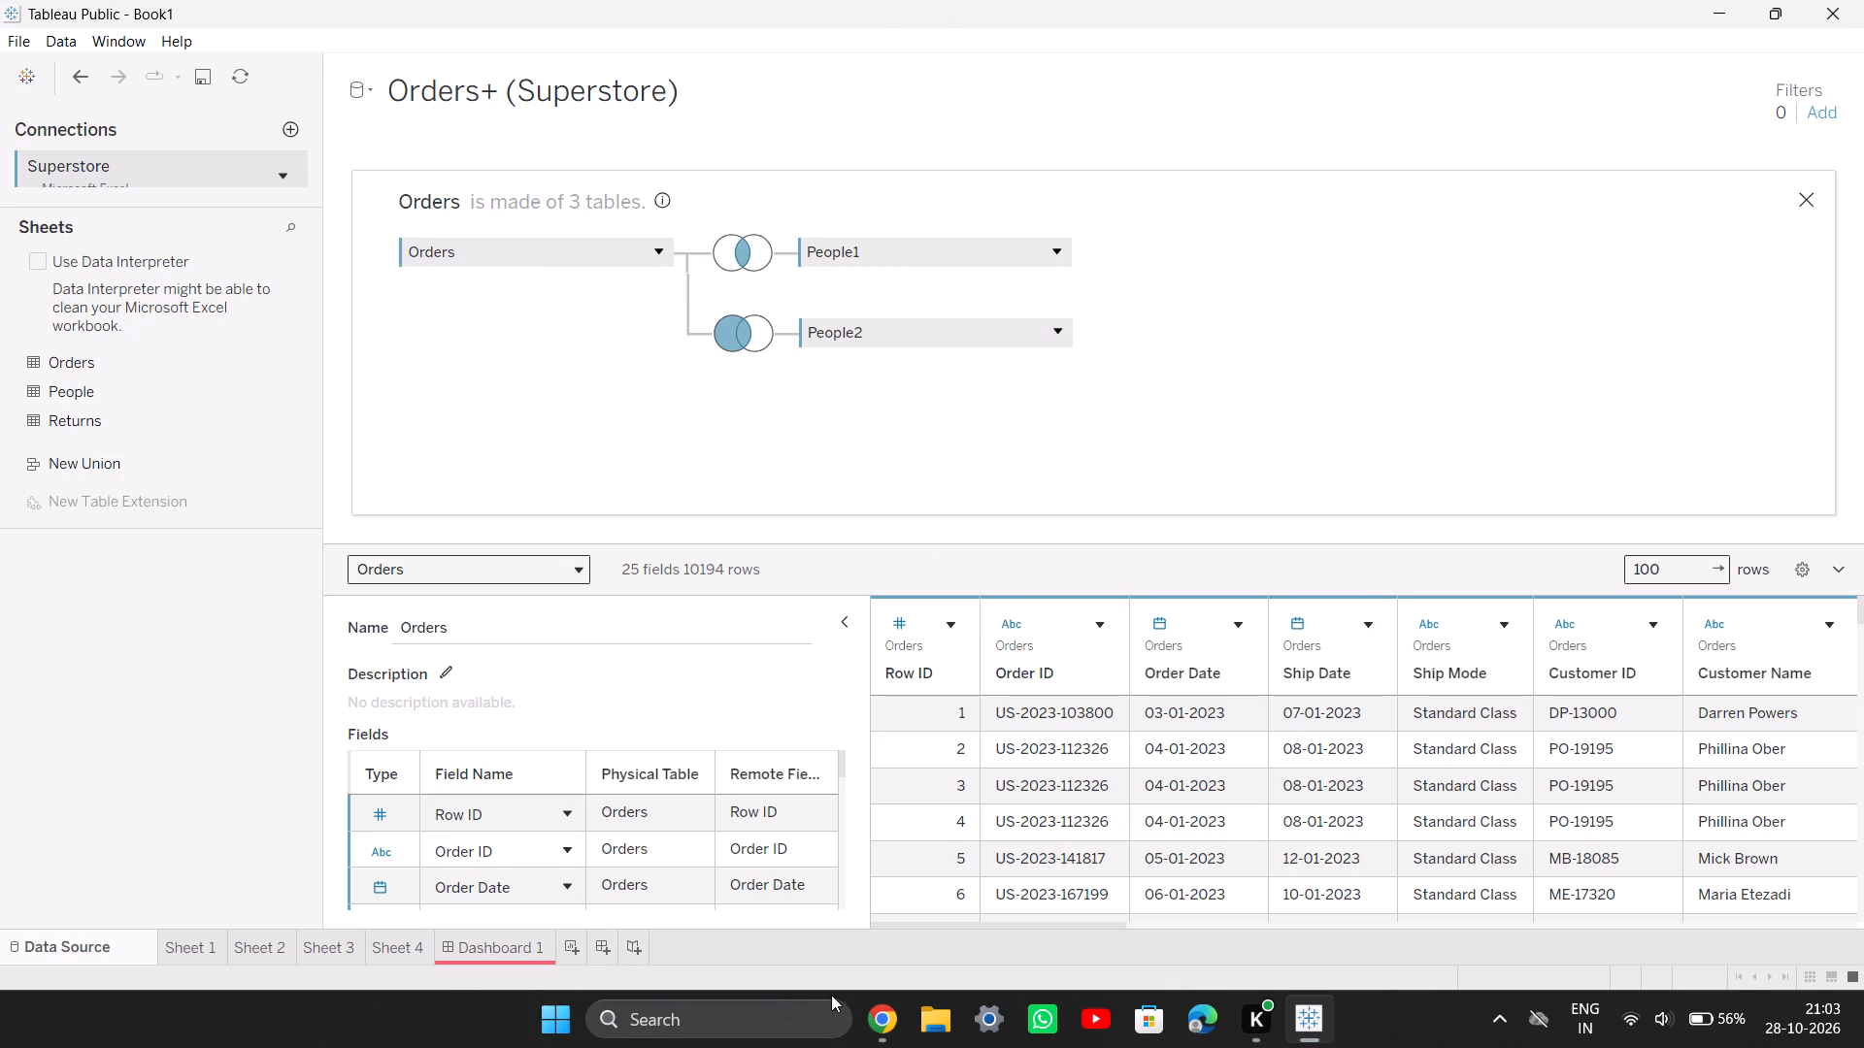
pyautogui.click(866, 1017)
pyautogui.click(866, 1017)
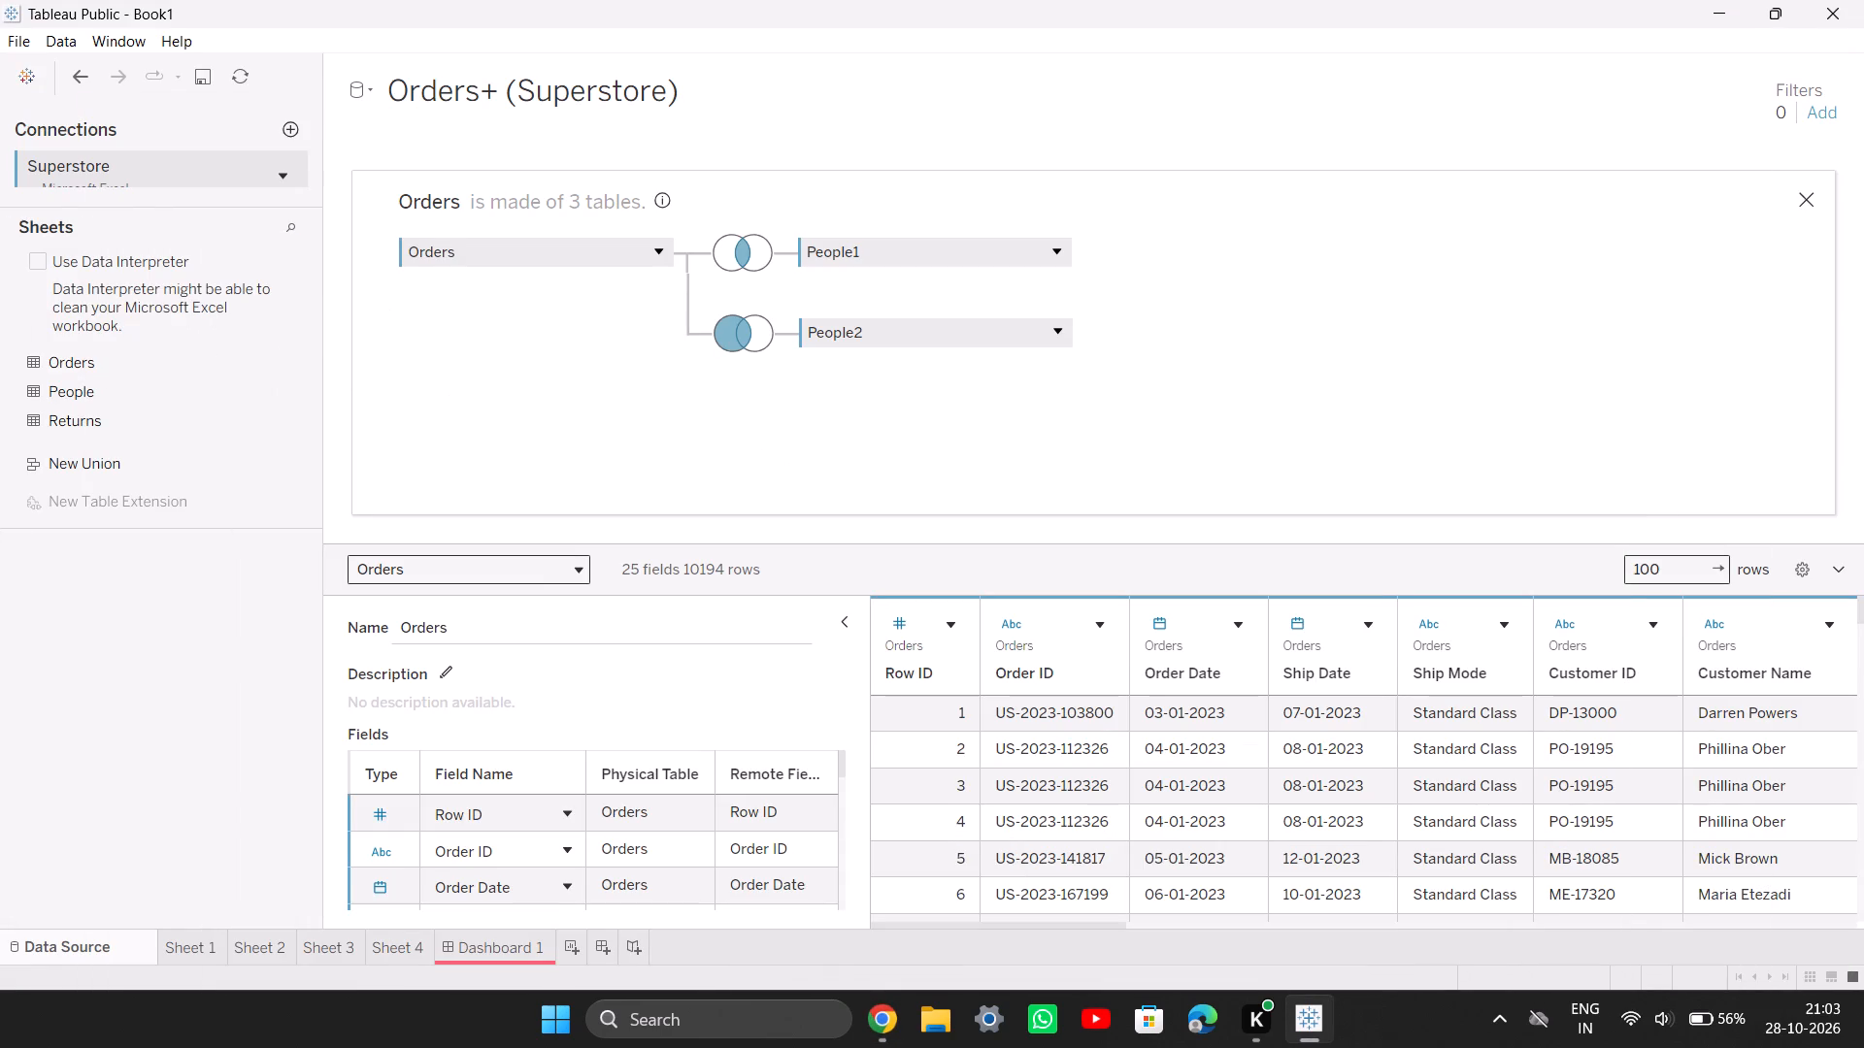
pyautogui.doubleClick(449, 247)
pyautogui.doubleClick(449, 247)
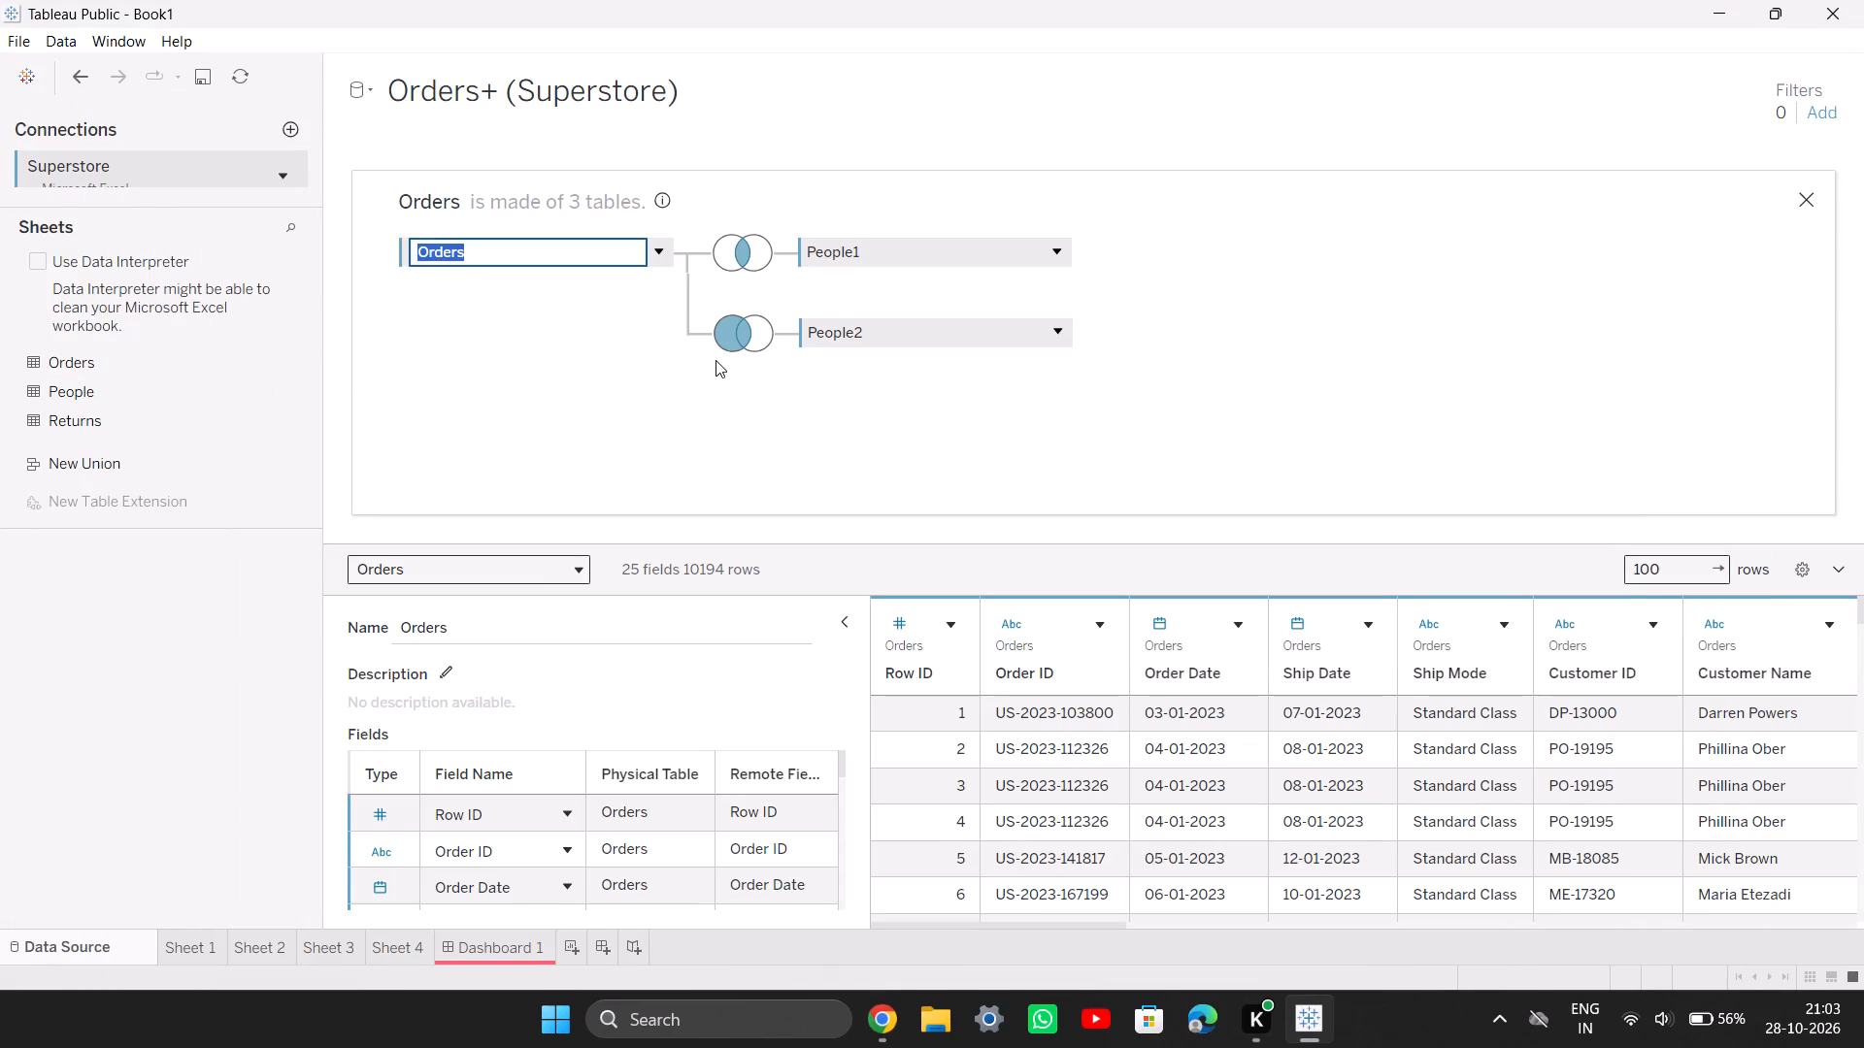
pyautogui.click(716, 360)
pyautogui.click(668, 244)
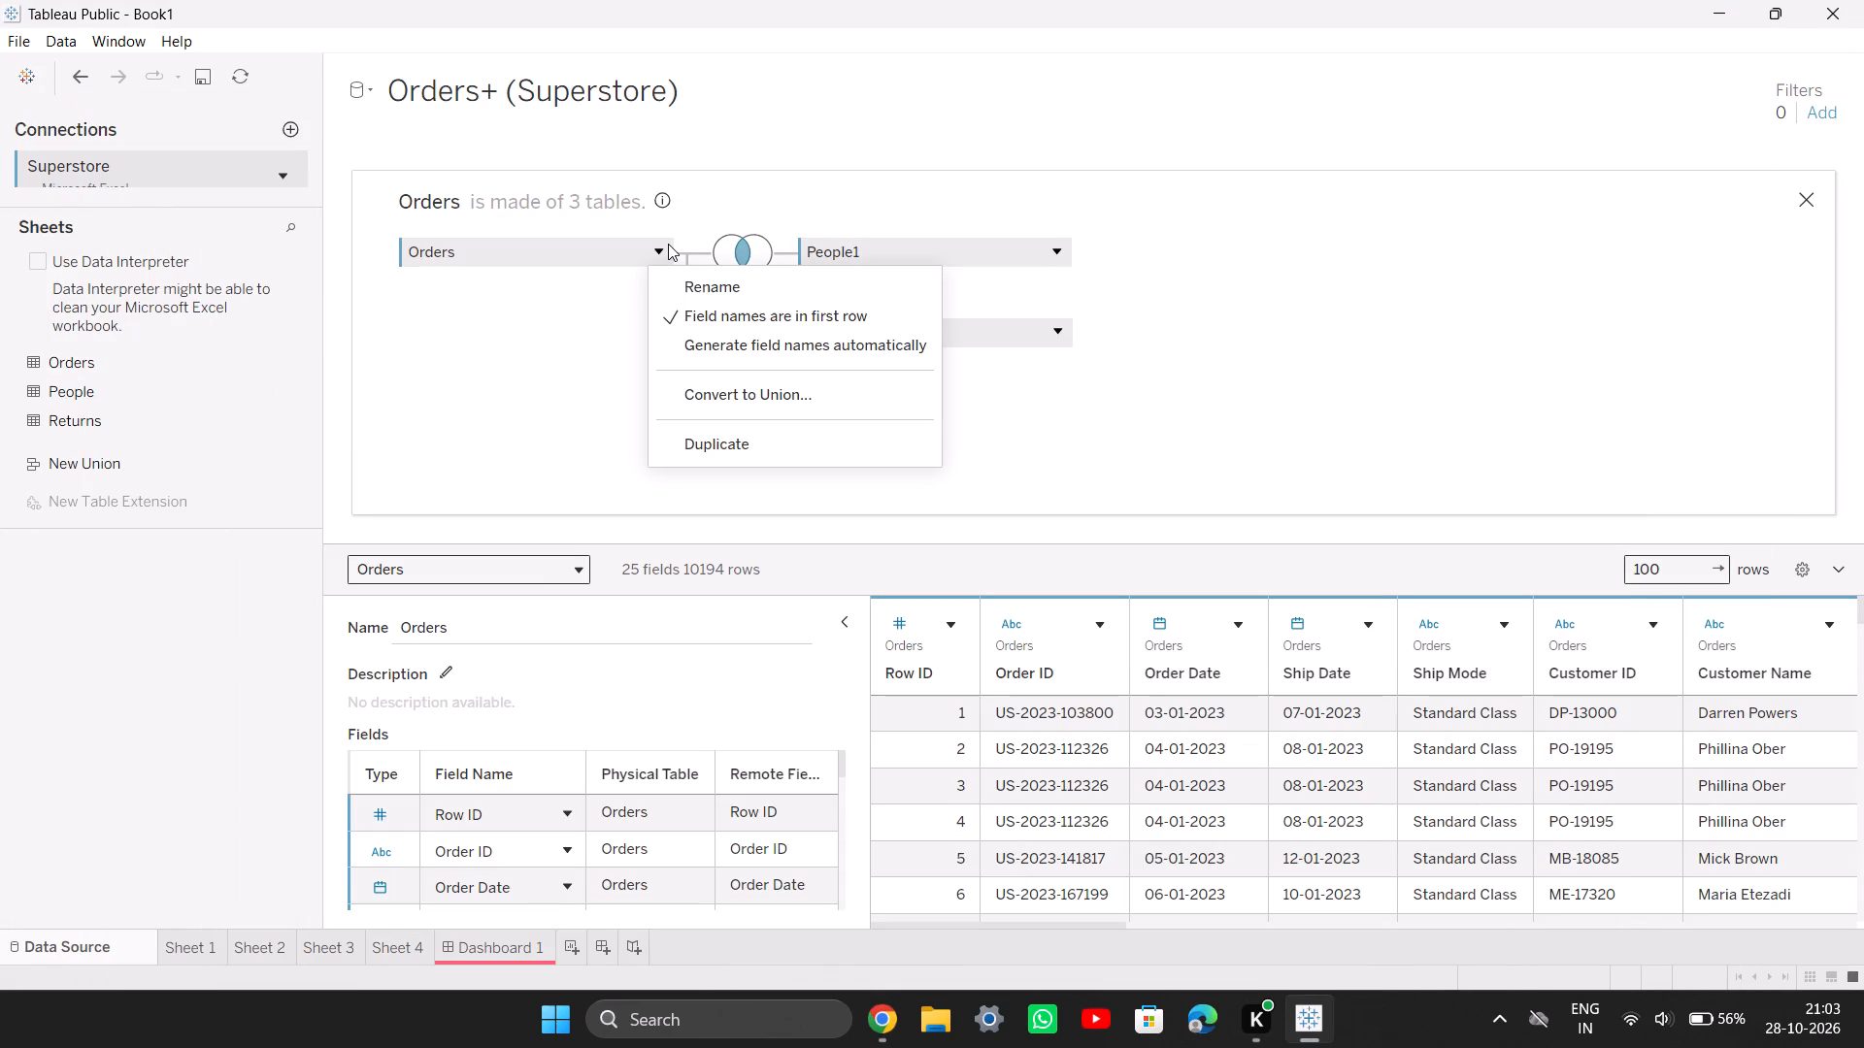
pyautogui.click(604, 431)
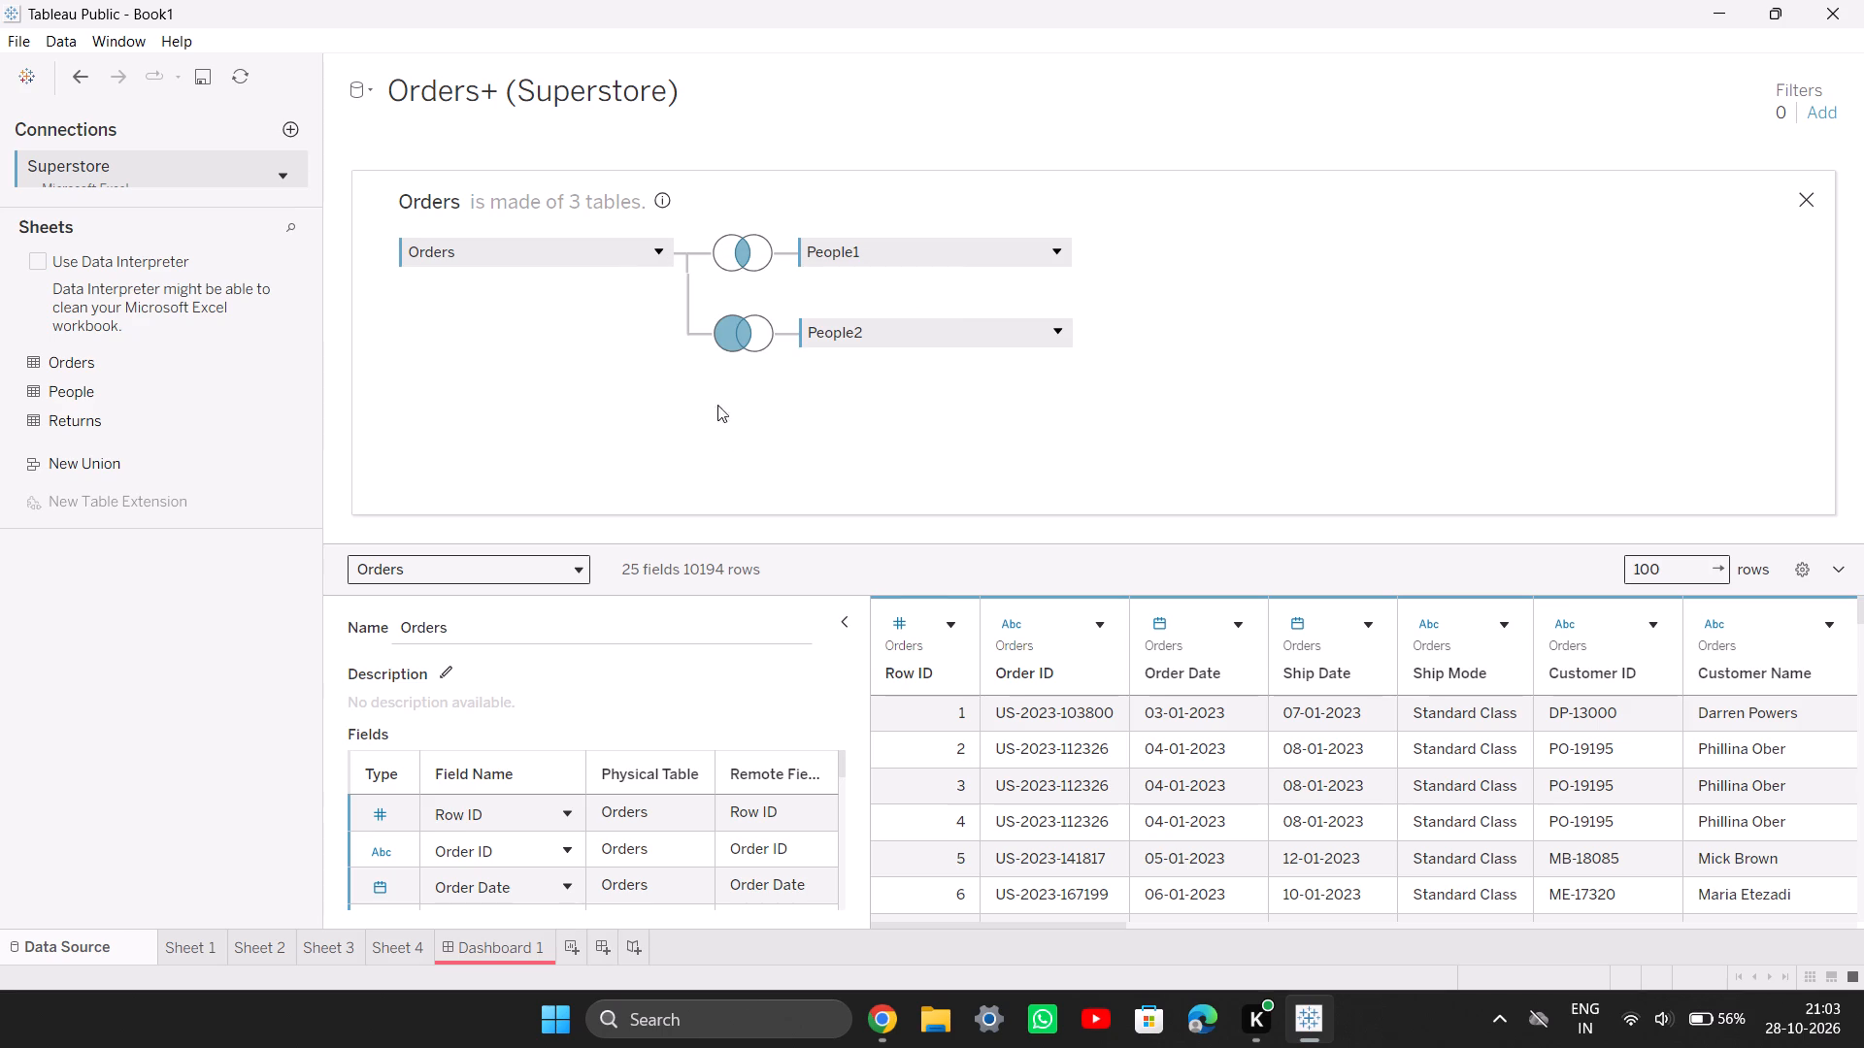
# Close the Orders join canvas and open the People table's physical layer.
pyautogui.click(1801, 198)
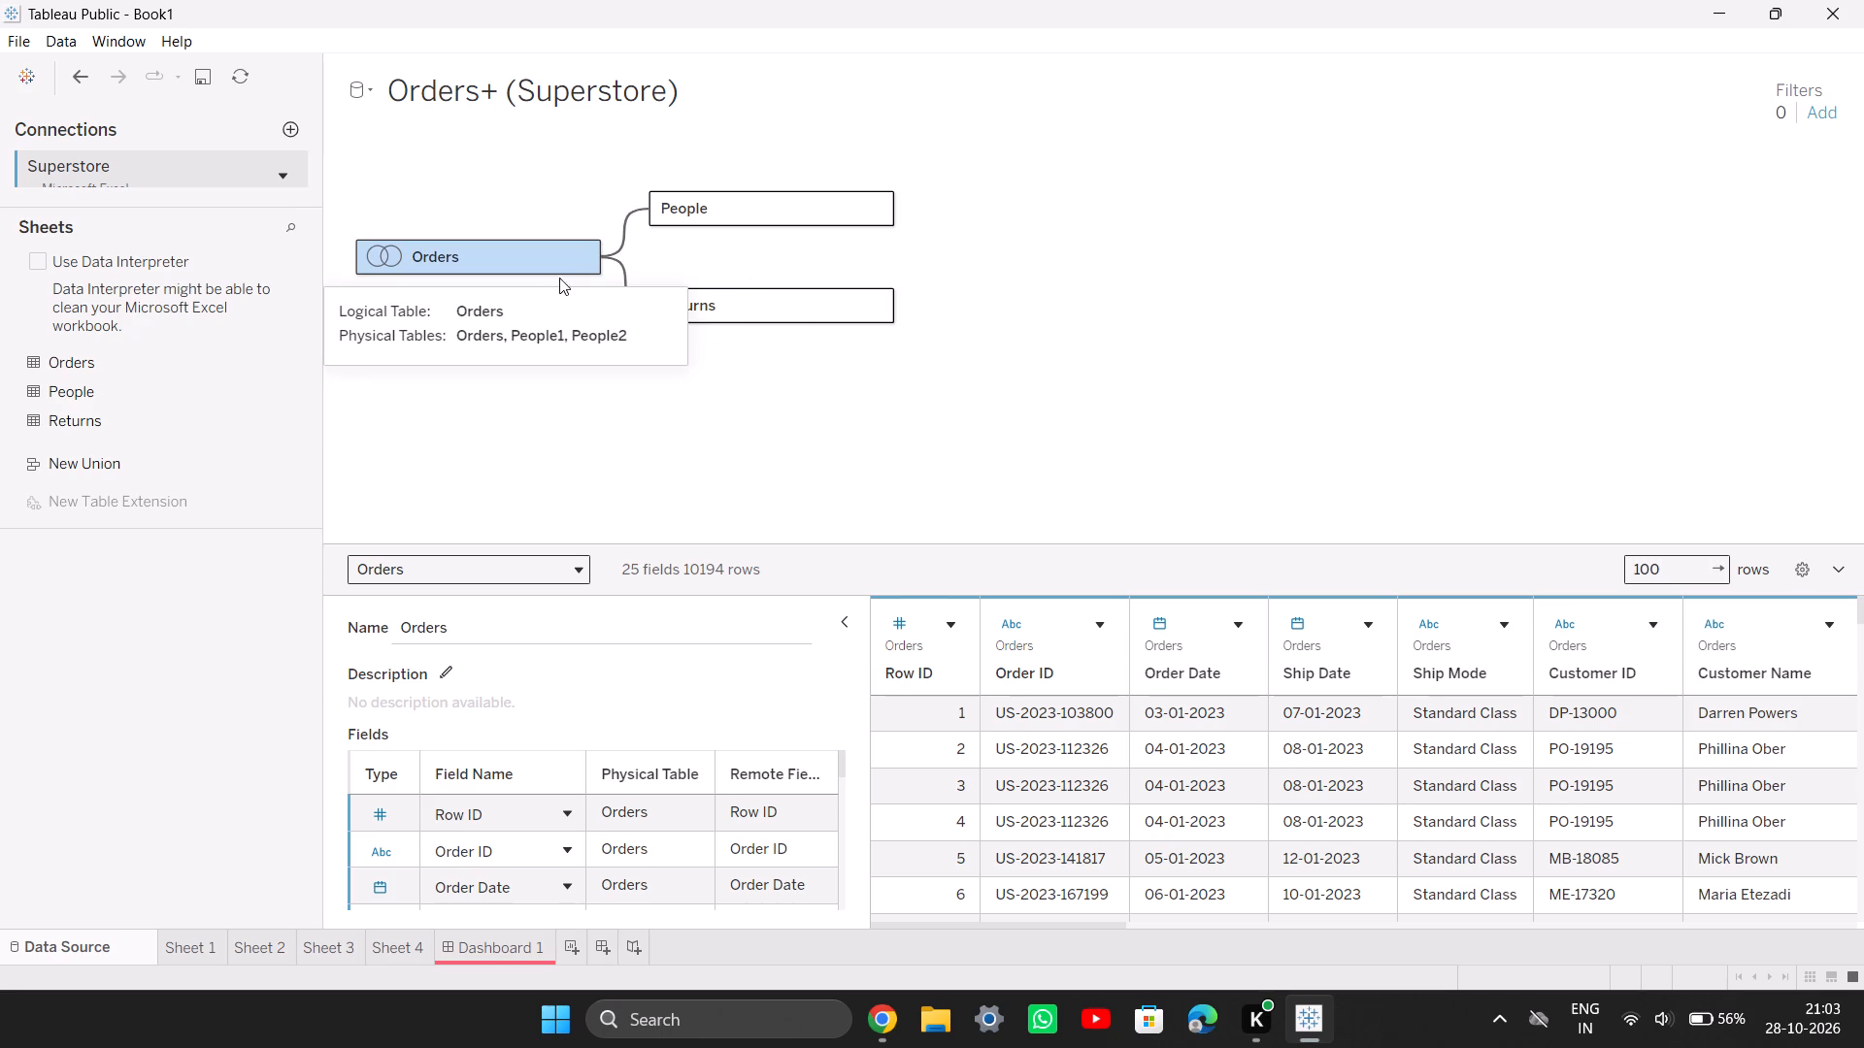
pyautogui.click(589, 238)
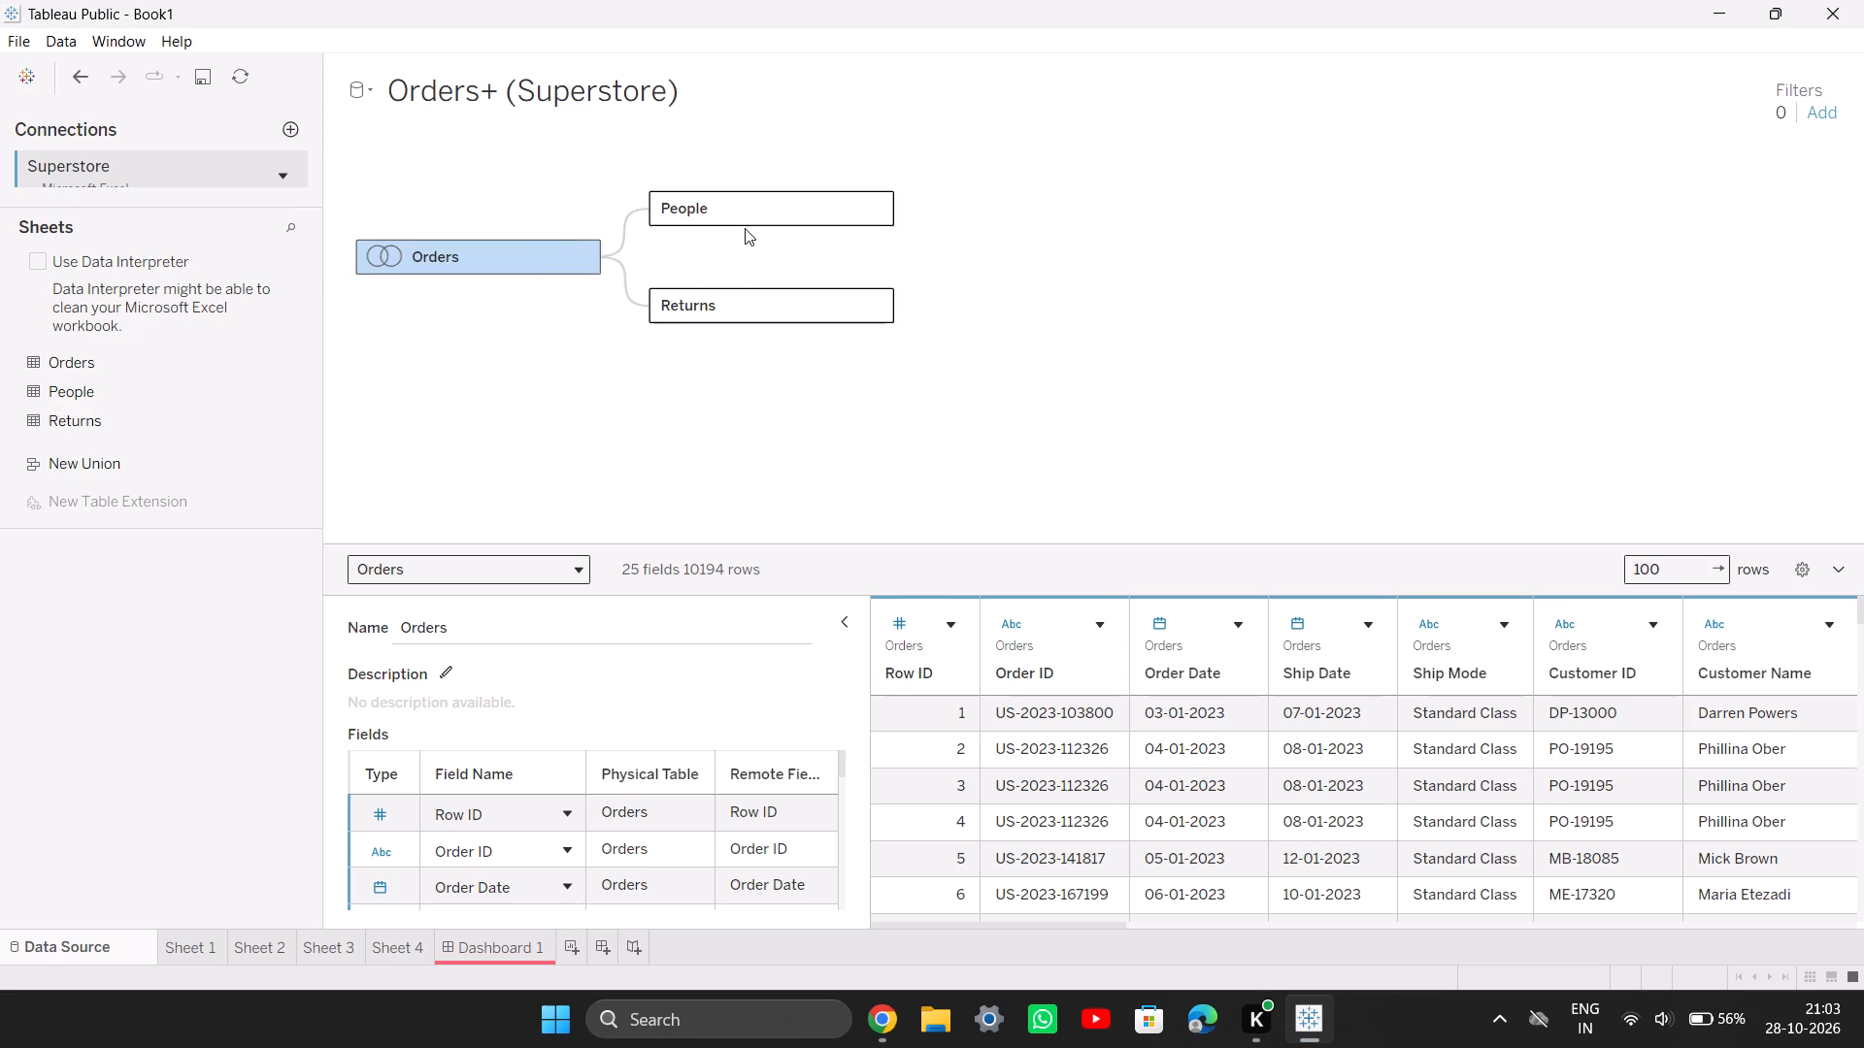
pyautogui.doubleClick(751, 216)
pyautogui.doubleClick(753, 212)
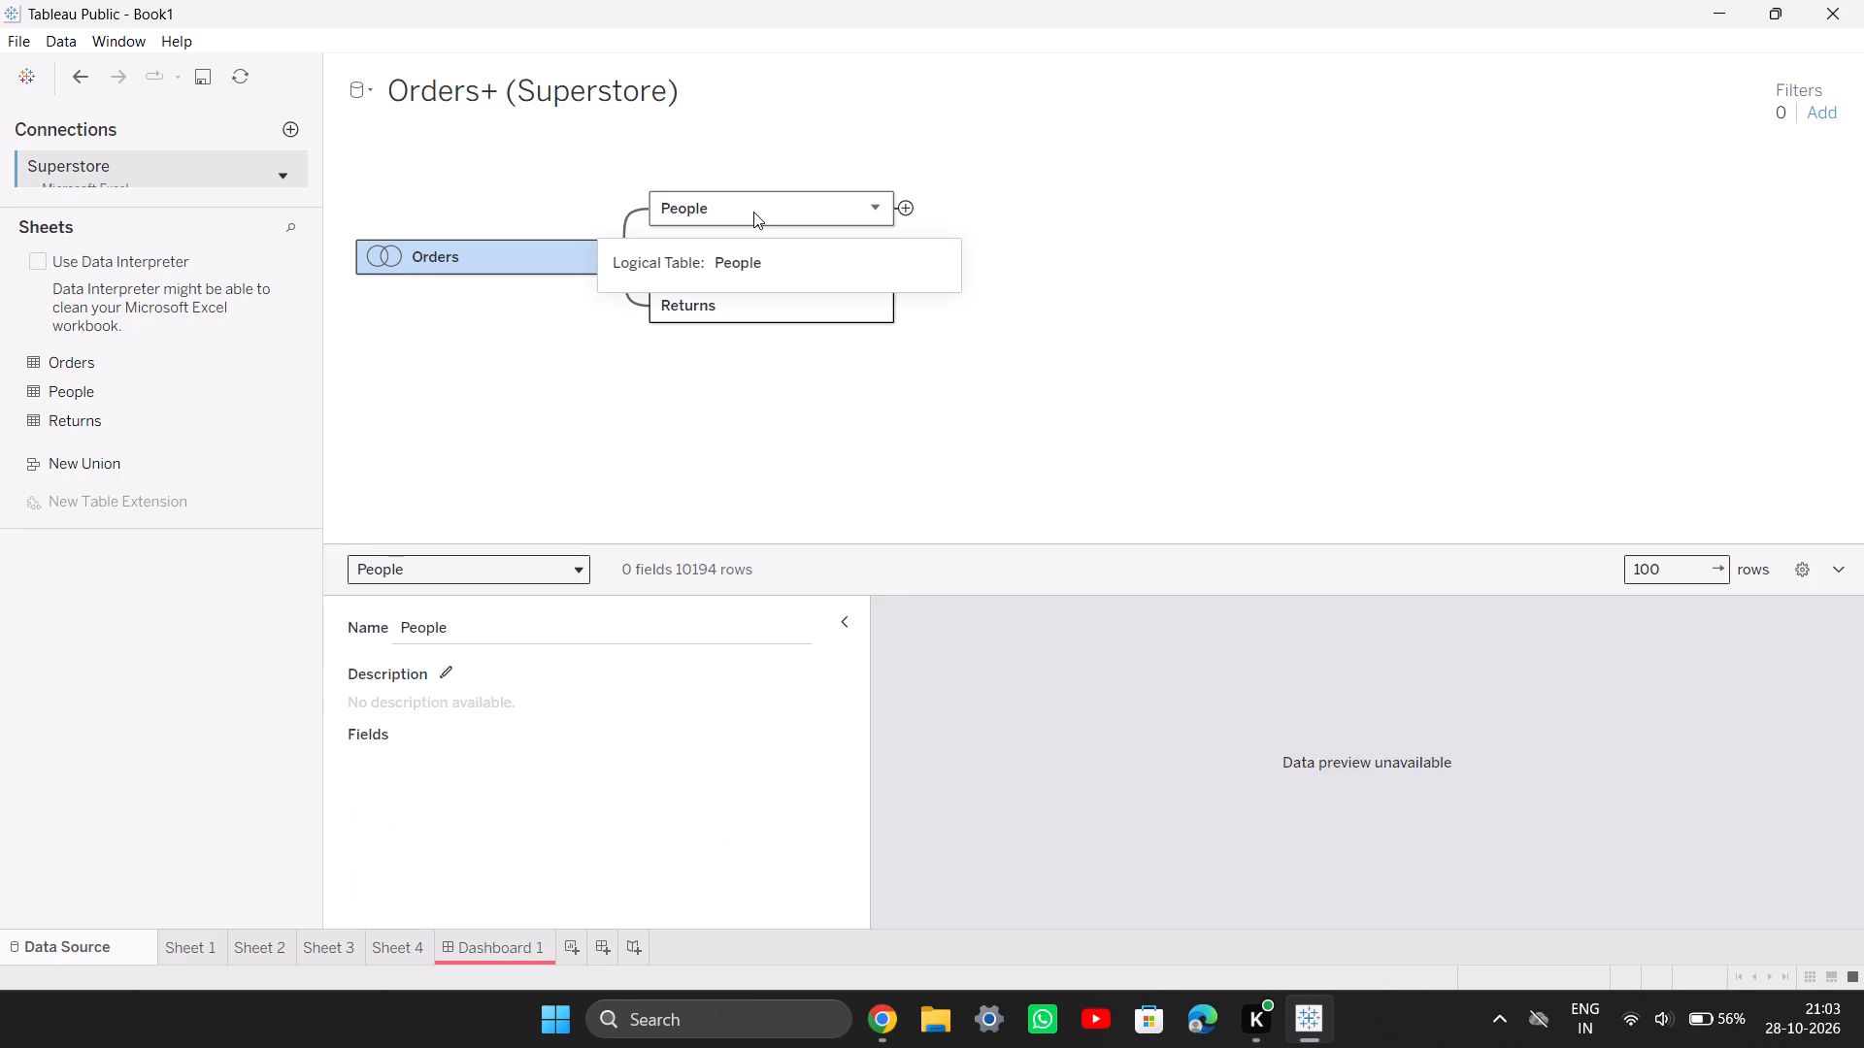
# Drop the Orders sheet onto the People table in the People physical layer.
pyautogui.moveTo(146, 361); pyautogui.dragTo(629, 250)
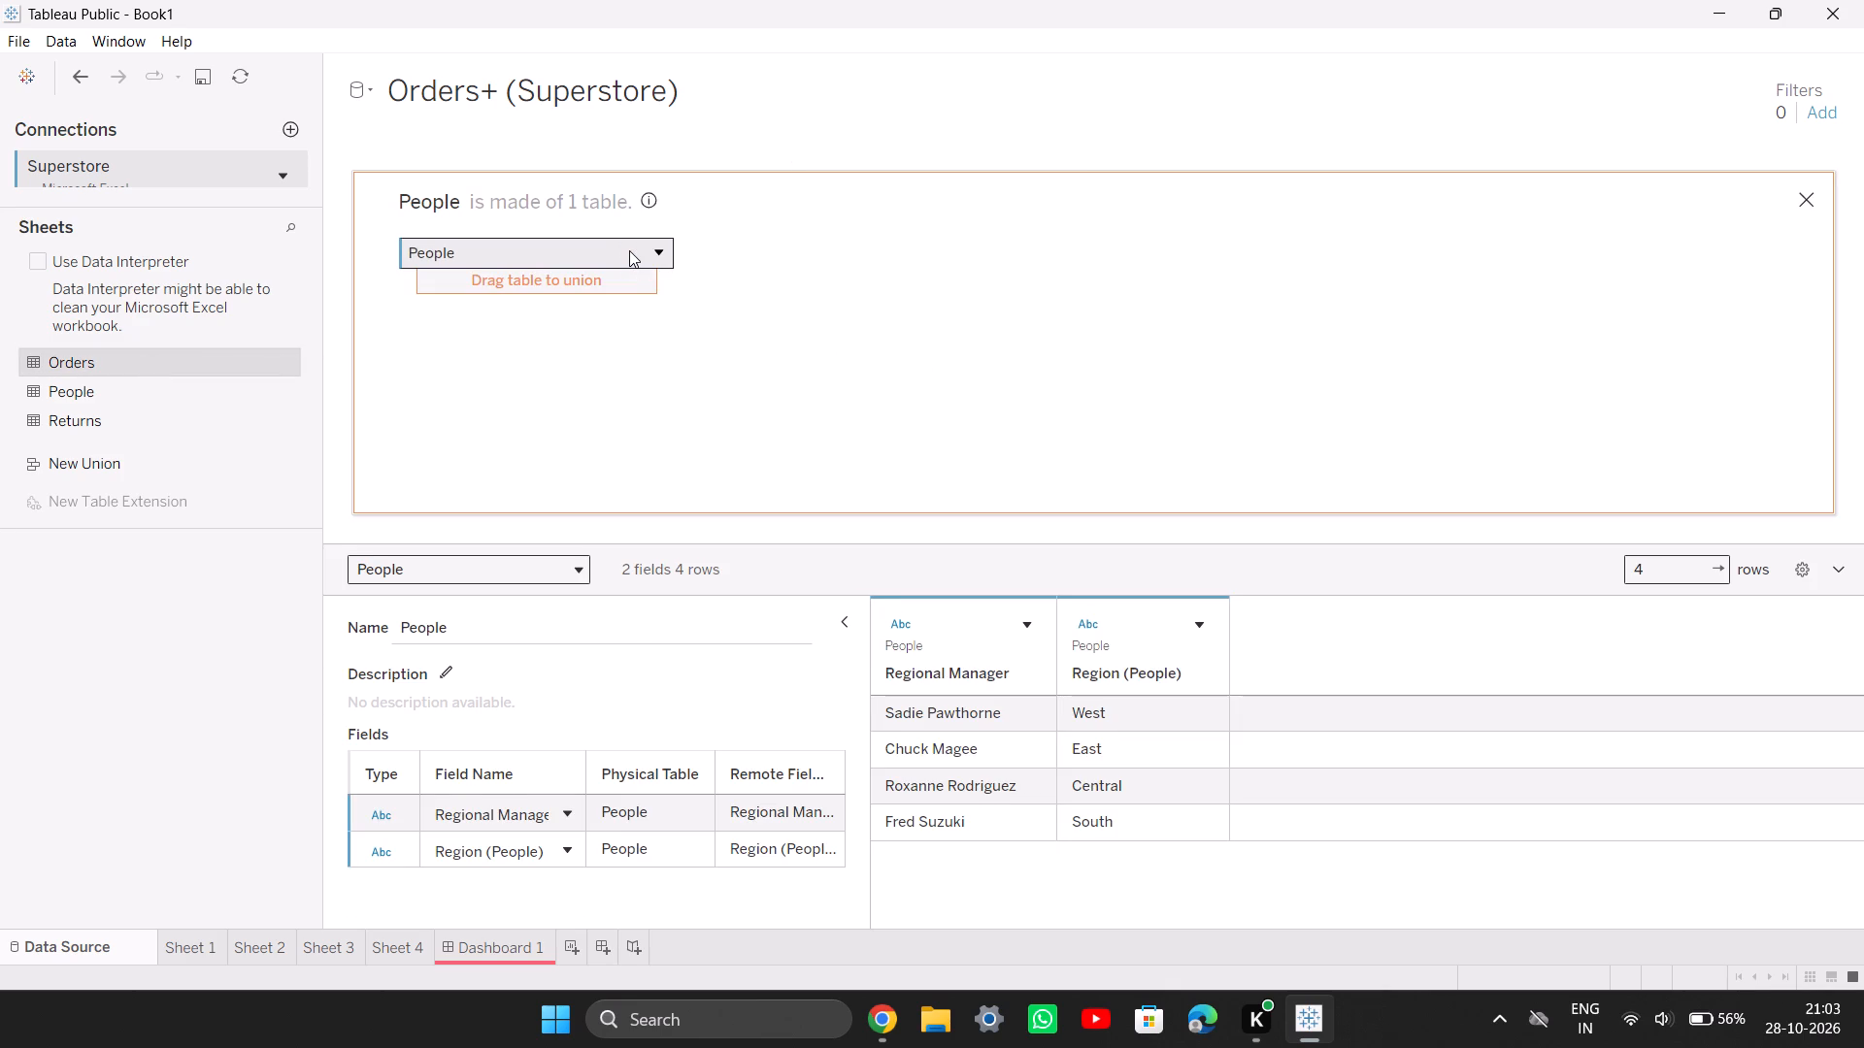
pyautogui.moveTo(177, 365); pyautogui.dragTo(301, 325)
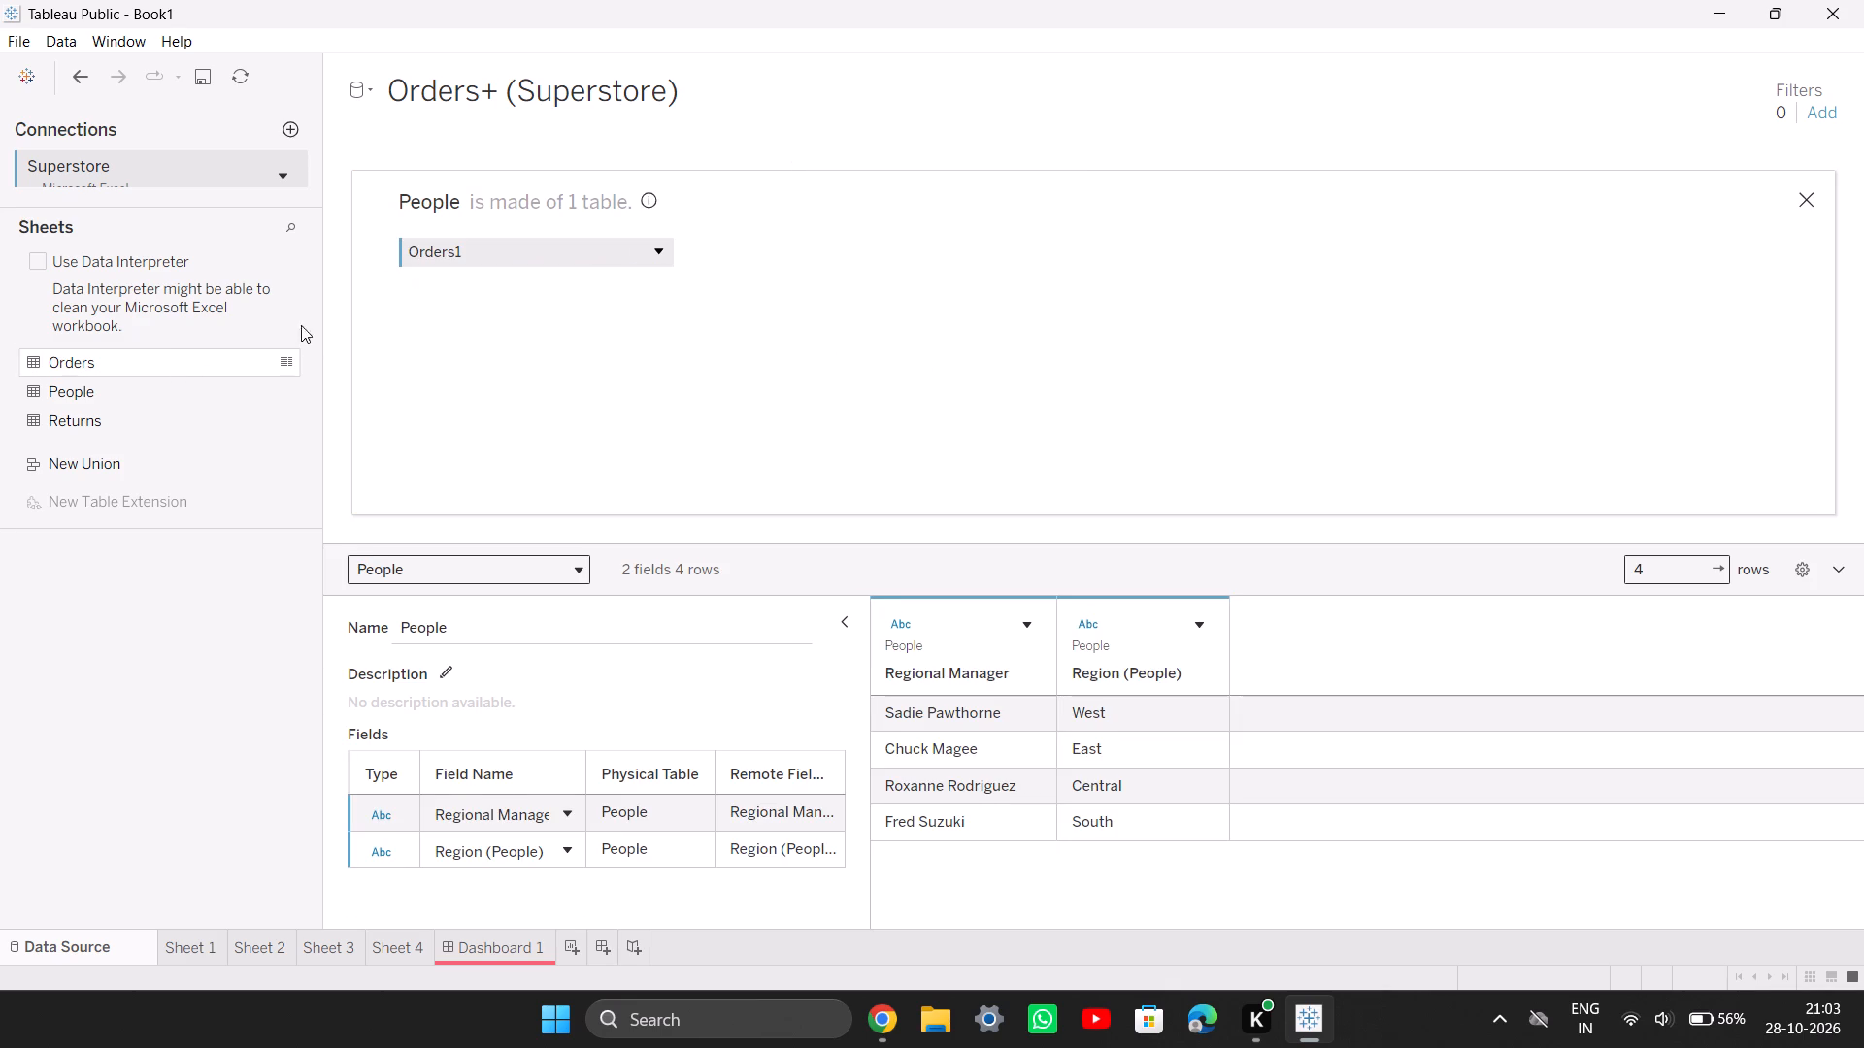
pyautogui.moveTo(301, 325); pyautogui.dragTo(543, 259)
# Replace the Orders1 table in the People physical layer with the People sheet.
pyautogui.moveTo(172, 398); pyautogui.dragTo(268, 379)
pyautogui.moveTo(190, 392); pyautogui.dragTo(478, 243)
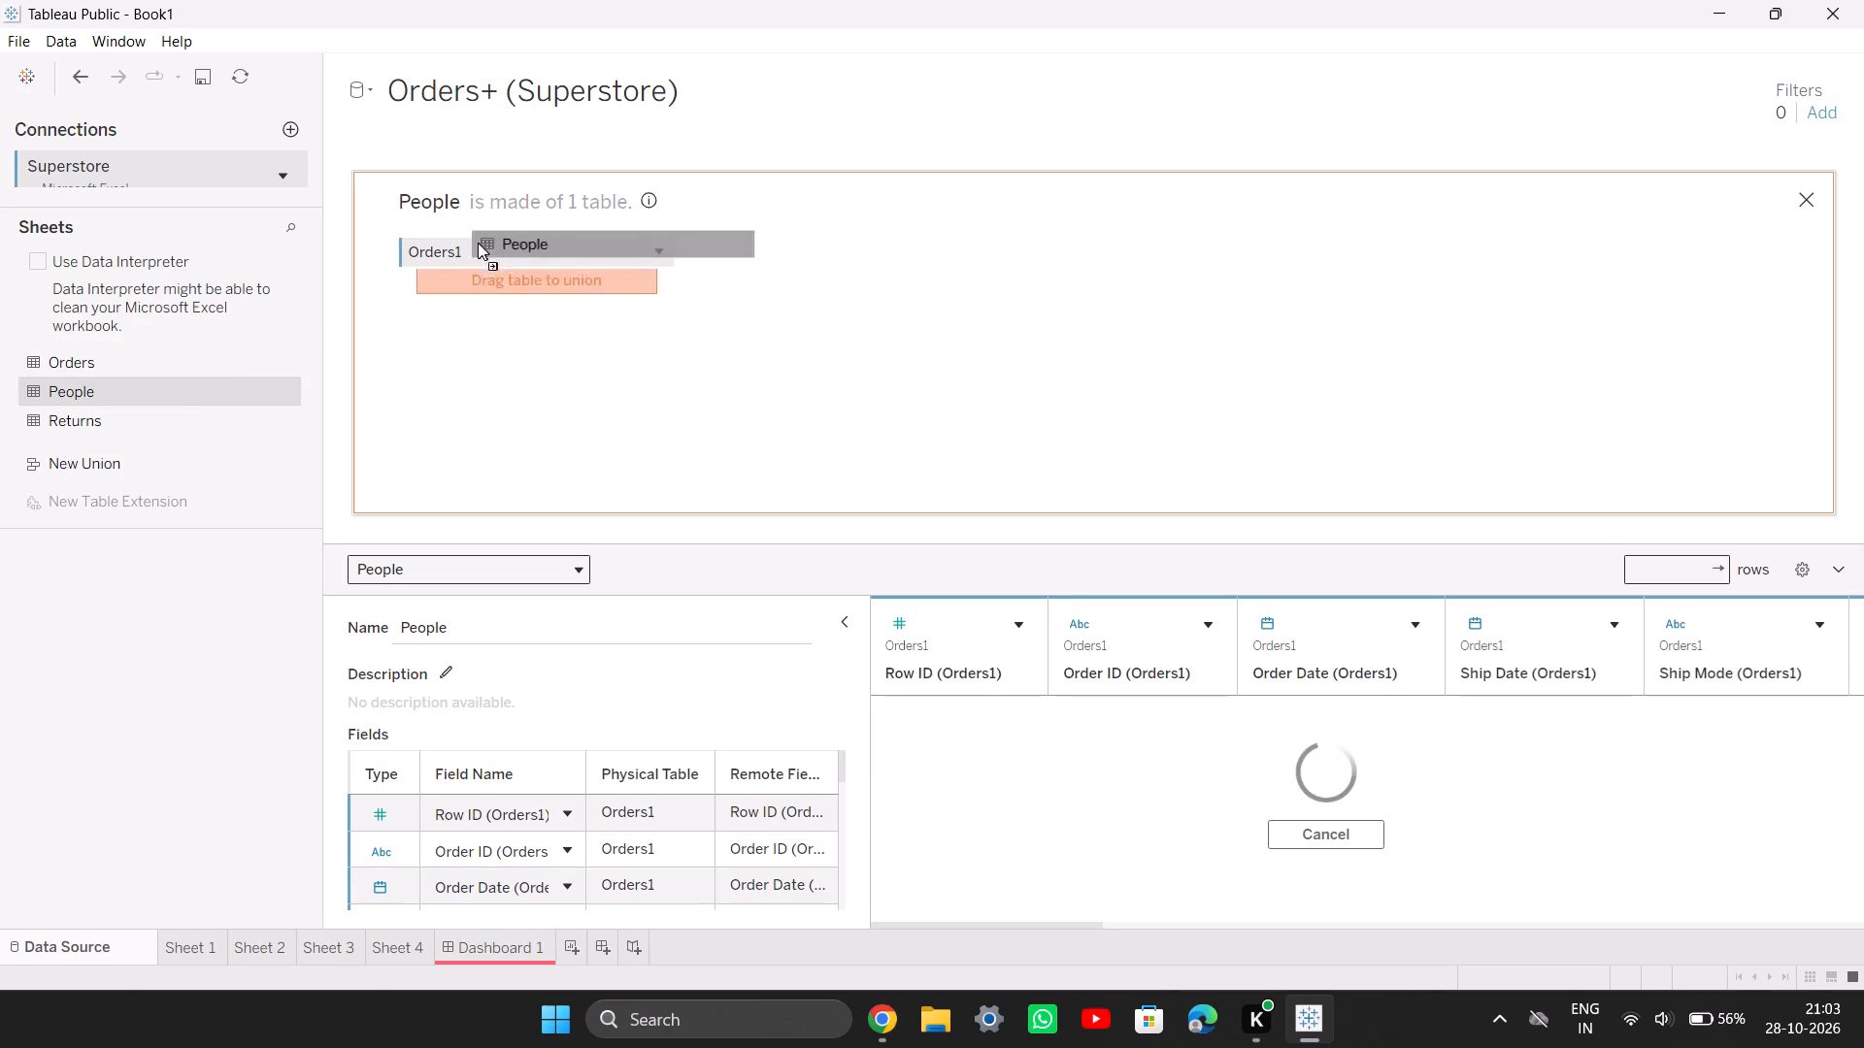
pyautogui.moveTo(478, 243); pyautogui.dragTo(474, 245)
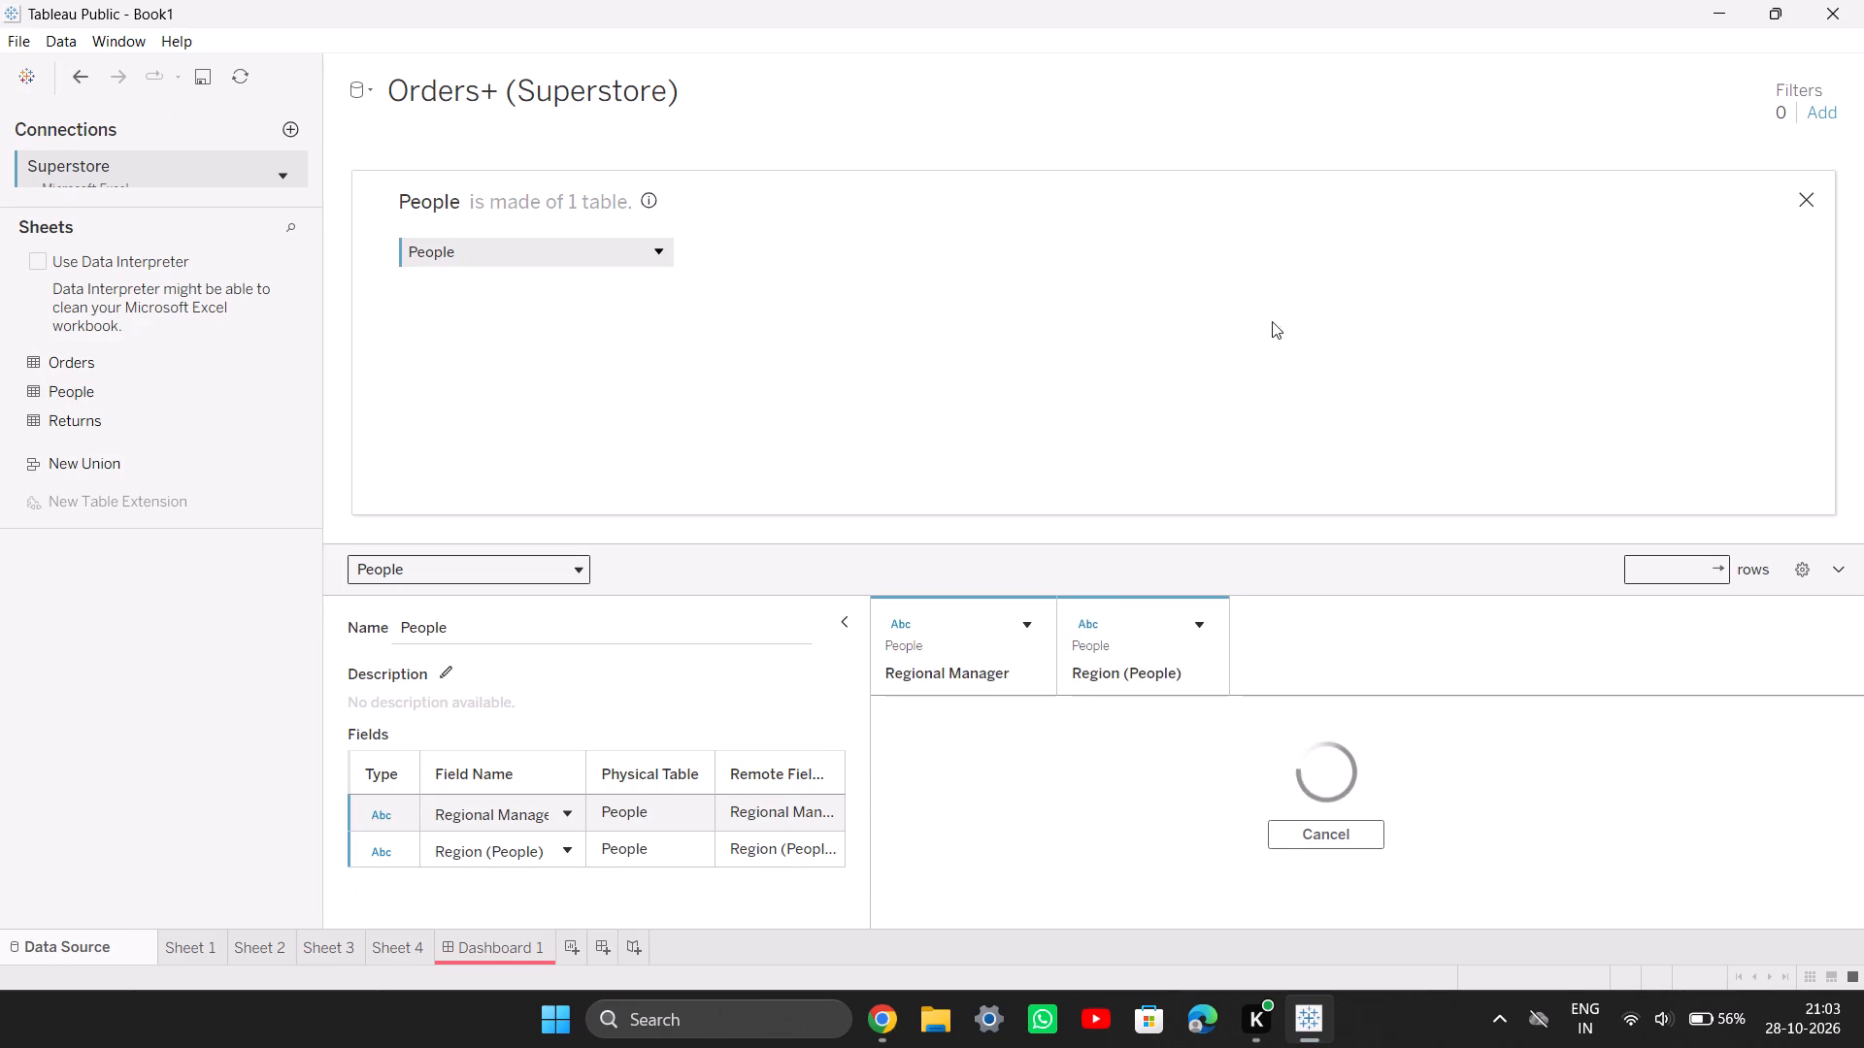
# Reopen the People table's physical layer and add the Orders and Returns sheets to its joins.
pyautogui.click(1796, 199)
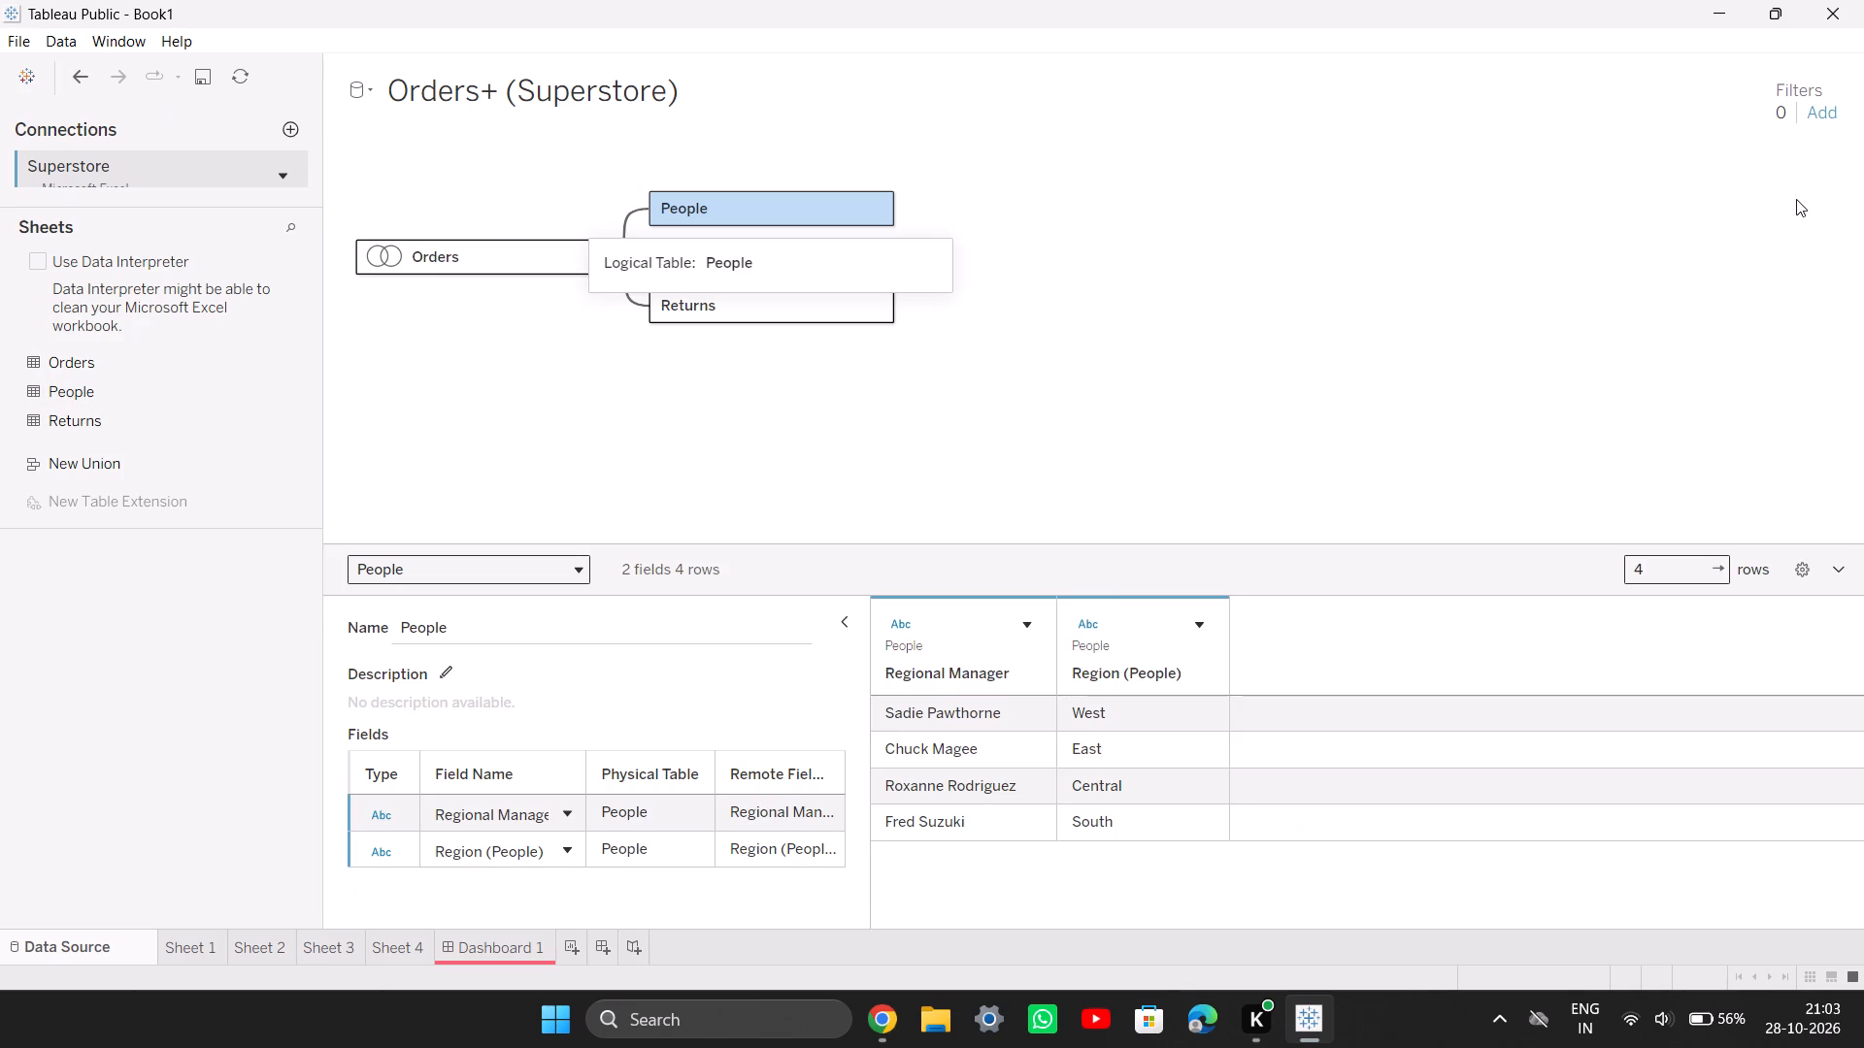
pyautogui.doubleClick(817, 207)
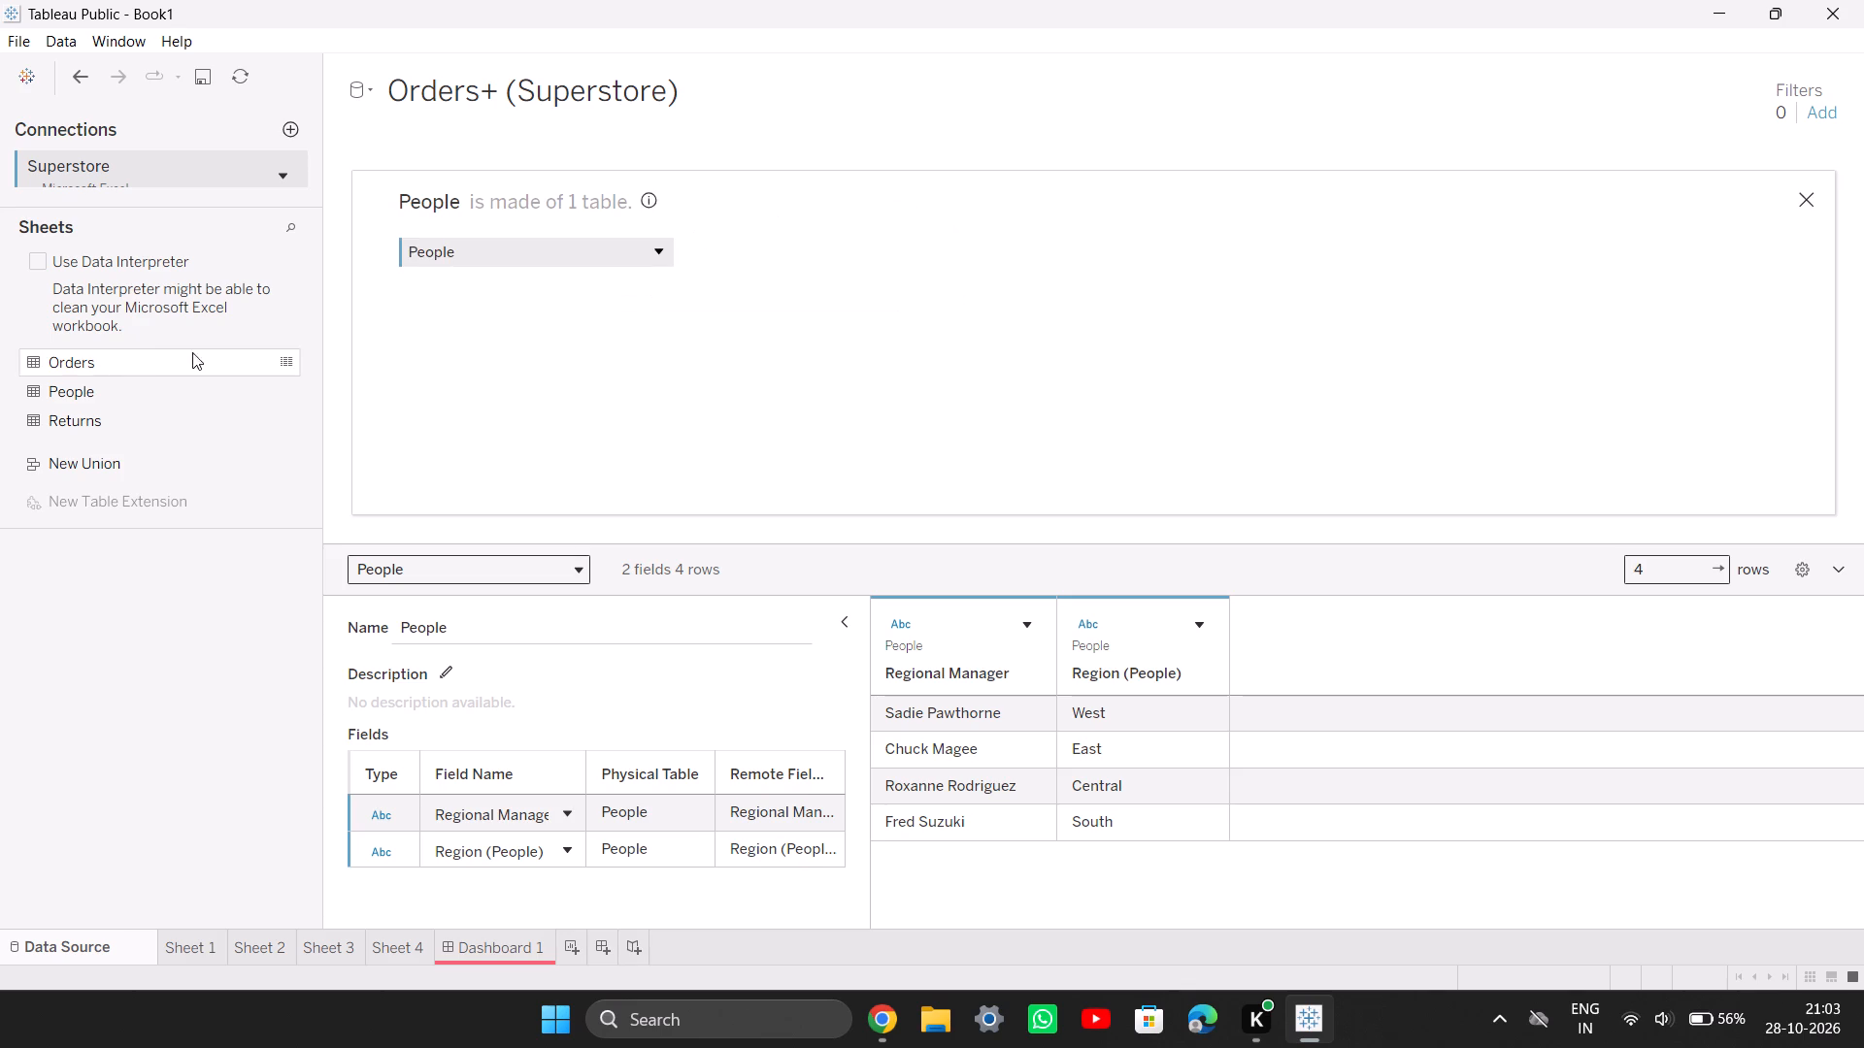
pyautogui.doubleClick(108, 362)
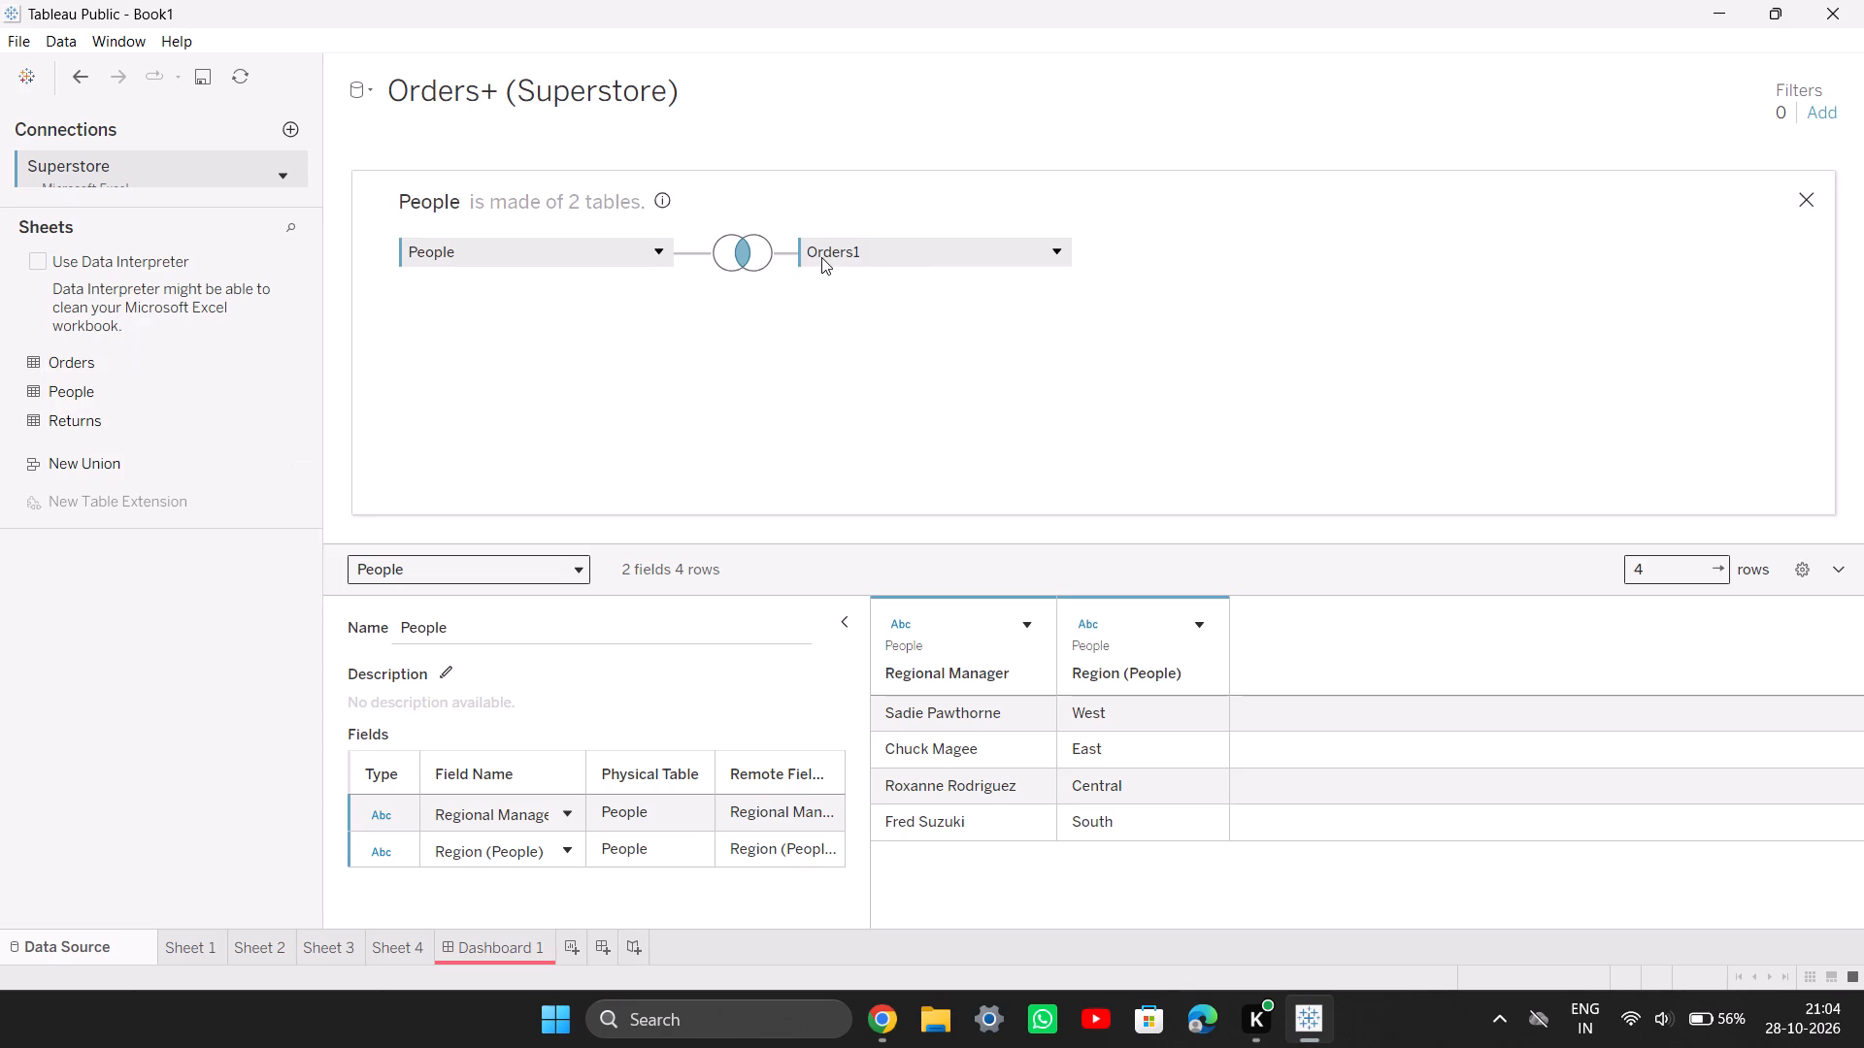
pyautogui.doubleClick(210, 409)
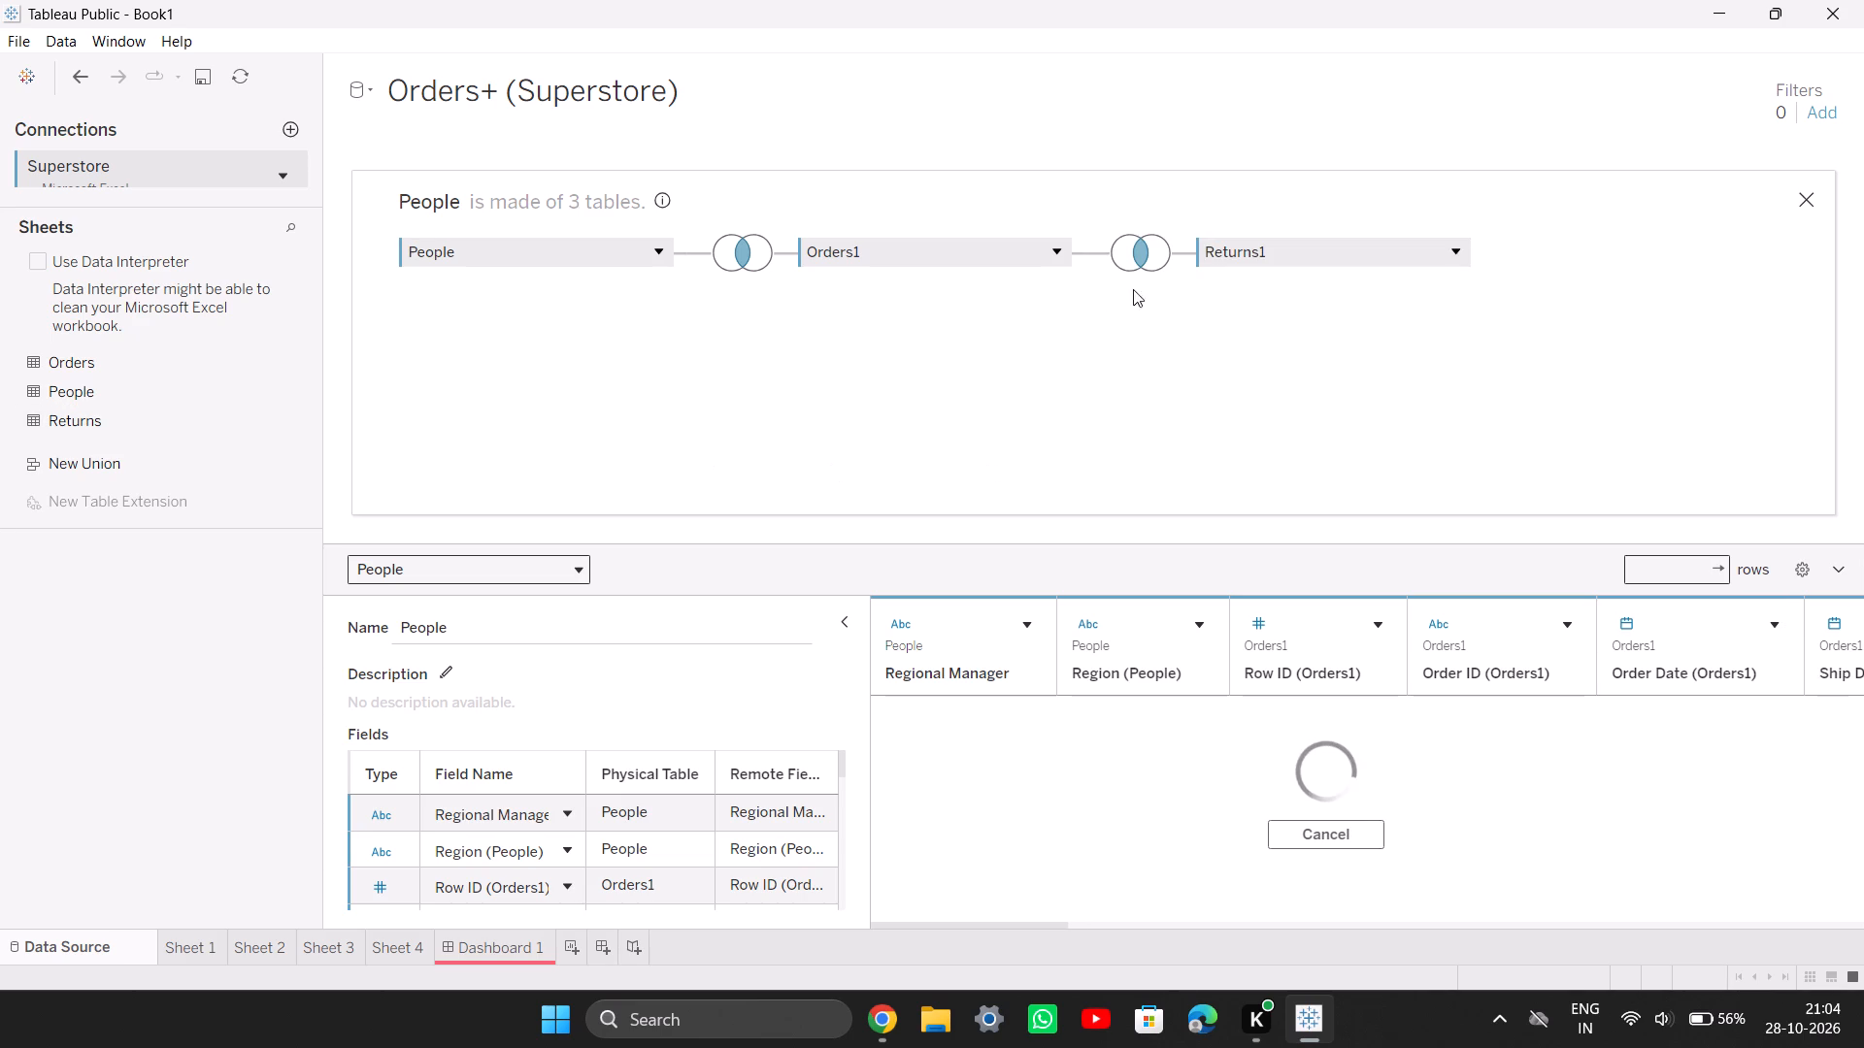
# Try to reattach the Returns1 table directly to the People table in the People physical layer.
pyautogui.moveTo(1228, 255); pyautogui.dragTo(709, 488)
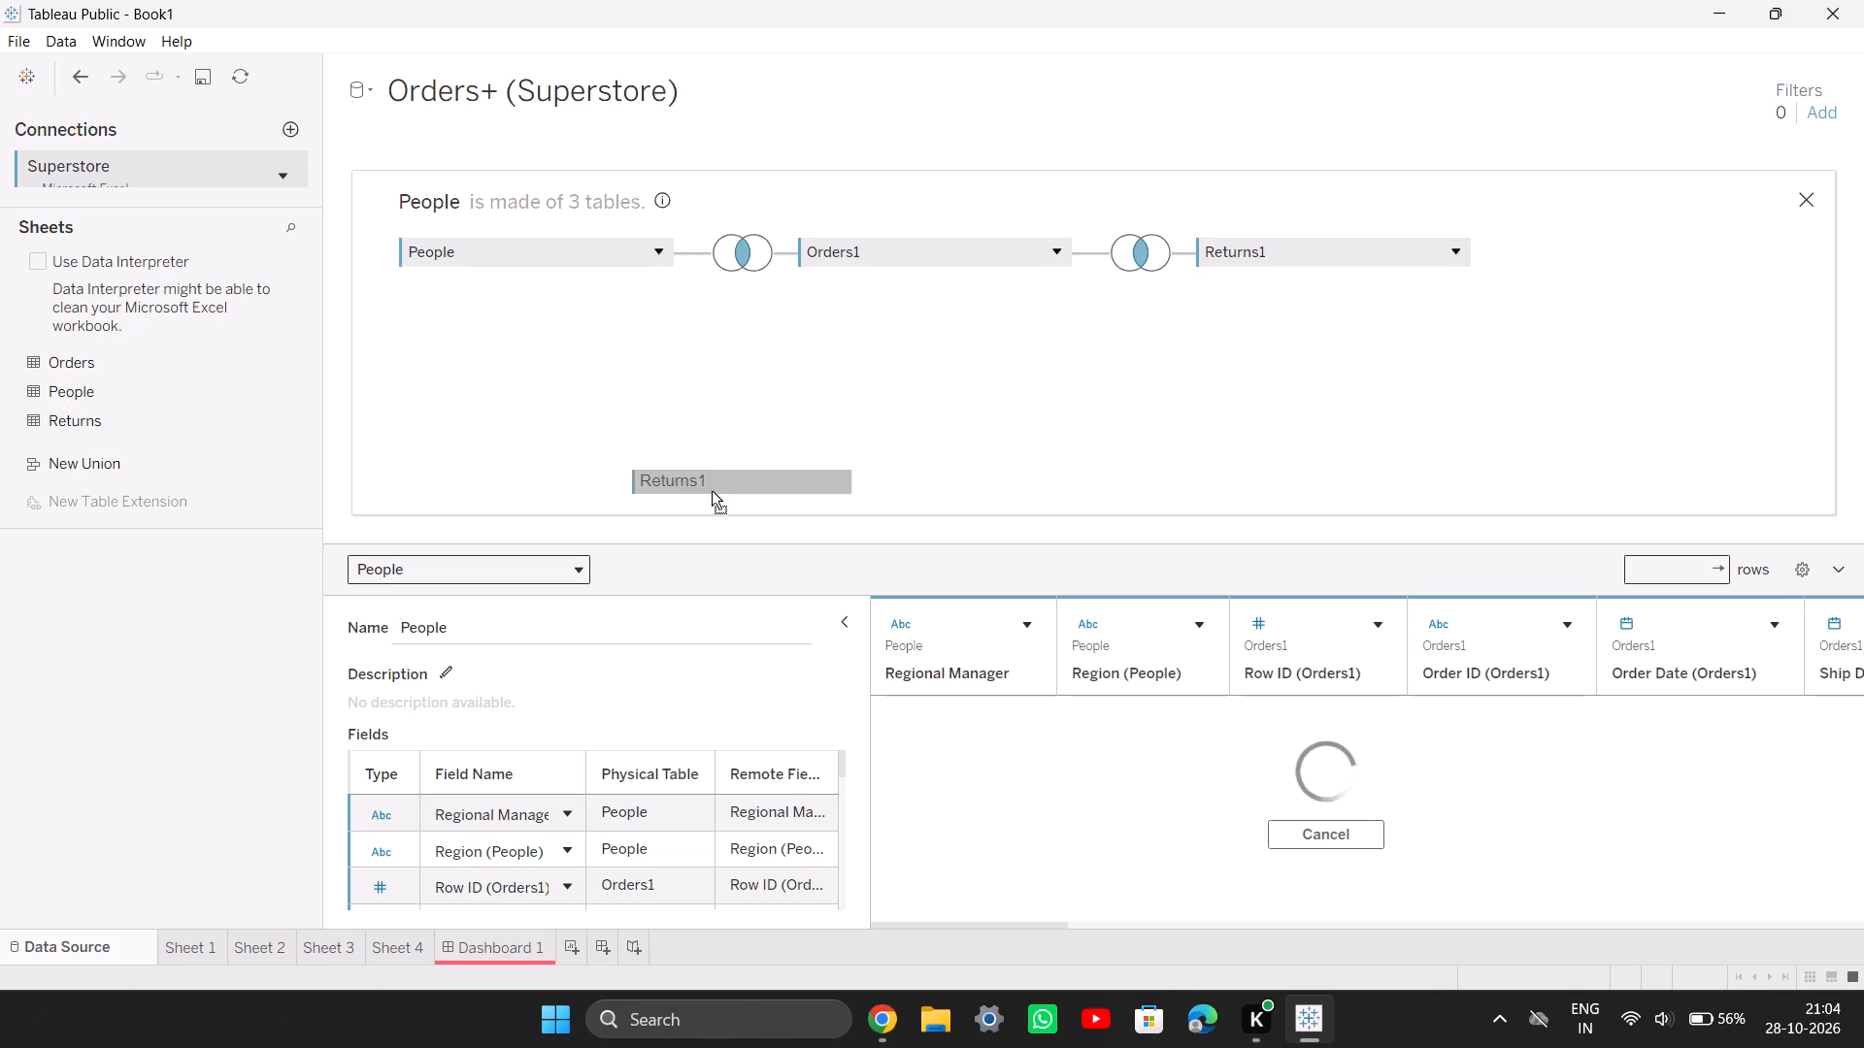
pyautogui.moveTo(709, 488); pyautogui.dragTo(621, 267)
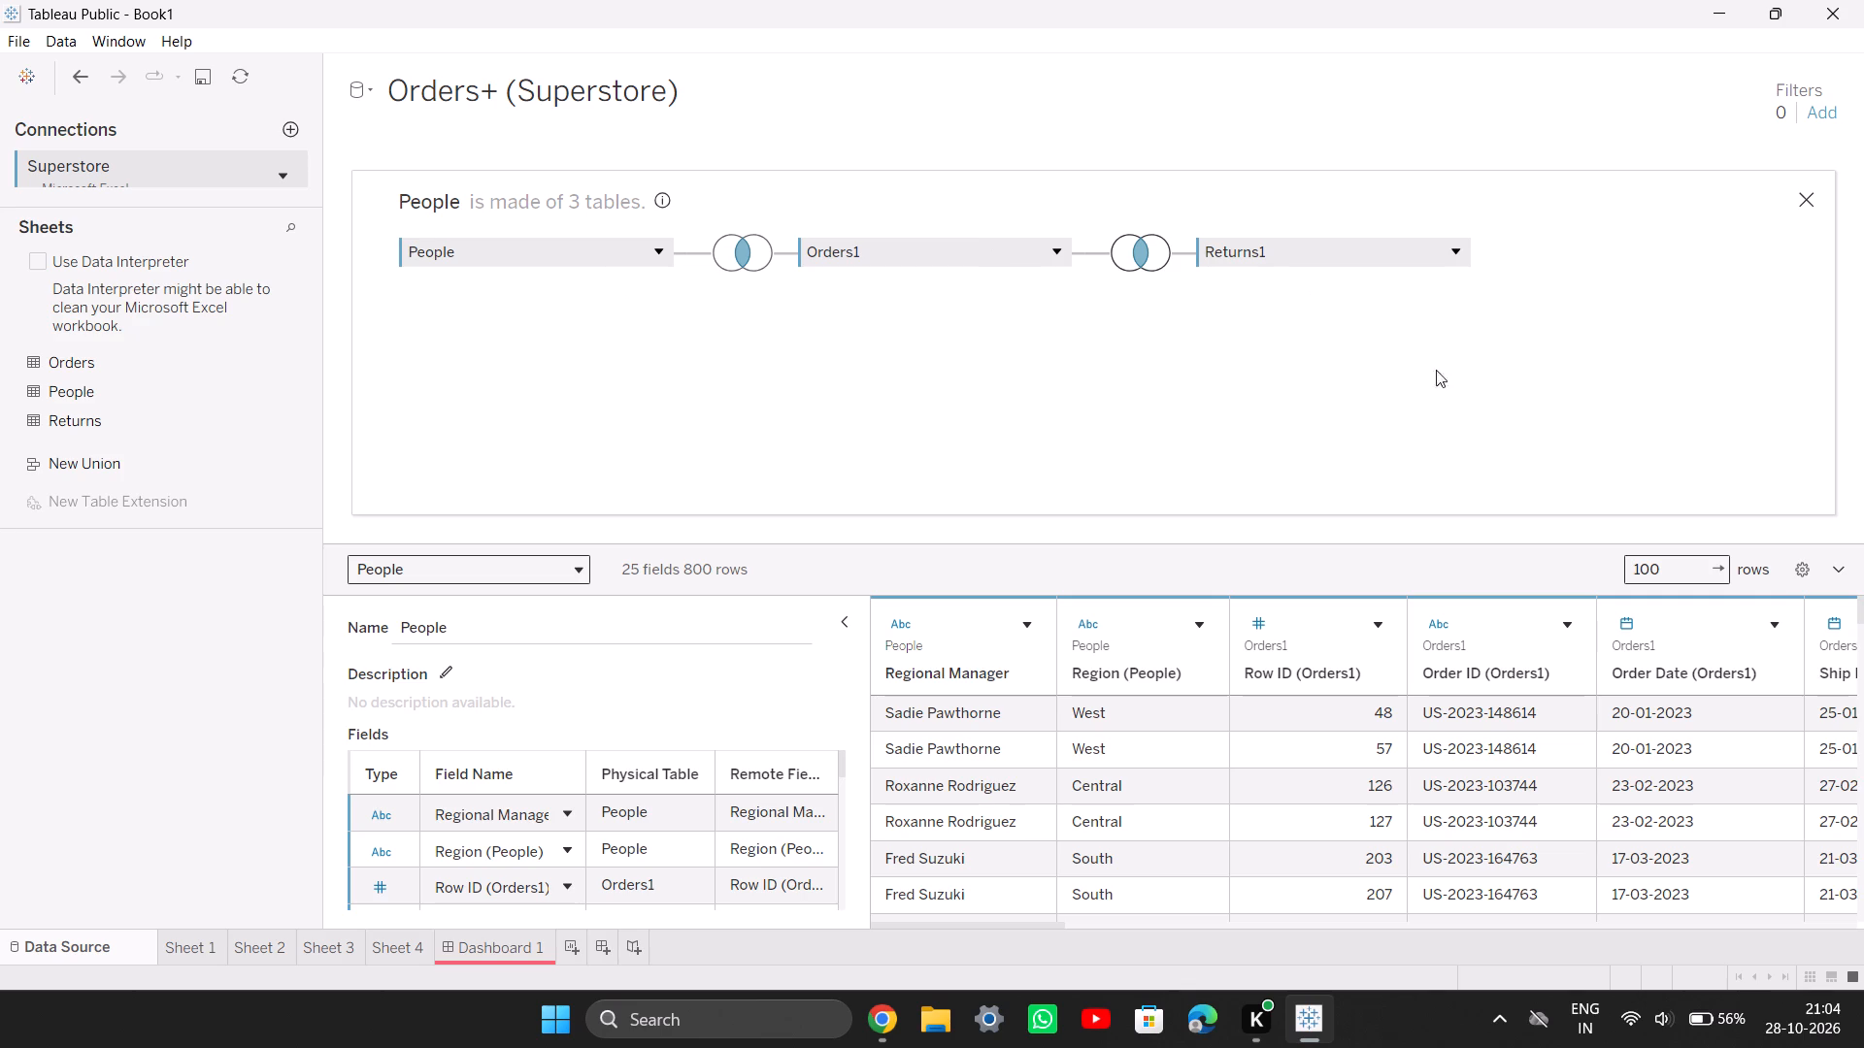
# Inspect the join settings between Orders1 and Returns1 and the Returns1 table options, and close the People join canvas.
pyautogui.click(1128, 254)
pyautogui.moveTo(1128, 254); pyautogui.dragTo(1027, 332)
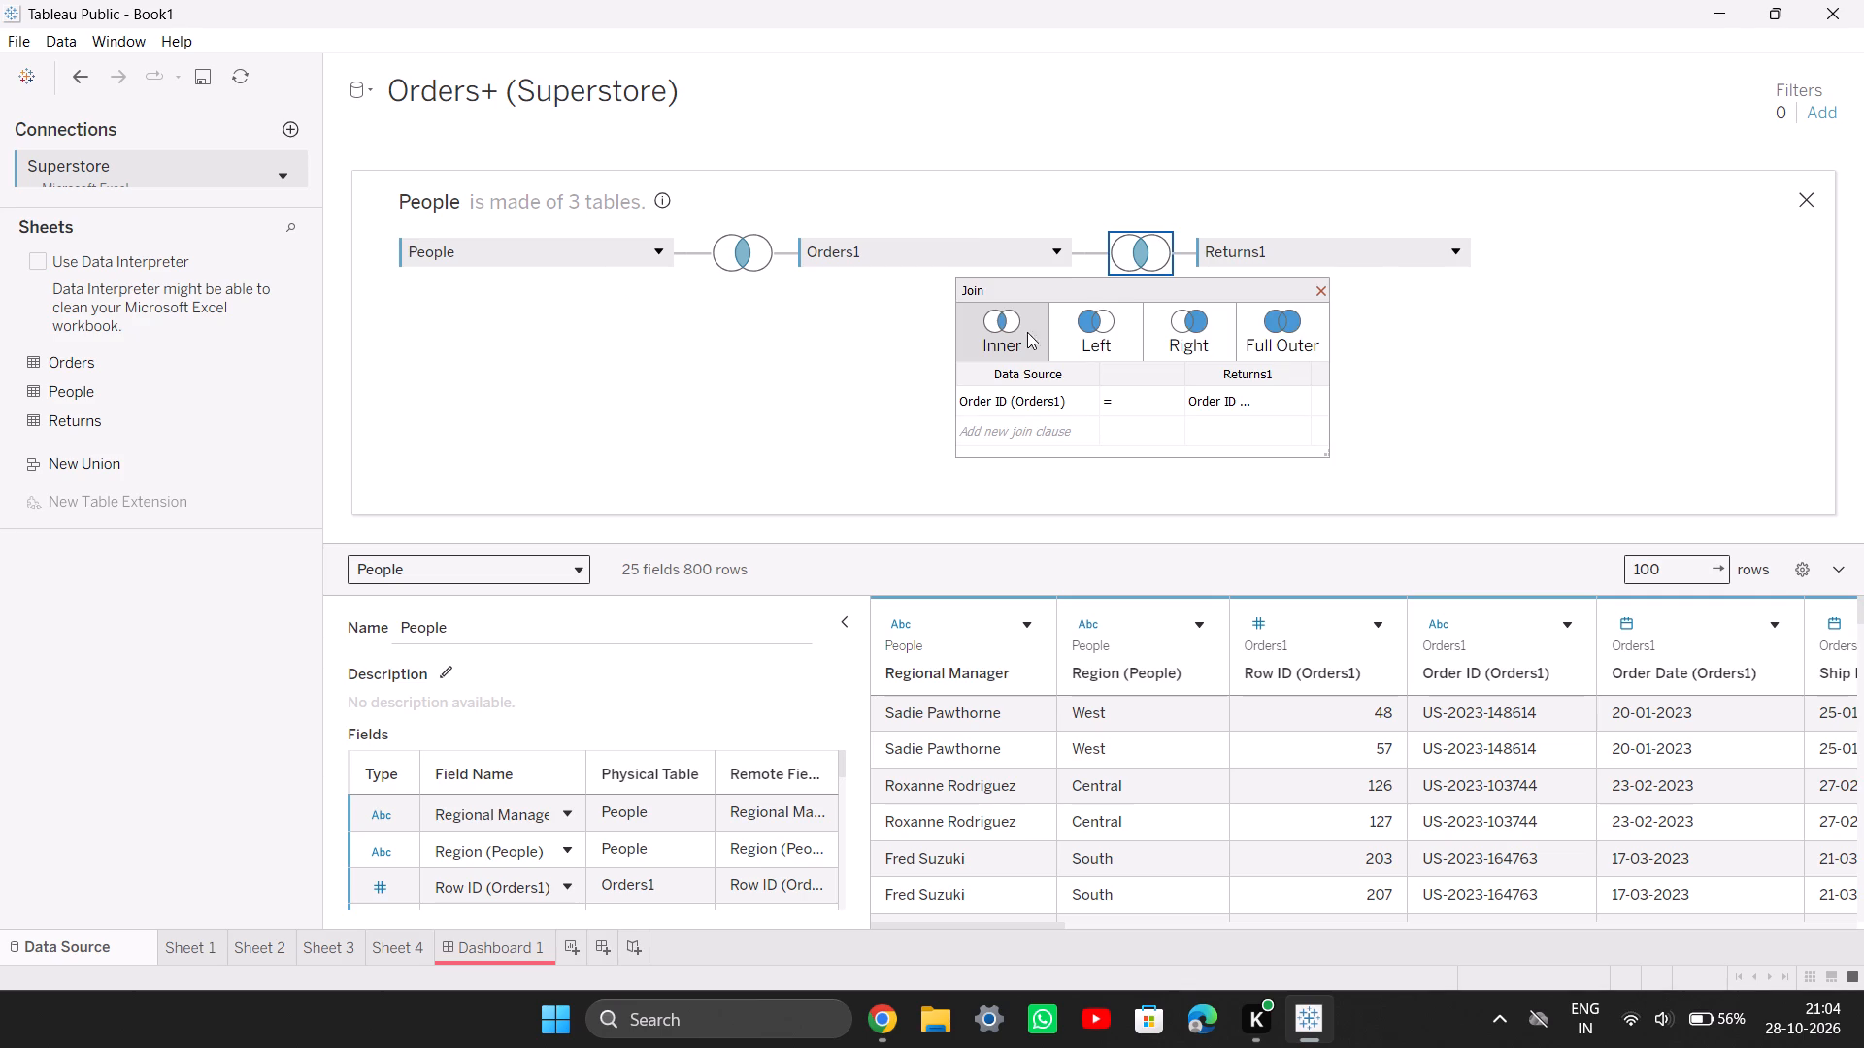
pyautogui.moveTo(1027, 332); pyautogui.dragTo(660, 278)
pyautogui.click(1445, 244)
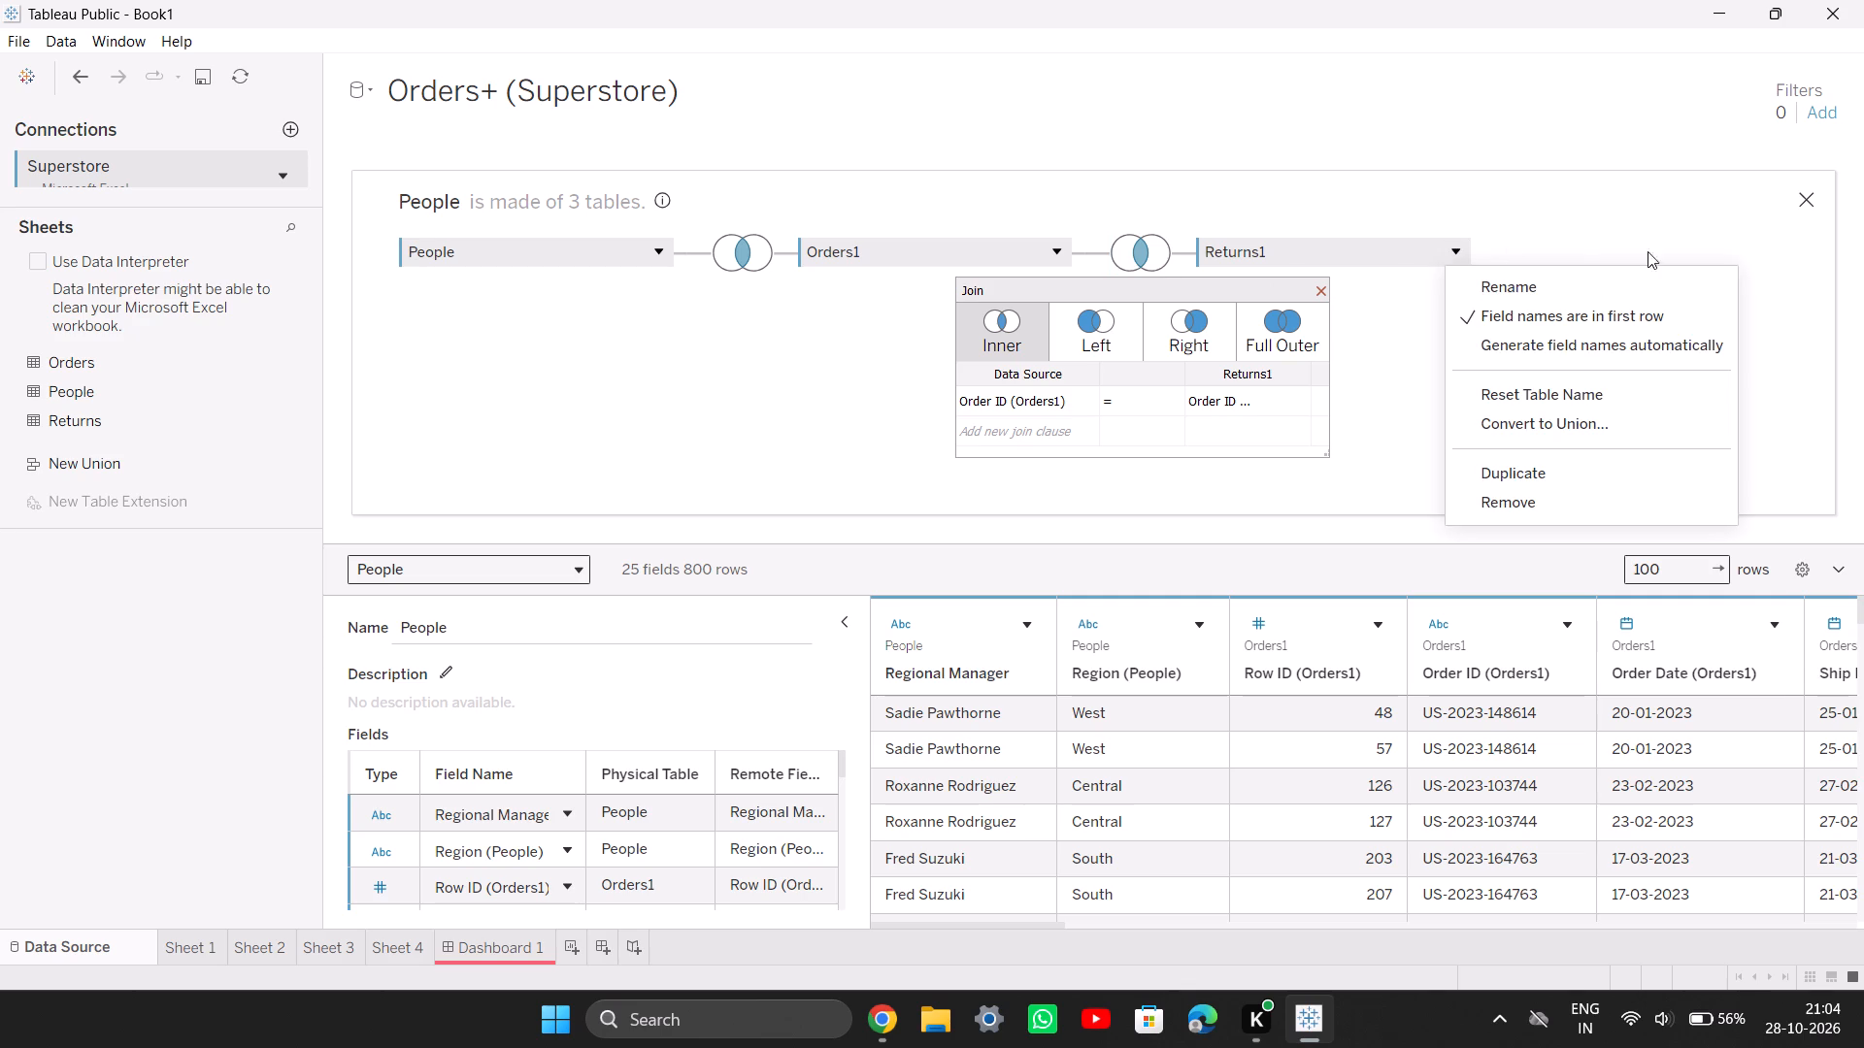
pyautogui.click(1804, 194)
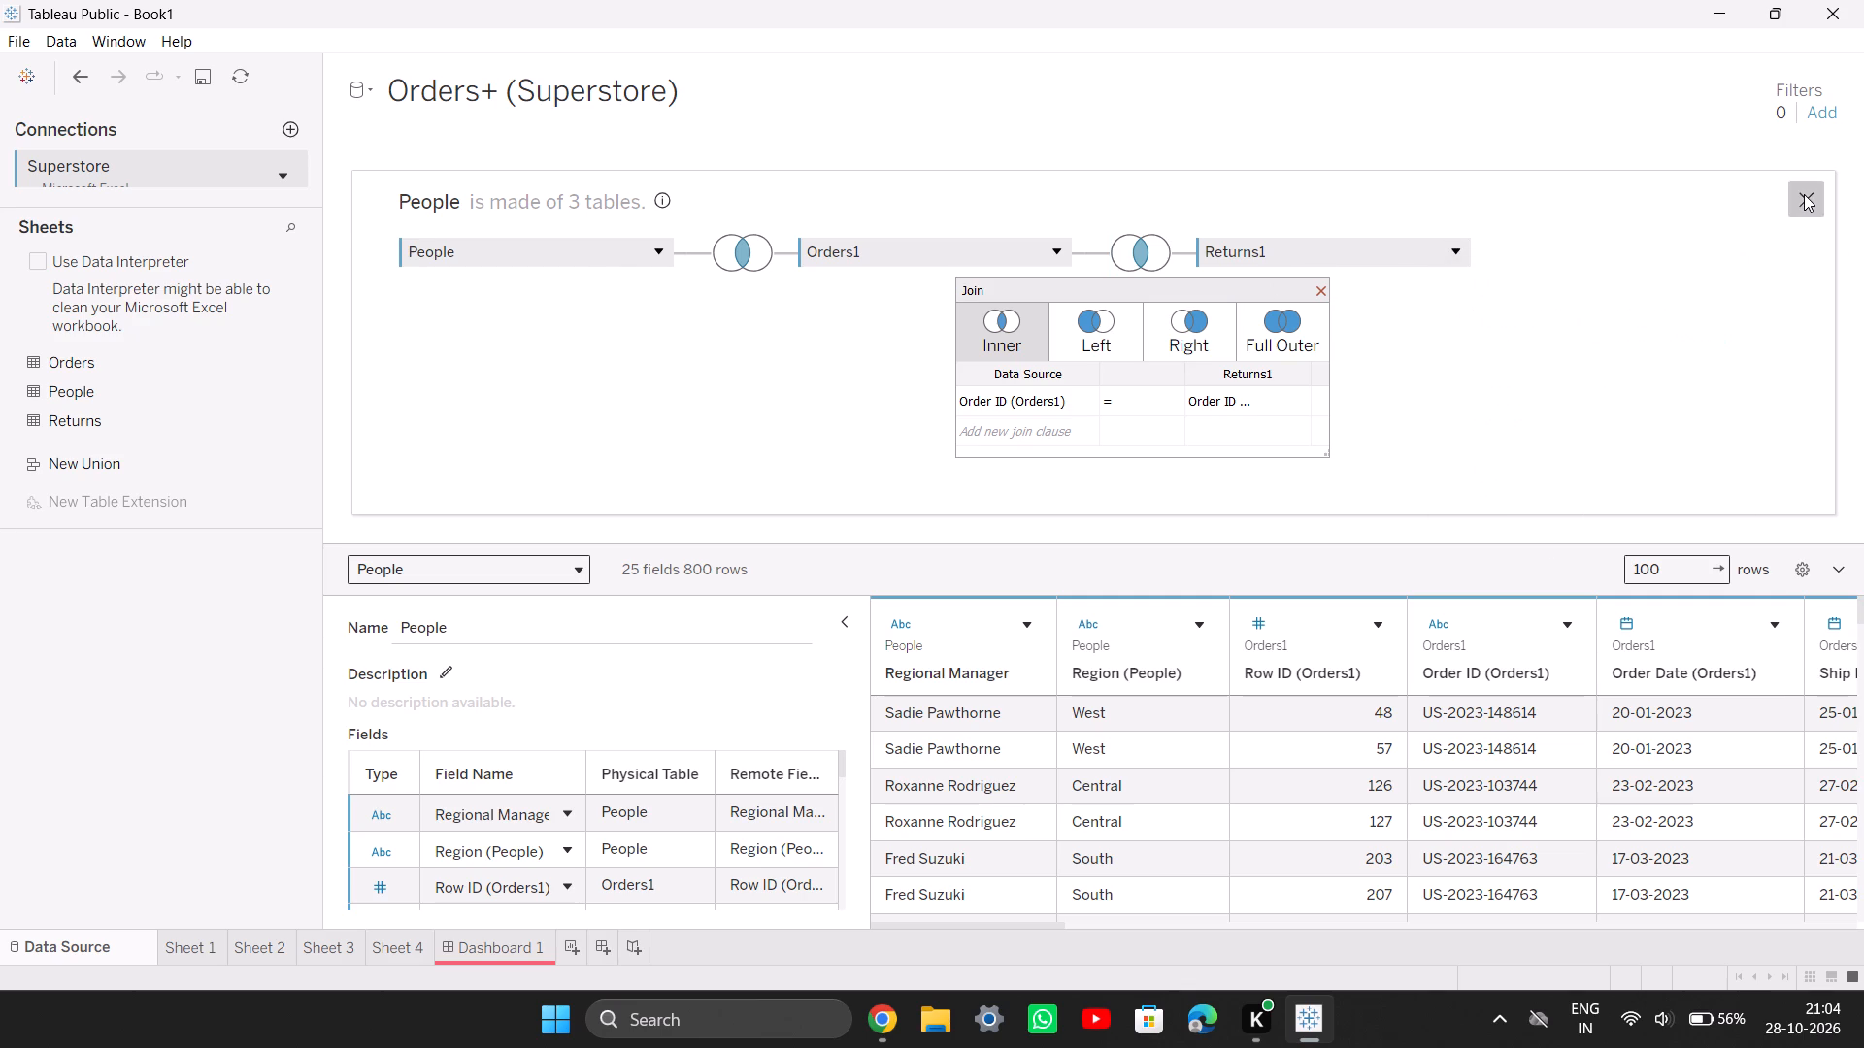
# Check section 2.D's join example in the practical PDF in Chrome and return to Tableau Public.
pyautogui.click(879, 1034)
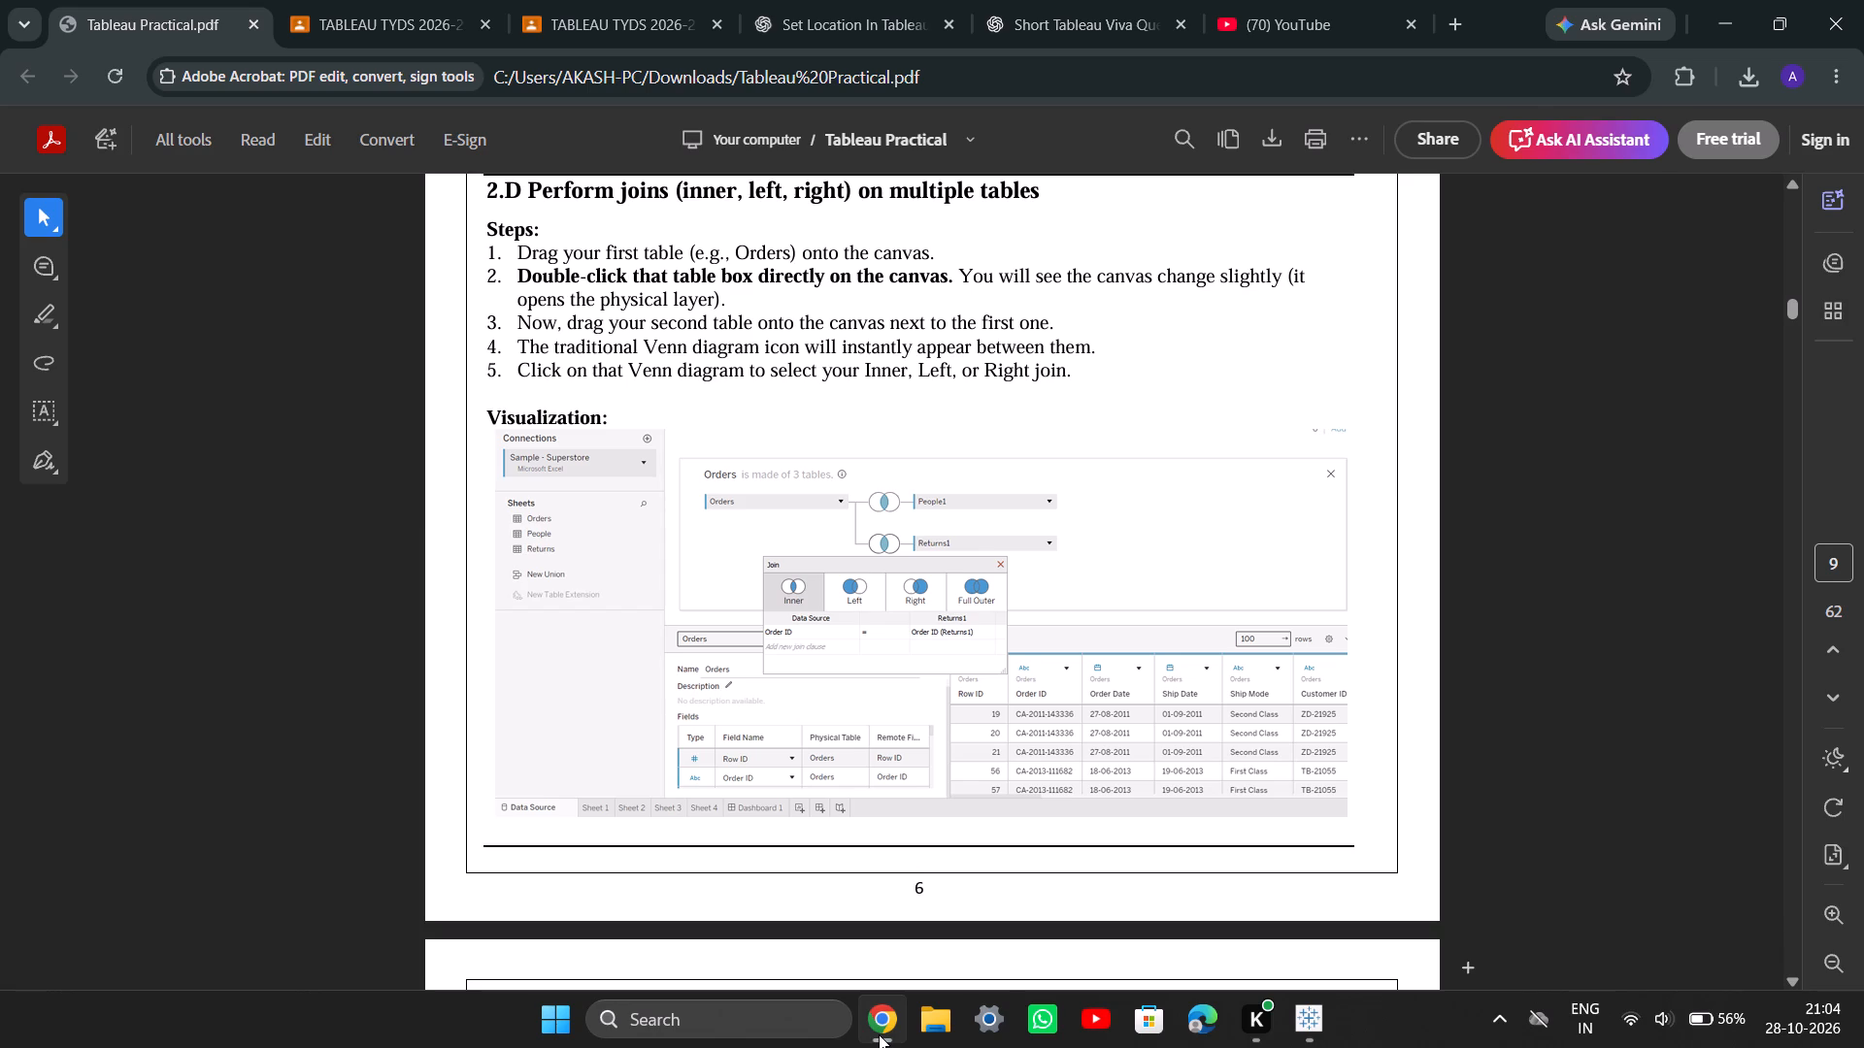
pyautogui.click(879, 1034)
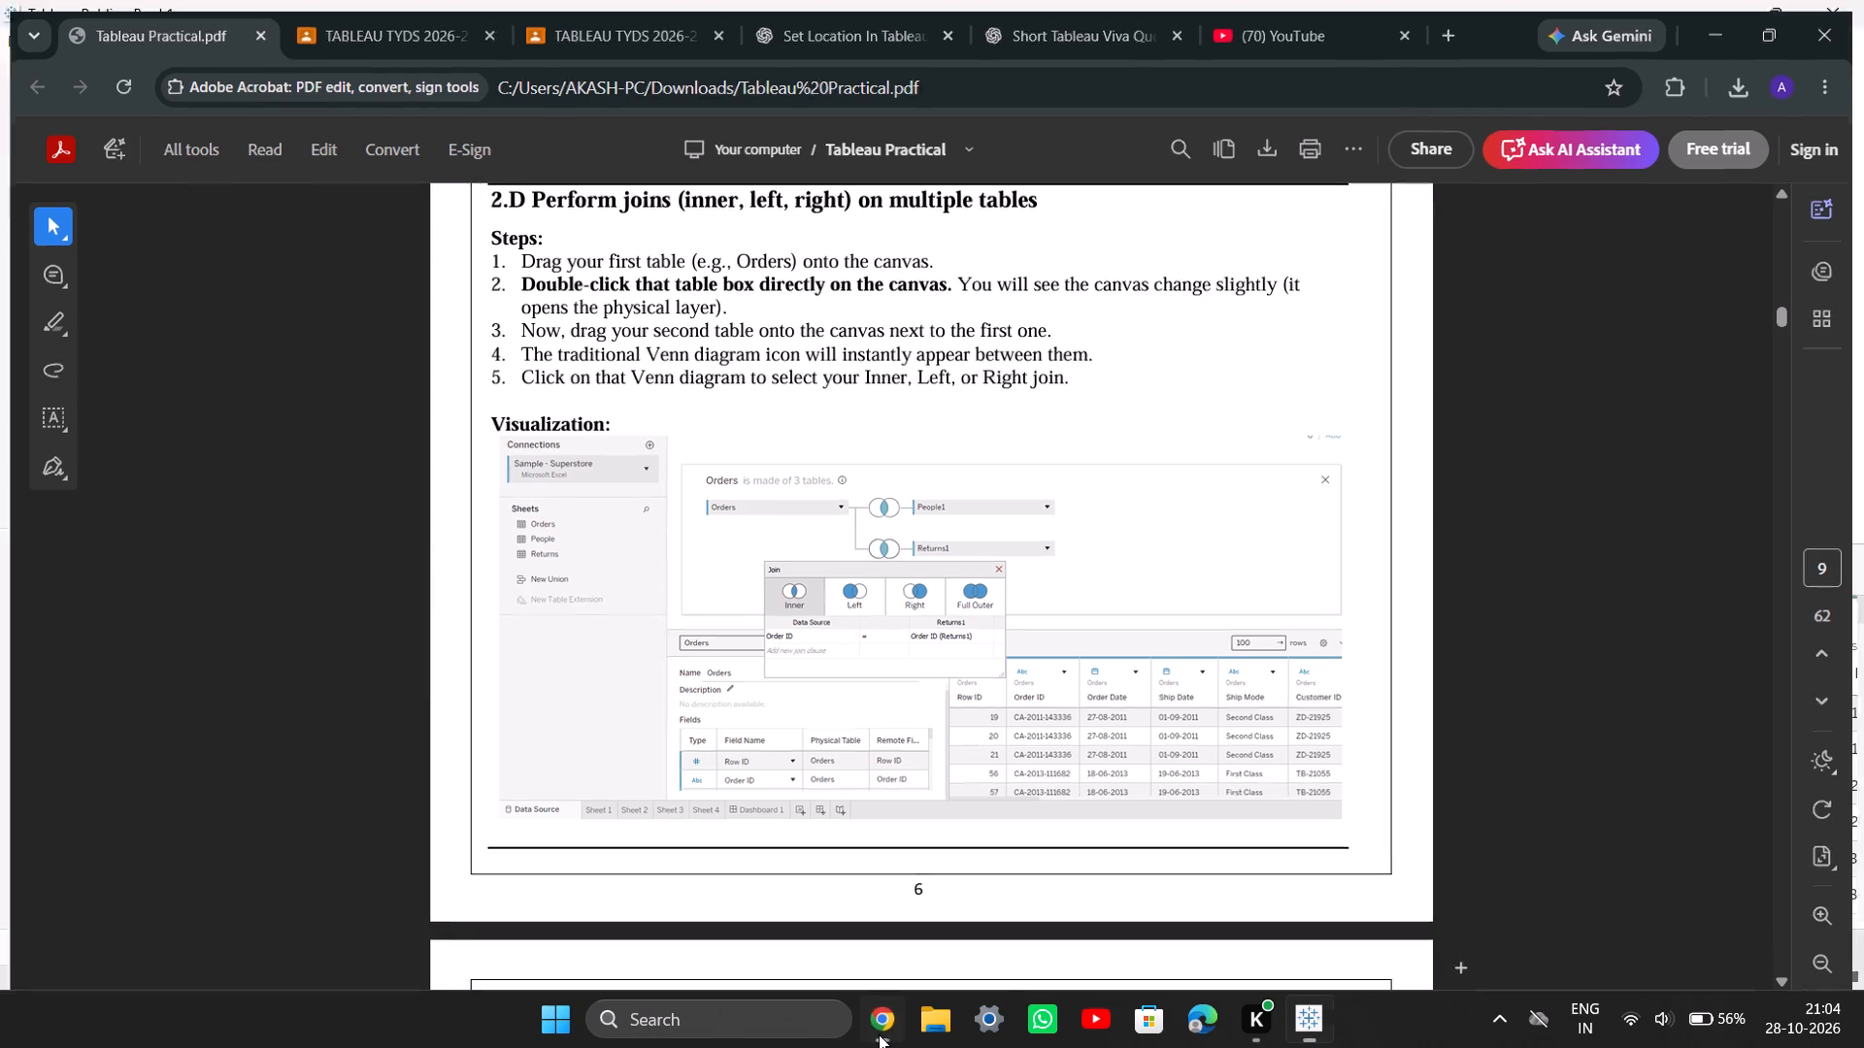
# Replace the People2 table in the Orders physical layer with the Returns sheet.
pyautogui.doubleClick(433, 255)
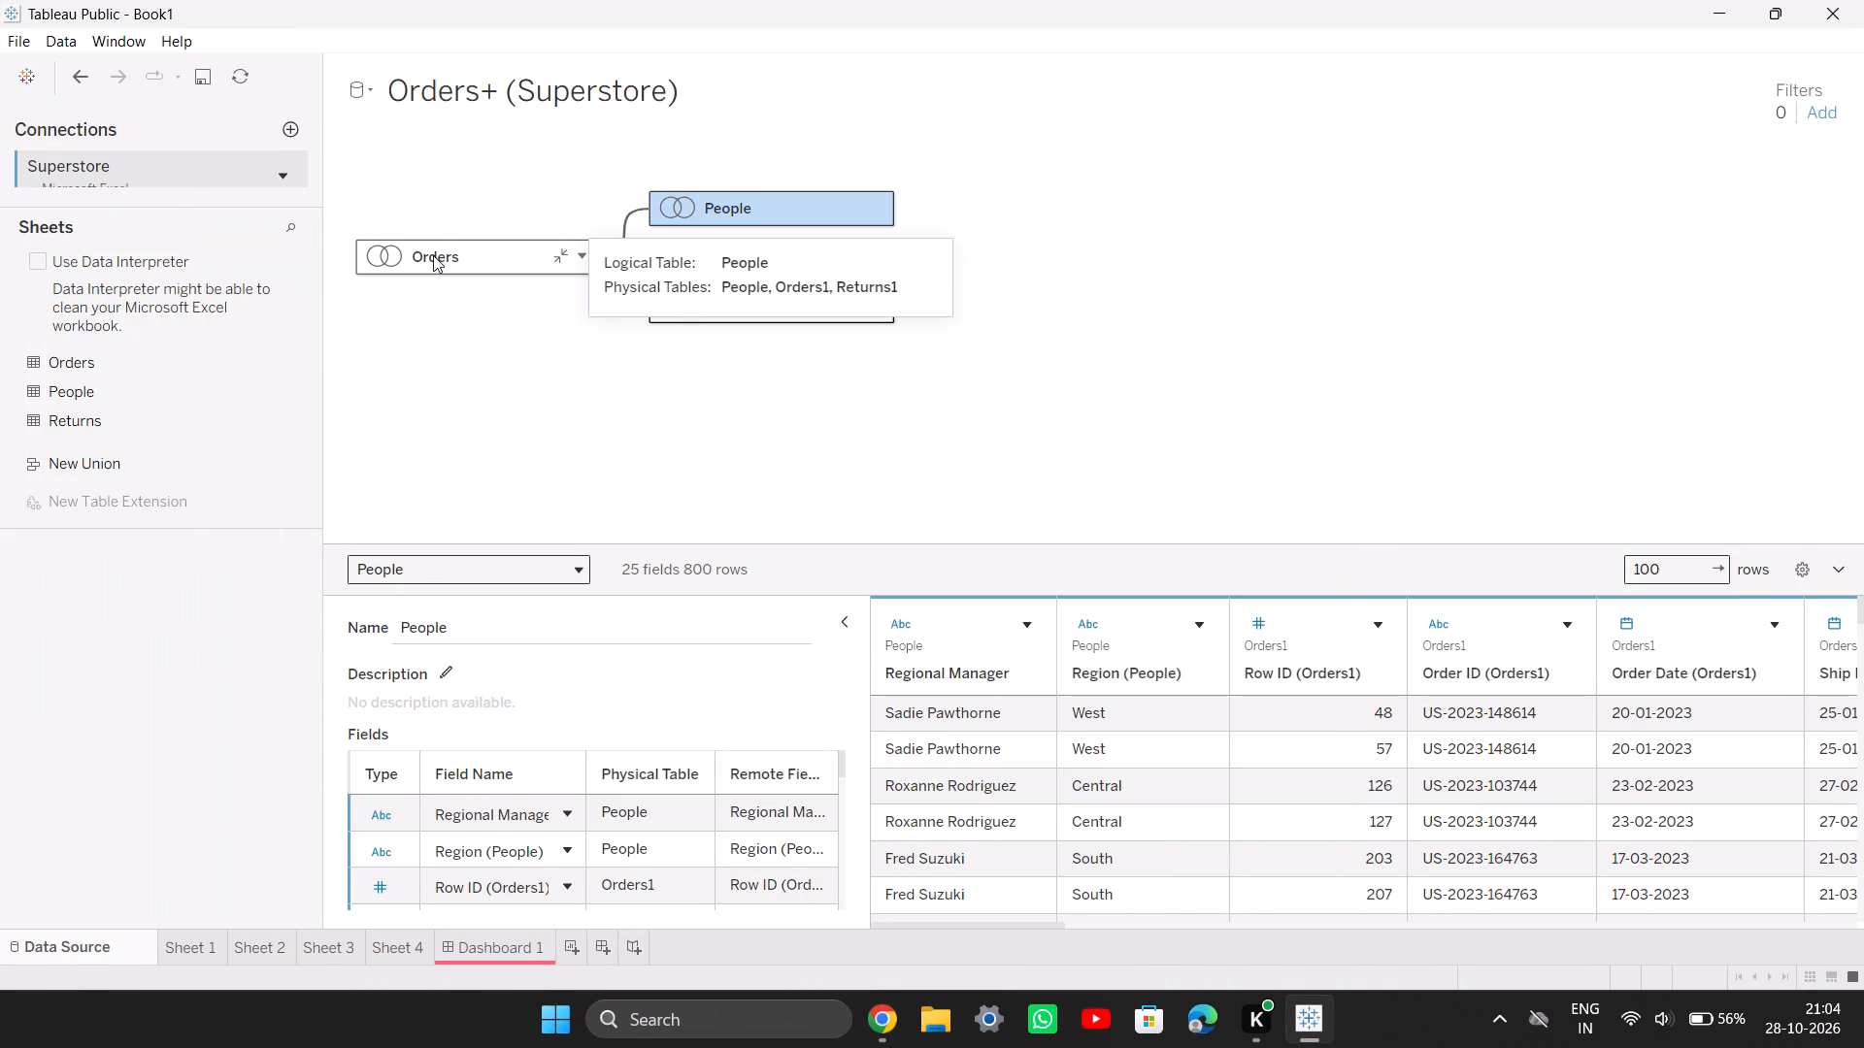
pyautogui.doubleClick(433, 255)
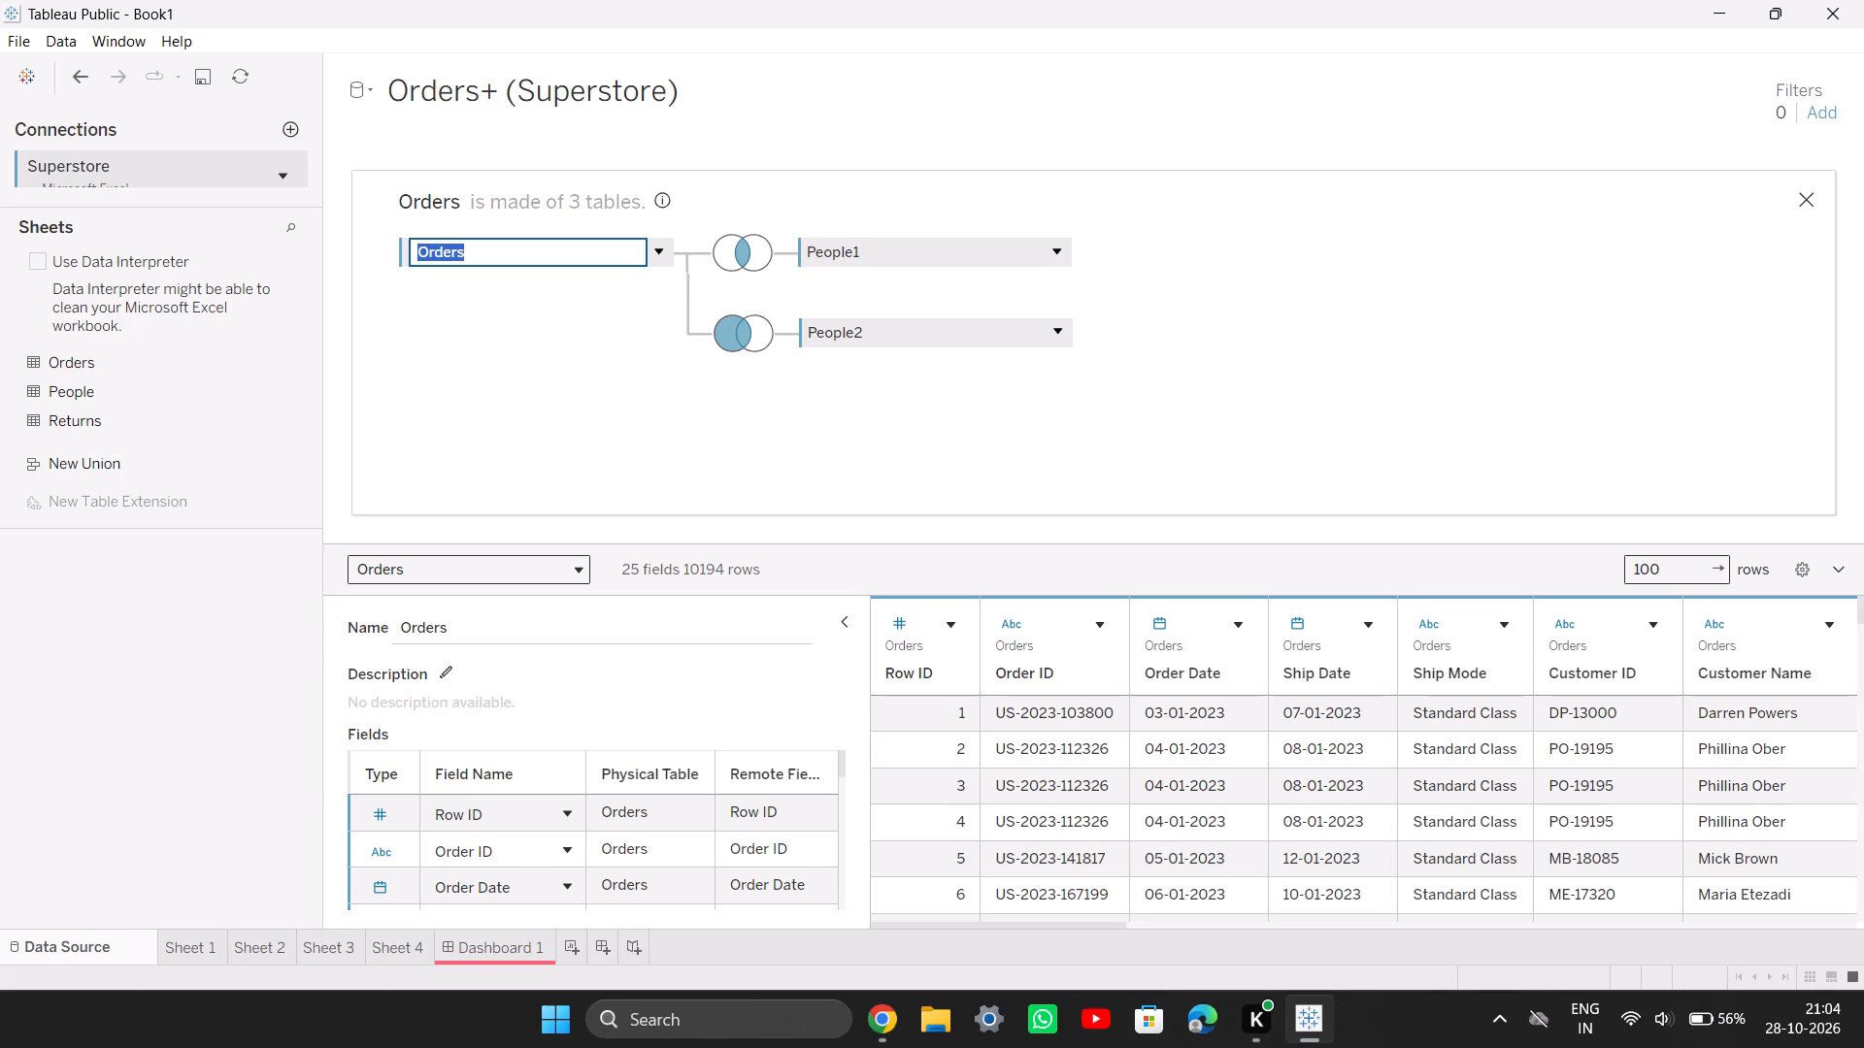
pyautogui.moveTo(924, 337); pyautogui.dragTo(0, 578)
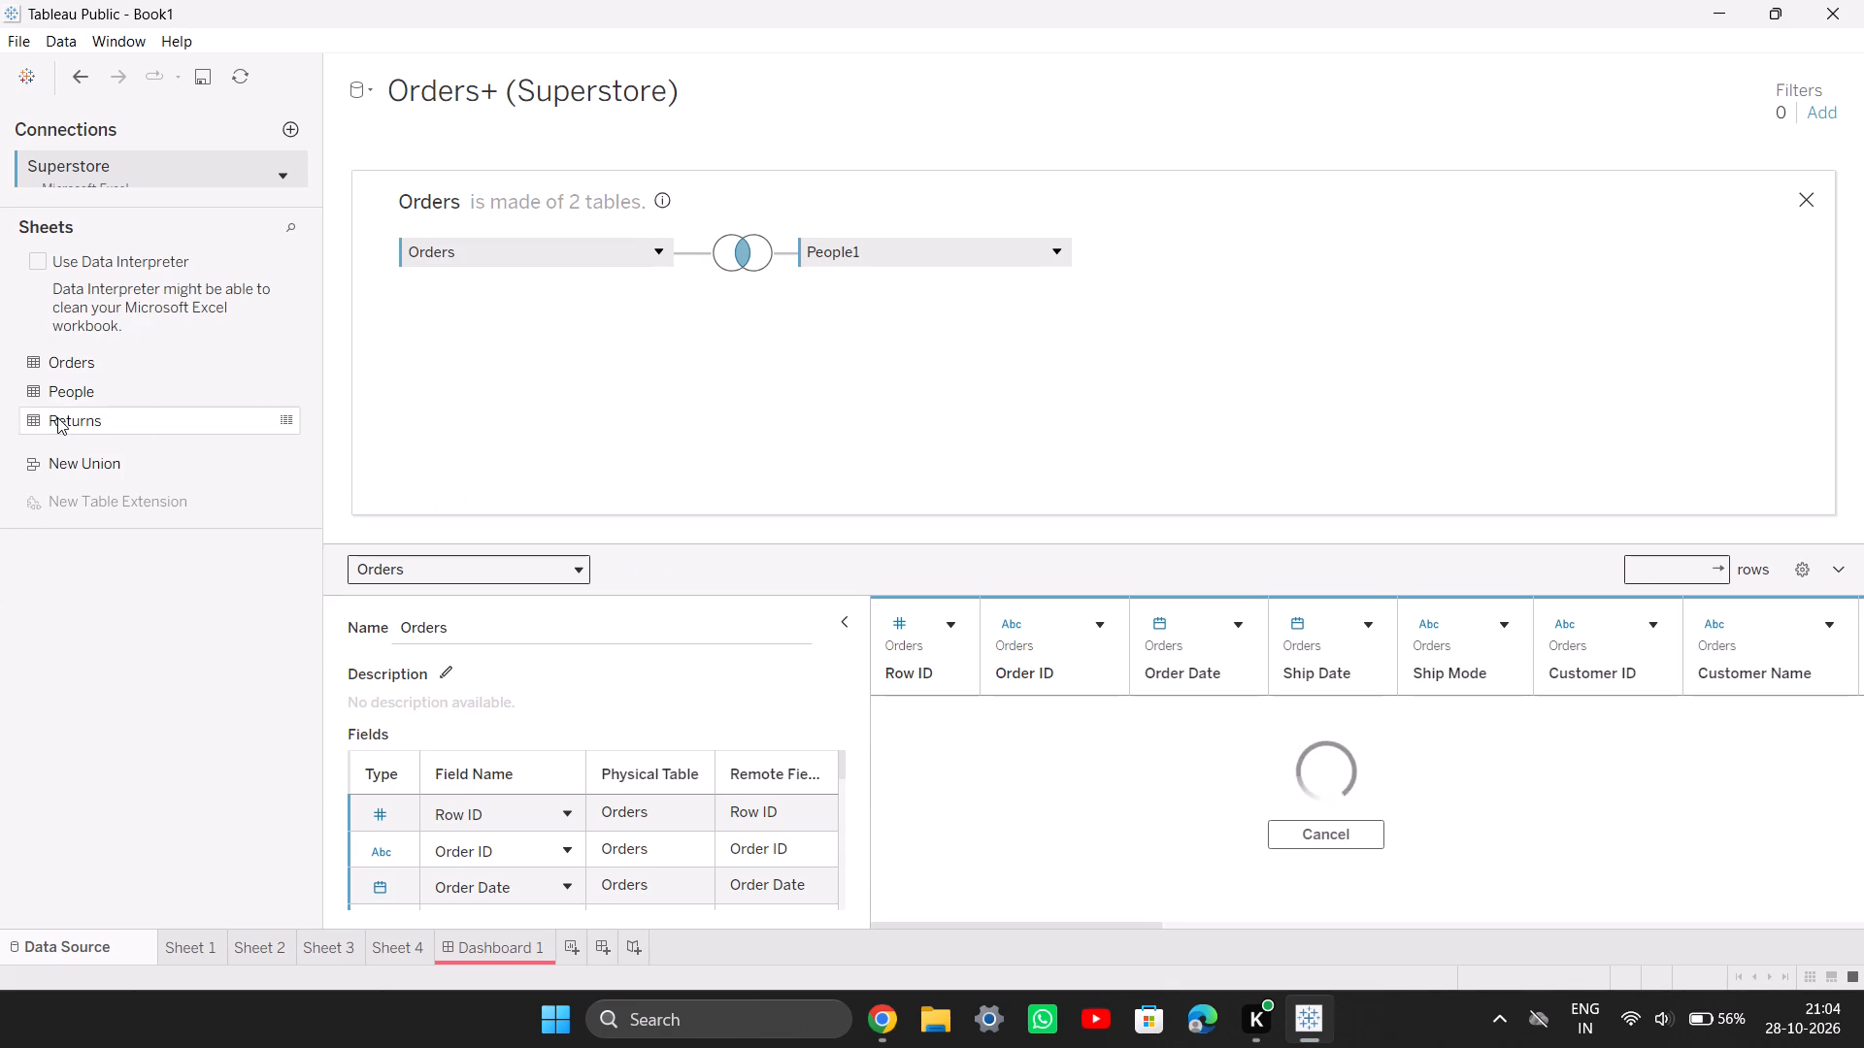
pyautogui.moveTo(57, 417); pyautogui.dragTo(800, 336)
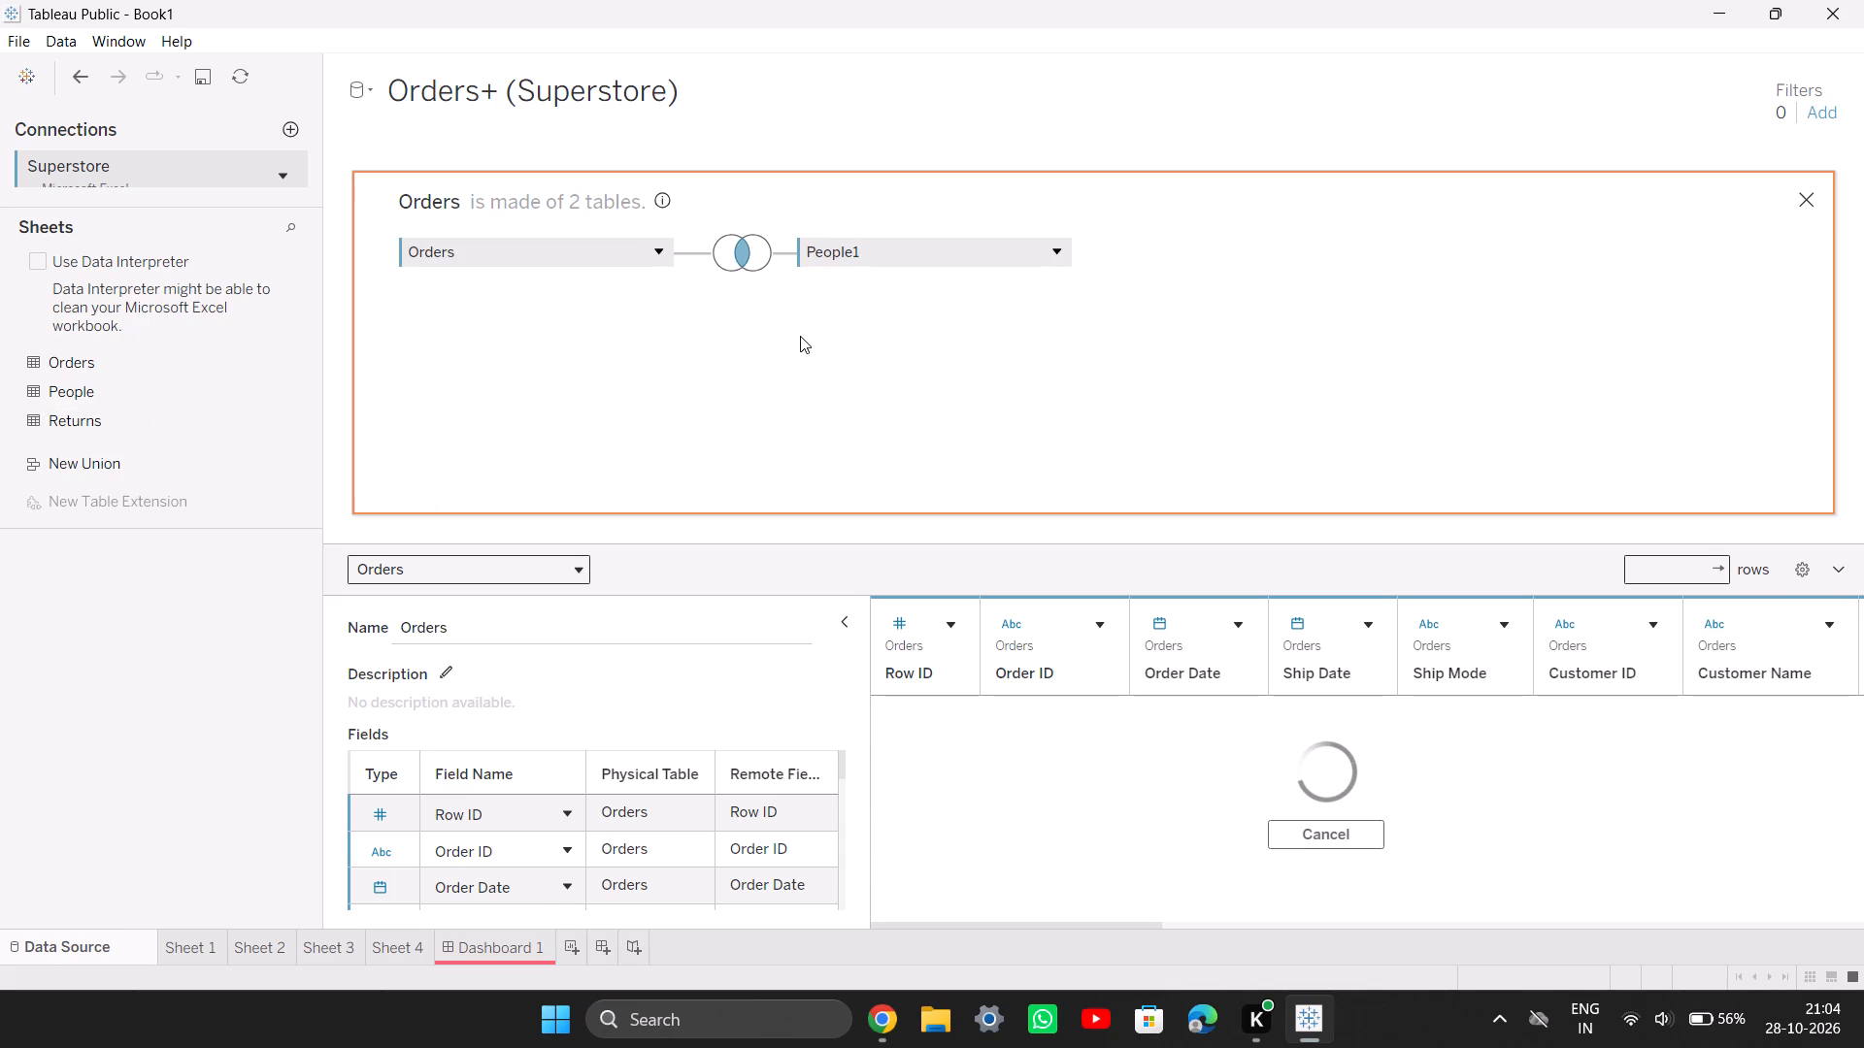
pyautogui.doubleClick(165, 436)
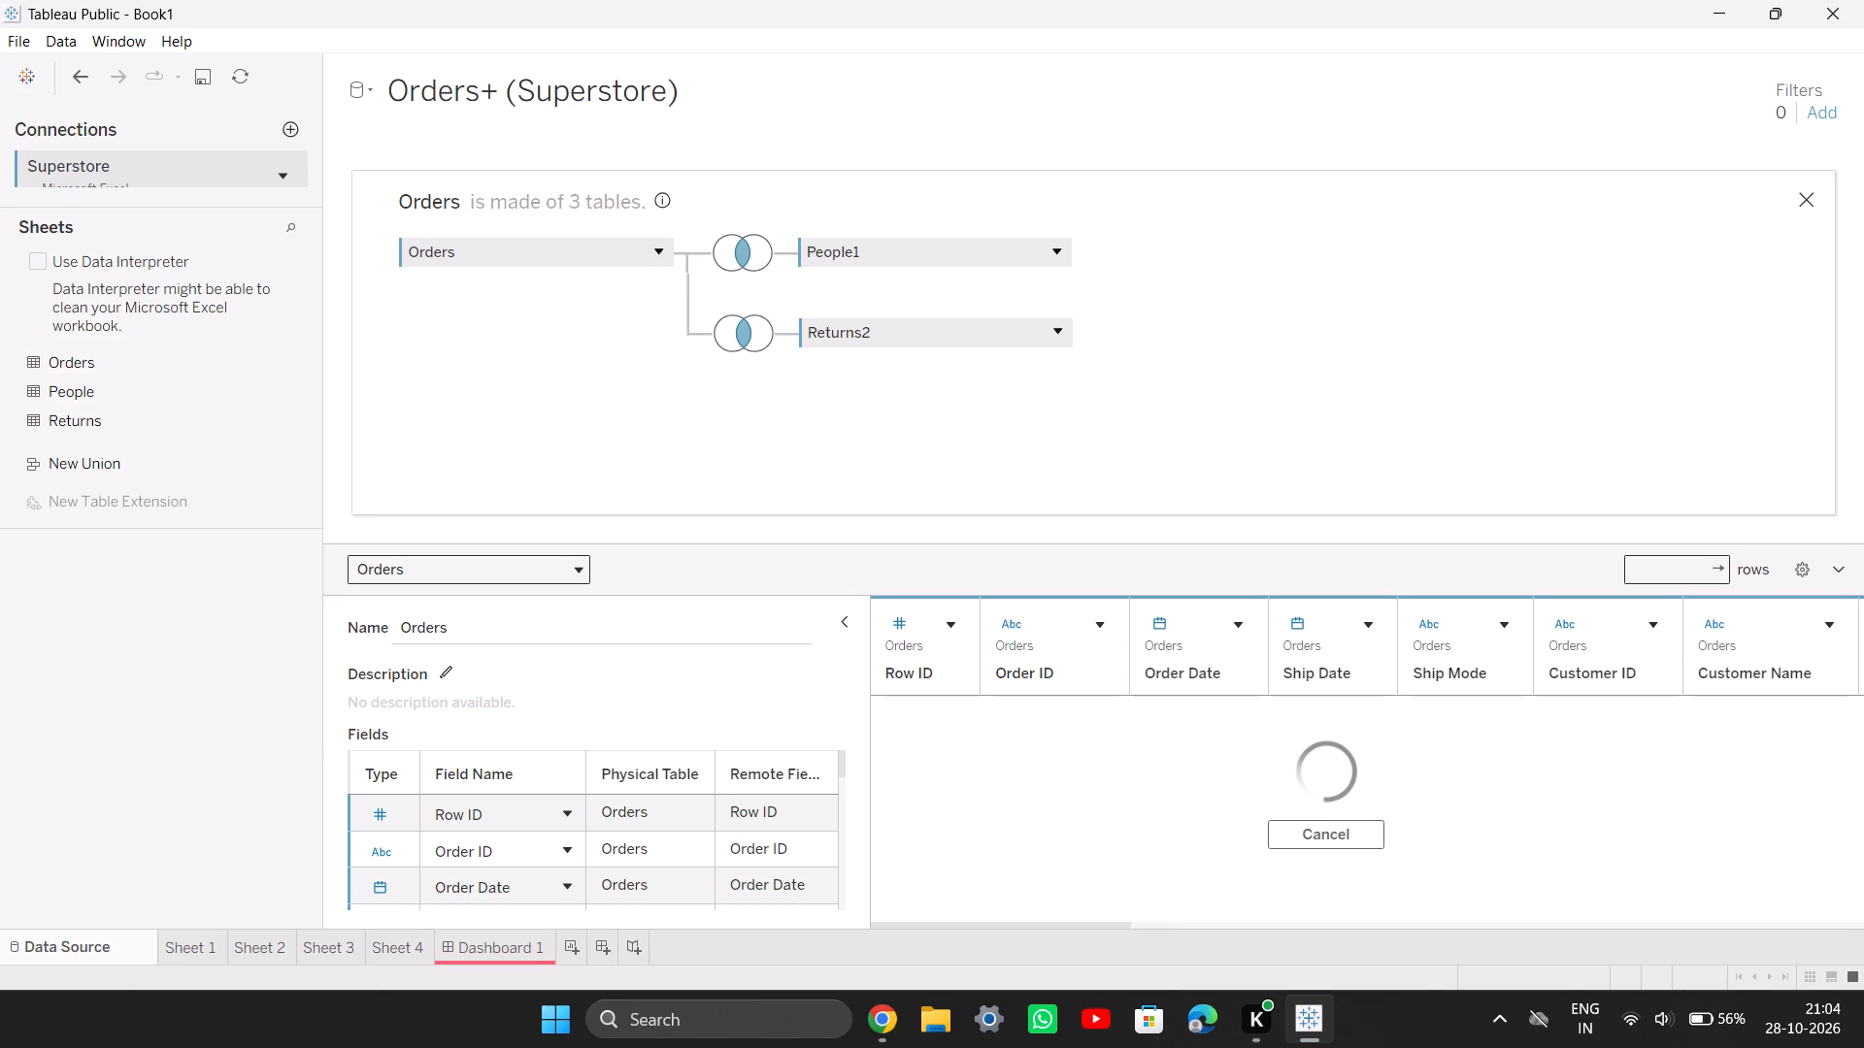
pyautogui.click(923, 341)
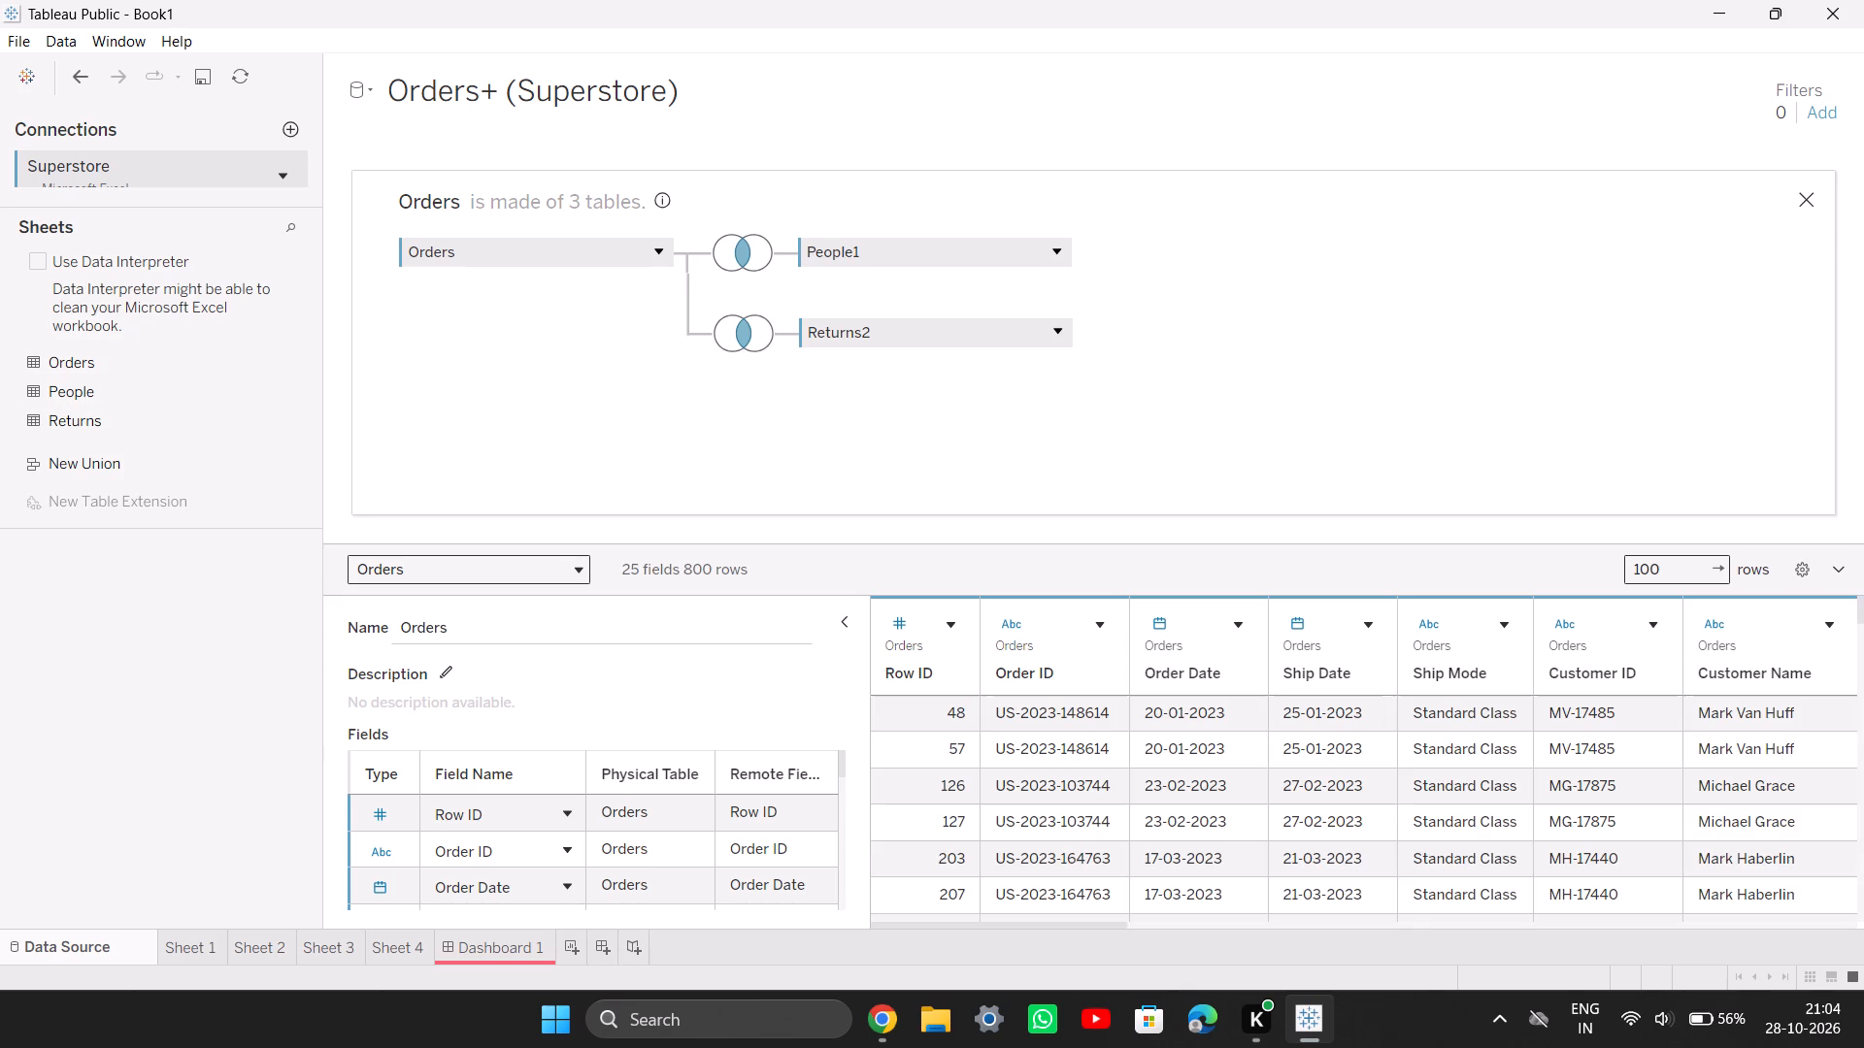
pyautogui.click(1056, 341)
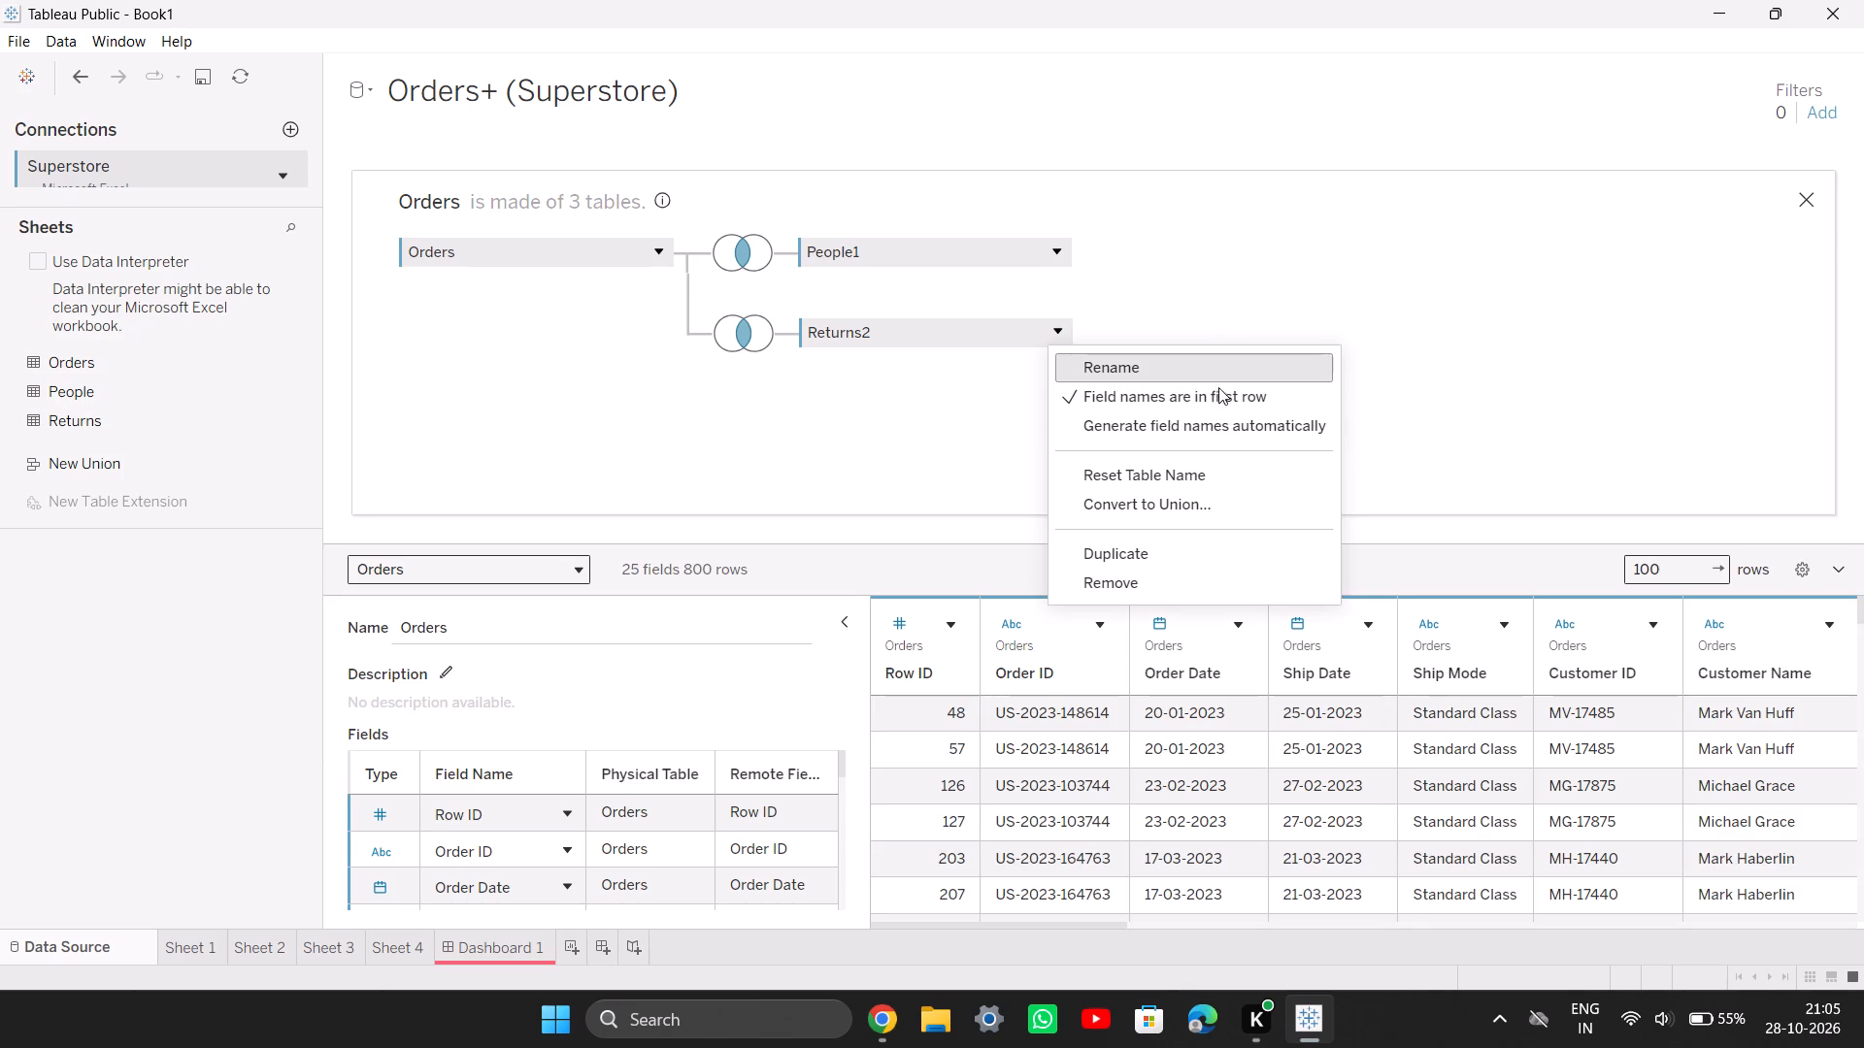
# Set the data source field of the inner join clause between Orders and the Returns table to Category.
pyautogui.click(751, 336)
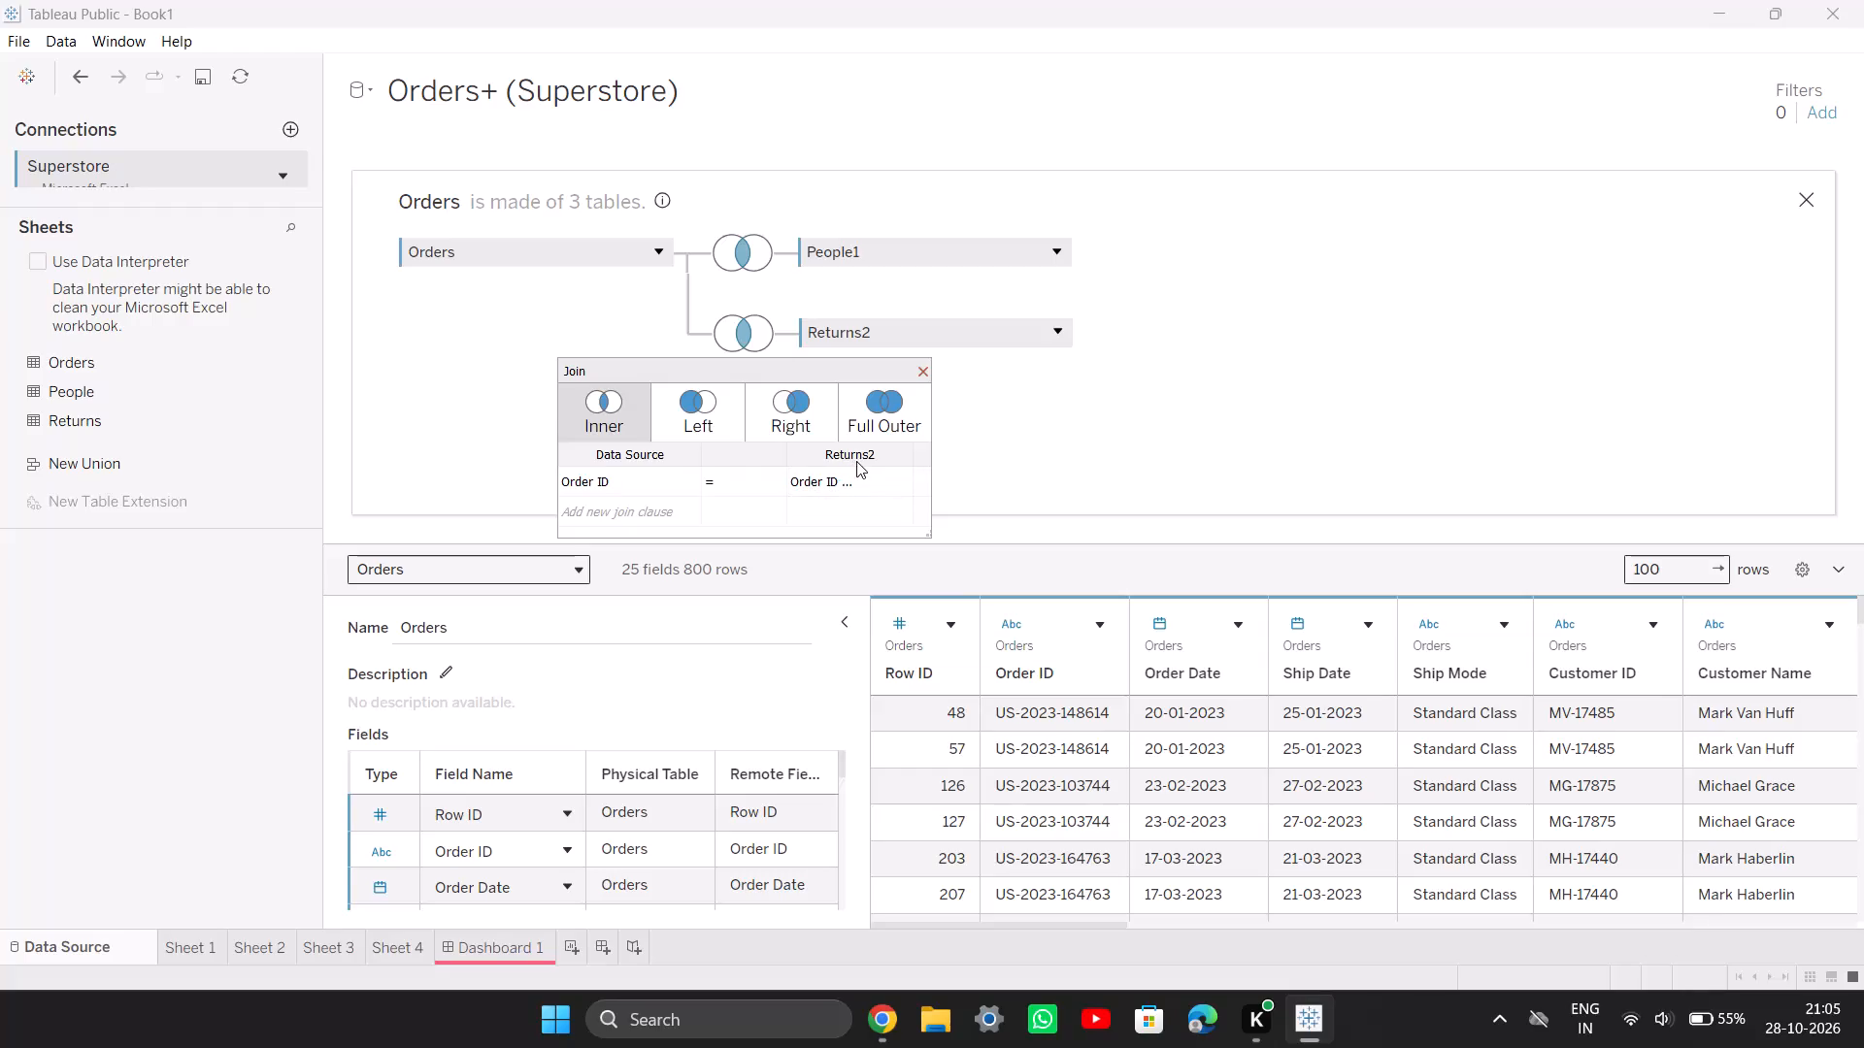
pyautogui.click(814, 477)
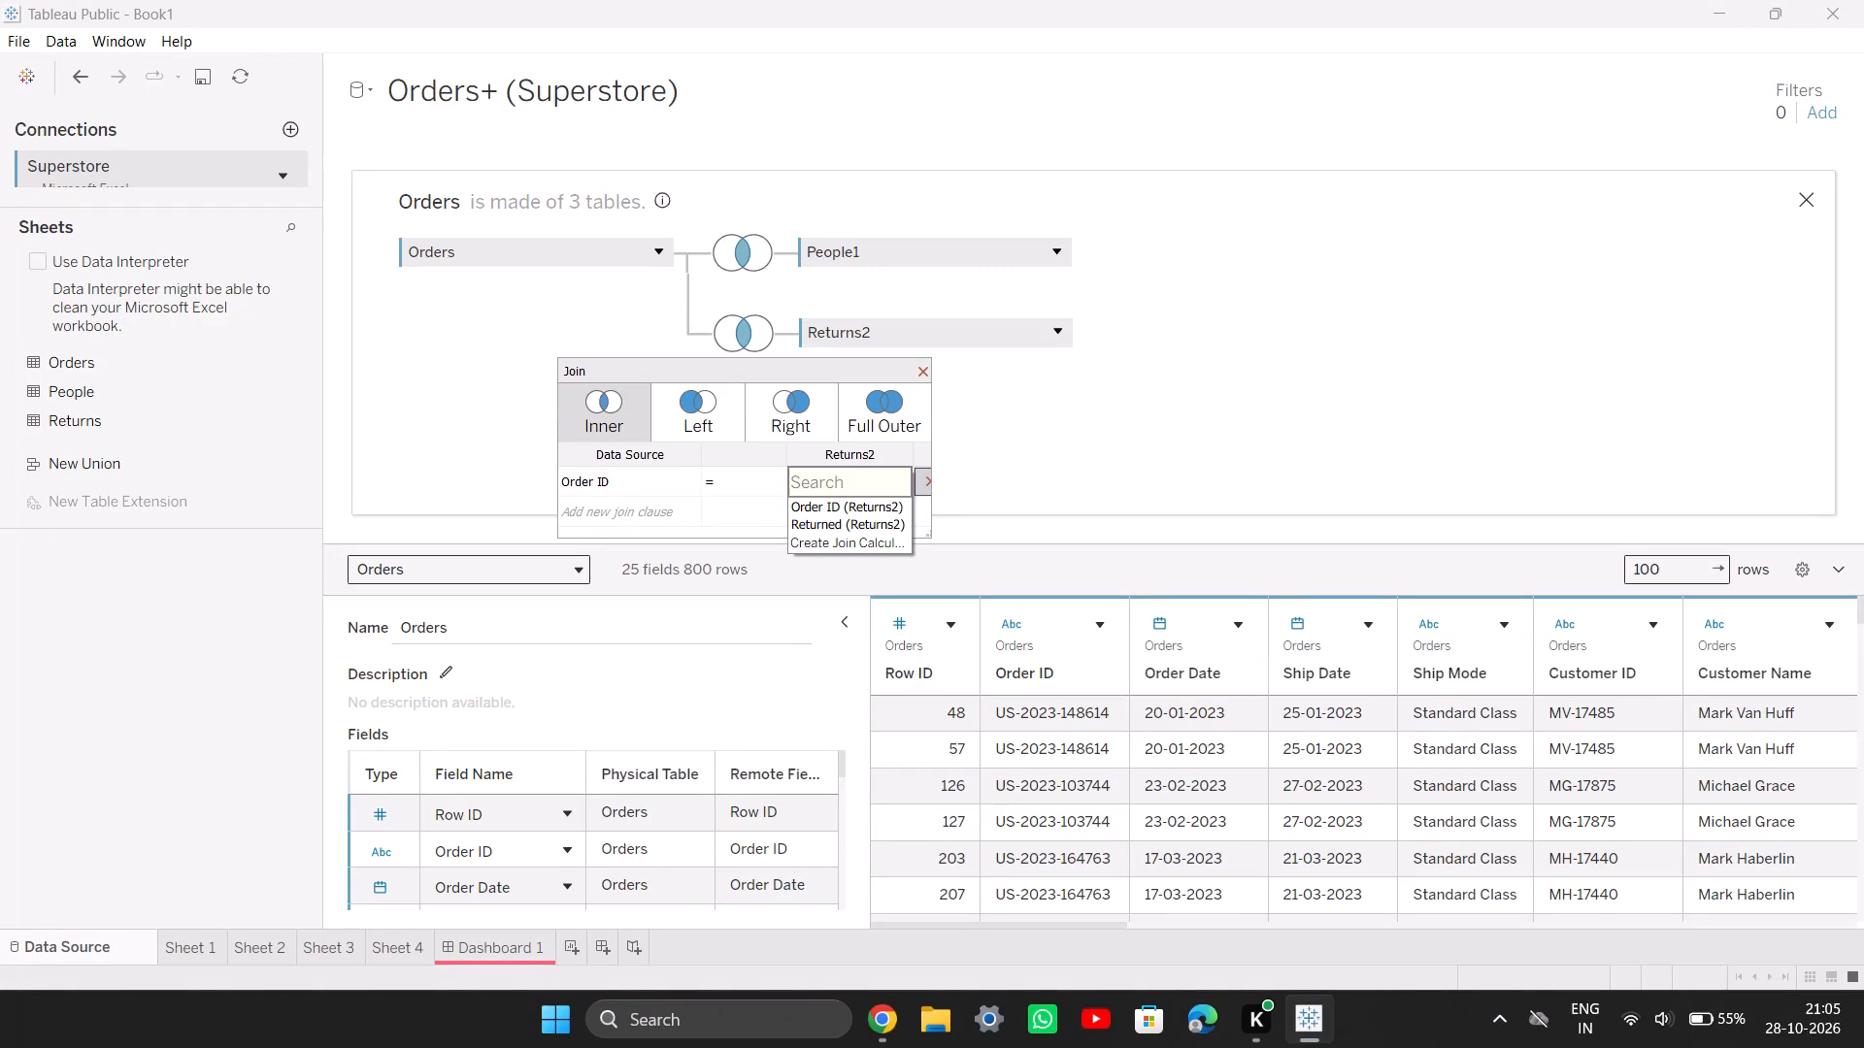
pyautogui.click(651, 479)
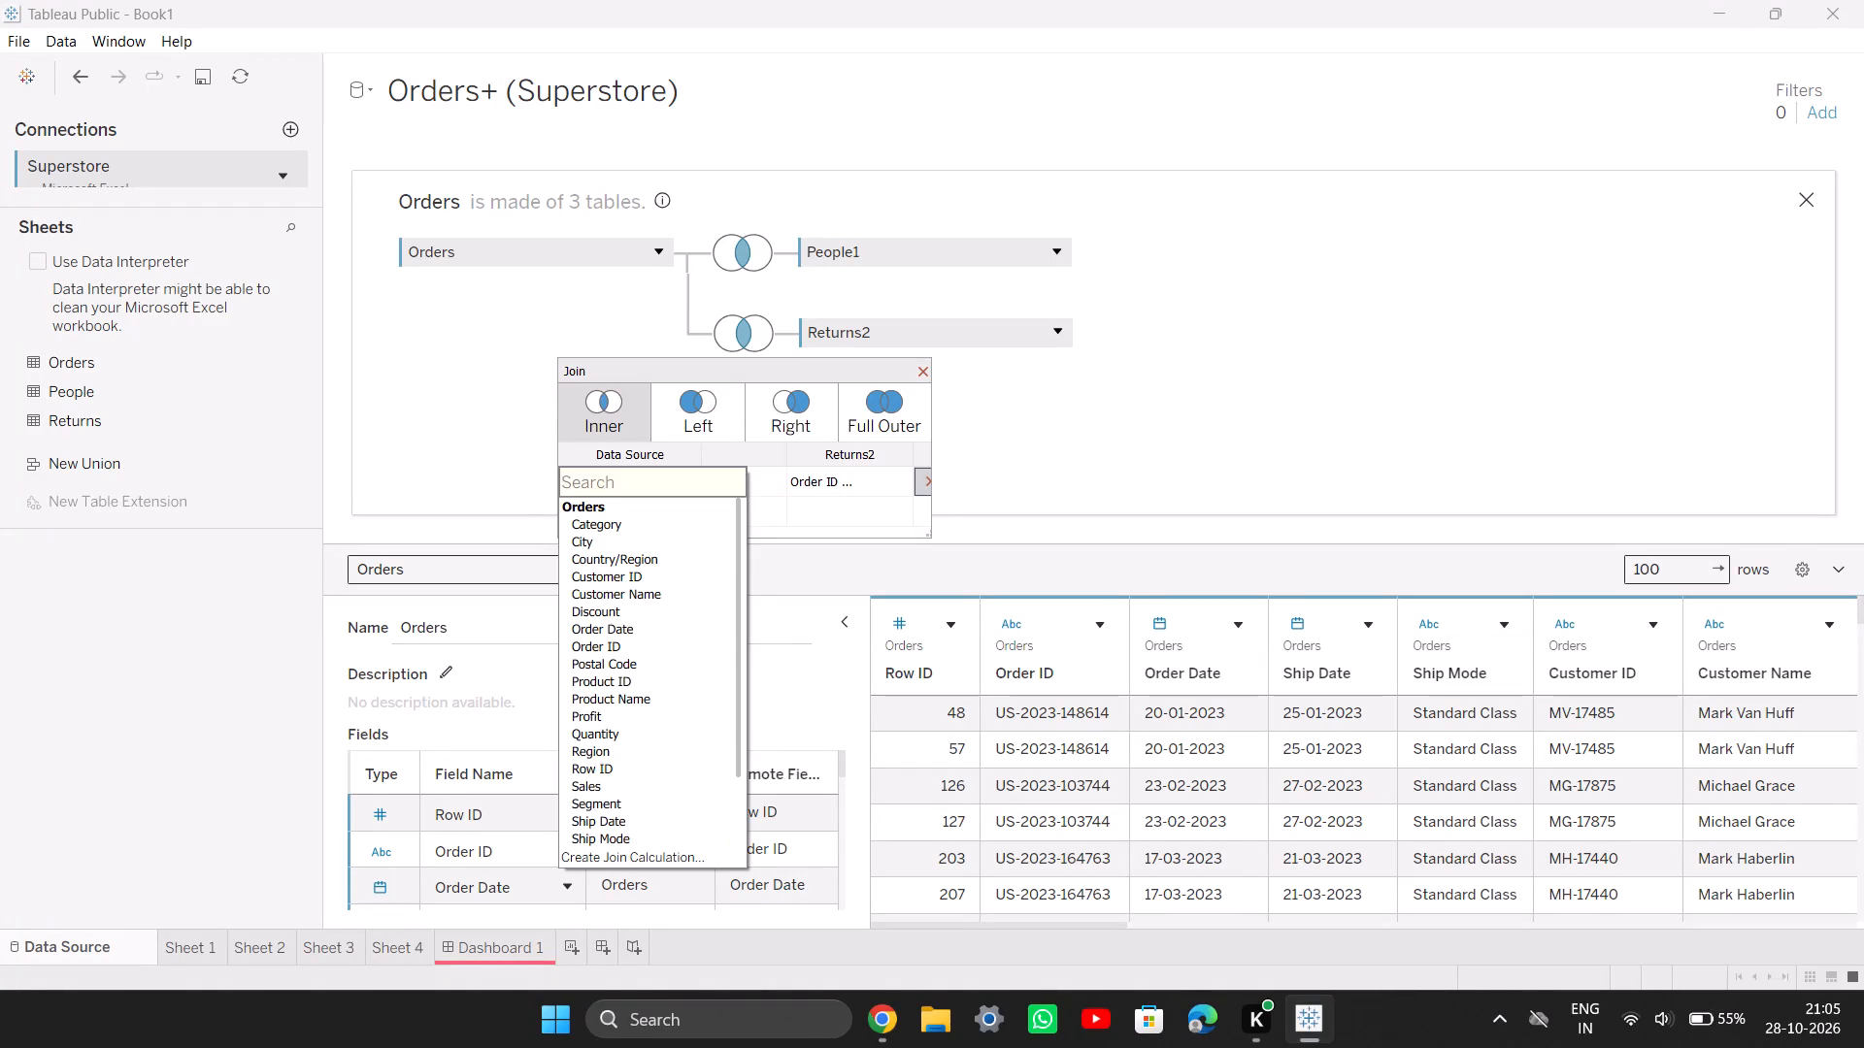
pyautogui.click(815, 490)
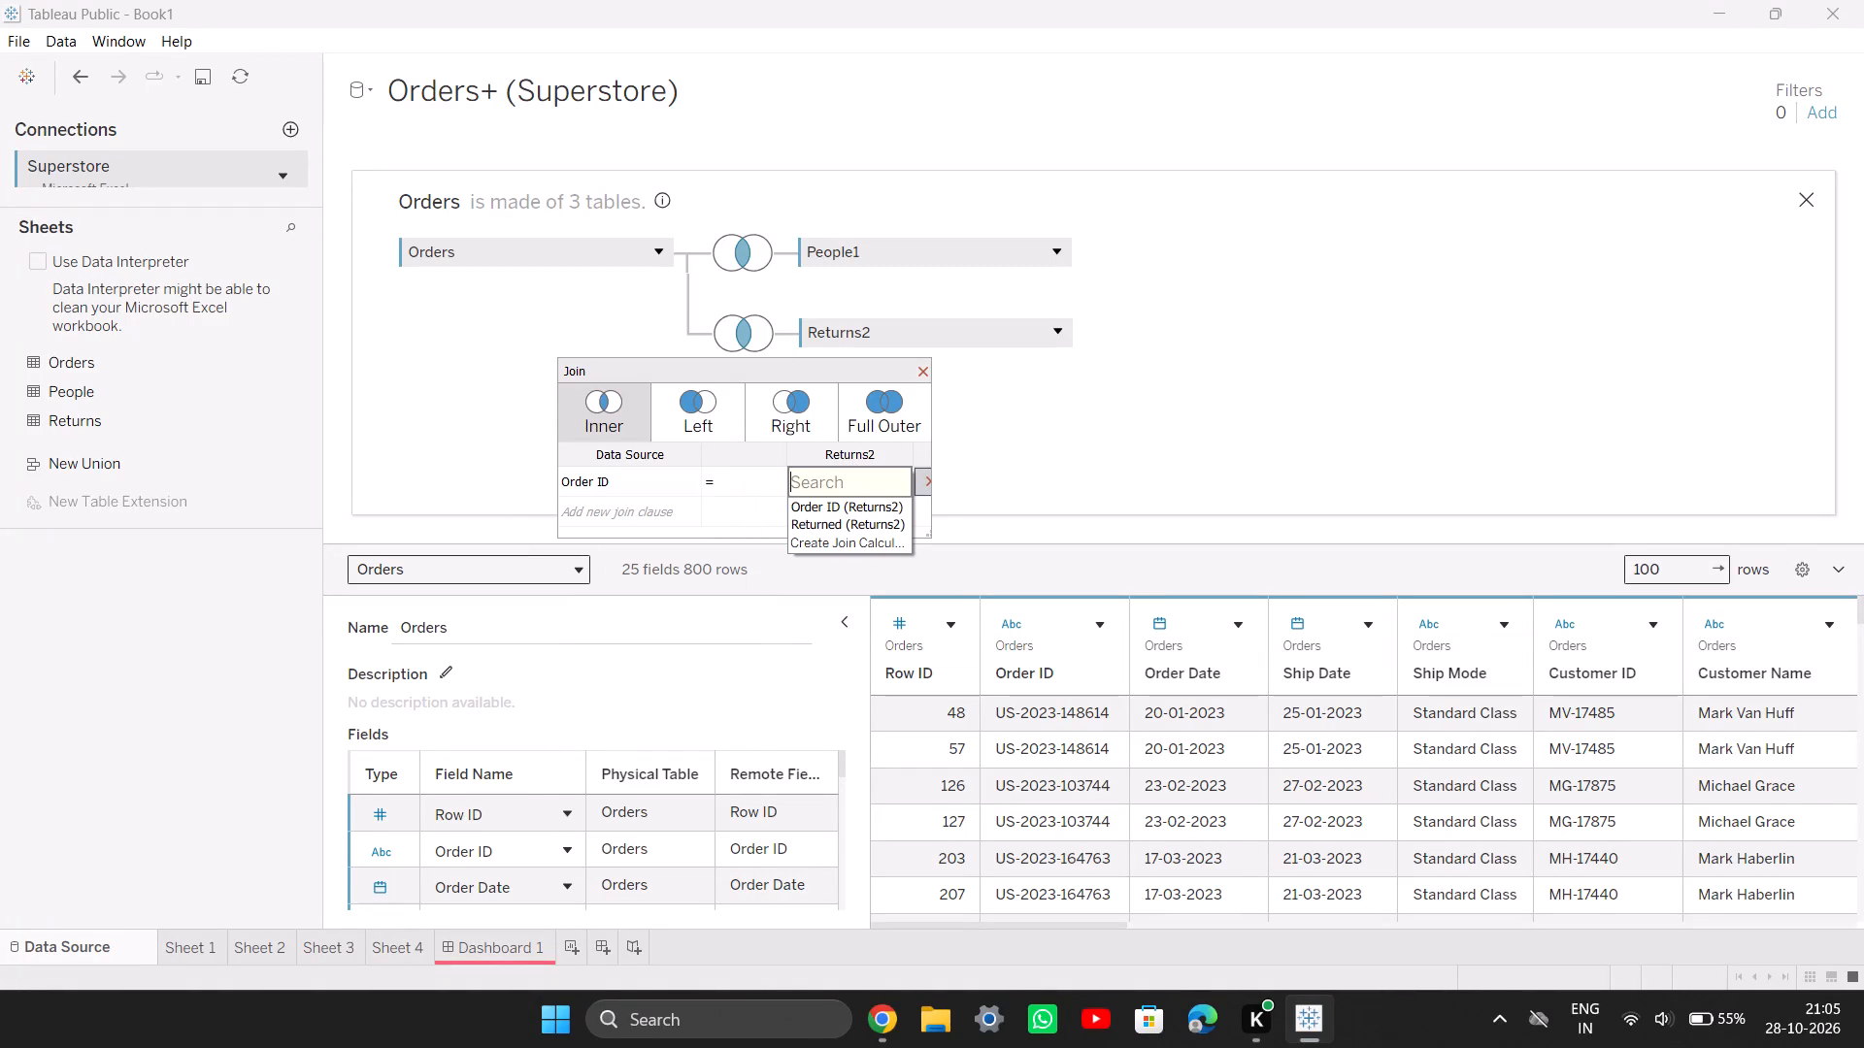
pyautogui.click(696, 533)
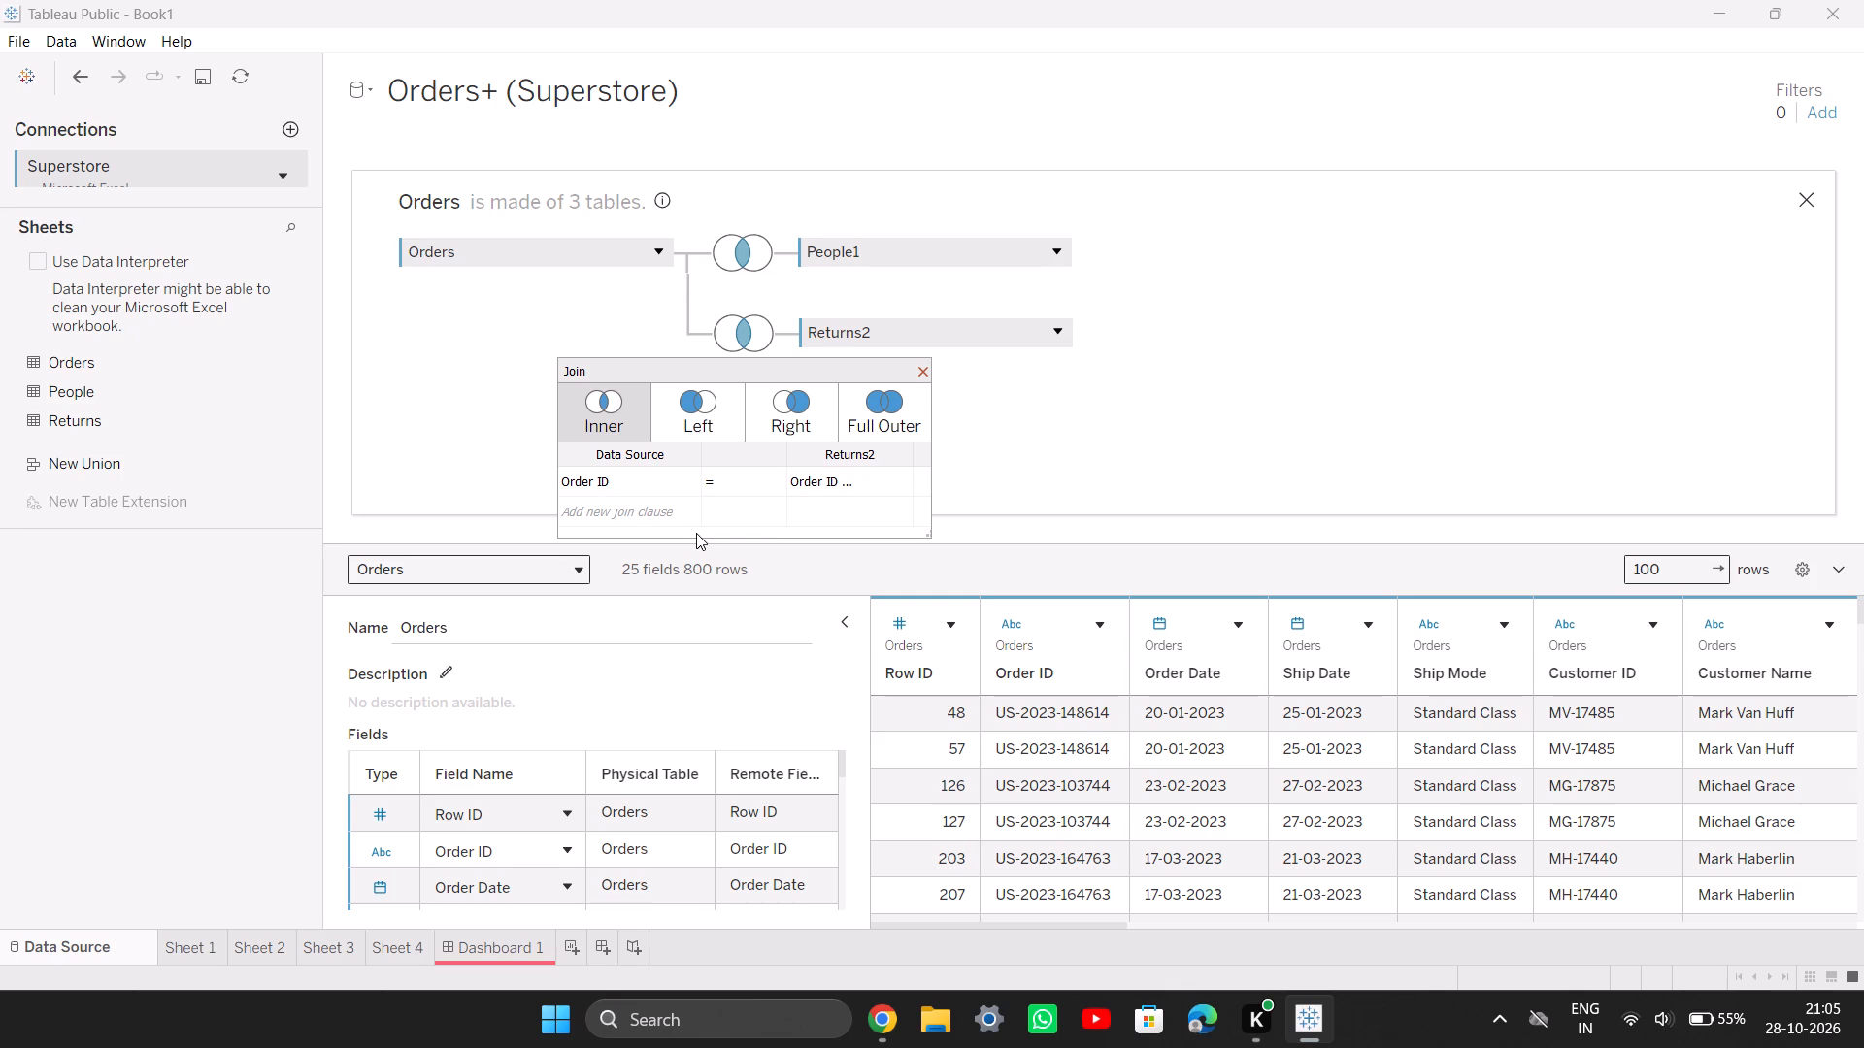
pyautogui.click(842, 482)
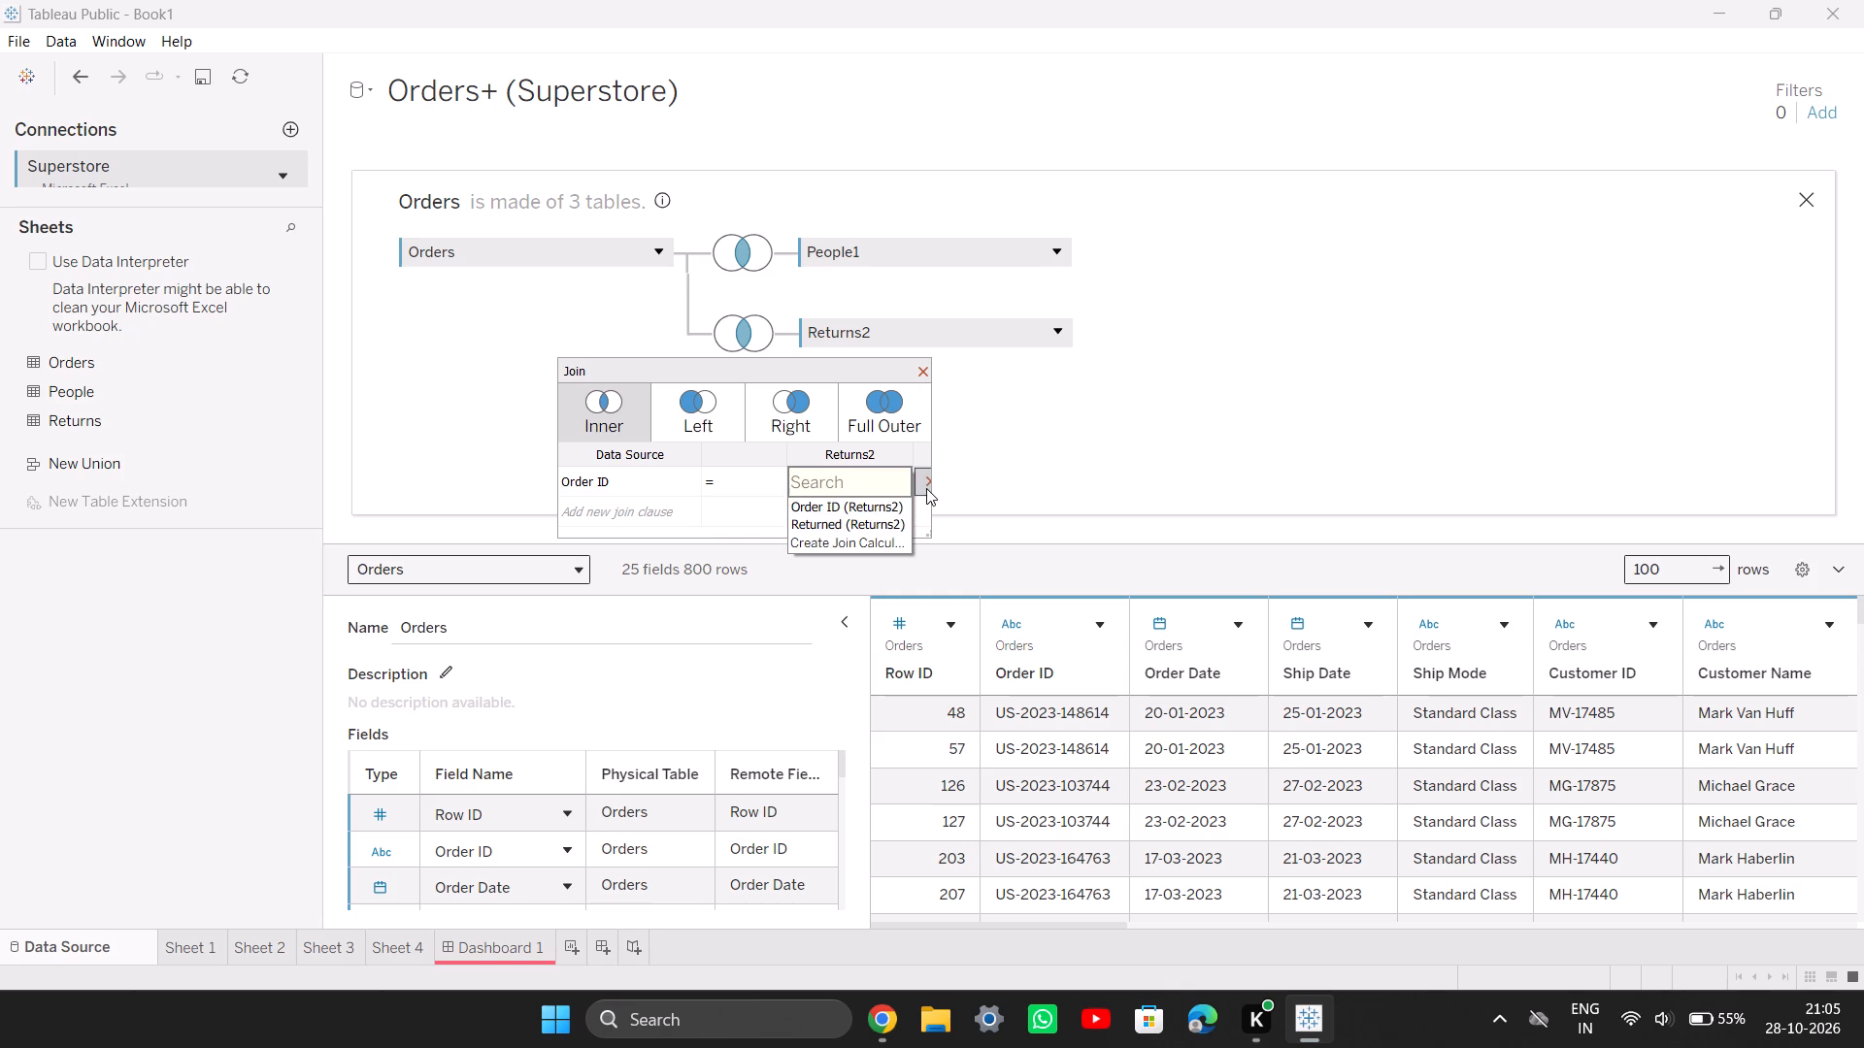
pyautogui.click(666, 497)
pyautogui.click(660, 483)
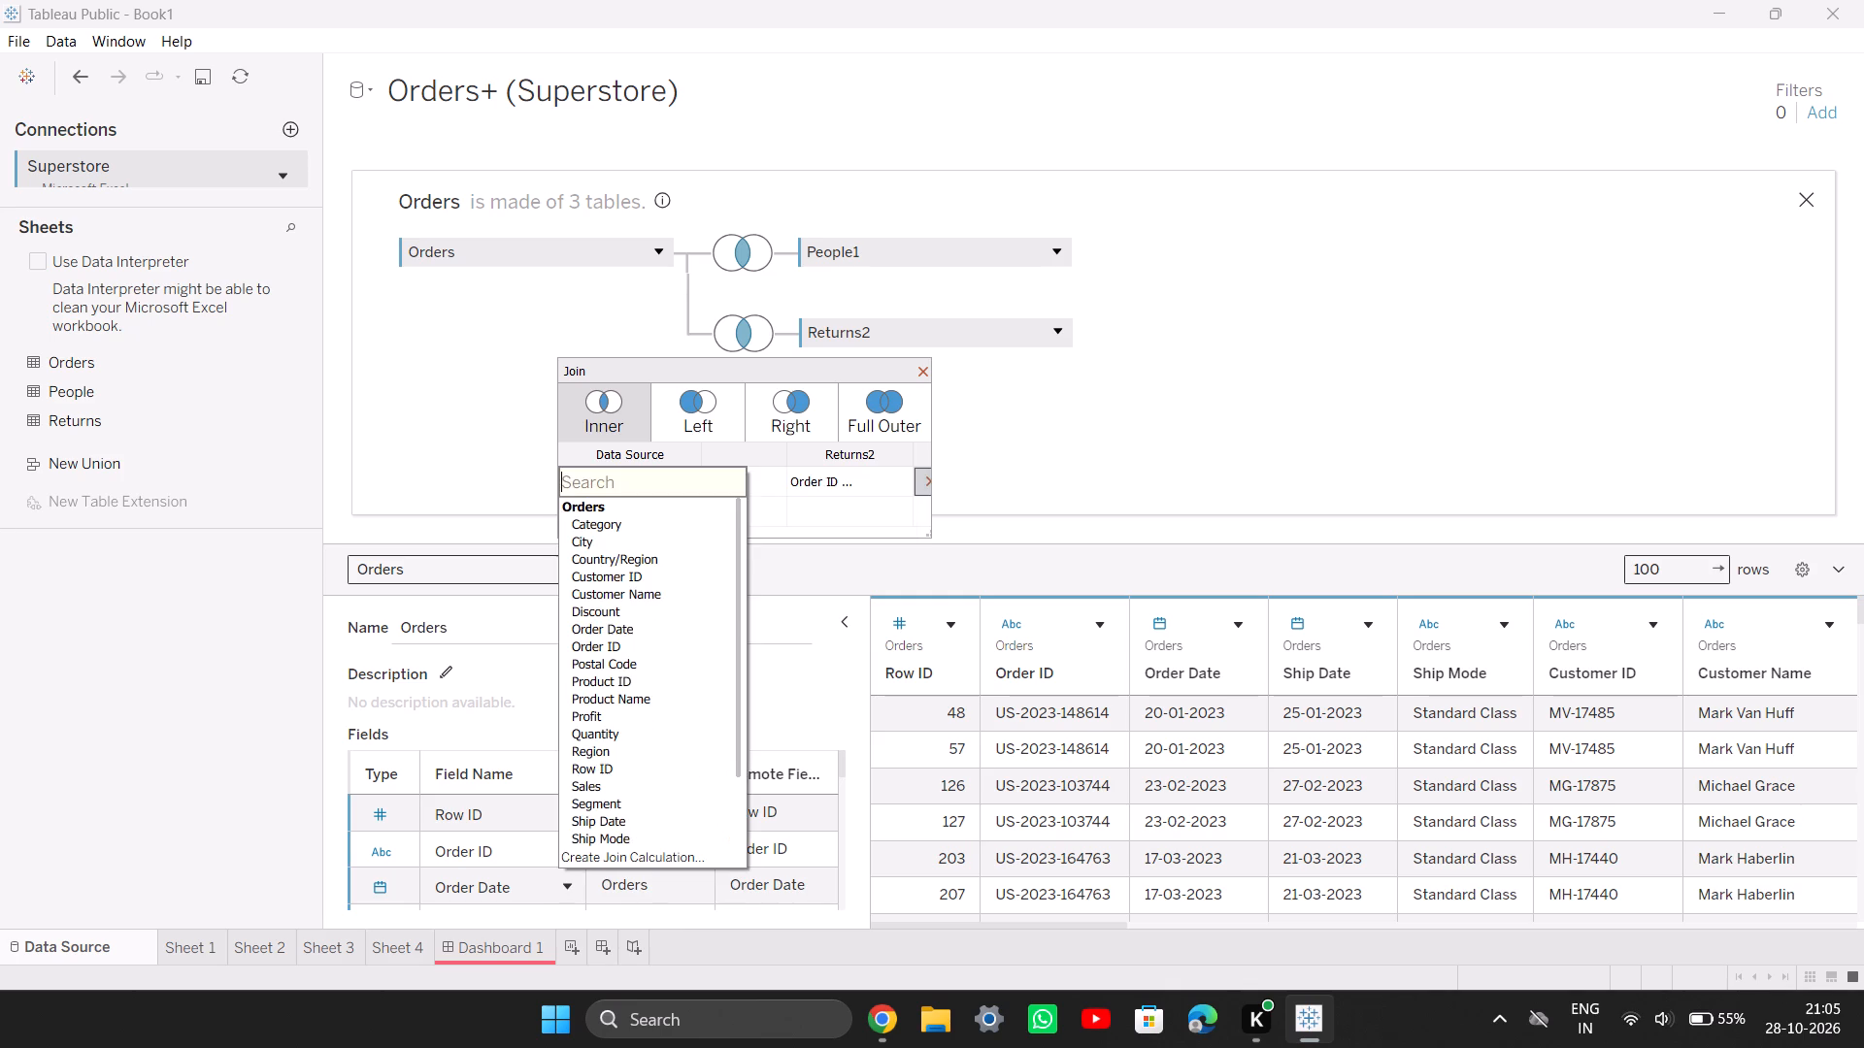
pyautogui.click(660, 483)
pyautogui.click(623, 531)
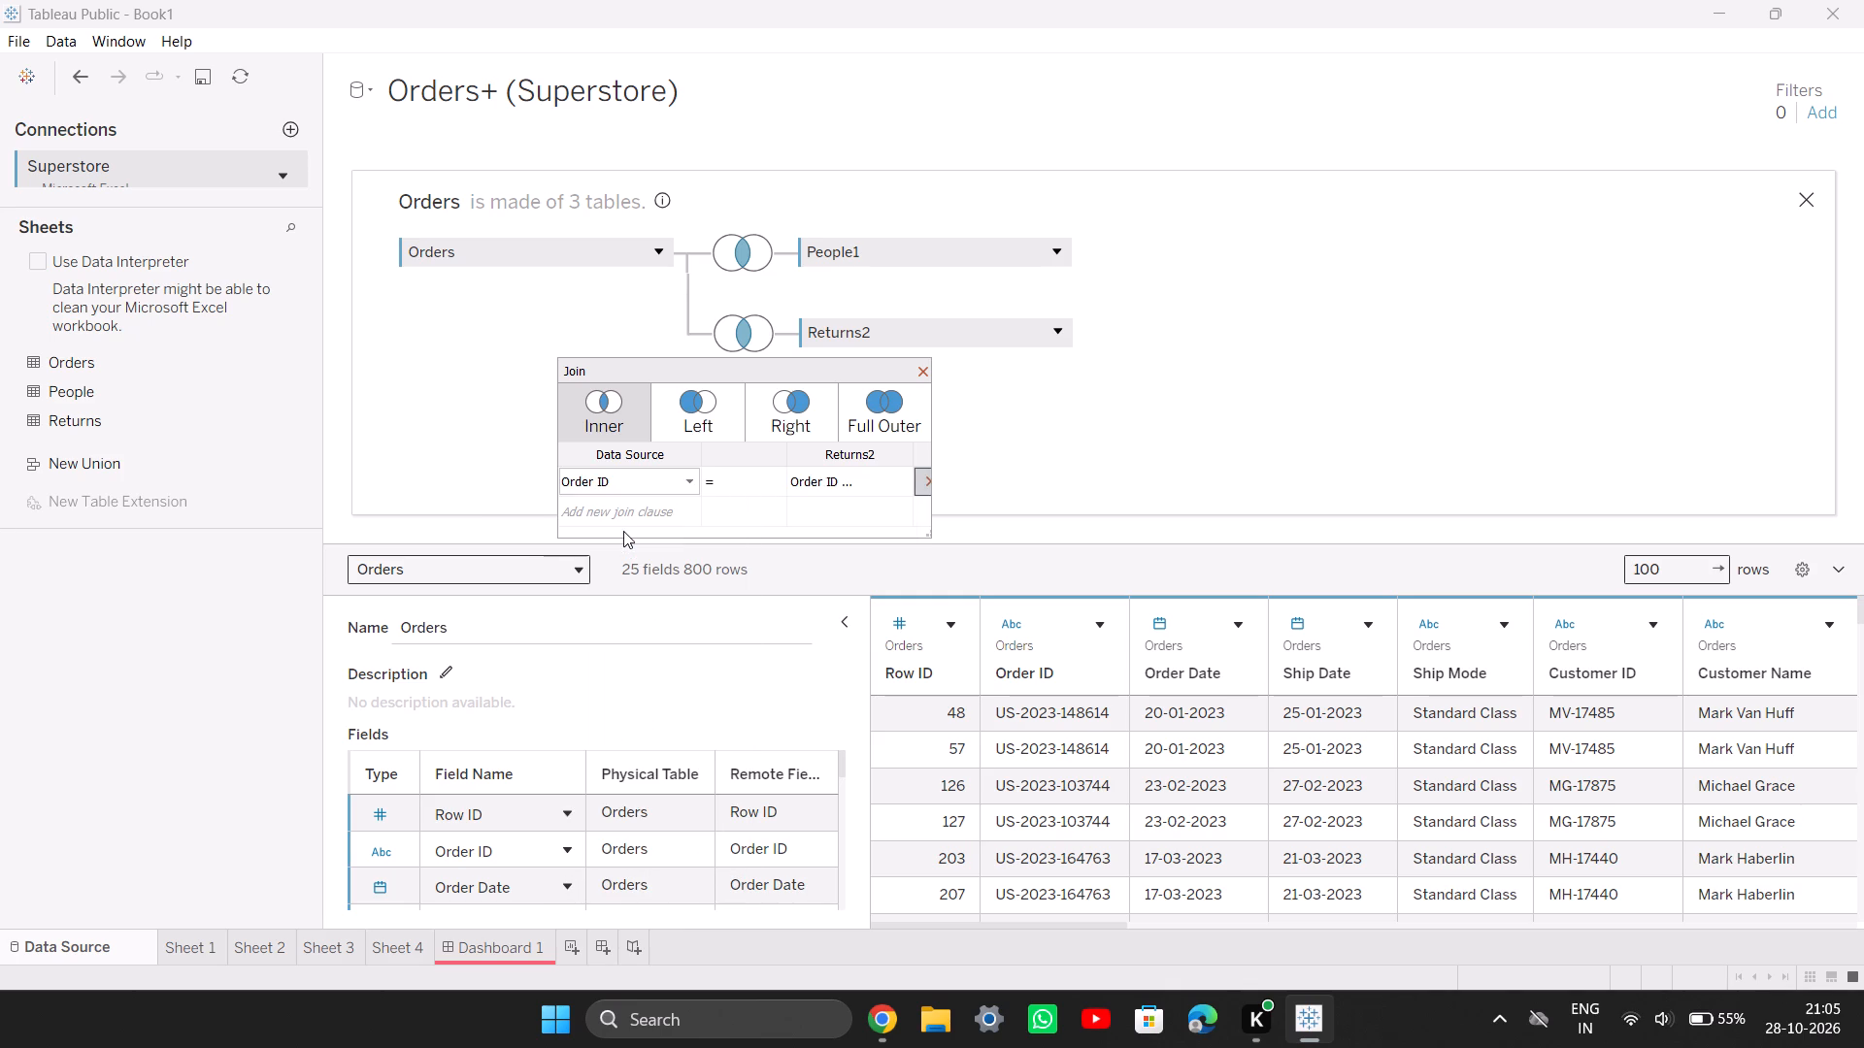
pyautogui.click(659, 481)
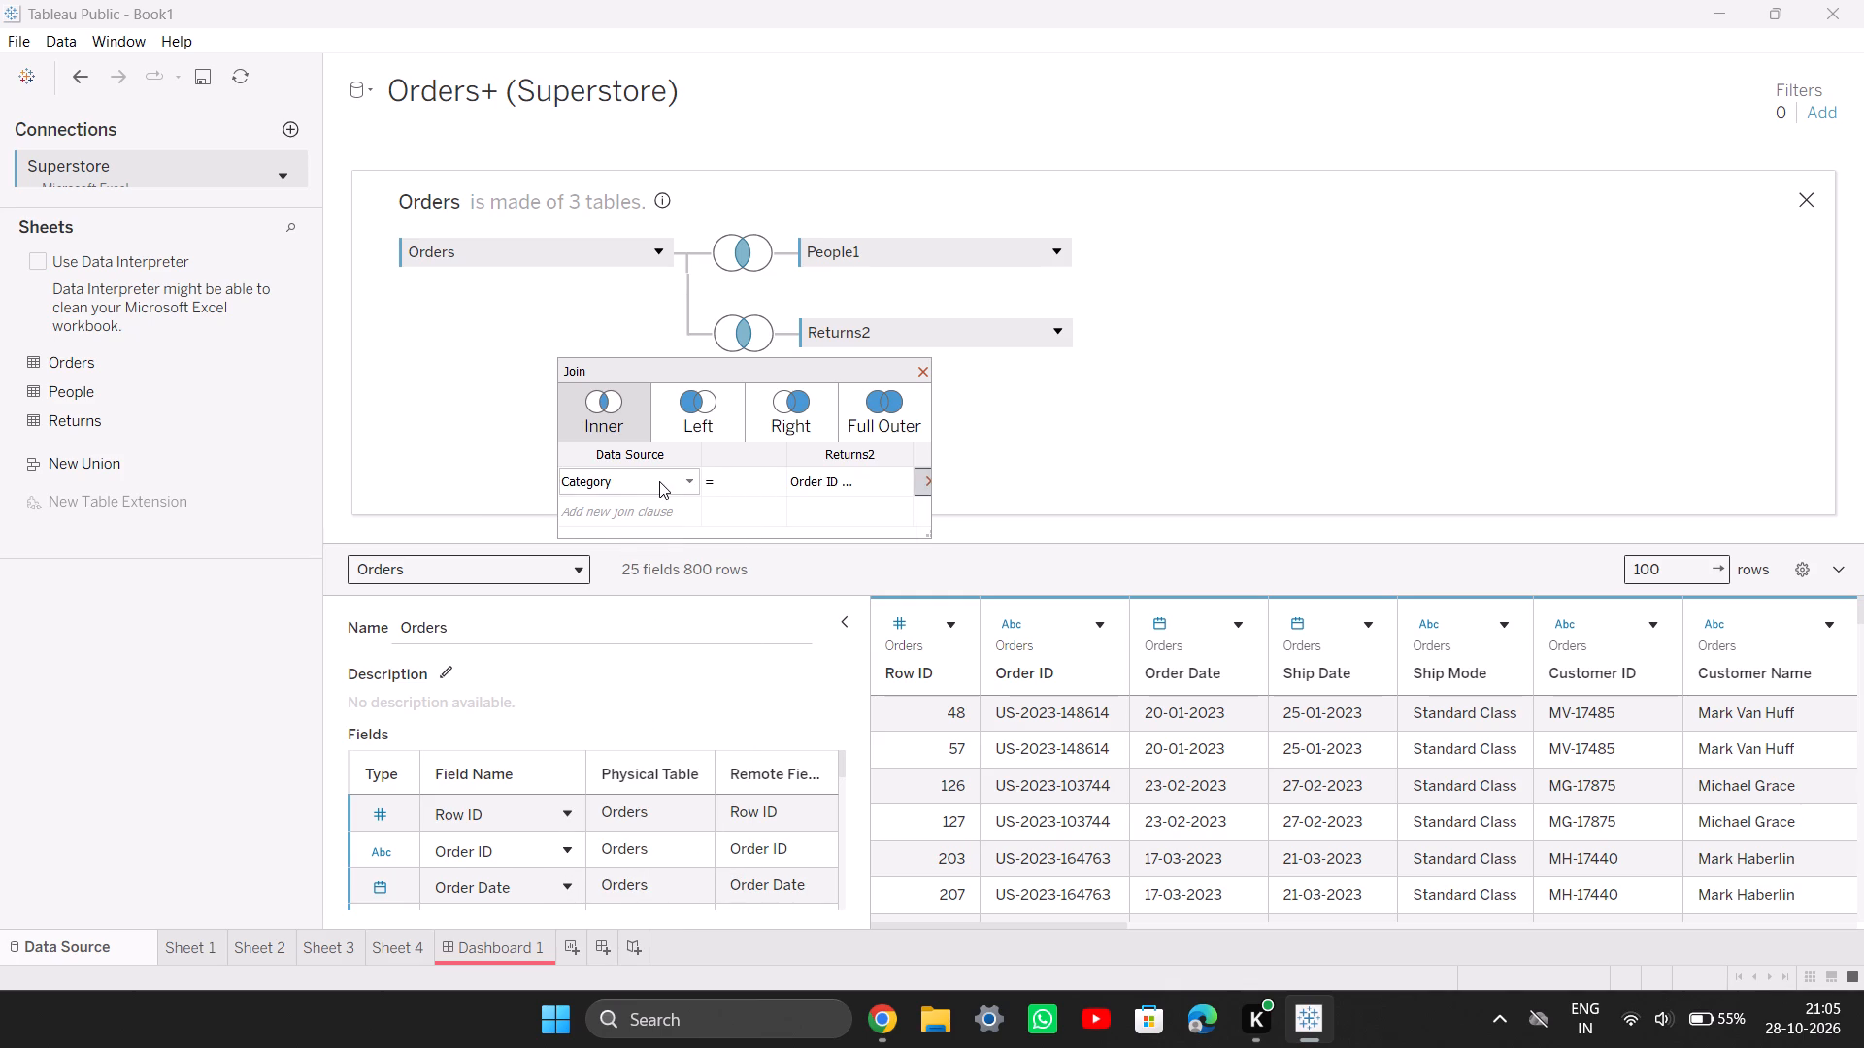
pyautogui.click(1016, 474)
pyautogui.click(912, 367)
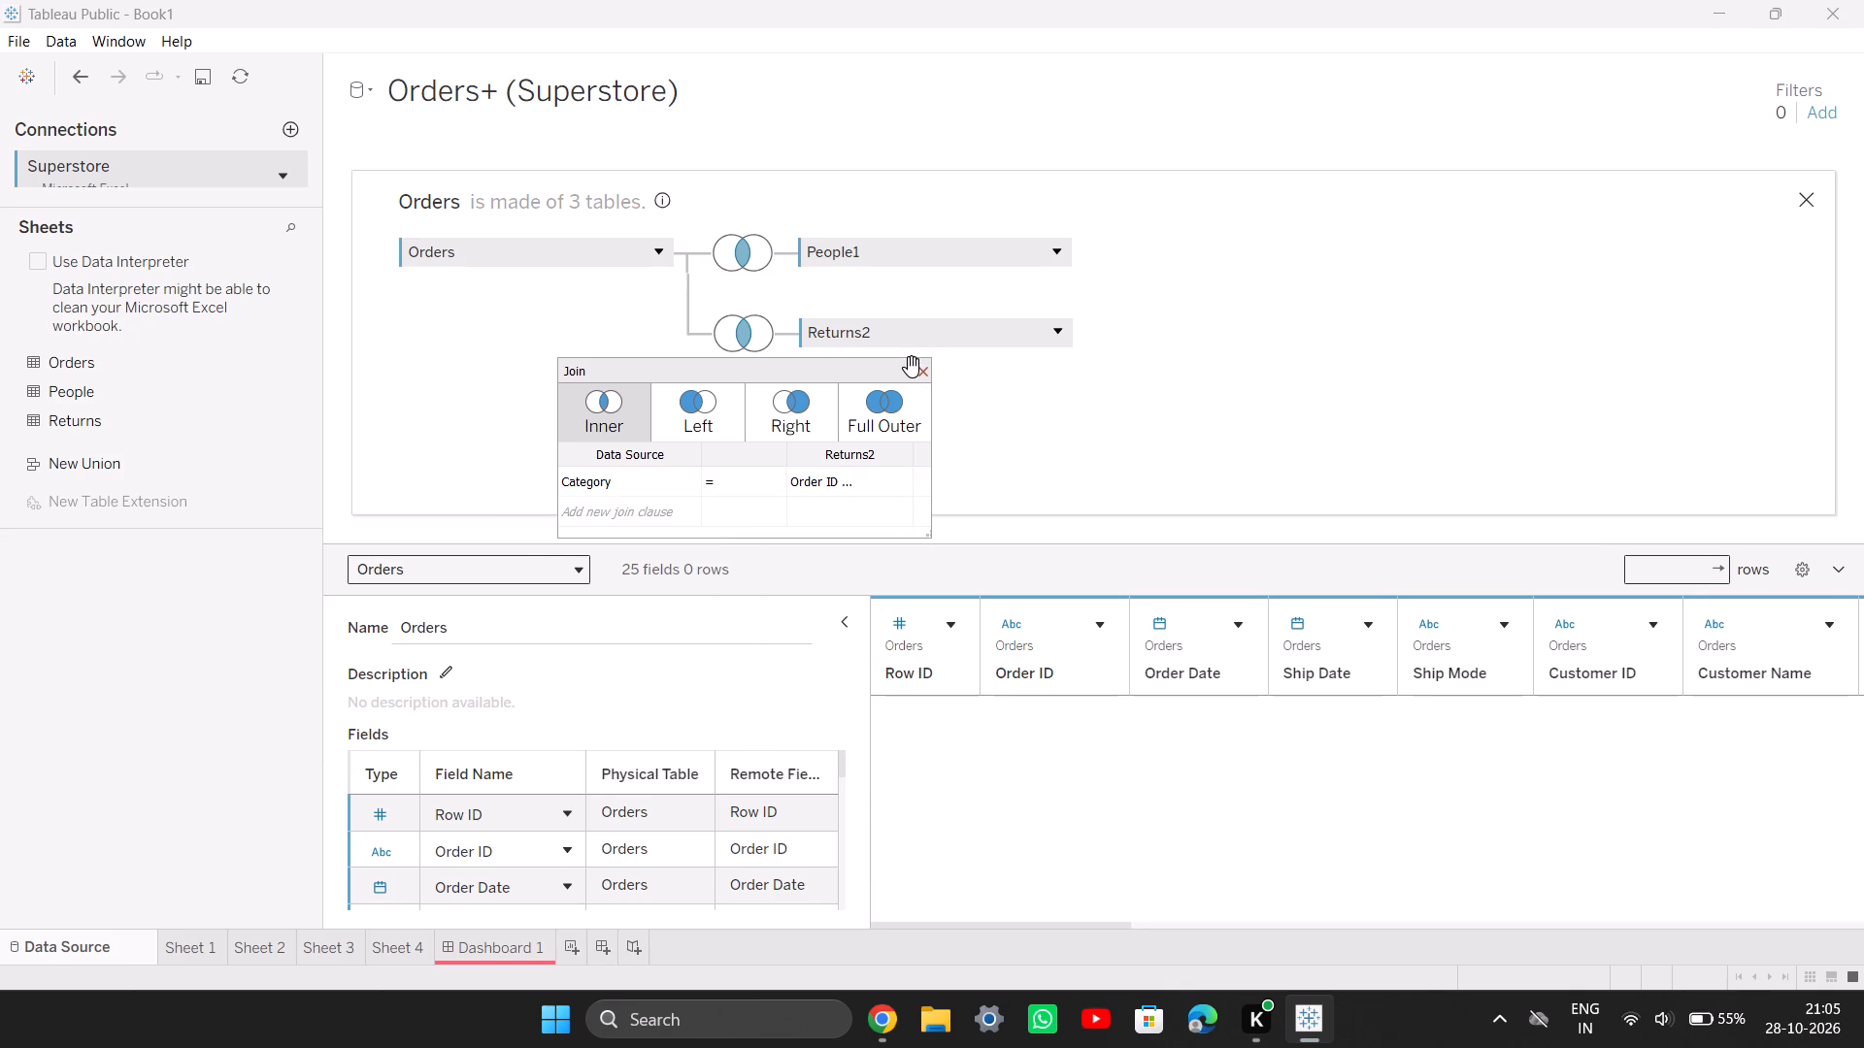
pyautogui.click(920, 373)
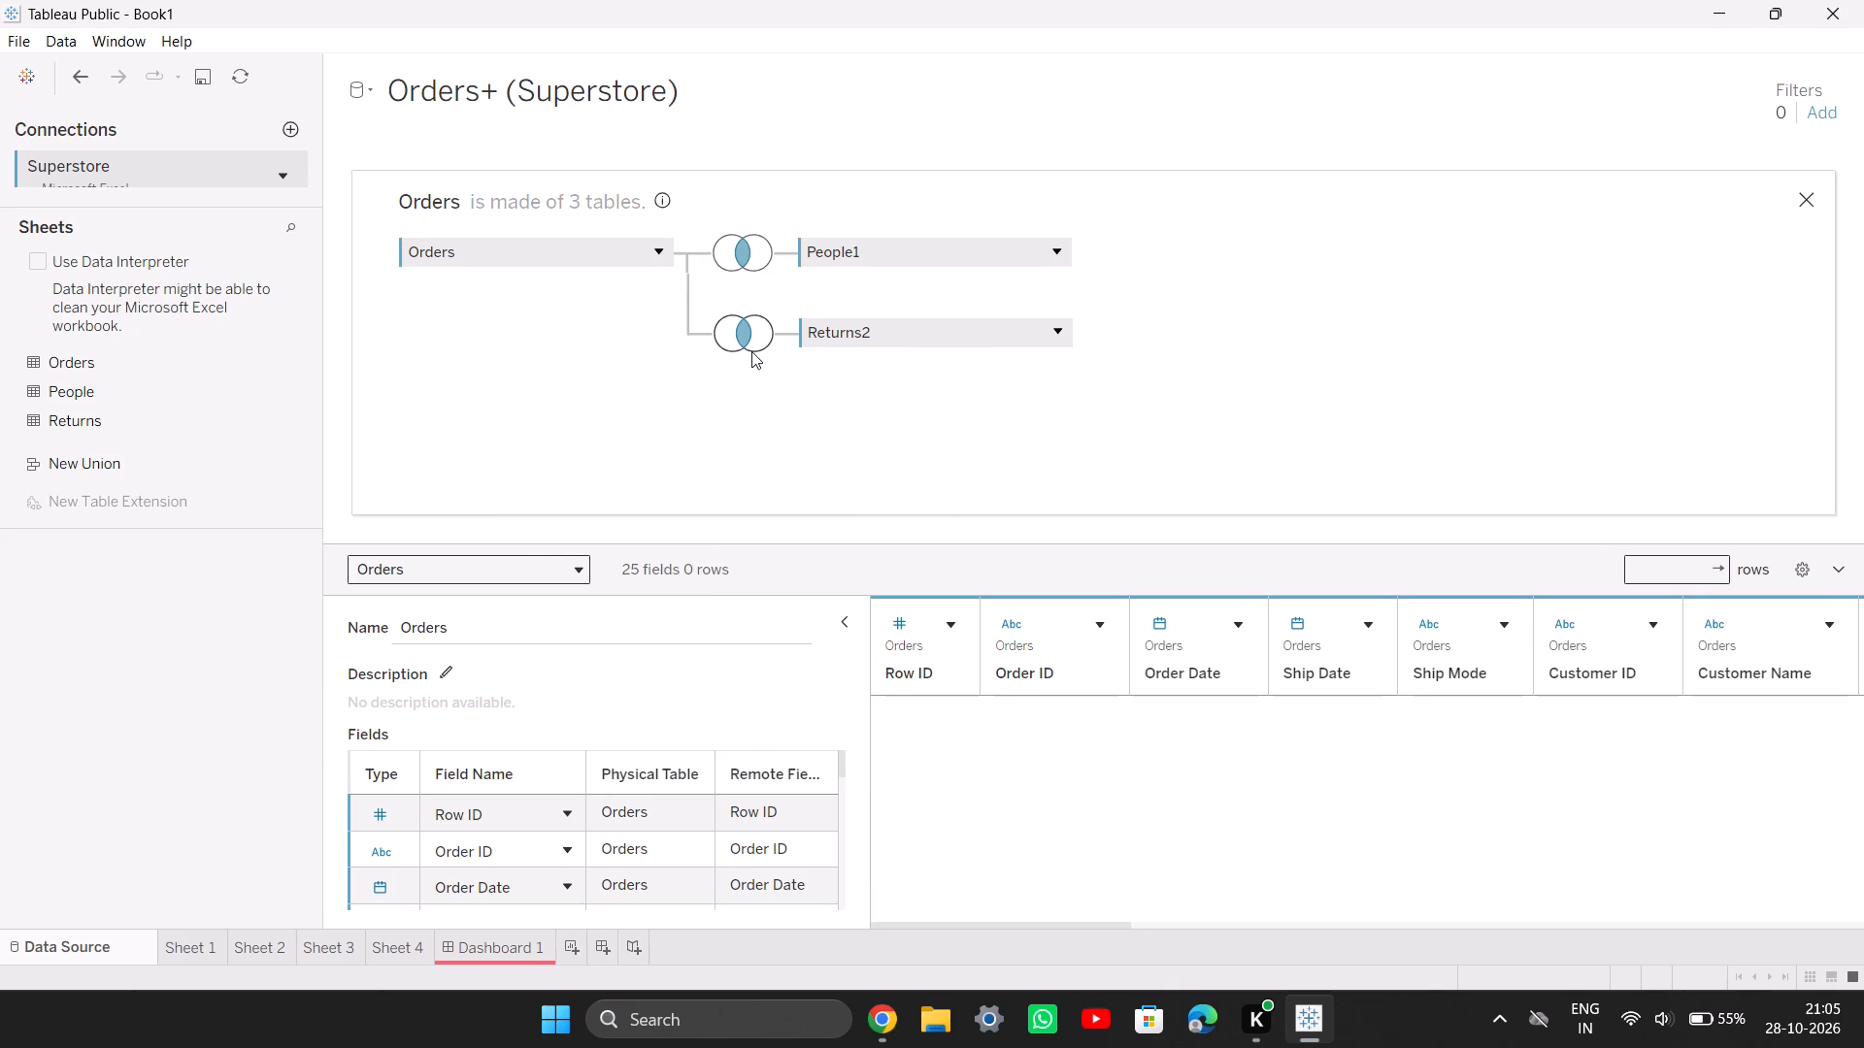
# Set the data source field of the inner join clause between Orders and Returns2 to Order ID and close the join settings.
pyautogui.click(742, 353)
pyautogui.click(747, 338)
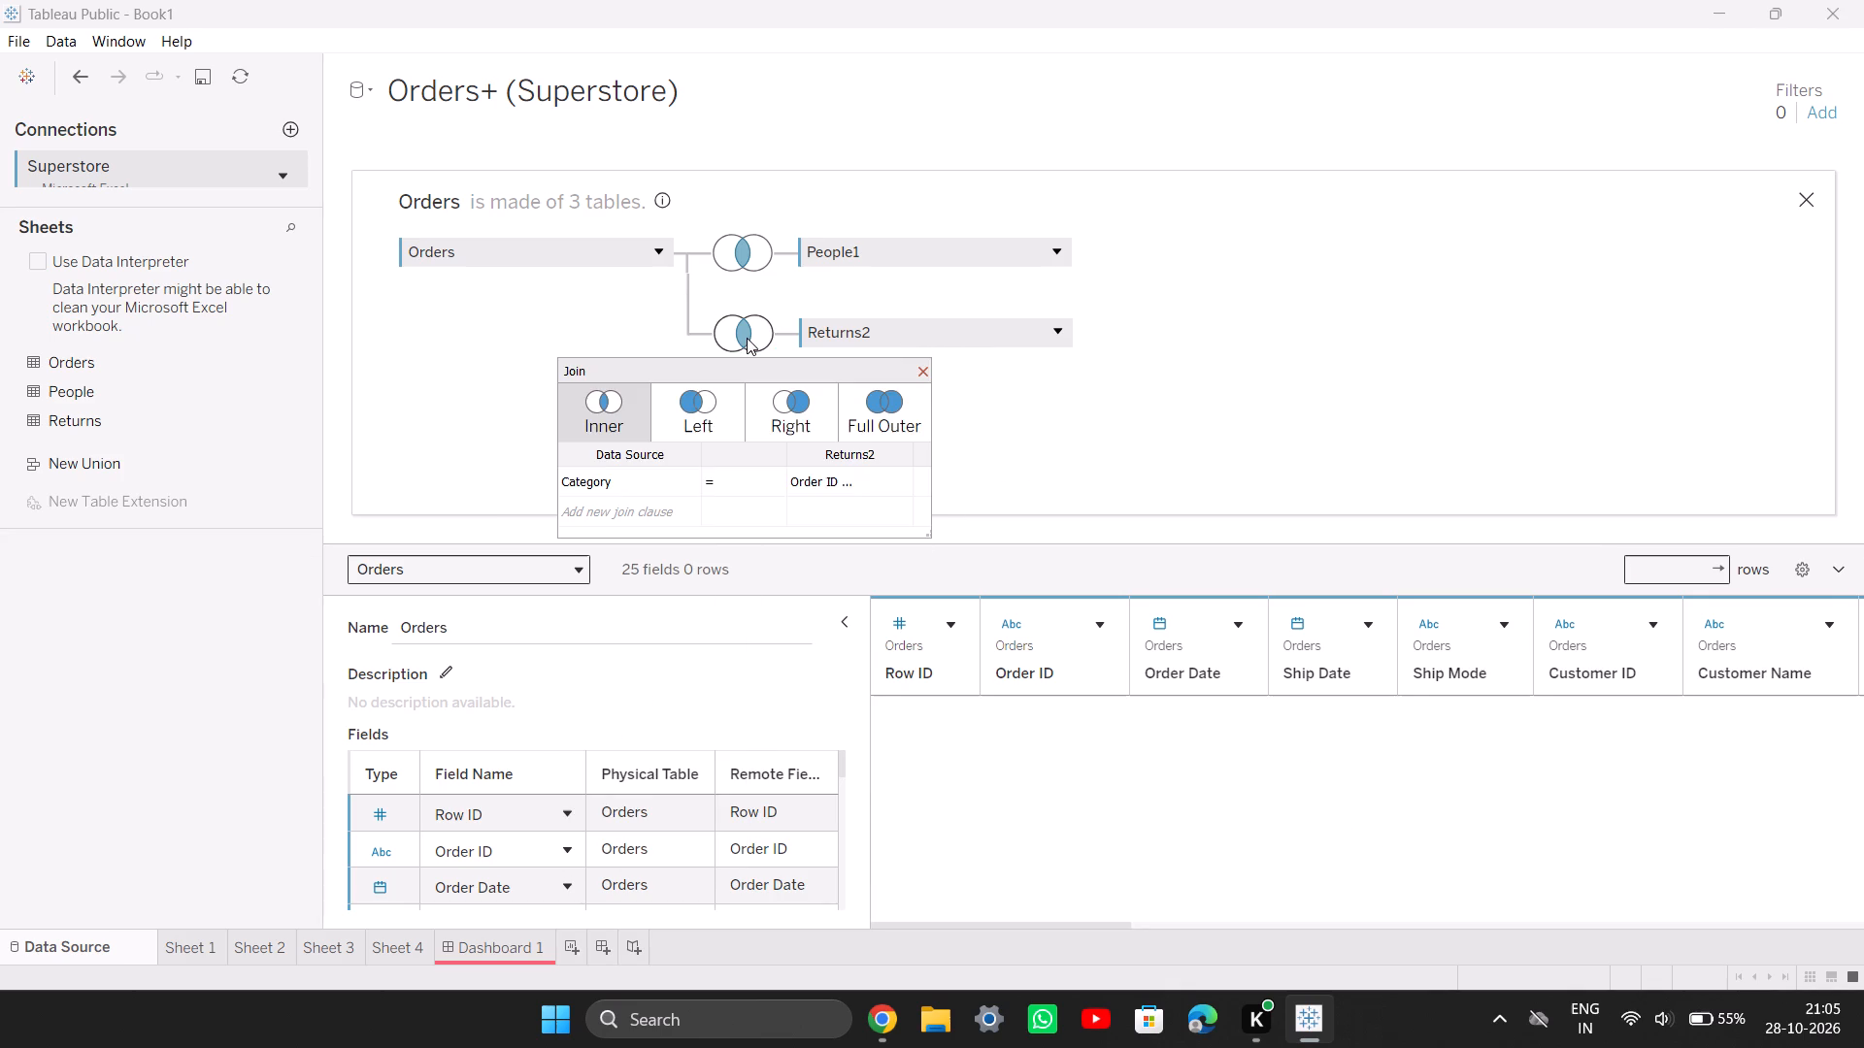
pyautogui.click(687, 486)
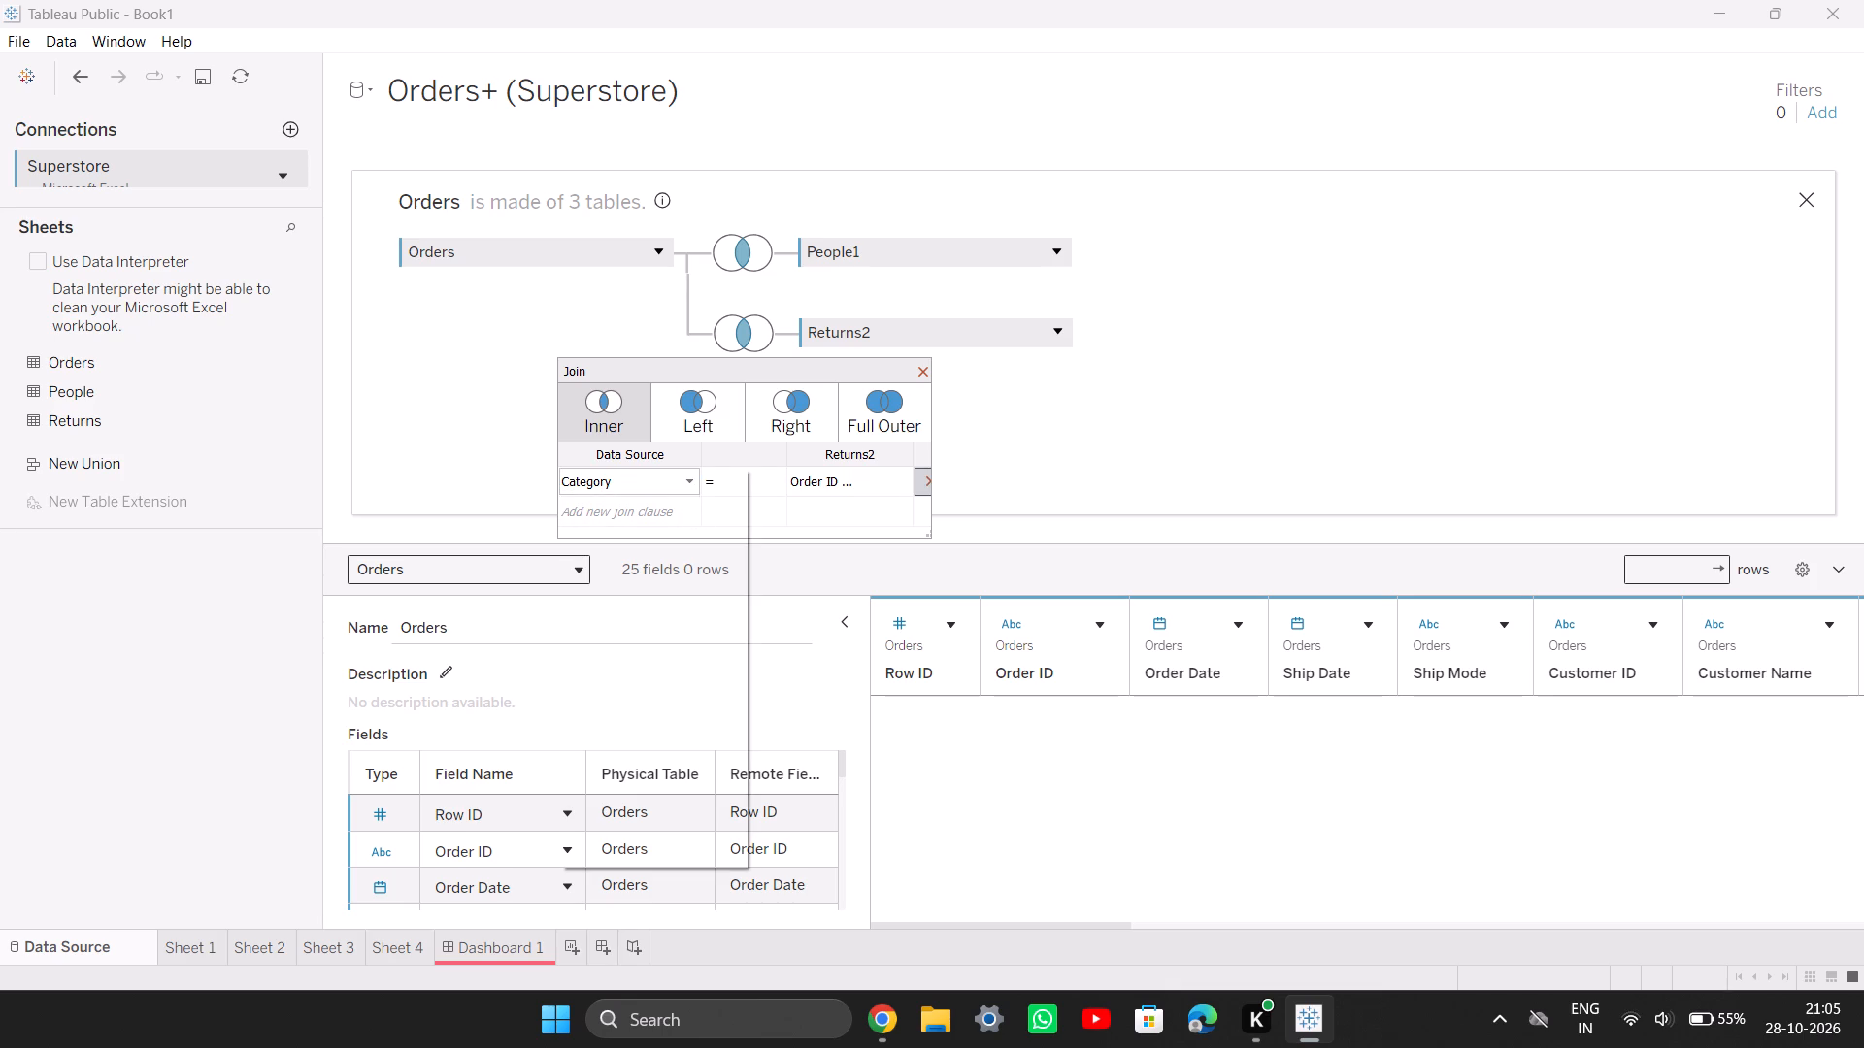
pyautogui.scroll(-6, 620, 734)
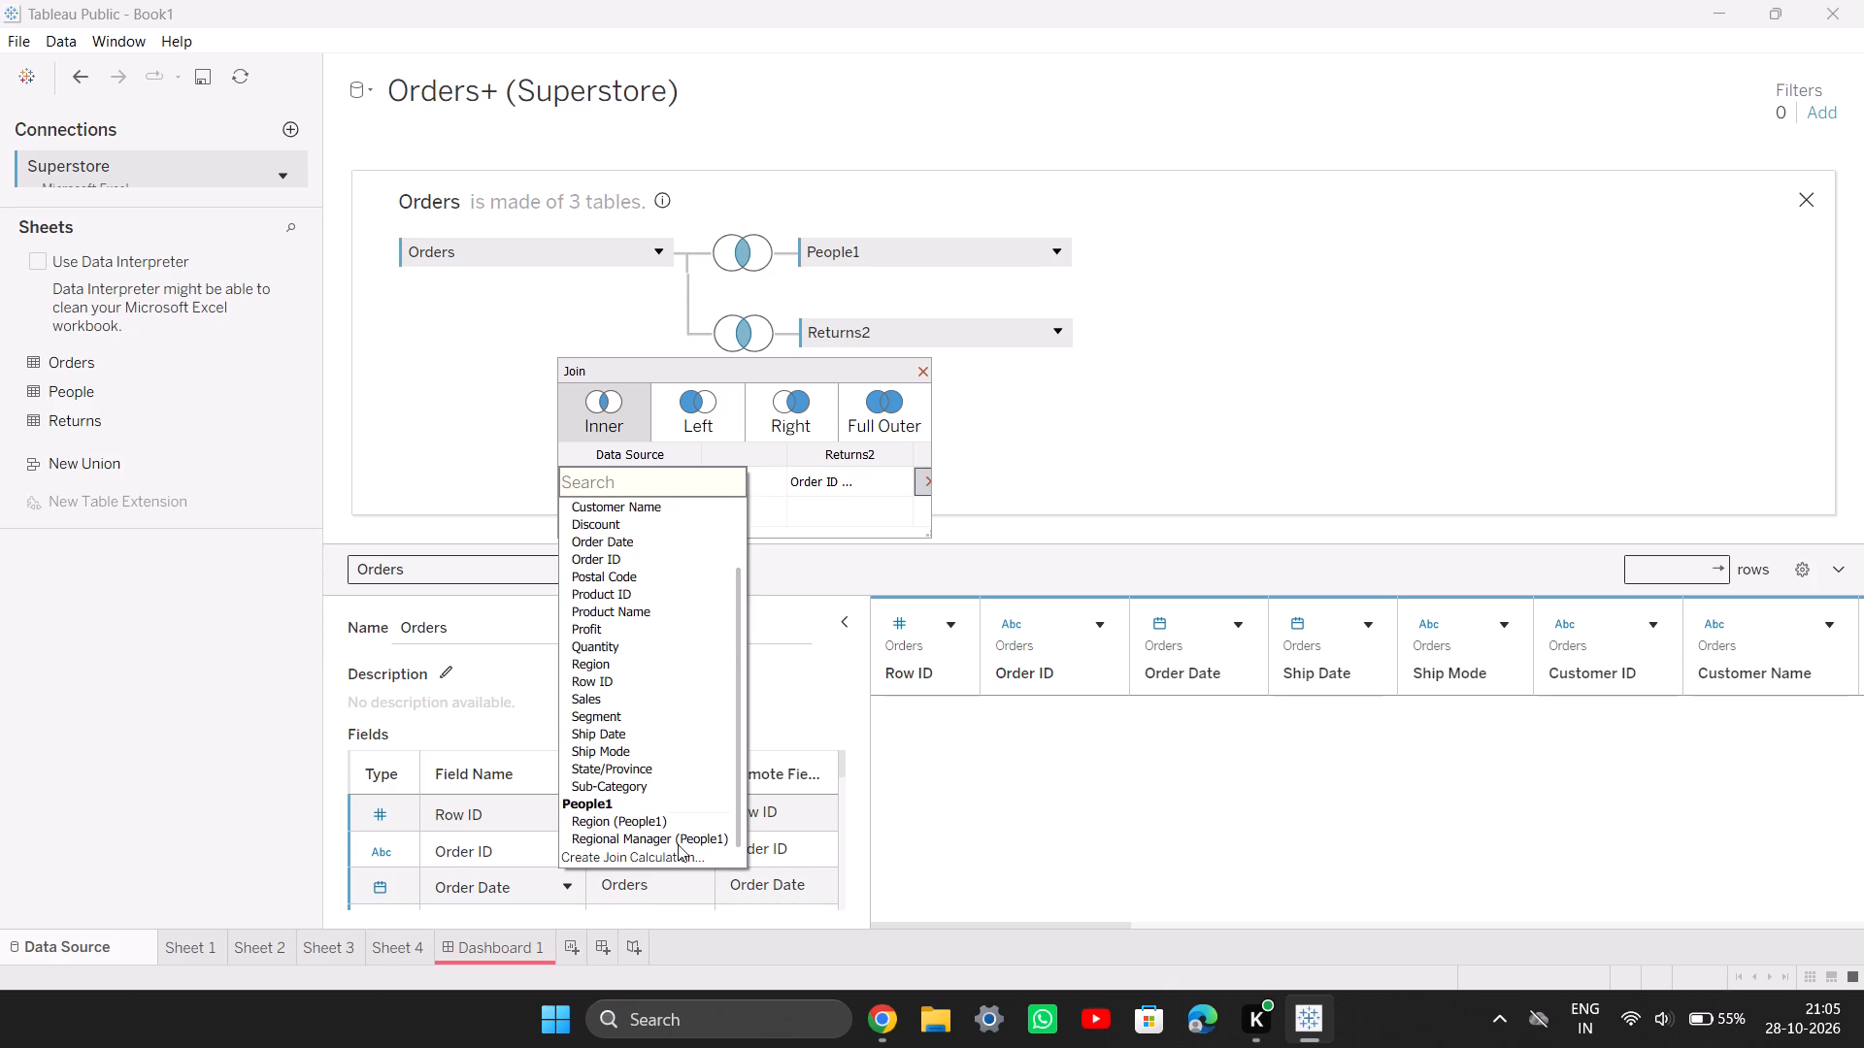
pyautogui.click(1153, 243)
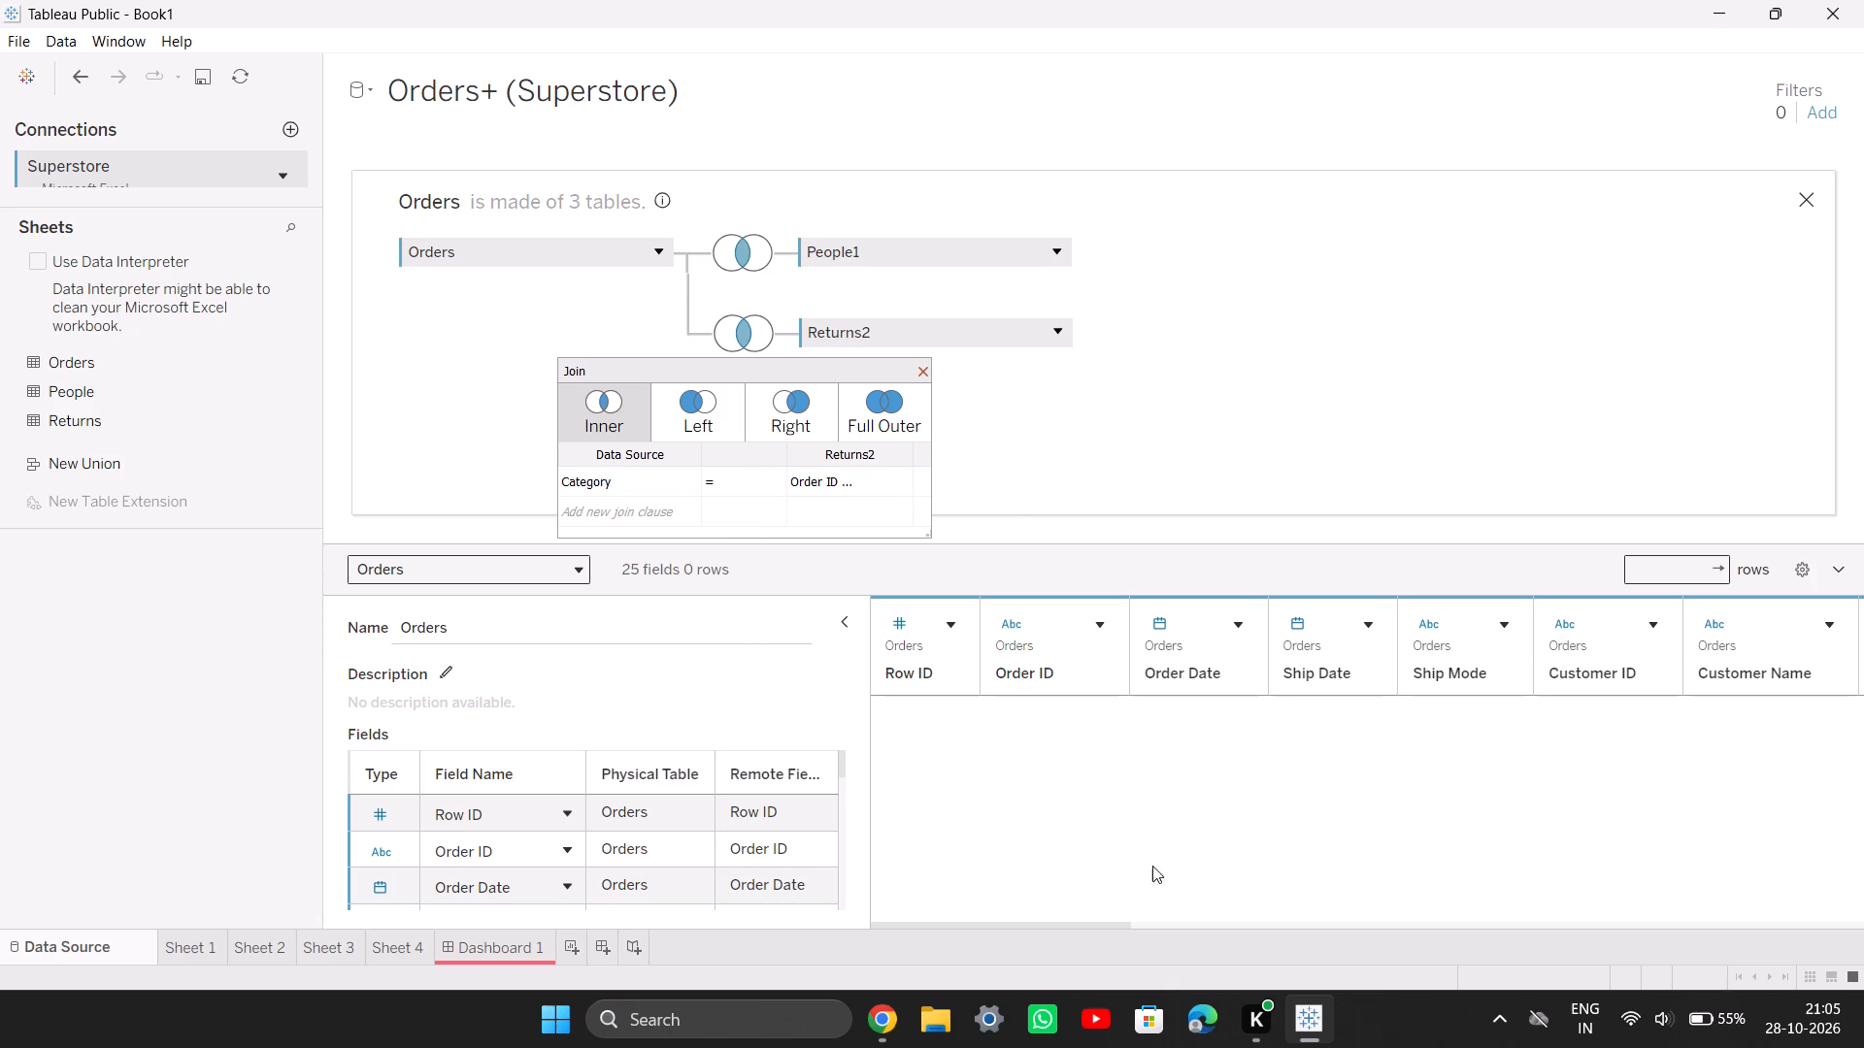
pyautogui.click(846, 487)
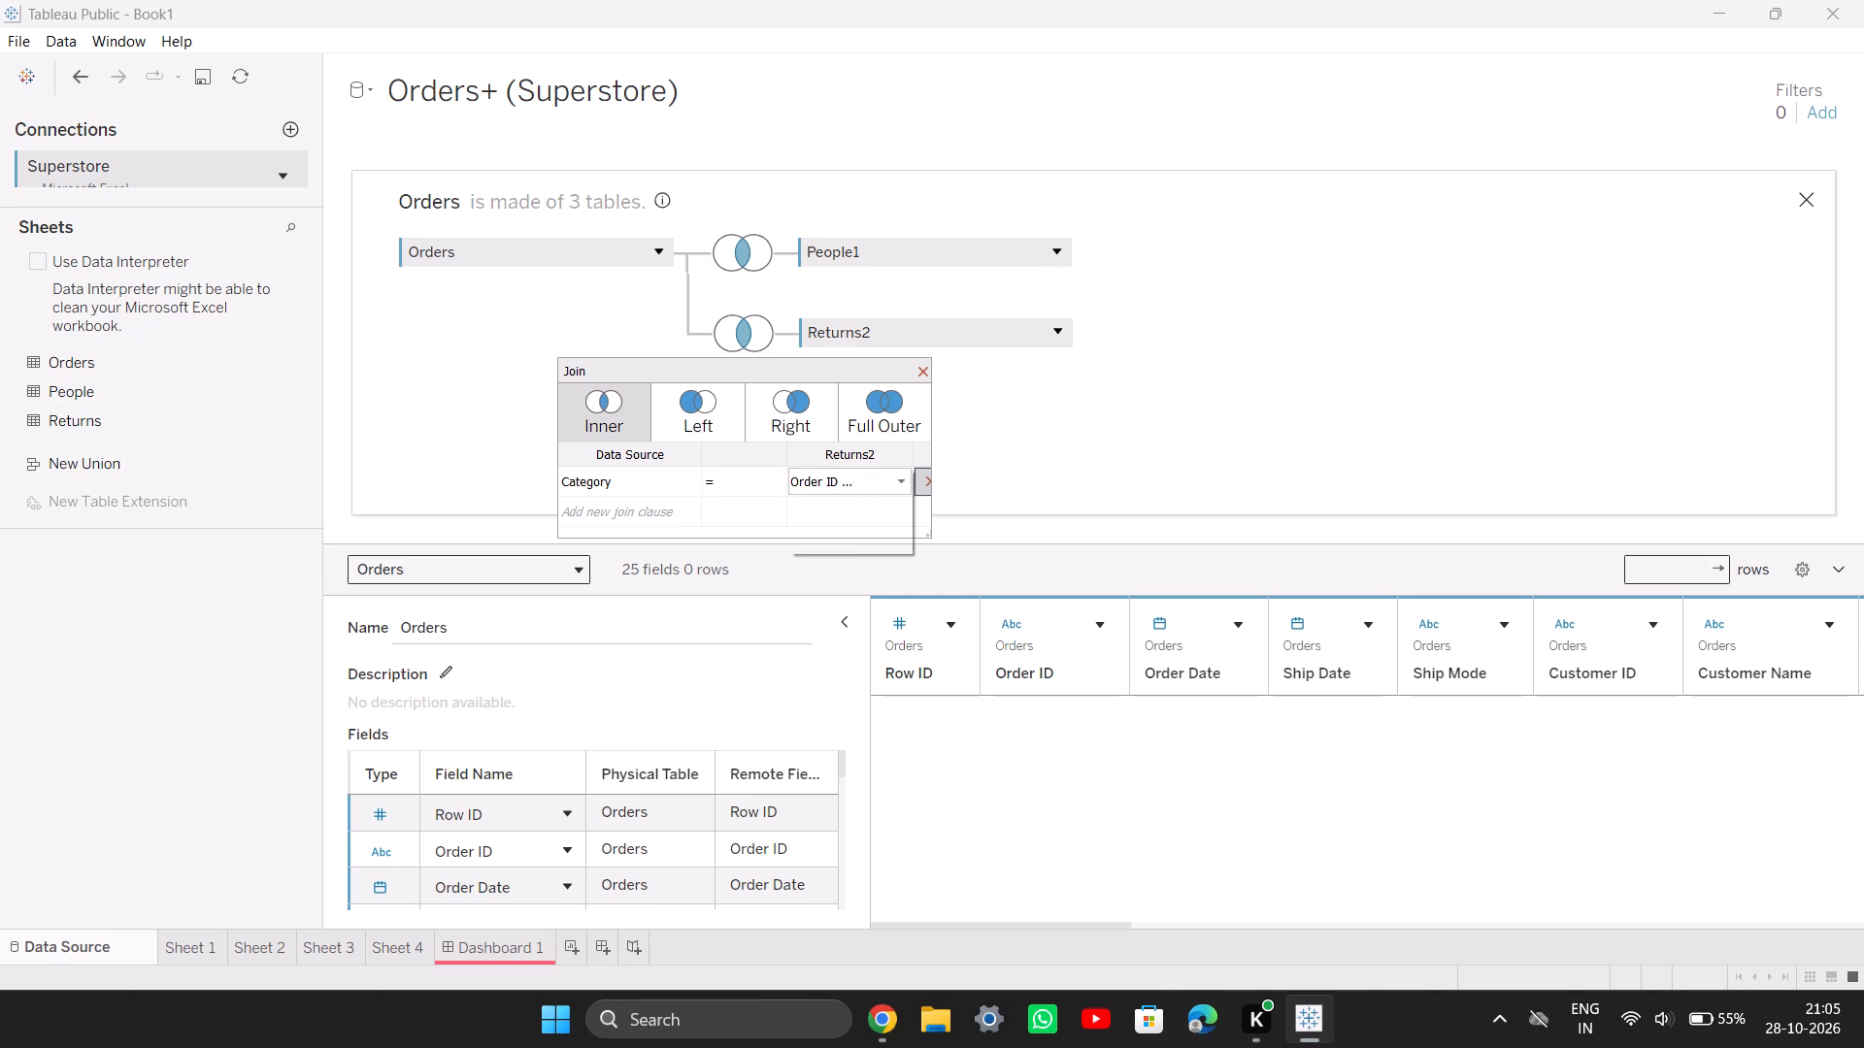
pyautogui.click(859, 504)
pyautogui.click(632, 477)
pyautogui.scroll(-9, 627, 716)
pyautogui.scroll(7, 627, 716)
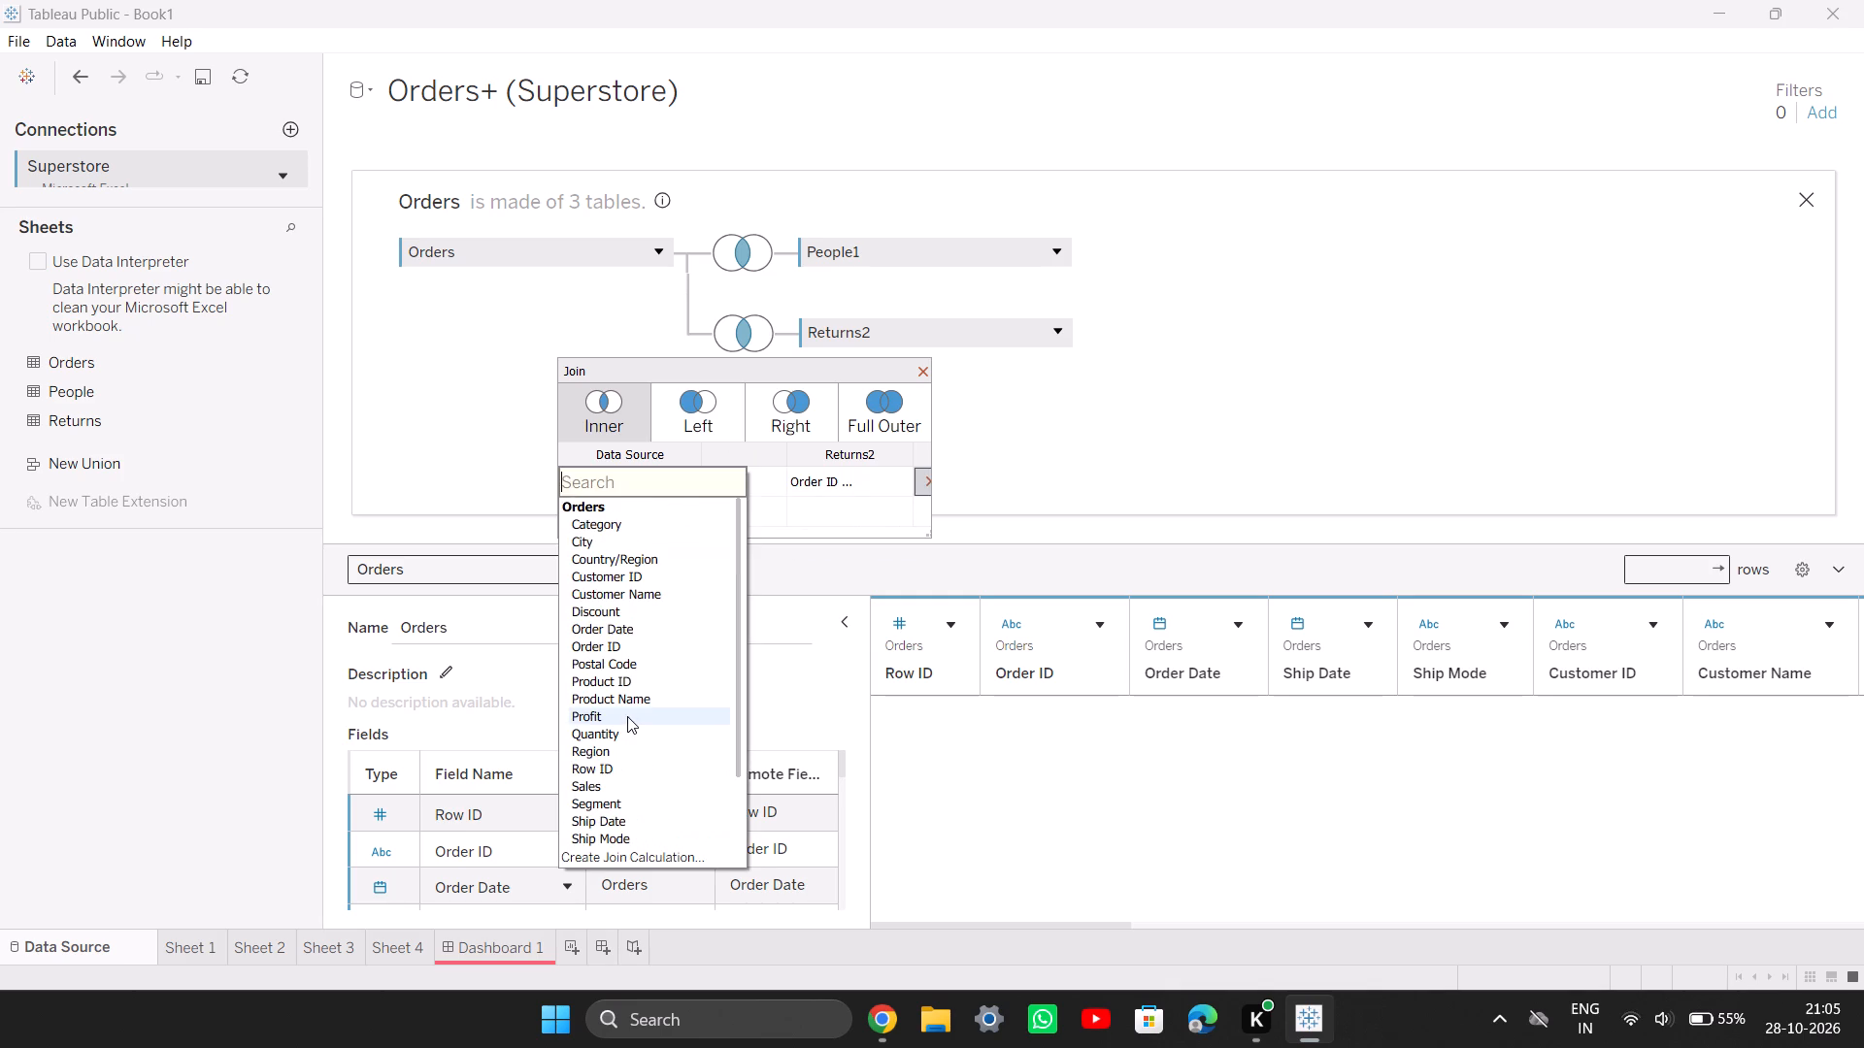
pyautogui.click(600, 504)
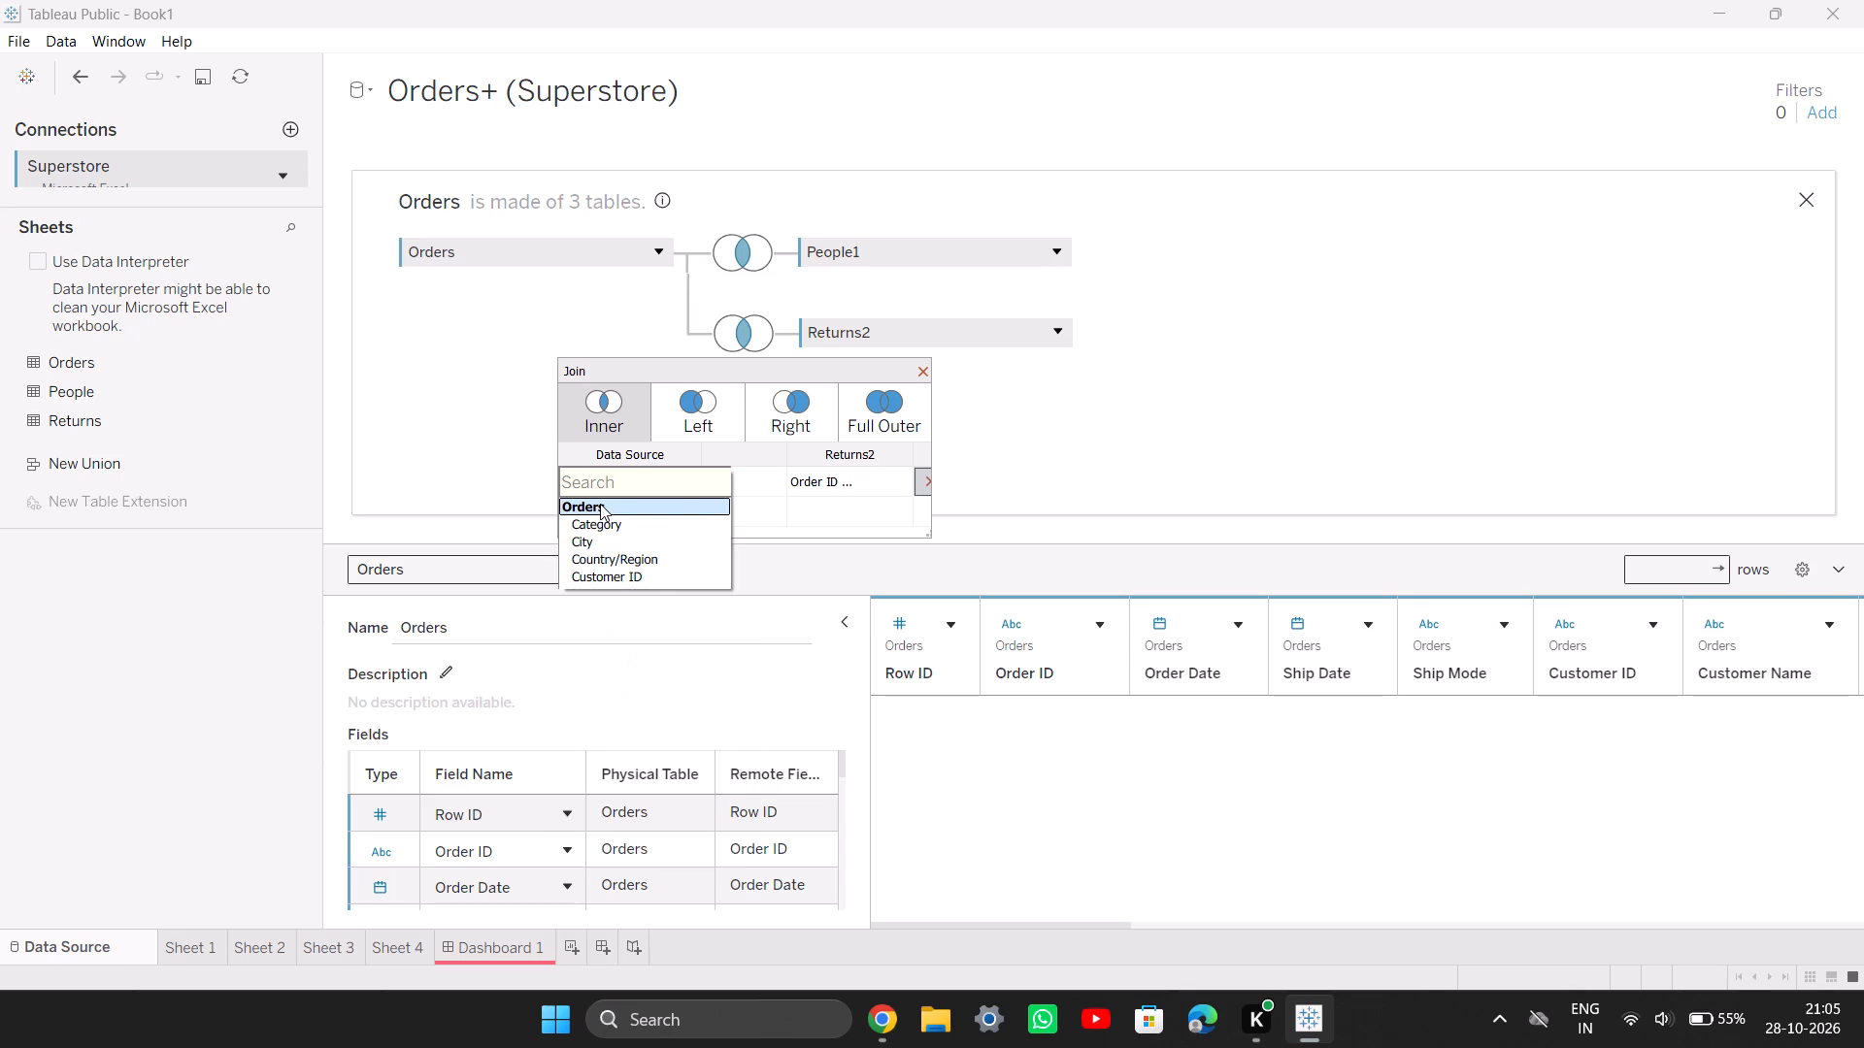
pyautogui.click(677, 505)
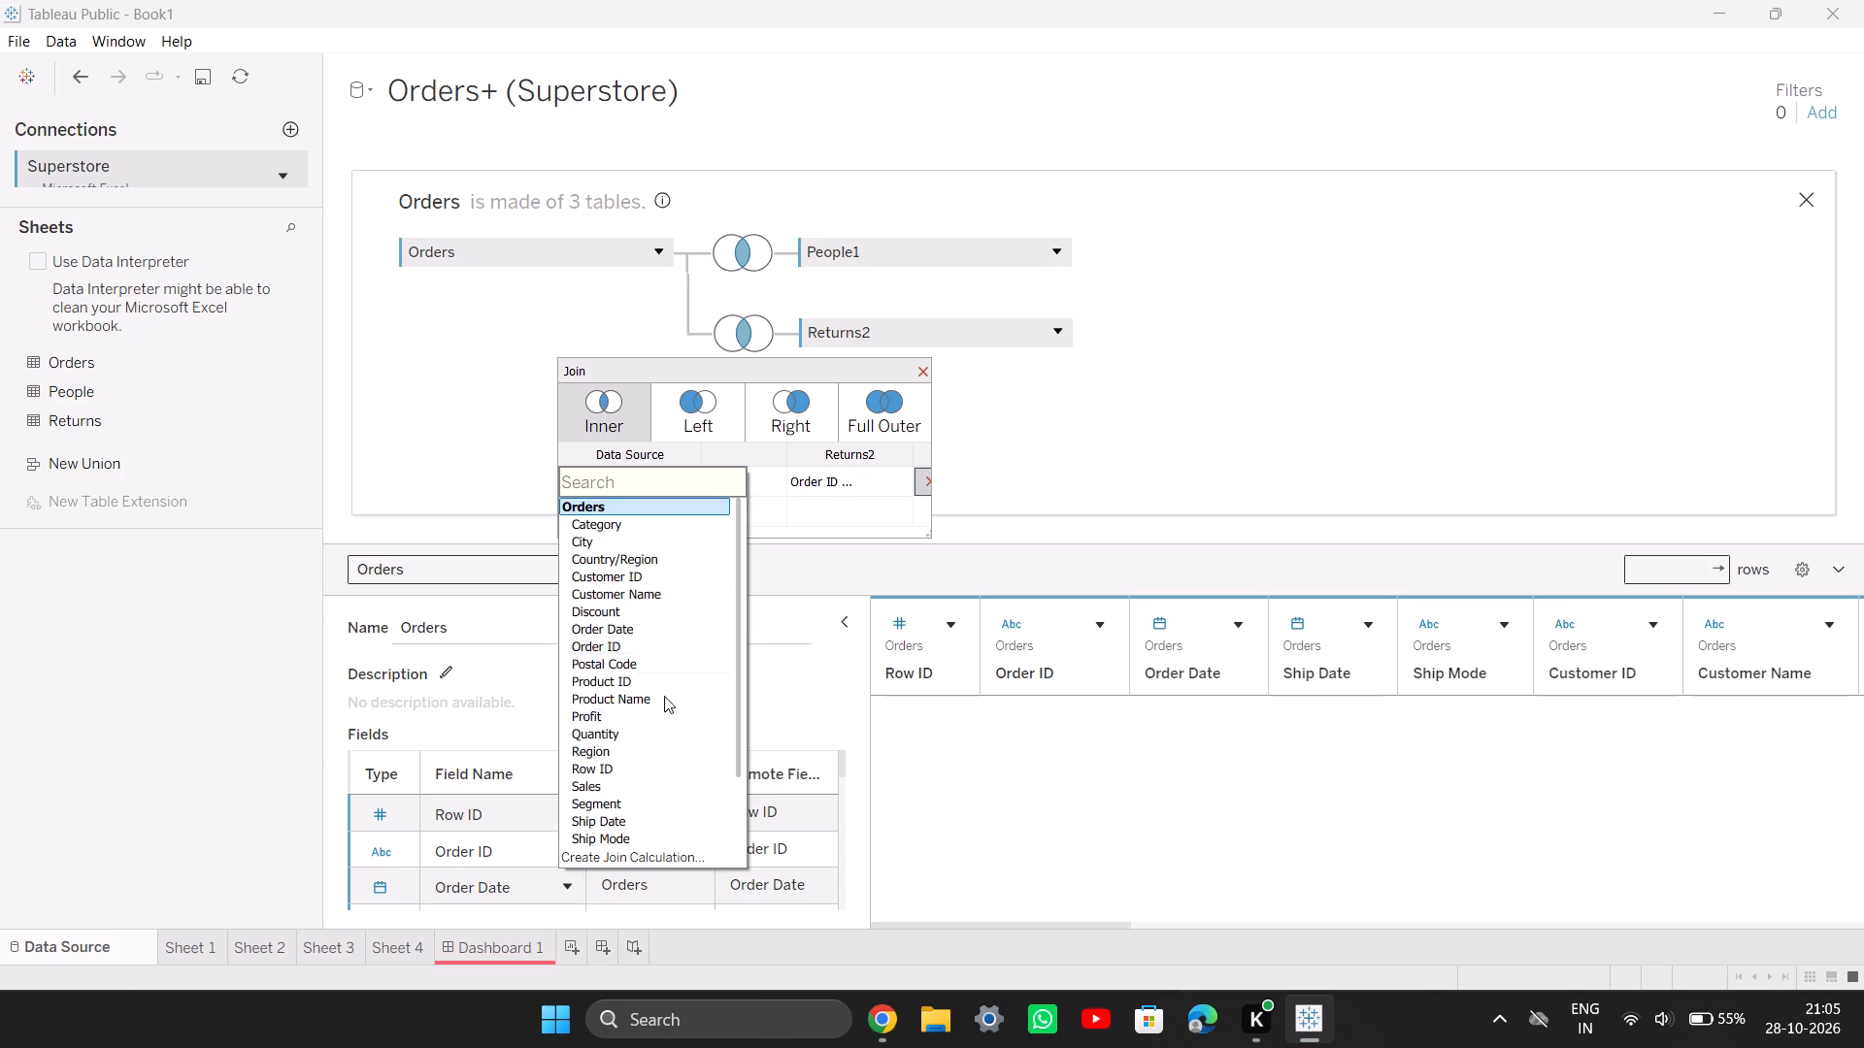
pyautogui.scroll(-6, 659, 707)
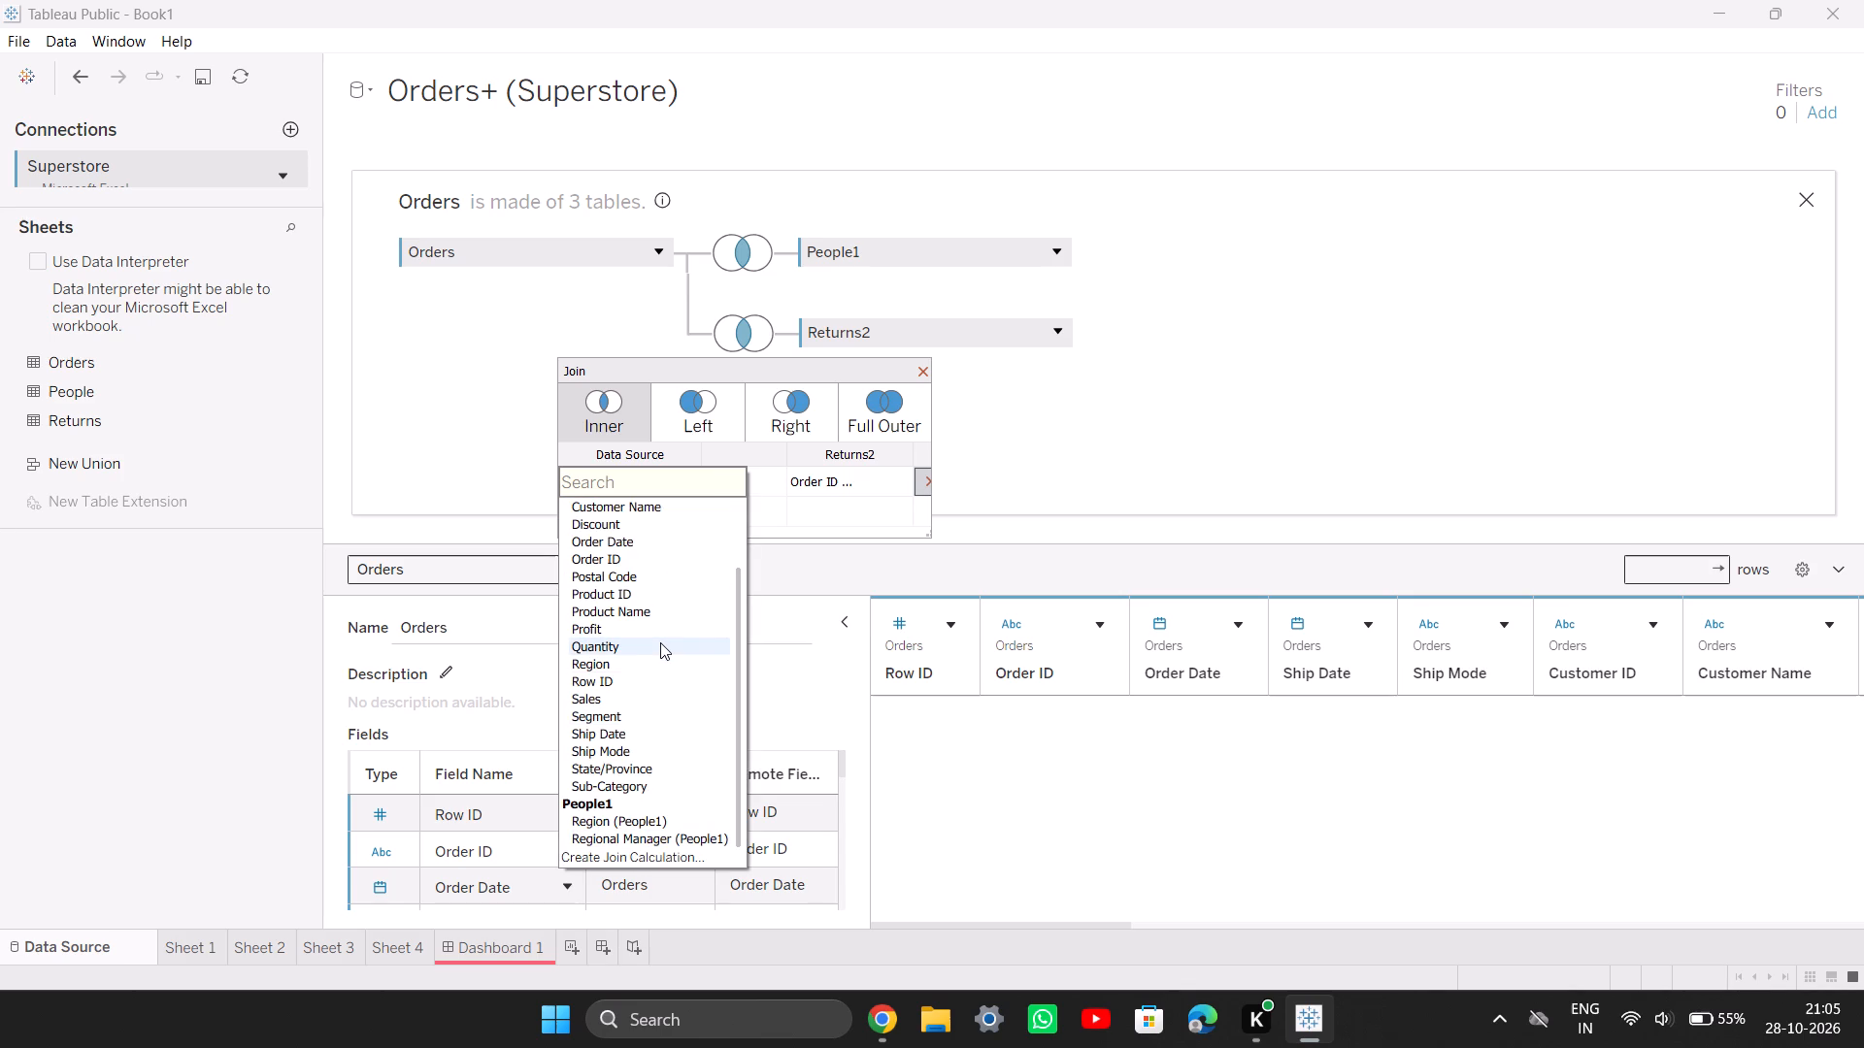
pyautogui.scroll(7, 660, 642)
pyautogui.scroll(-7, 591, 683)
pyautogui.scroll(3, 635, 704)
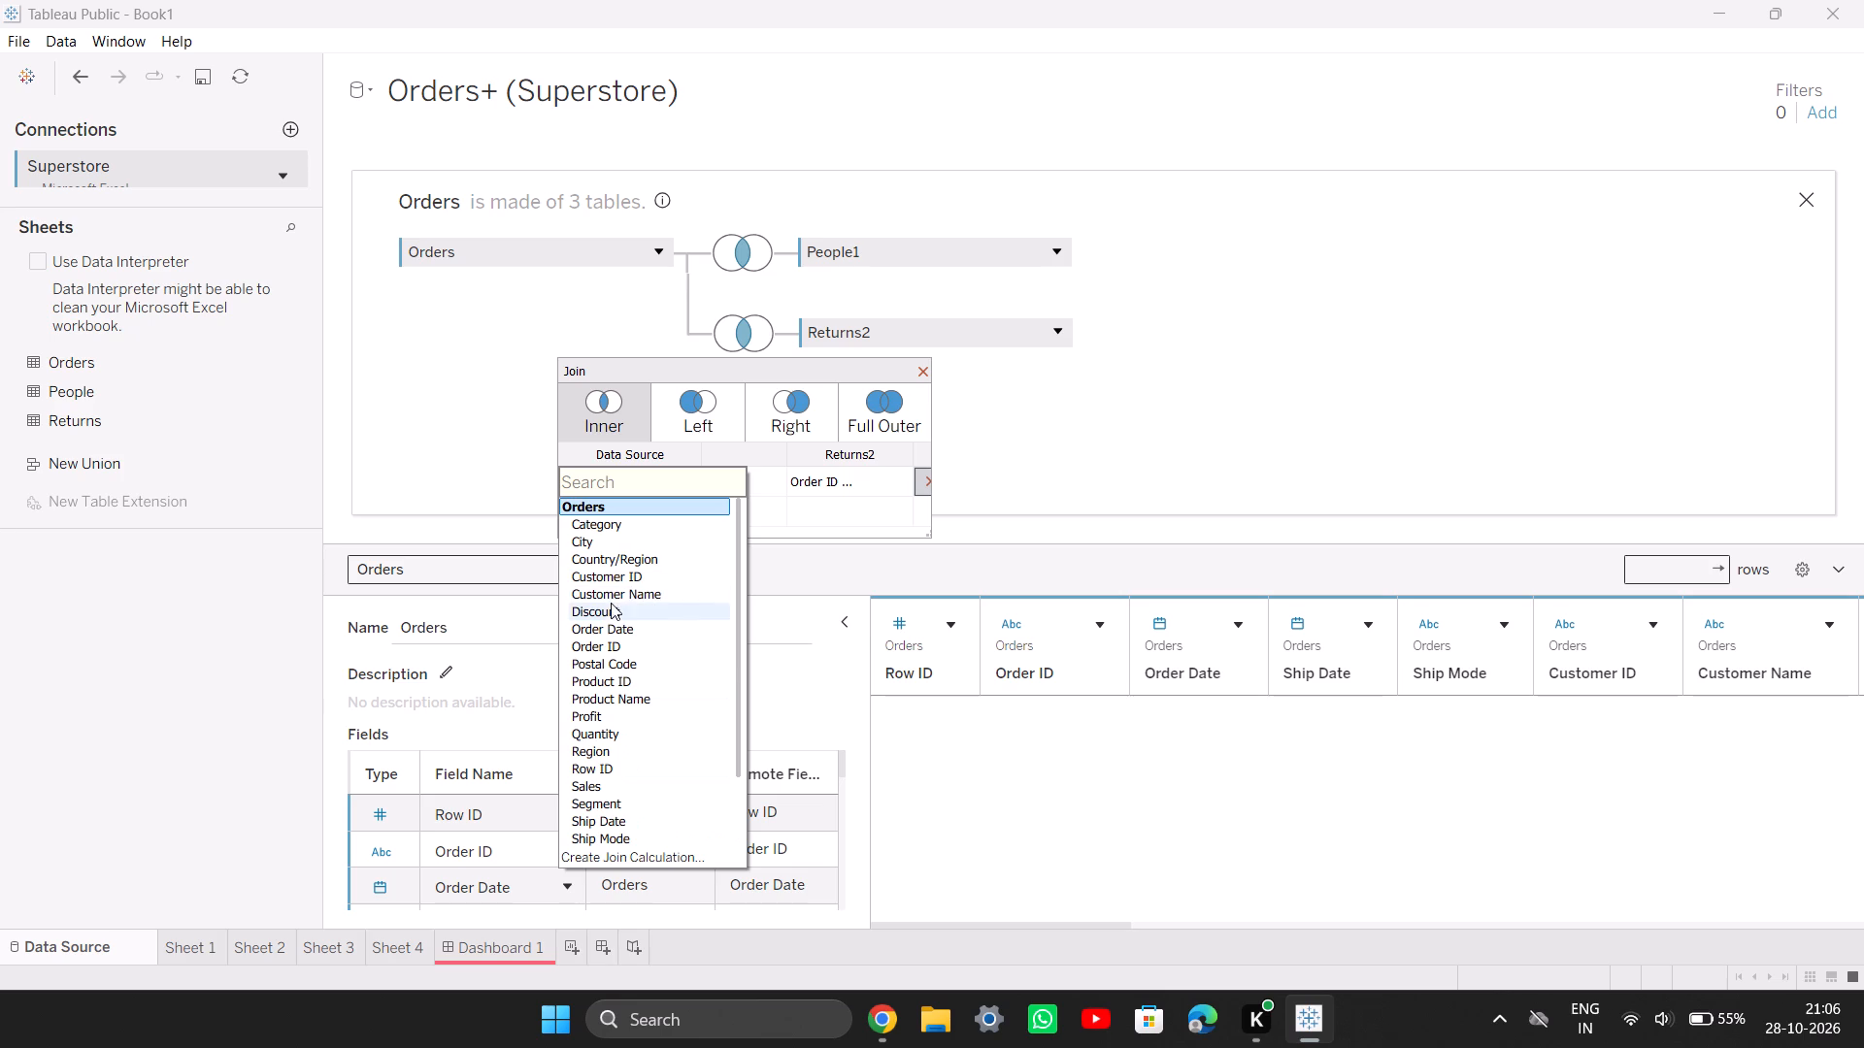
pyautogui.click(639, 646)
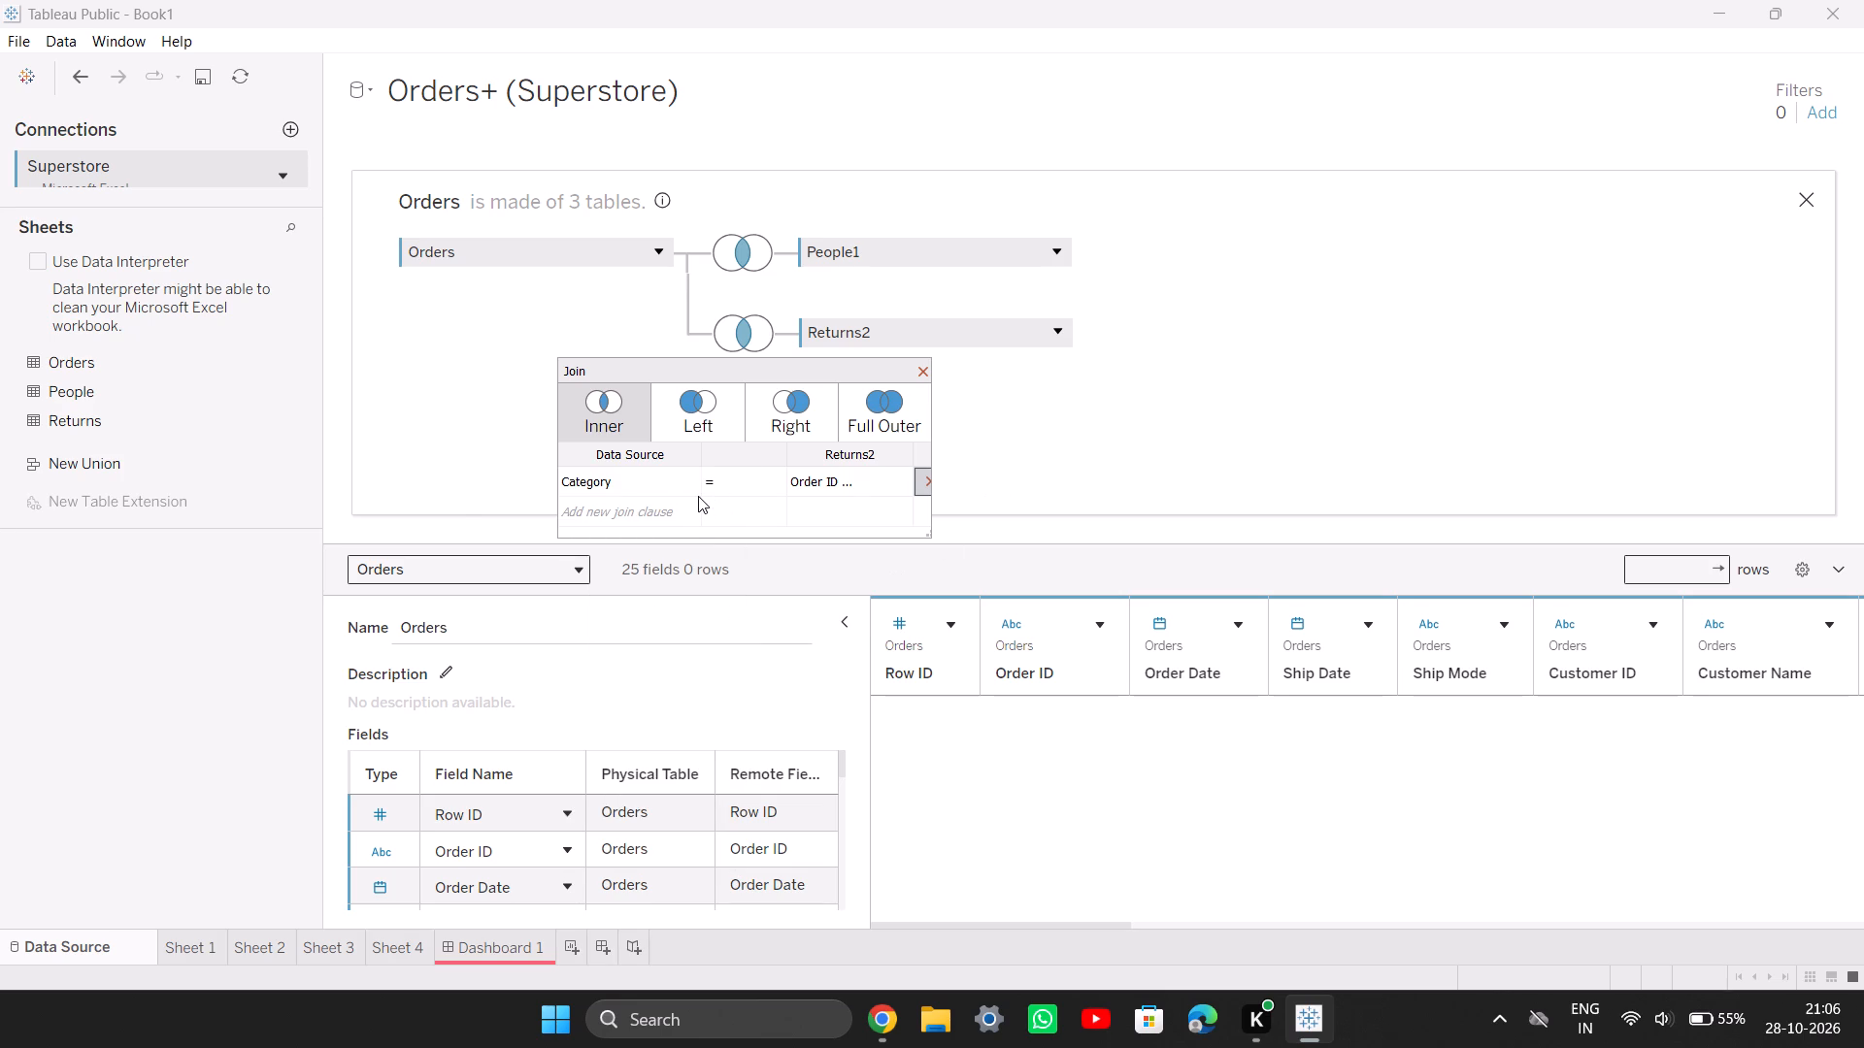
pyautogui.click(684, 487)
pyautogui.click(1259, 454)
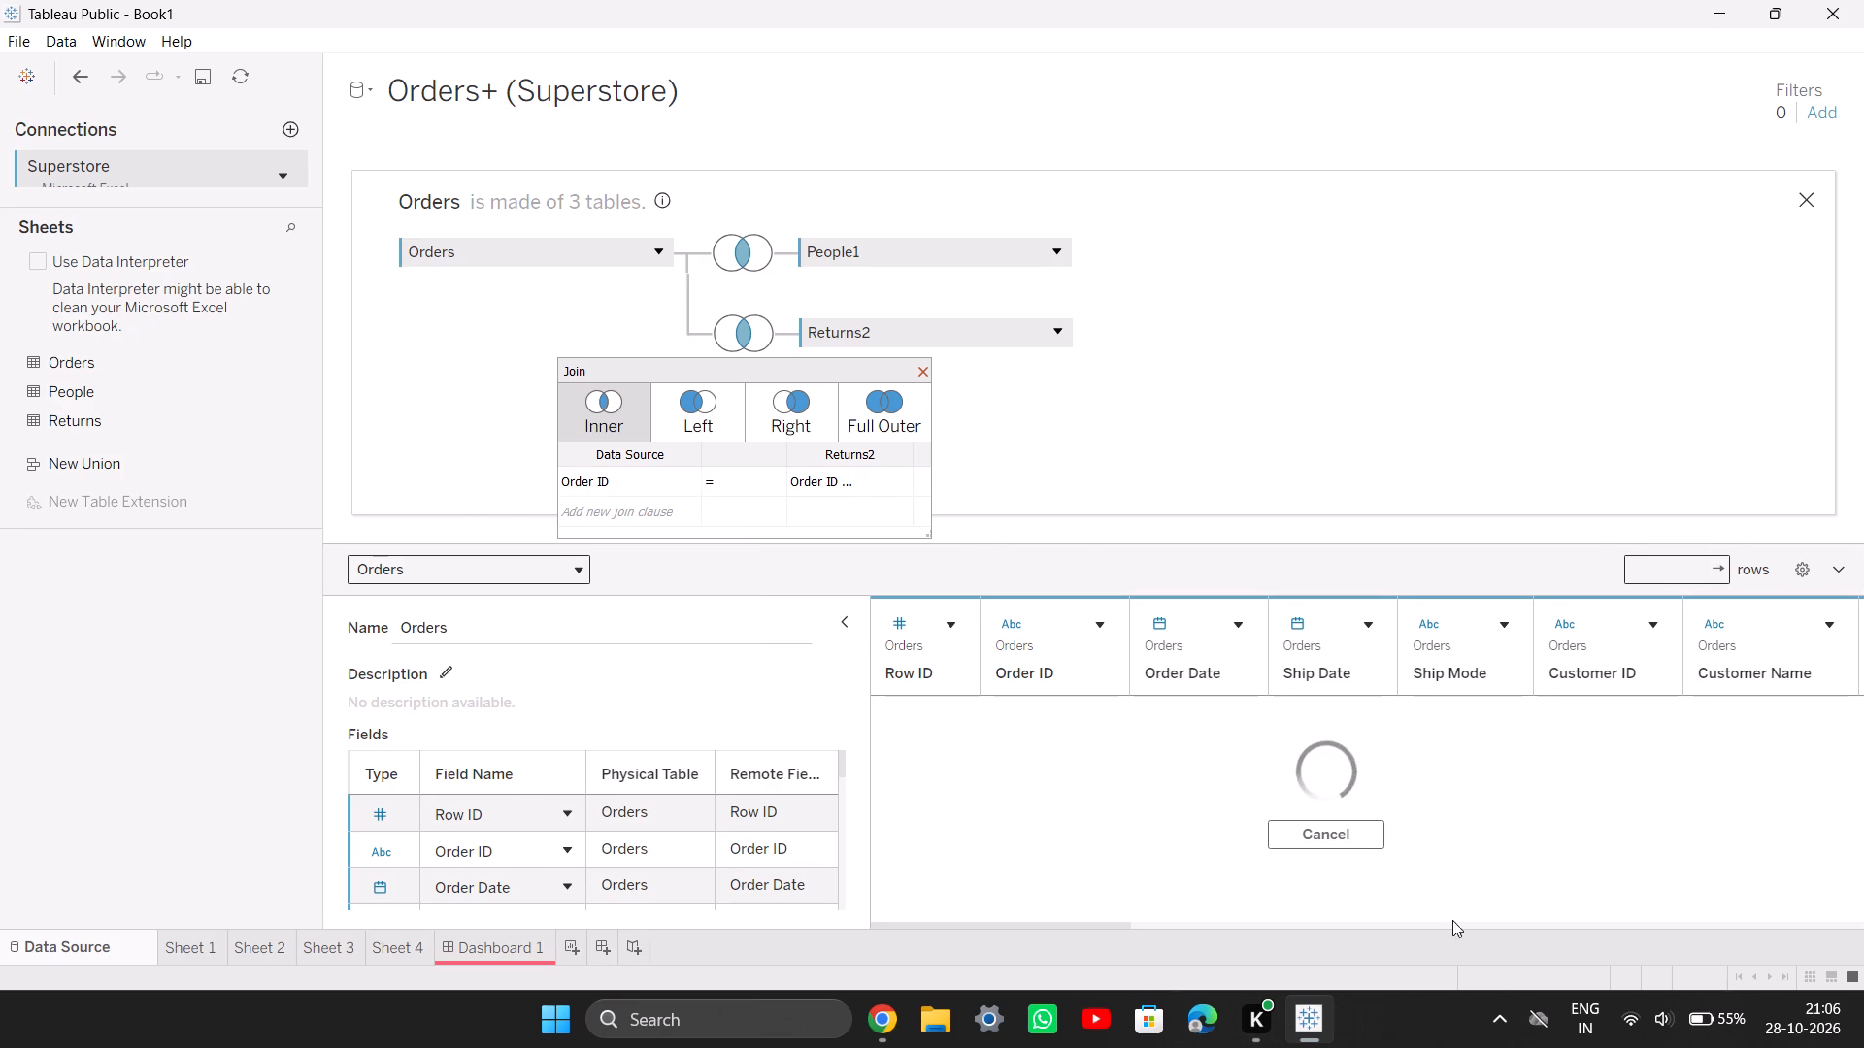
pyautogui.scroll(-4, 1181, 792)
pyautogui.scroll(12, 1181, 792)
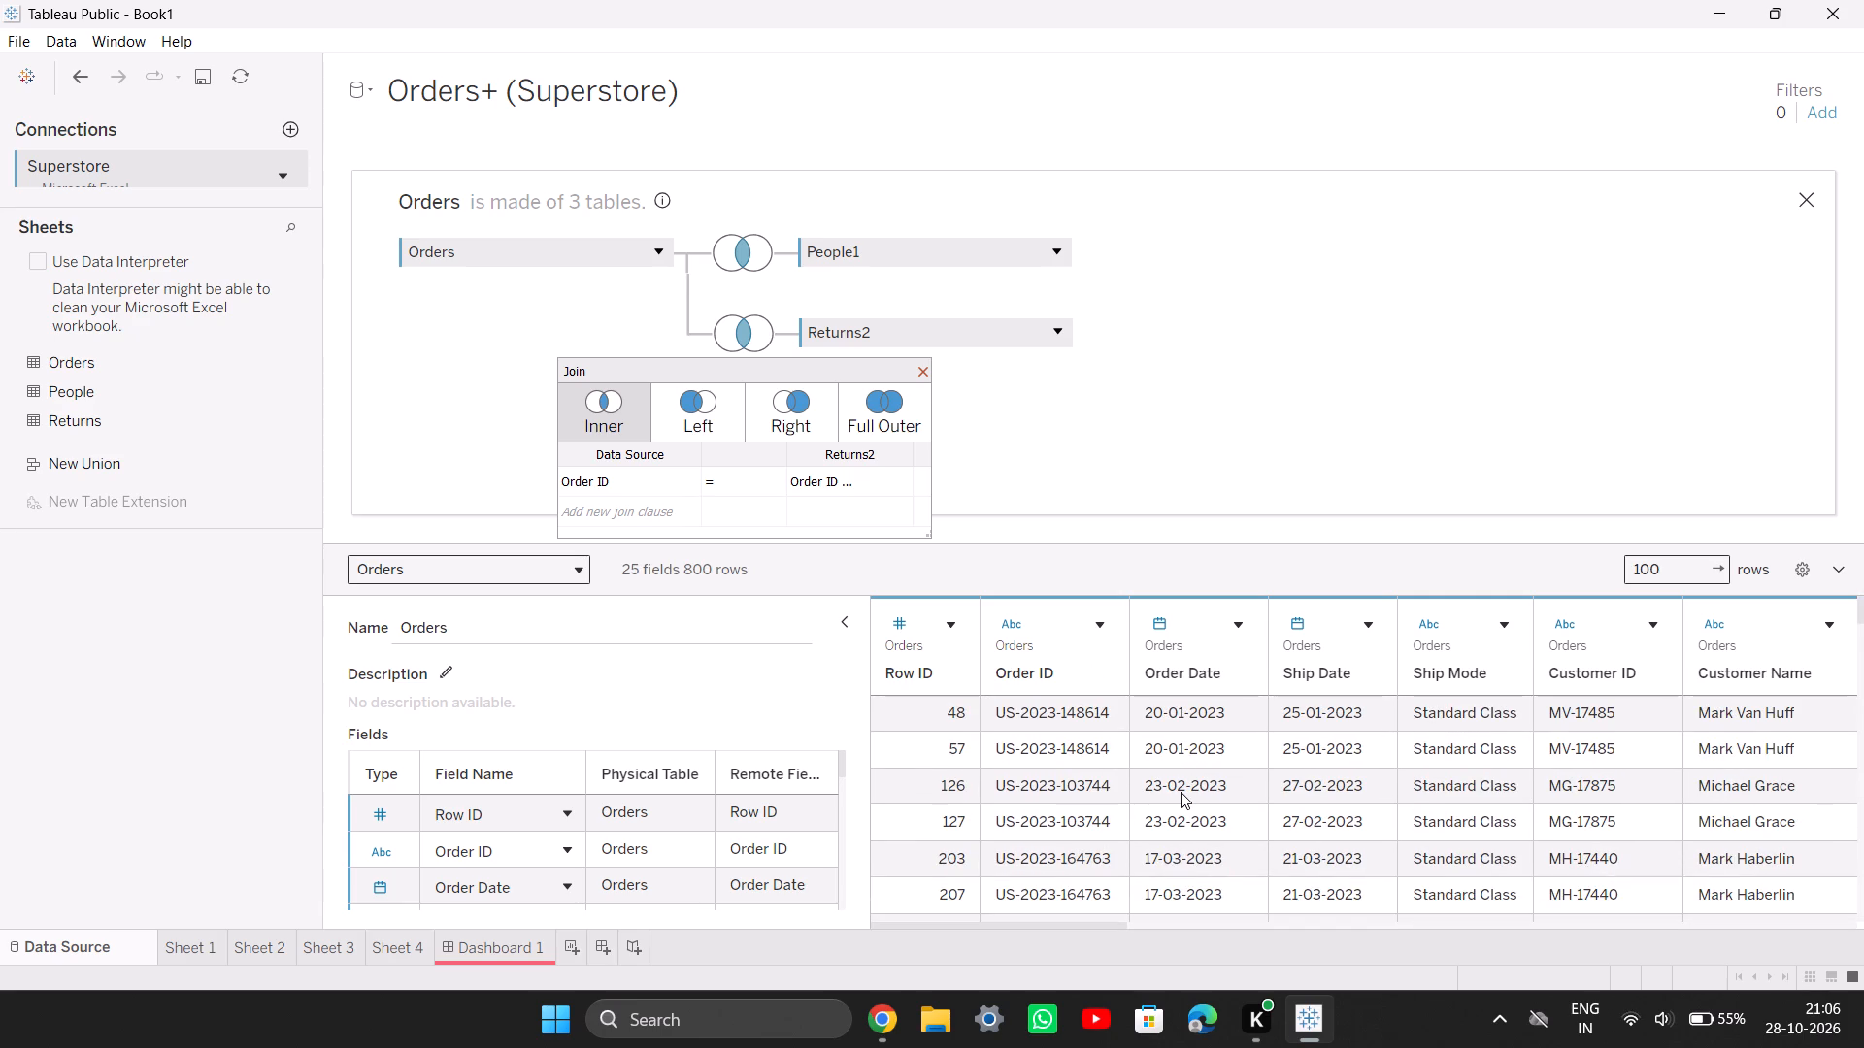
pyautogui.click(1087, 418)
pyautogui.click(919, 370)
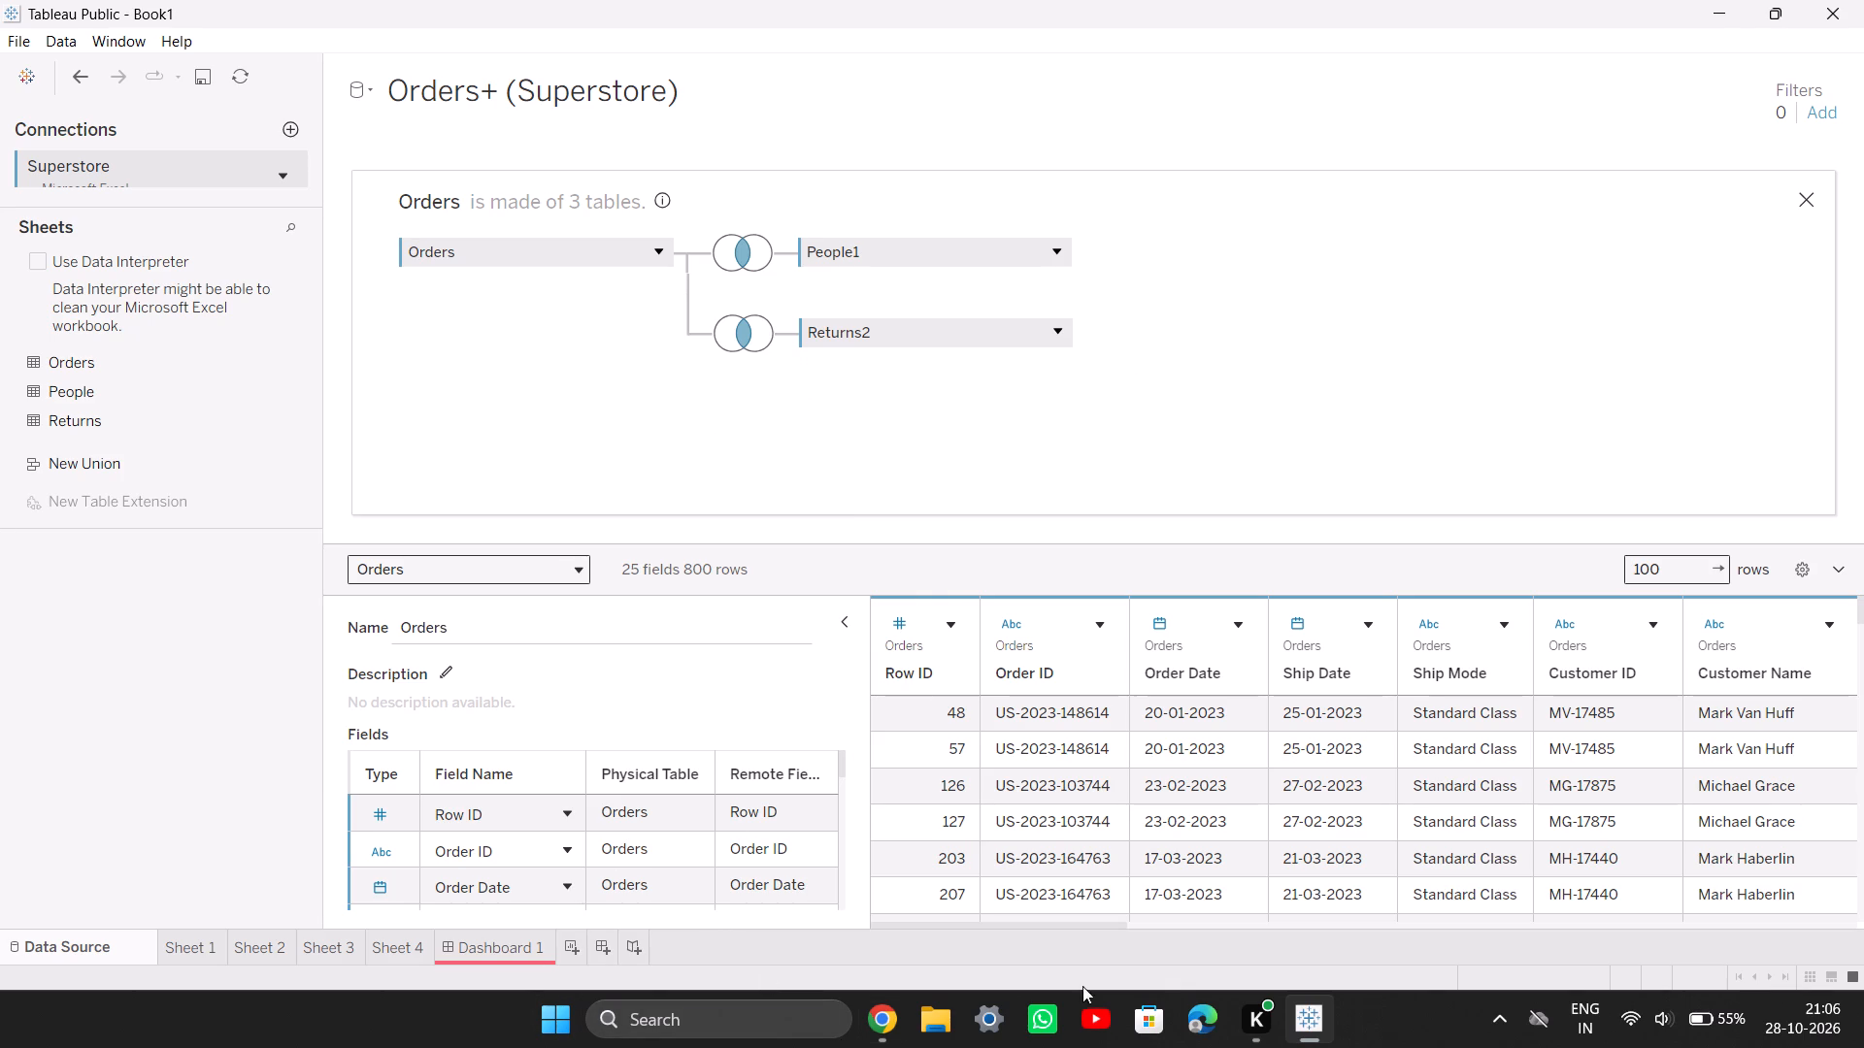
pyautogui.click(897, 1021)
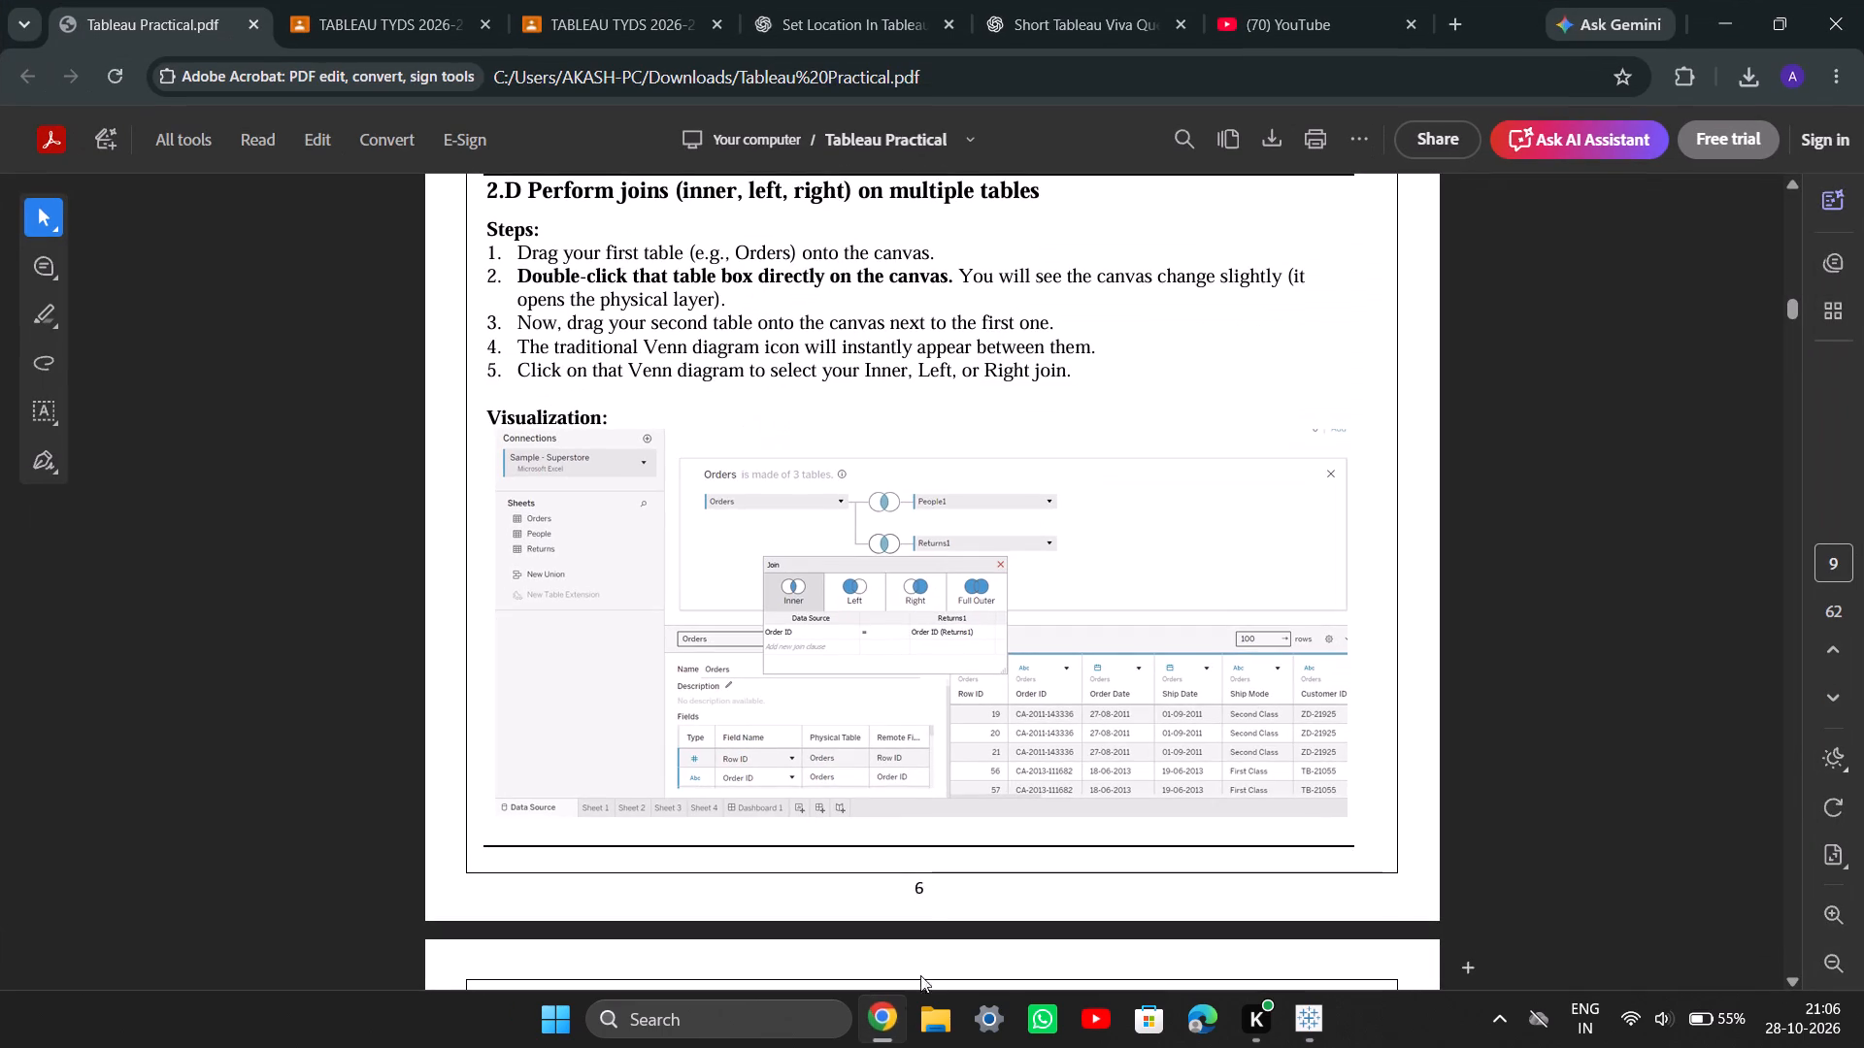
pyautogui.scroll(-4, 820, 754)
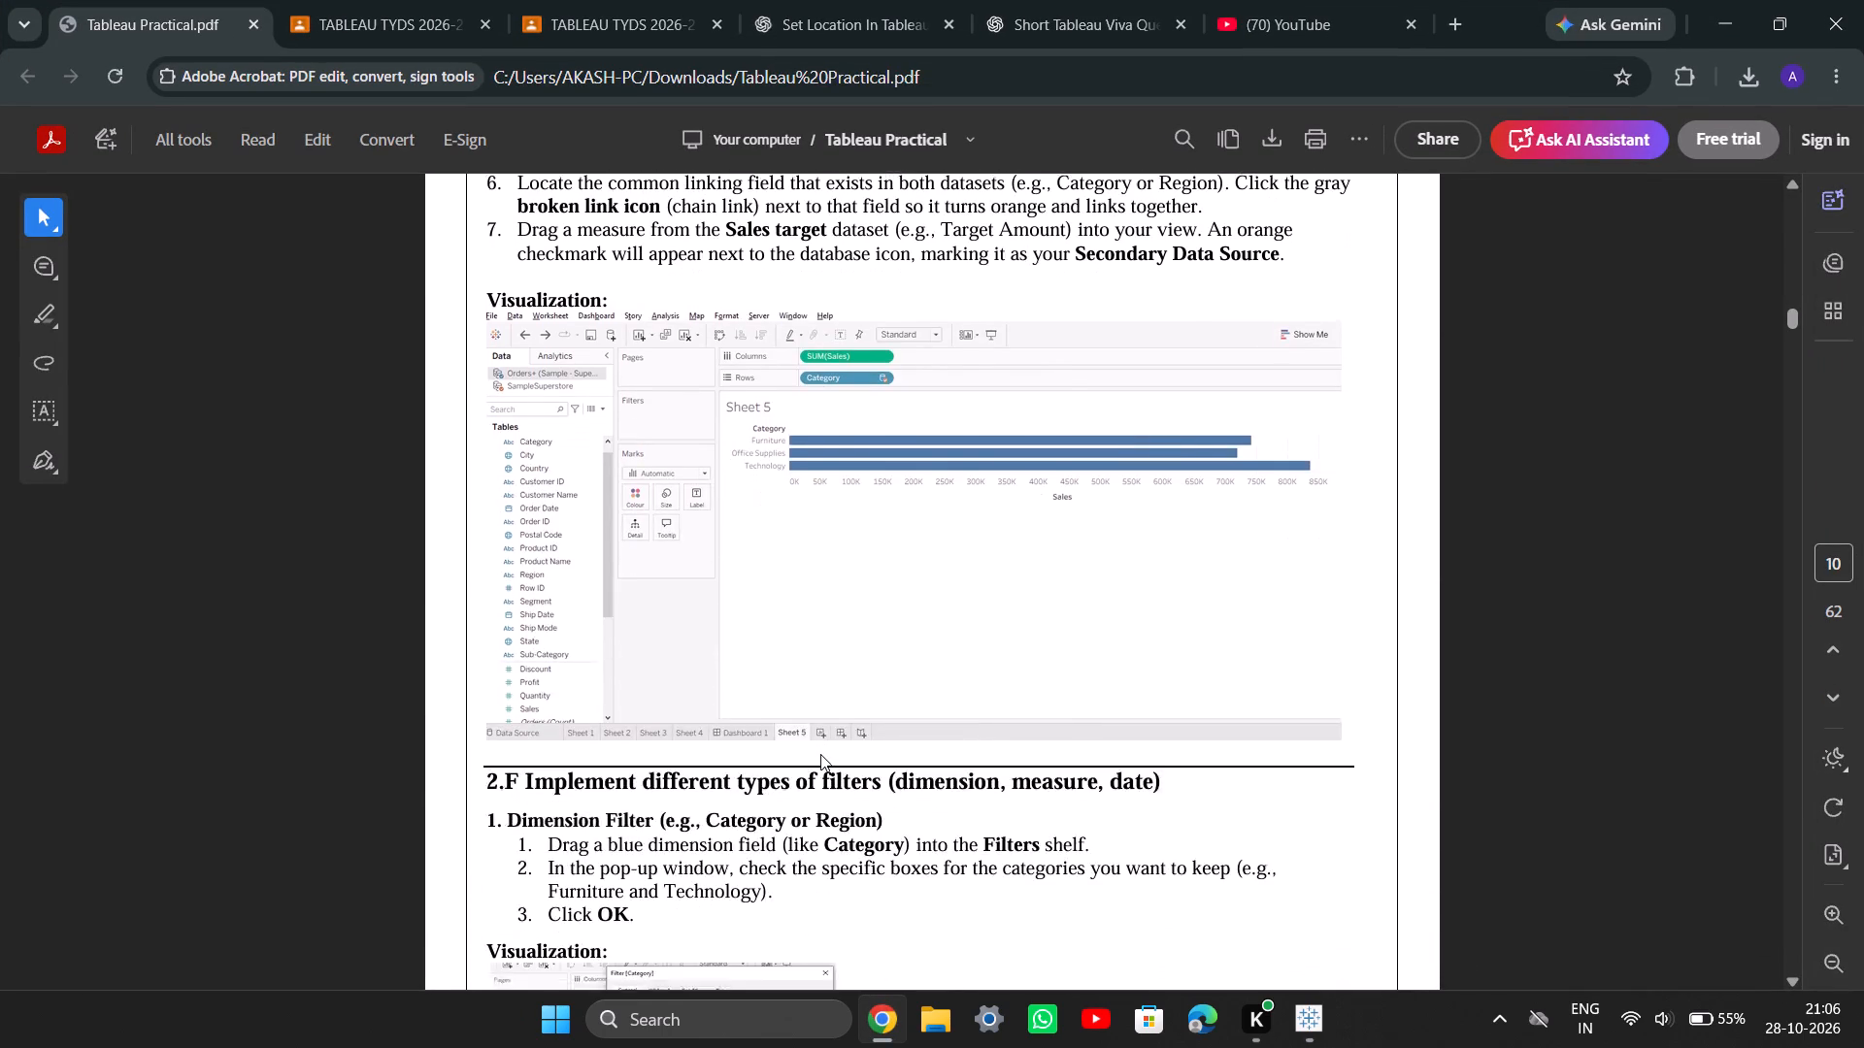
pyautogui.scroll(3, 820, 754)
pyautogui.scroll(-1, 820, 754)
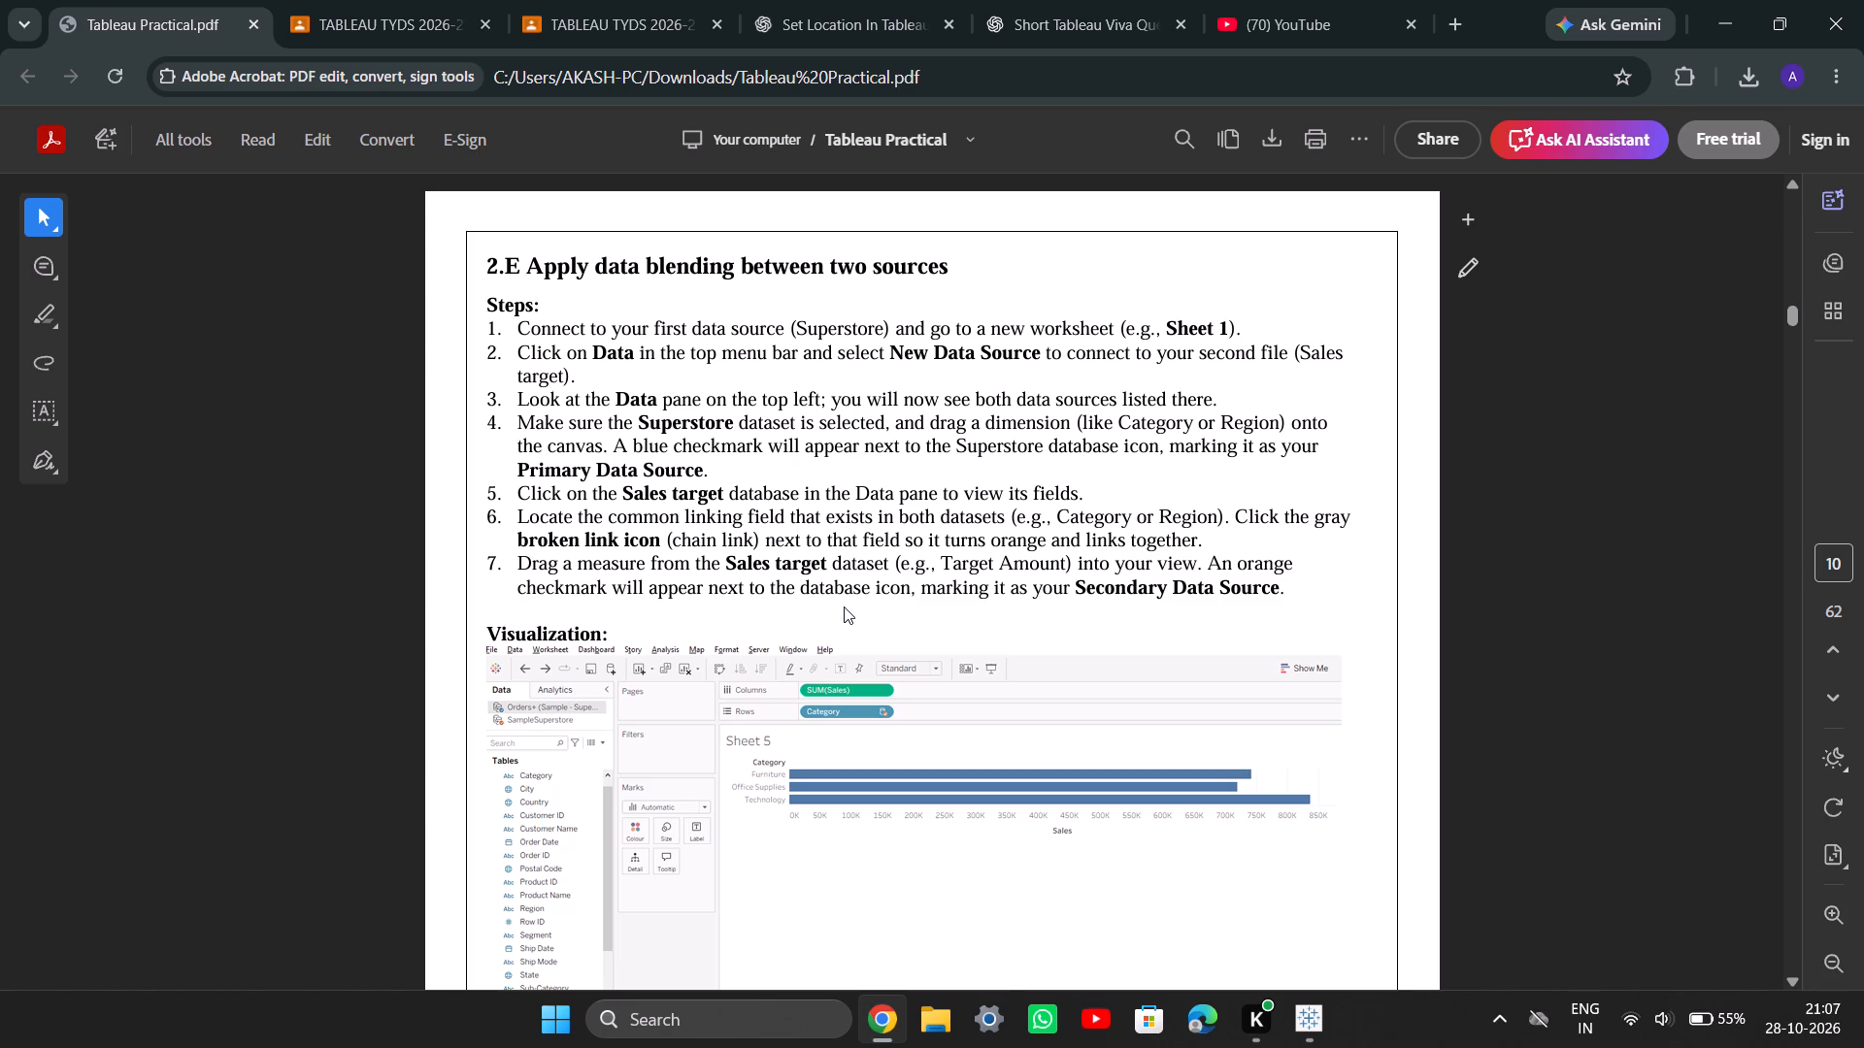
pyautogui.scroll(-1, 844, 606)
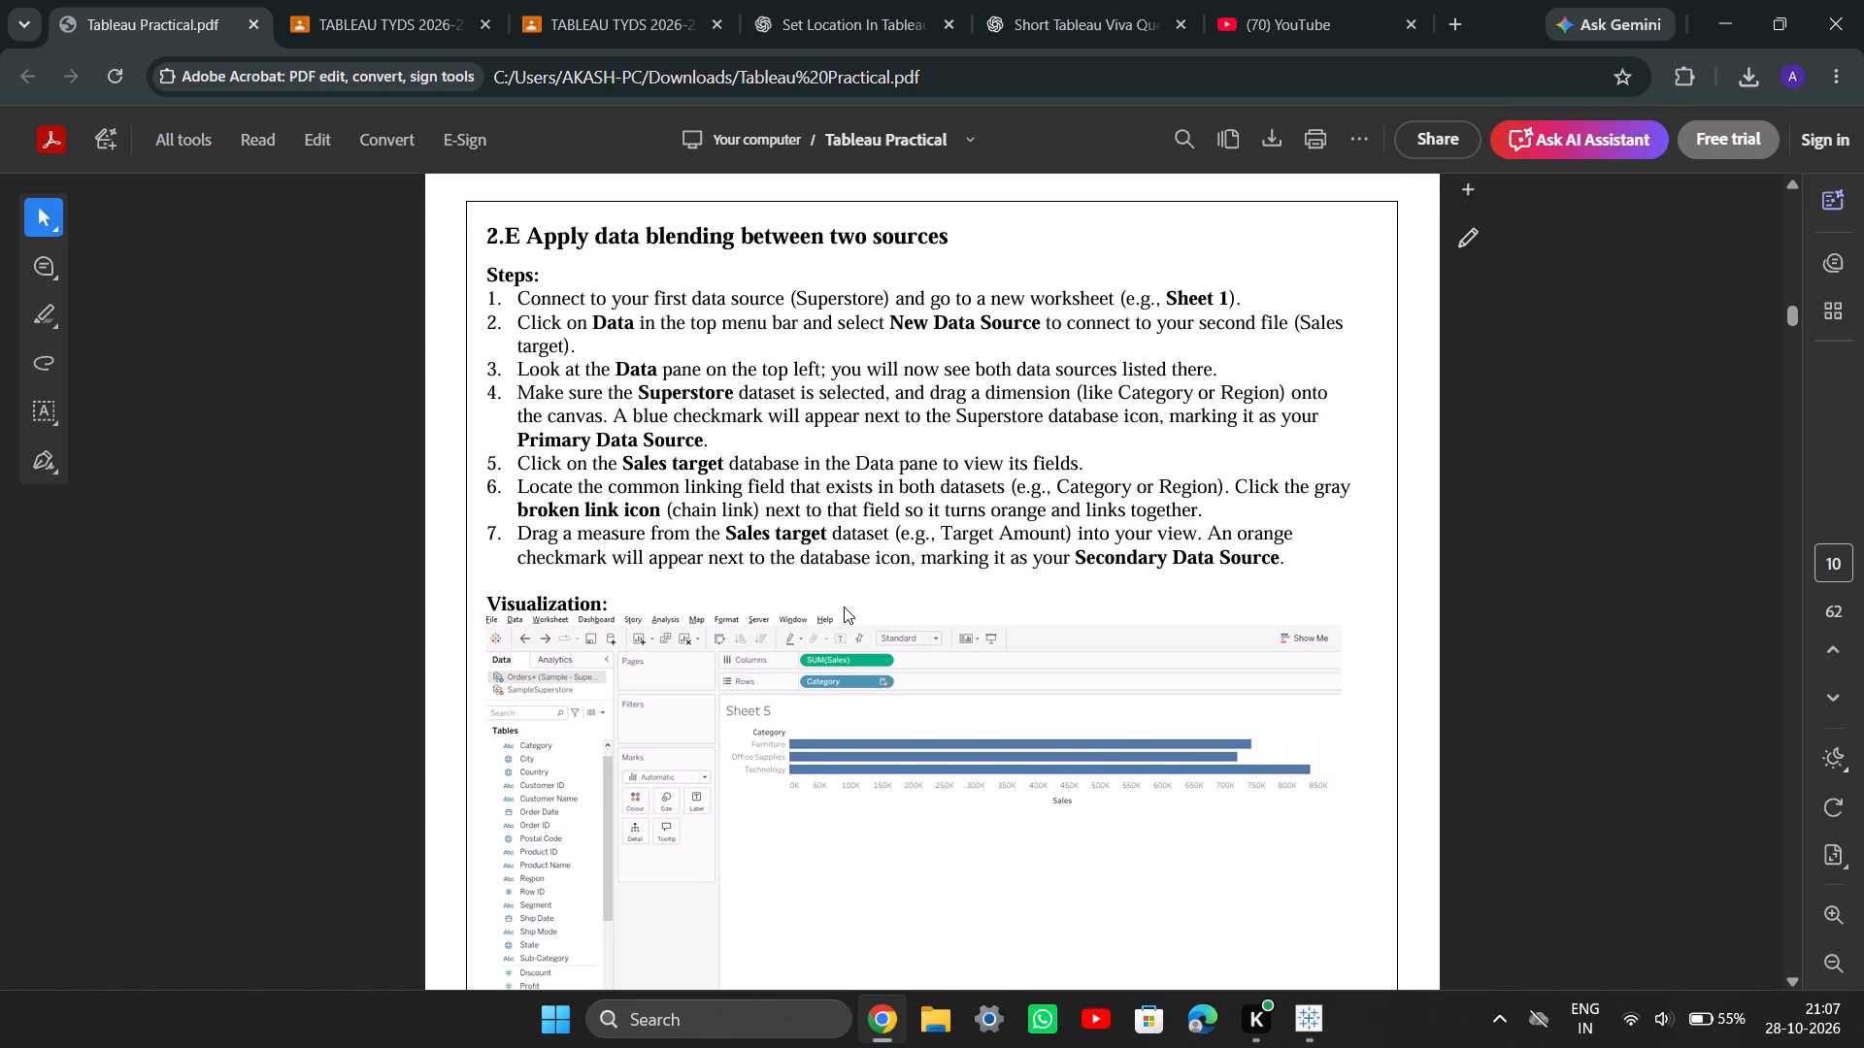
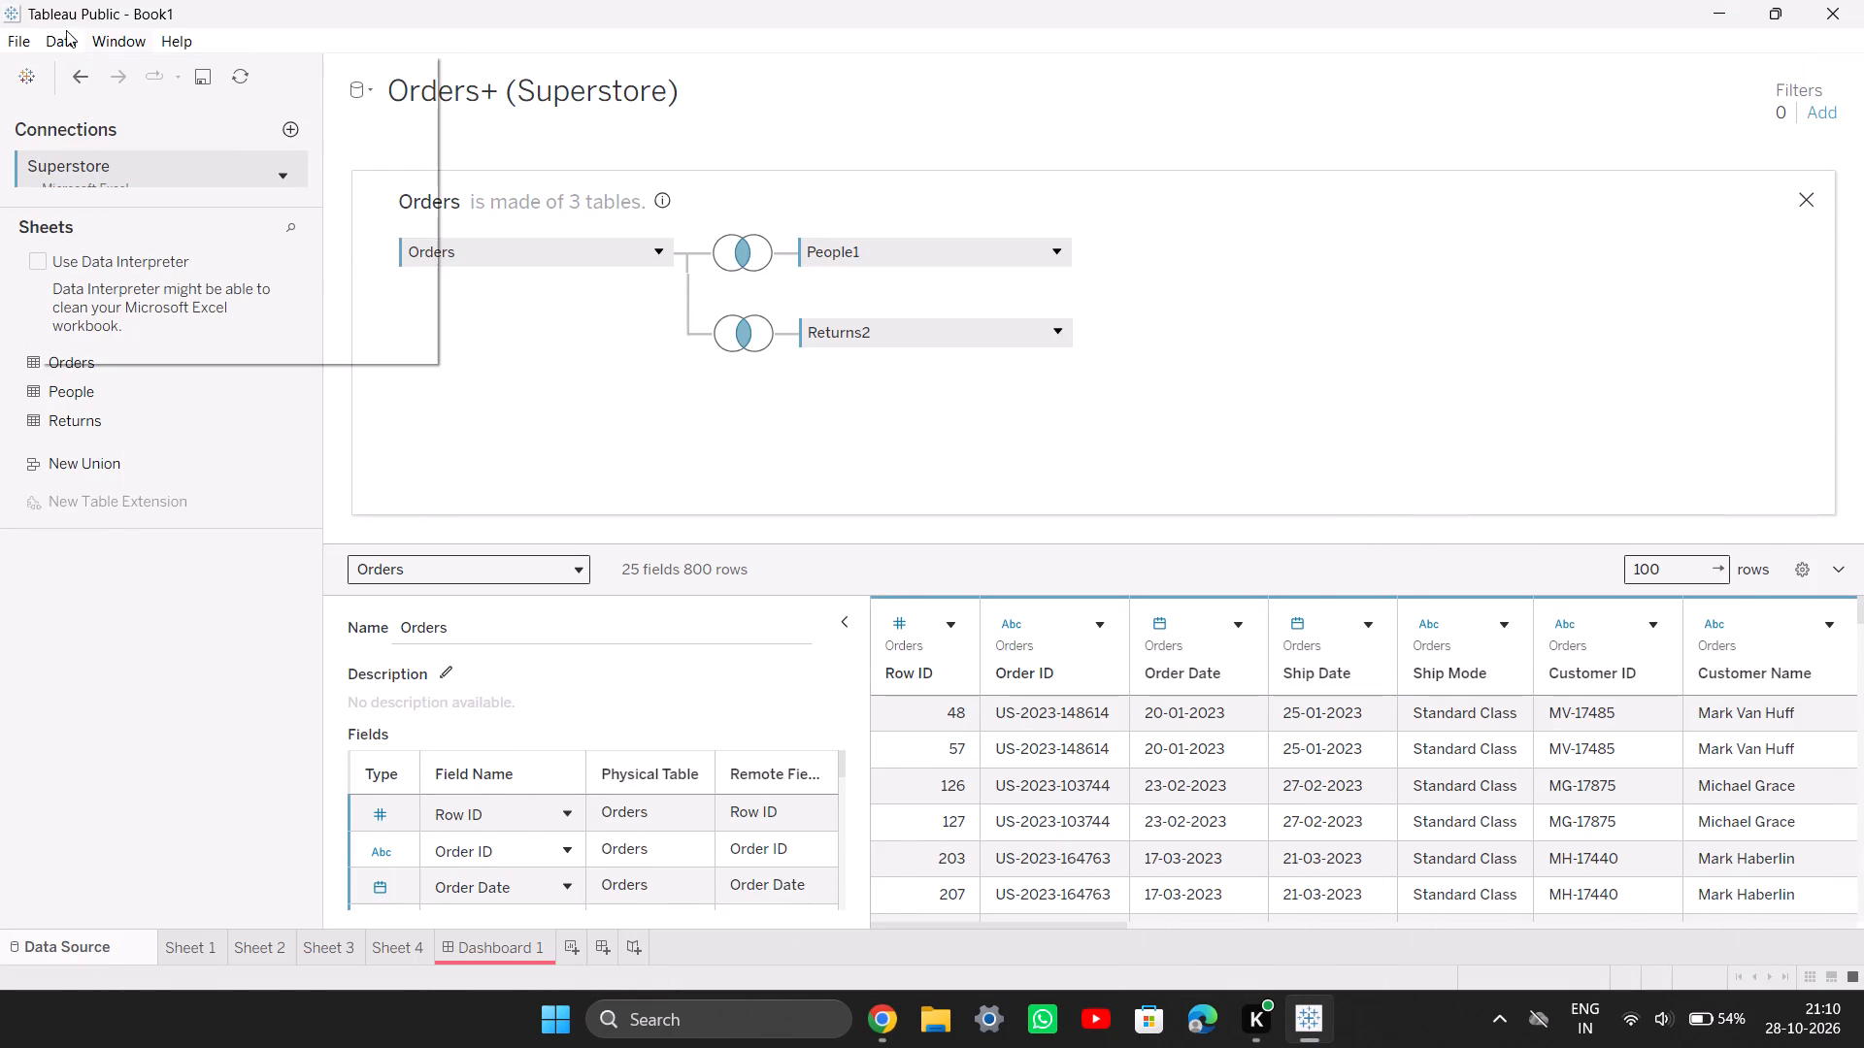
pyautogui.click(67, 71)
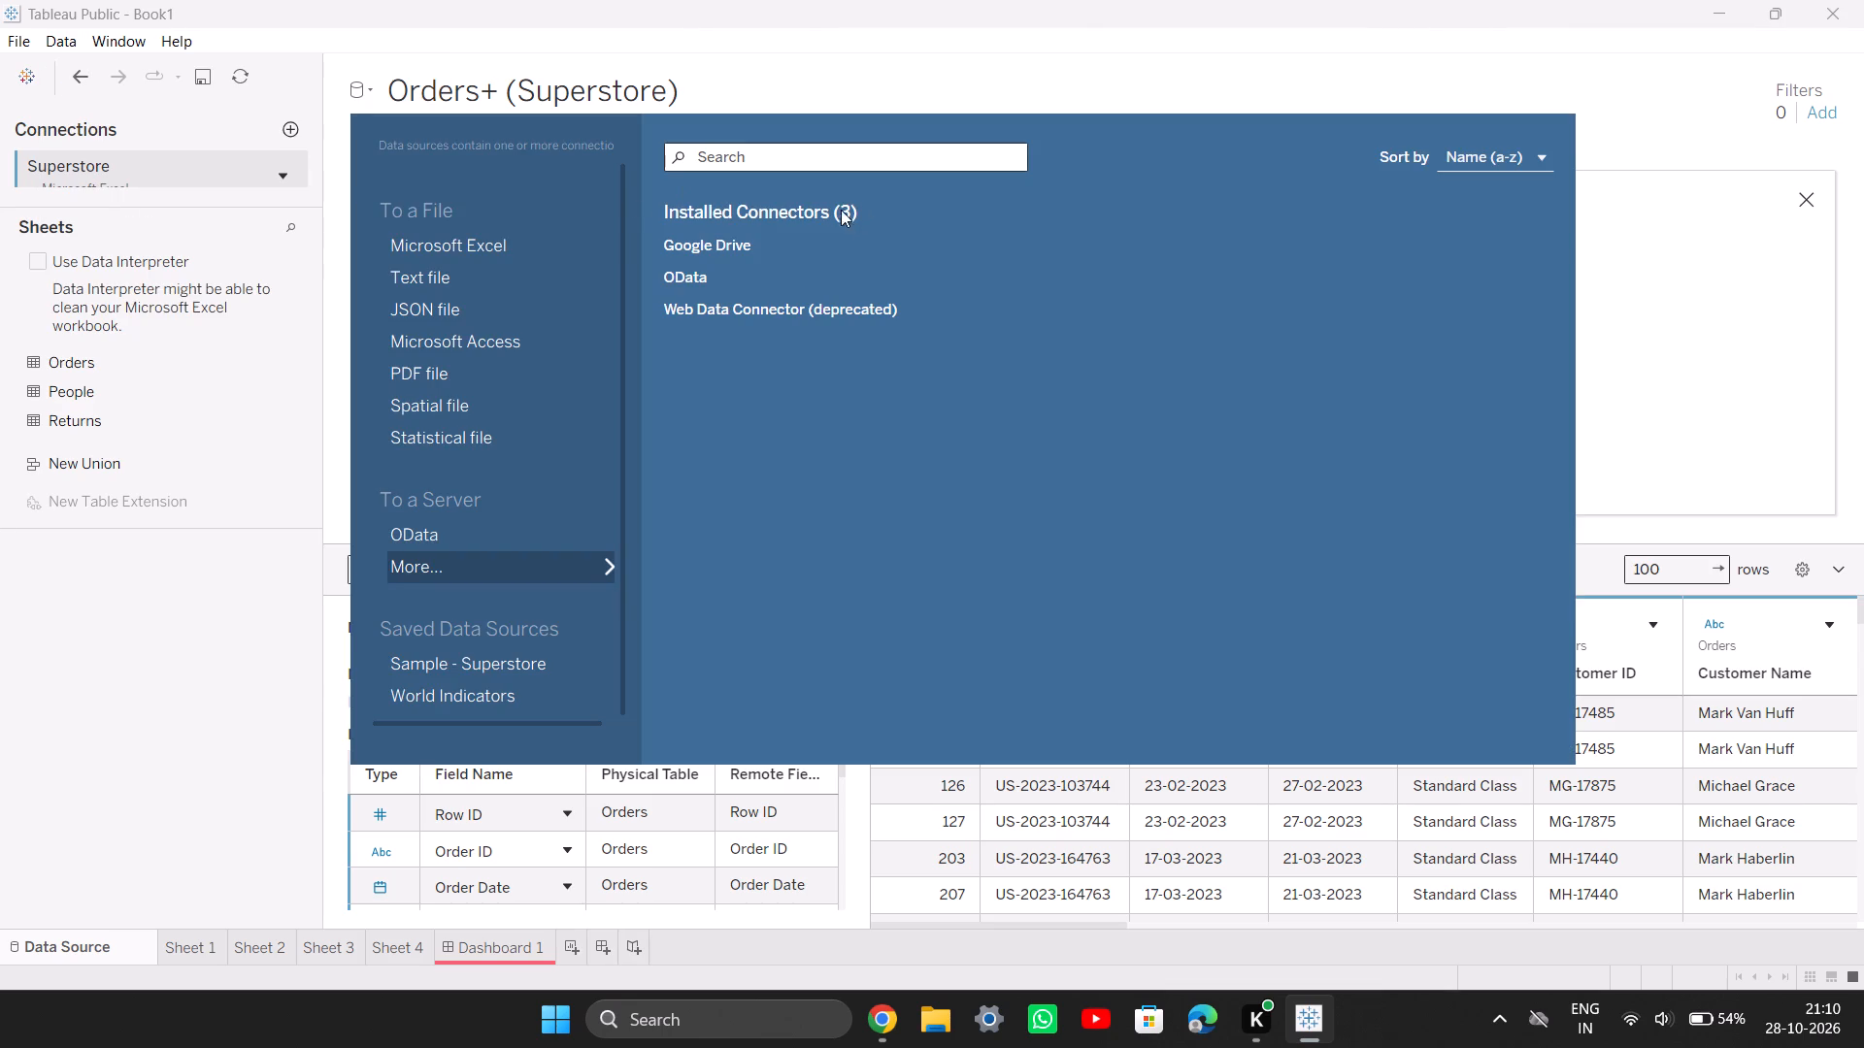
pyautogui.scroll(-1, 414, 454)
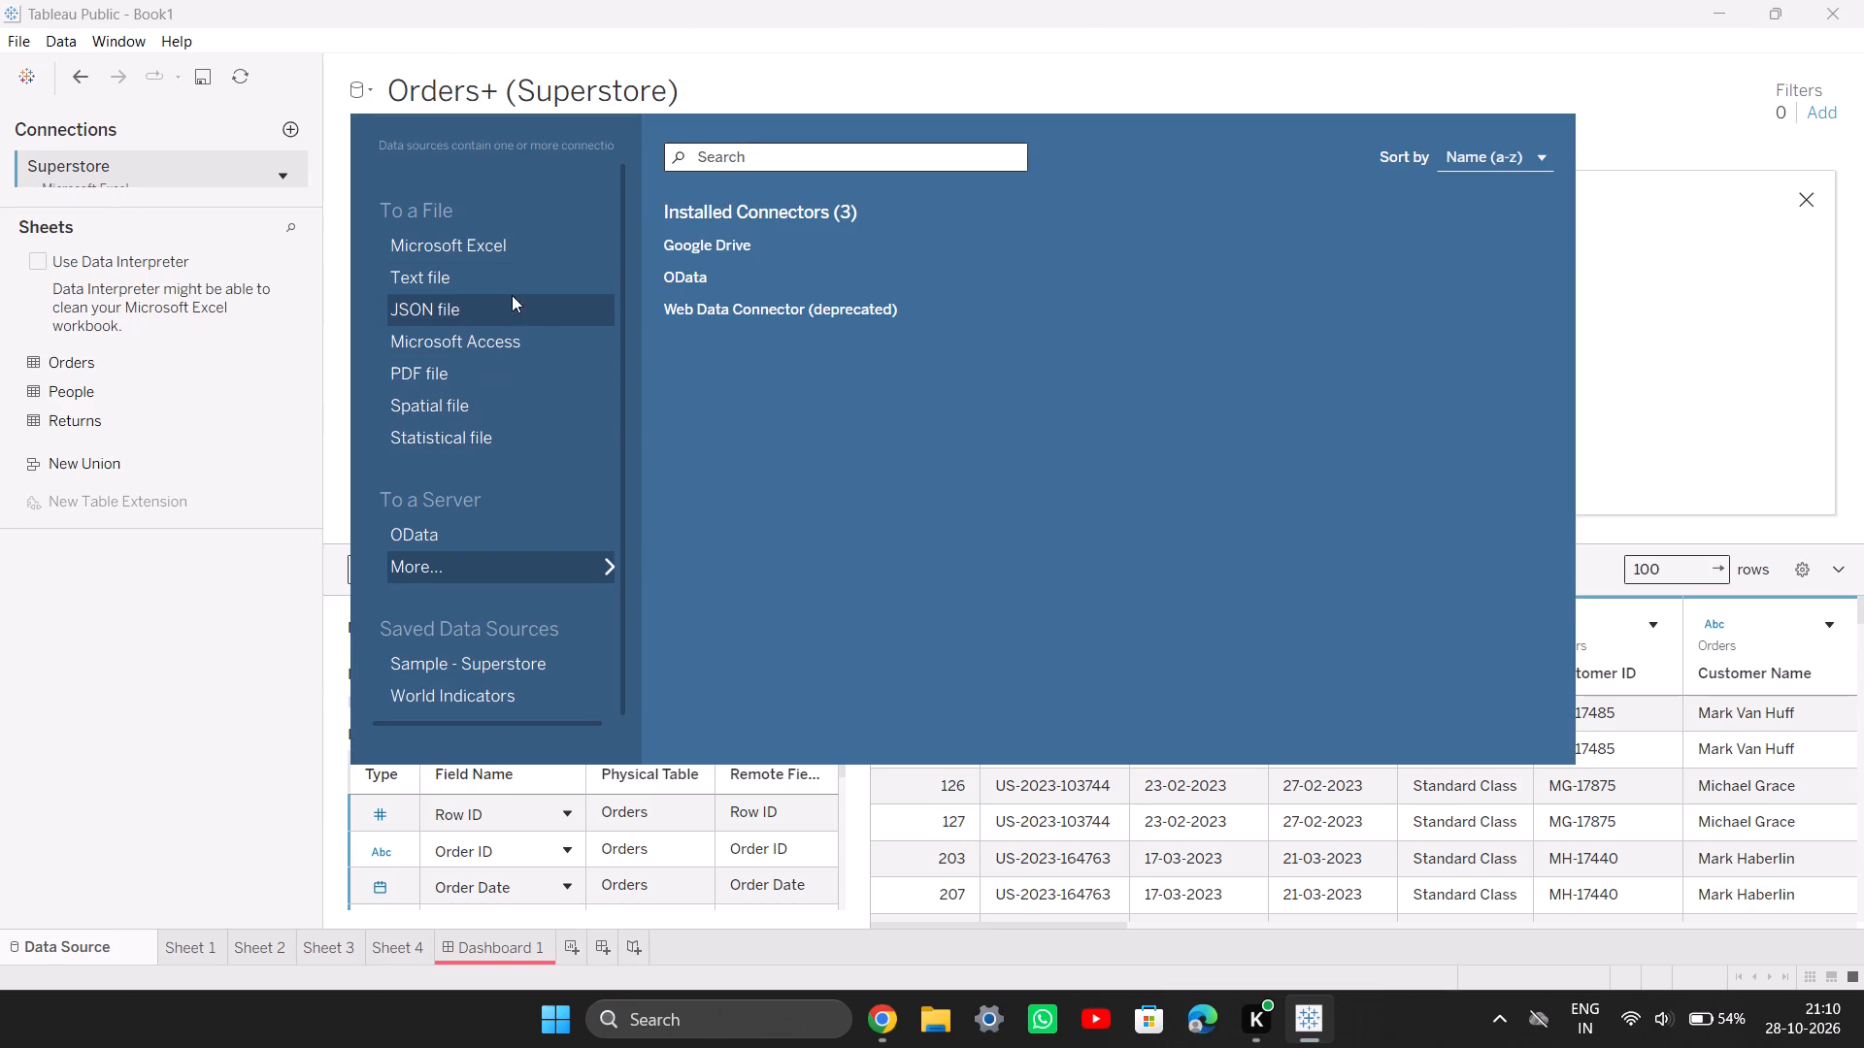
pyautogui.click(497, 254)
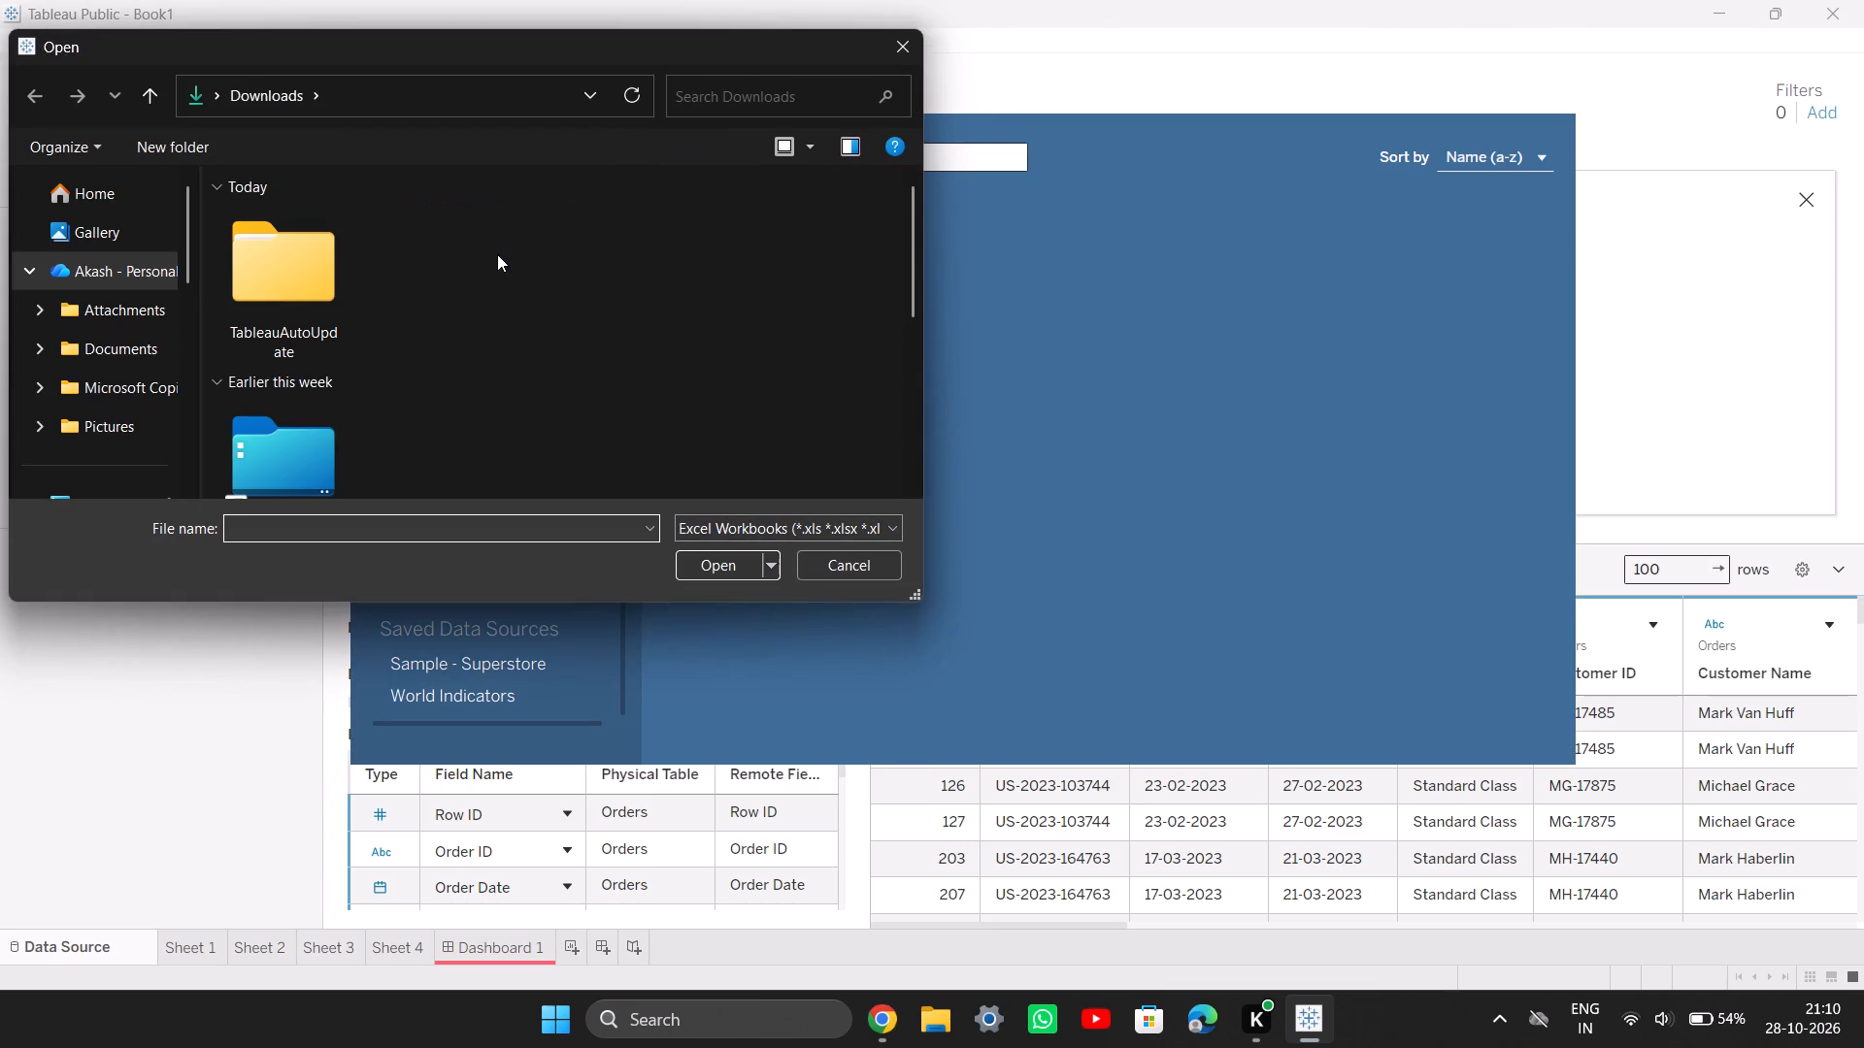
pyautogui.scroll(-1, 94, 398)
pyautogui.scroll(2, 94, 398)
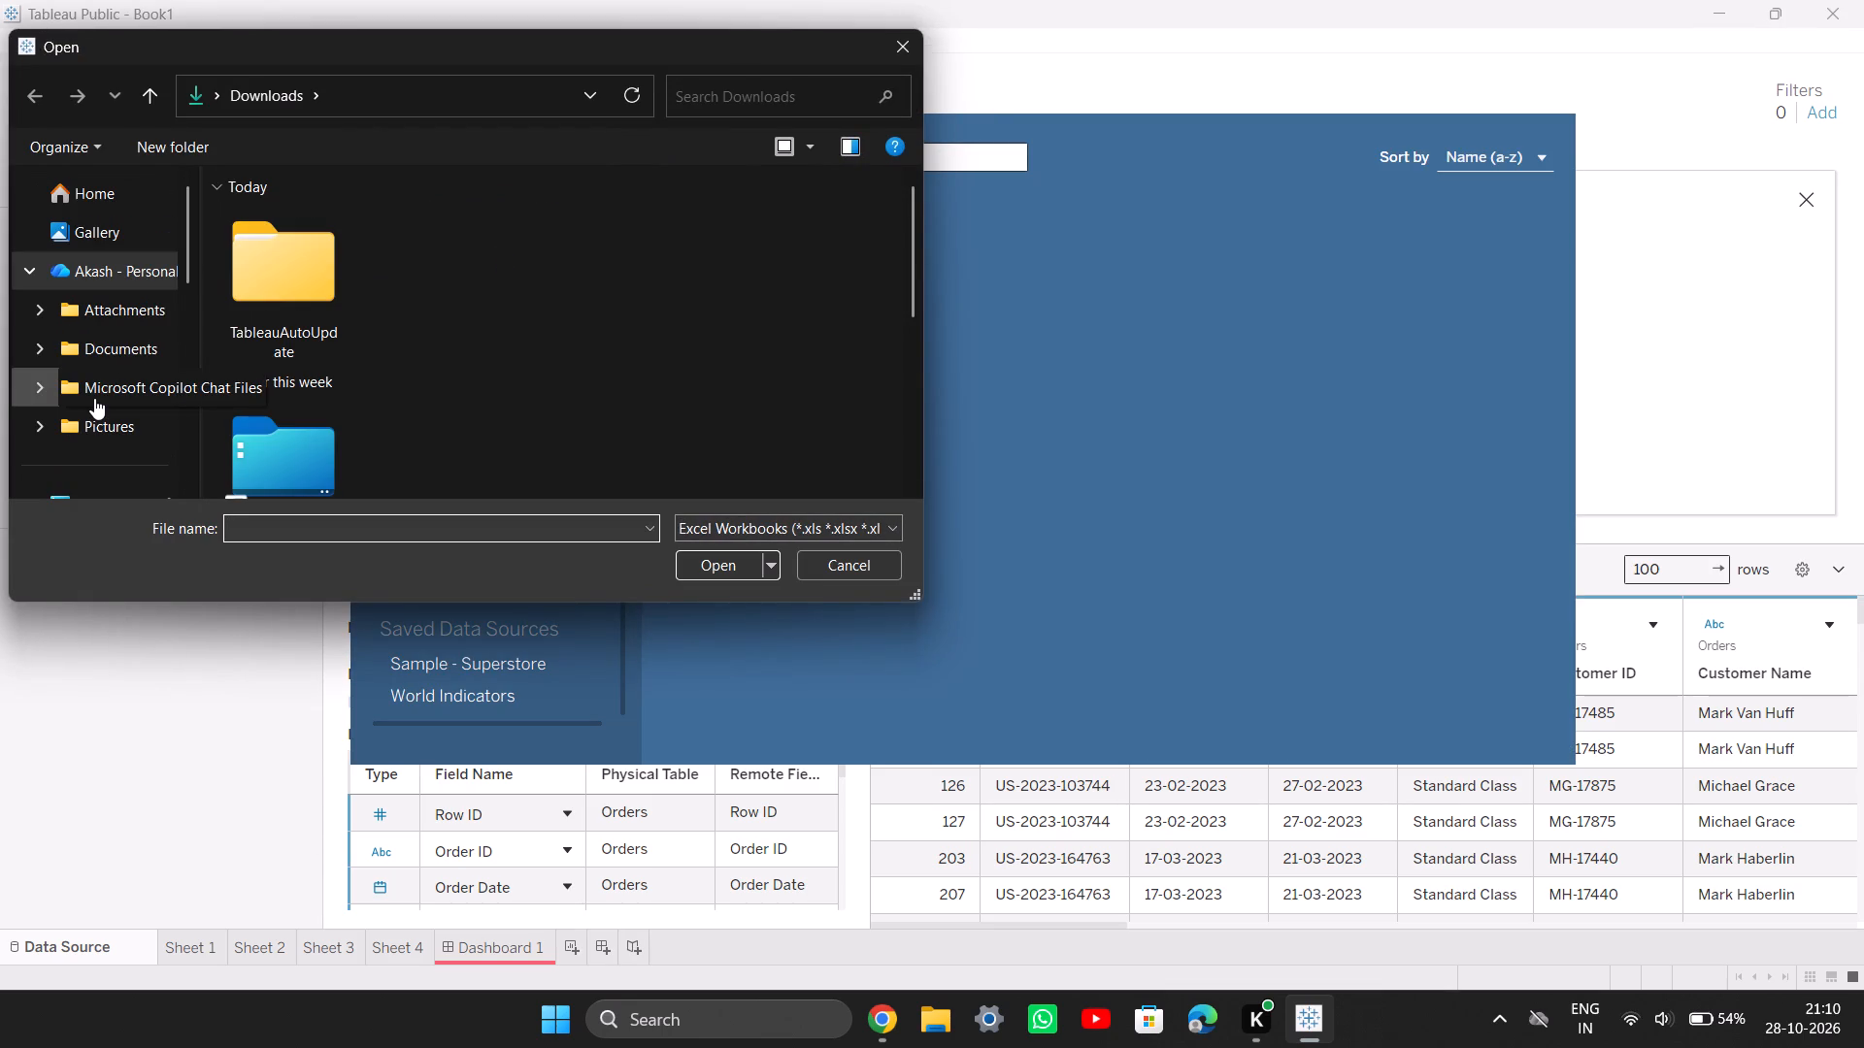
pyautogui.scroll(-2, 137, 344)
pyautogui.moveTo(137, 344); pyautogui.dragTo(142, 306)
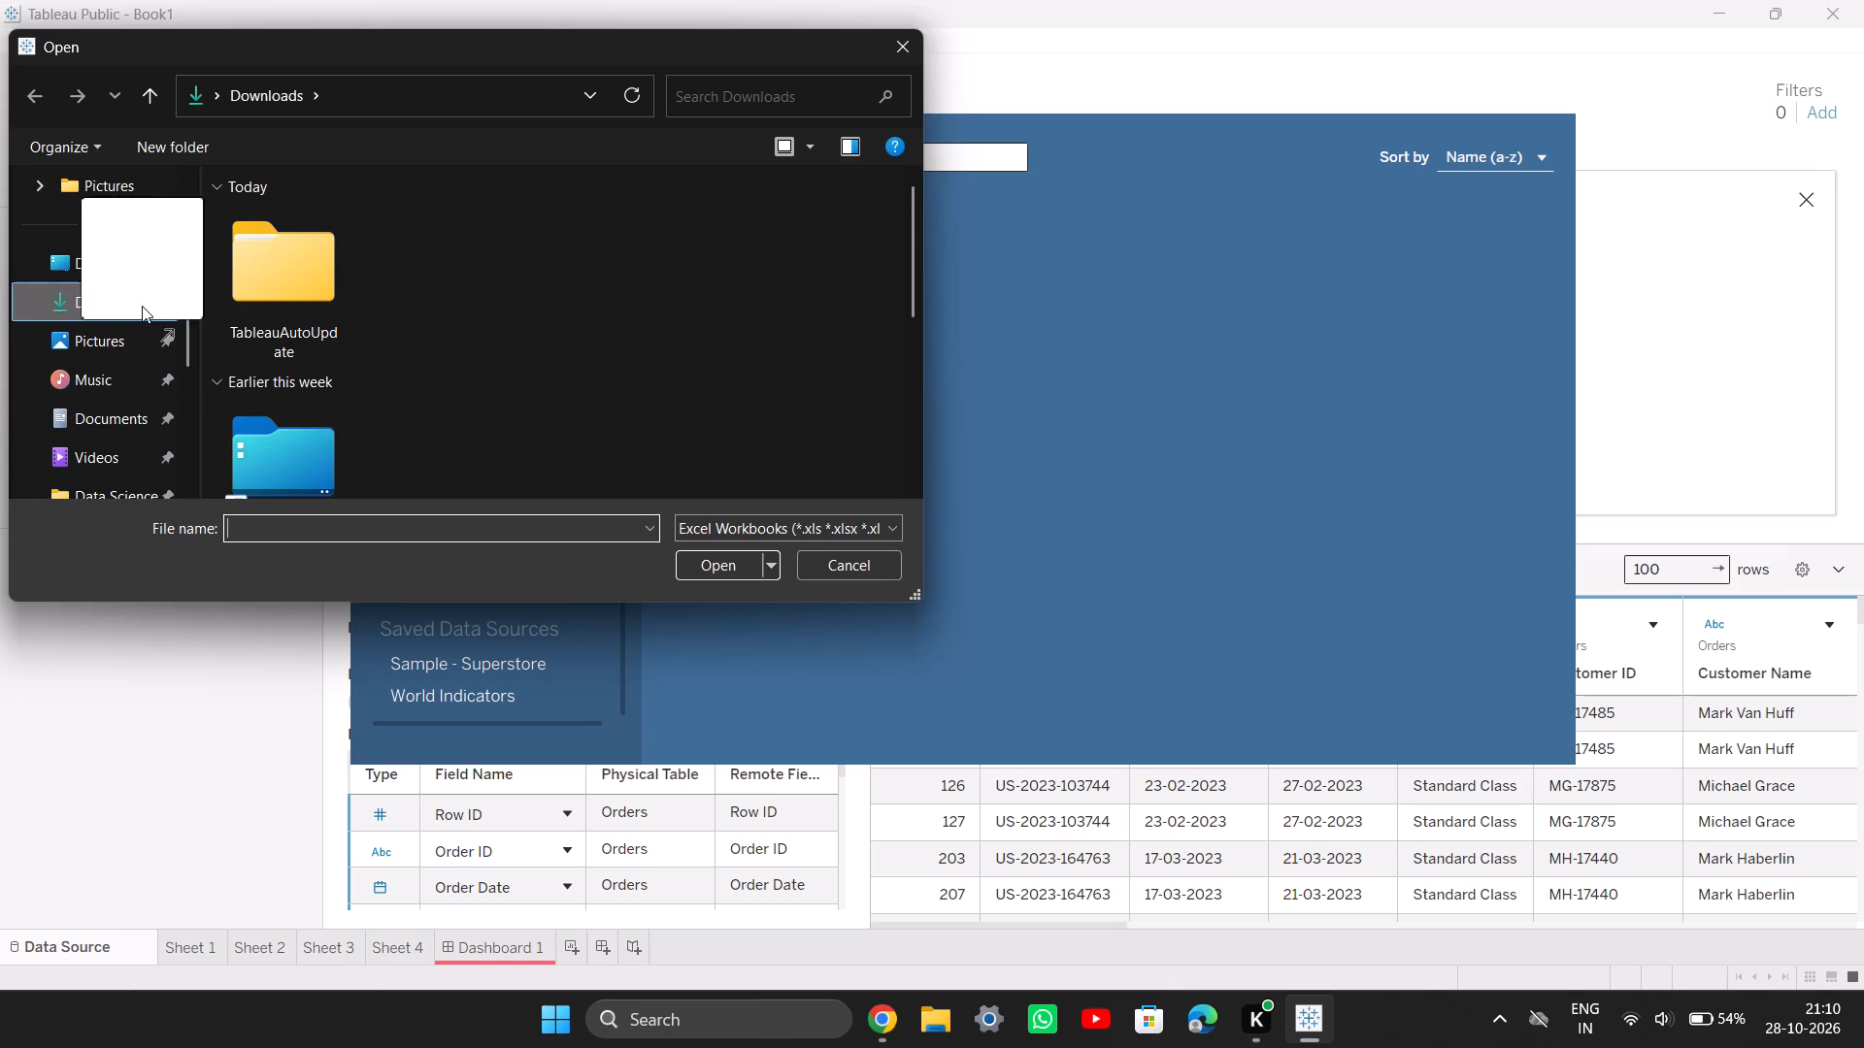
pyautogui.moveTo(142, 306); pyautogui.dragTo(142, 304)
pyautogui.click(142, 304)
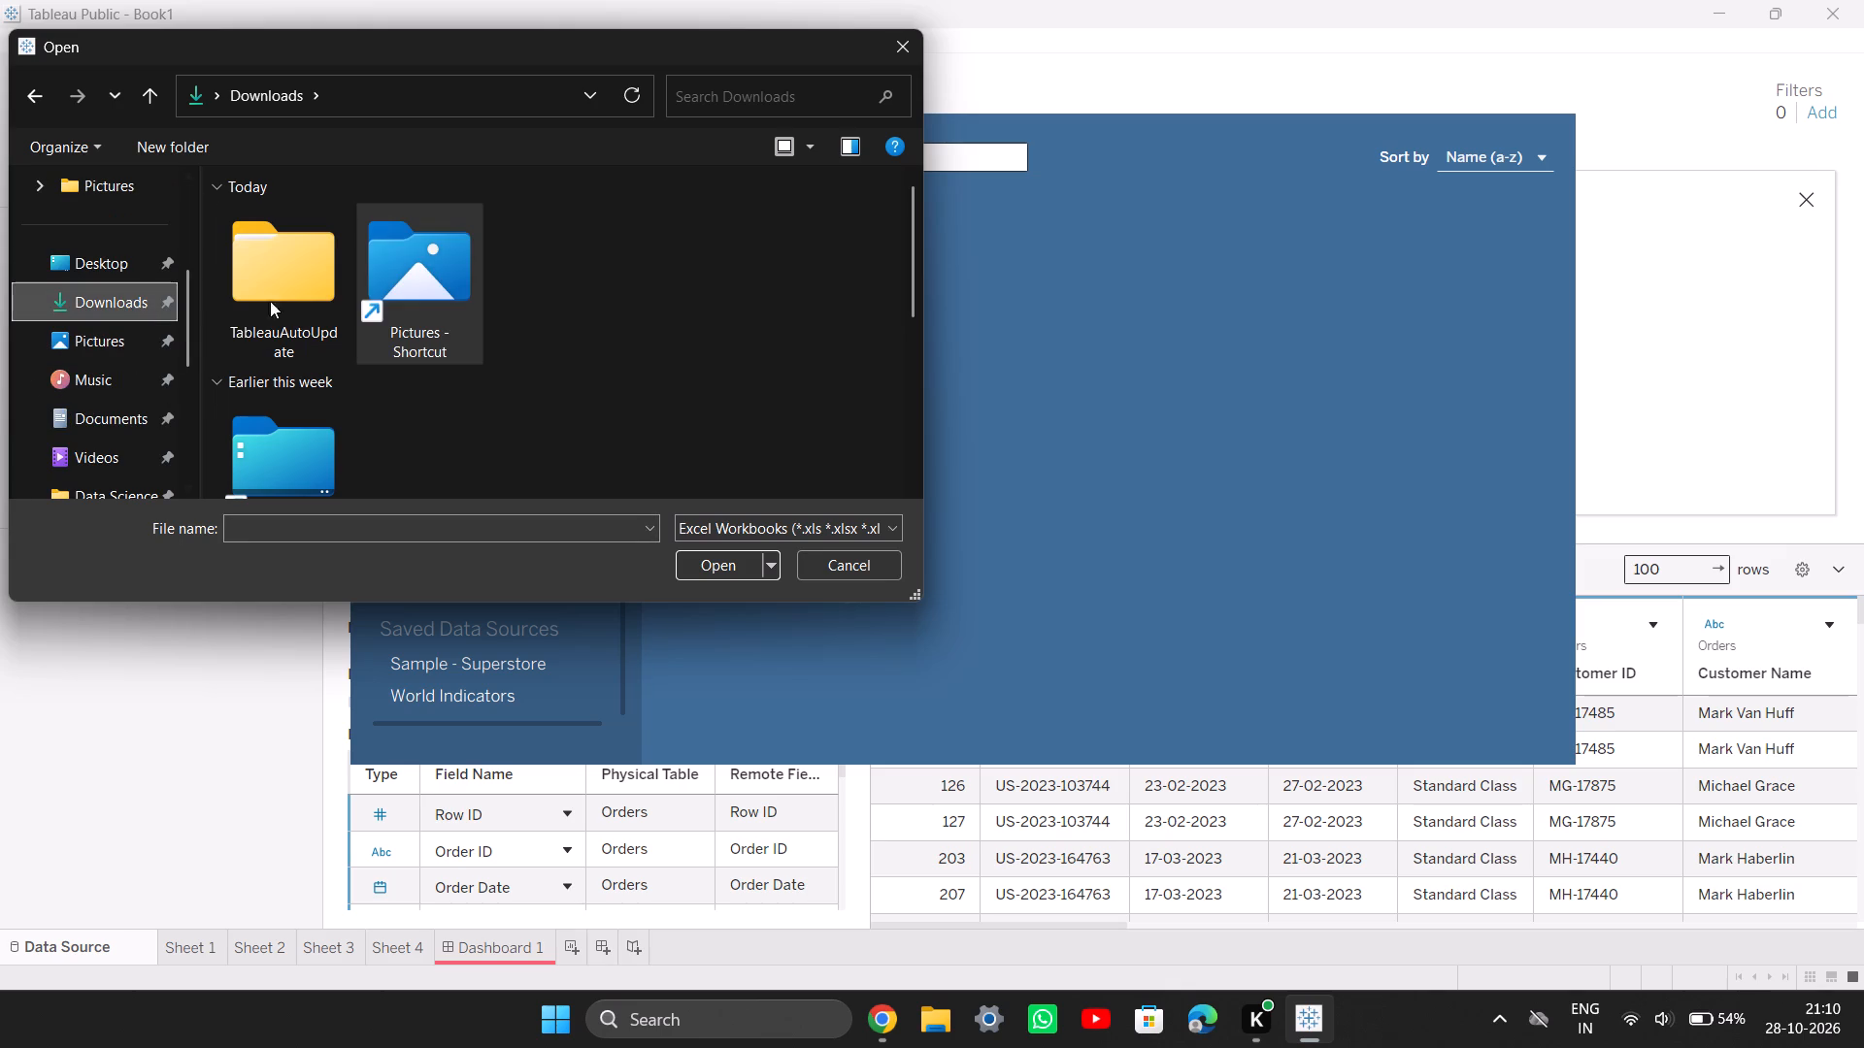
pyautogui.scroll(-1, 430, 373)
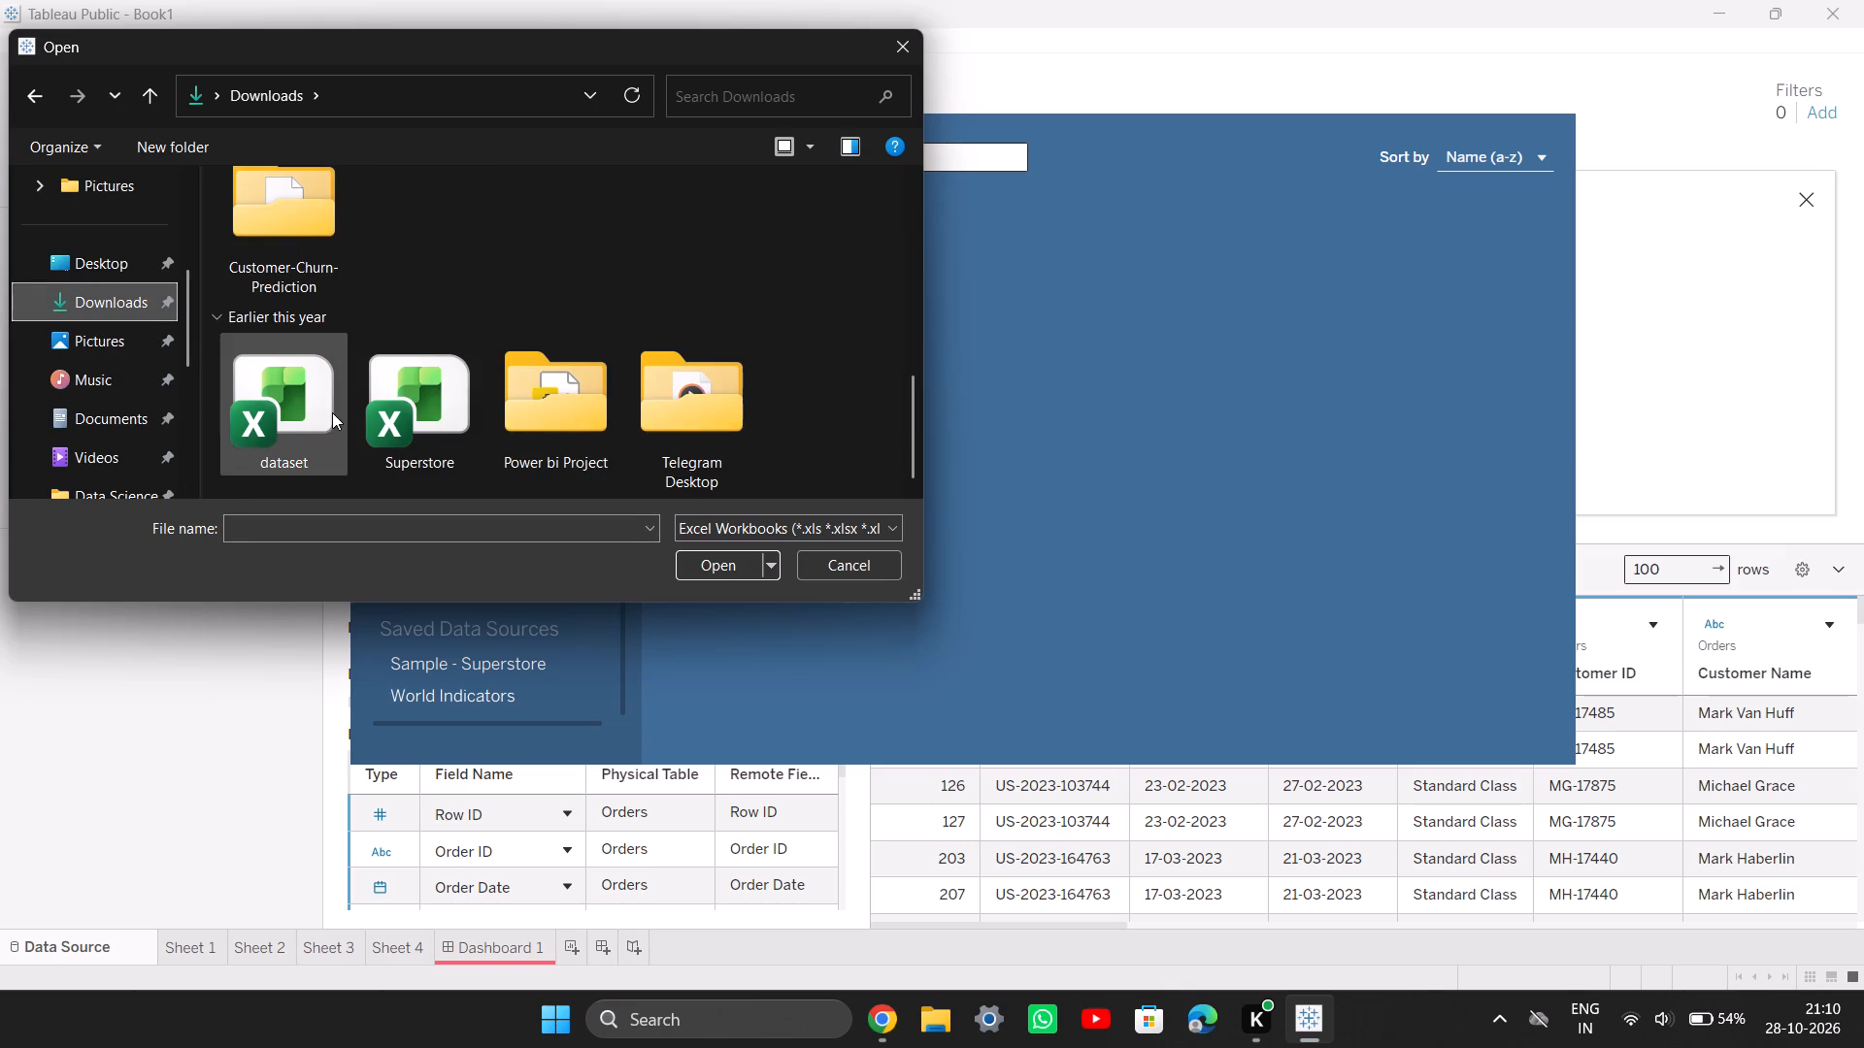
pyautogui.click(332, 412)
pyautogui.click(729, 559)
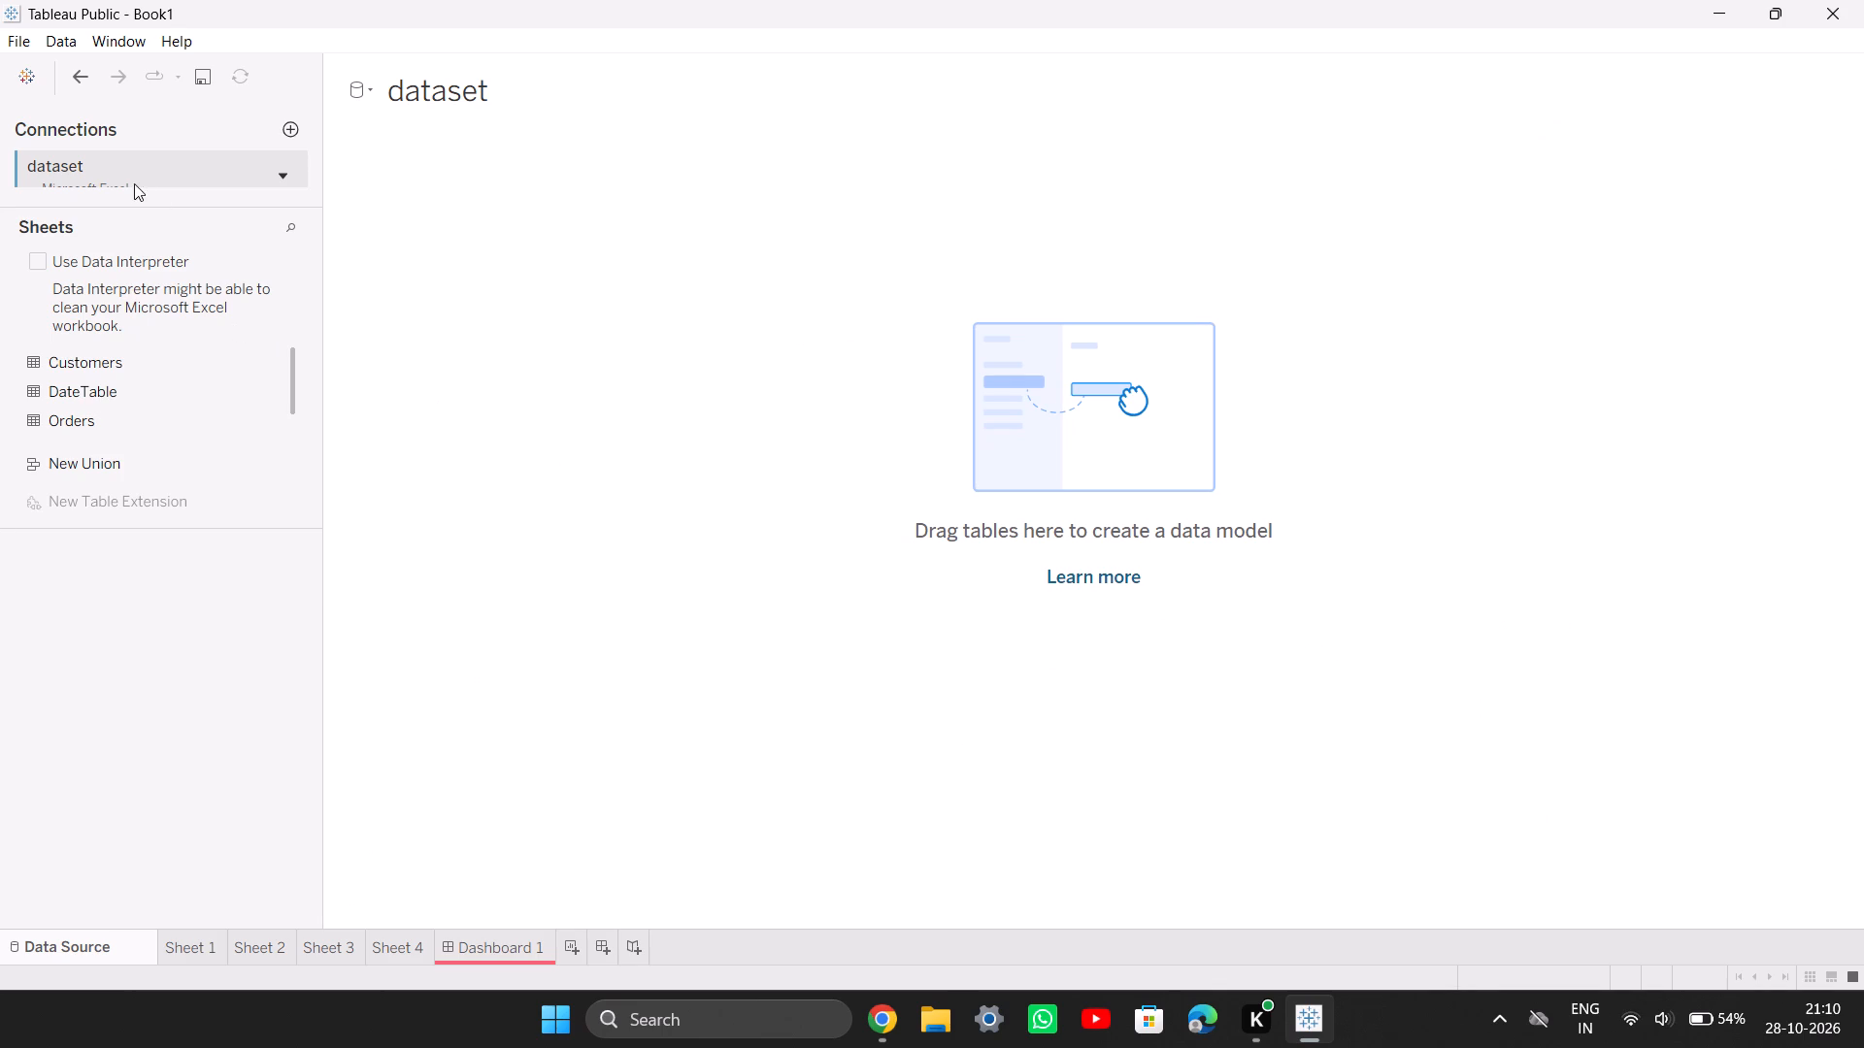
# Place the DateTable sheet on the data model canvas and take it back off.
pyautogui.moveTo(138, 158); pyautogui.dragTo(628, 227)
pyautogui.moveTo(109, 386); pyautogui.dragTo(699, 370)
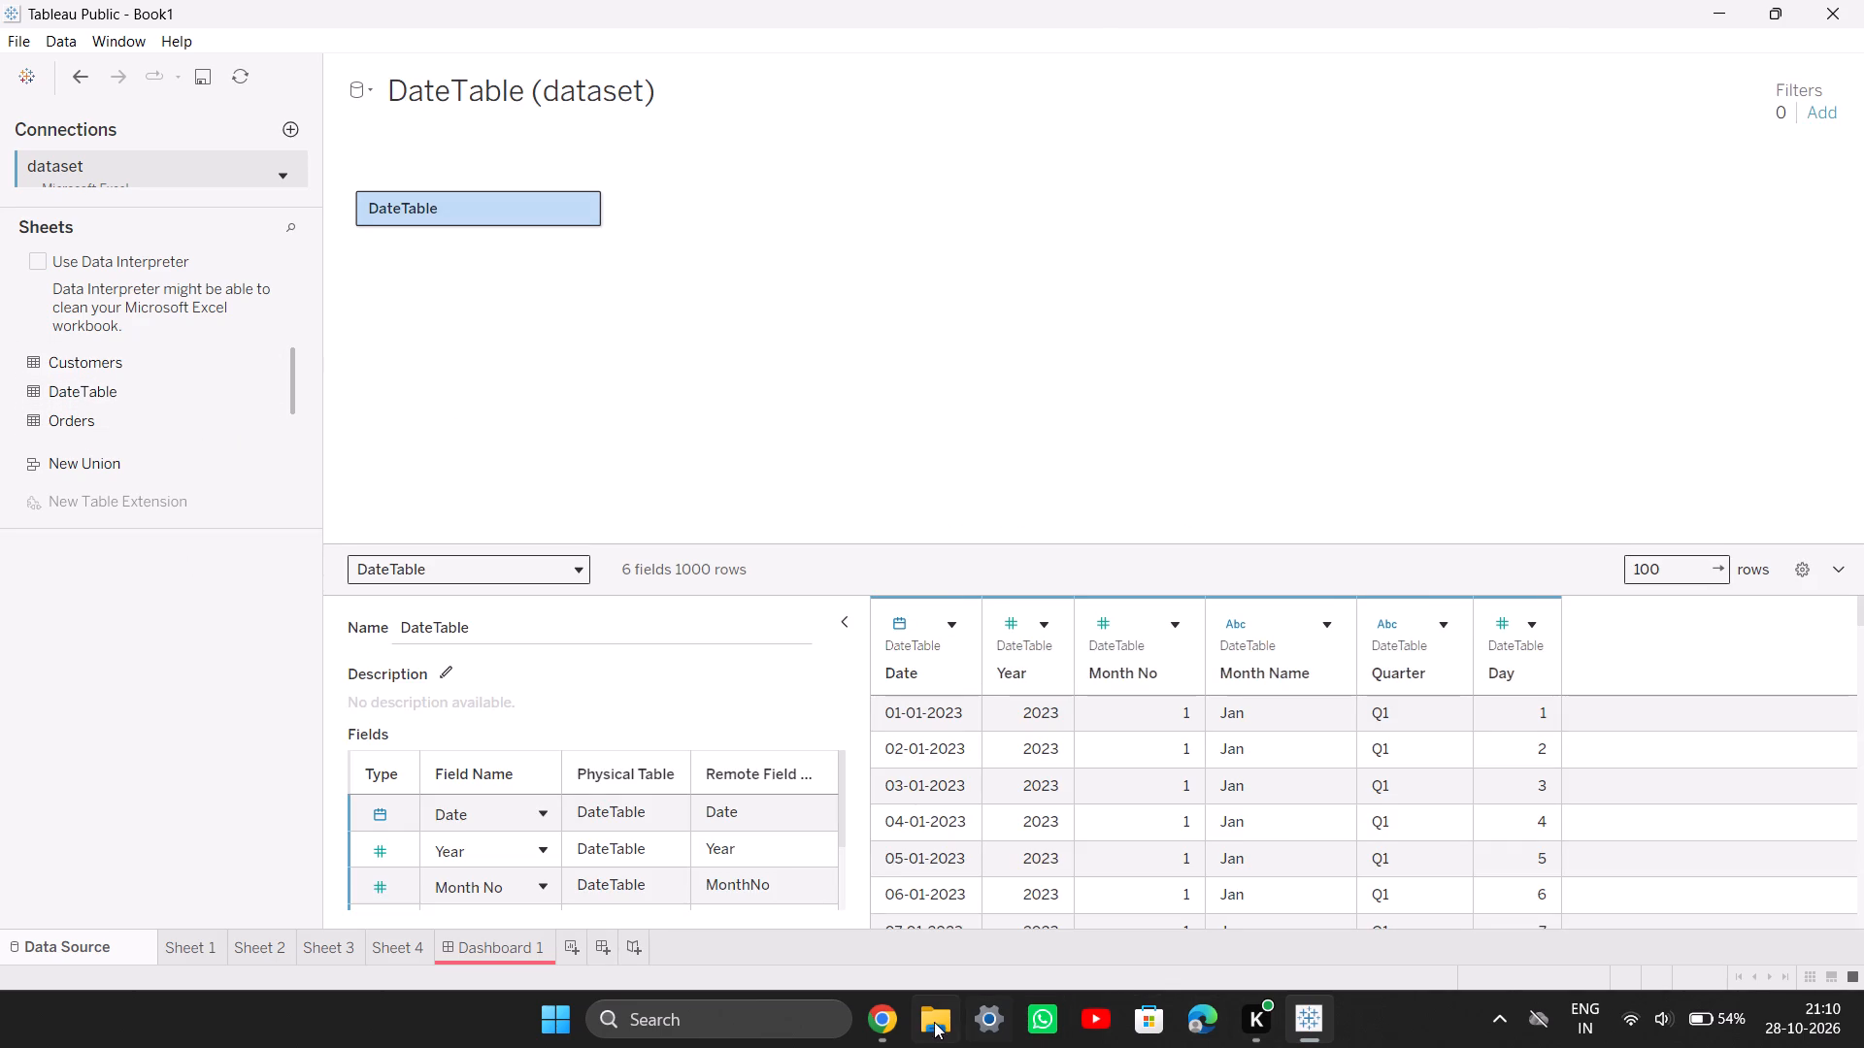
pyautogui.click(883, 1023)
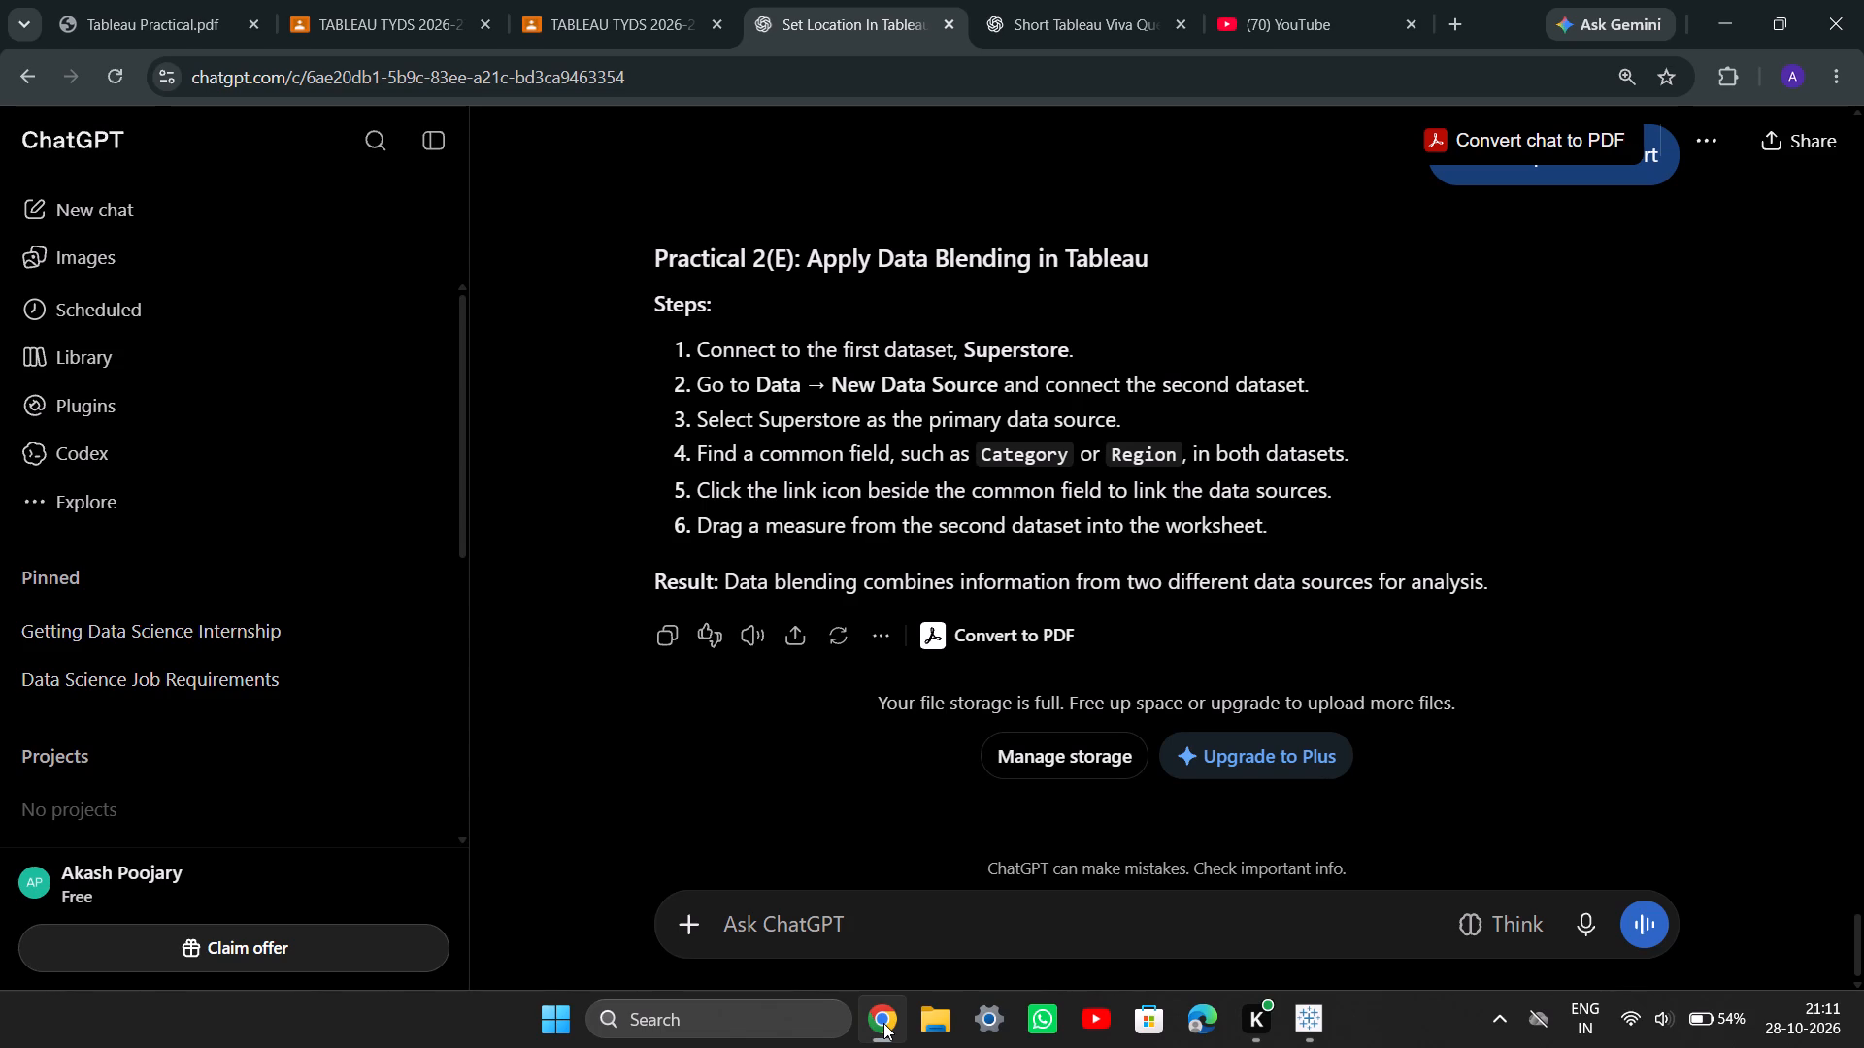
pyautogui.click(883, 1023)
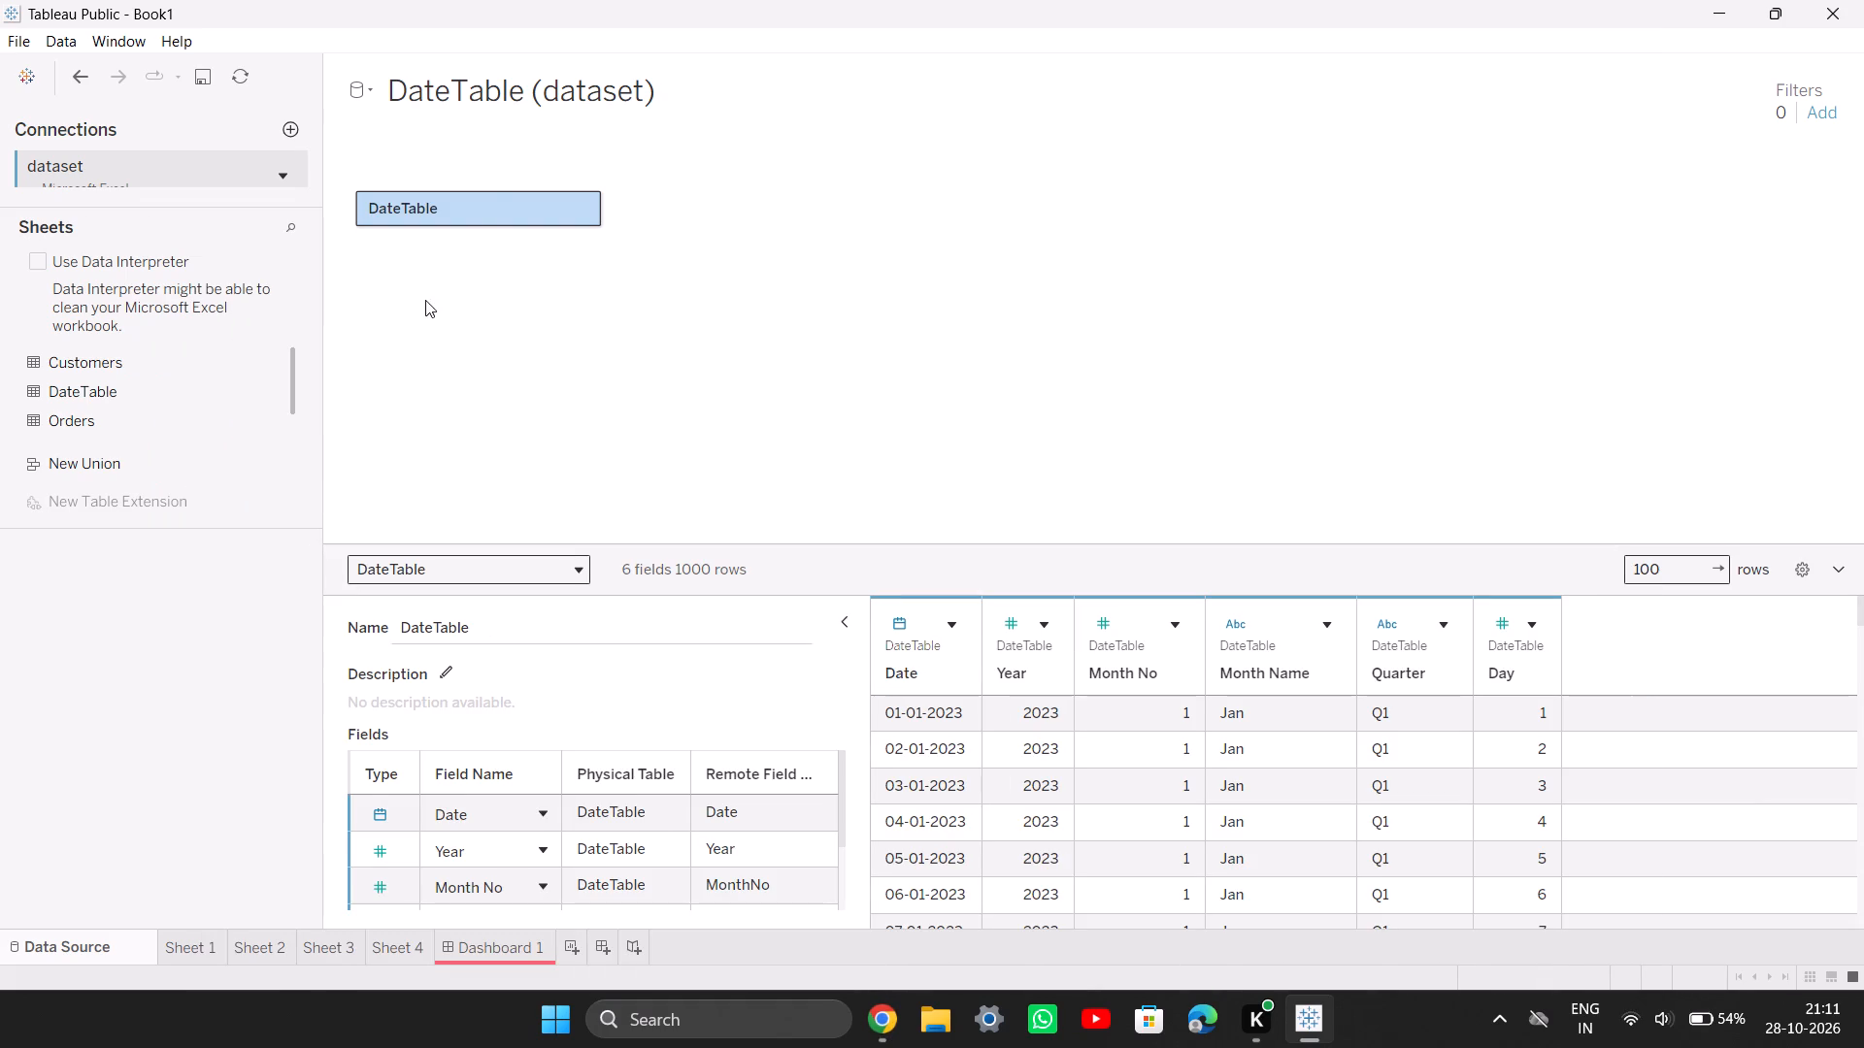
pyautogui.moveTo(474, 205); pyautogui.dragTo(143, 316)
# Add the Orders, DateTable and Customers sheets of the dataset connection to the data model.
pyautogui.doubleClick(100, 418)
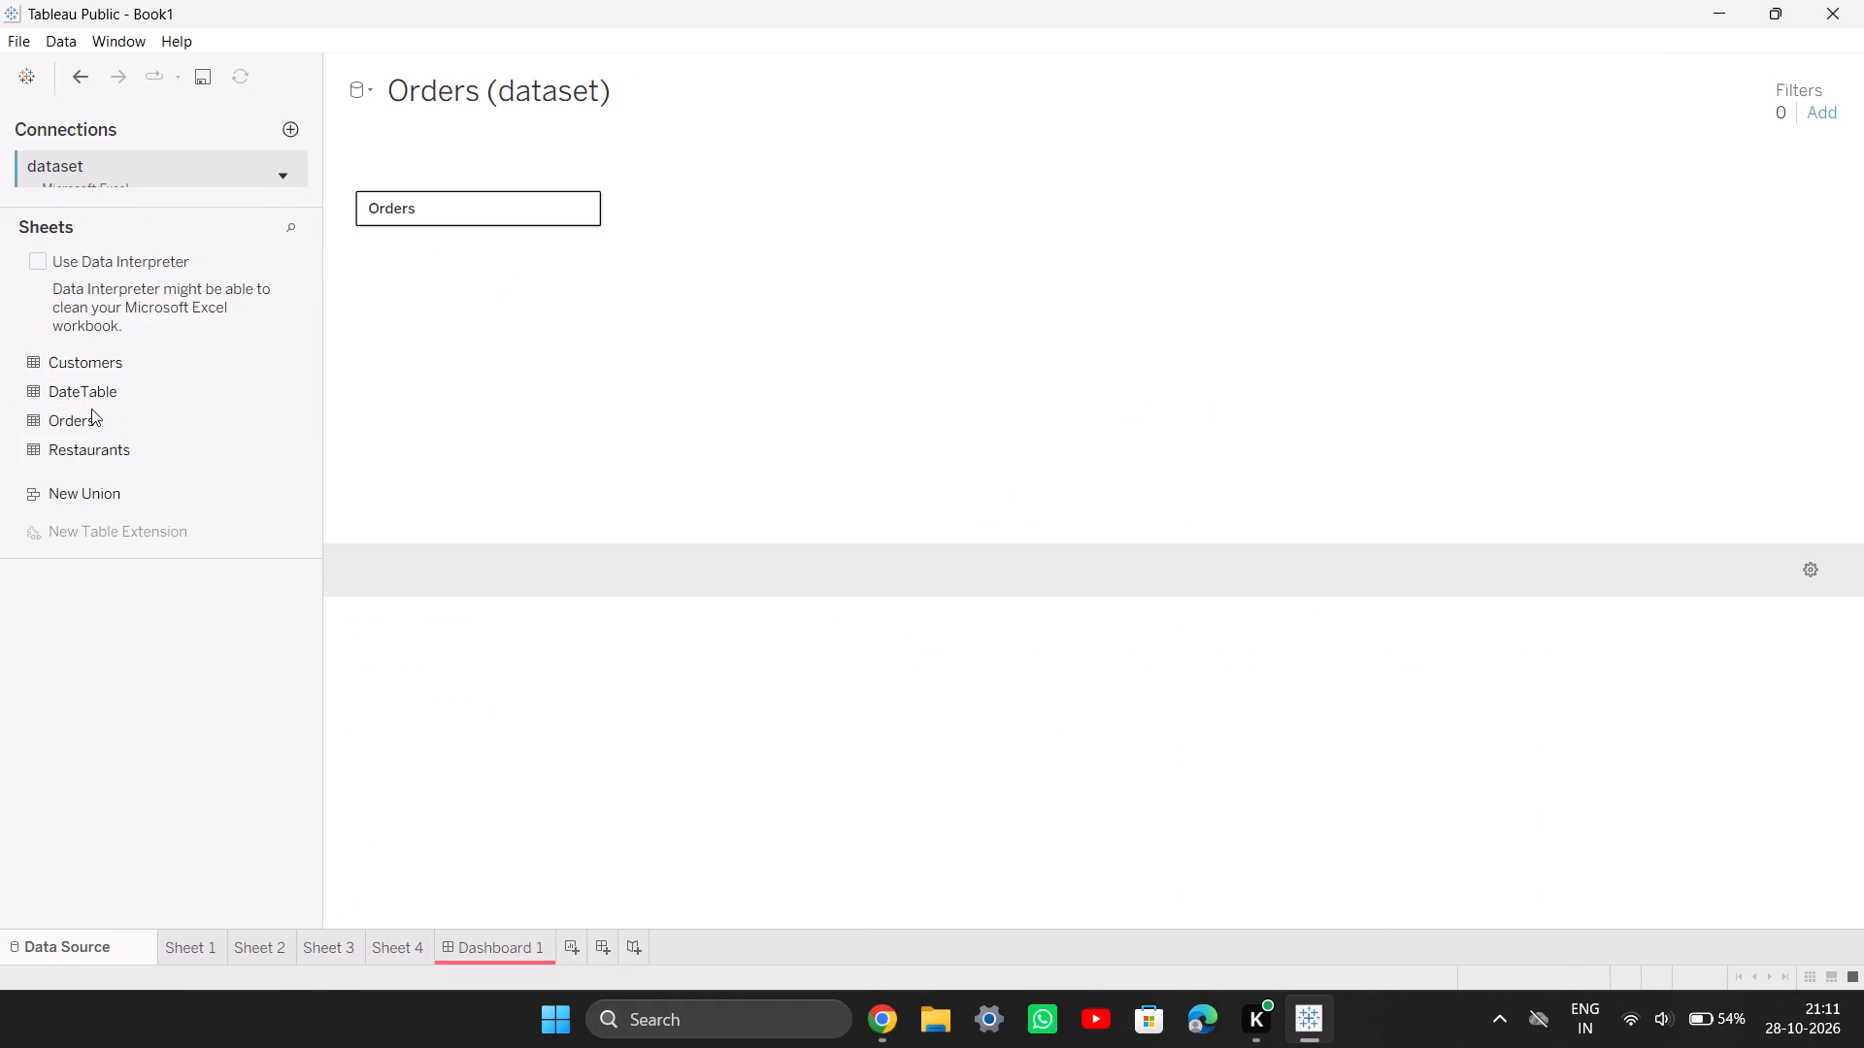
pyautogui.click(859, 1039)
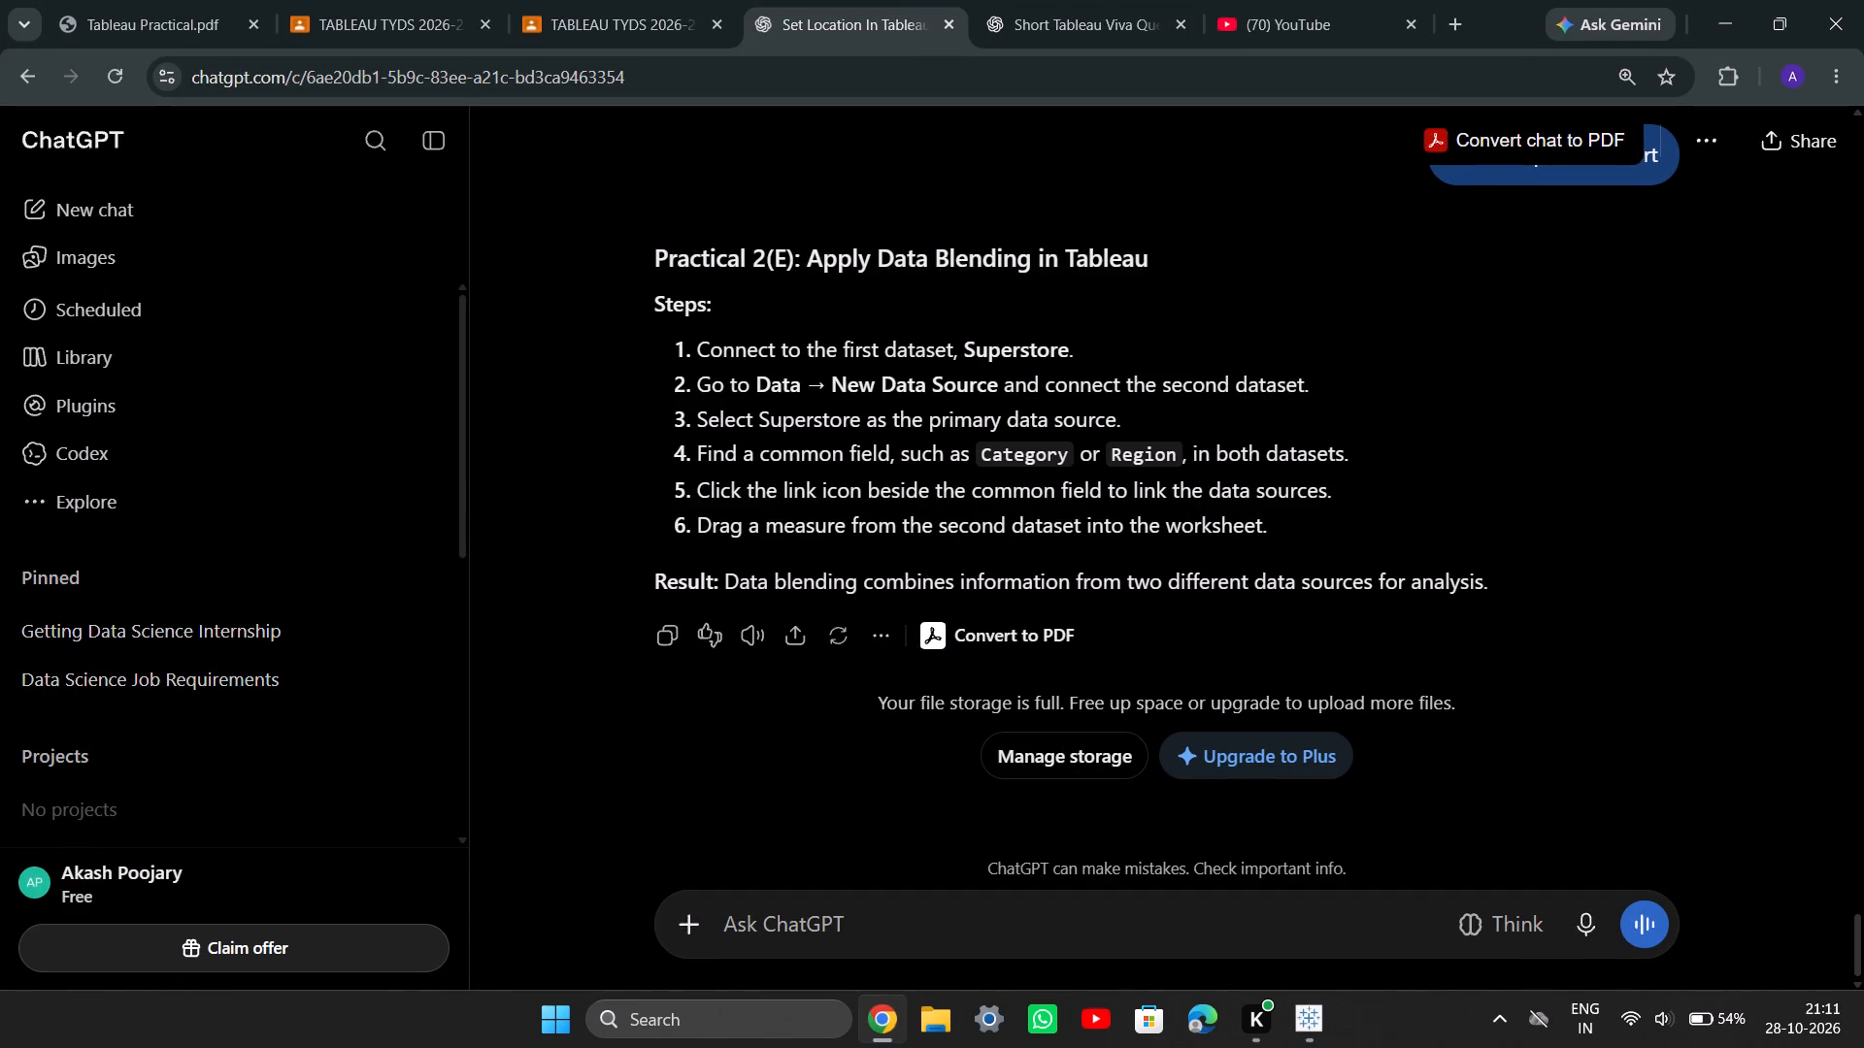
pyautogui.click(896, 1013)
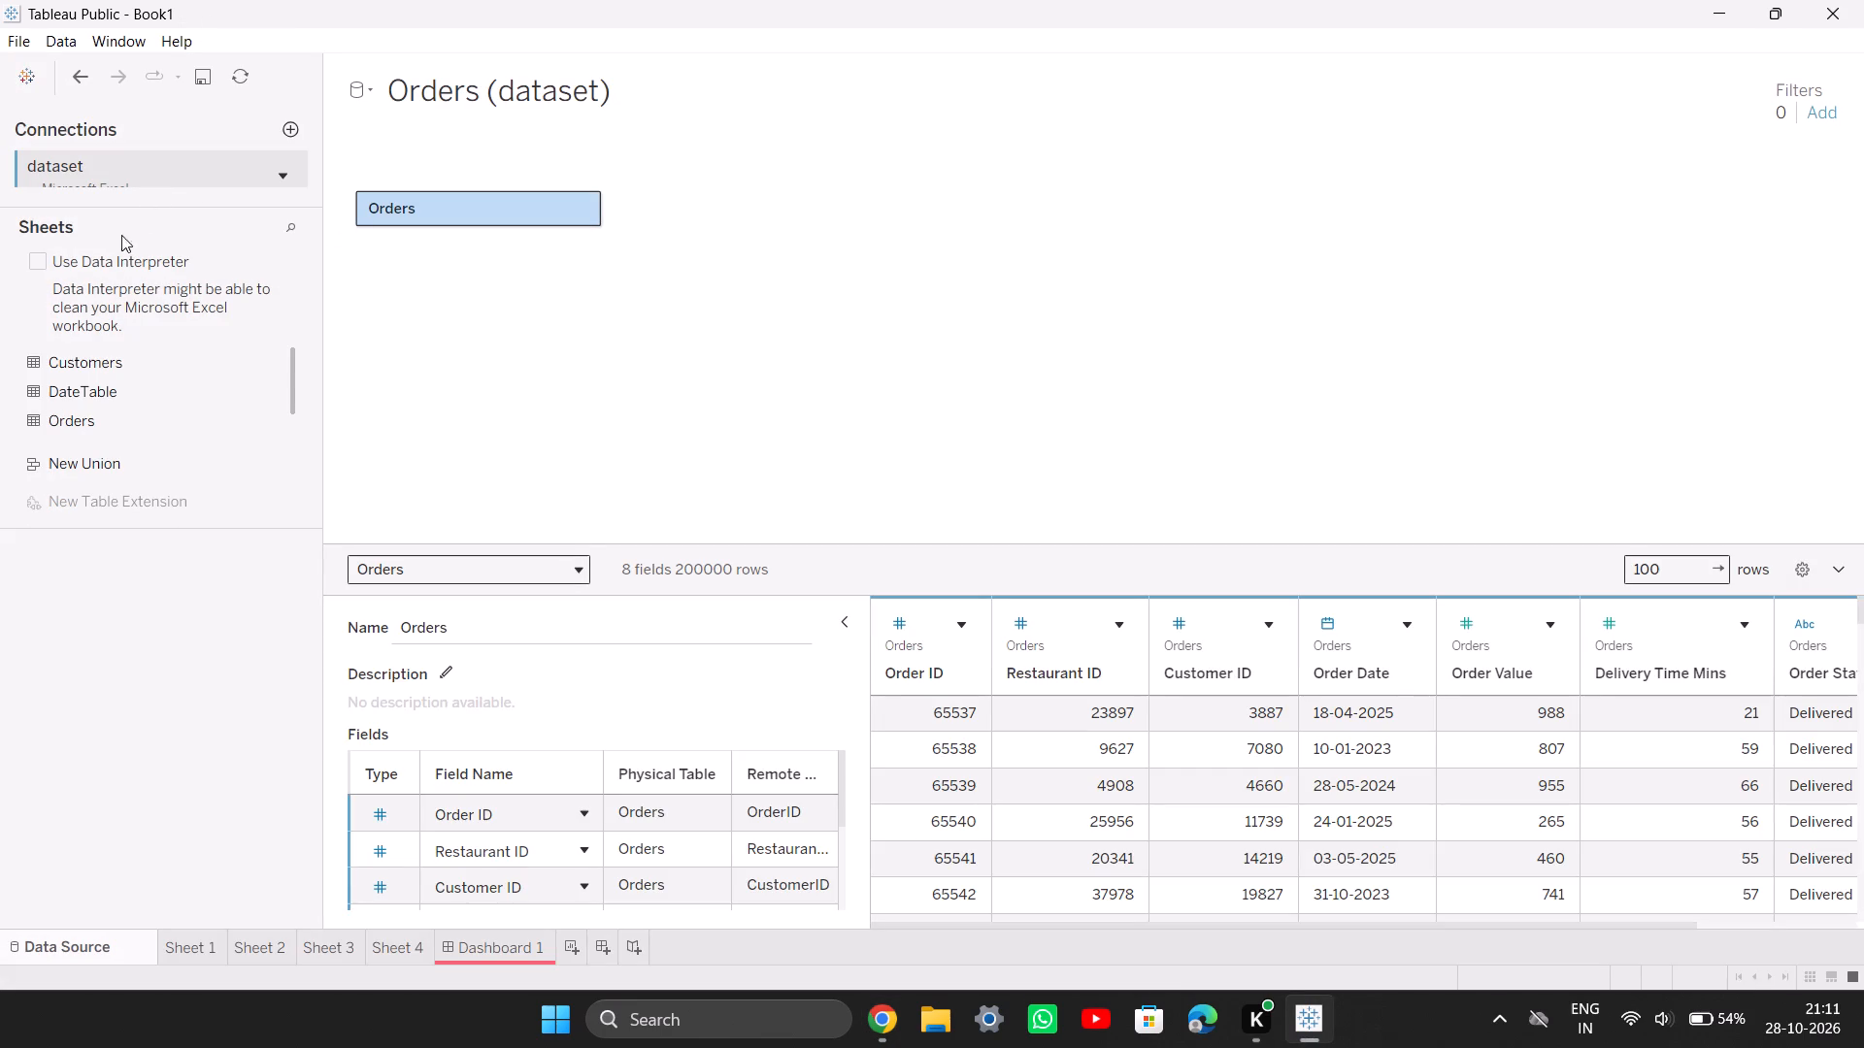
pyautogui.doubleClick(127, 389)
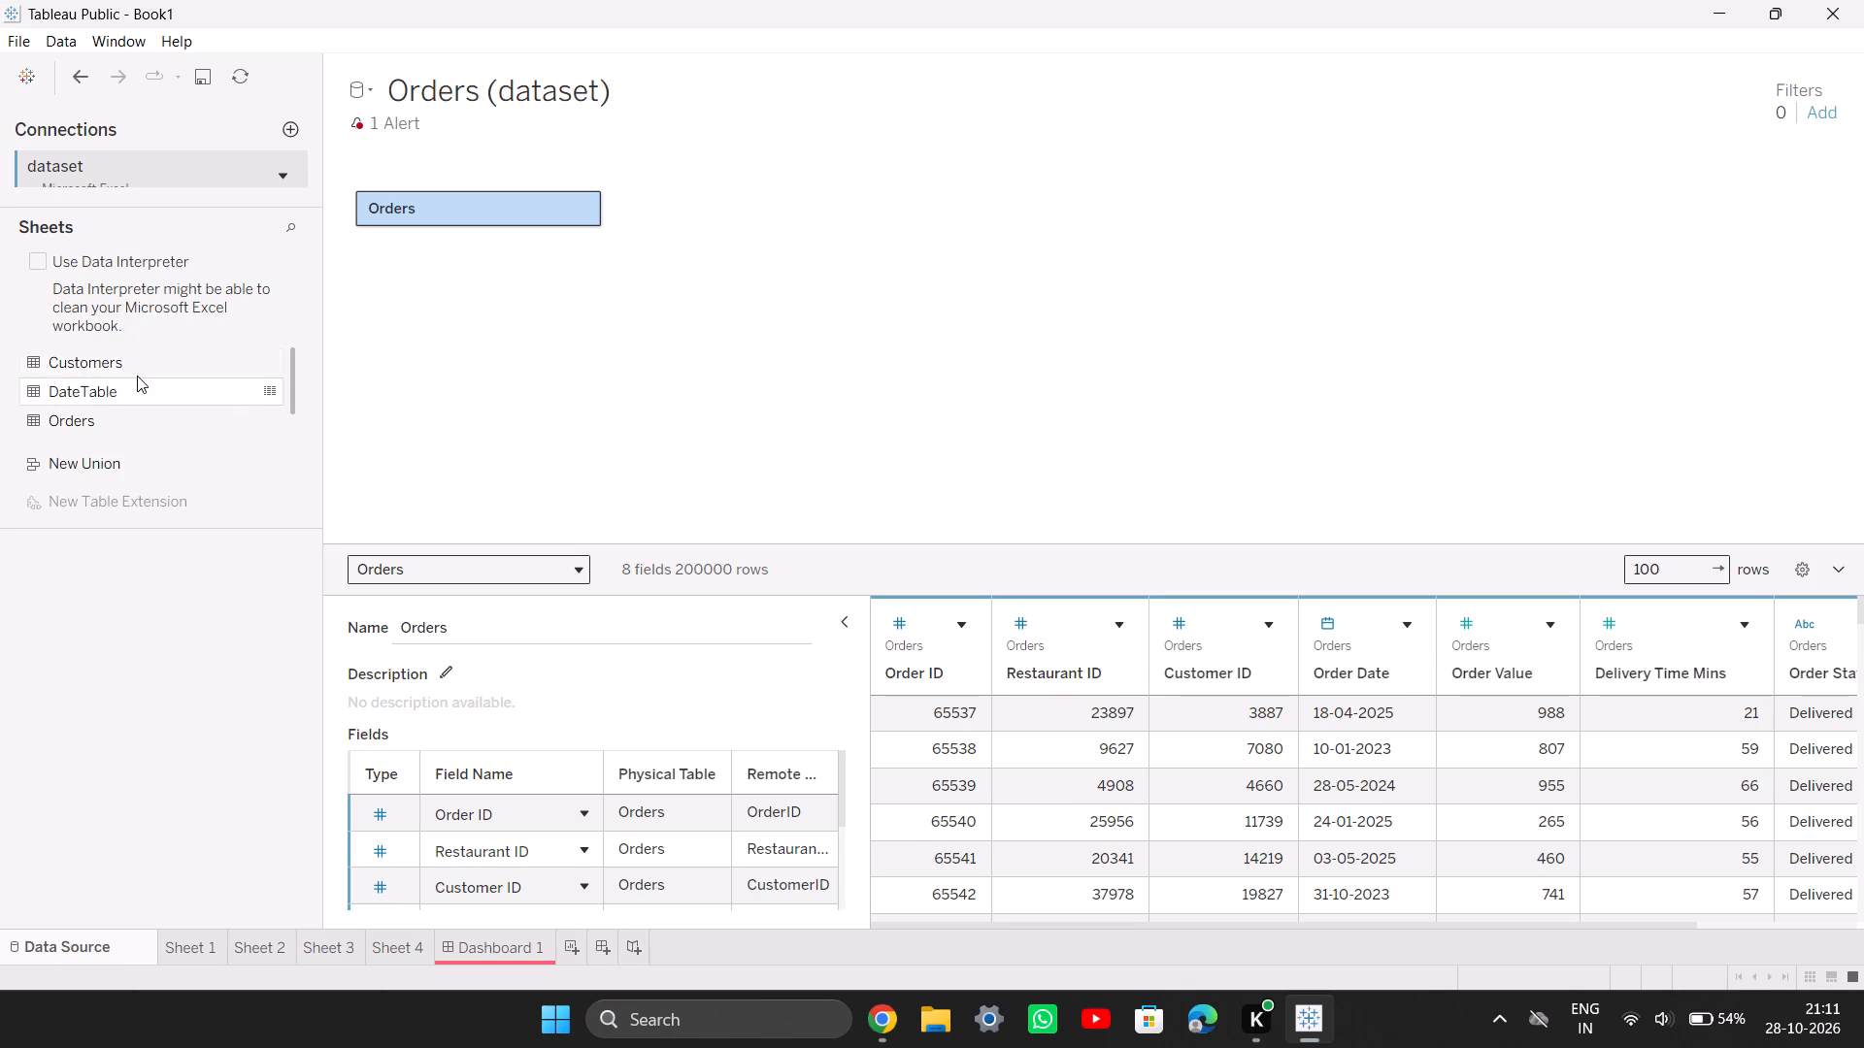
pyautogui.doubleClick(138, 371)
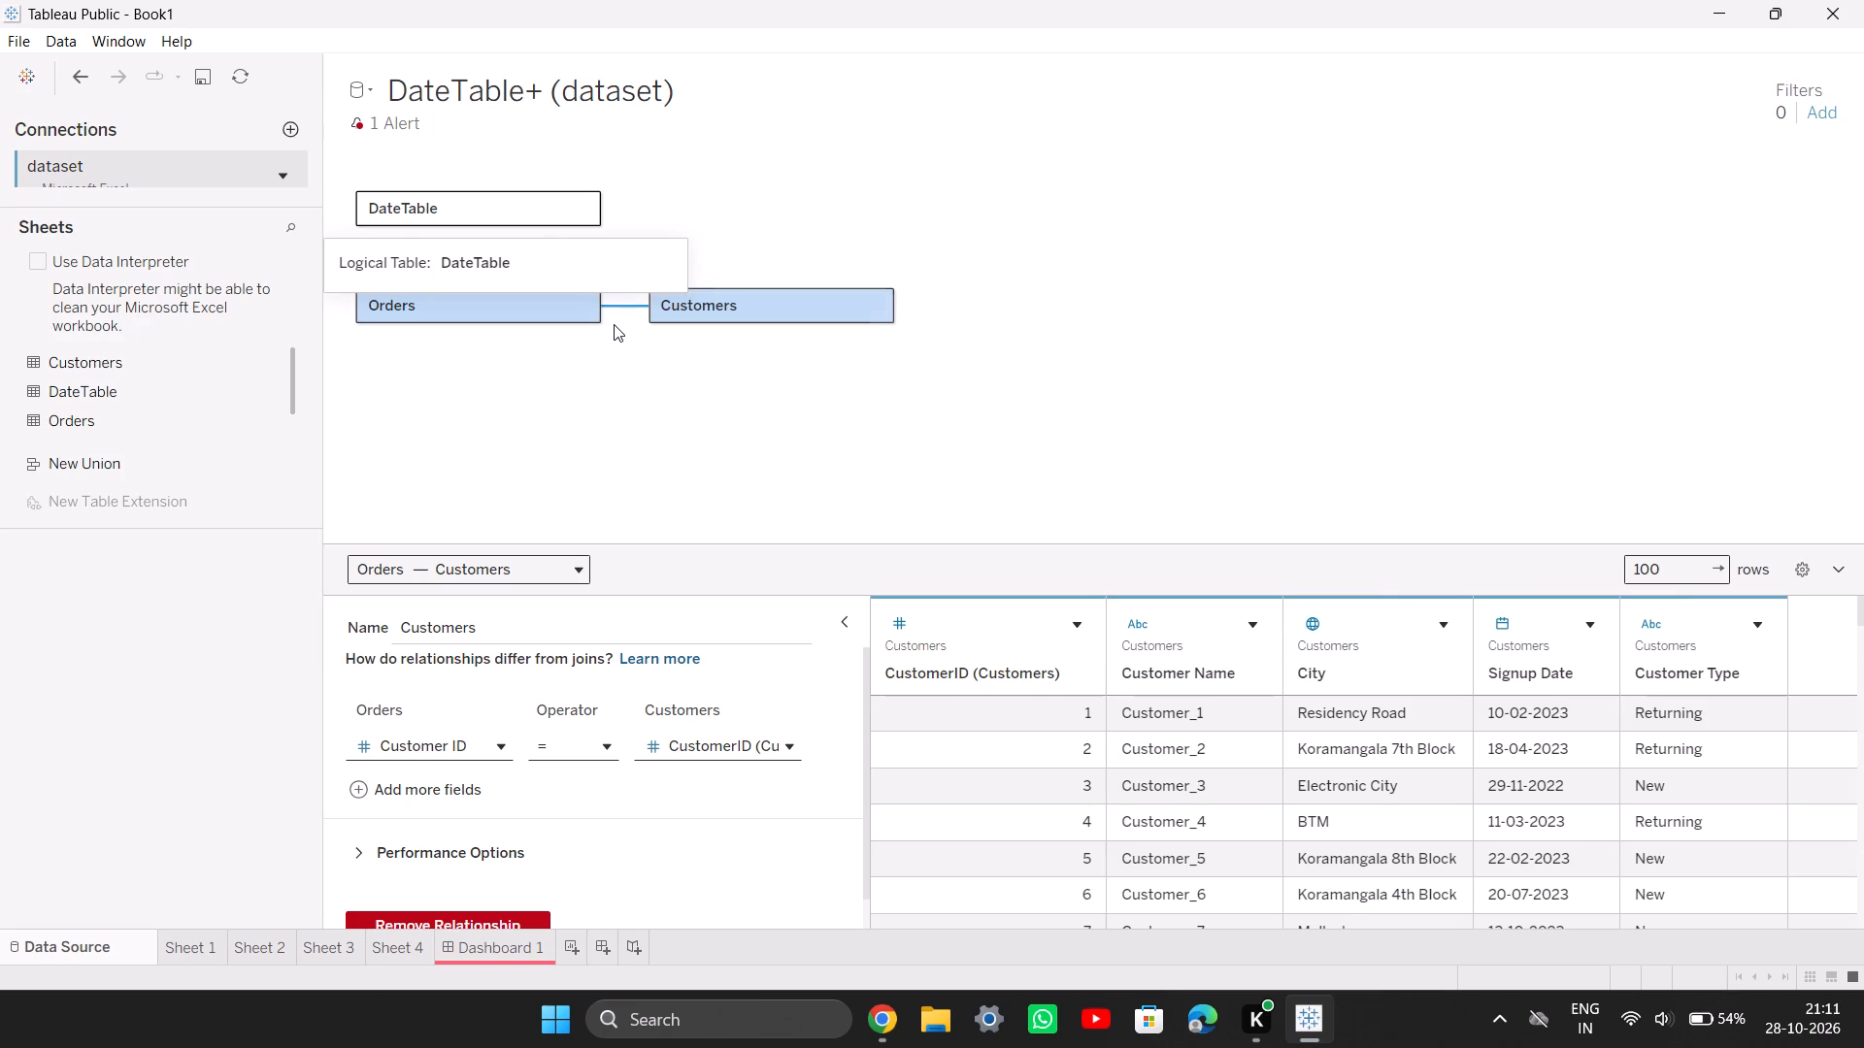
pyautogui.scroll(-2, 575, 733)
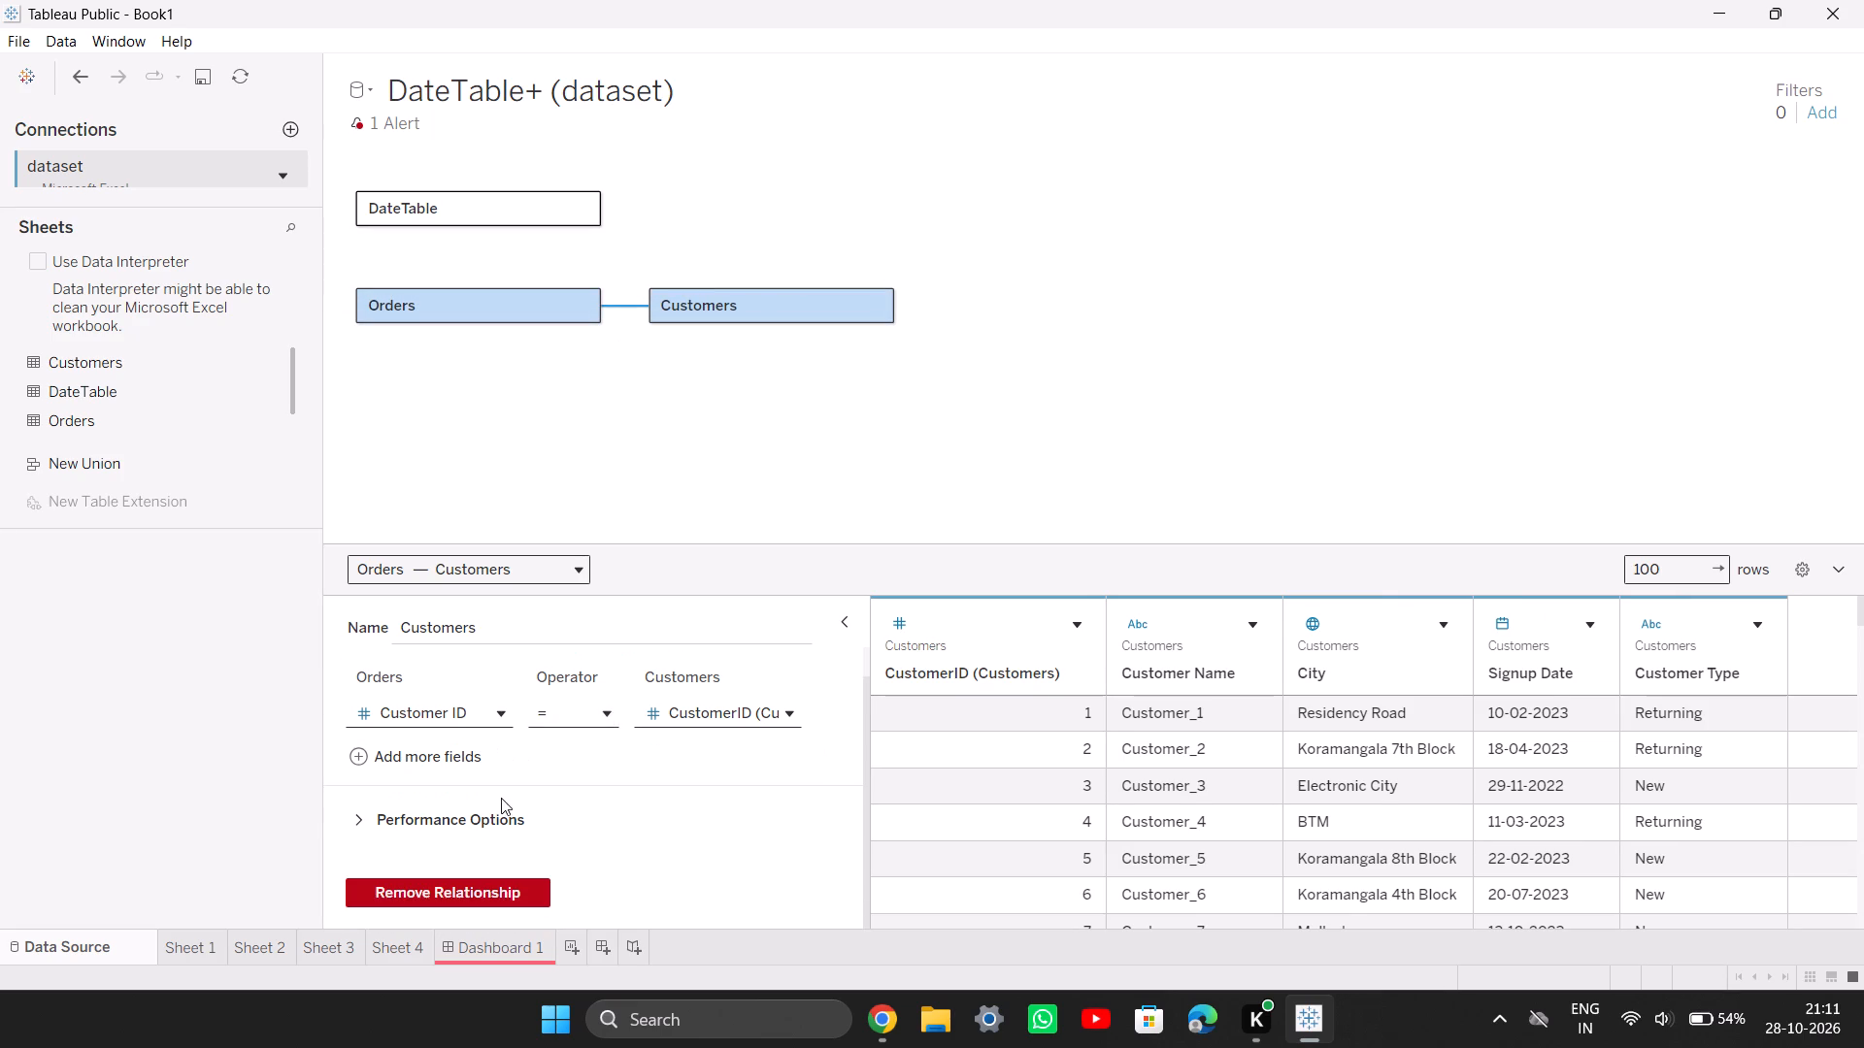
pyautogui.scroll(2, 501, 798)
# Attach the DateTable table to Customers in the data model and check the alert on their relationship.
pyautogui.moveTo(549, 204); pyautogui.dragTo(889, 397)
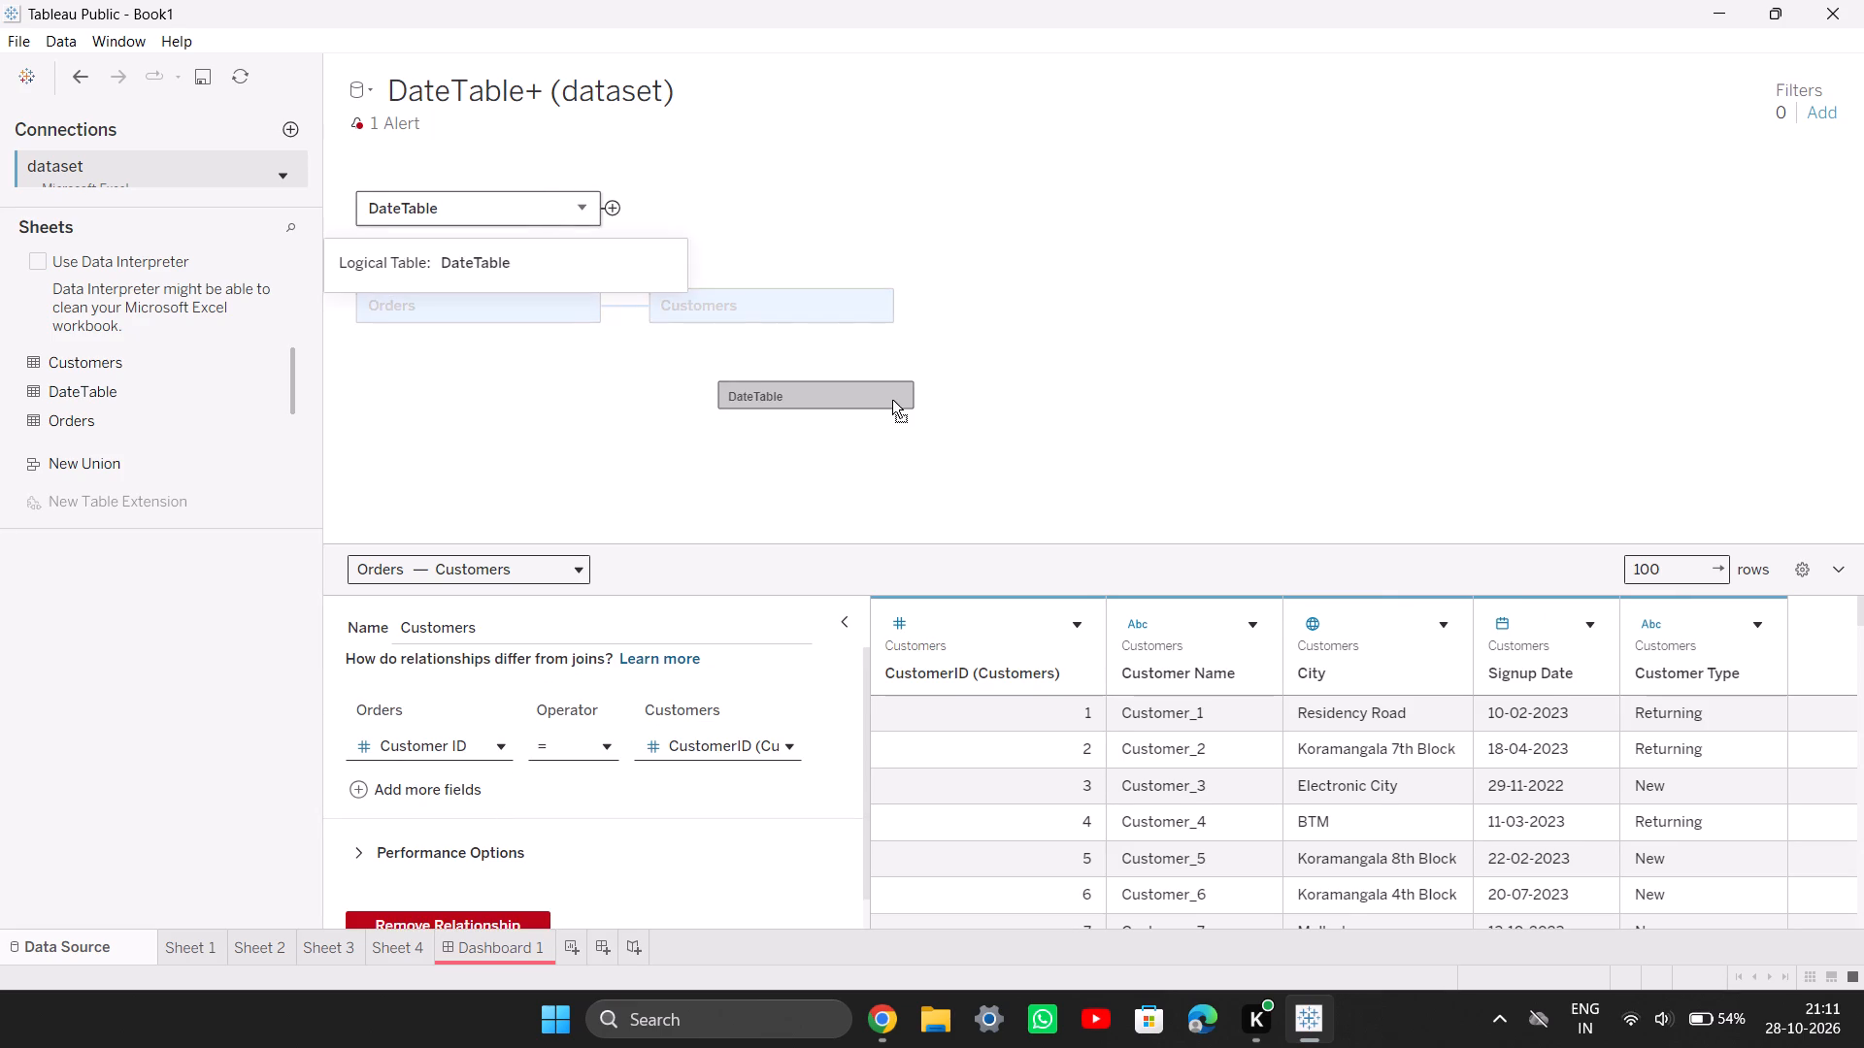
pyautogui.moveTo(889, 397); pyautogui.dragTo(894, 381)
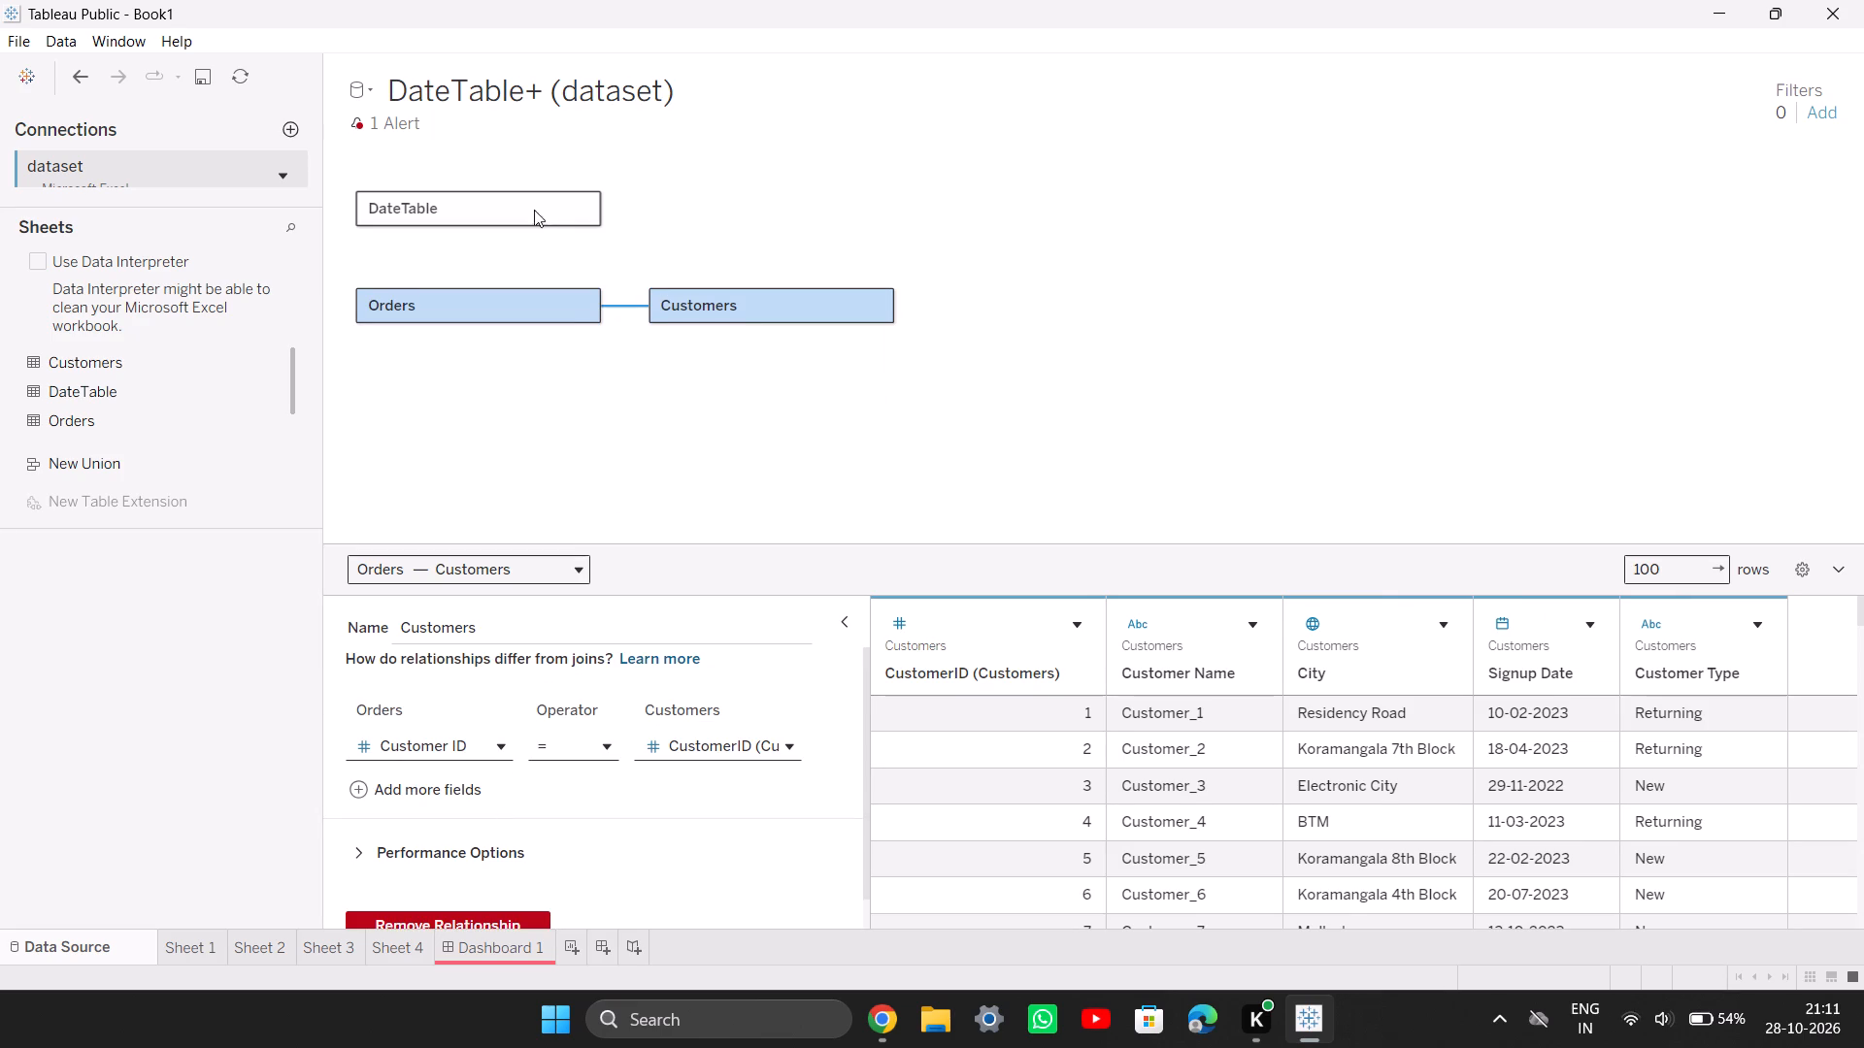
pyautogui.moveTo(531, 201); pyautogui.dragTo(753, 223)
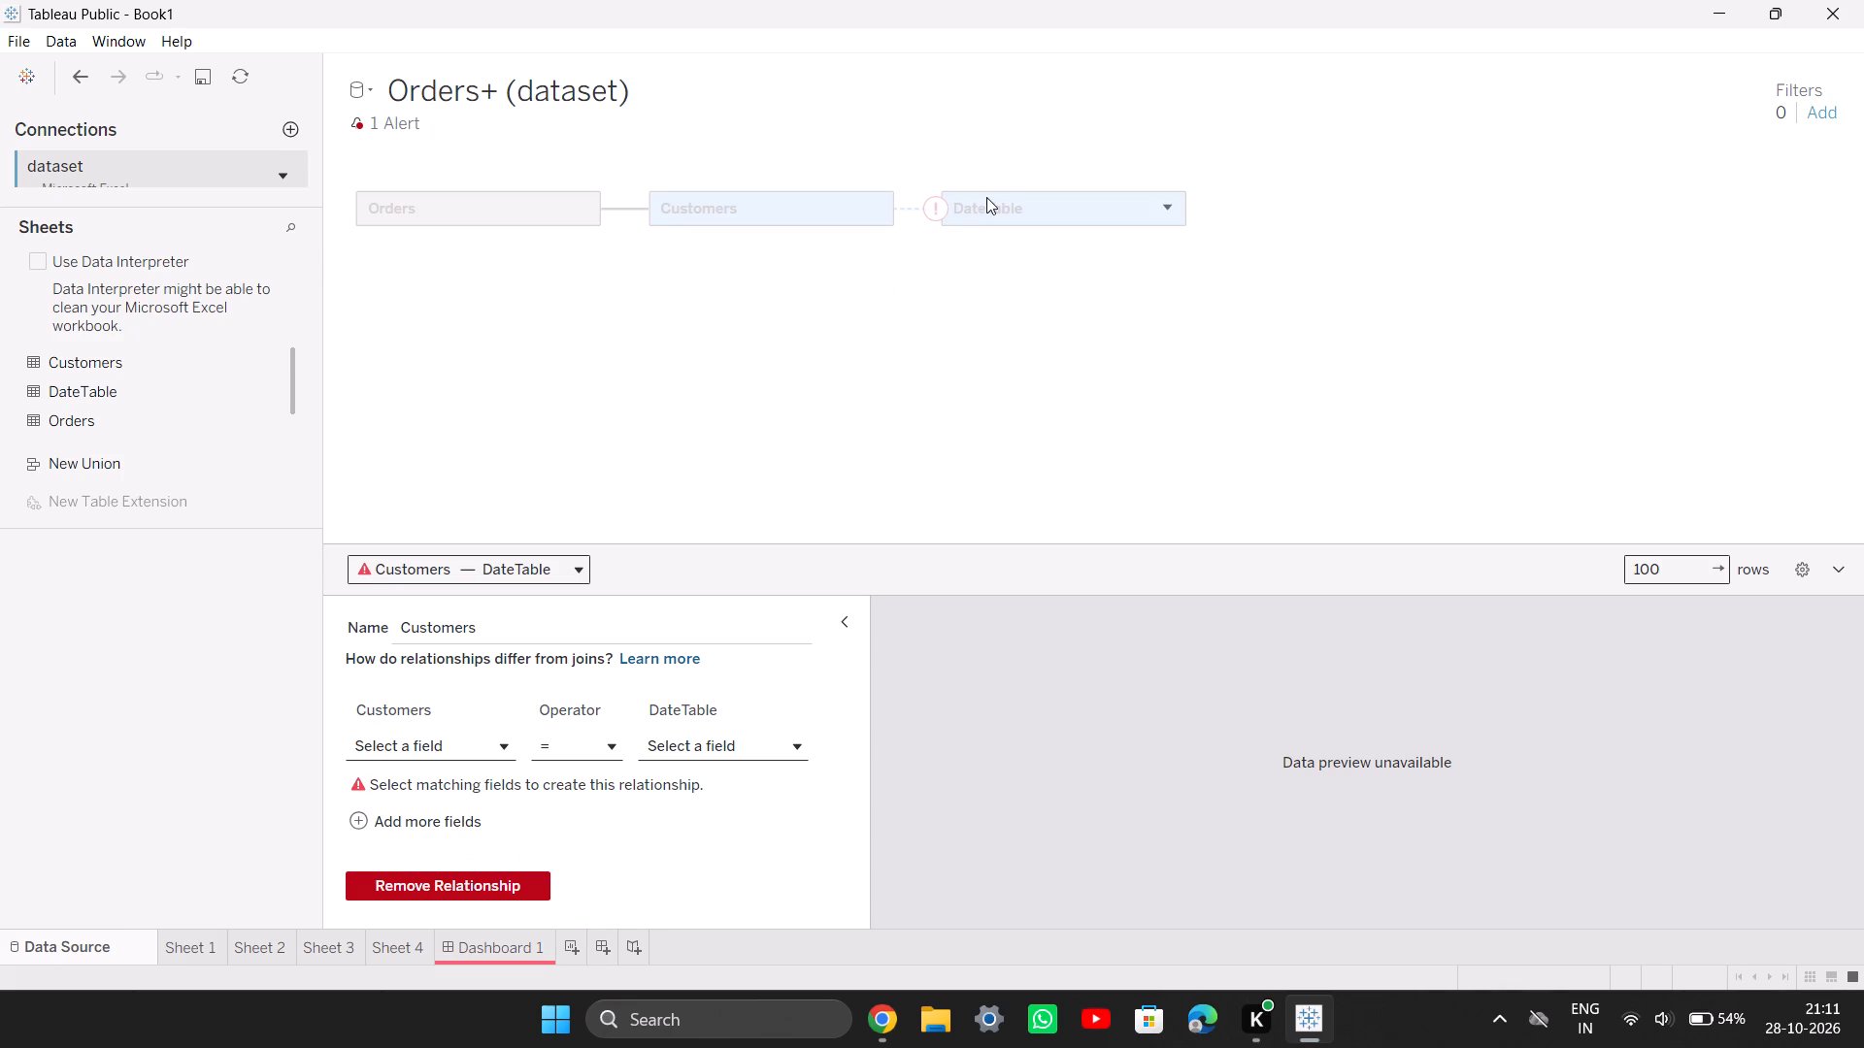
pyautogui.click(901, 243)
pyautogui.click(933, 202)
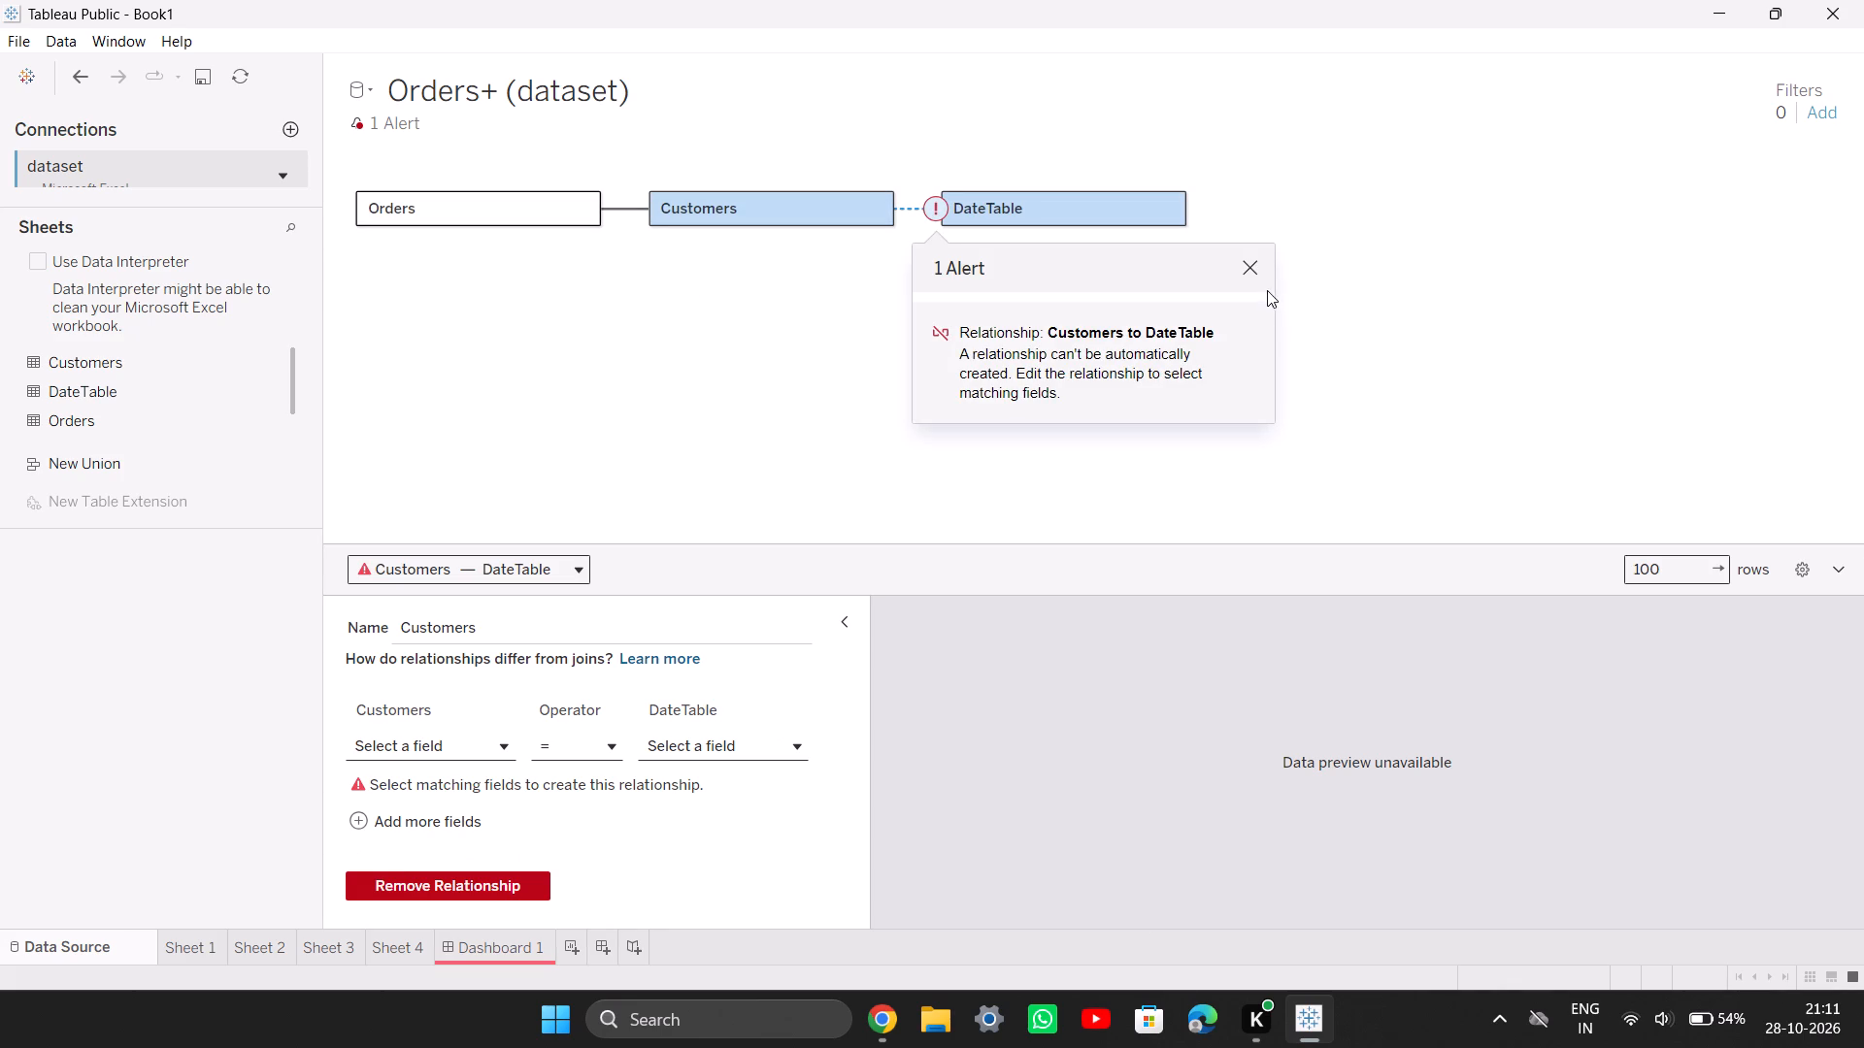
pyautogui.click(1252, 277)
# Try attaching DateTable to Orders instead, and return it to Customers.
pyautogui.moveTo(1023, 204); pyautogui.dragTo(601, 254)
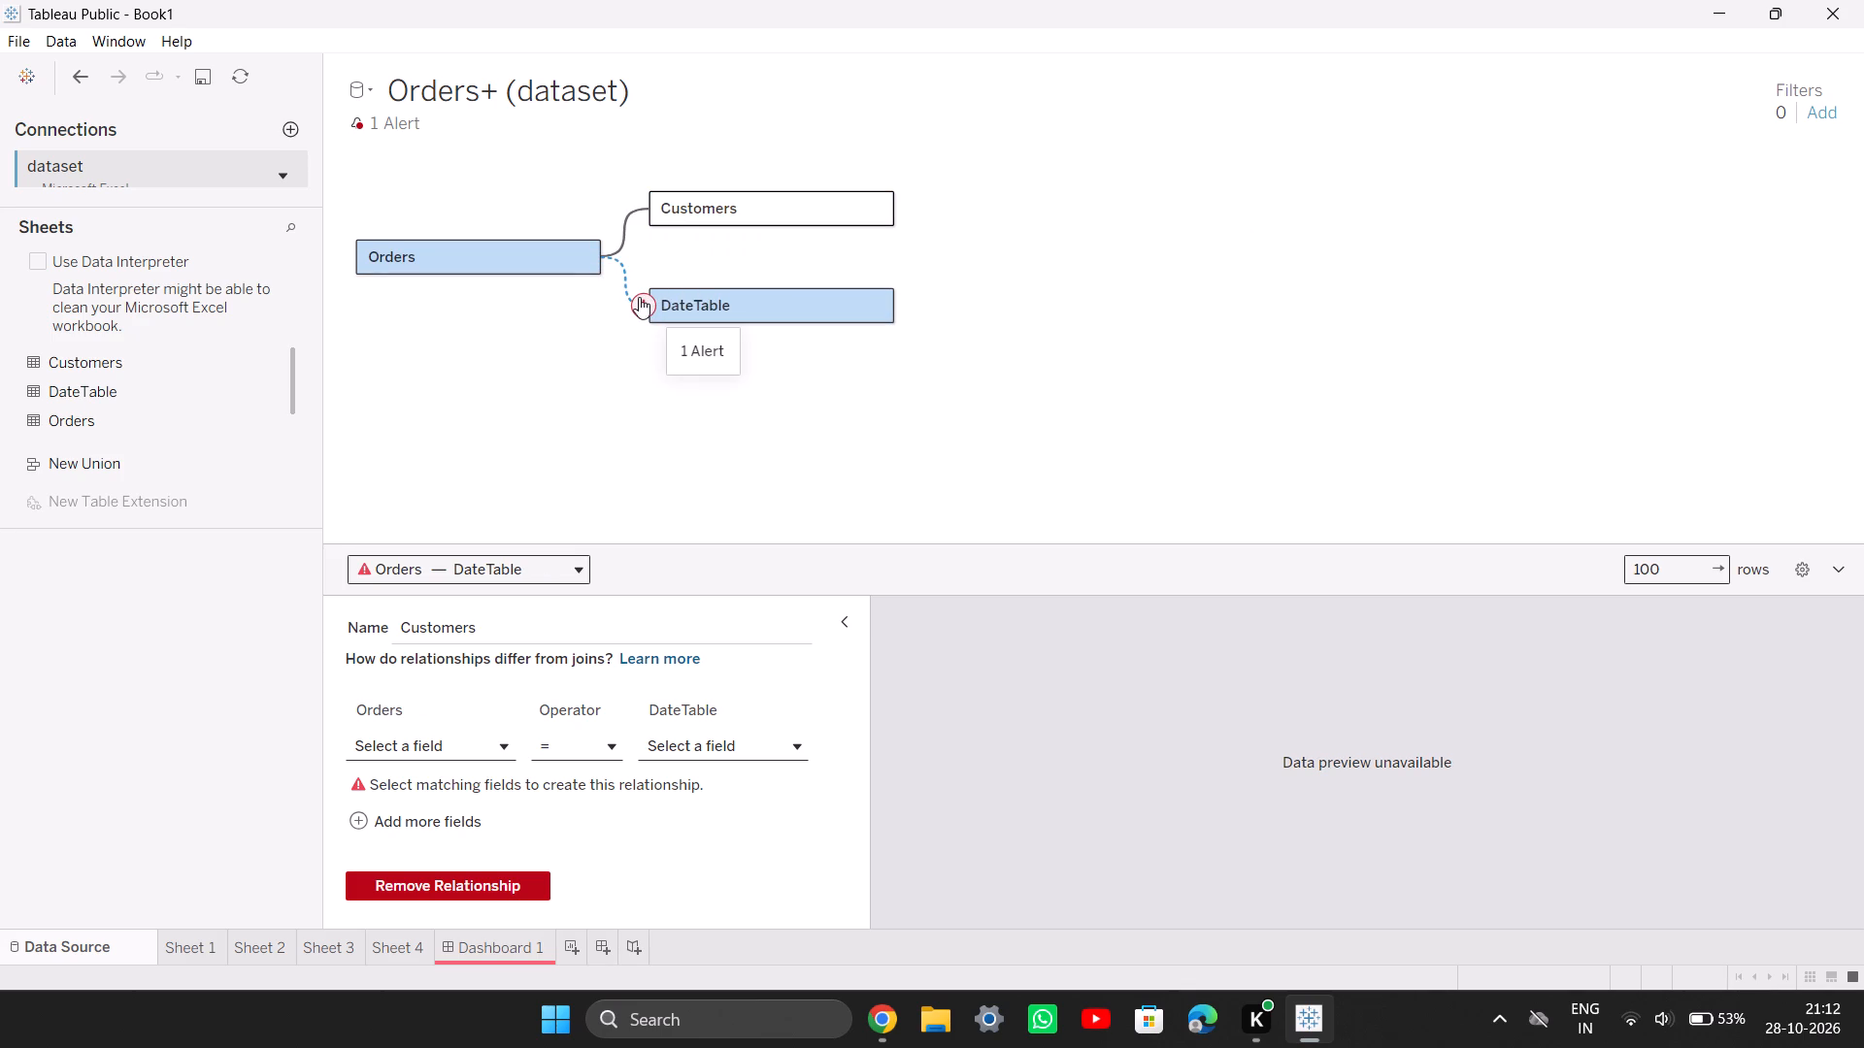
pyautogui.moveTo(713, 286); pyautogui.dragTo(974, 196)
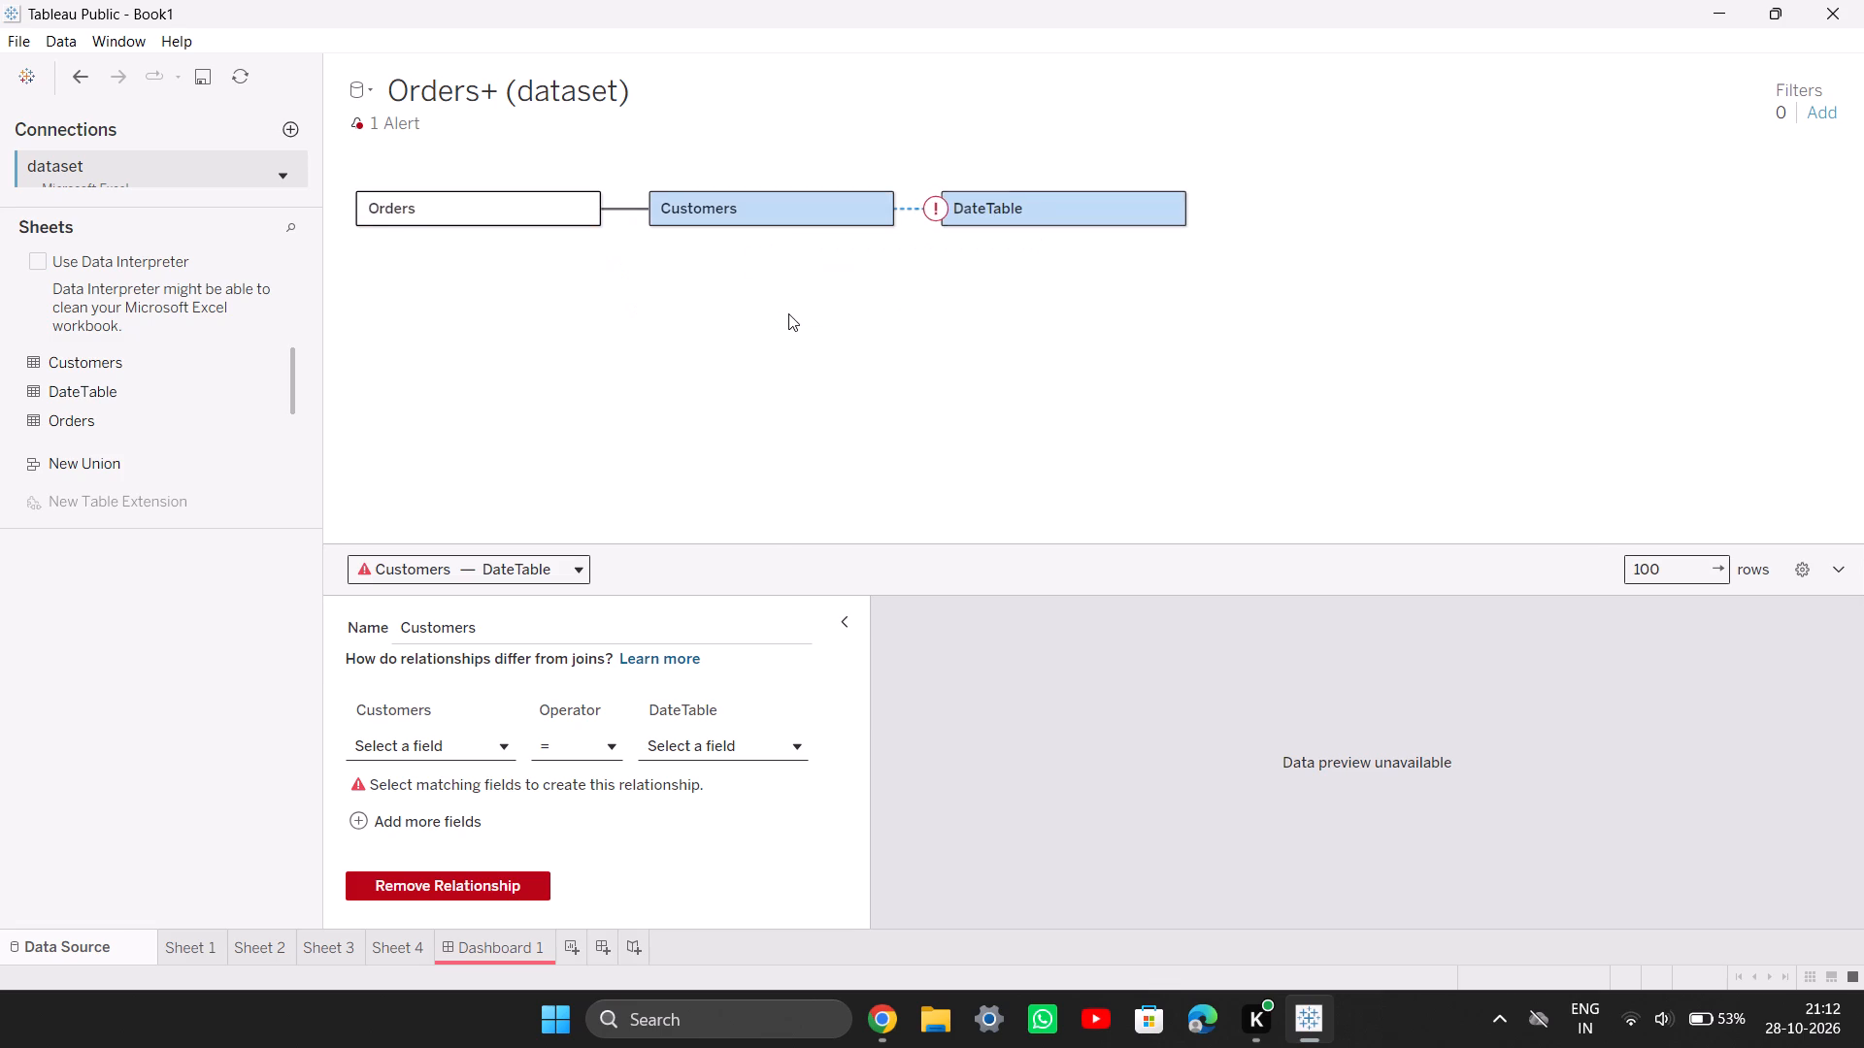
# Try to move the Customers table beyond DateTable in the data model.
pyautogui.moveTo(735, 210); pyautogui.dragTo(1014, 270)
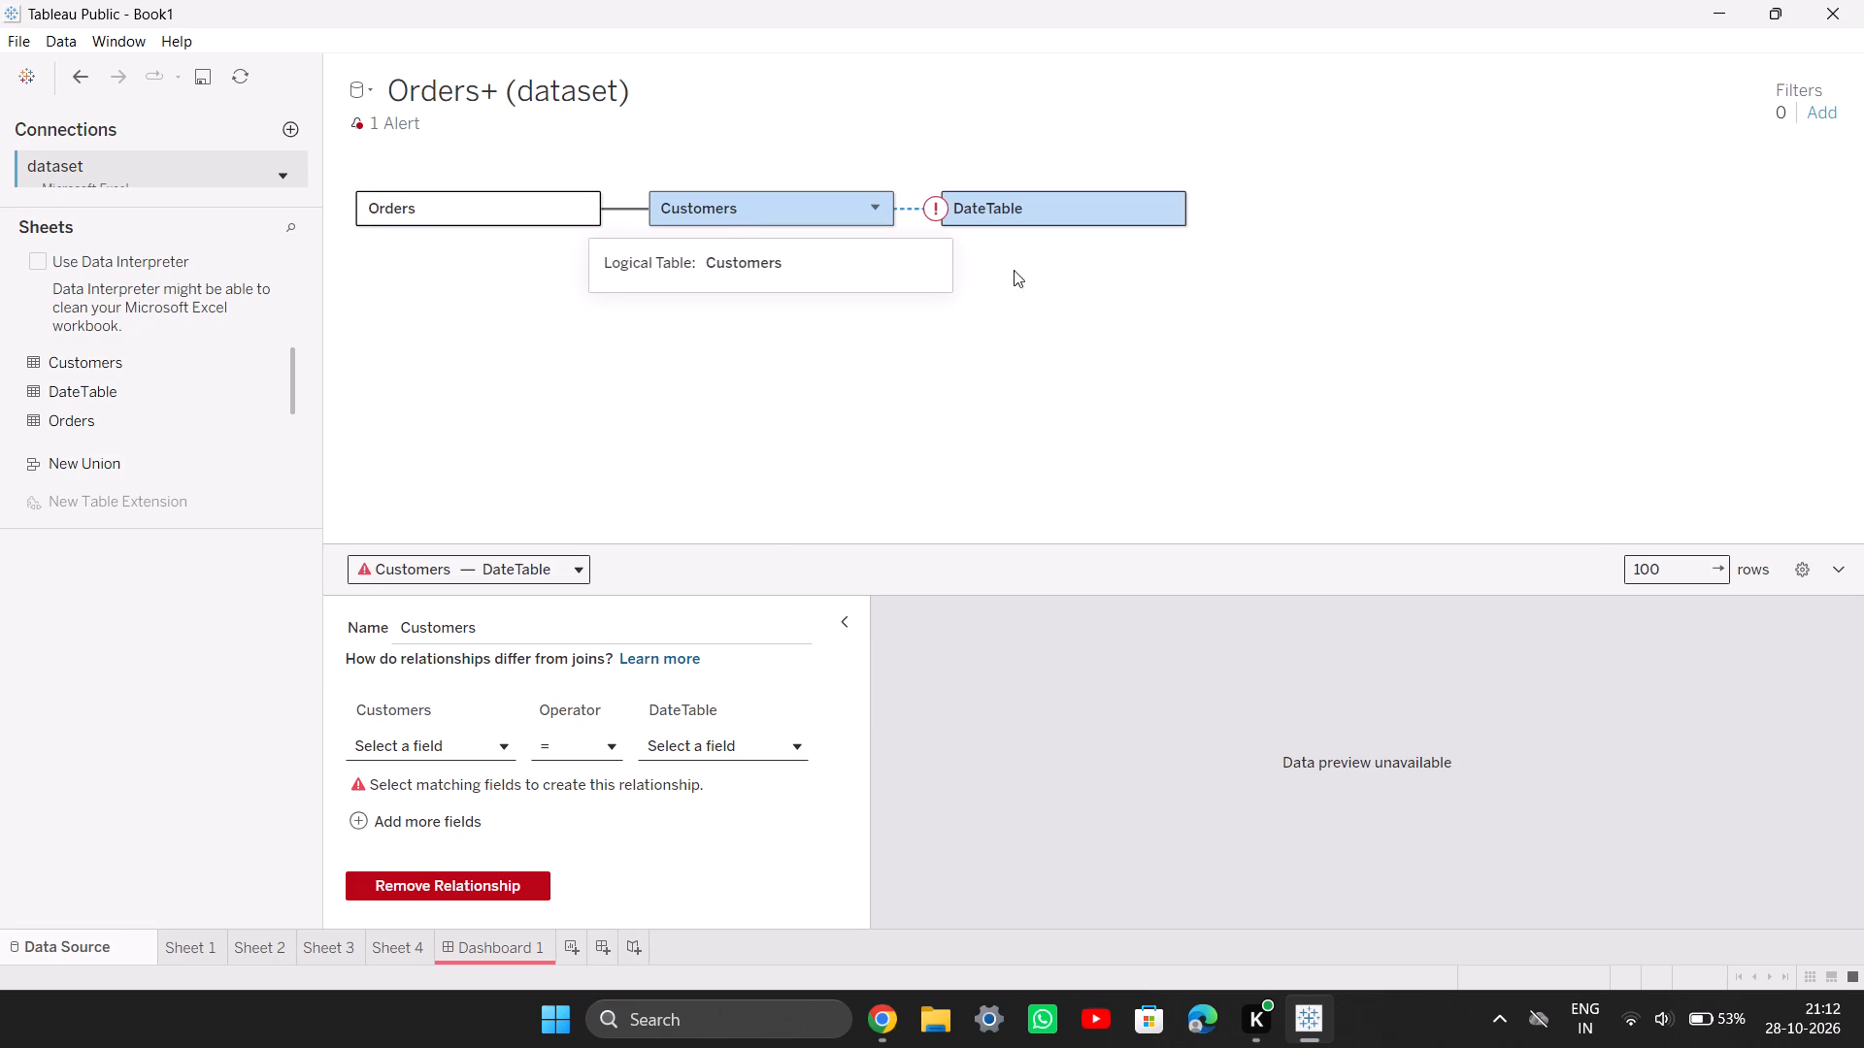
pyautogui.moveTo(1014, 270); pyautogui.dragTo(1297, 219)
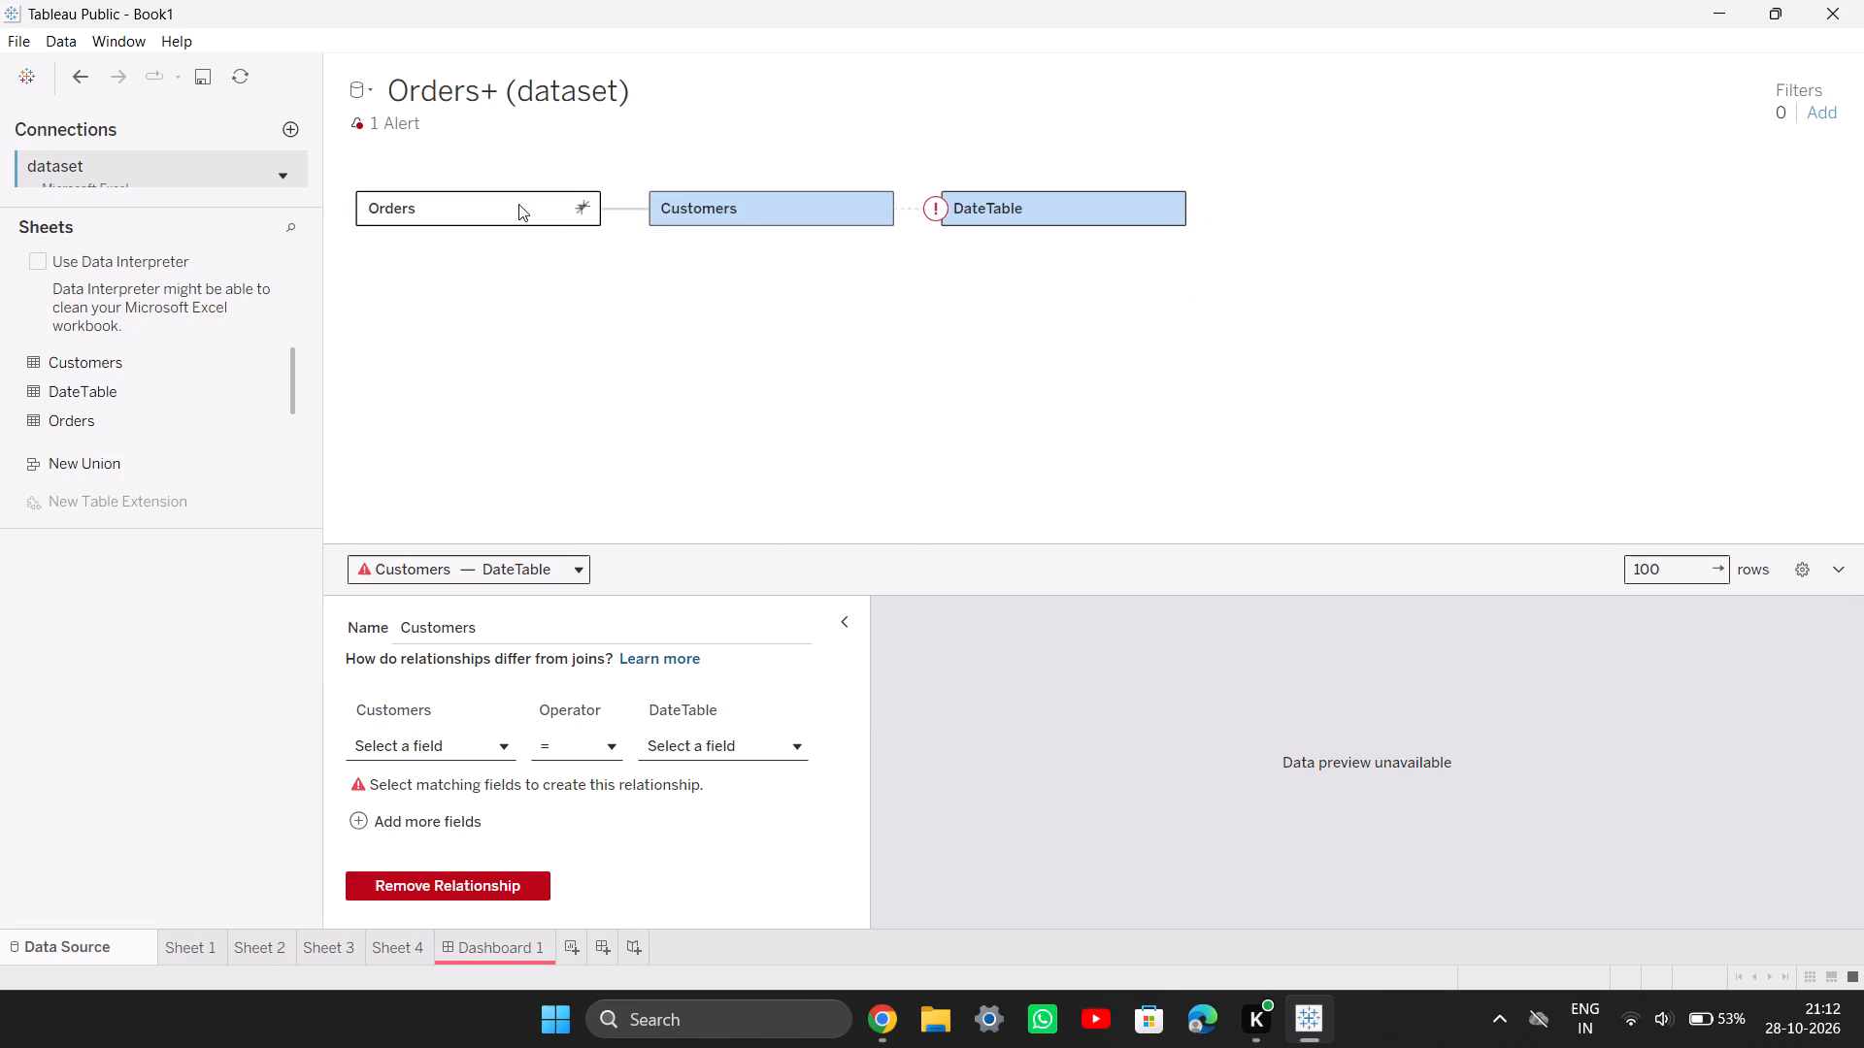
# Try rearranging the Orders and Customers tables in the data model, and attach DateTable directly to Orders.
pyautogui.moveTo(518, 204); pyautogui.dragTo(852, 179)
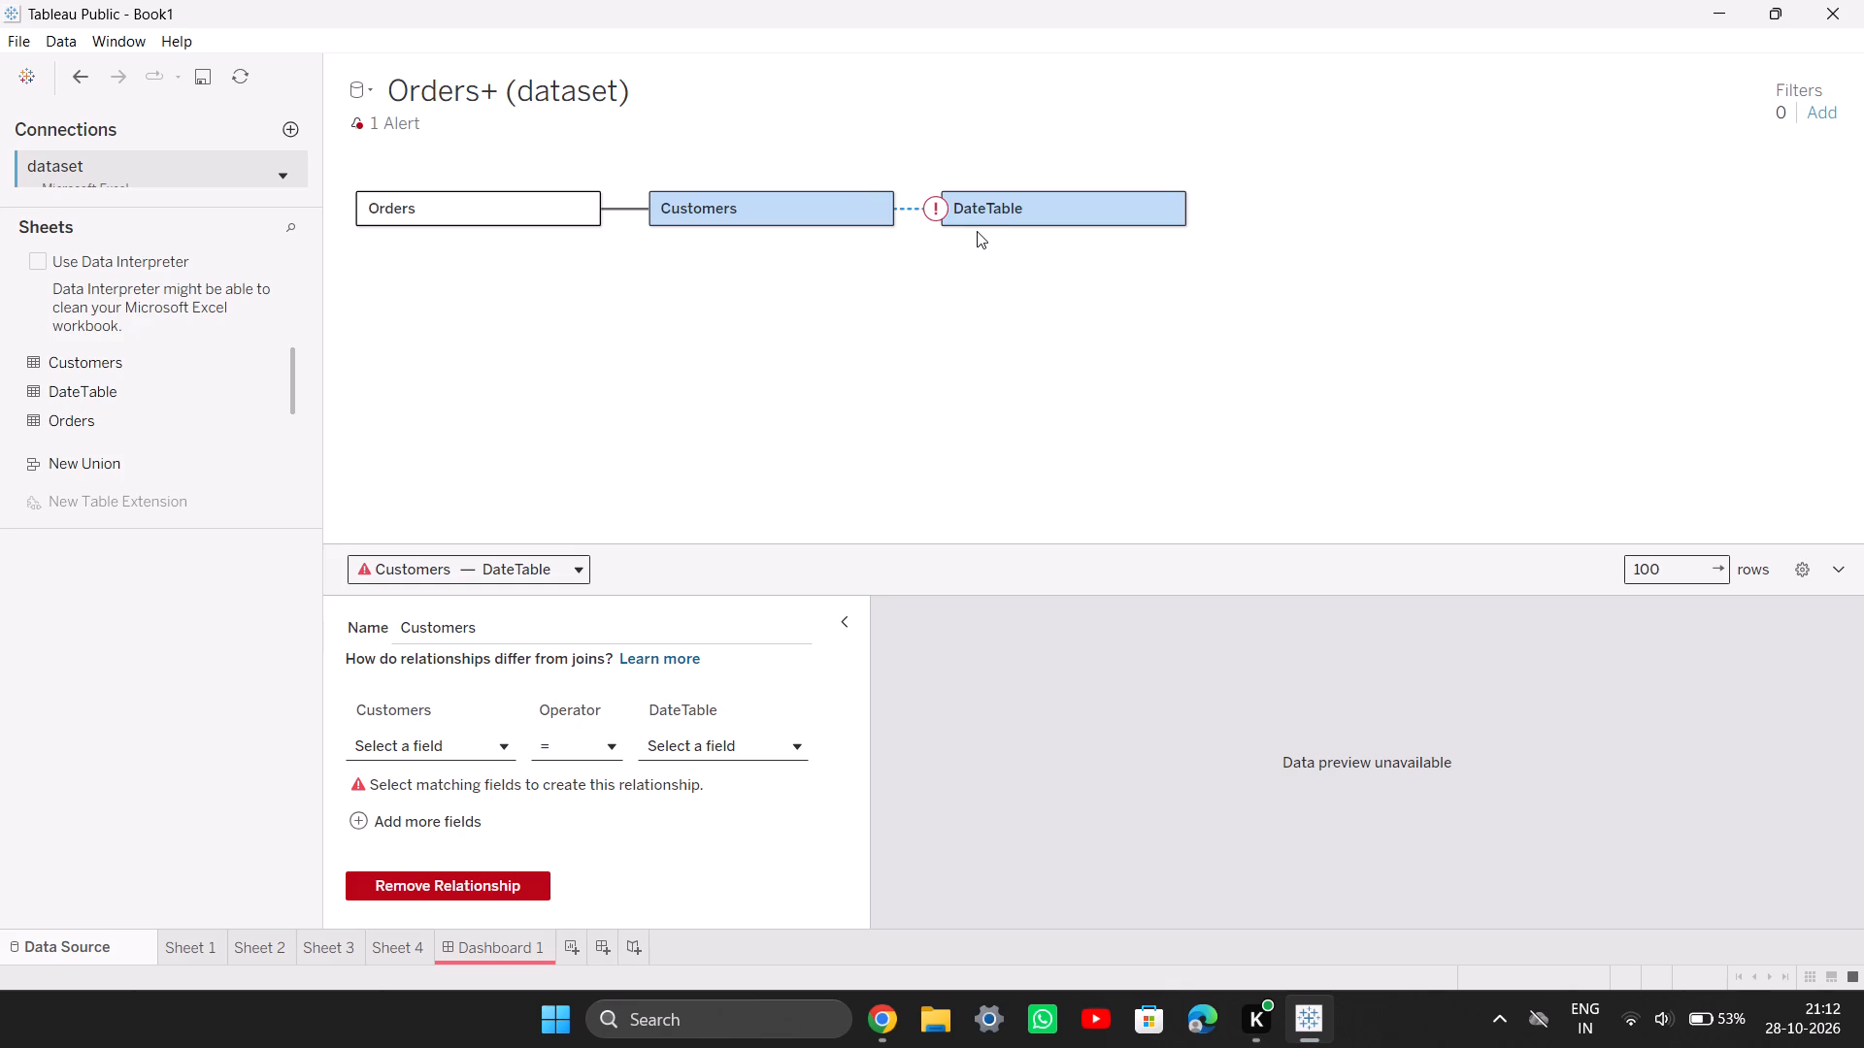
pyautogui.moveTo(723, 212); pyautogui.dragTo(1091, 224)
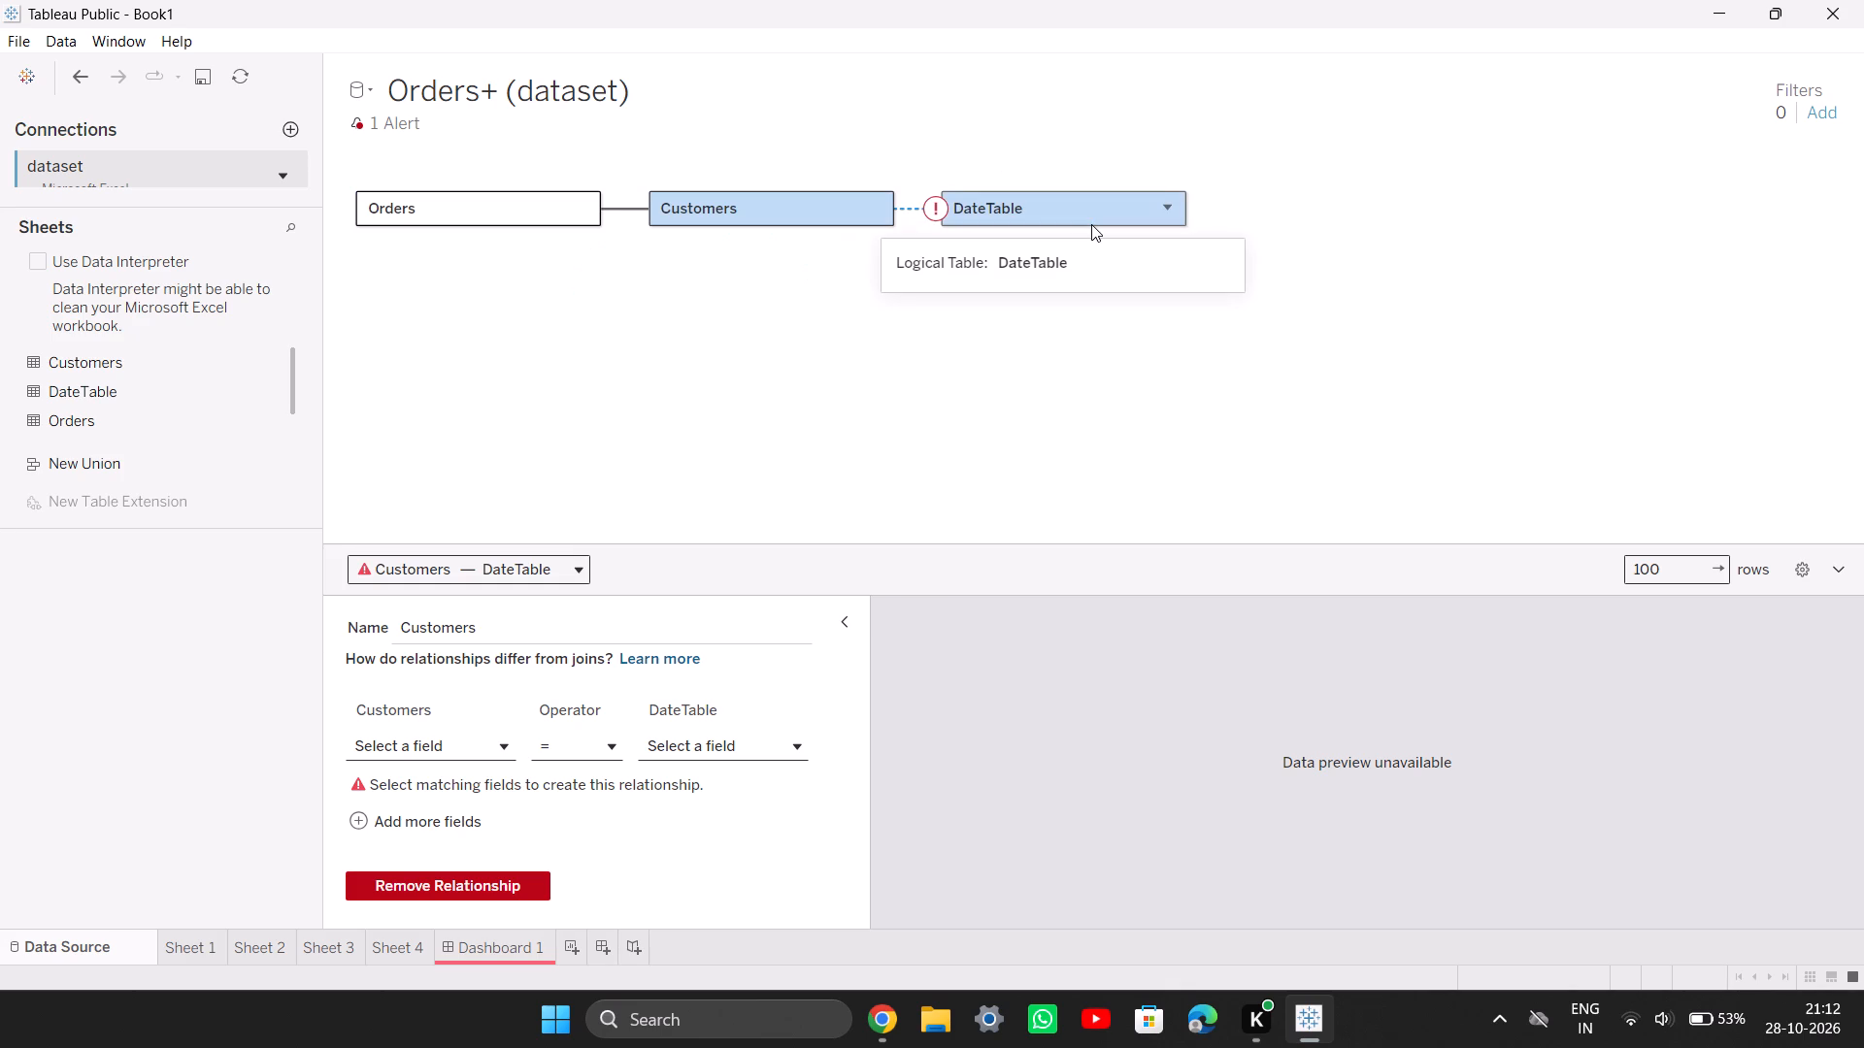
pyautogui.moveTo(1068, 222); pyautogui.dragTo(707, 215)
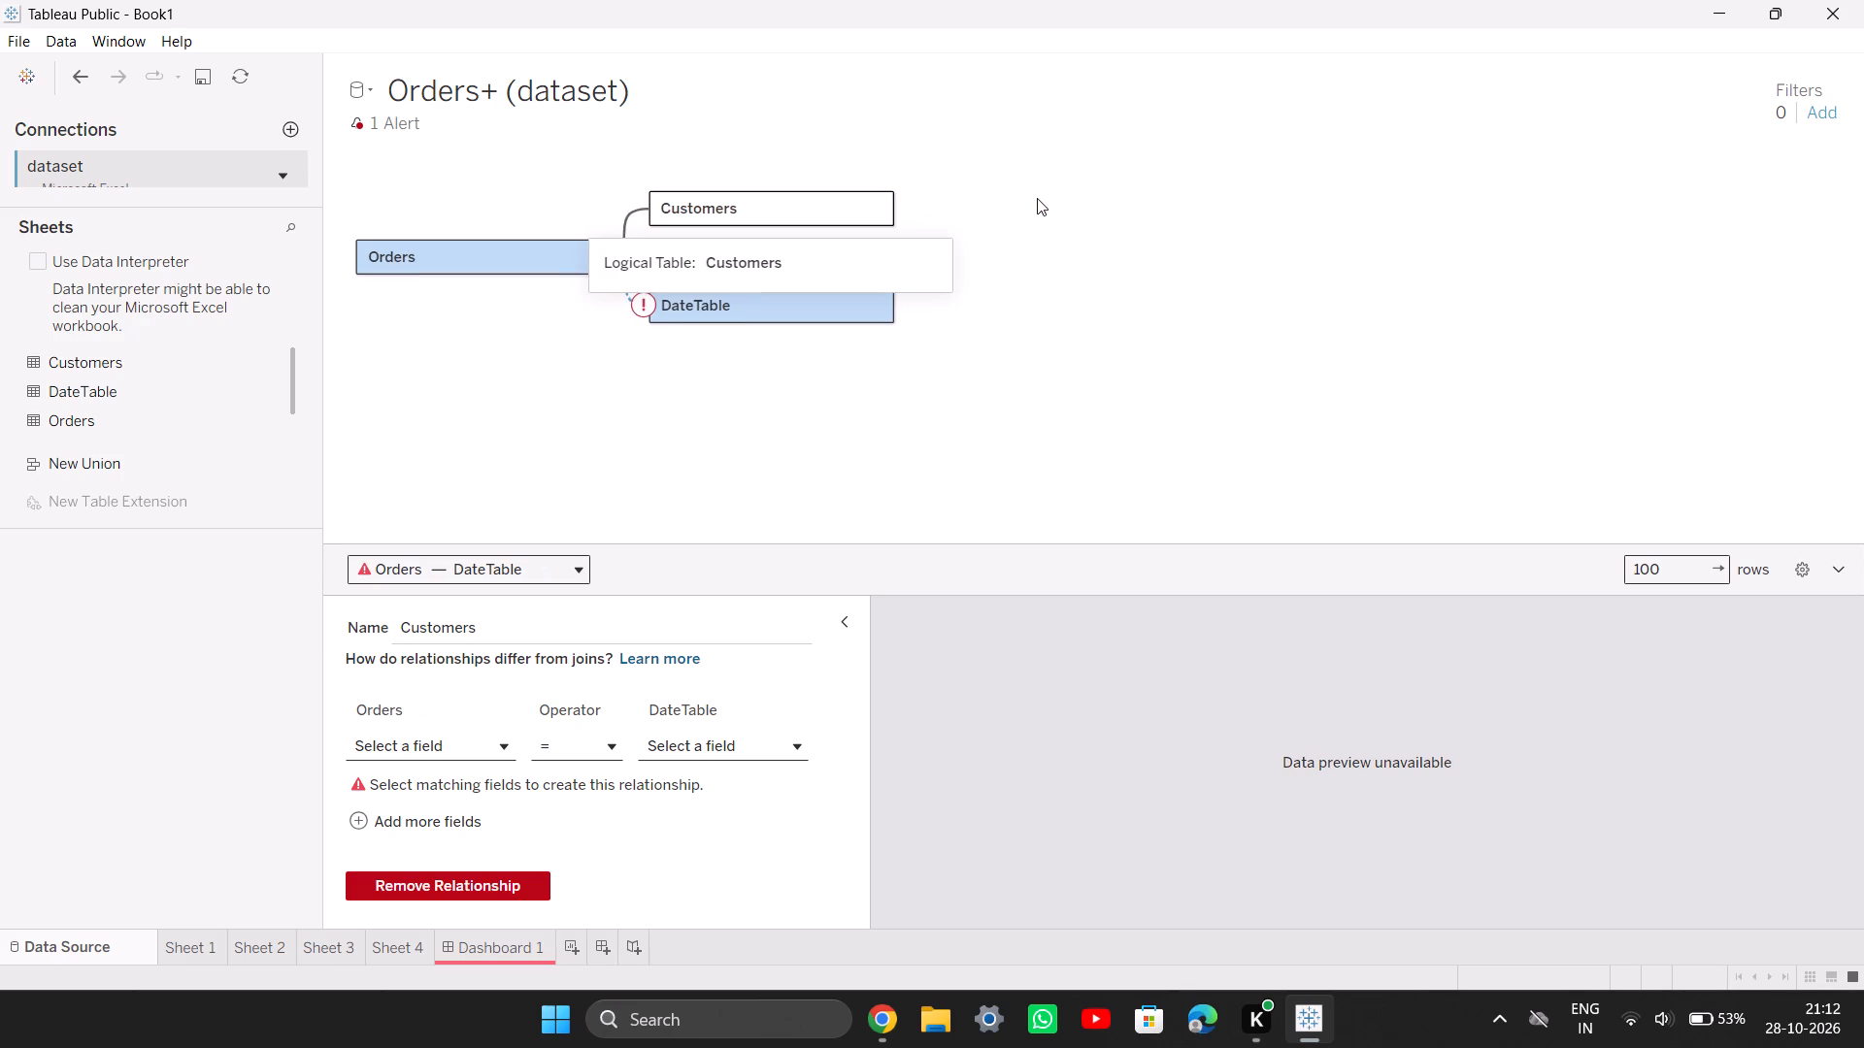
# Review DateTable's field list and the alert on its relationship with Orders.
pyautogui.click(664, 304)
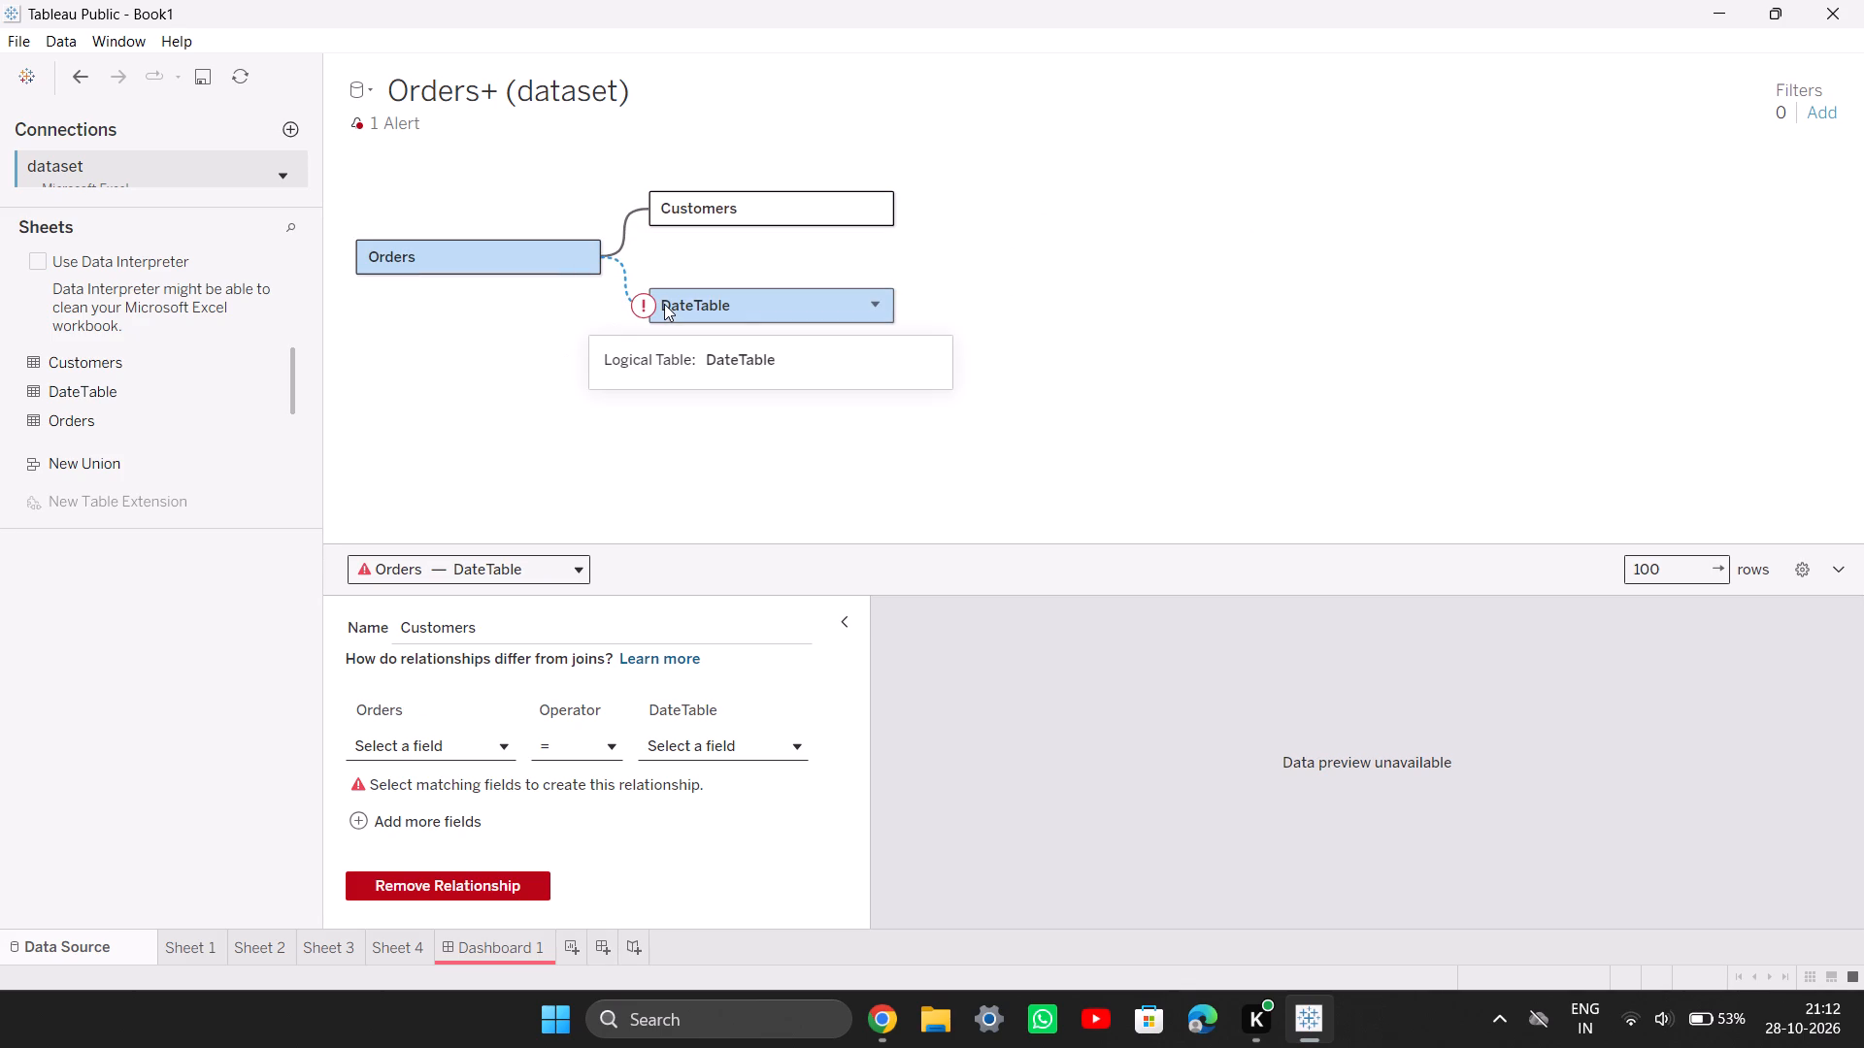
pyautogui.click(741, 280)
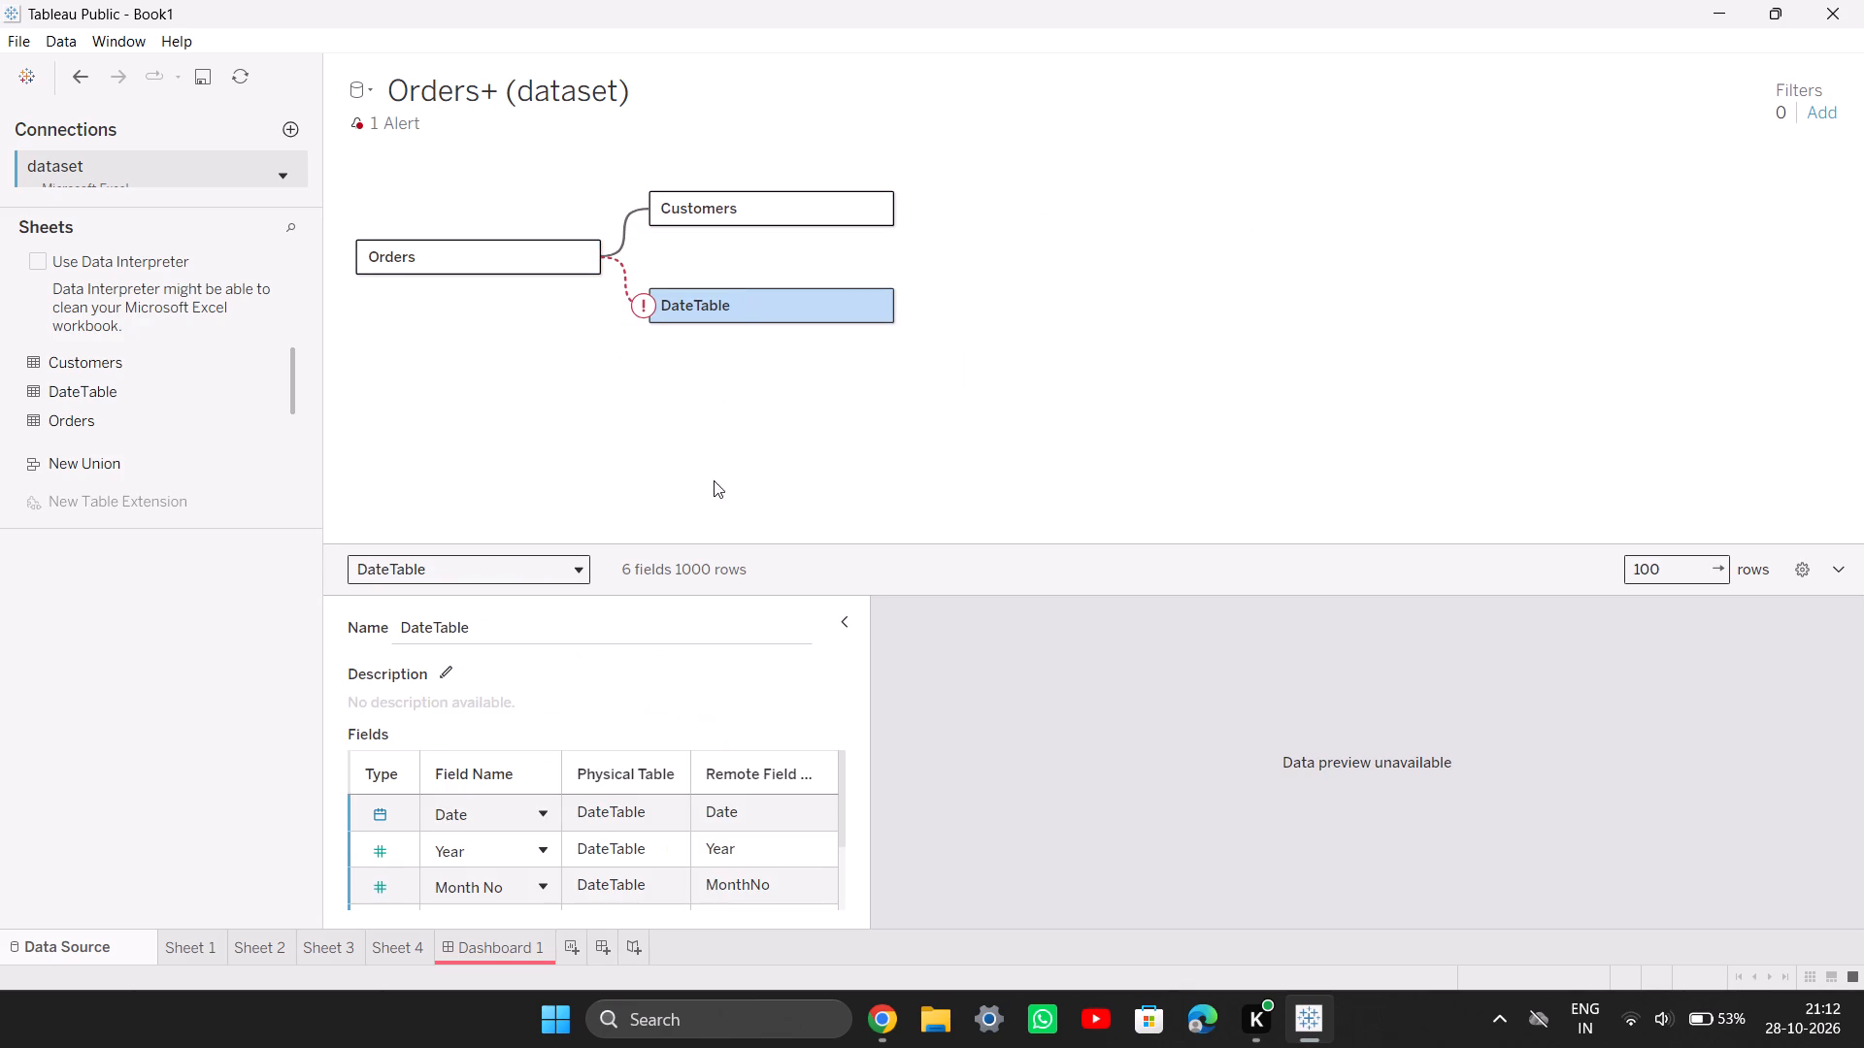
pyautogui.scroll(-4, 683, 609)
pyautogui.scroll(-2, 568, 887)
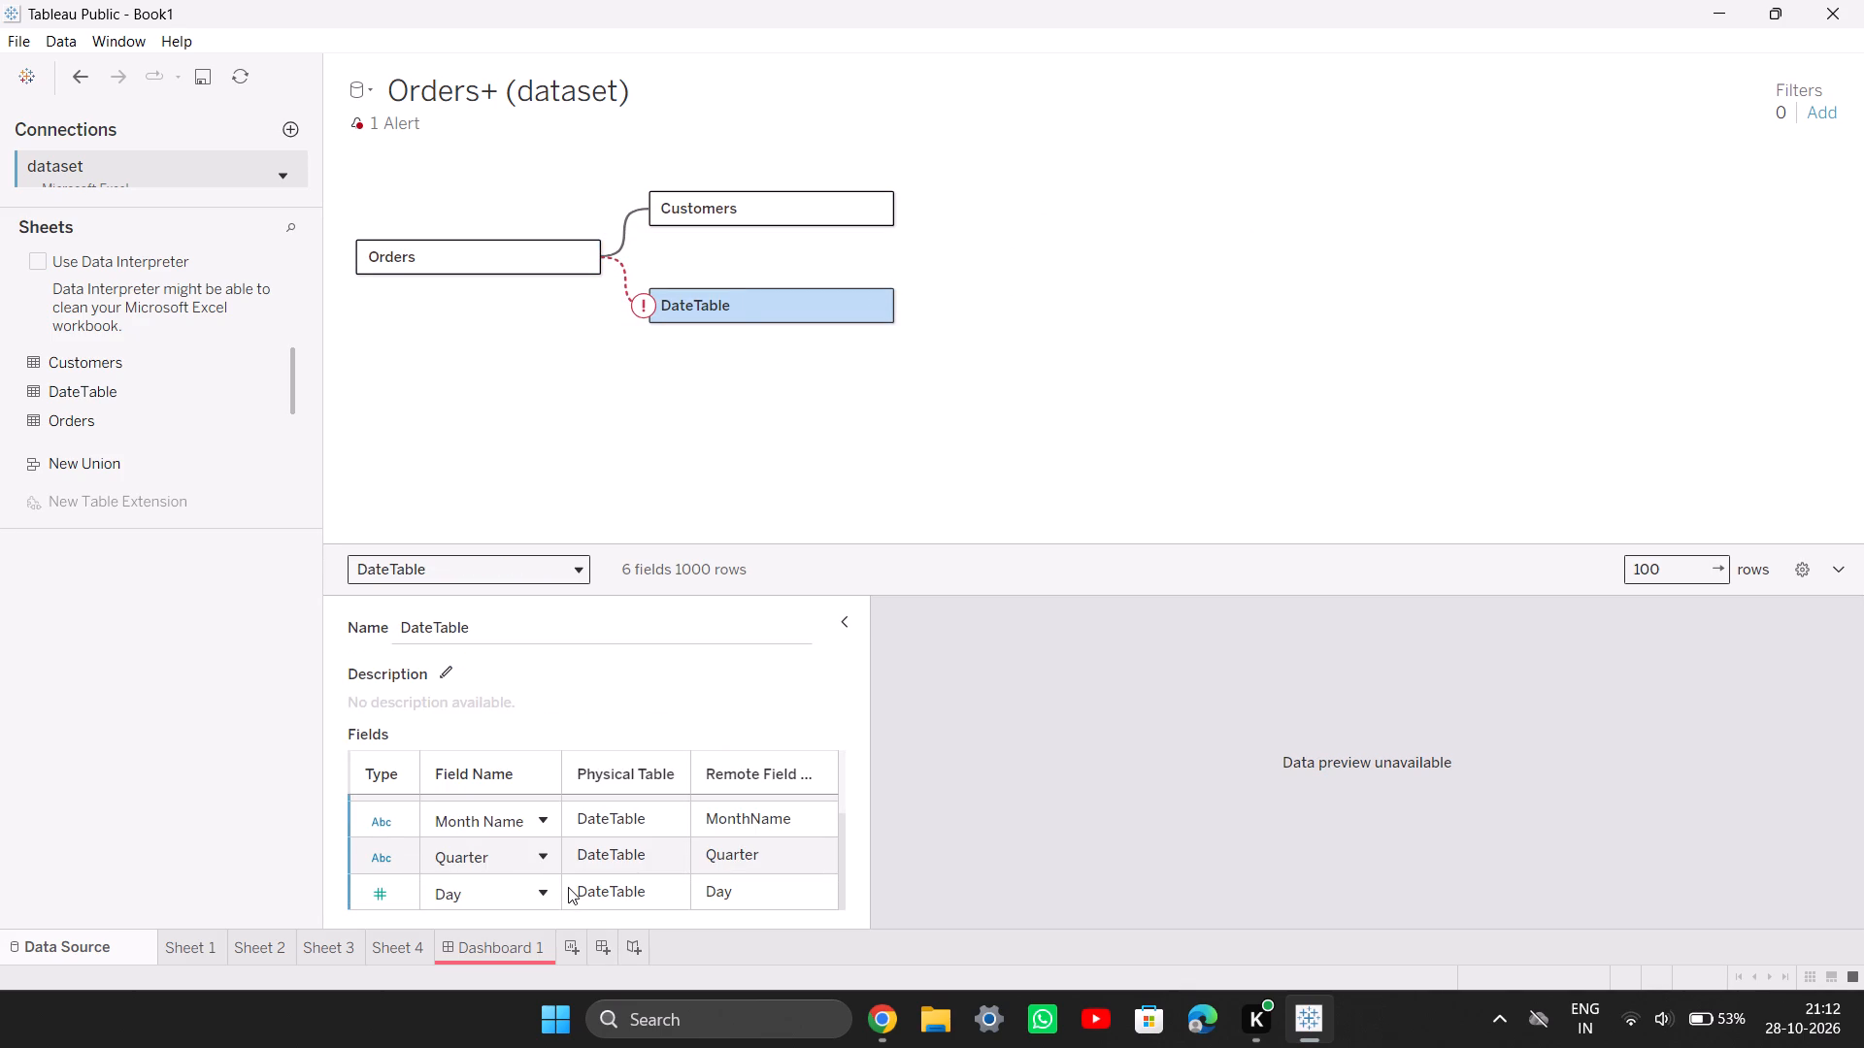
pyautogui.scroll(-3, 568, 887)
pyautogui.click(634, 292)
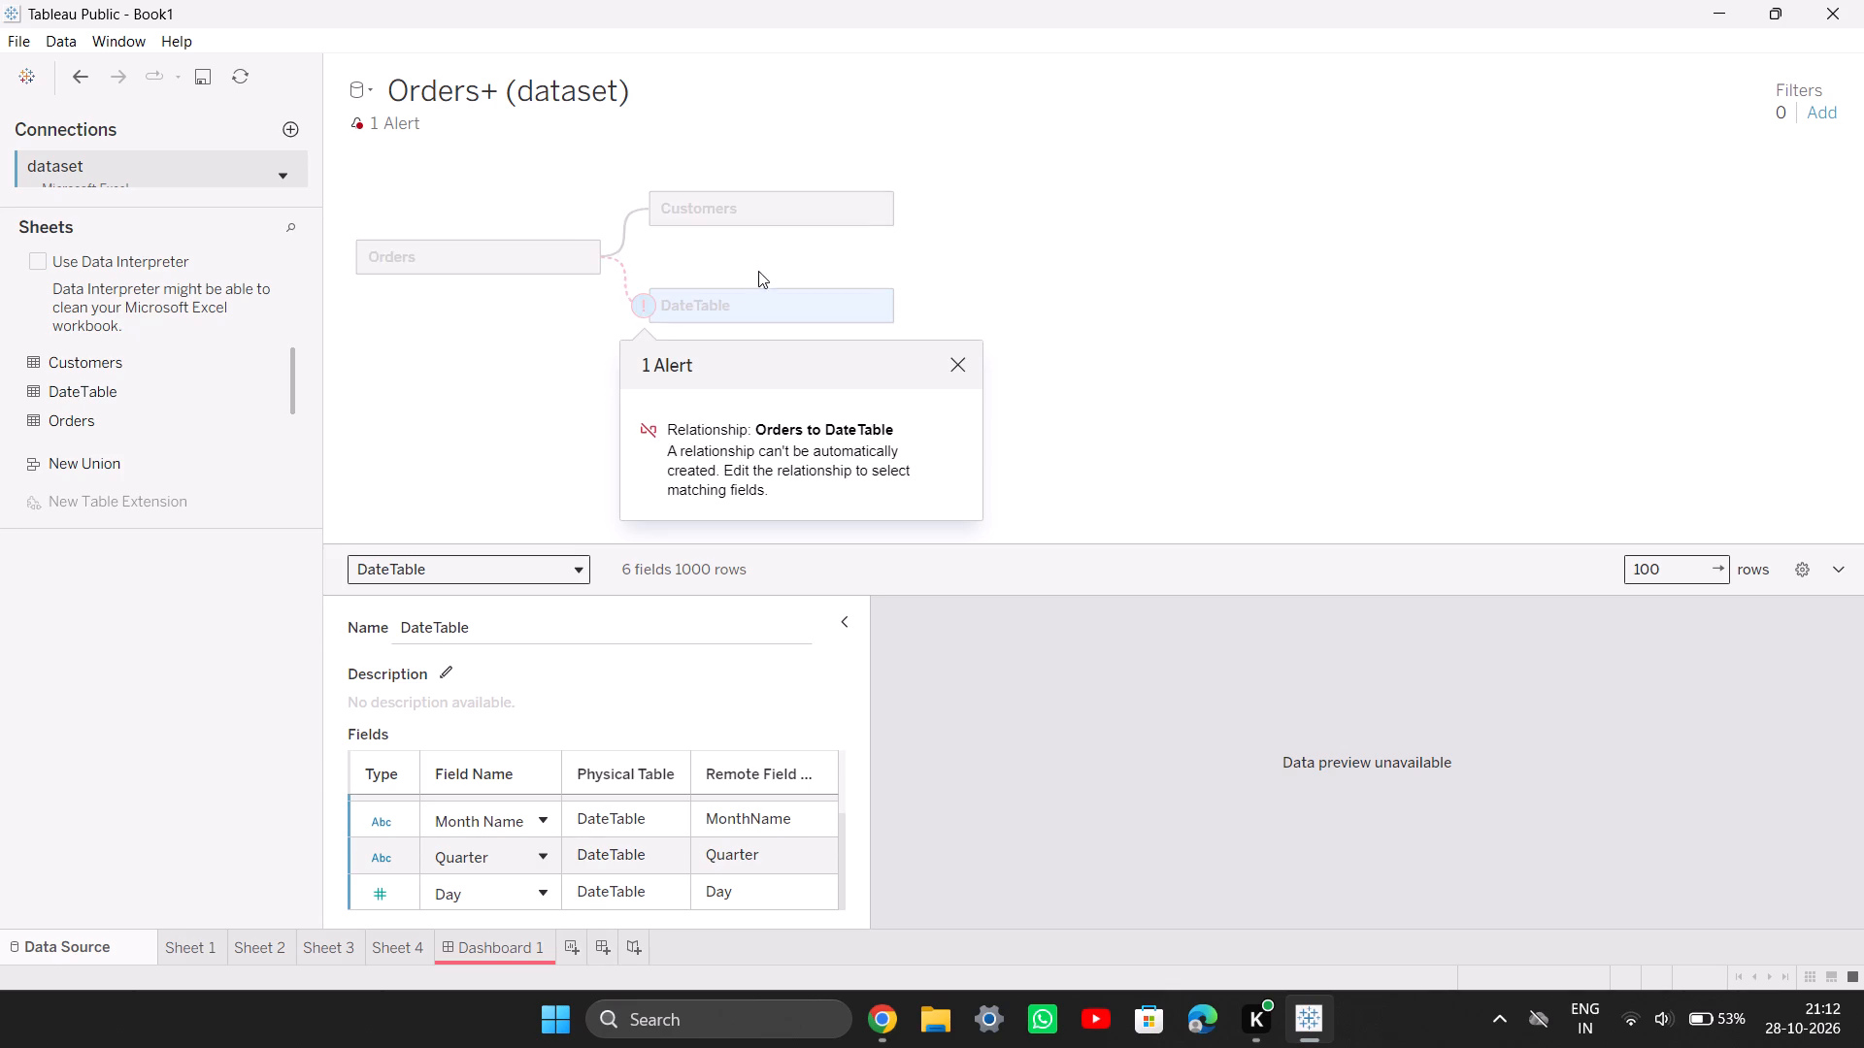
pyautogui.click(635, 317)
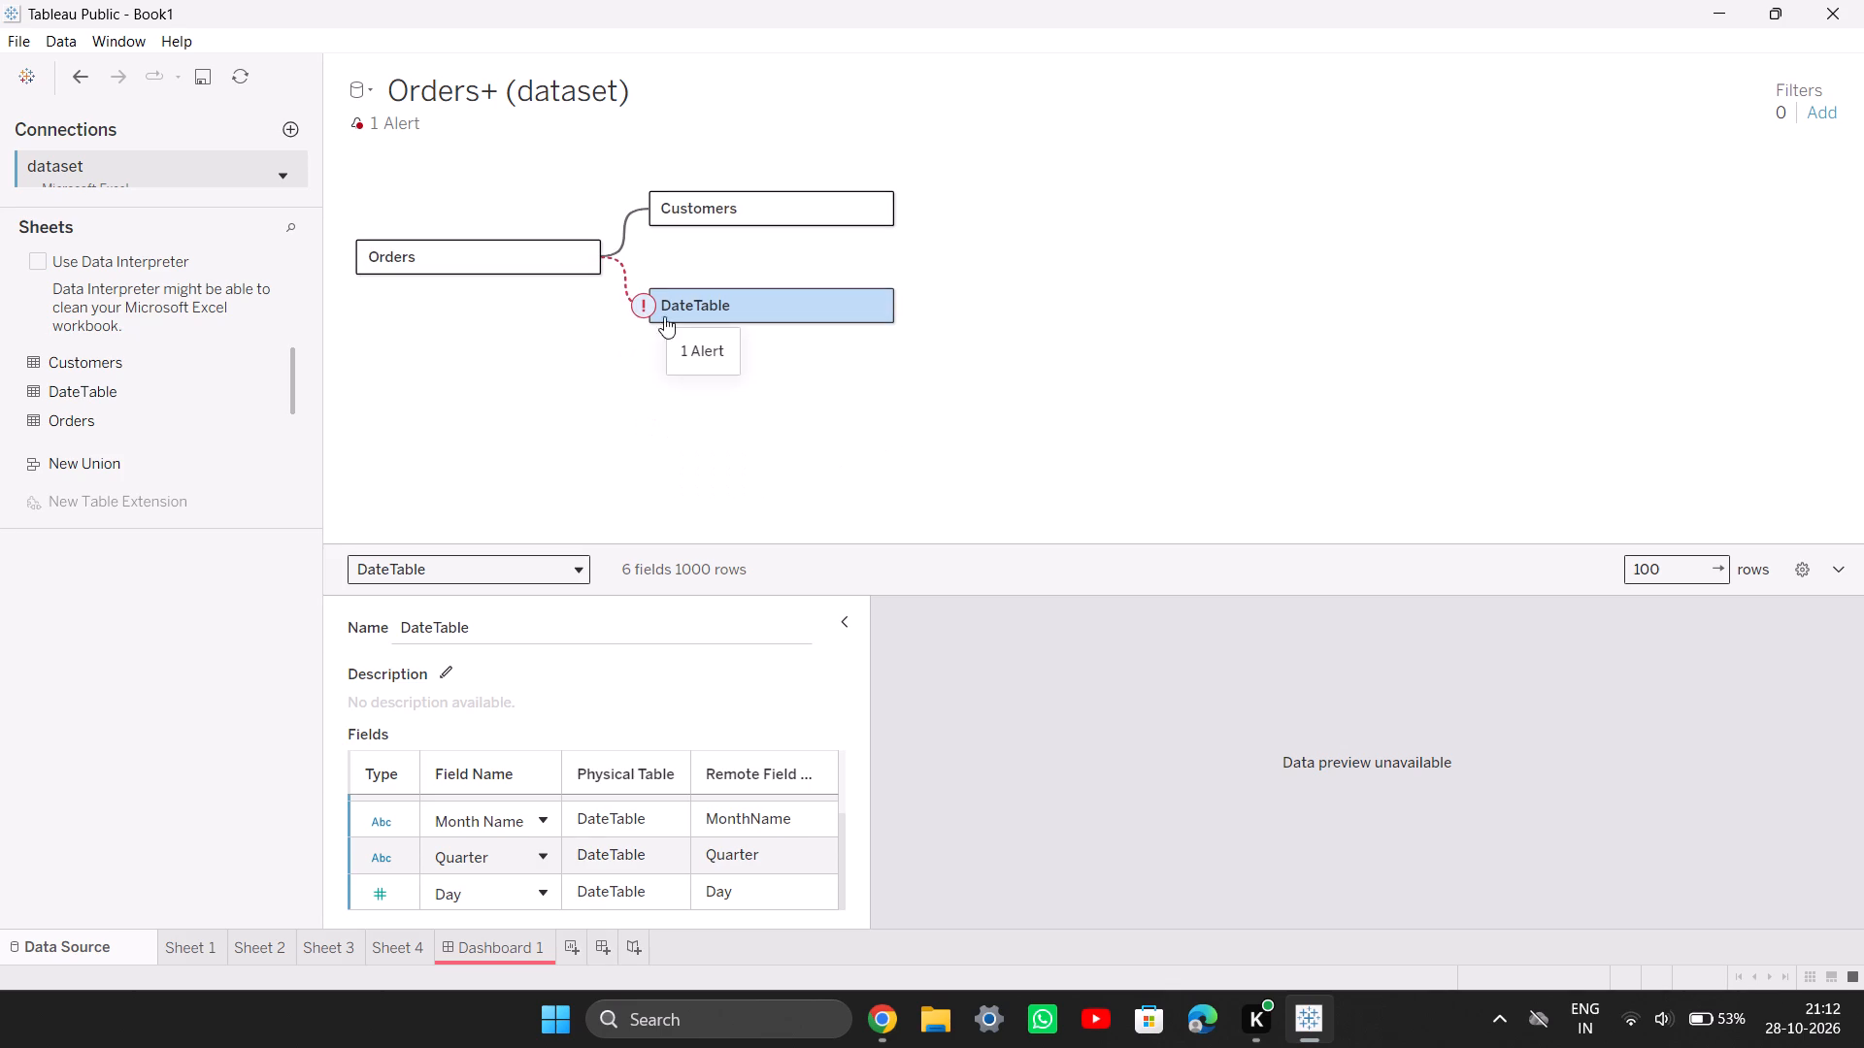
# Open the Orders logical table to show the physical tables it is made of.
pyautogui.doubleClick(543, 248)
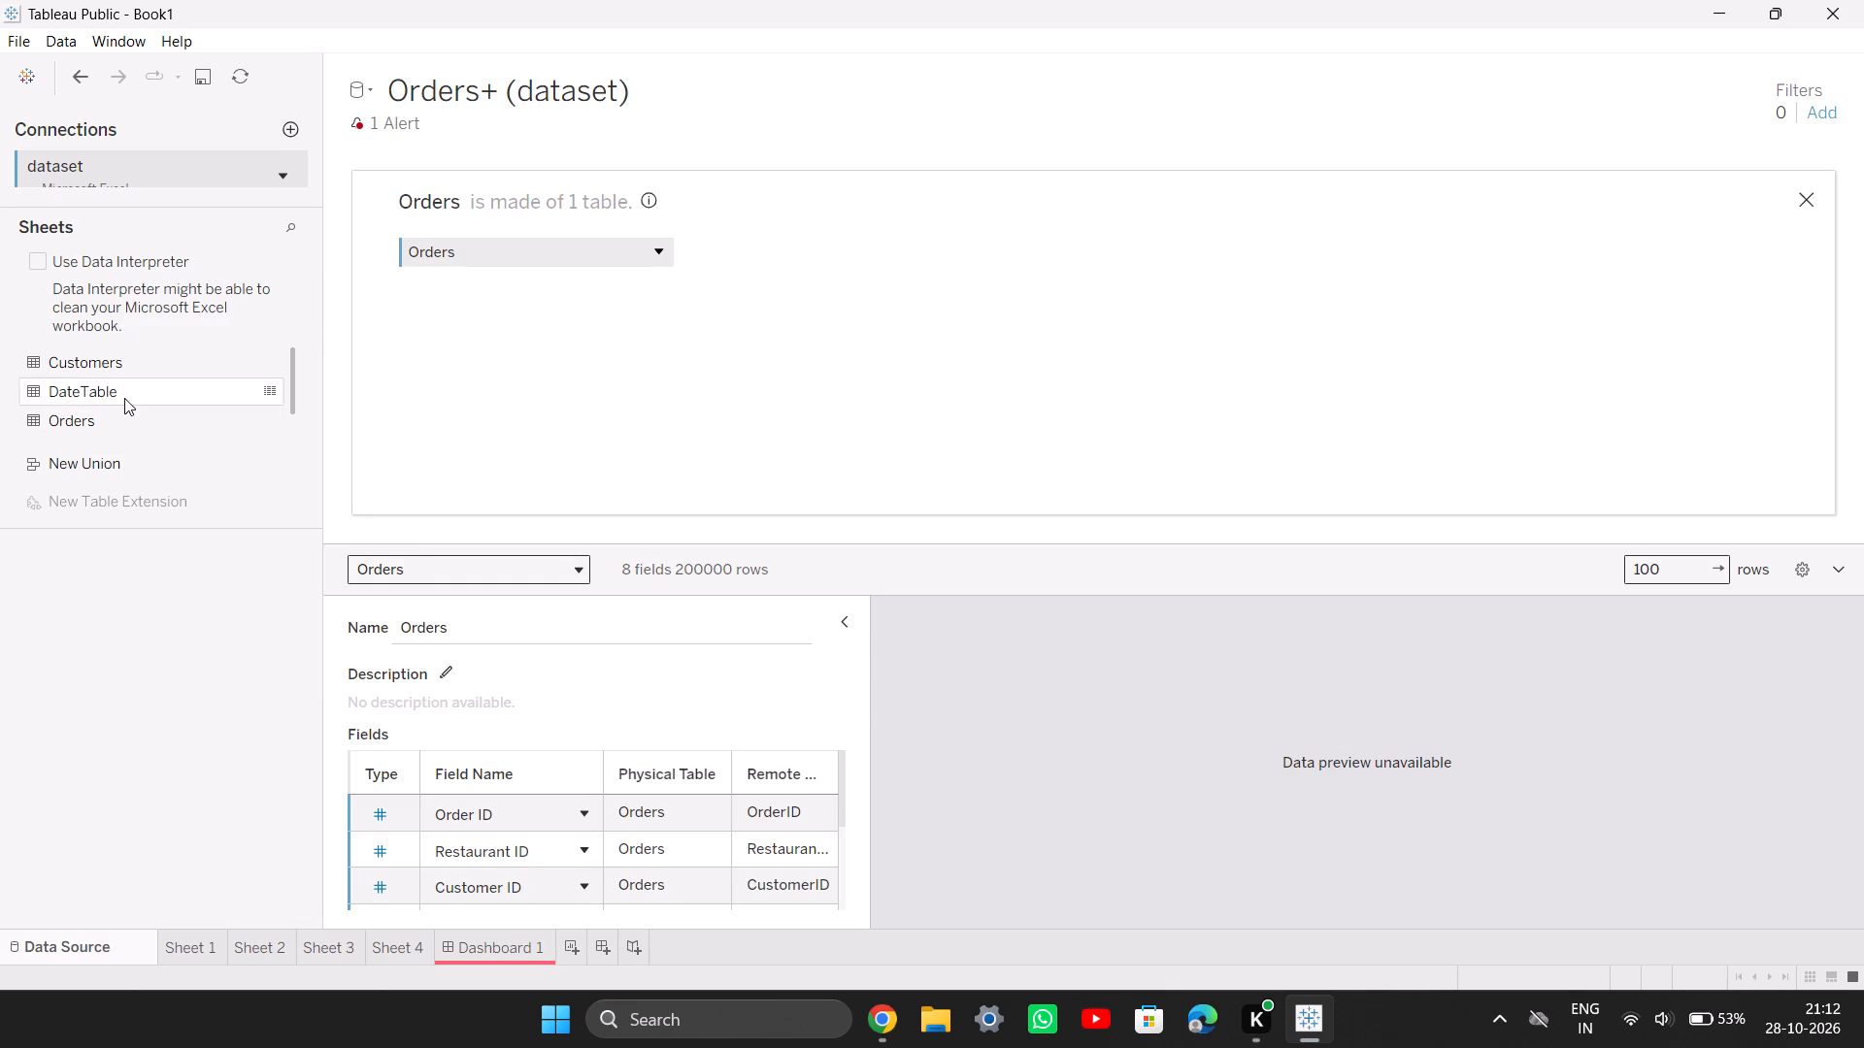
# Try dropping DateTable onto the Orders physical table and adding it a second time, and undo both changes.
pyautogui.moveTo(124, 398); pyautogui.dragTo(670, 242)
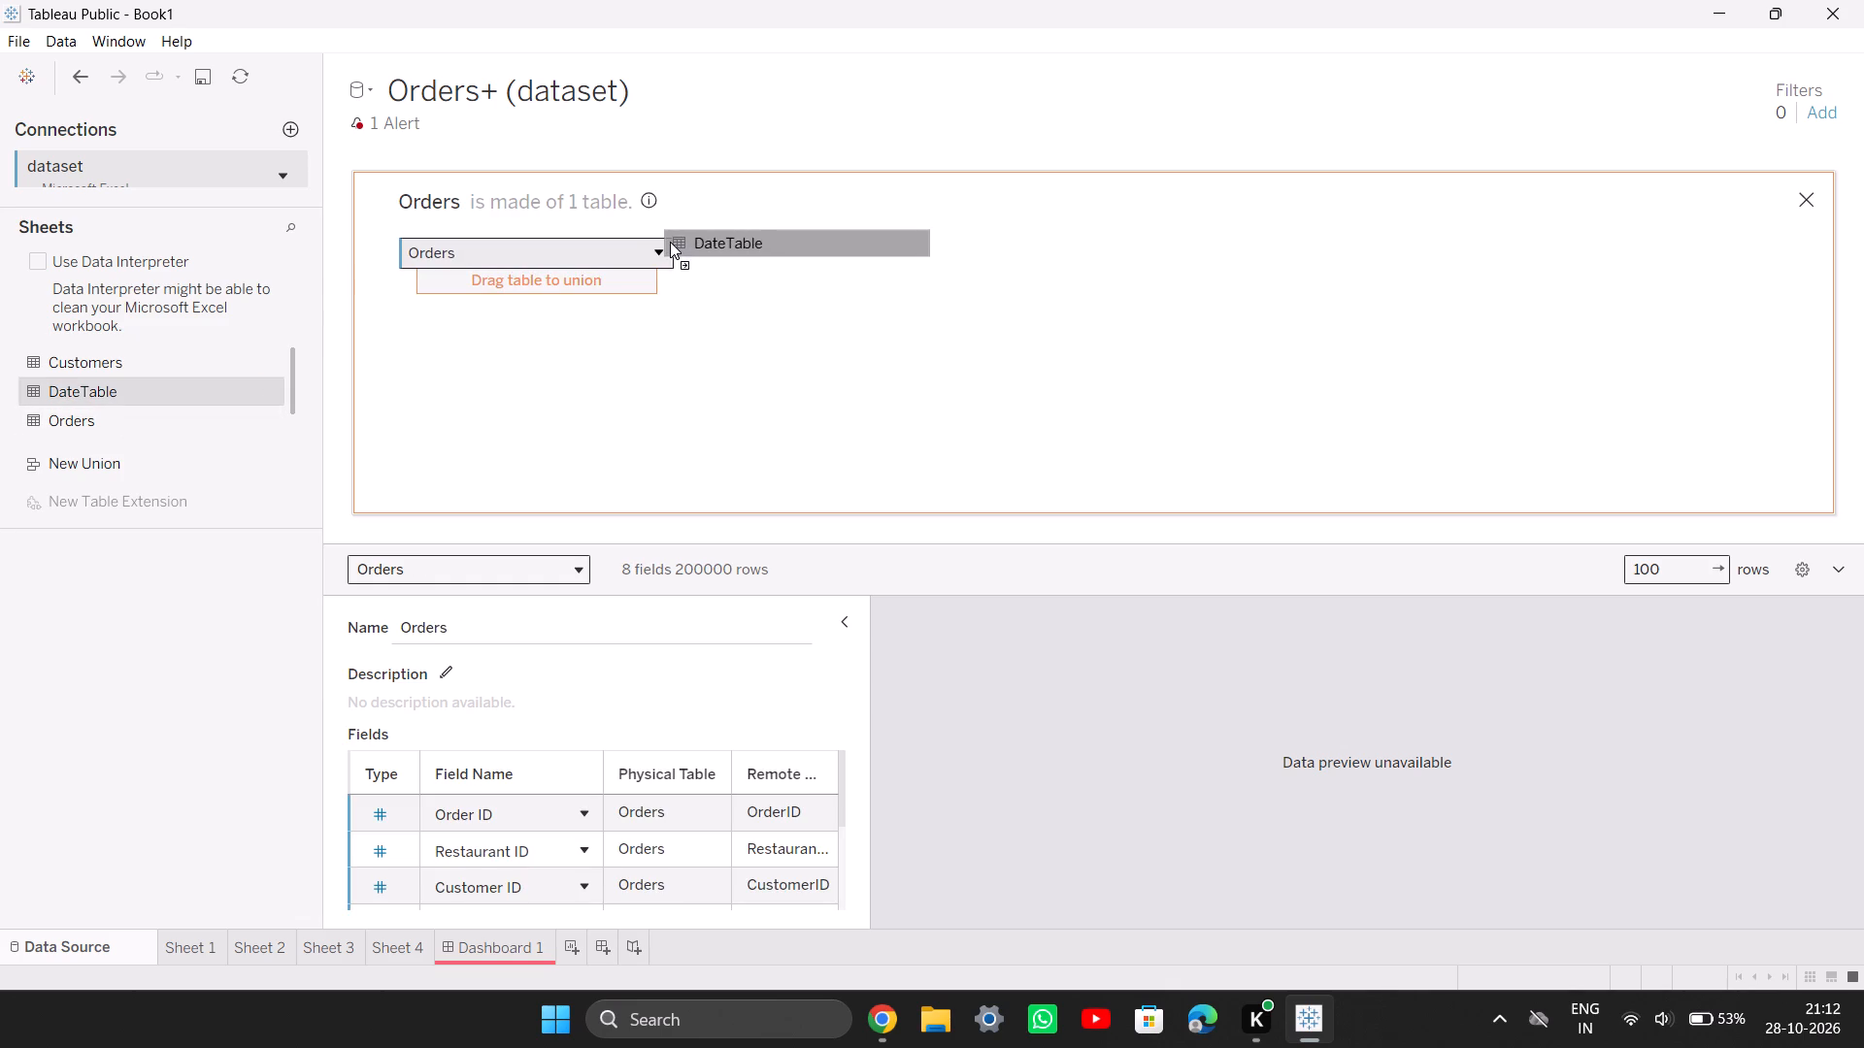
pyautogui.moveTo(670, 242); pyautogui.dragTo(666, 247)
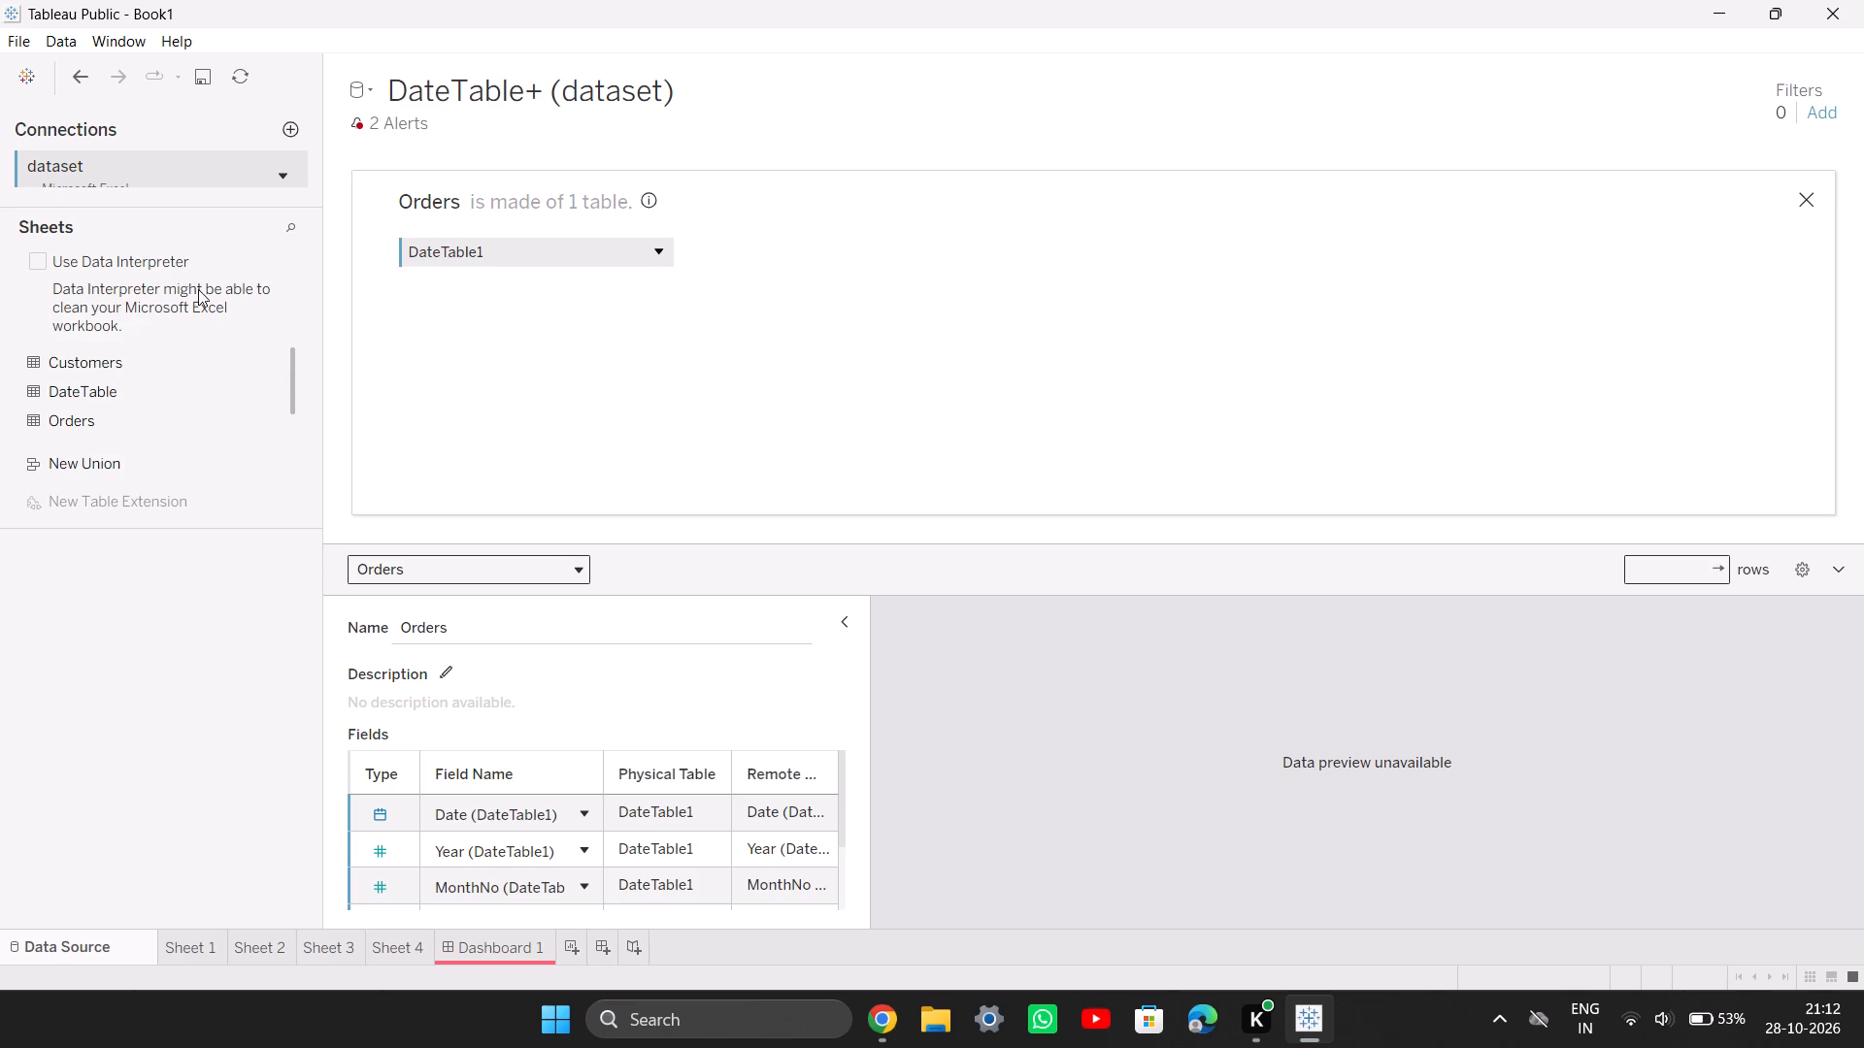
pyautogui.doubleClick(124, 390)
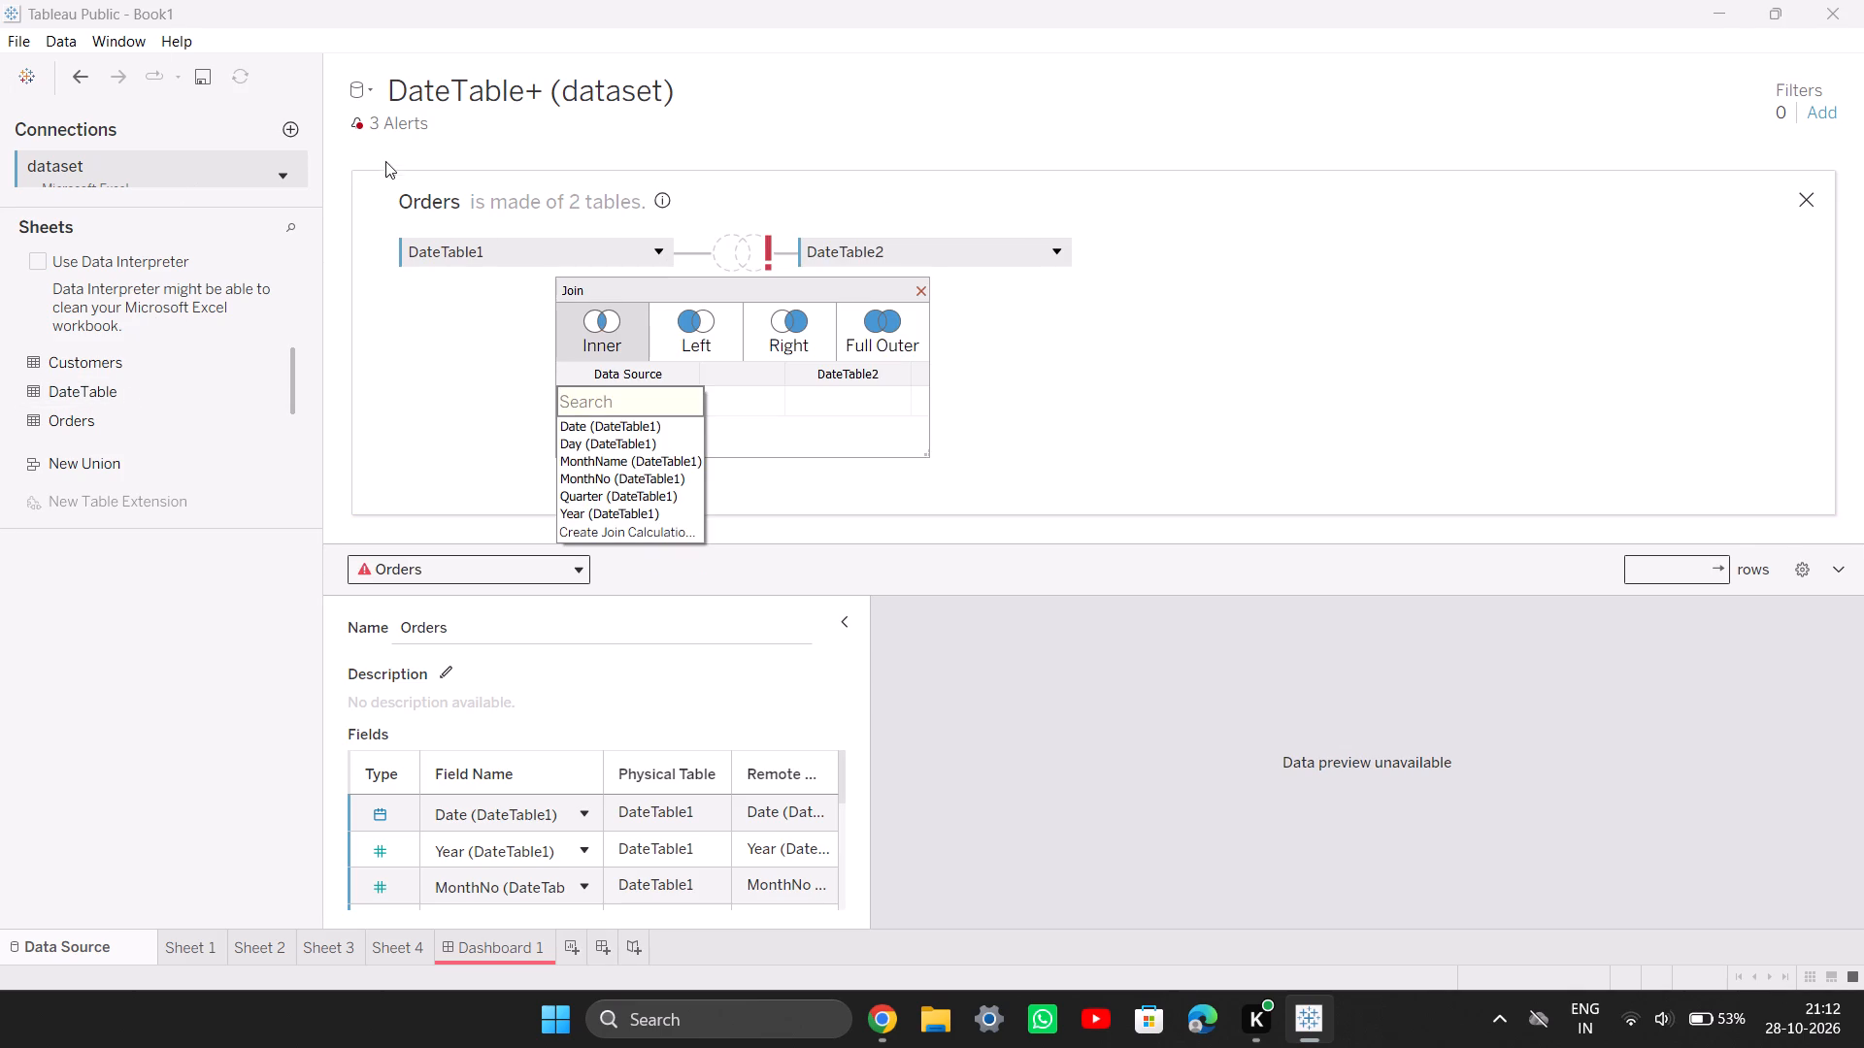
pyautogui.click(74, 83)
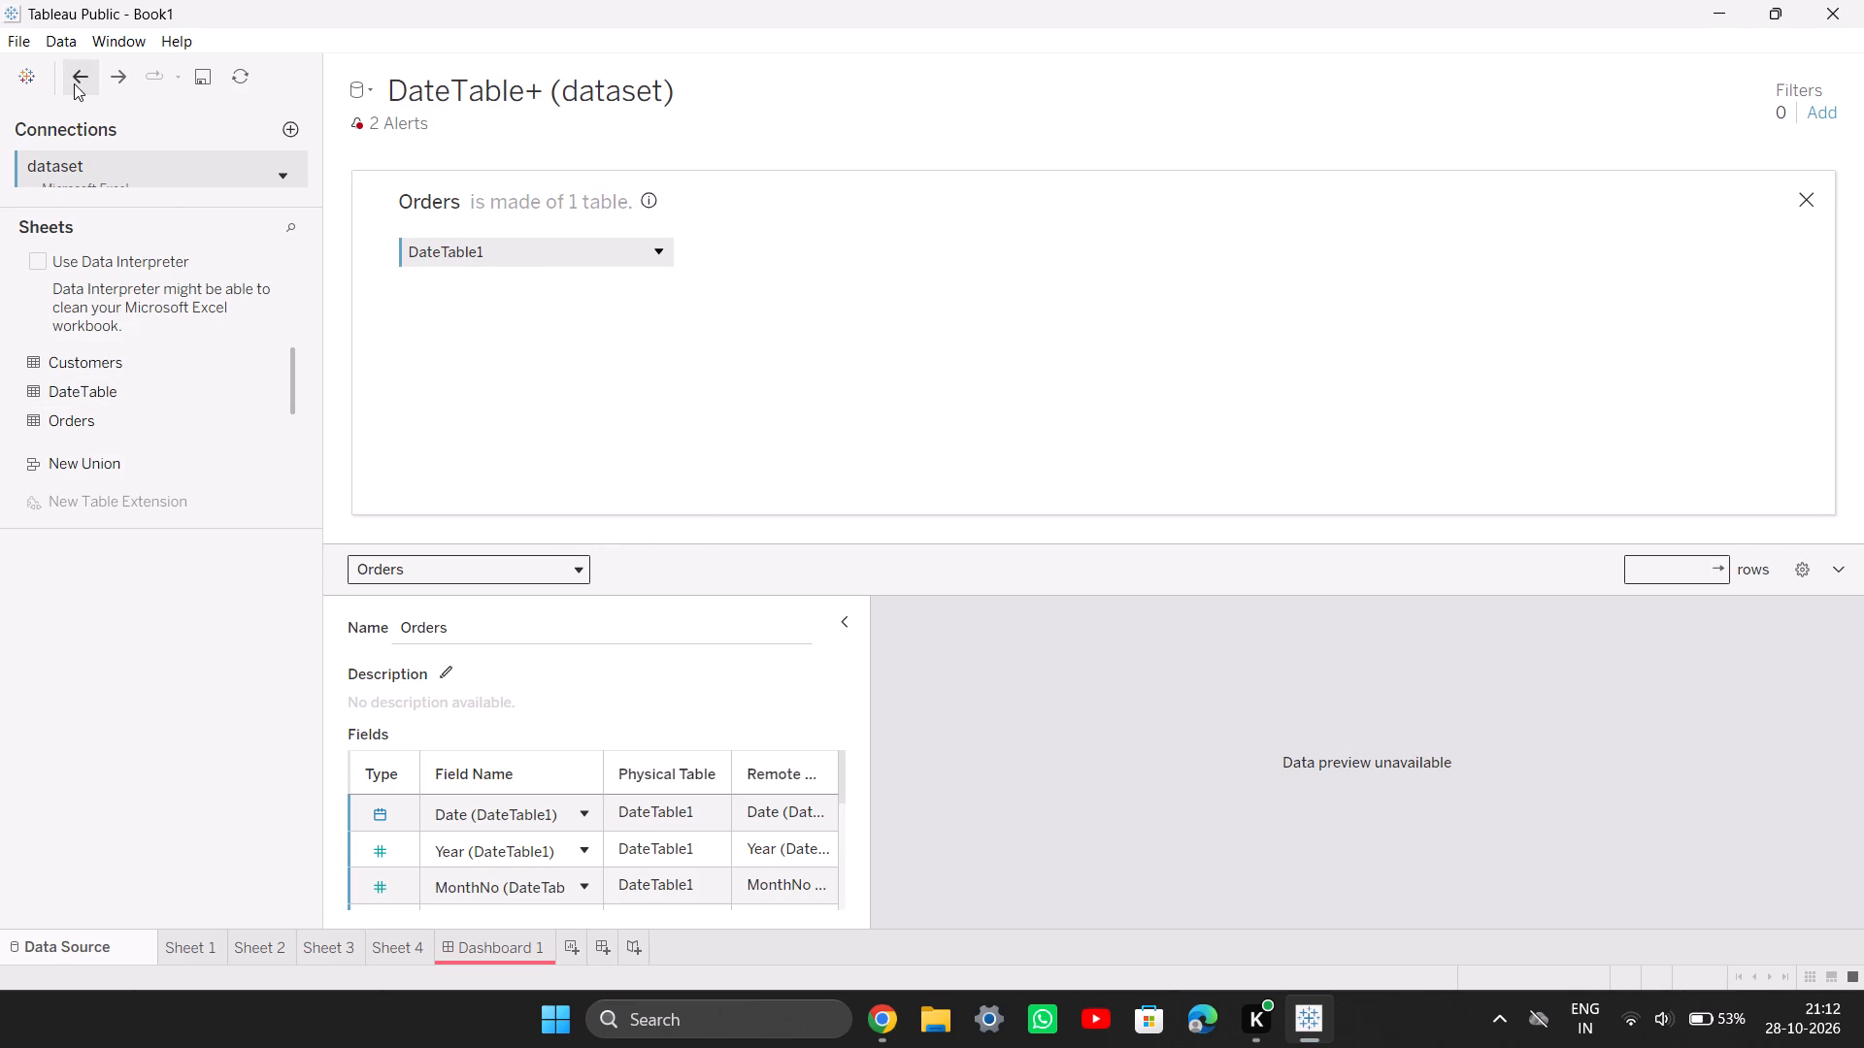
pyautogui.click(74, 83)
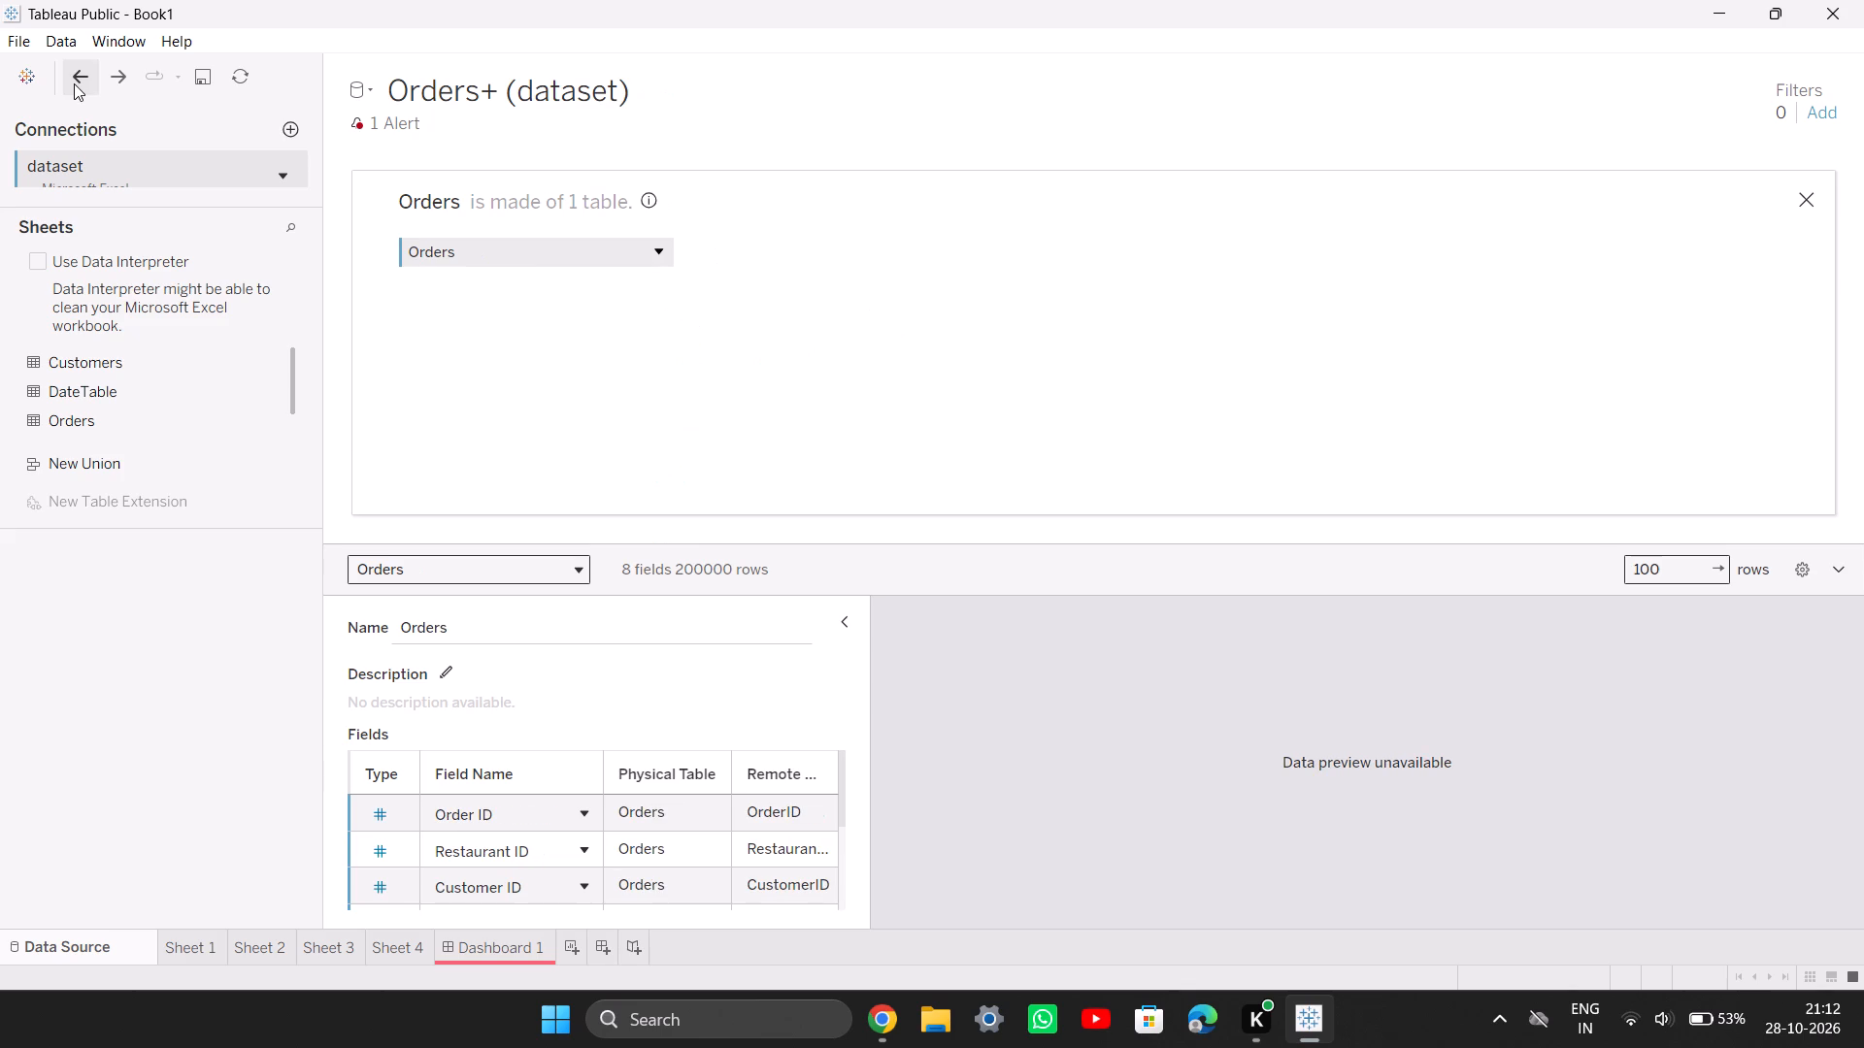
# Add DateTable inside the Orders logical table as an inner join on Order Date = Date (DateTable1).
pyautogui.doubleClick(165, 399)
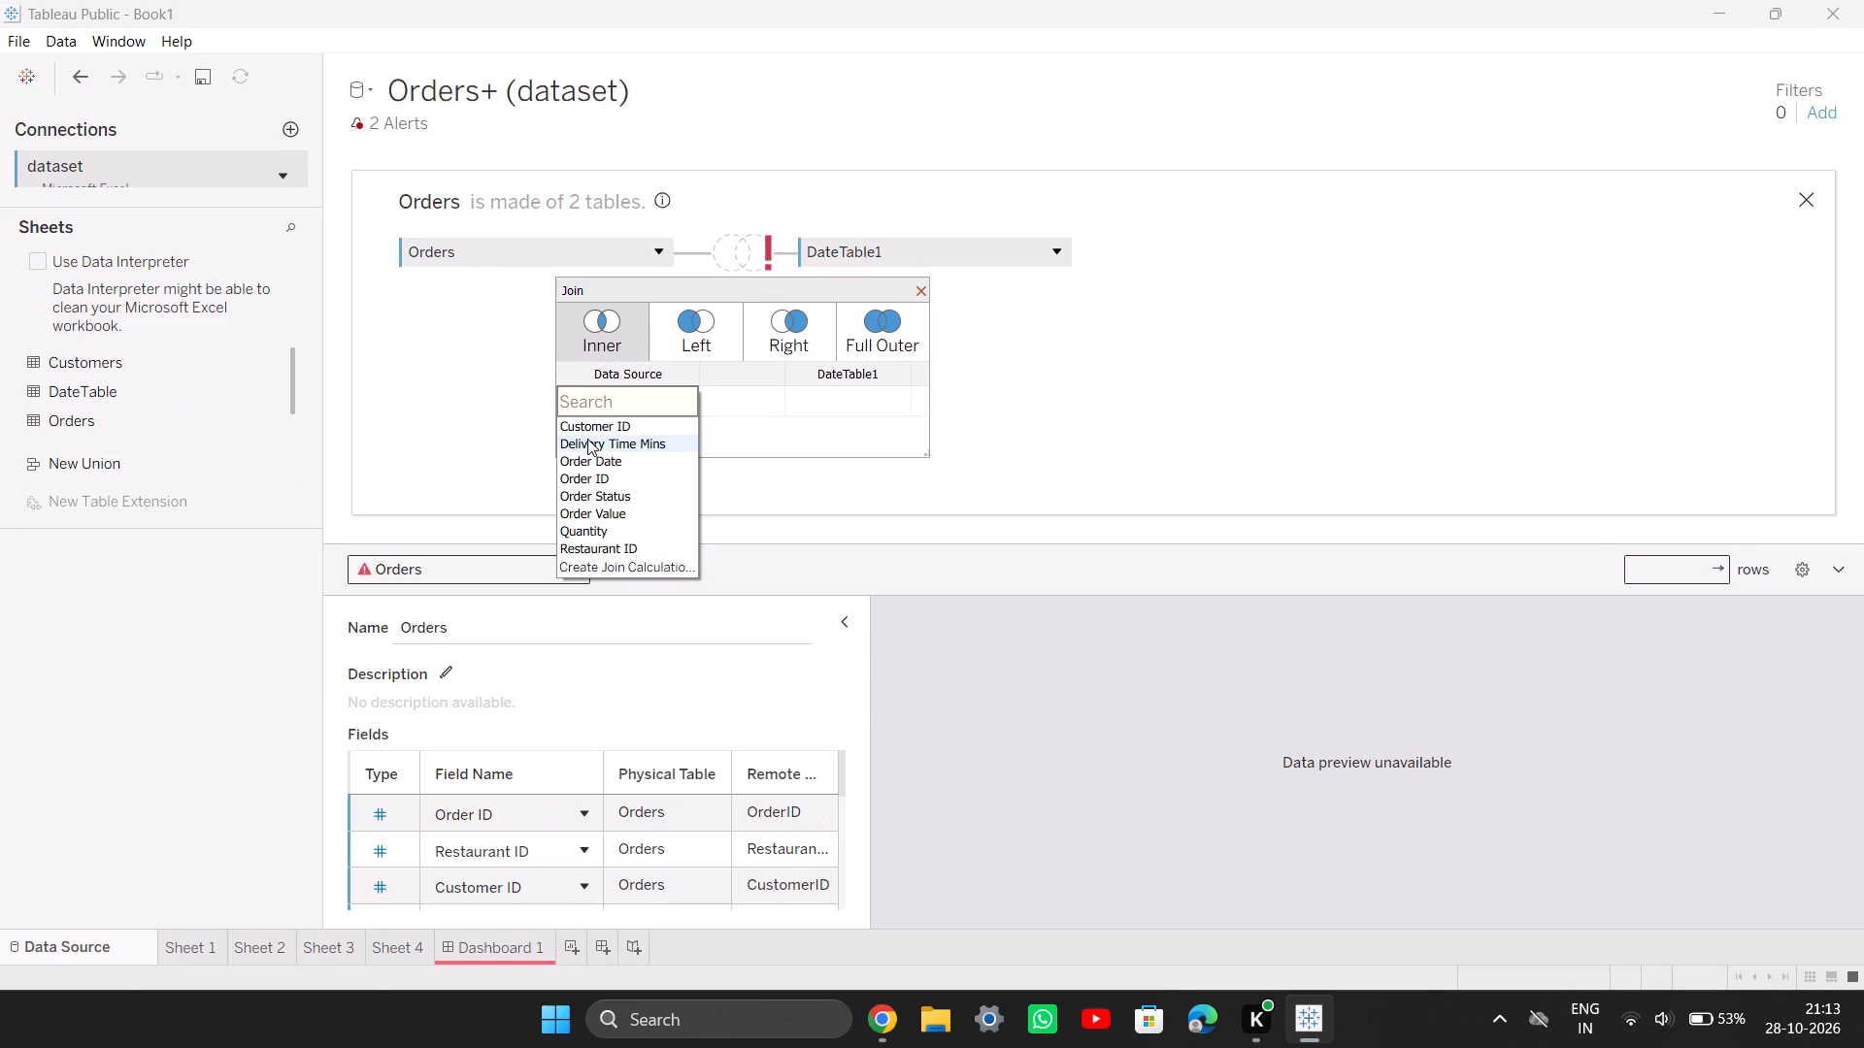
pyautogui.click(628, 338)
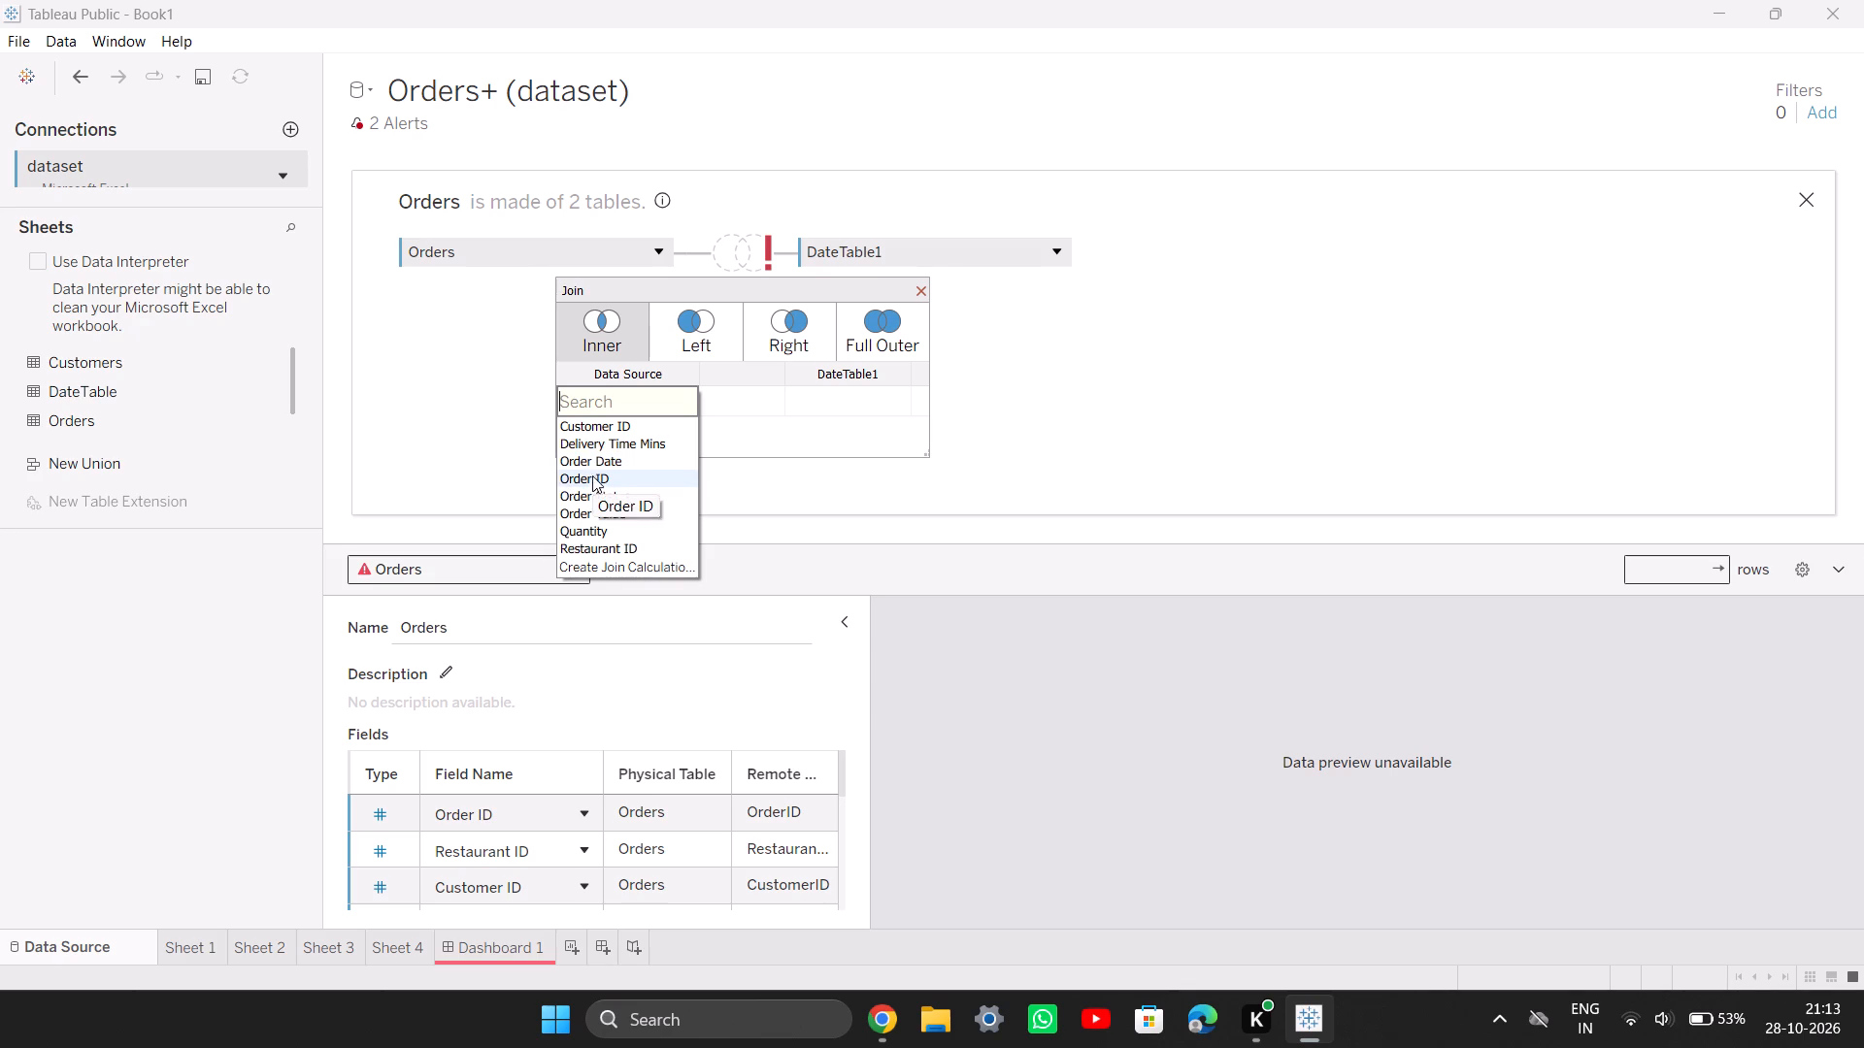
pyautogui.click(603, 458)
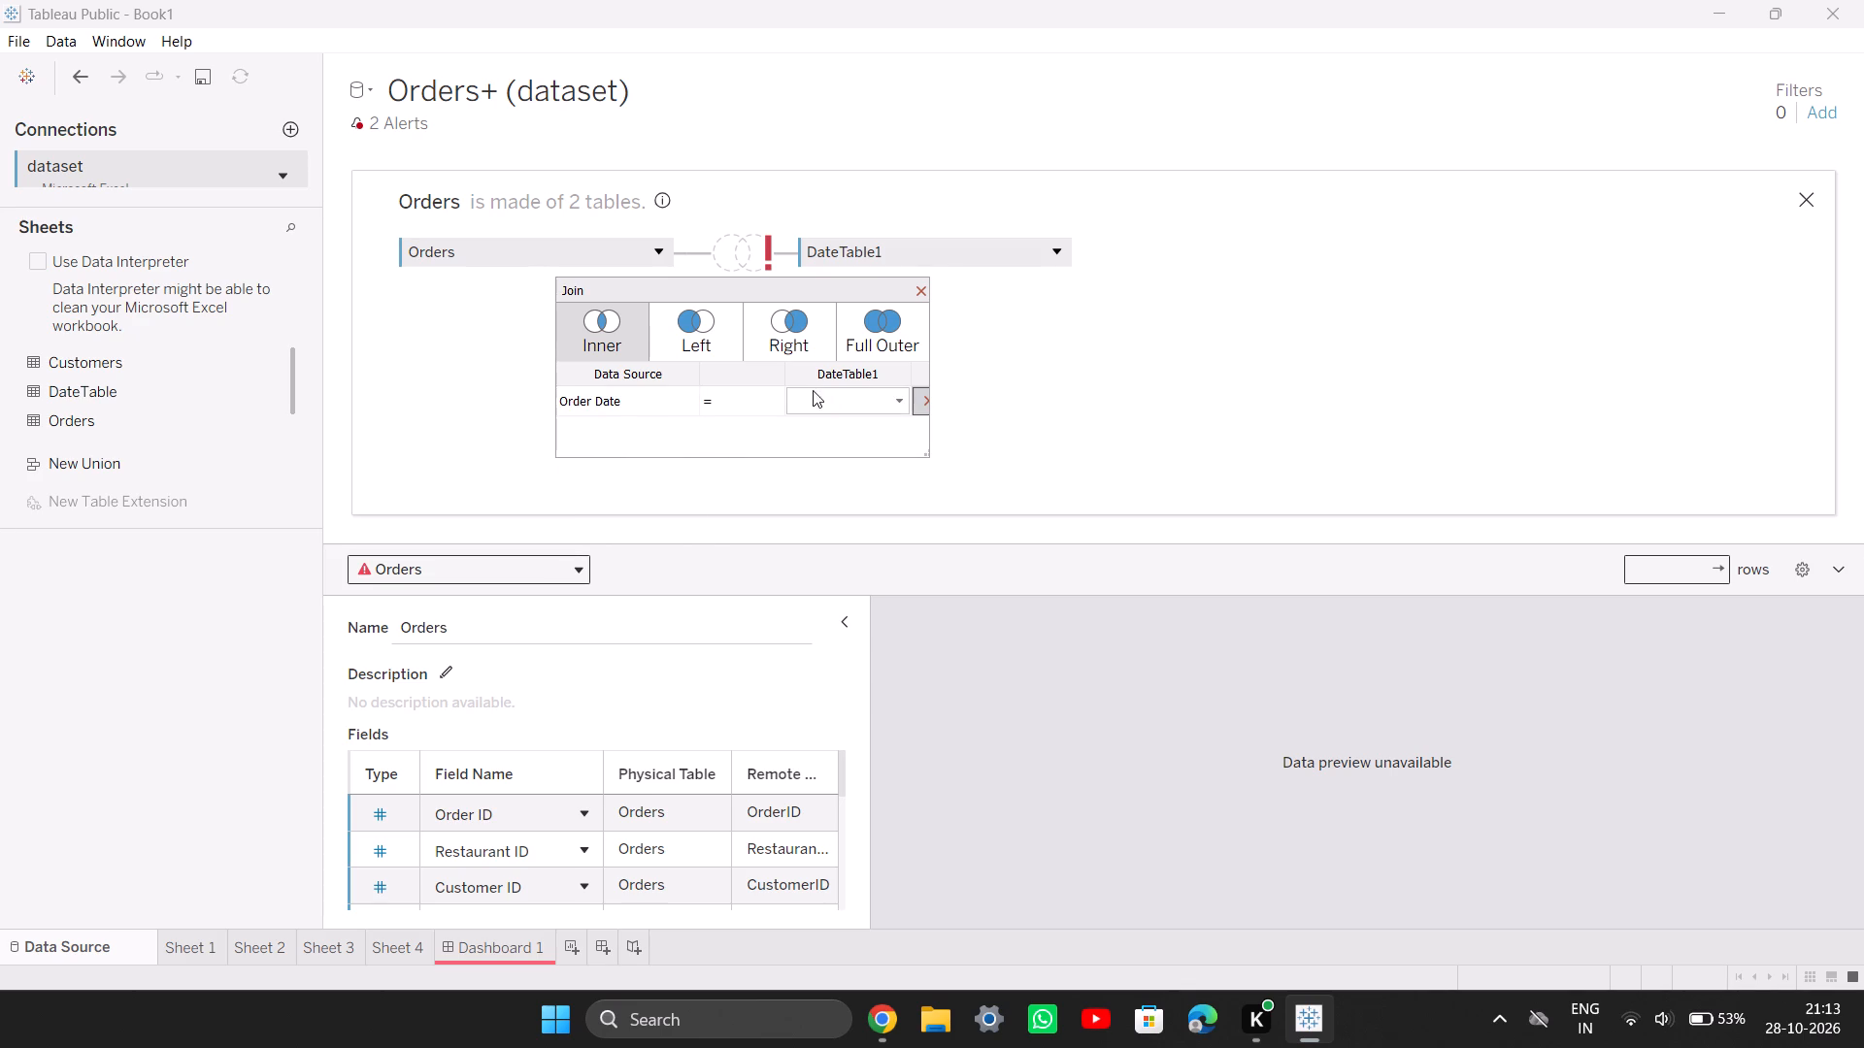
pyautogui.click(831, 392)
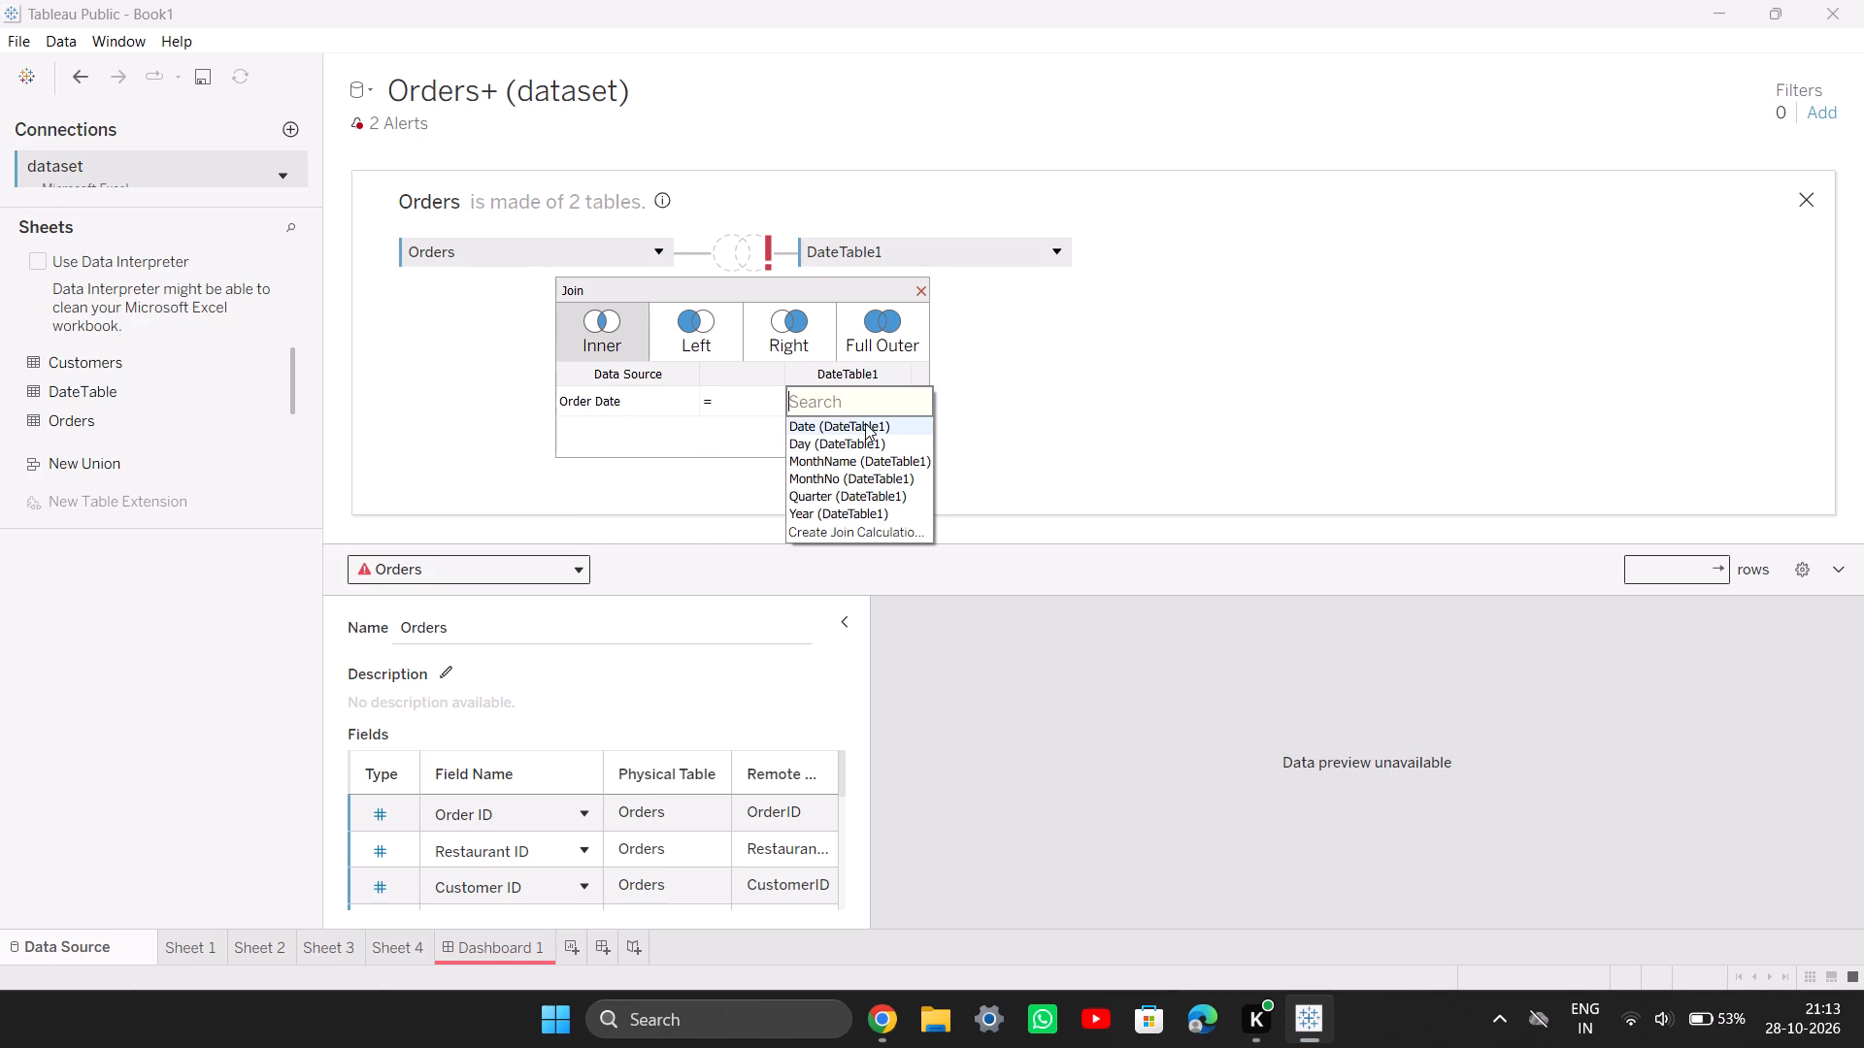
pyautogui.click(865, 423)
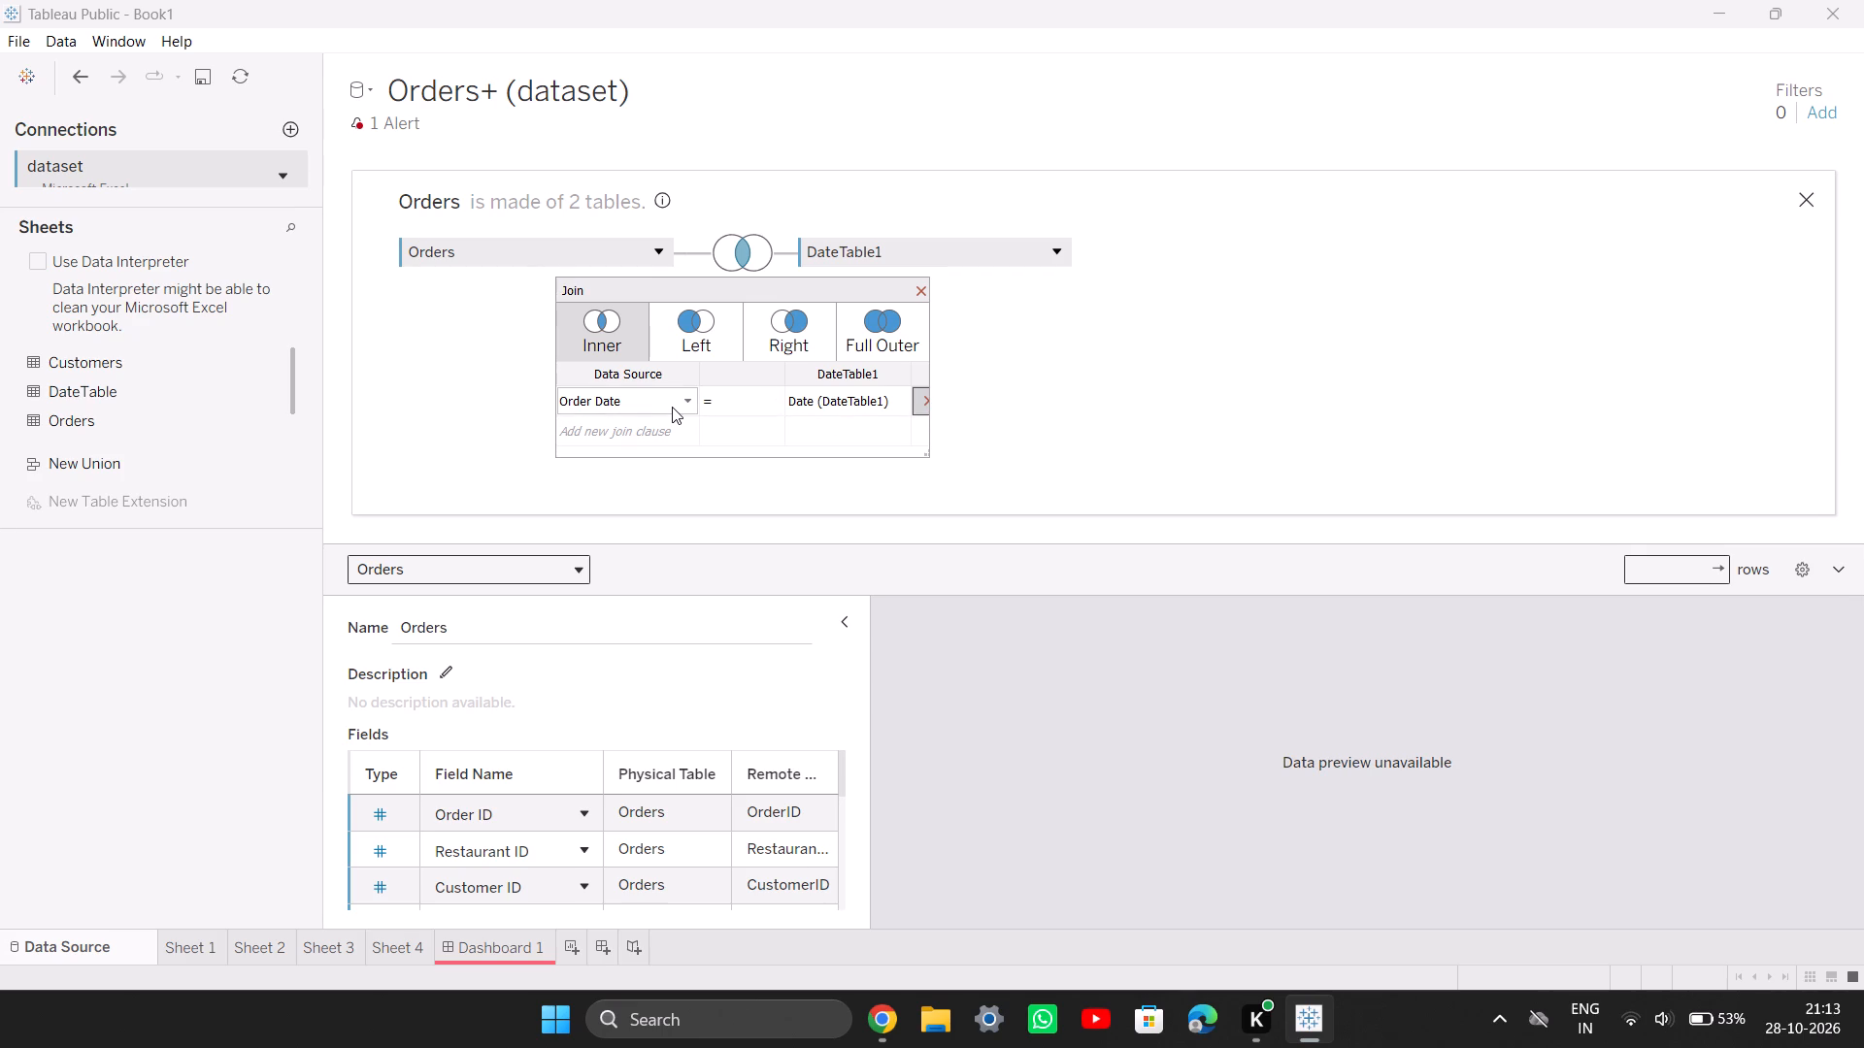
pyautogui.click(969, 422)
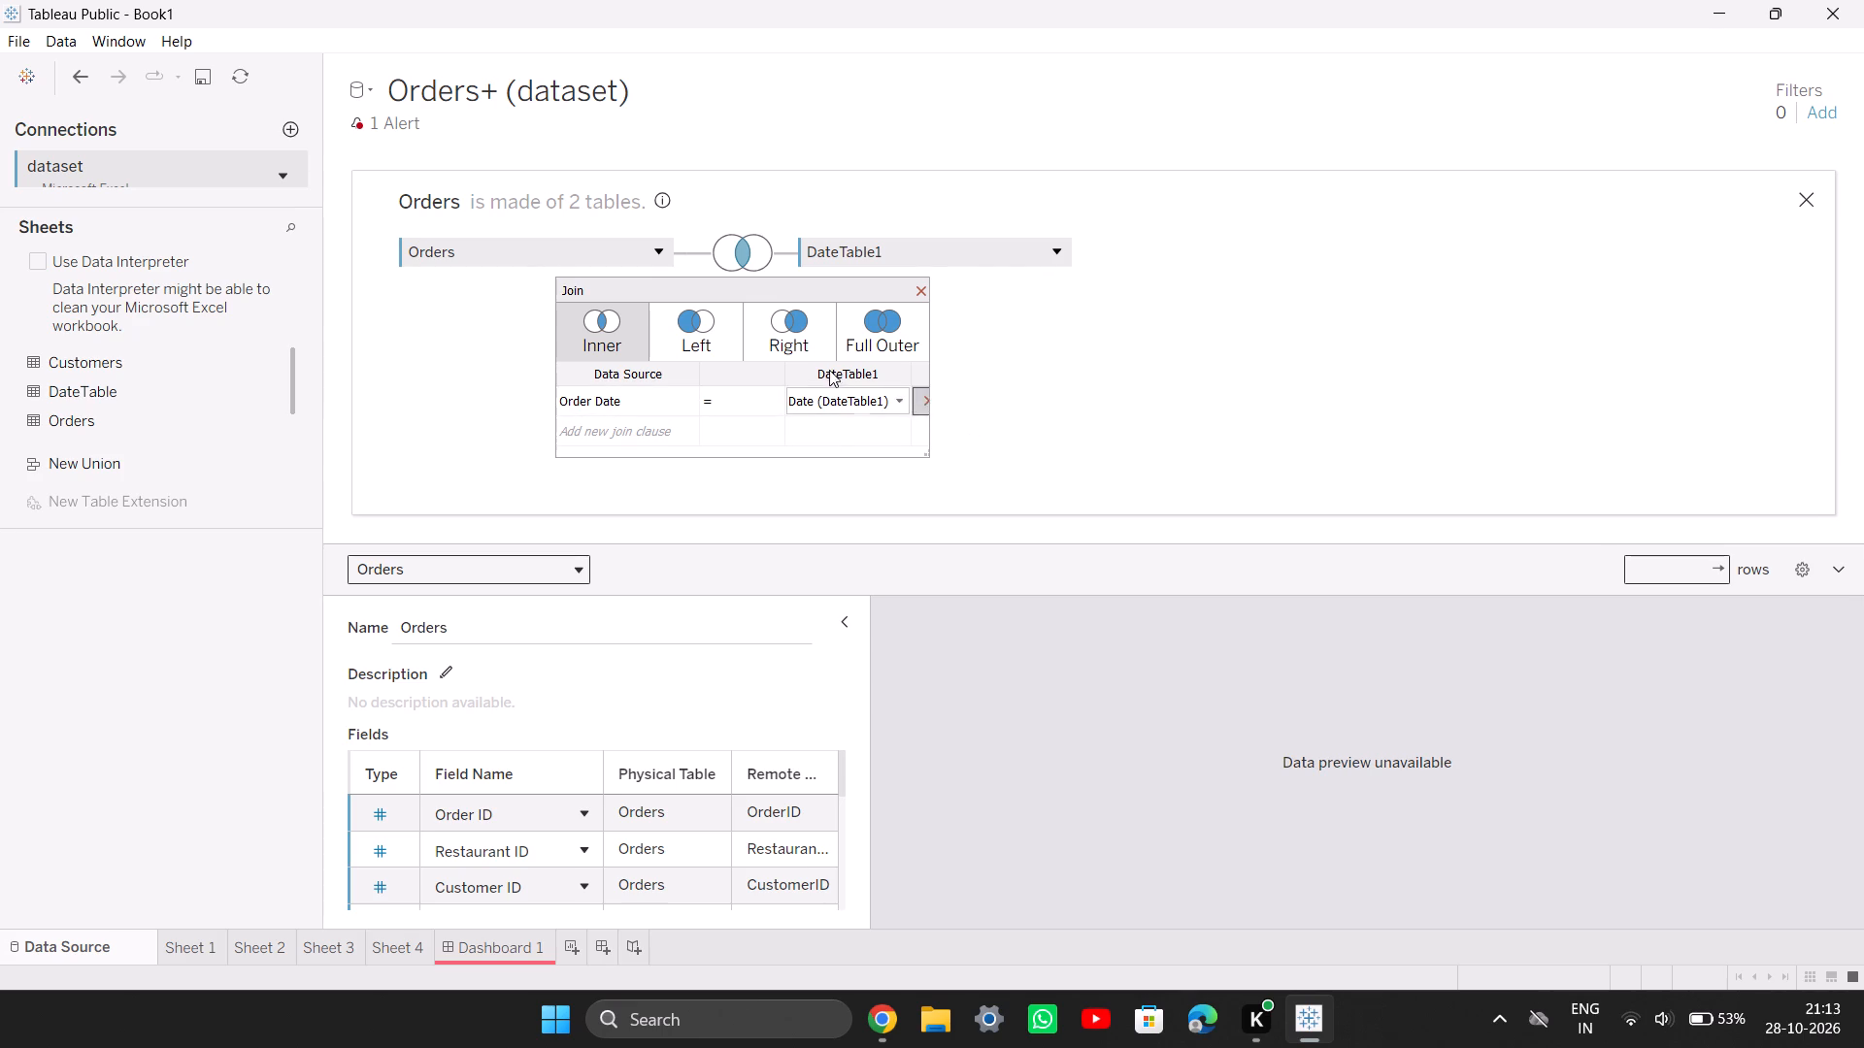
pyautogui.click(922, 286)
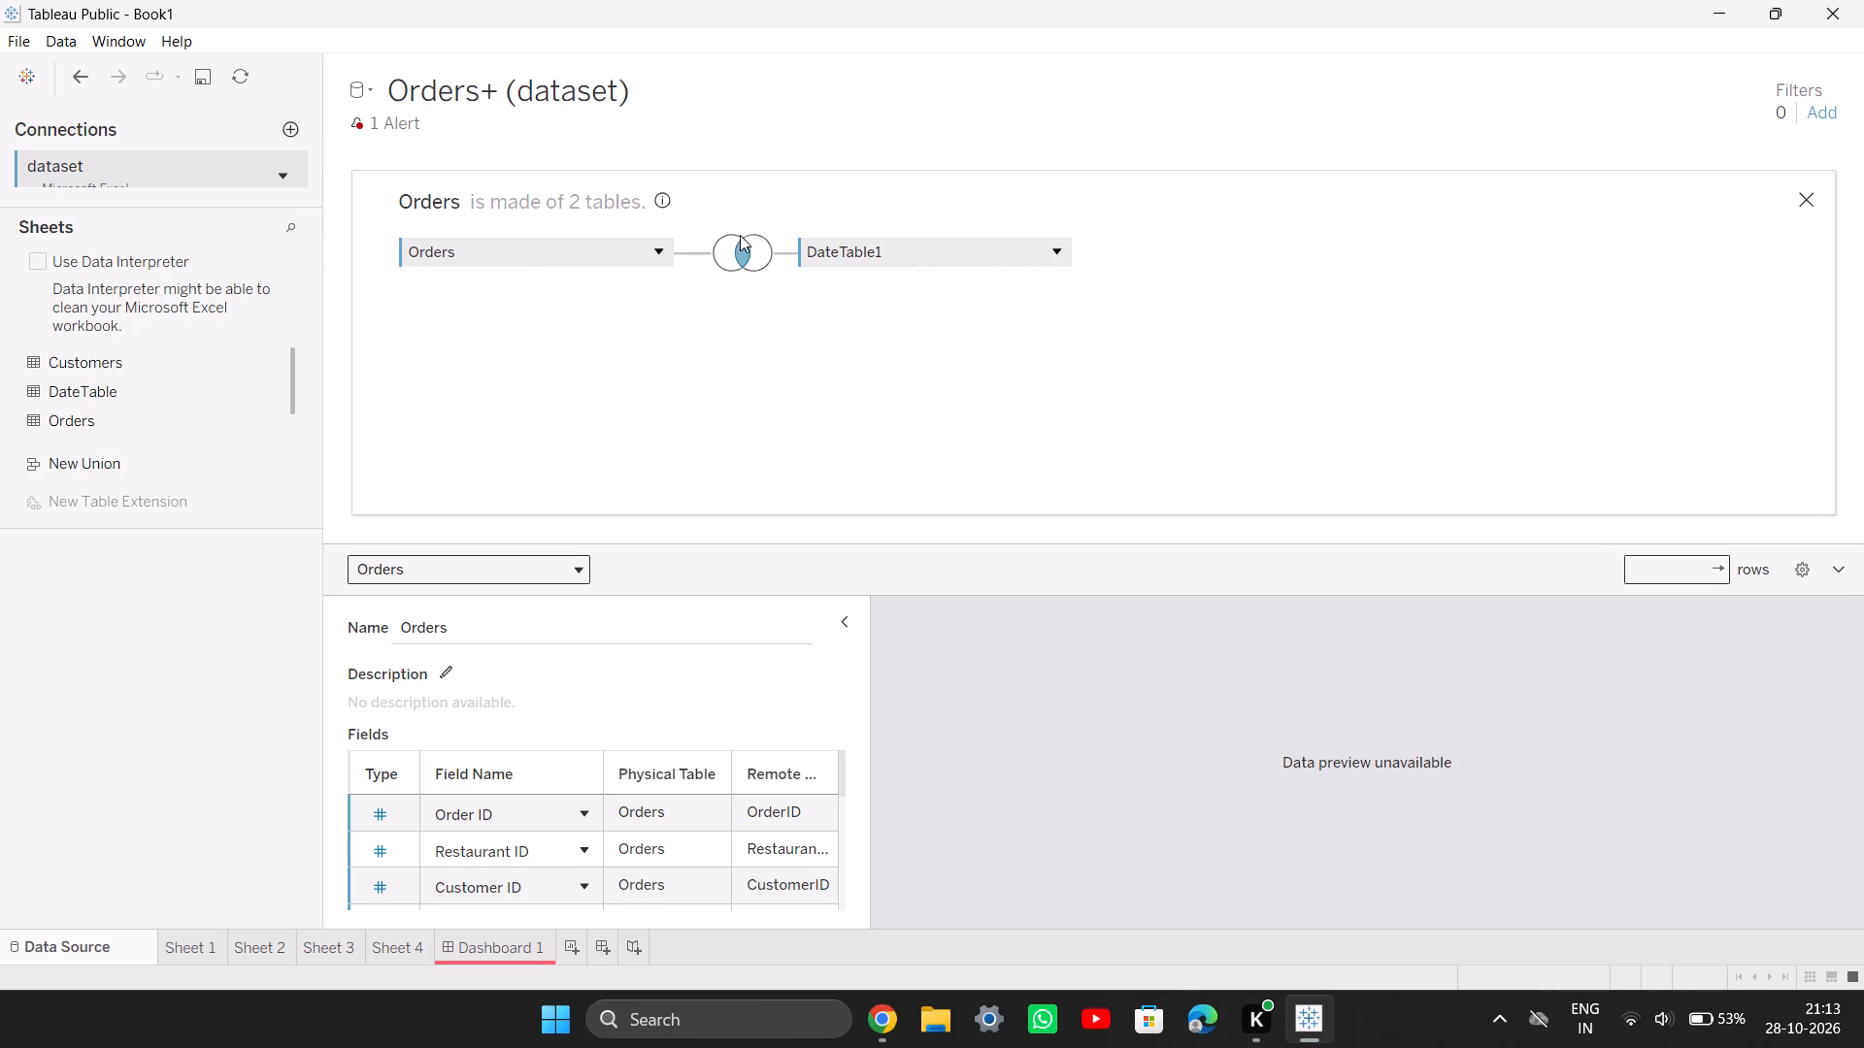
# Reopen the join between Orders and DateTable1, check its data source field choices, and delete the Order Date clause.
pyautogui.click(740, 246)
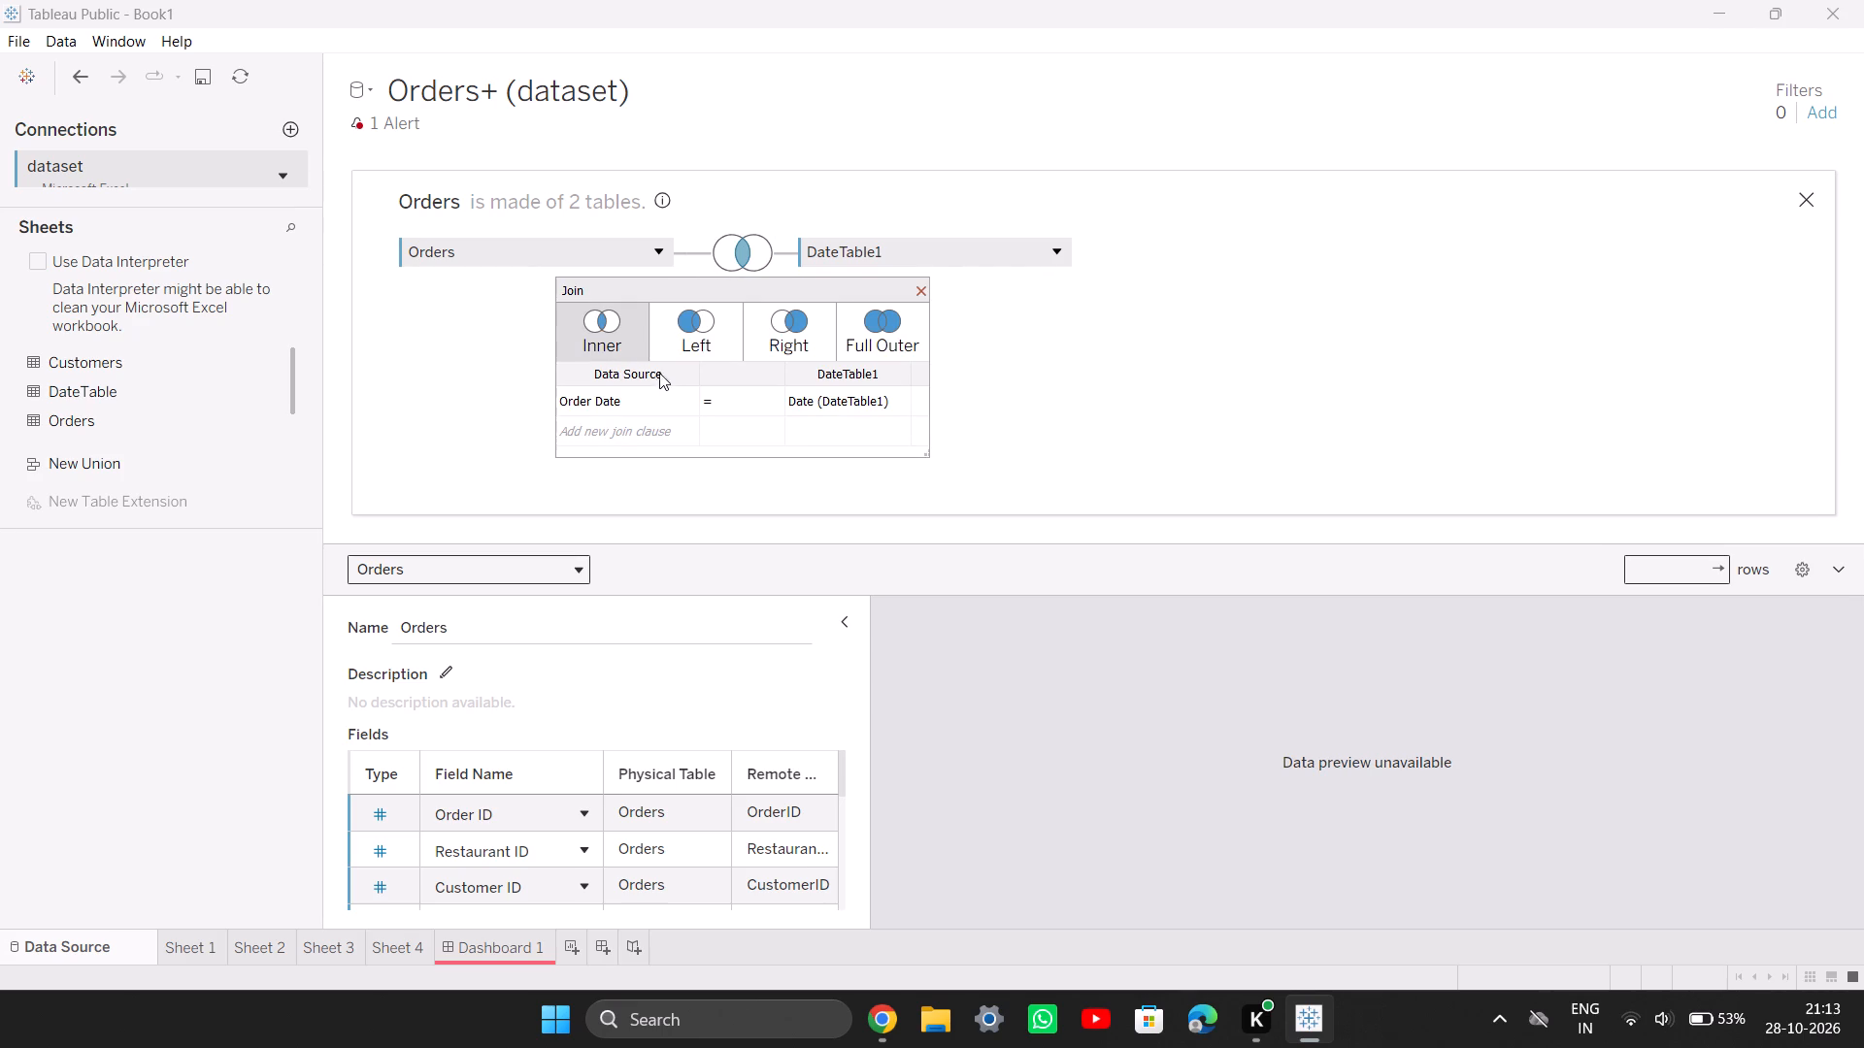
pyautogui.click(635, 408)
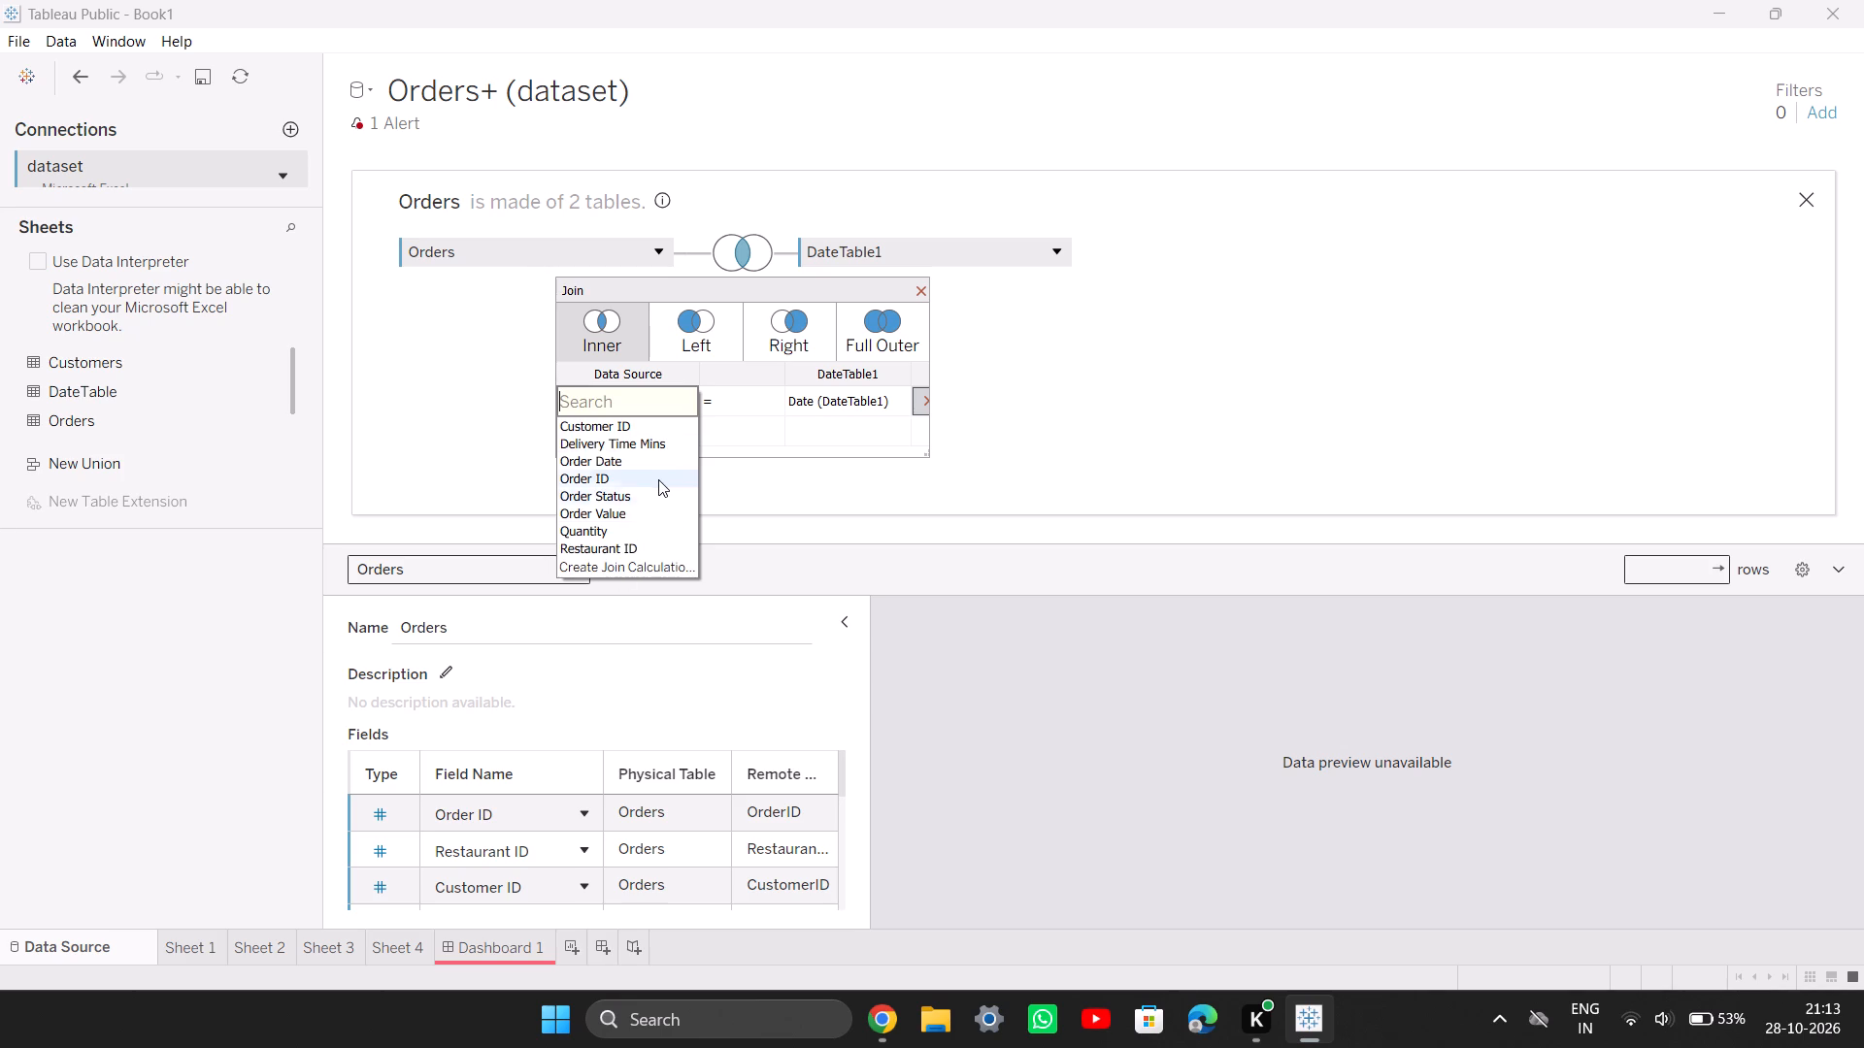
pyautogui.scroll(-5, 660, 477)
pyautogui.scroll(6, 660, 477)
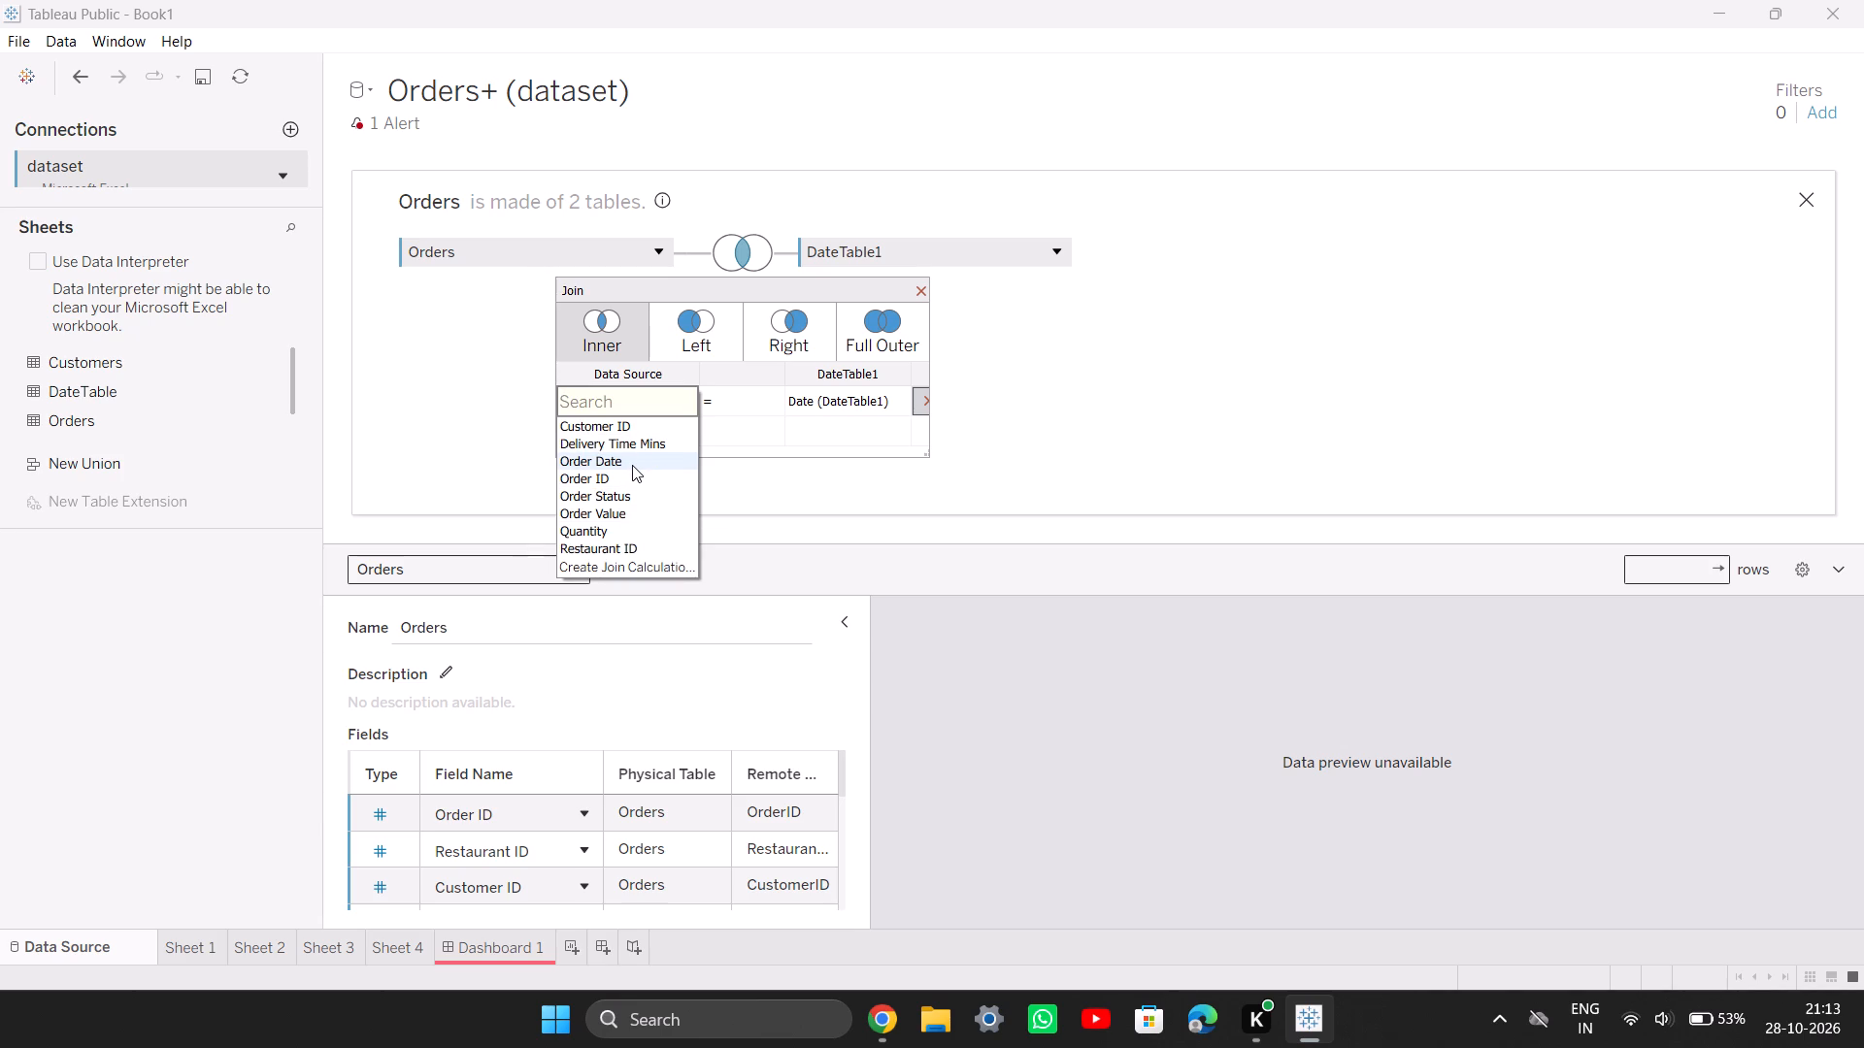
pyautogui.click(632, 465)
pyautogui.click(921, 404)
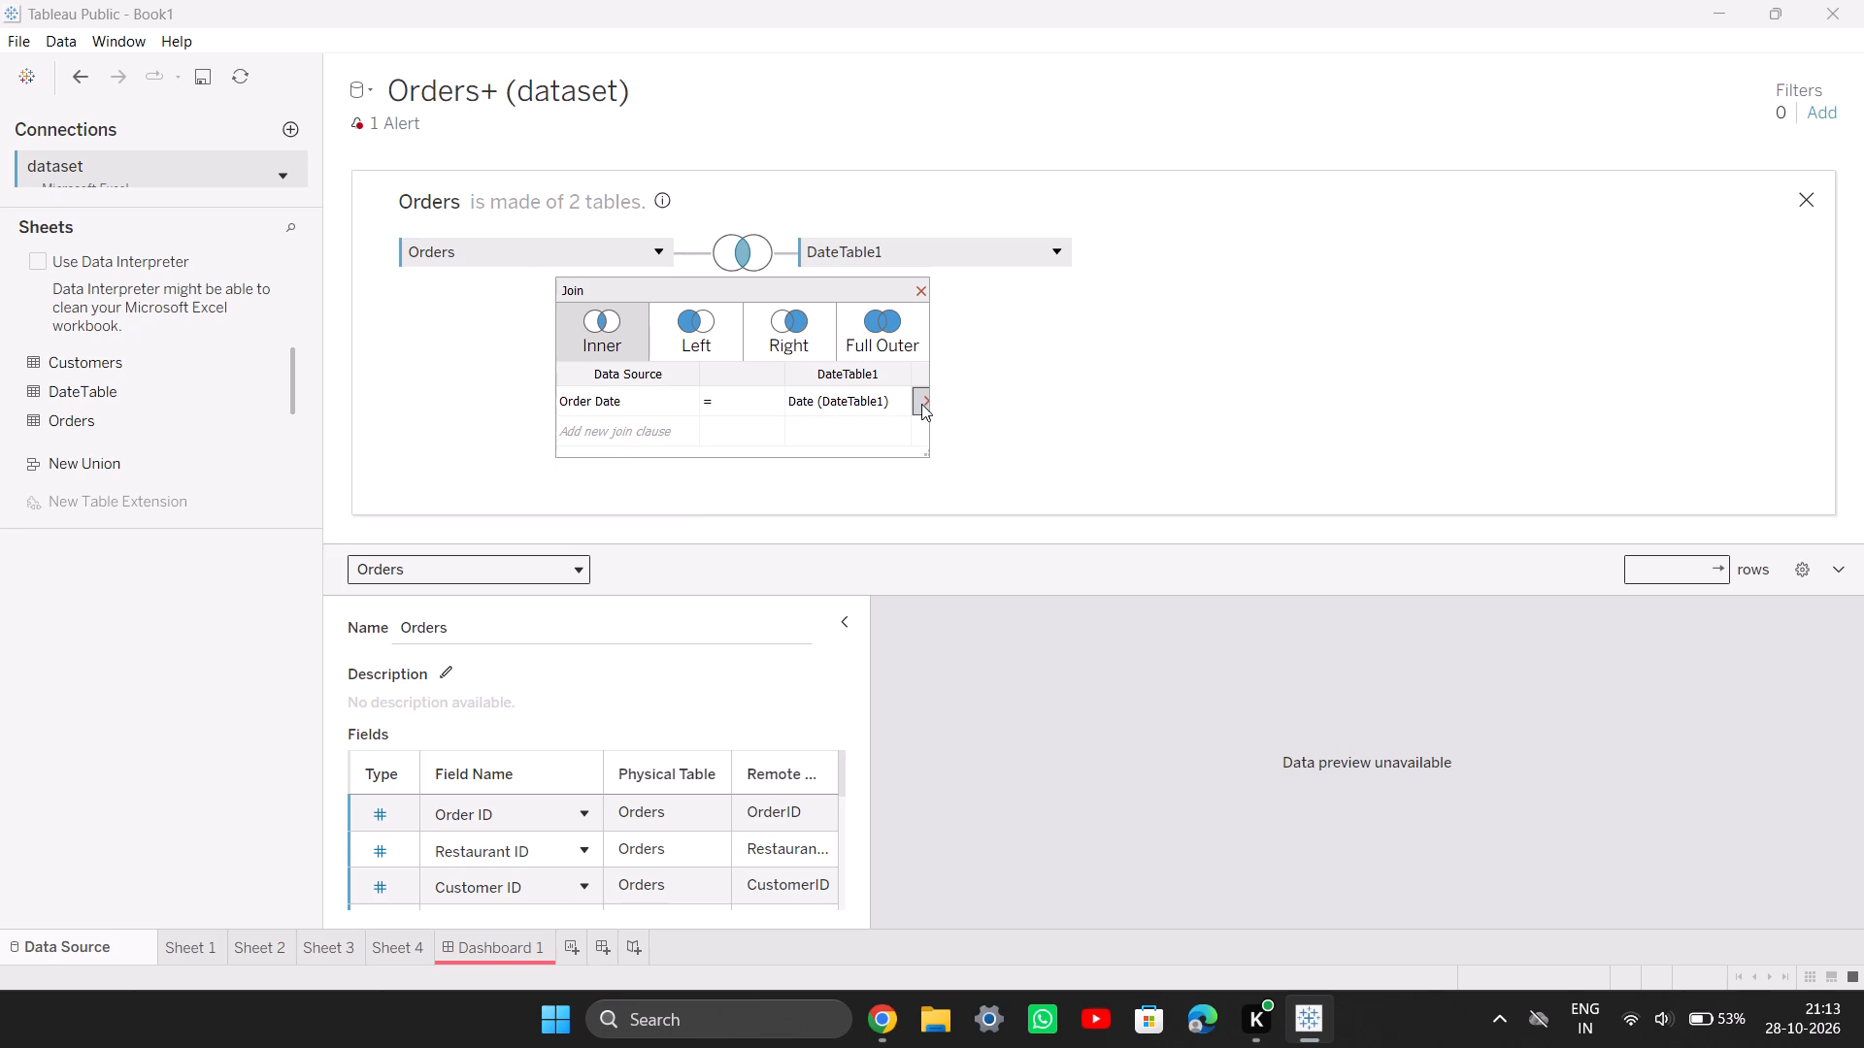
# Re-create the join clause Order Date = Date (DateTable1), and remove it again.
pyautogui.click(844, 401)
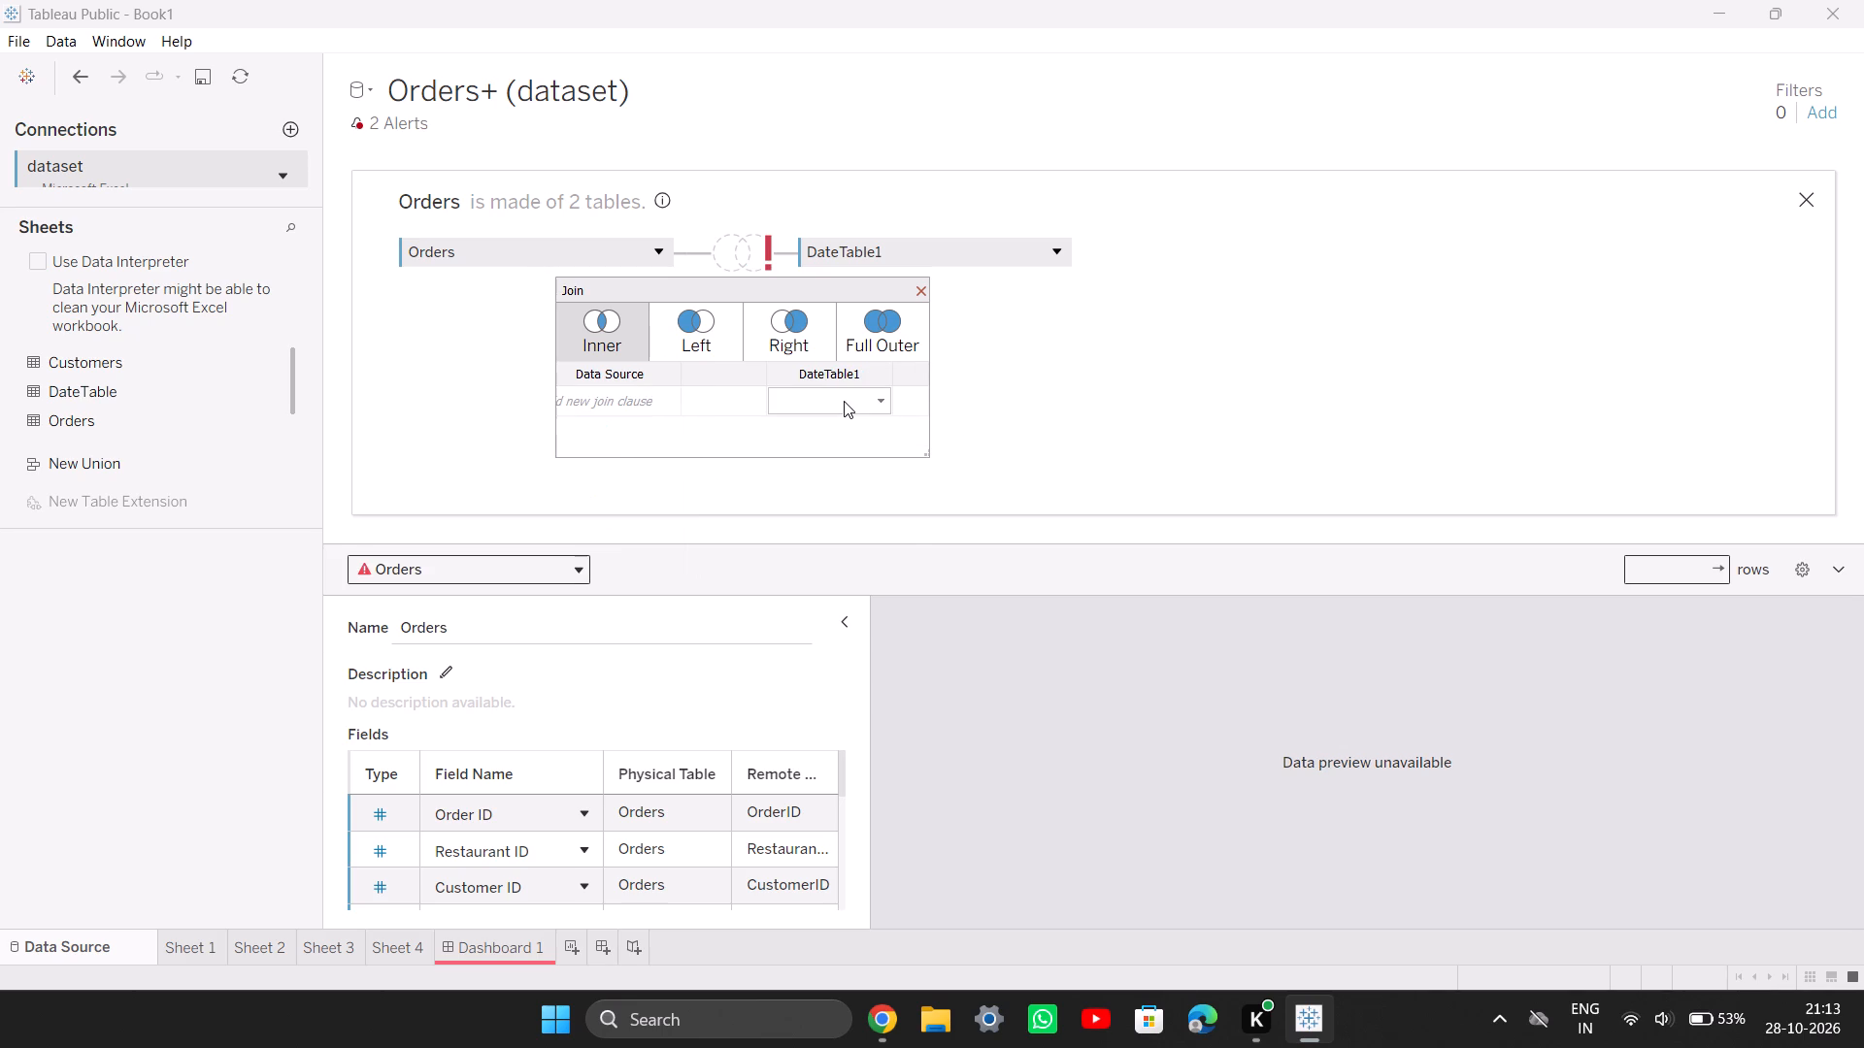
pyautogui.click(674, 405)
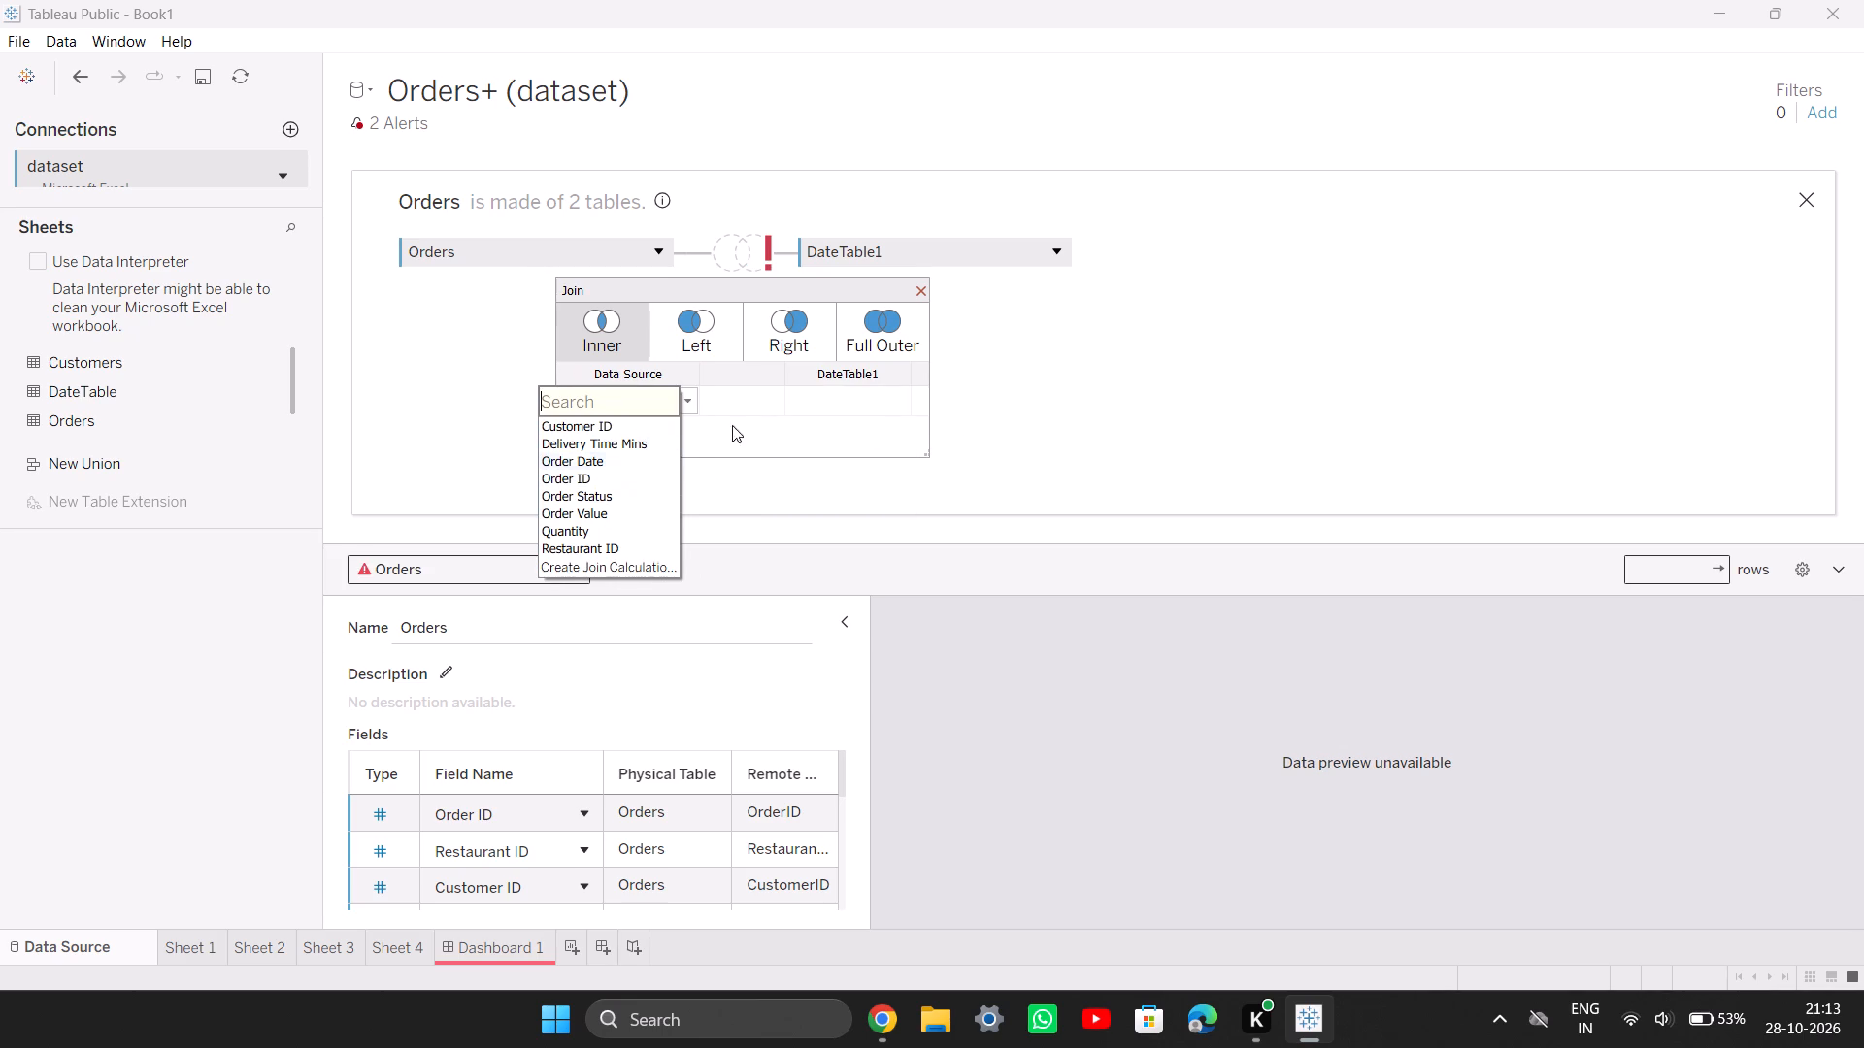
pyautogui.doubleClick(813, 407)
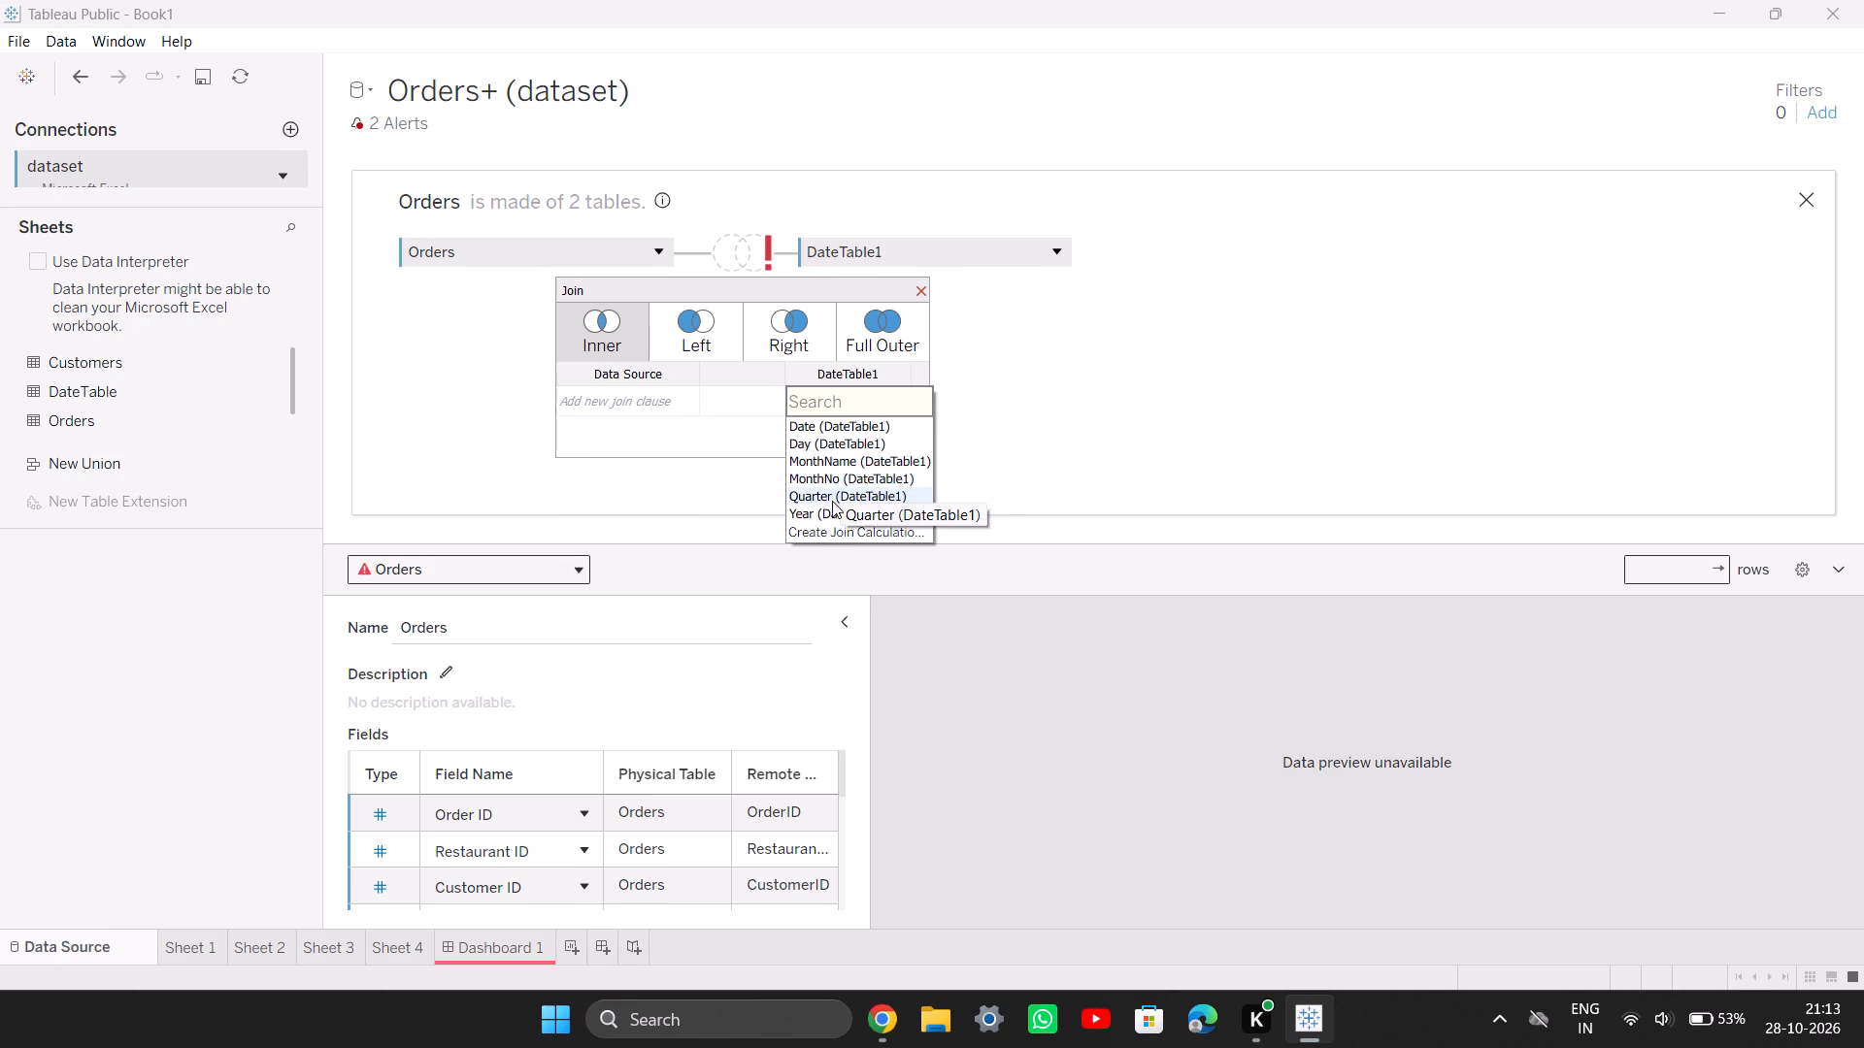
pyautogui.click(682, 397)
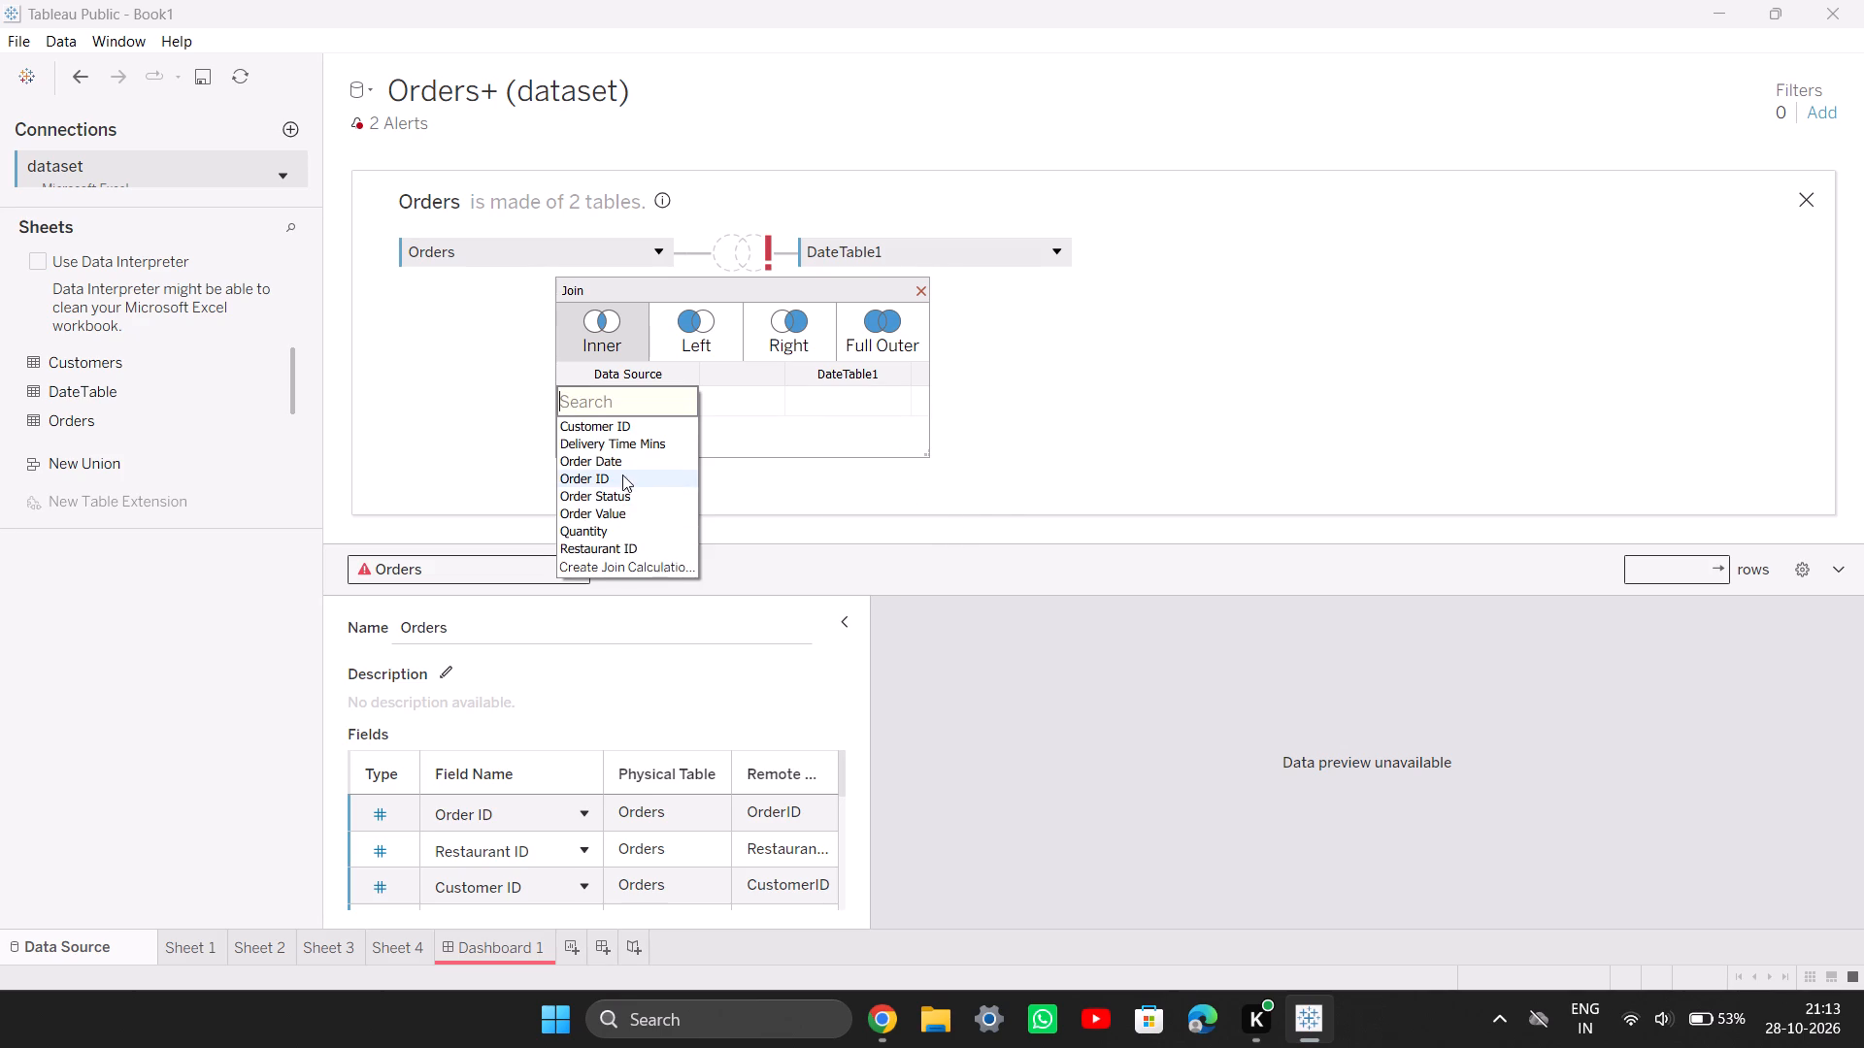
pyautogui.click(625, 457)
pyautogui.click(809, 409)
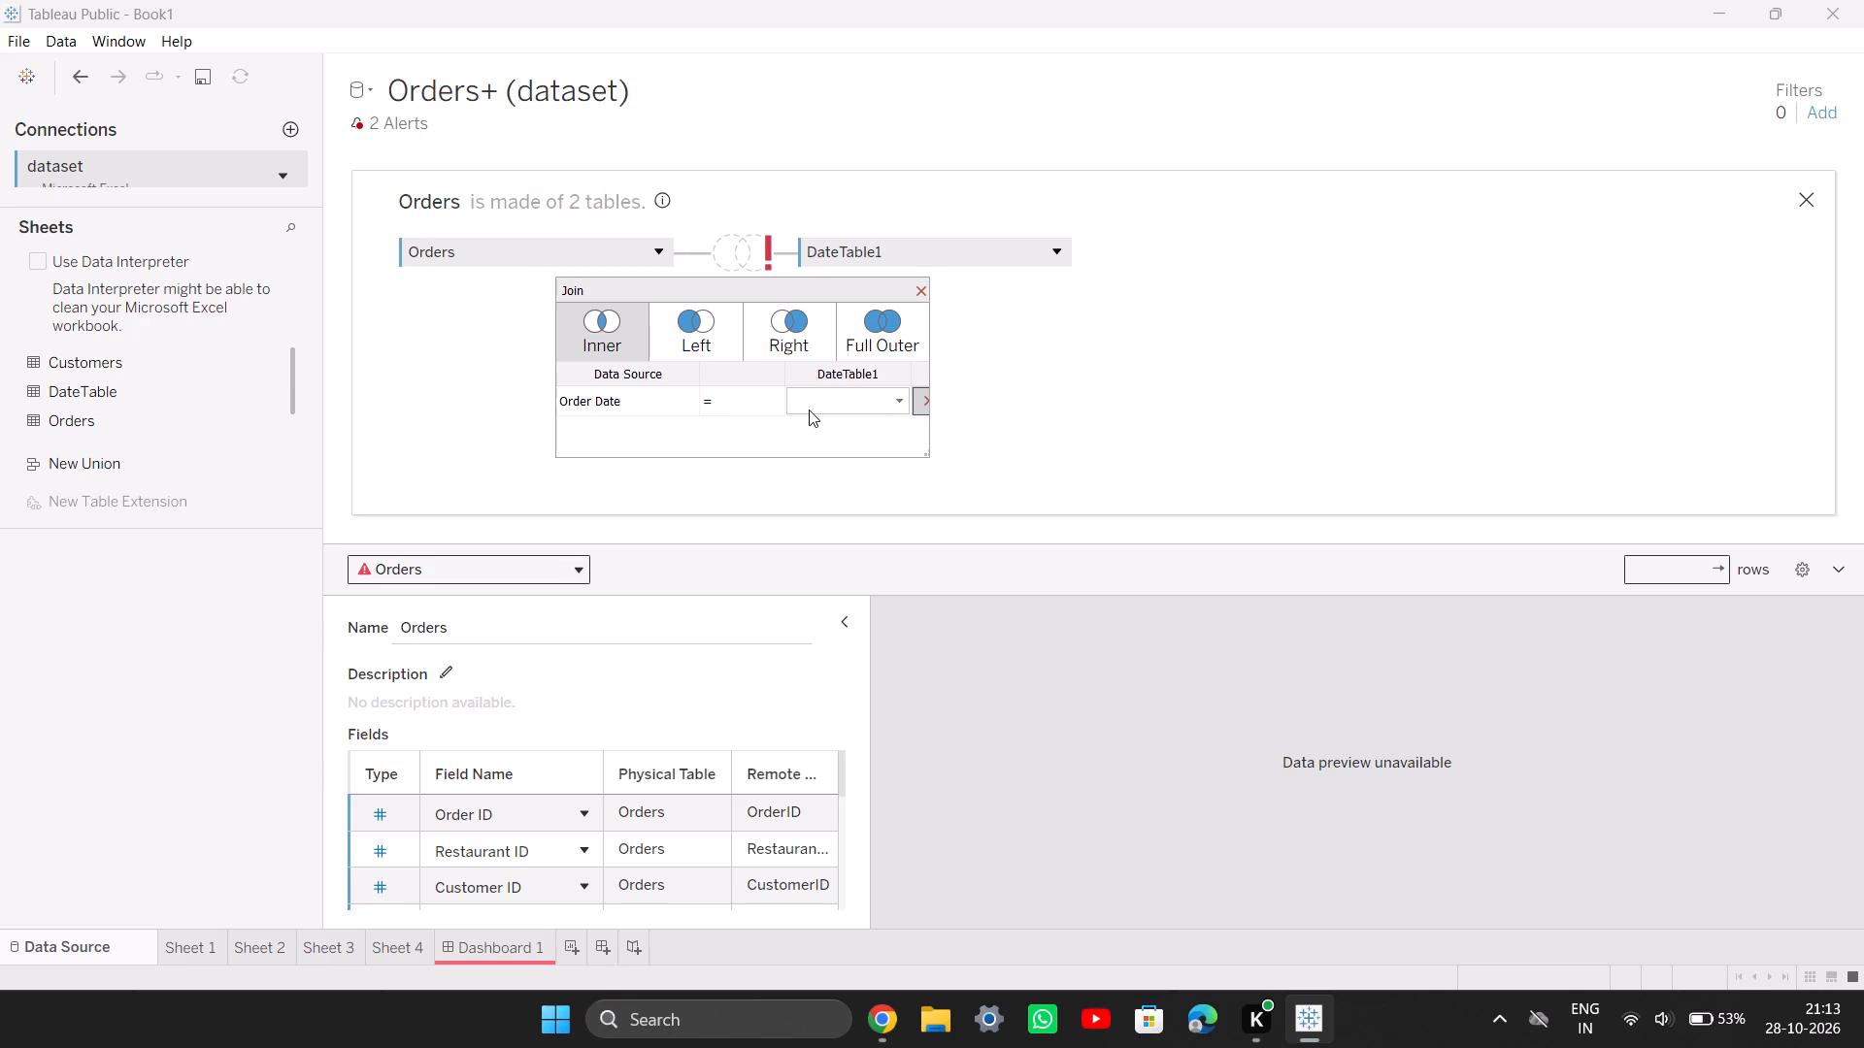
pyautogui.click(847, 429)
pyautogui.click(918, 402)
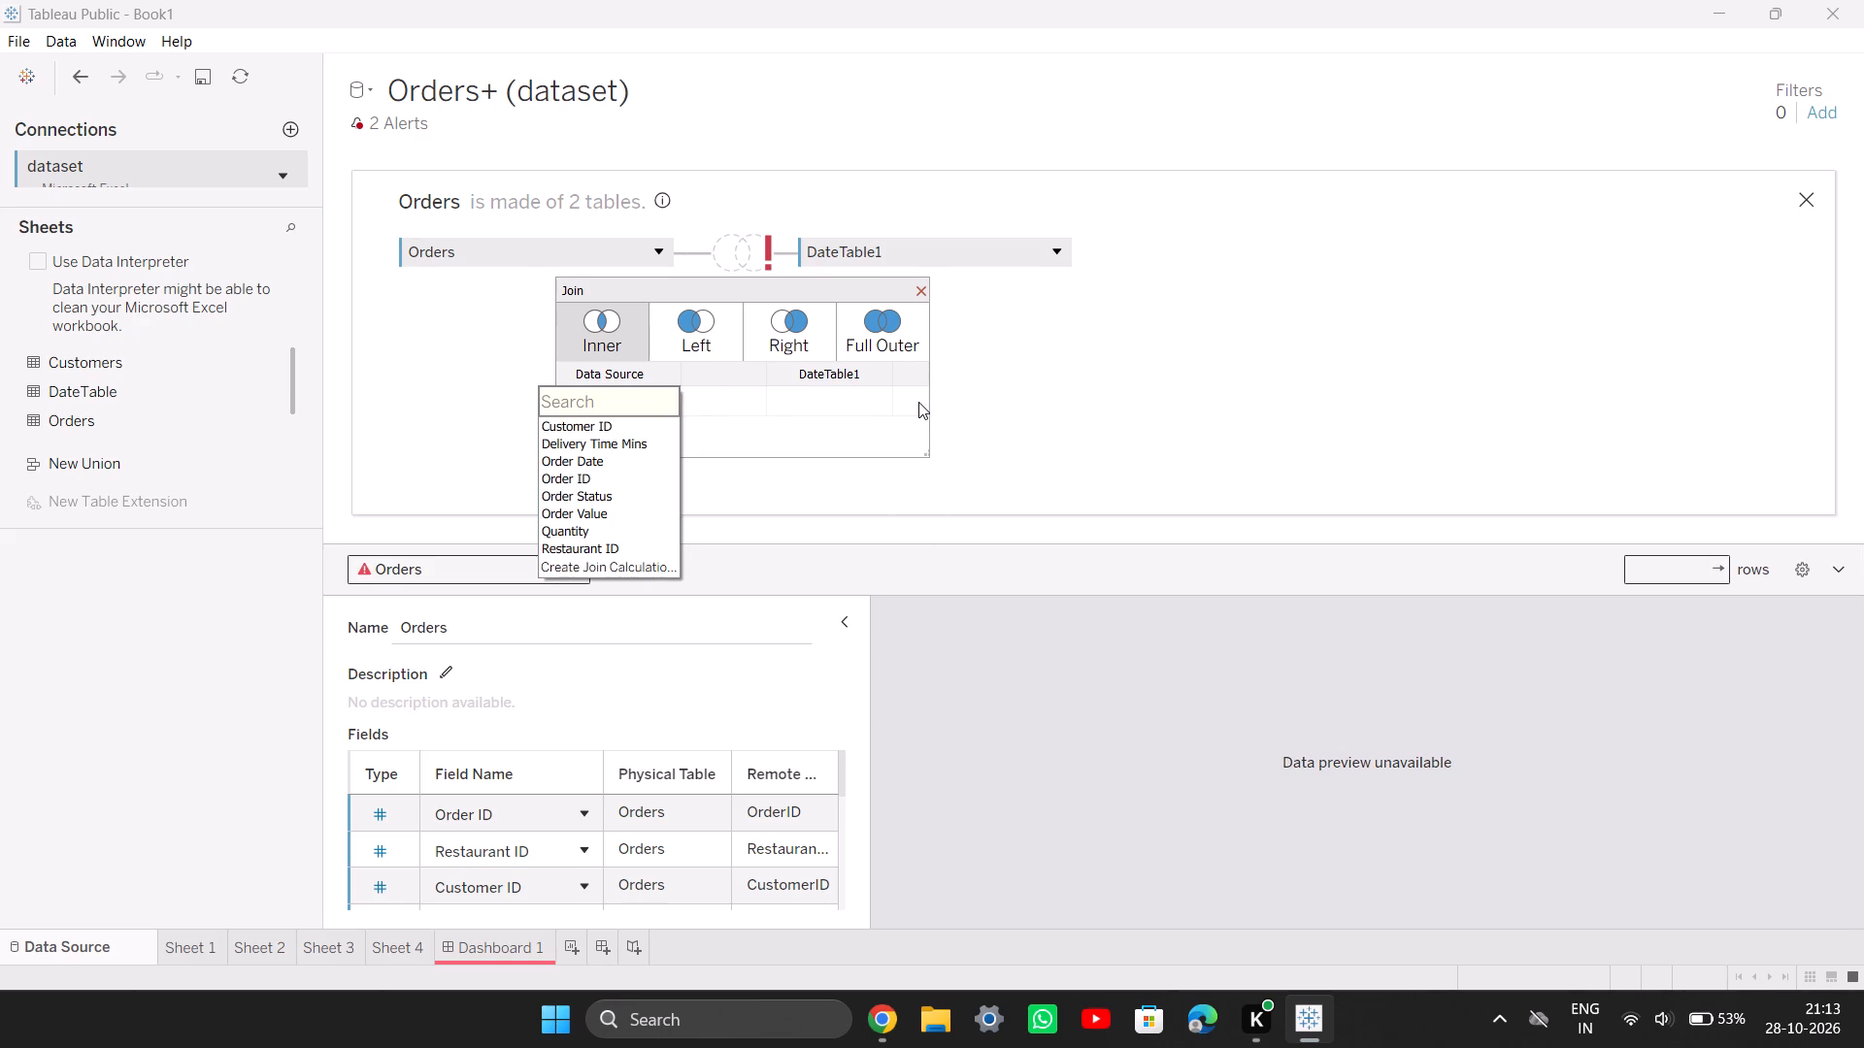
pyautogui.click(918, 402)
# Re-create the inner join clause Order Date = Date (DateTable1), initially trying Order ID, and return to the logical table view.
pyautogui.scroll(1, 652, 393)
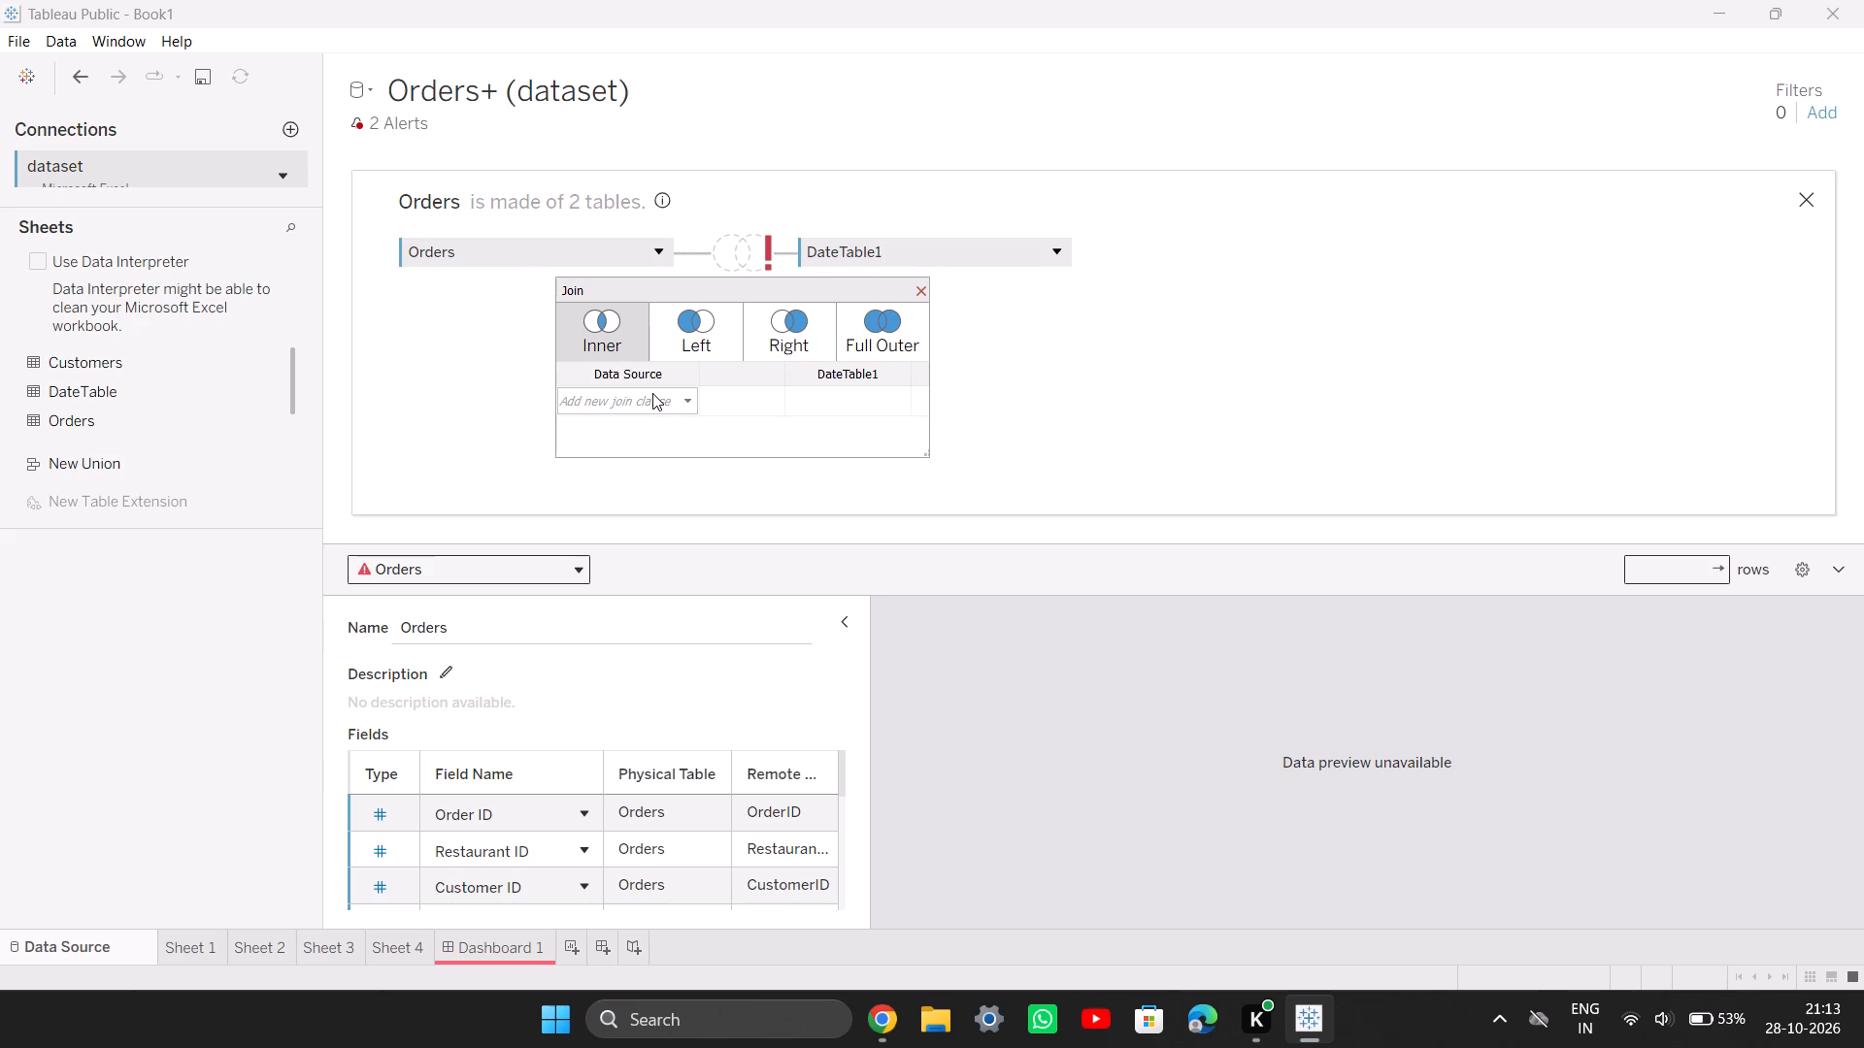
pyautogui.scroll(1, 652, 393)
pyautogui.hscroll(2, 594, 407)
pyautogui.click(594, 407)
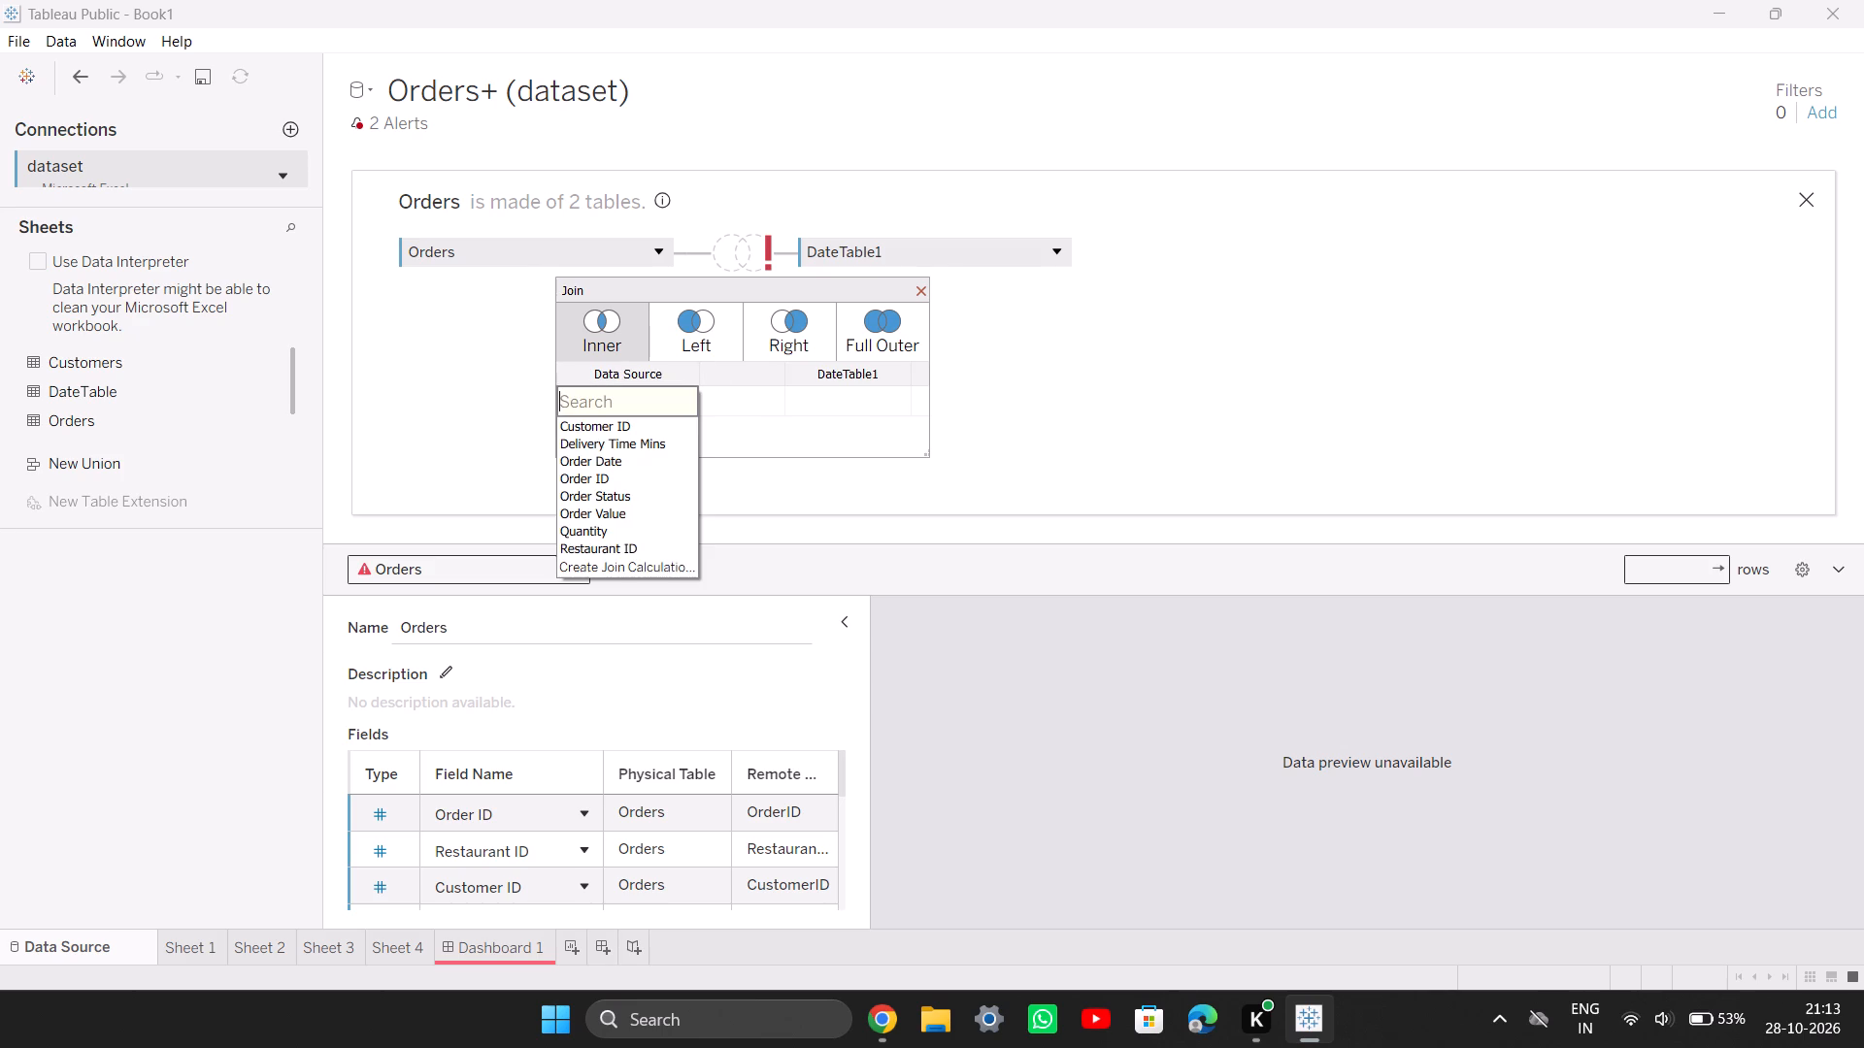
pyautogui.click(570, 479)
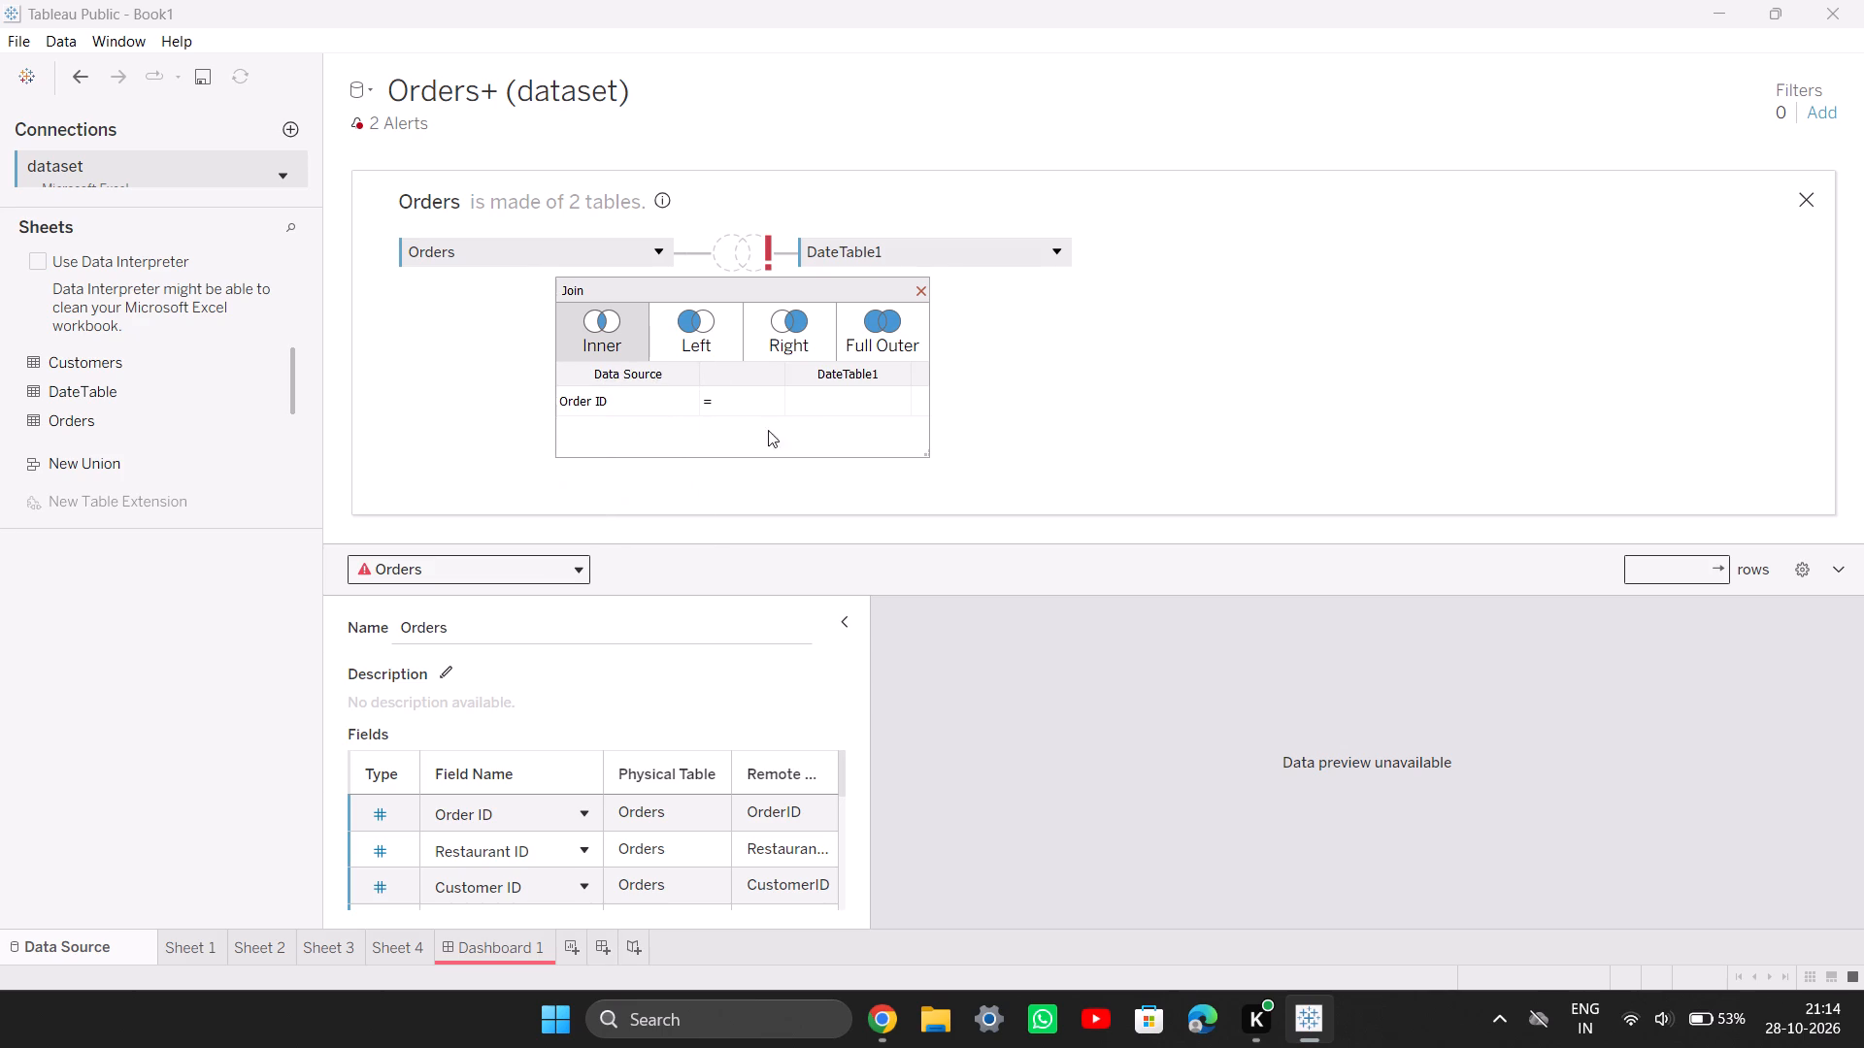
pyautogui.click(832, 408)
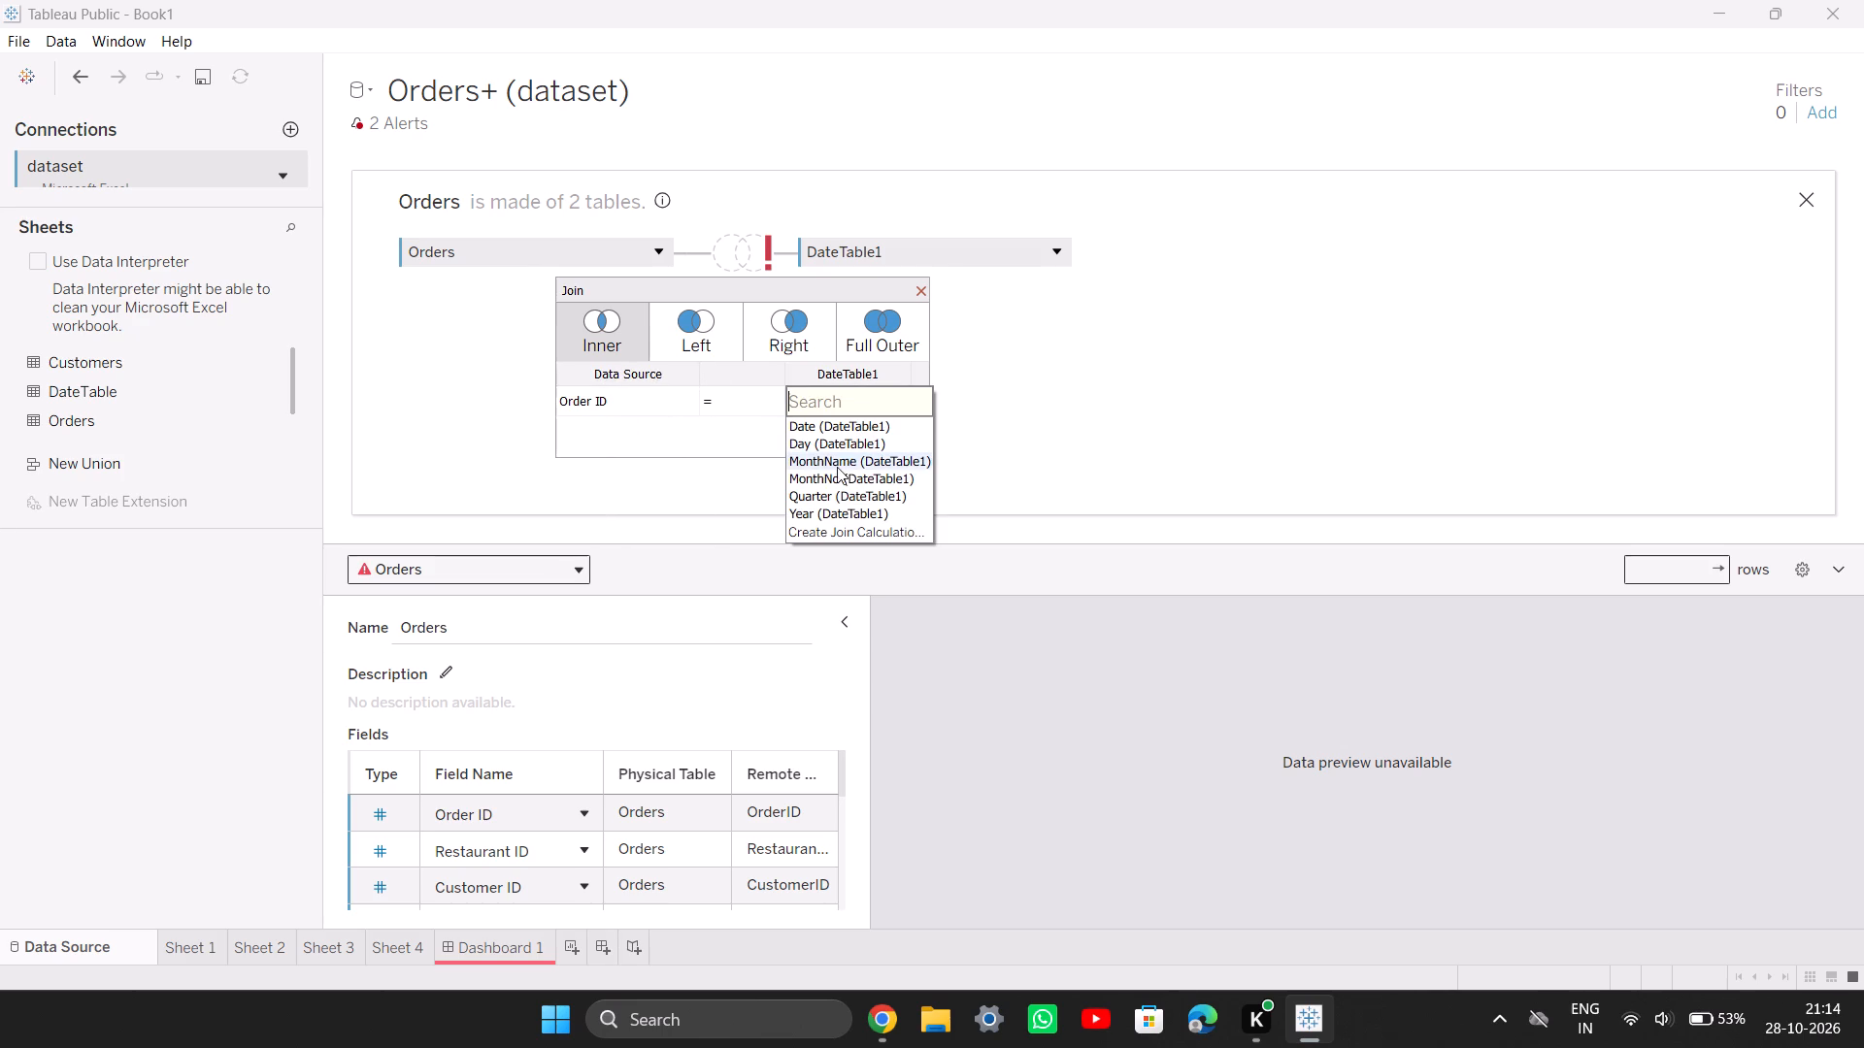
pyautogui.click(836, 432)
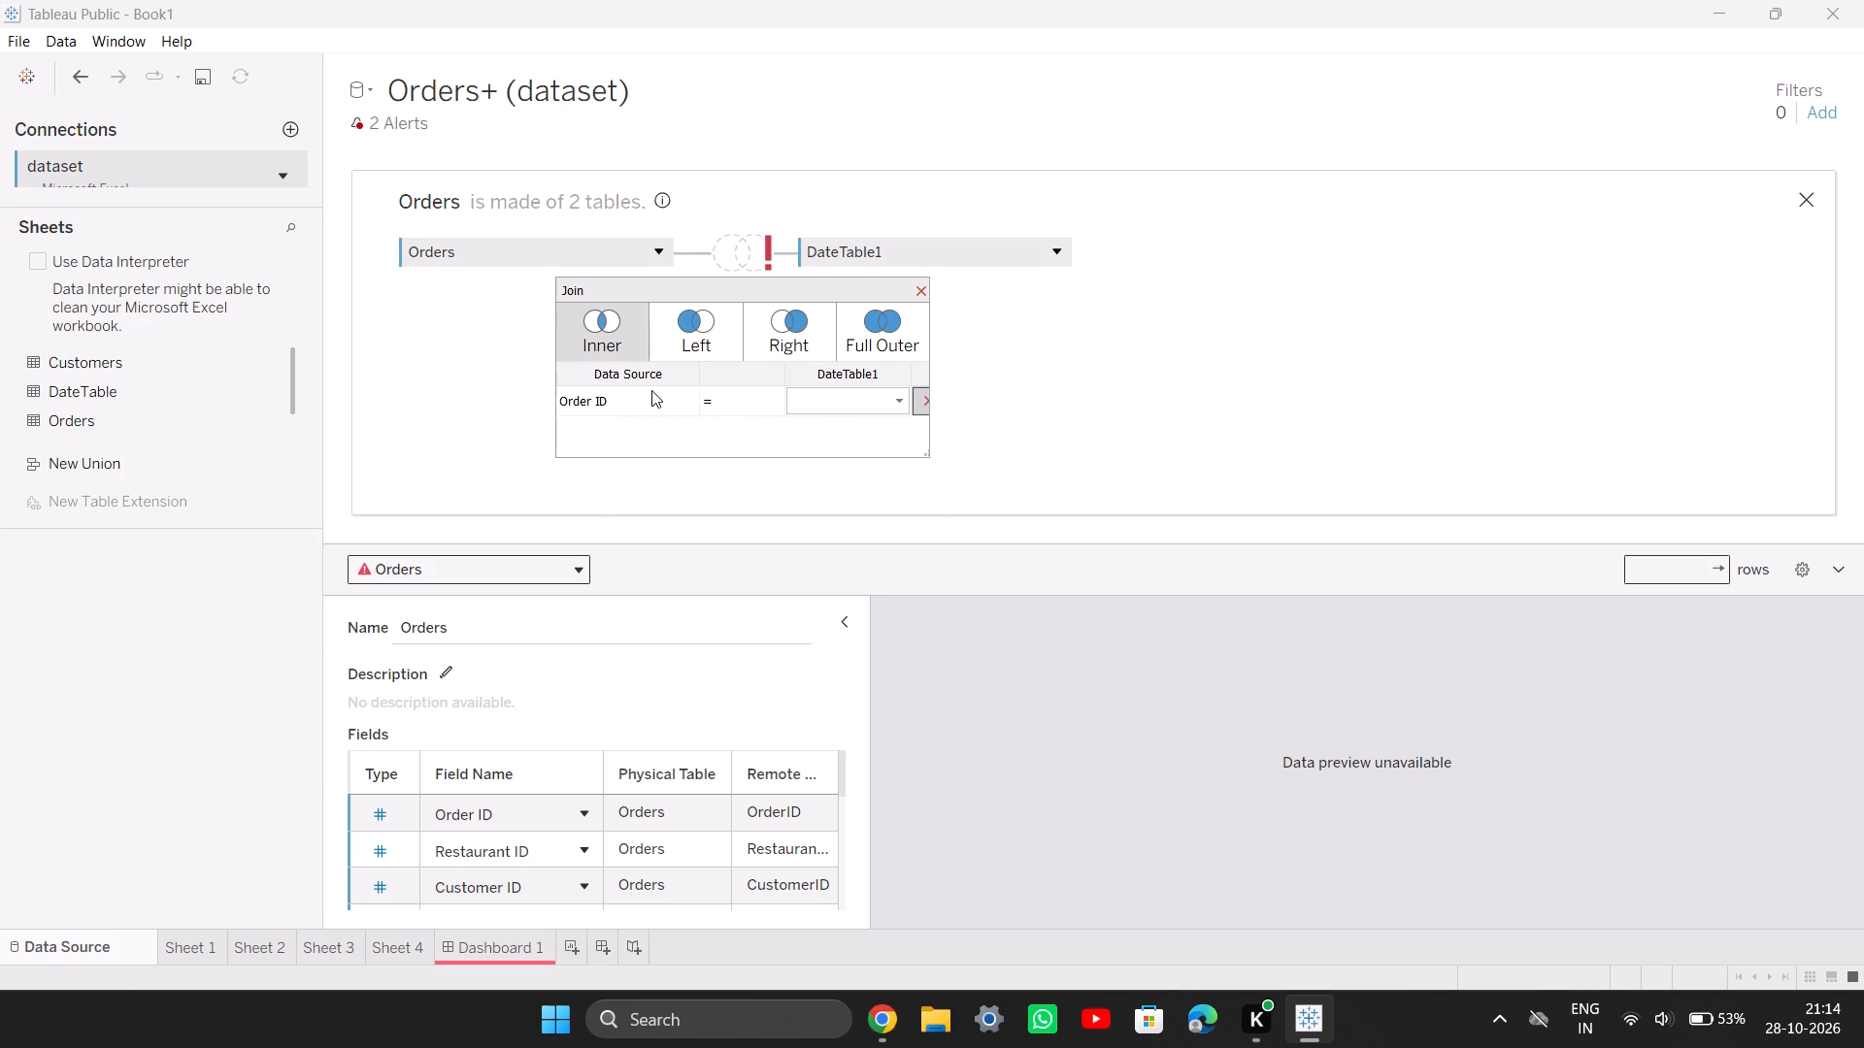
pyautogui.click(662, 404)
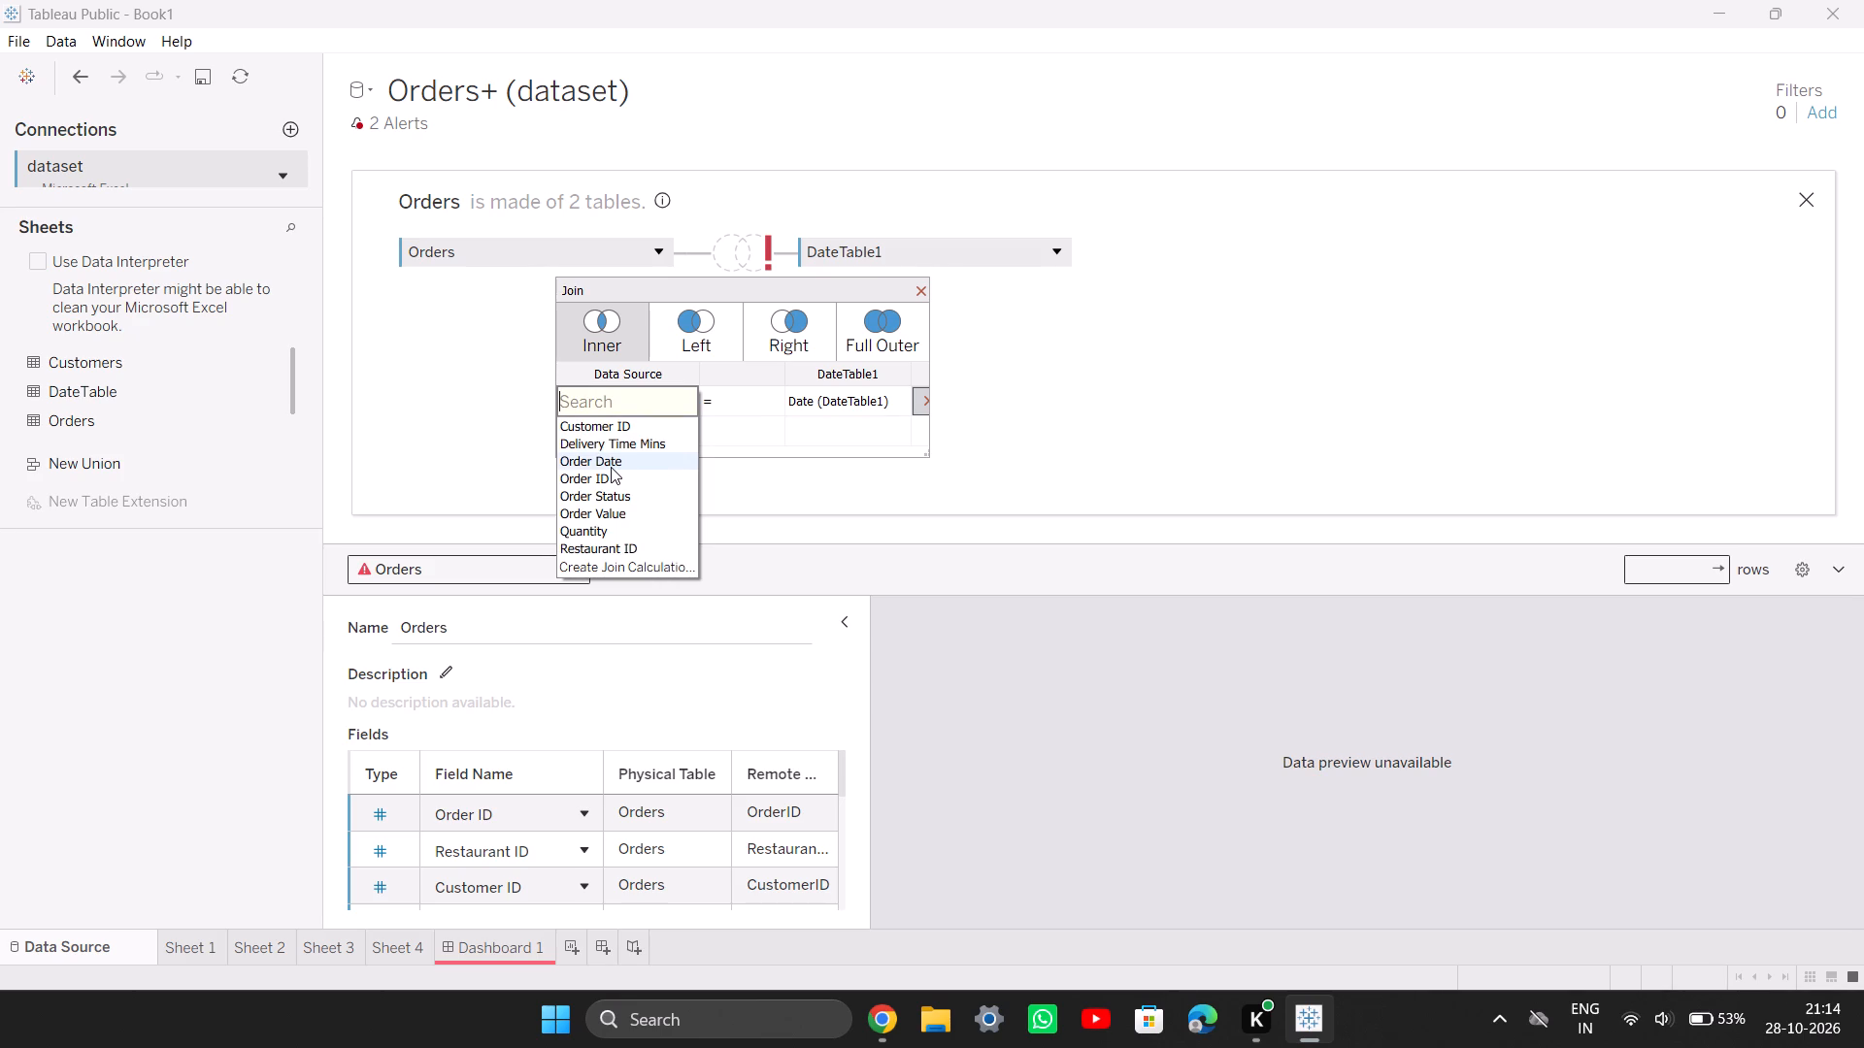
pyautogui.click(611, 467)
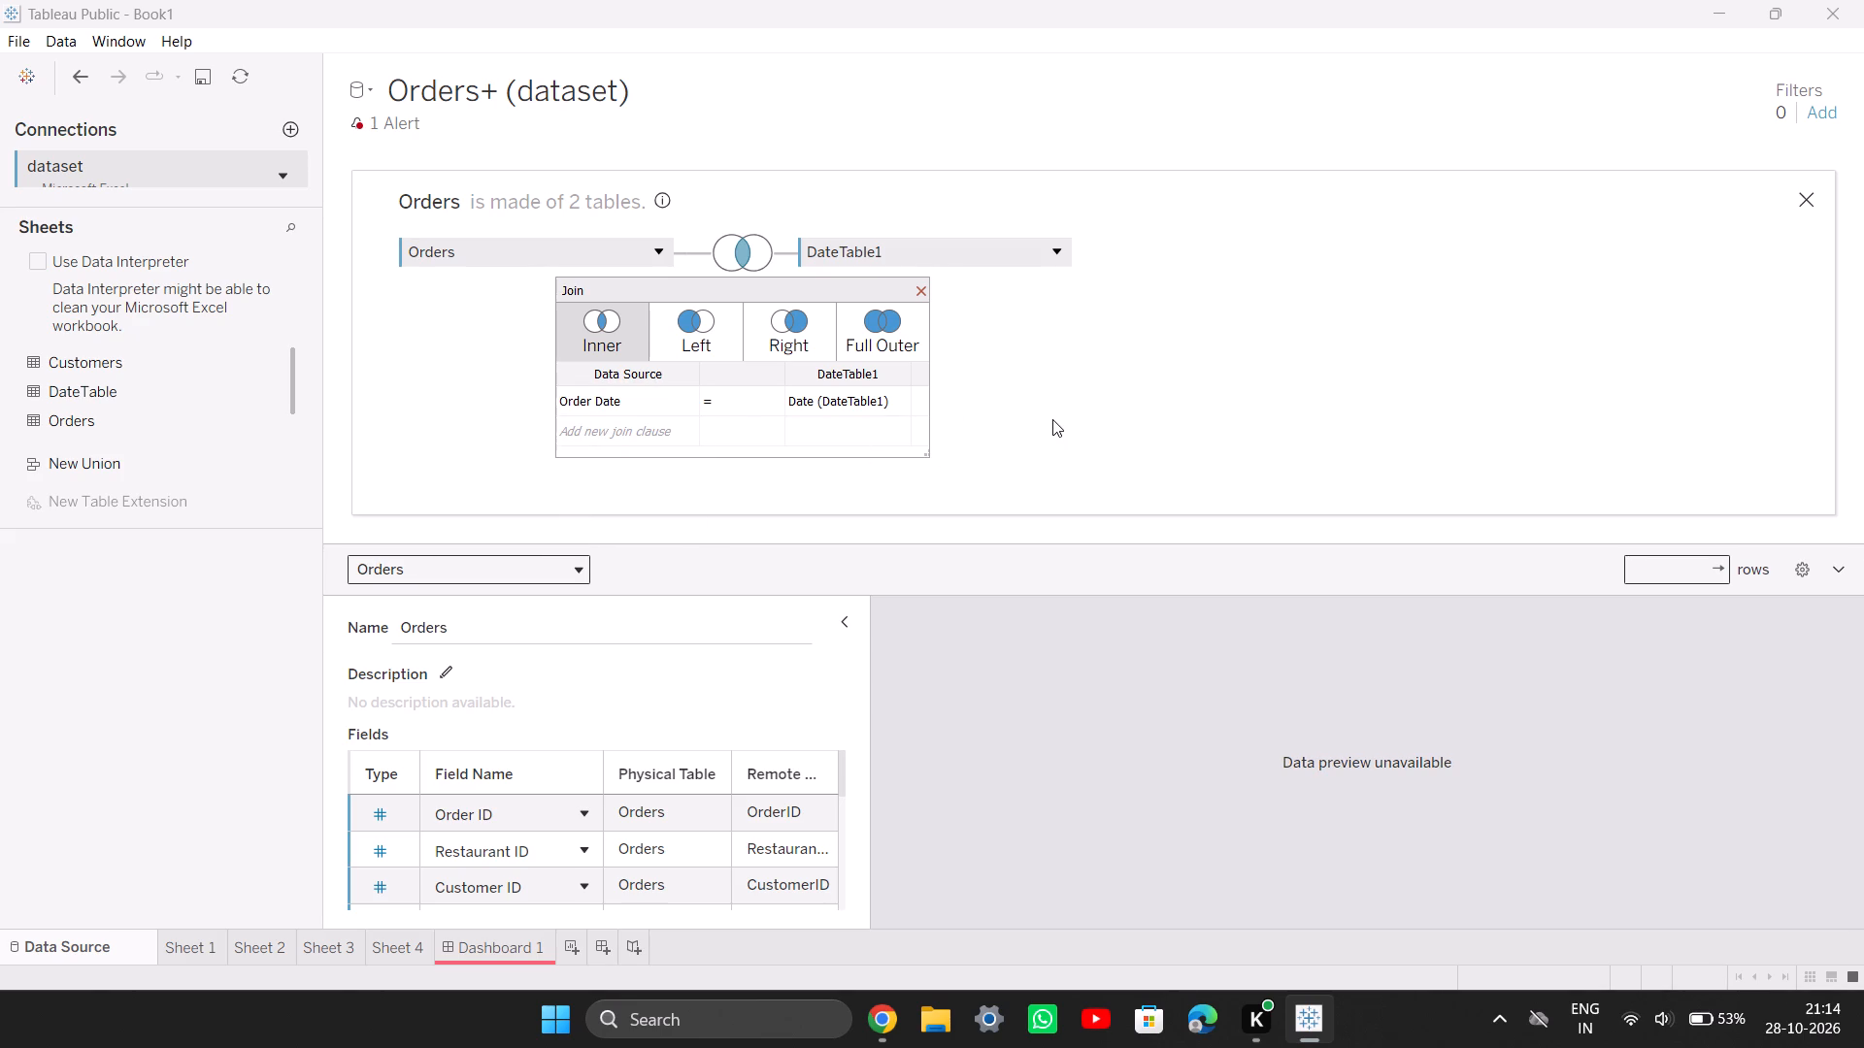
pyautogui.scroll(-4, 647, 811)
pyautogui.scroll(8, 647, 811)
pyautogui.click(1034, 521)
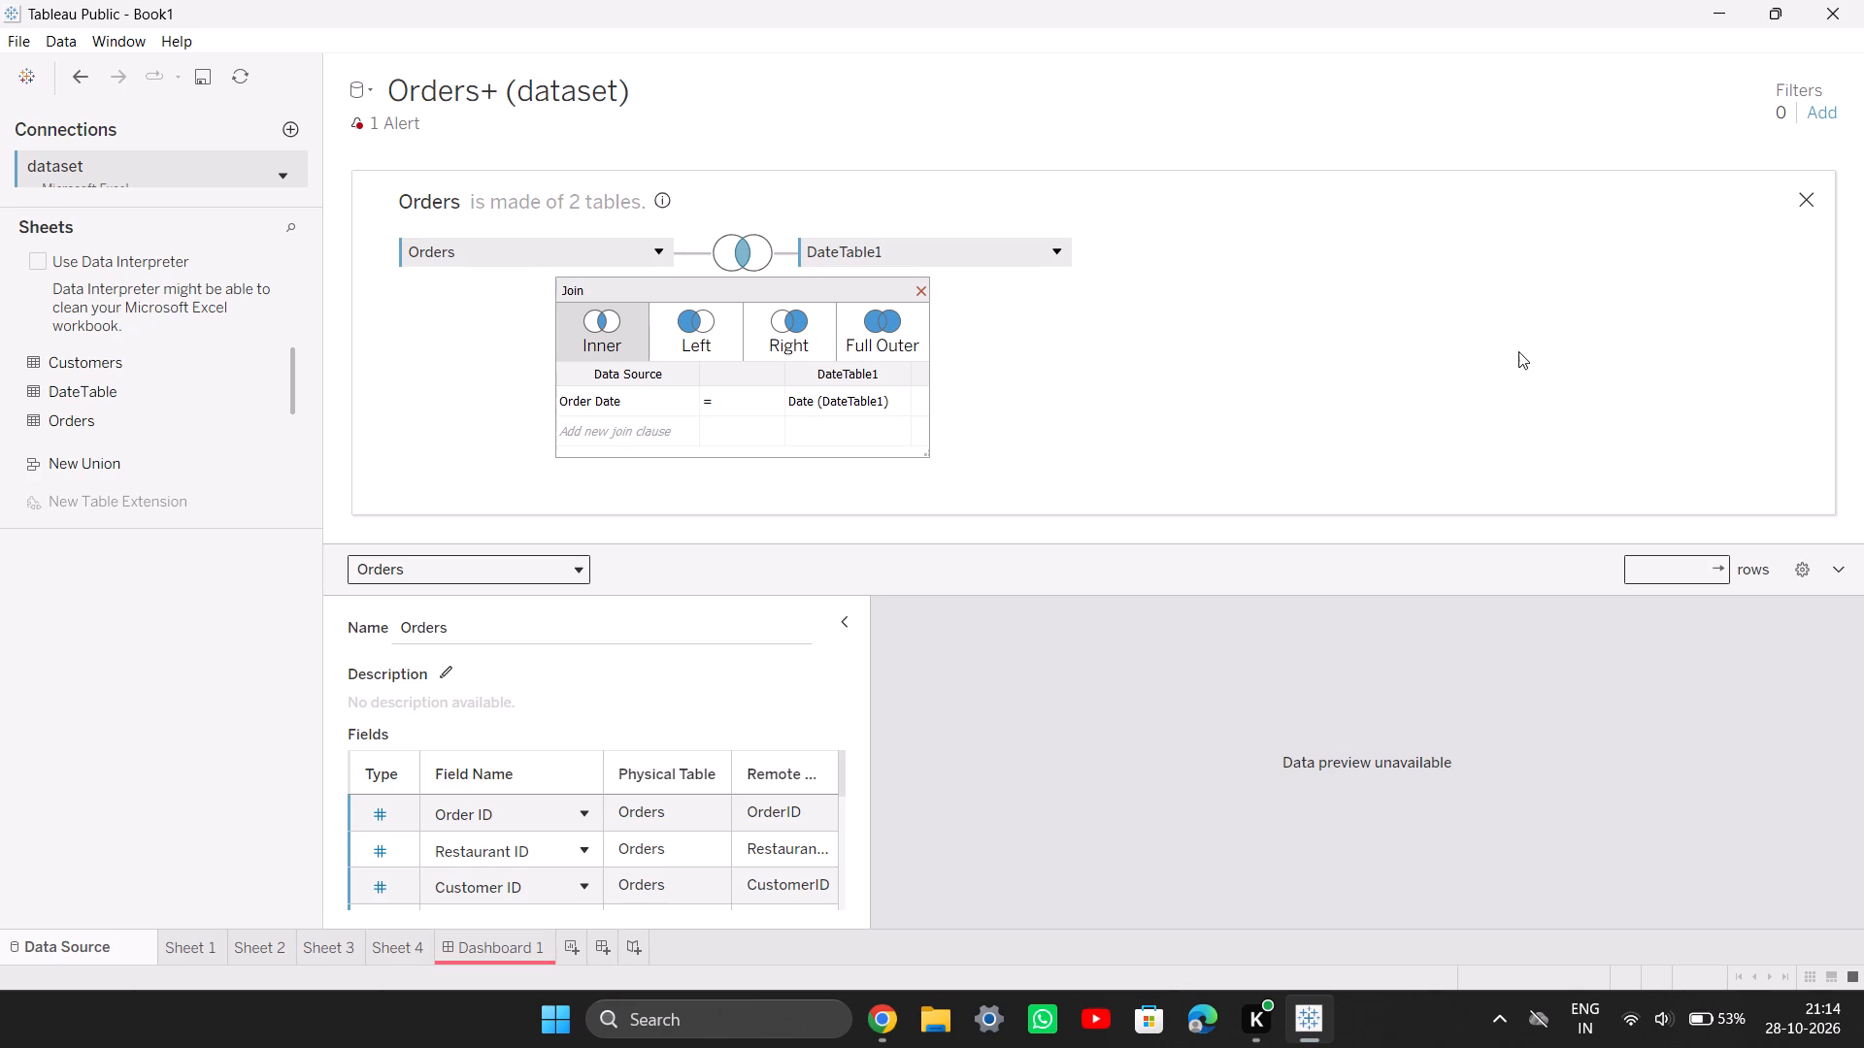
pyautogui.click(1518, 351)
pyautogui.click(922, 297)
pyautogui.click(1793, 206)
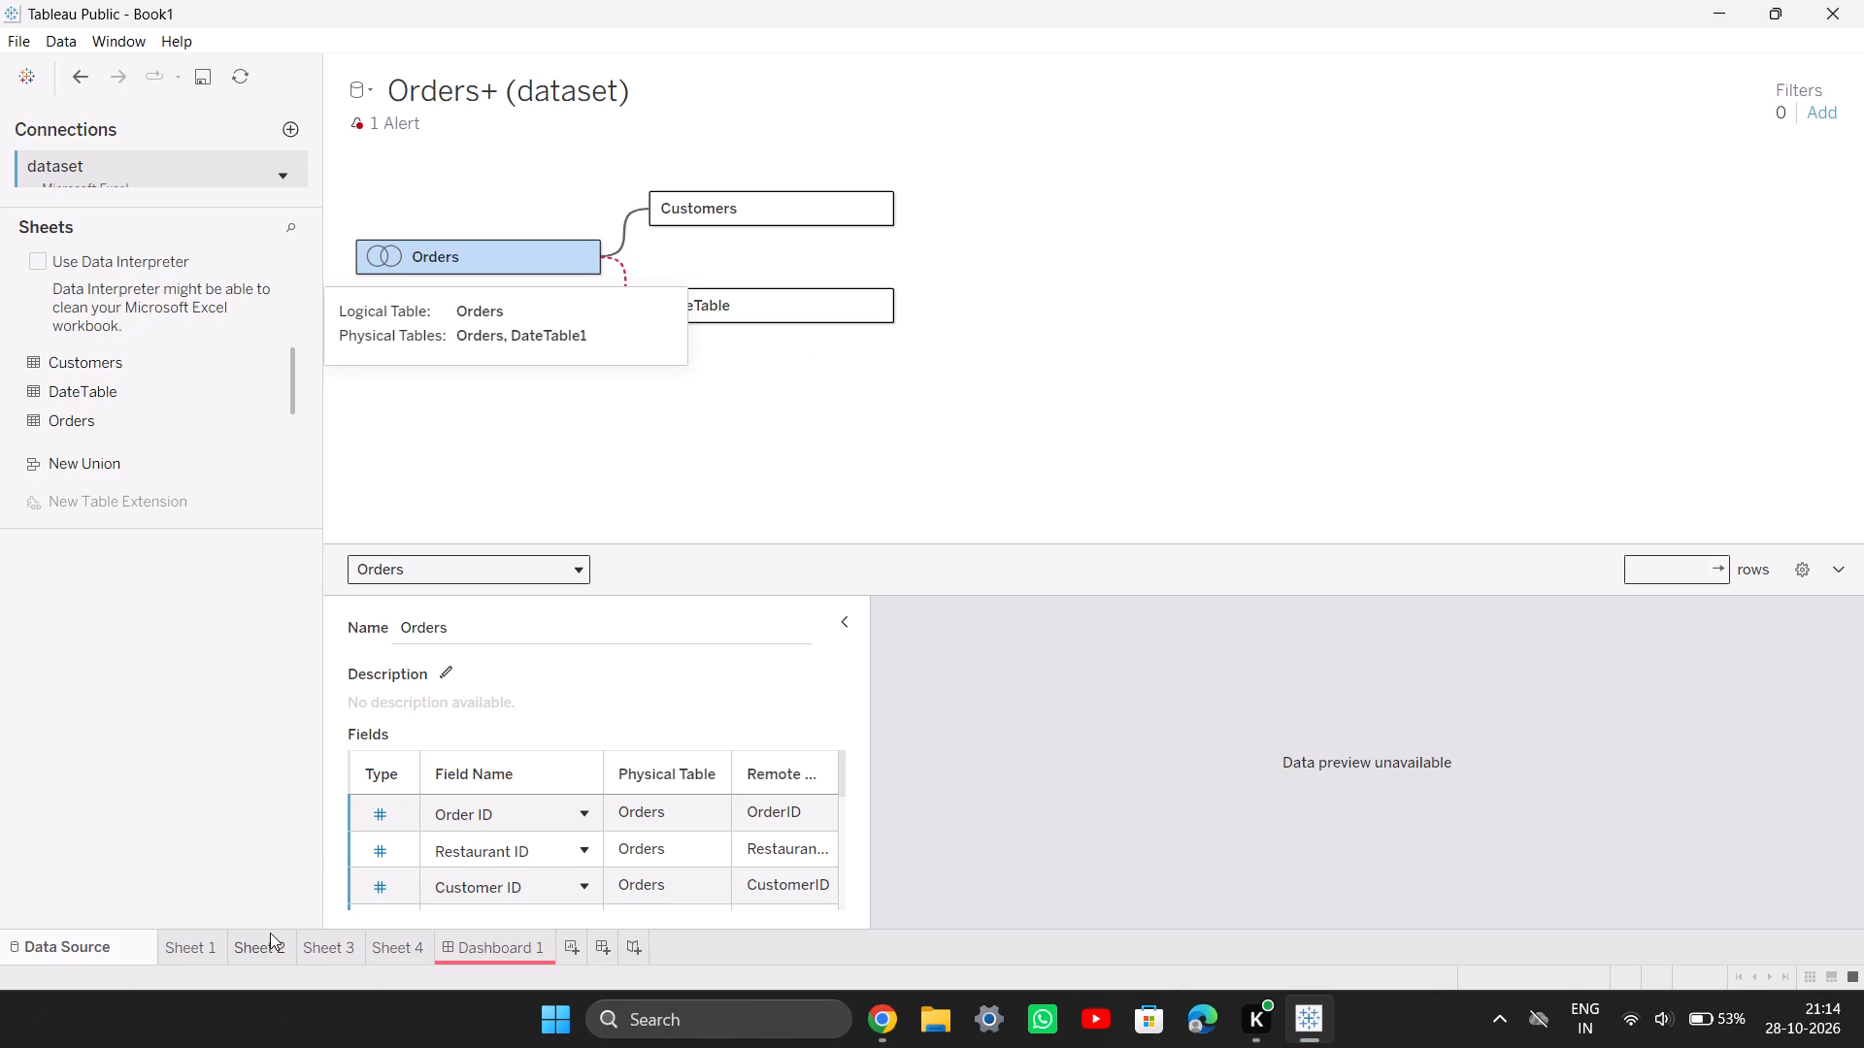
# Open Sheet 1 and look through the Orders+ (Superstore) fields in its Orders and People tables.
pyautogui.click(264, 937)
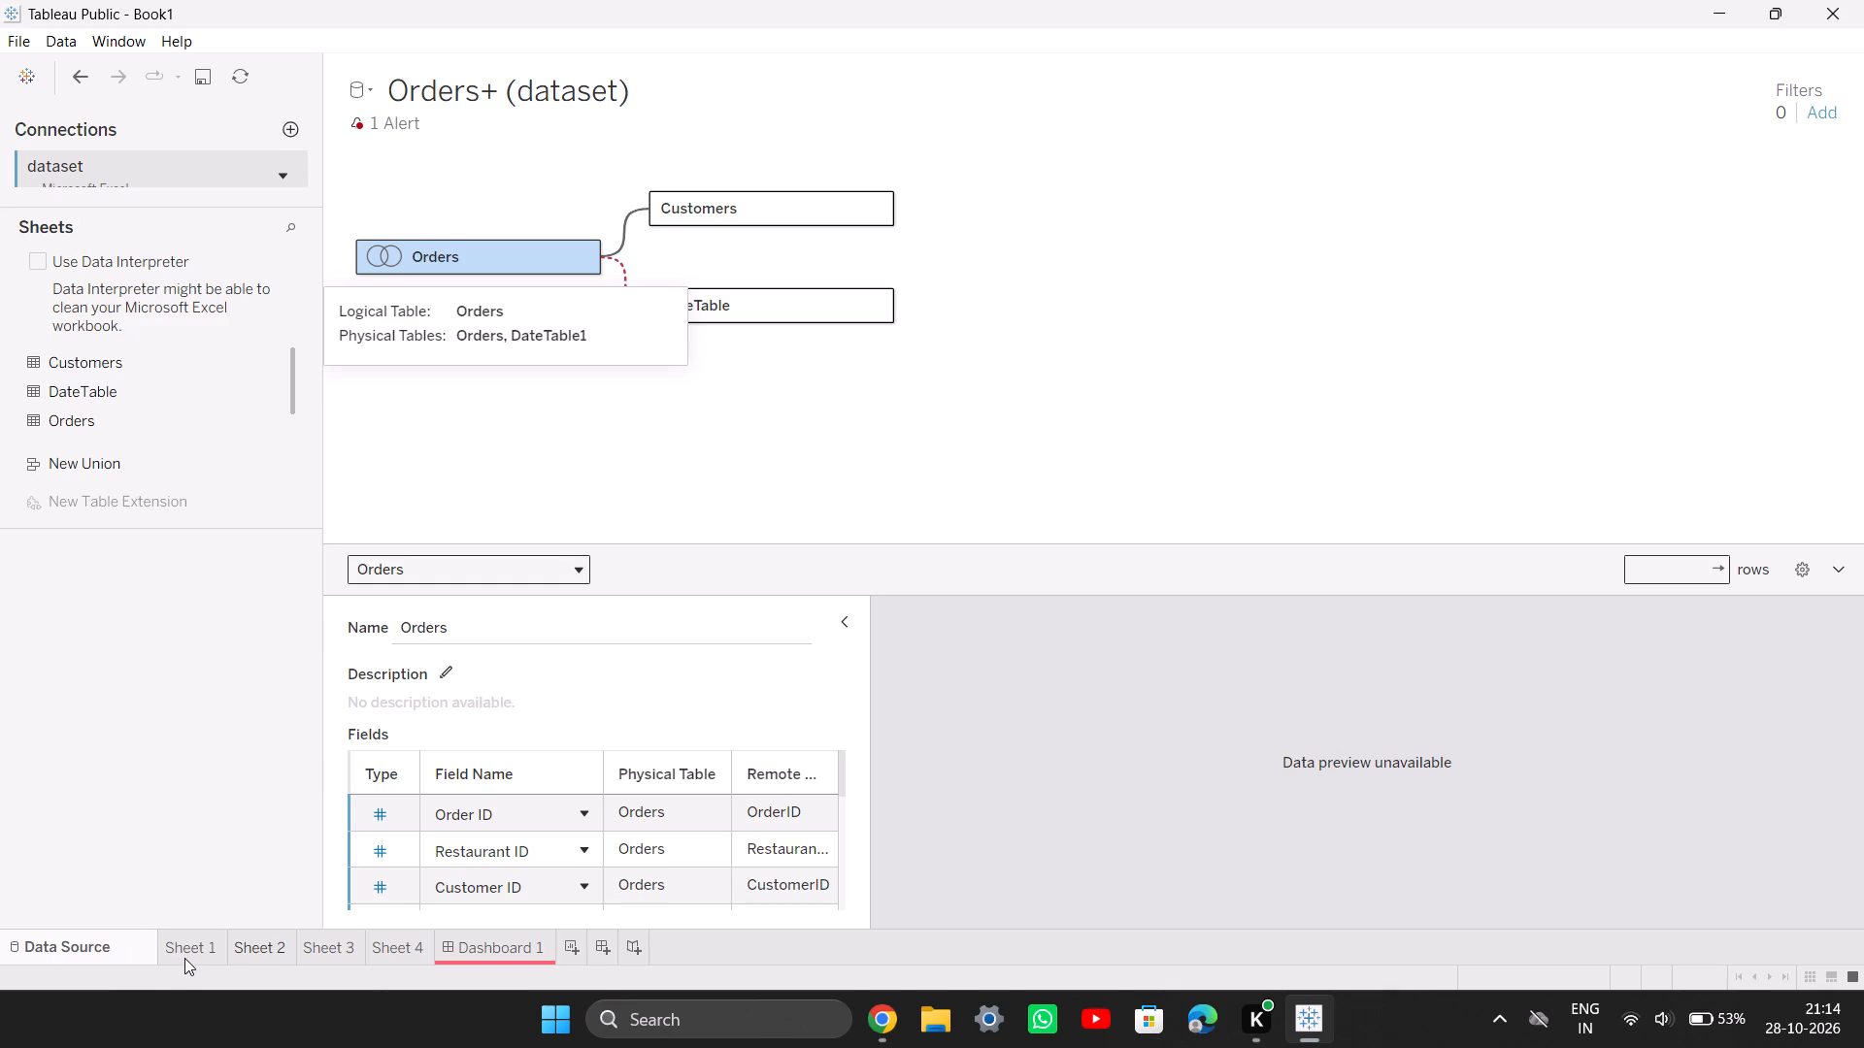
pyautogui.click(185, 956)
pyautogui.click(185, 956)
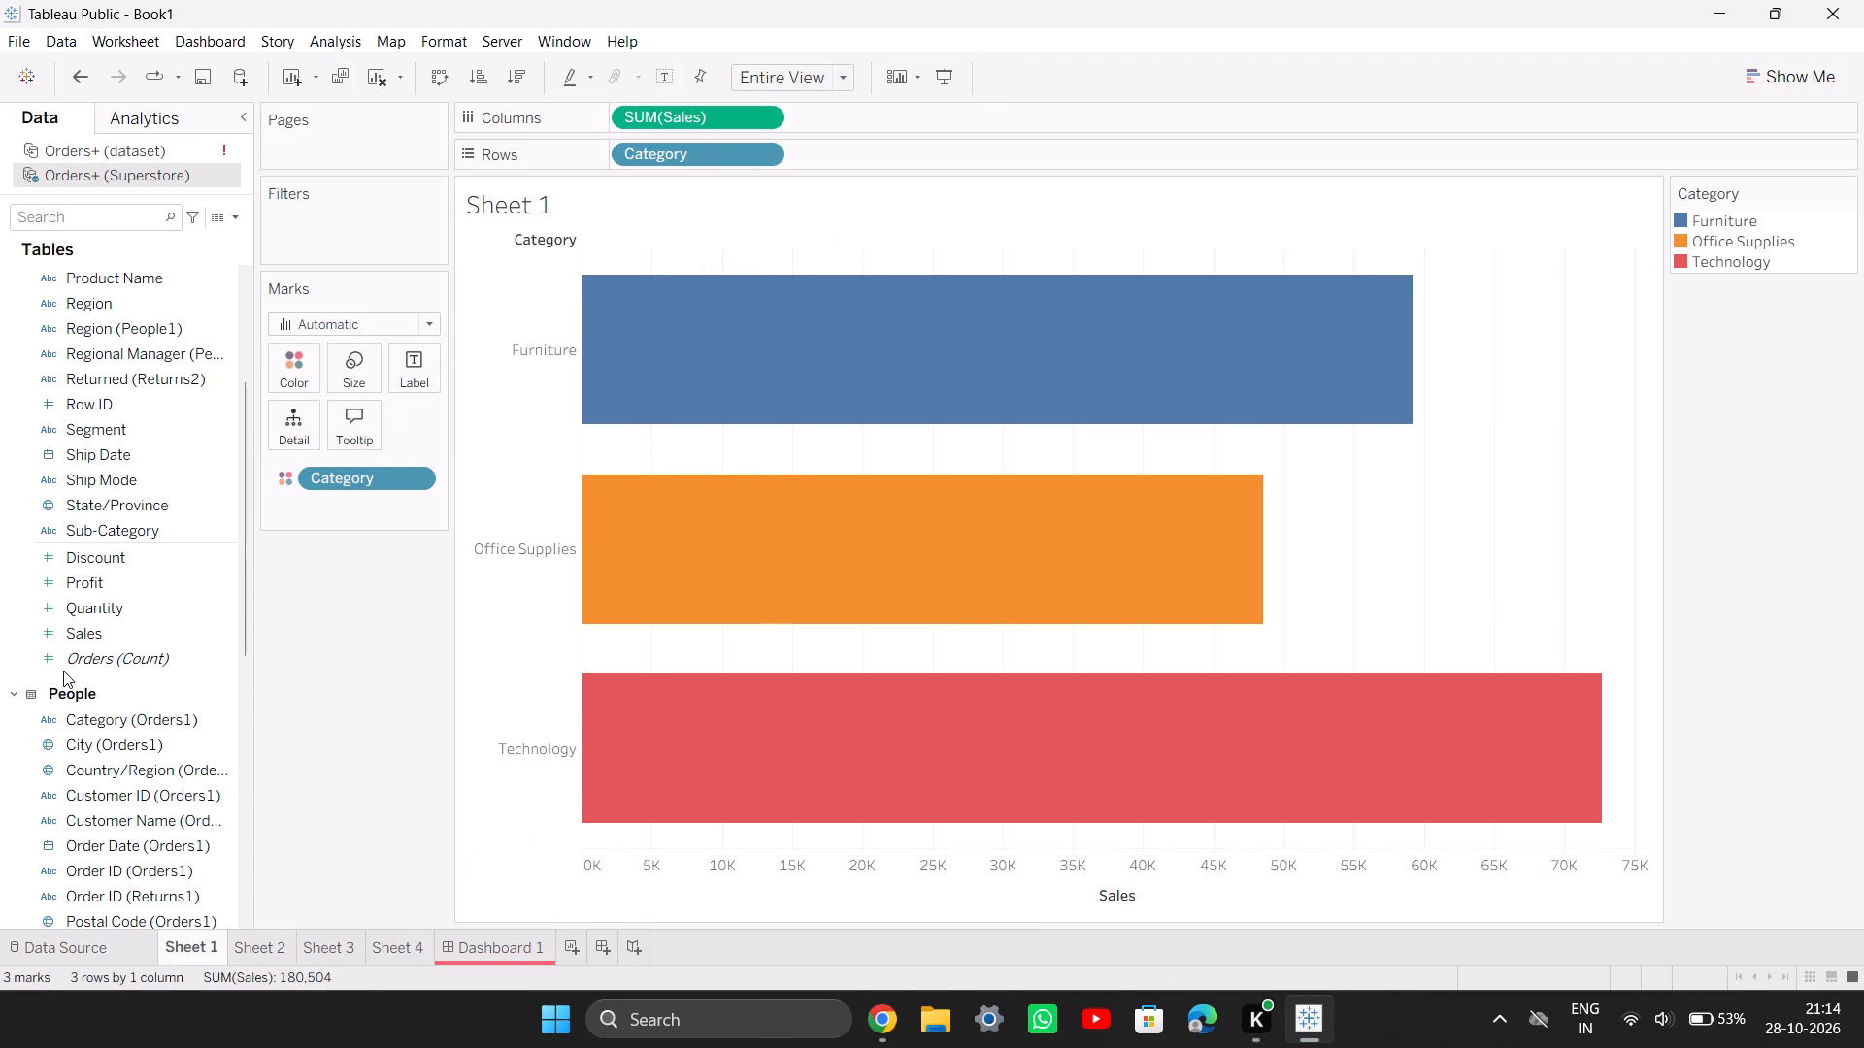
pyautogui.scroll(-1, 53, 672)
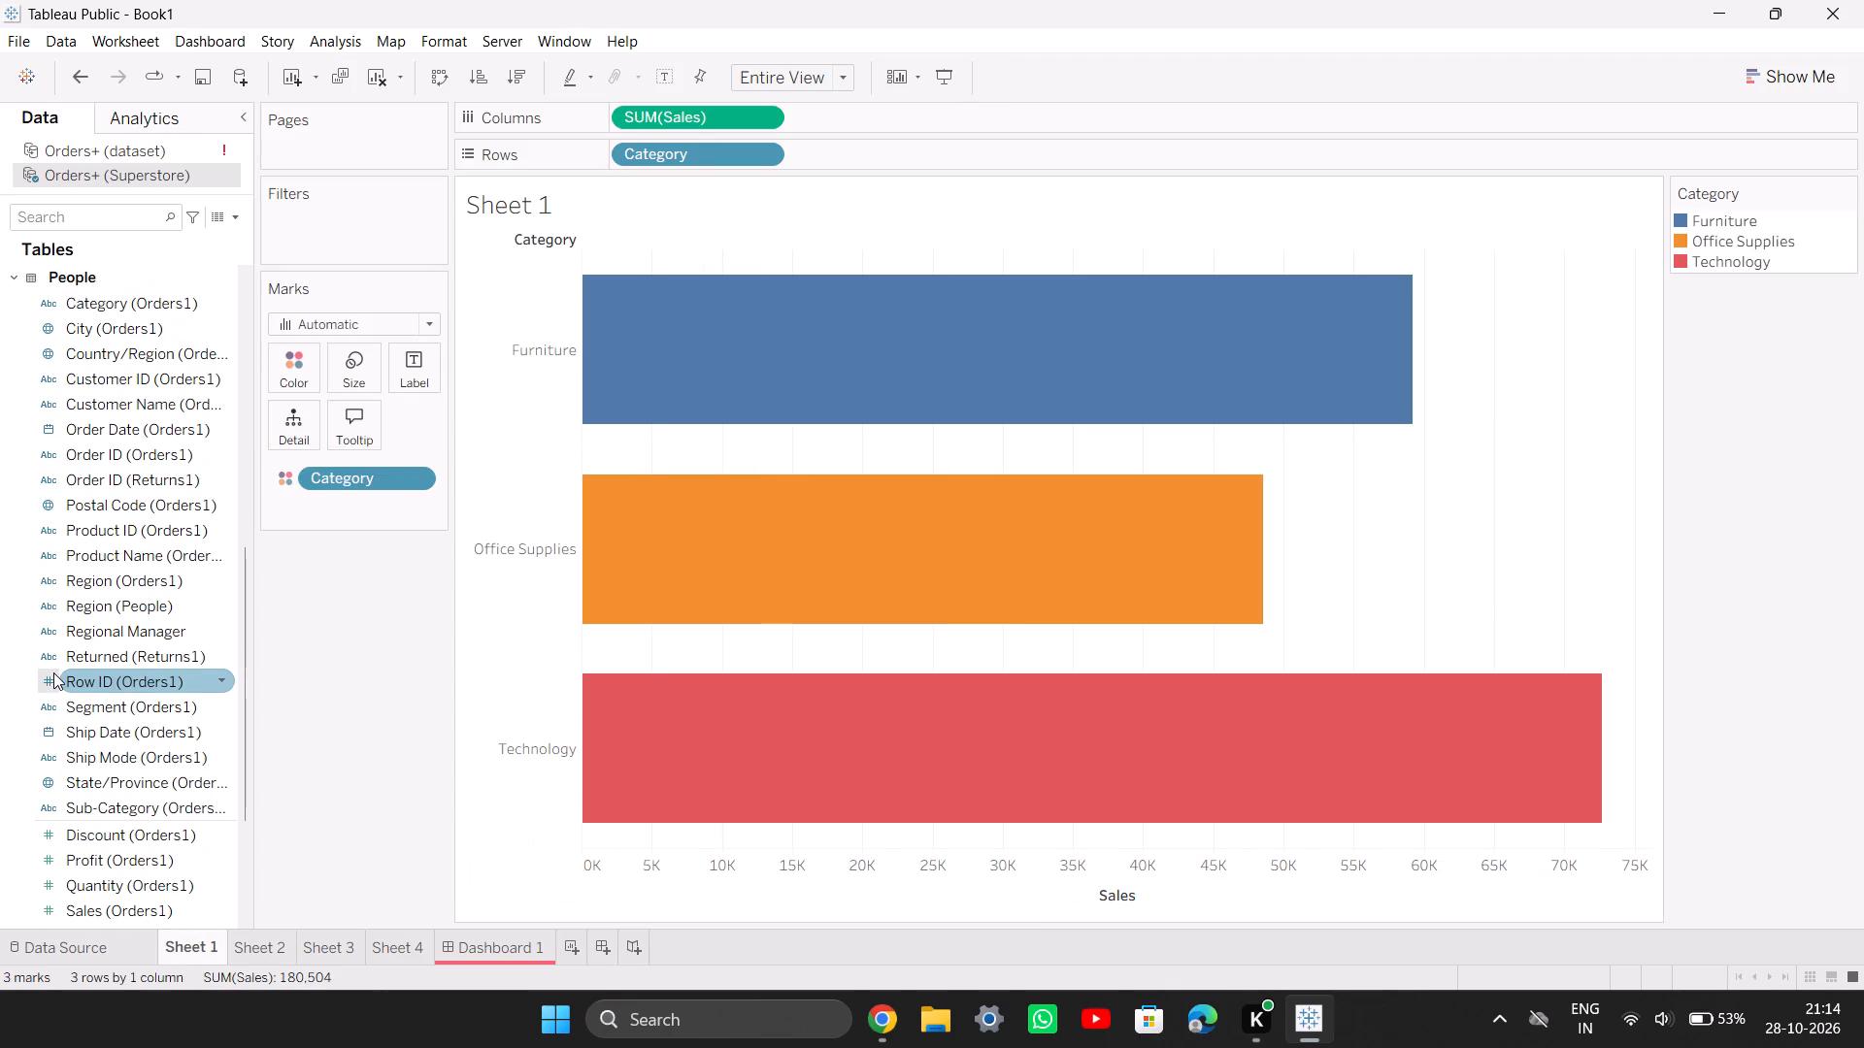
pyautogui.scroll(-8, 53, 672)
pyautogui.scroll(20, 53, 672)
pyautogui.scroll(11, 53, 672)
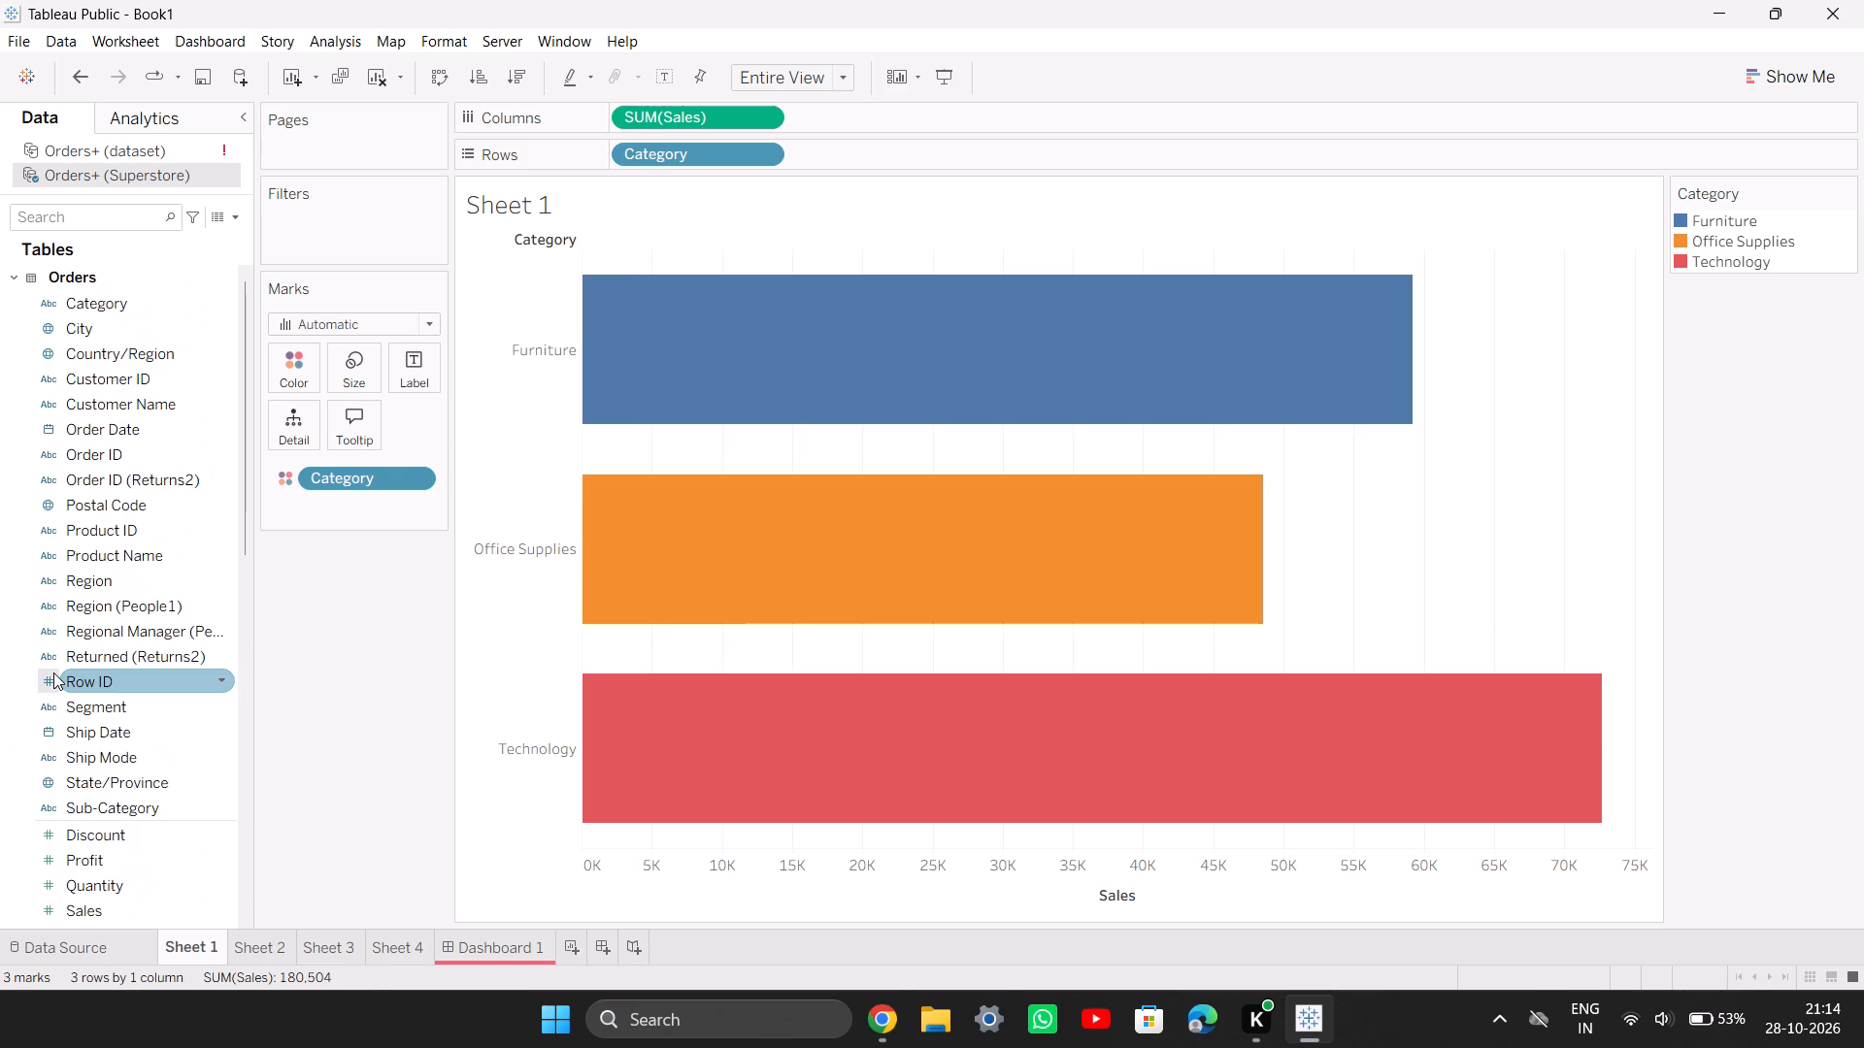
pyautogui.scroll(2, 53, 672)
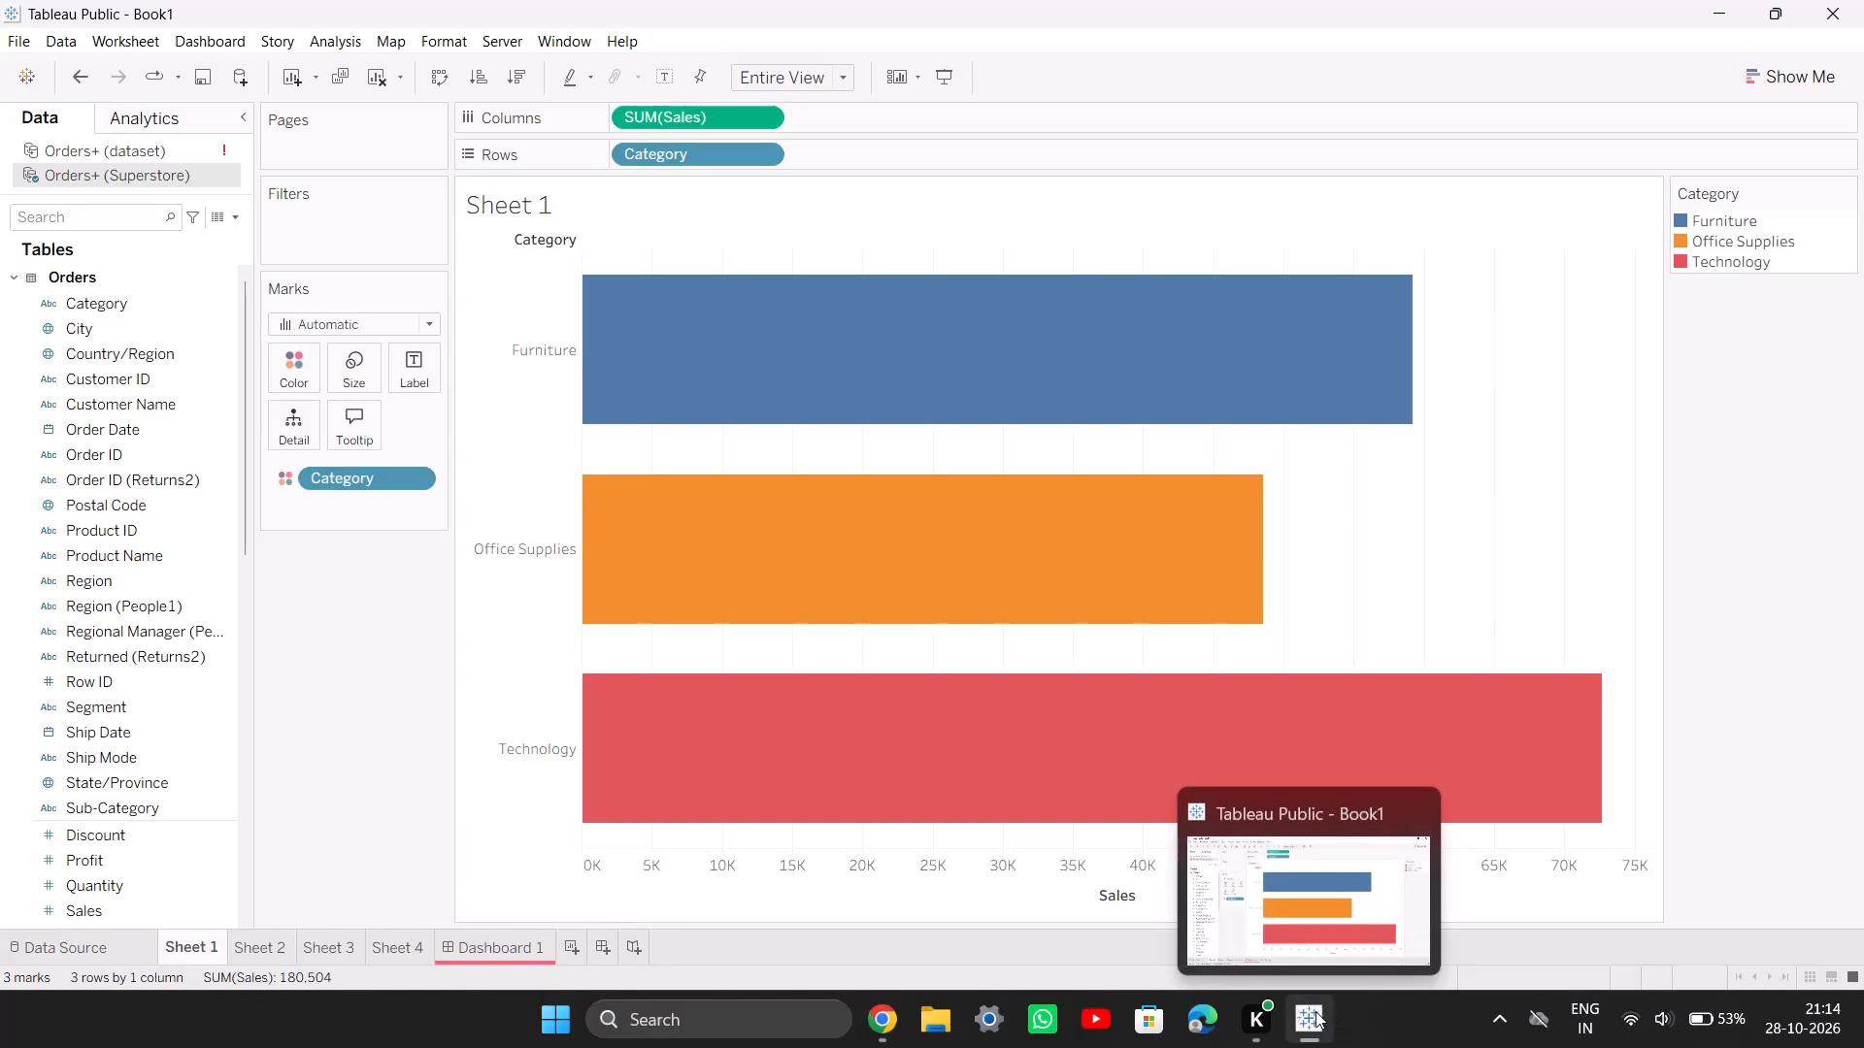
# Switch to Chrome and review the Tableau Practical PDF from 2.E data blending back to 2.A connecting to data sources.
pyautogui.click(900, 1032)
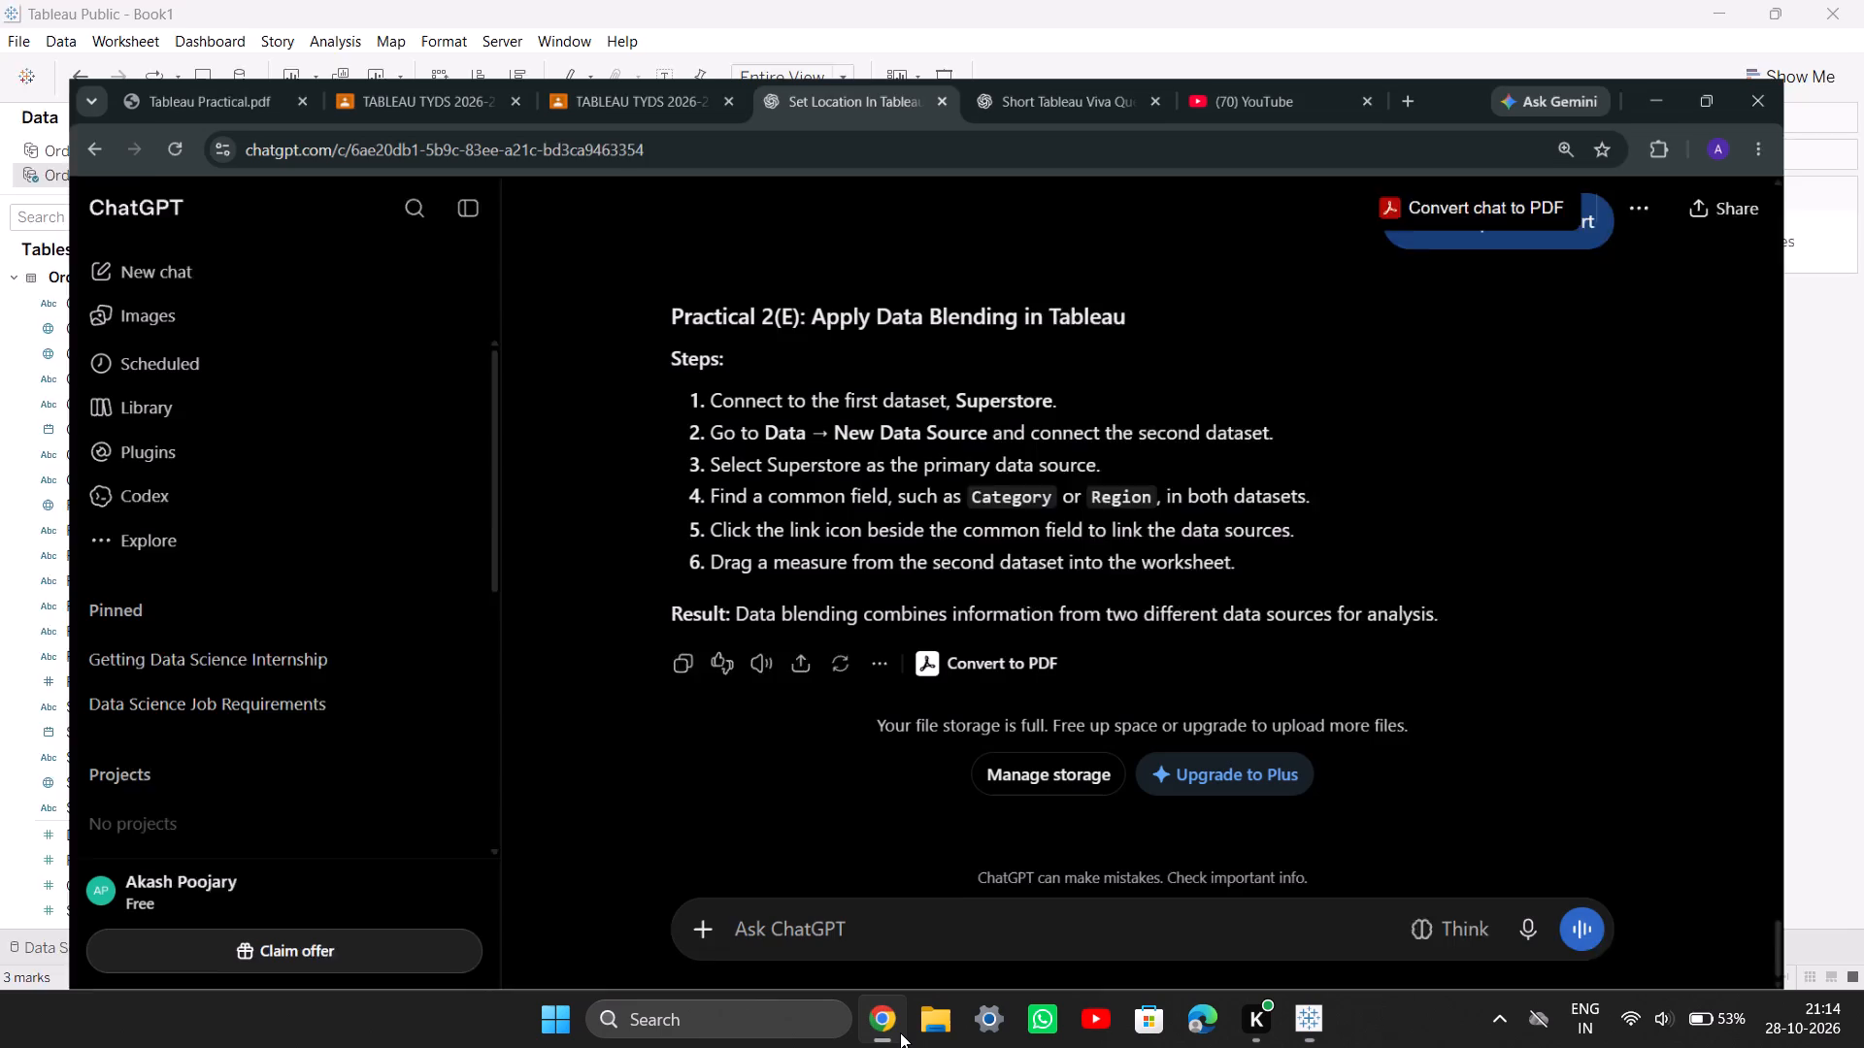
pyautogui.click(207, 0)
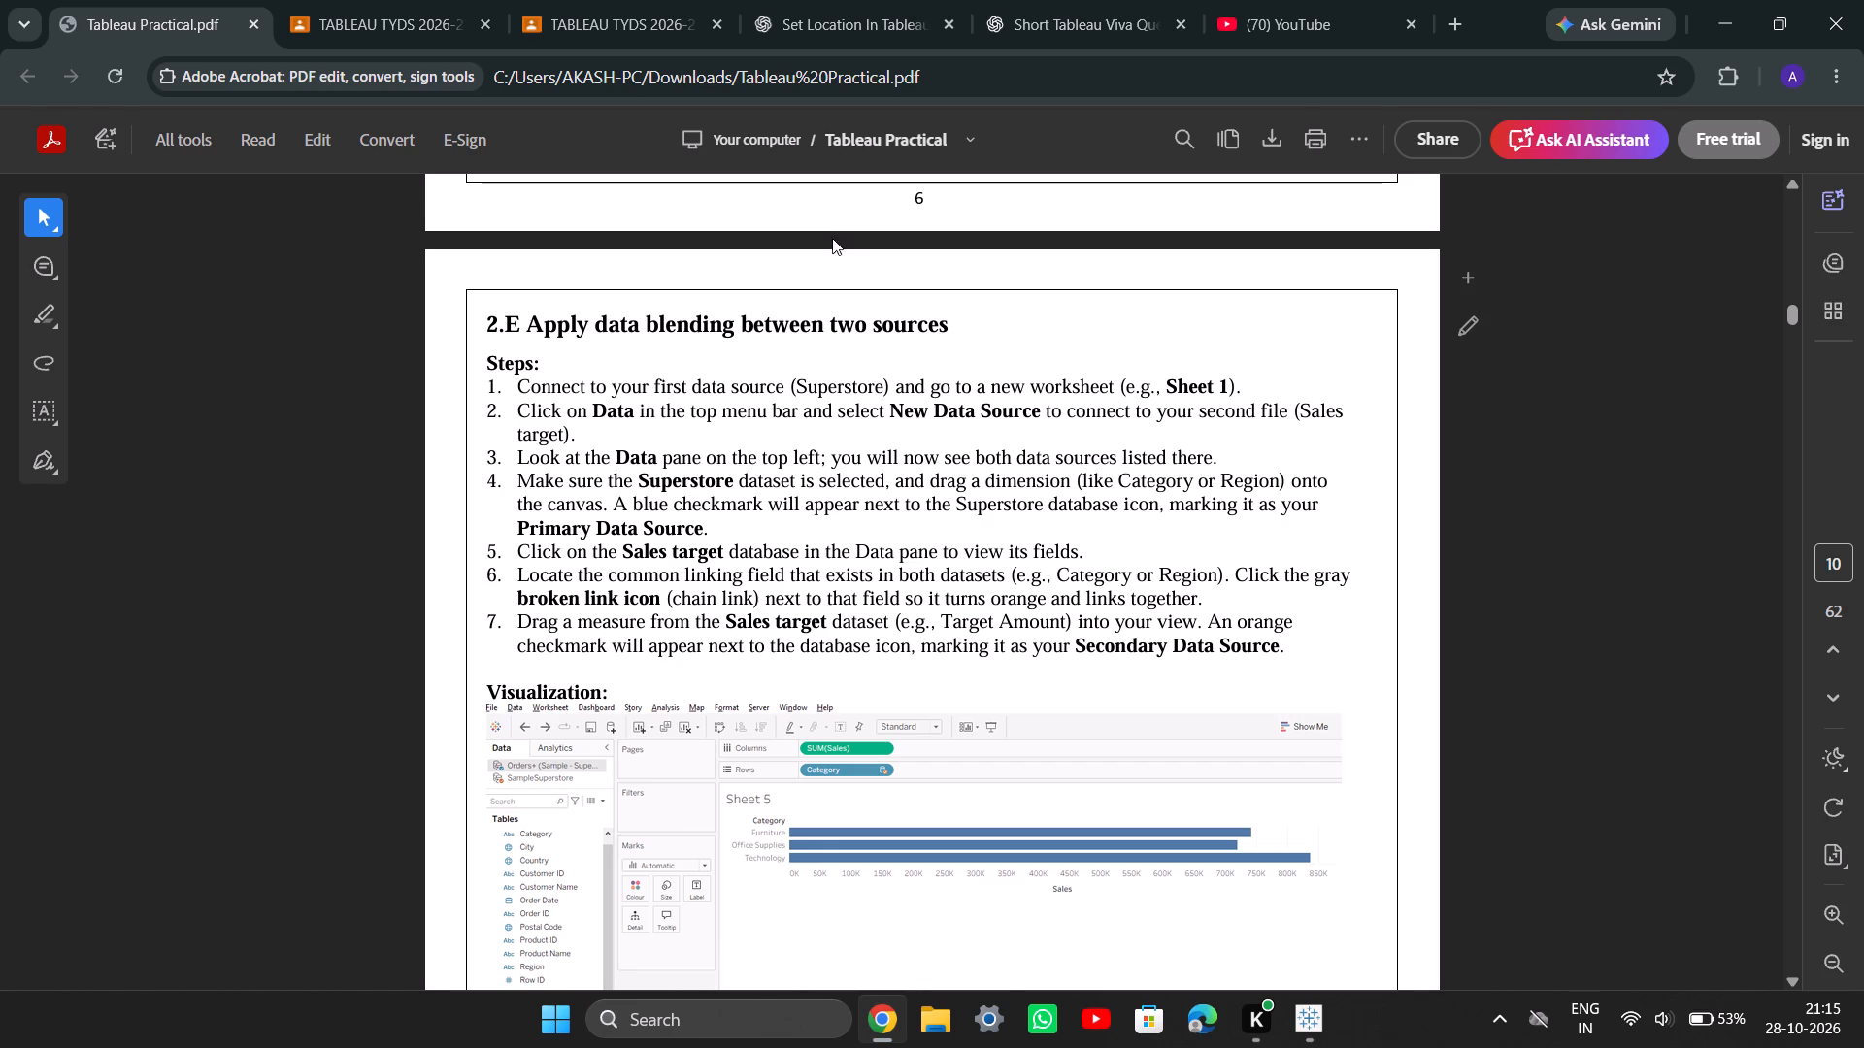
pyautogui.scroll(5, 766, 486)
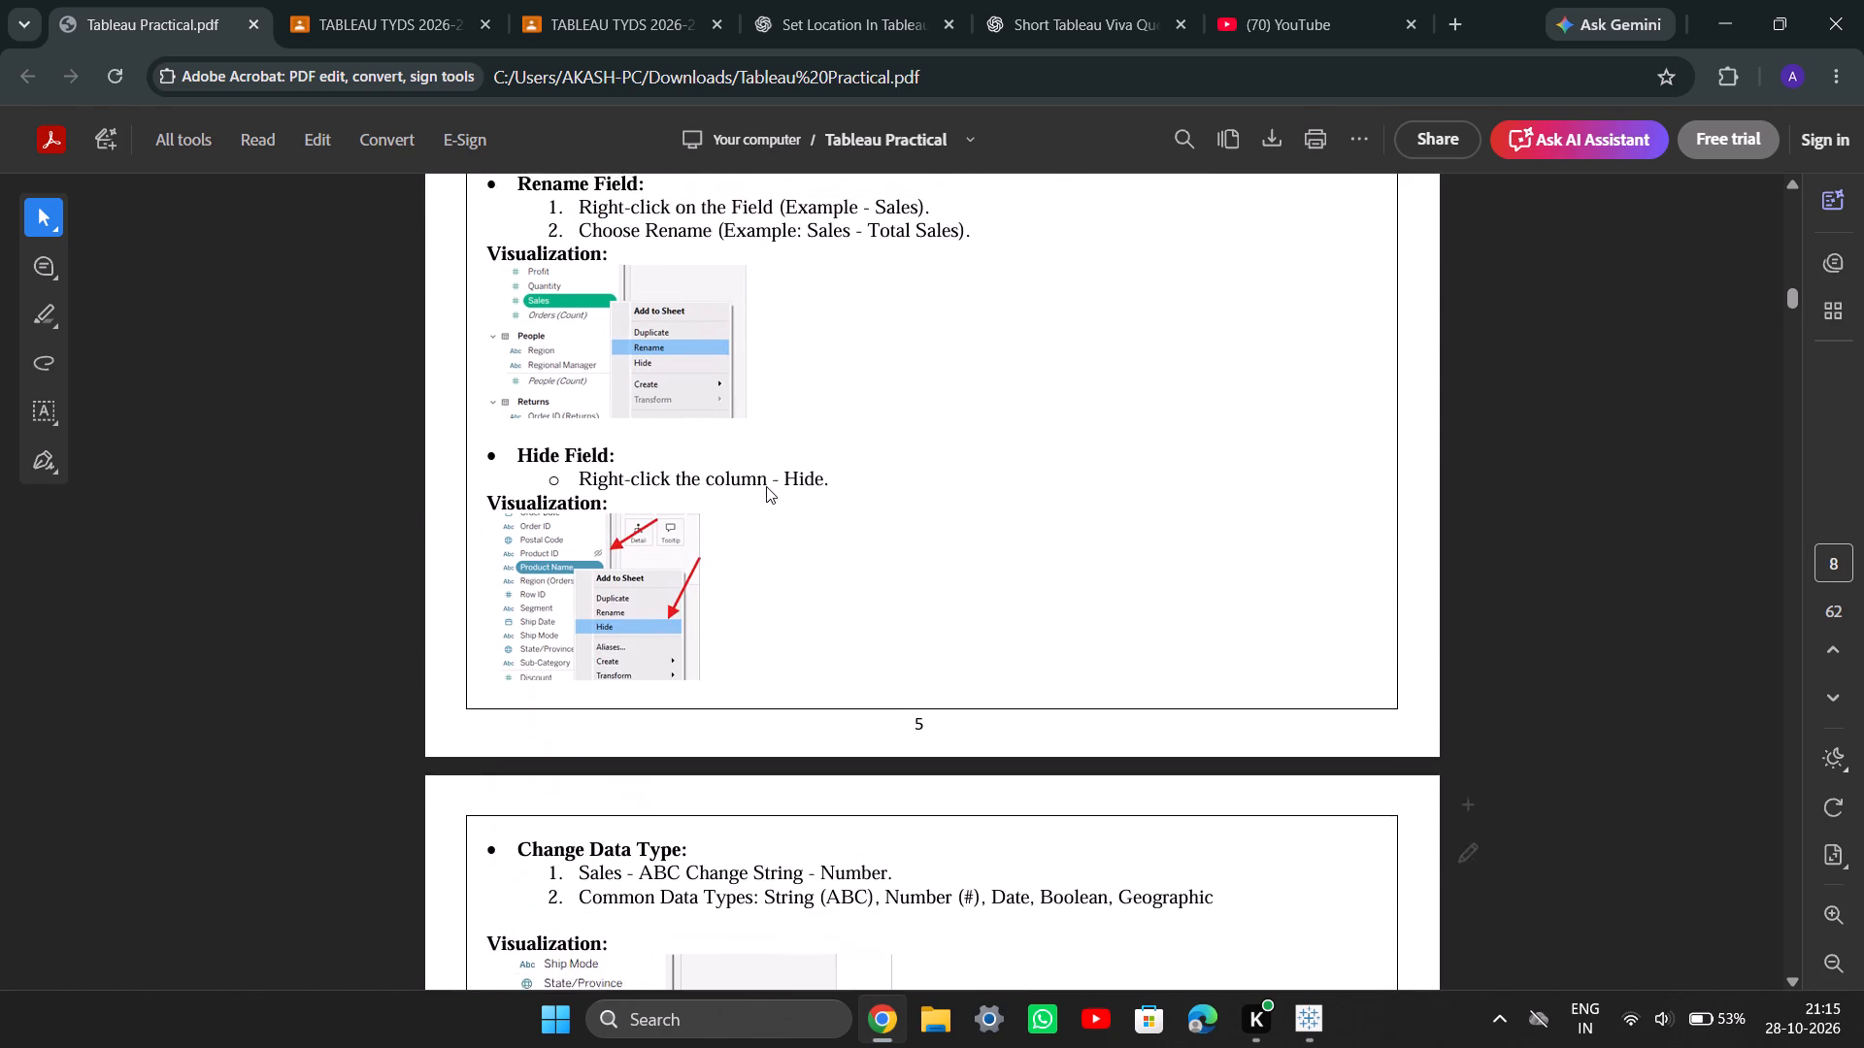
pyautogui.scroll(3, 766, 486)
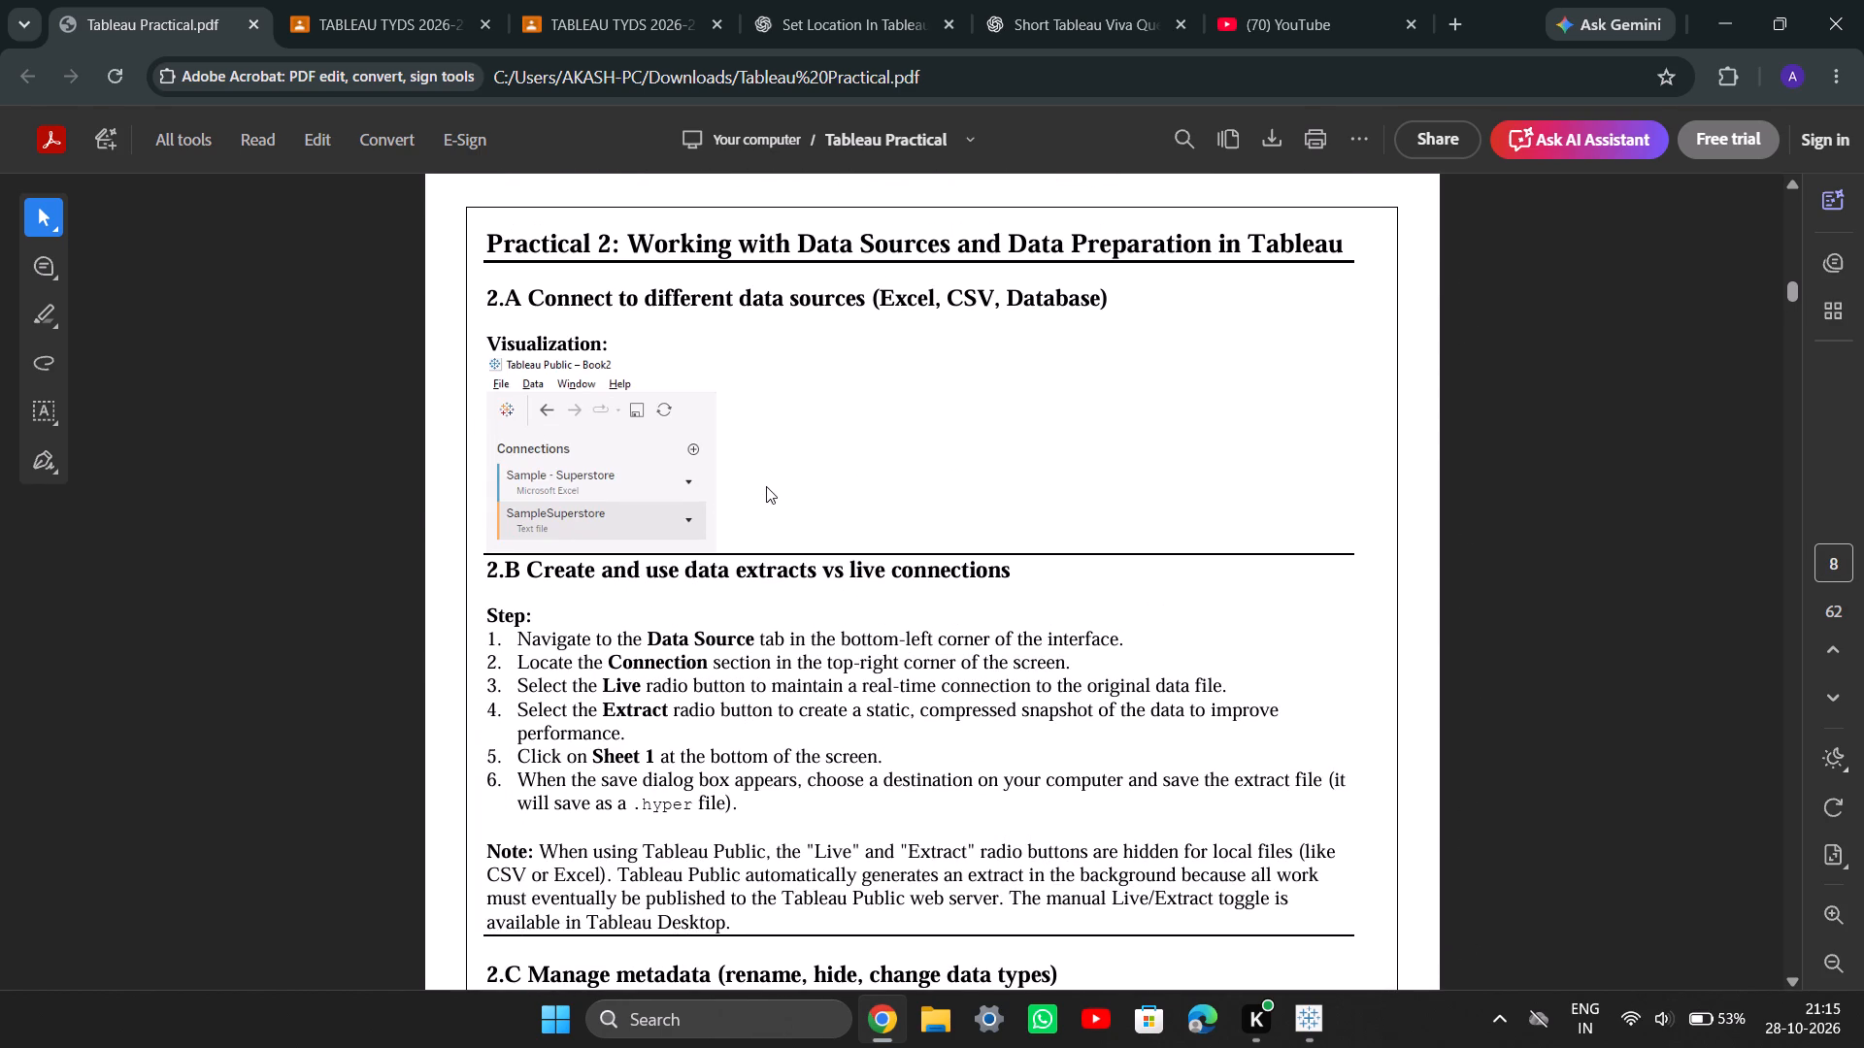
pyautogui.scroll(4, 766, 486)
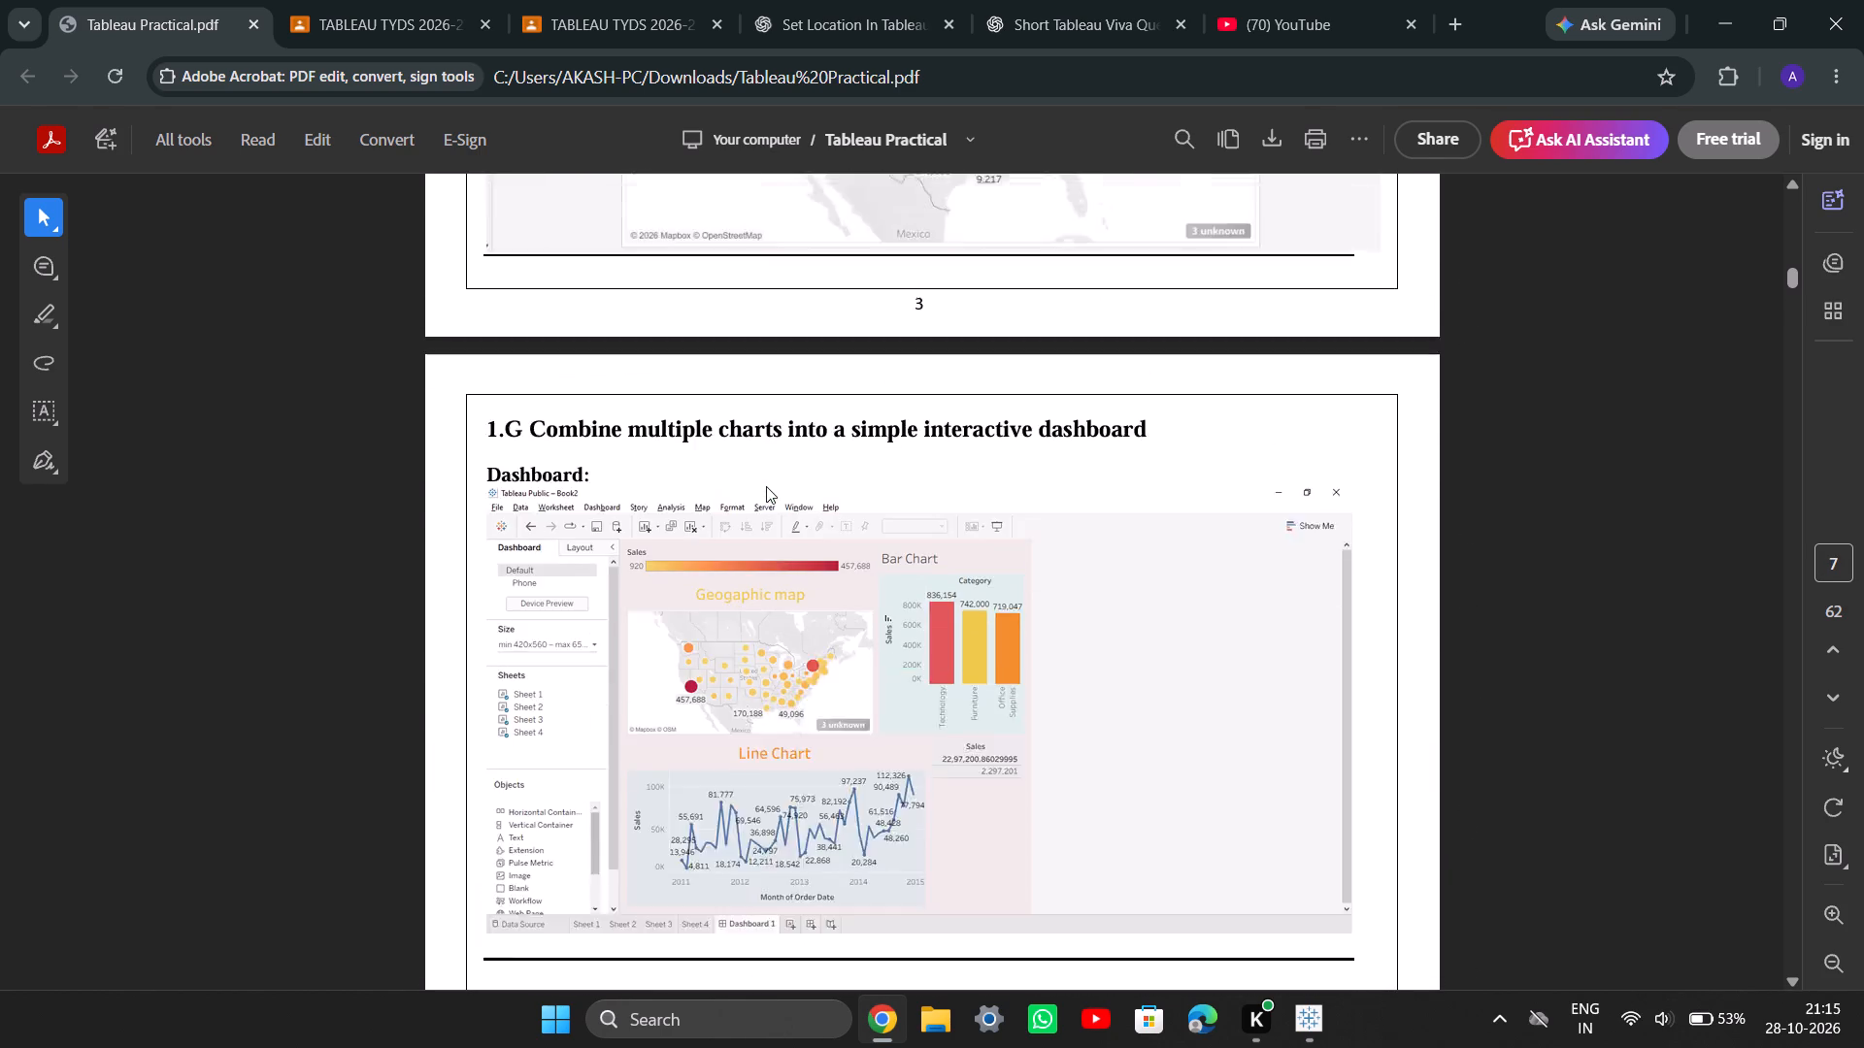
pyautogui.scroll(1, 766, 486)
pyautogui.scroll(-7, 766, 486)
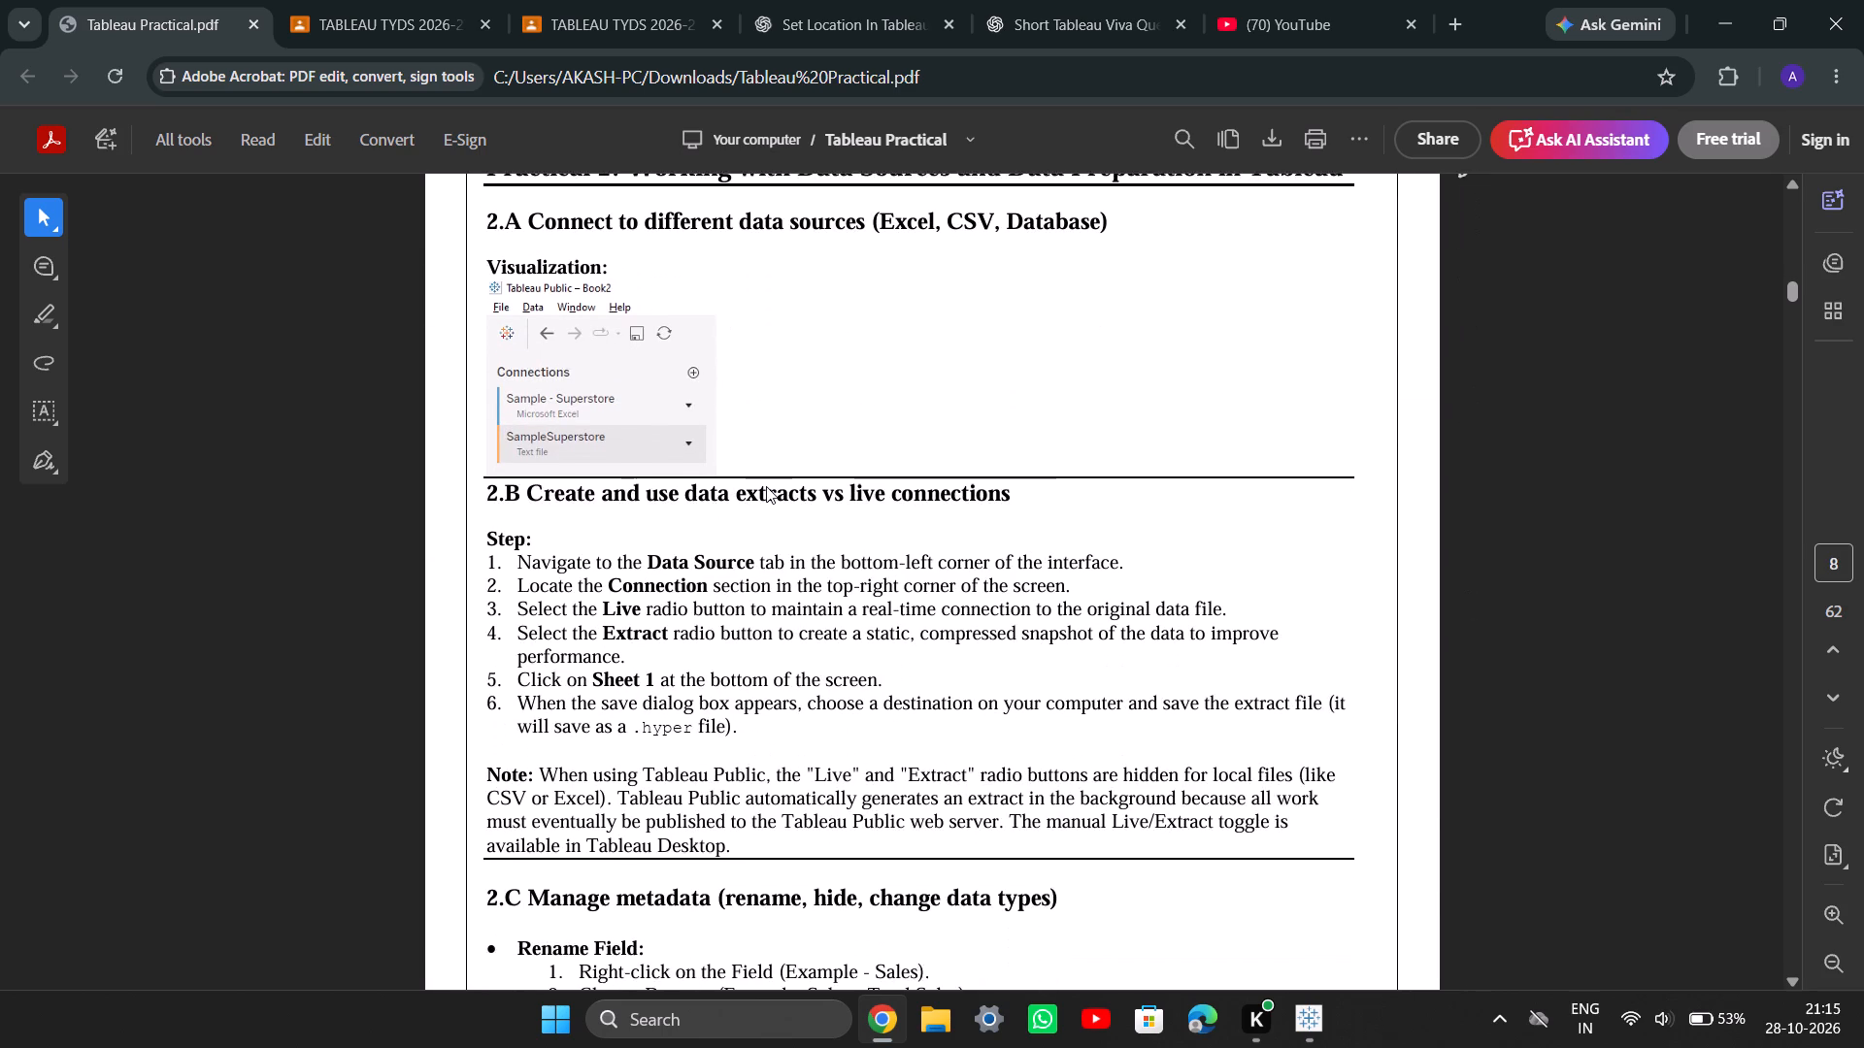
pyautogui.scroll(1, 766, 486)
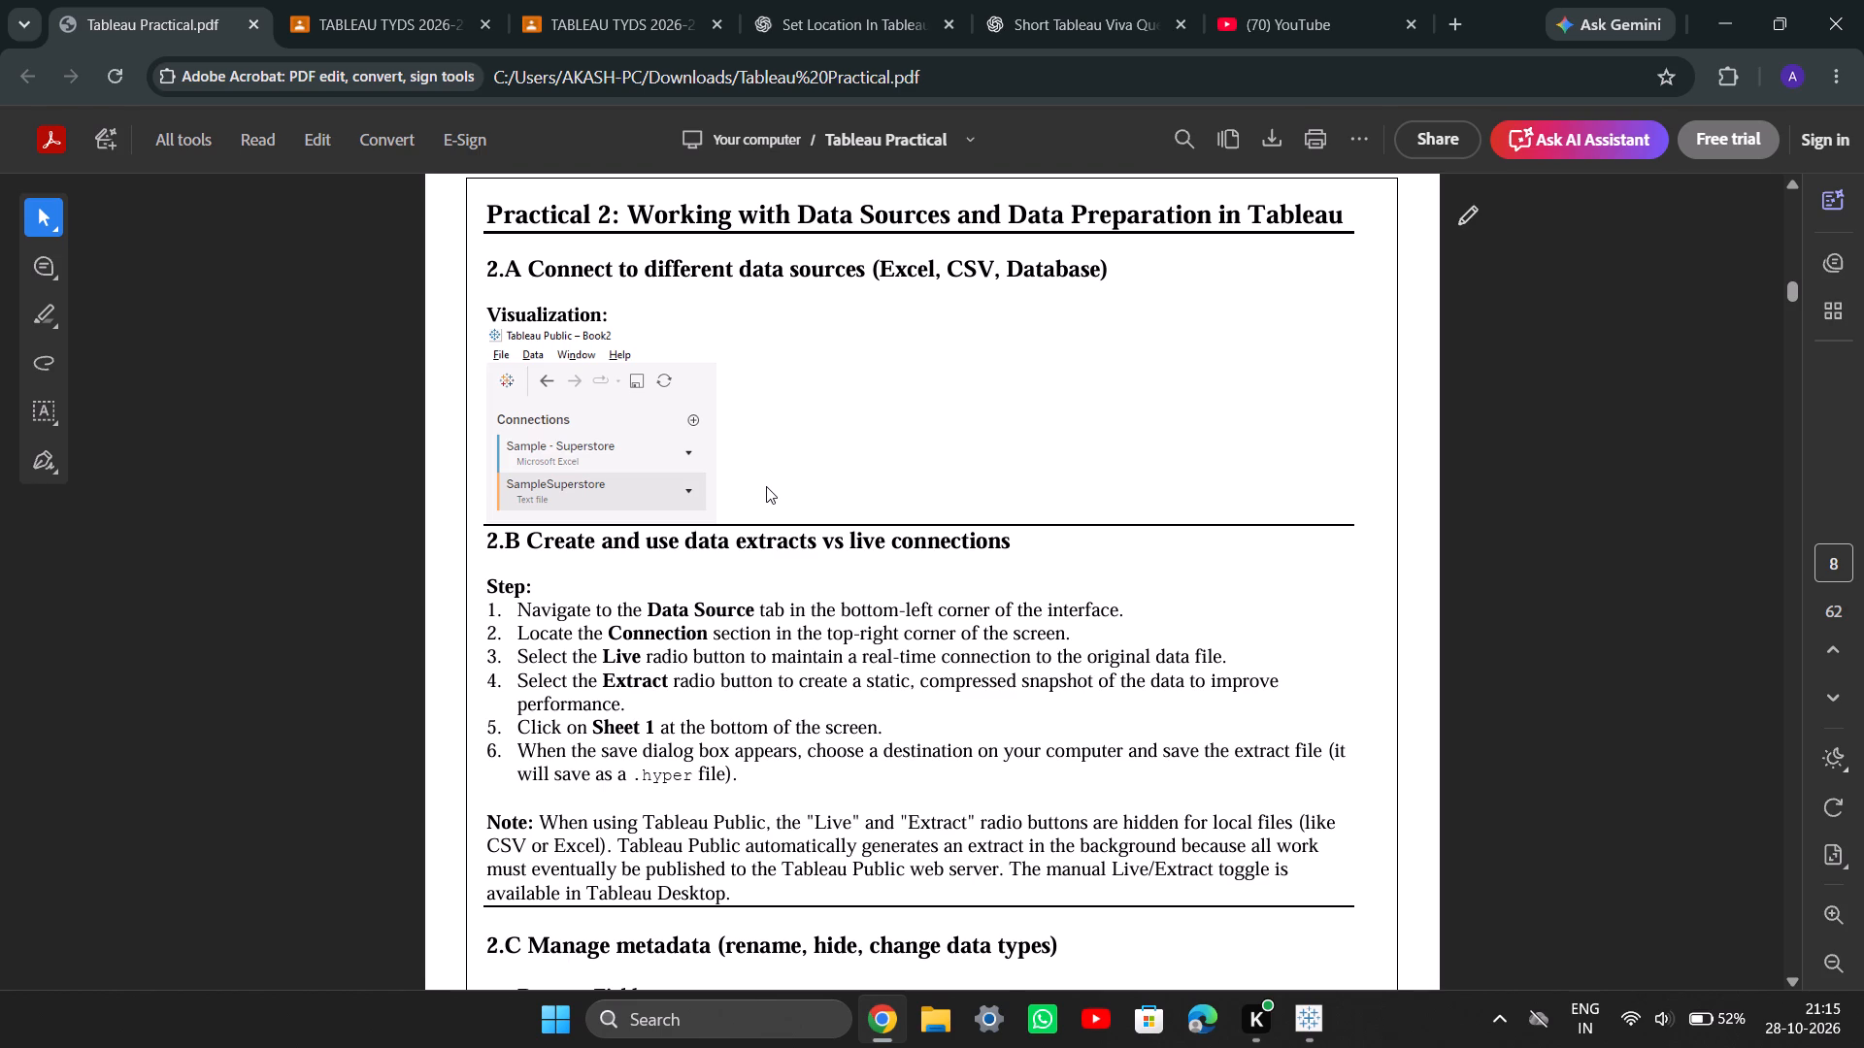
# Return to Tableau, view the Orders+ (Superstore) data source, and check its connections against section 2.A of the PDF in Chrome.
pyautogui.click(1303, 1029)
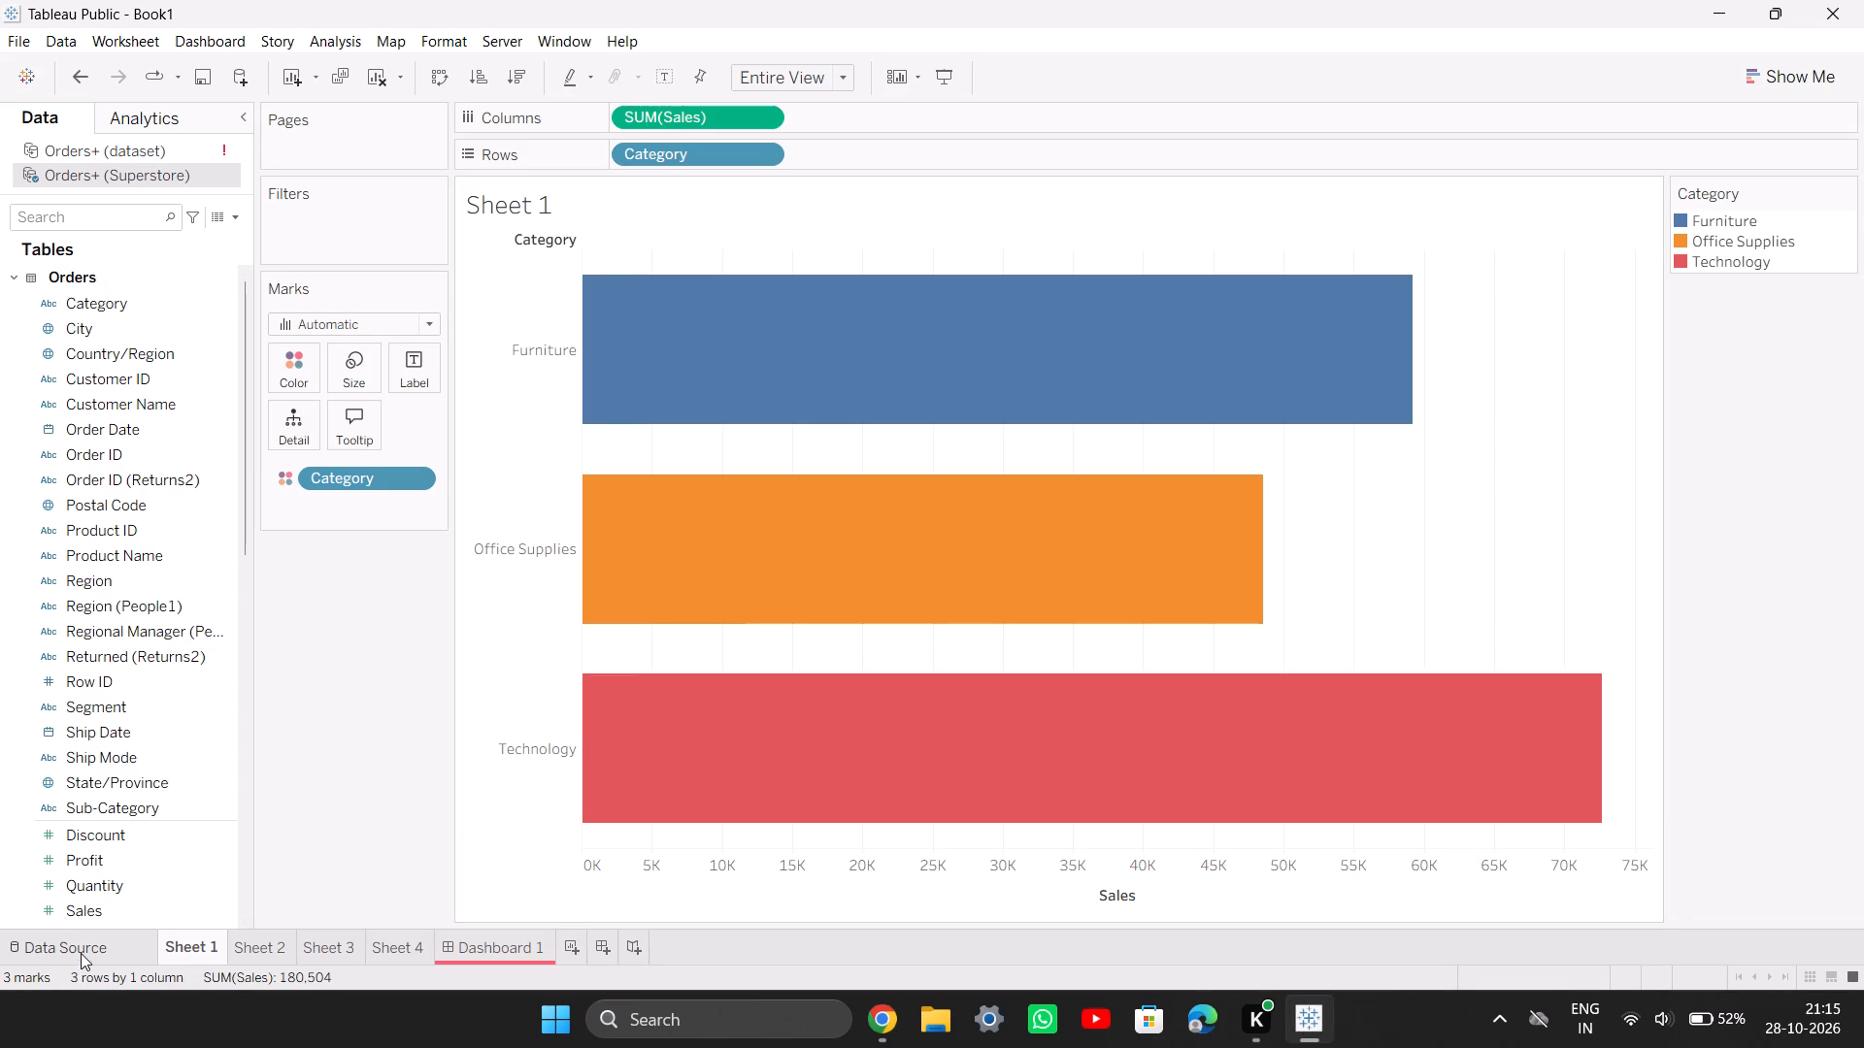
pyautogui.click(81, 953)
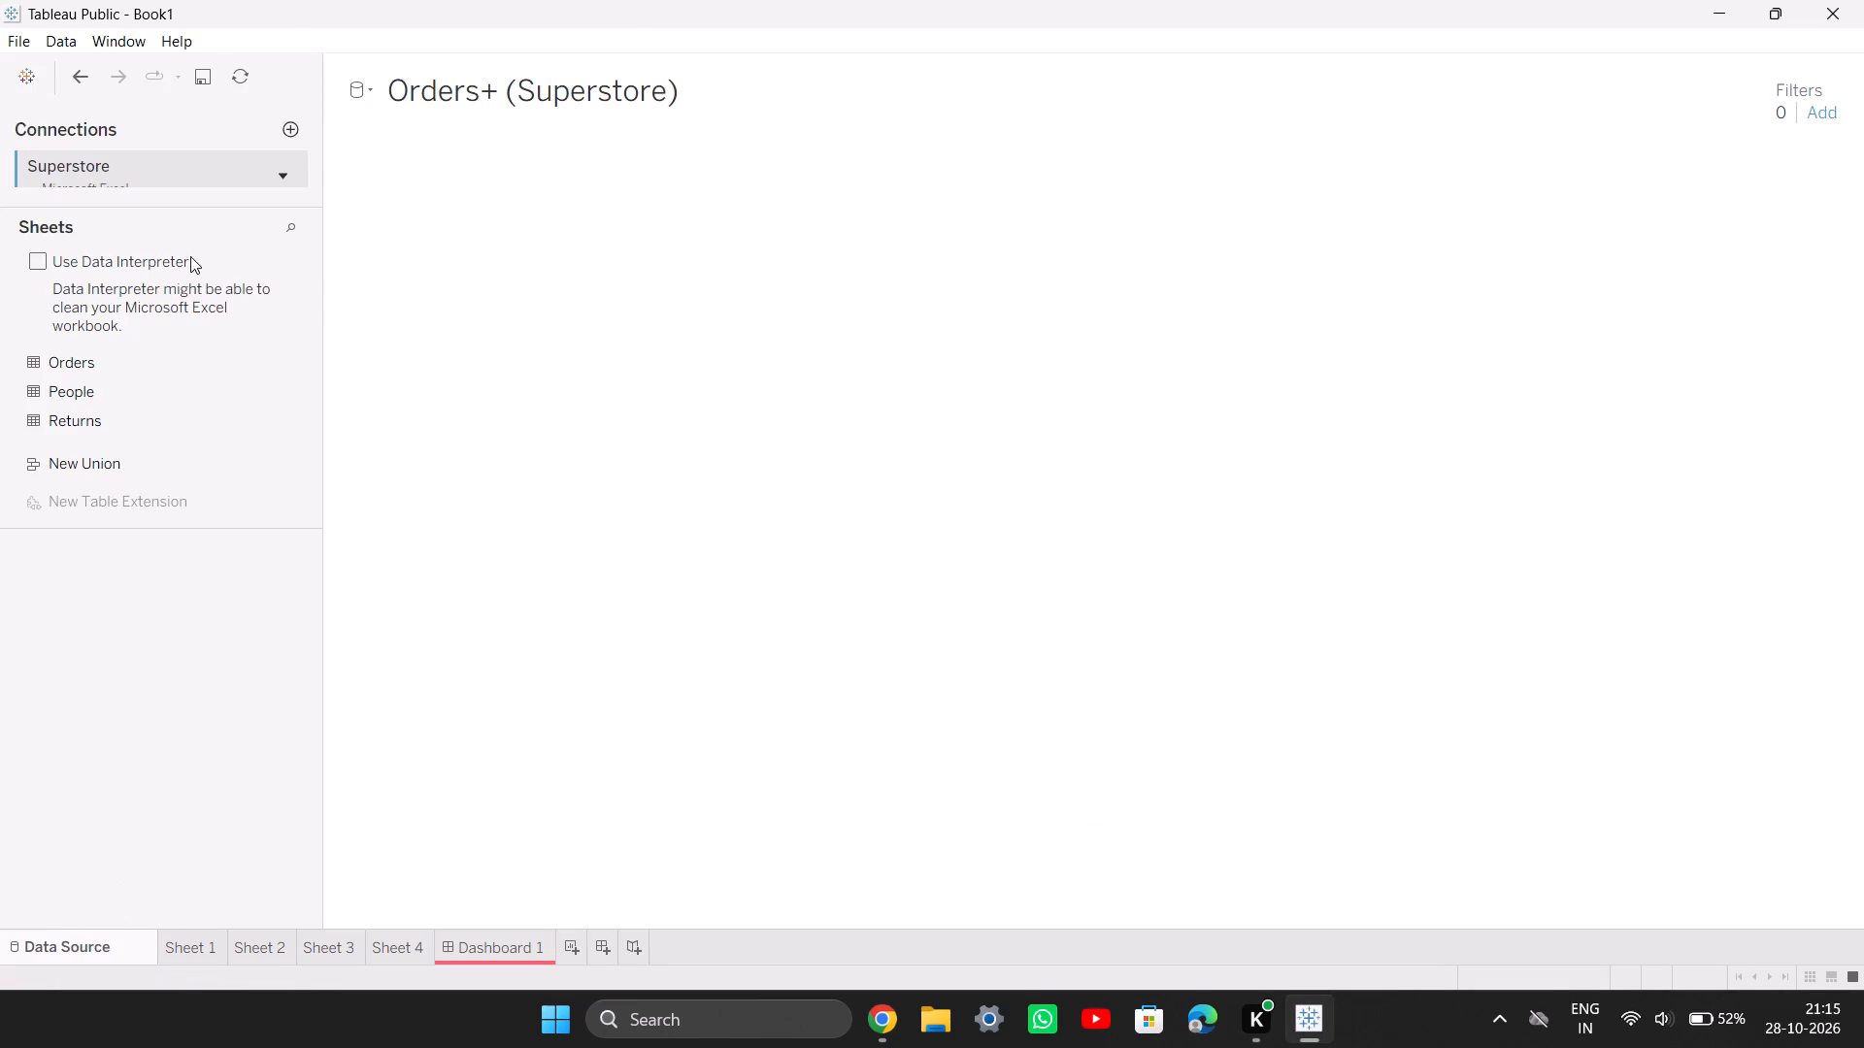
pyautogui.scroll(2, 168, 176)
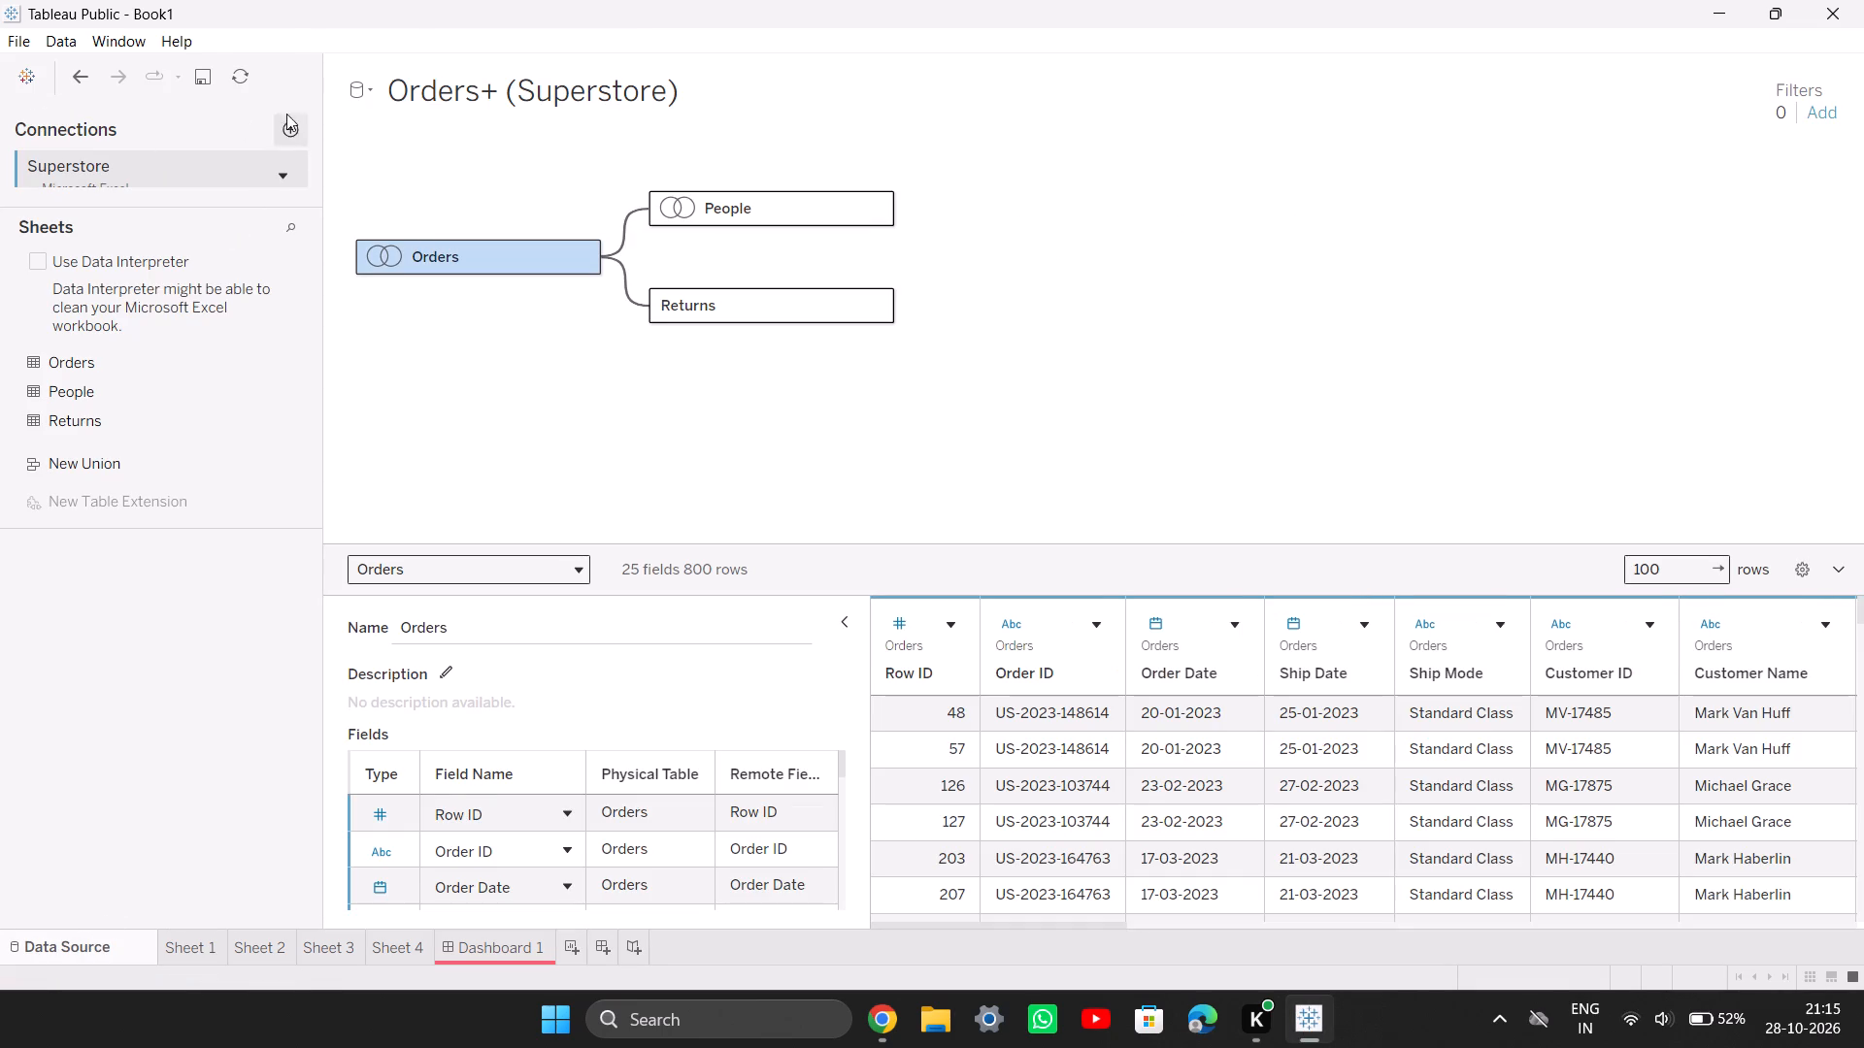
pyautogui.click(223, 132)
pyautogui.click(868, 1020)
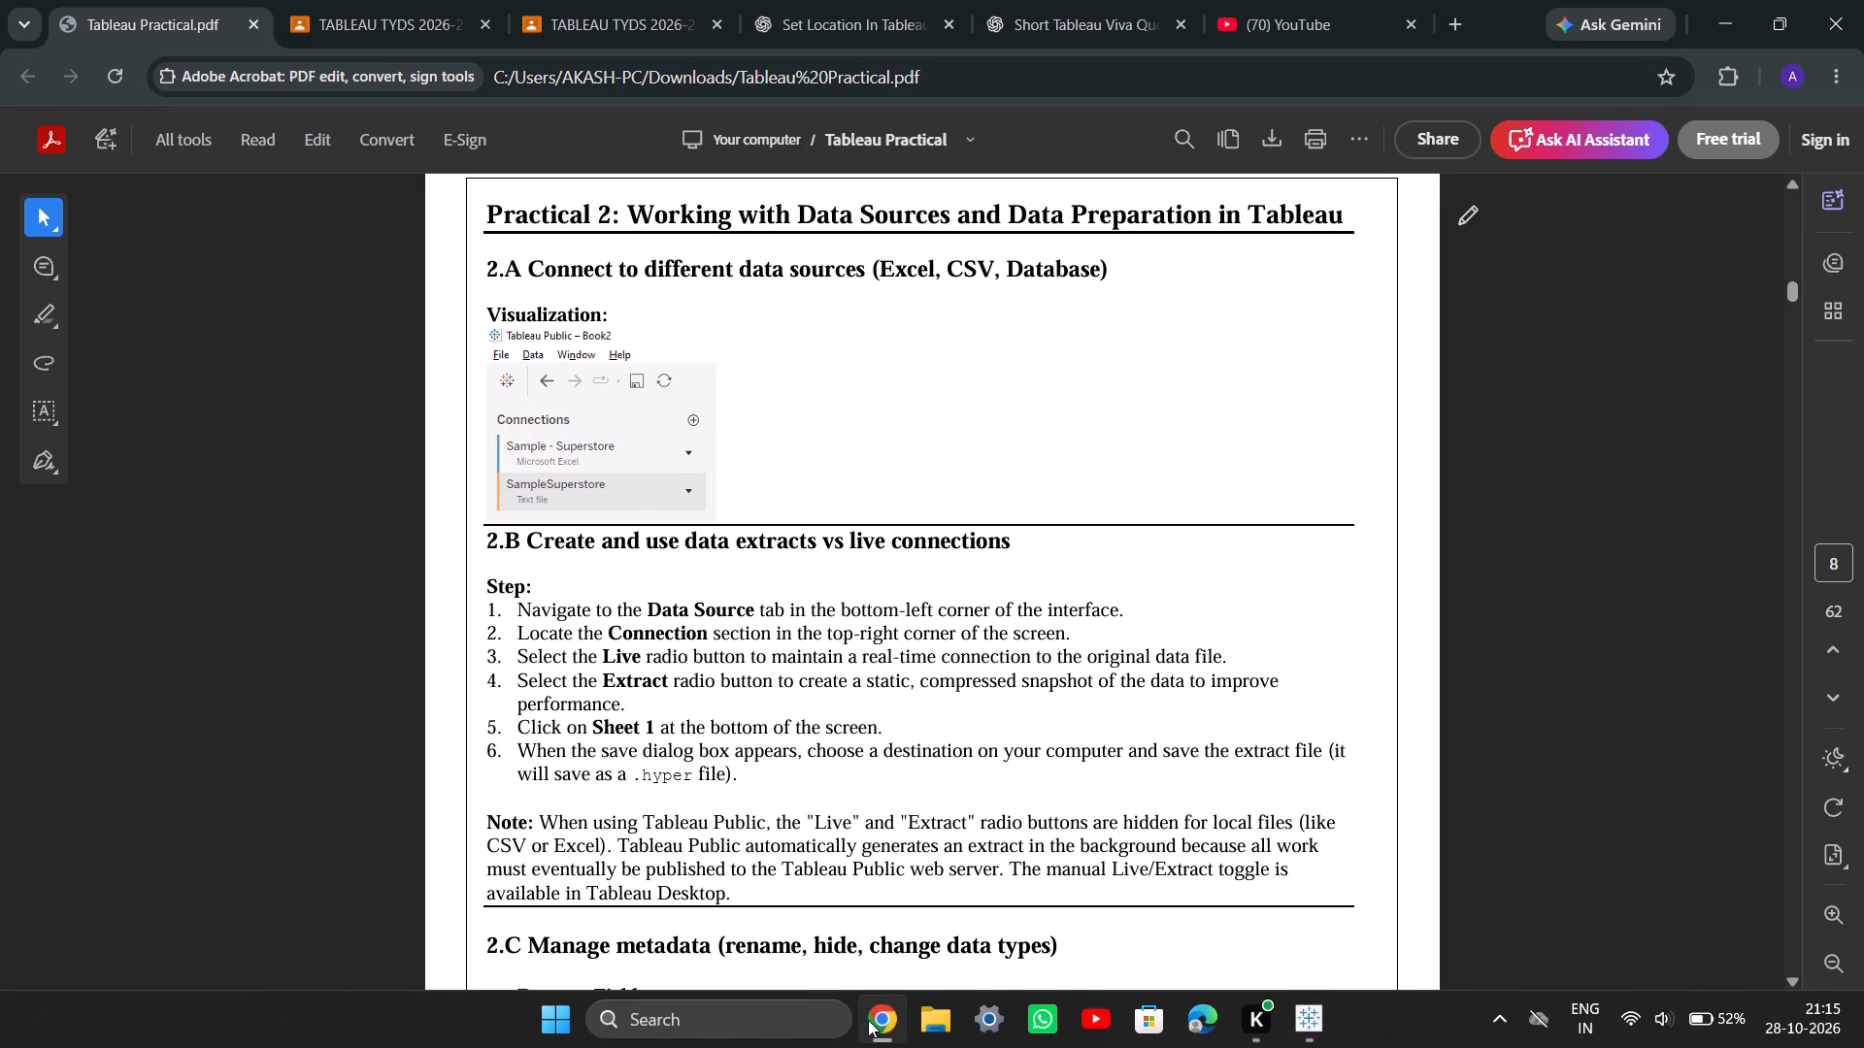
pyautogui.click(868, 1020)
pyautogui.click(868, 1020)
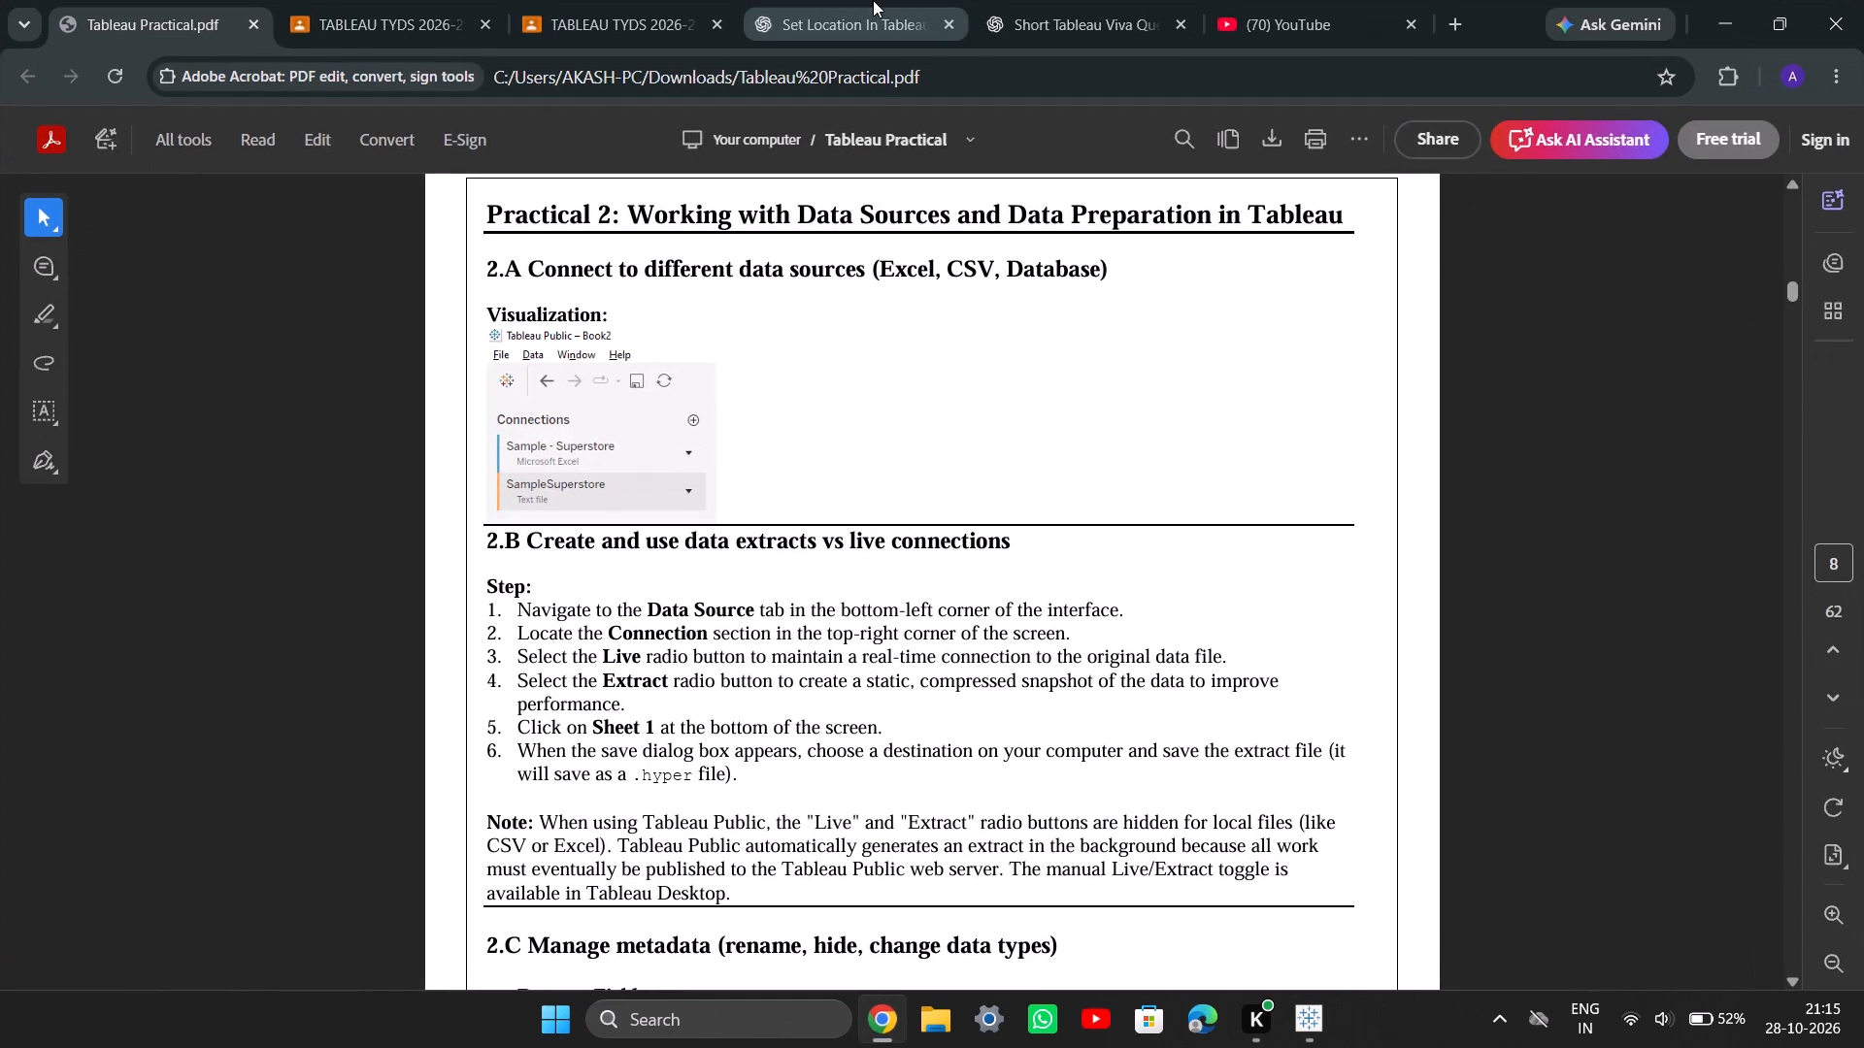
pyautogui.click(873, 0)
pyautogui.click(205, 0)
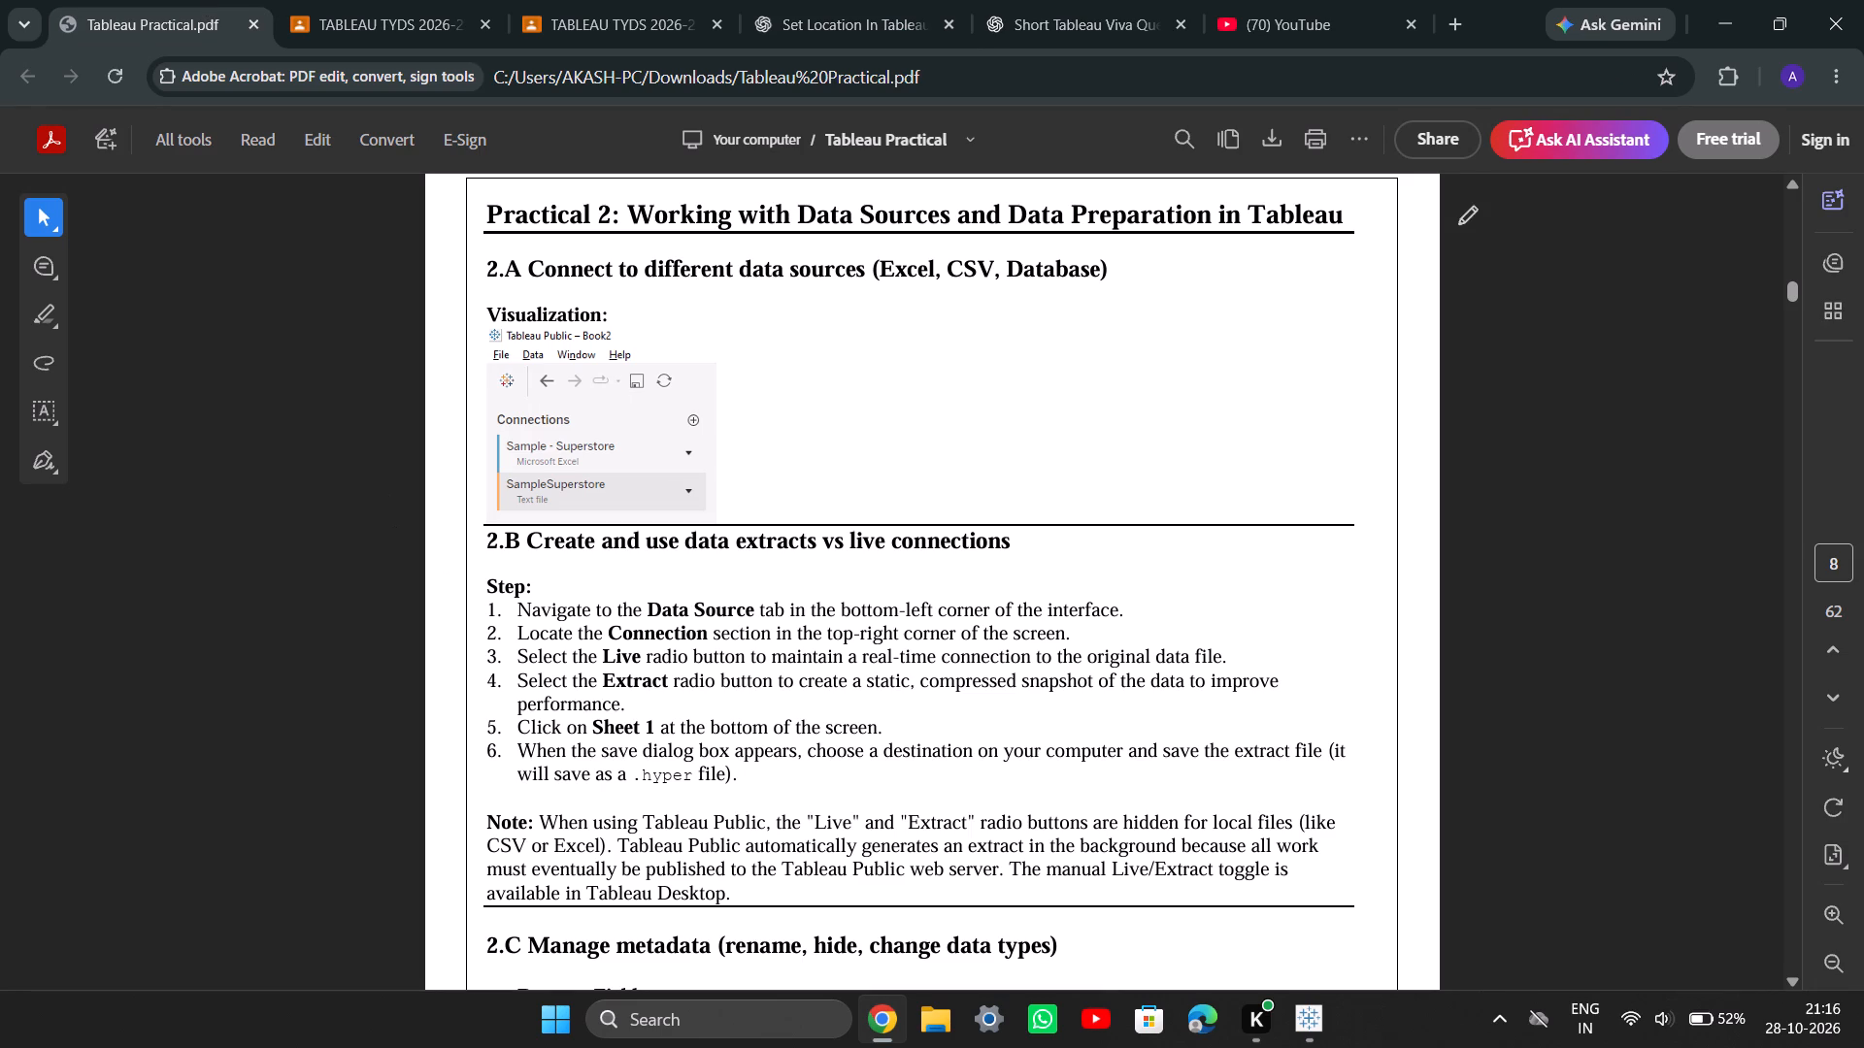
pyautogui.click(892, 1017)
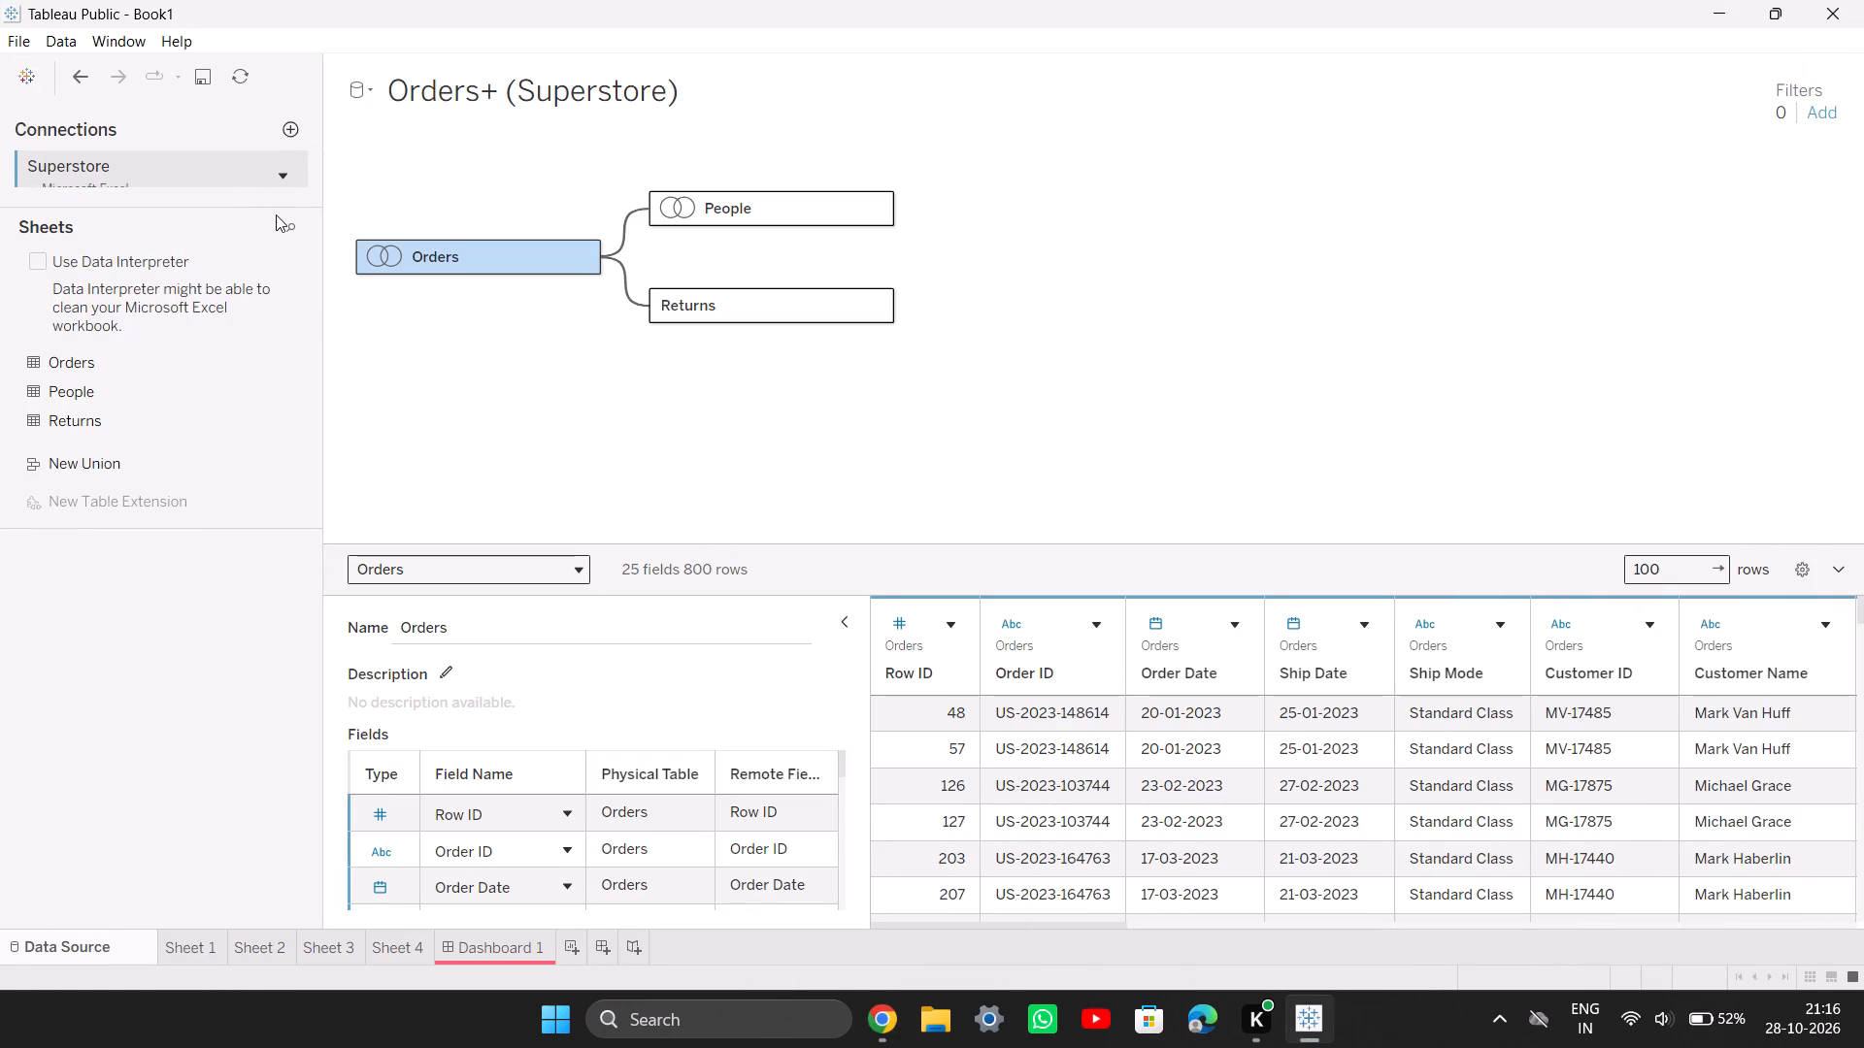
# Check the file and server connection types available for adding to the Superstore data source, including the additional installed connectors.
pyautogui.click(284, 123)
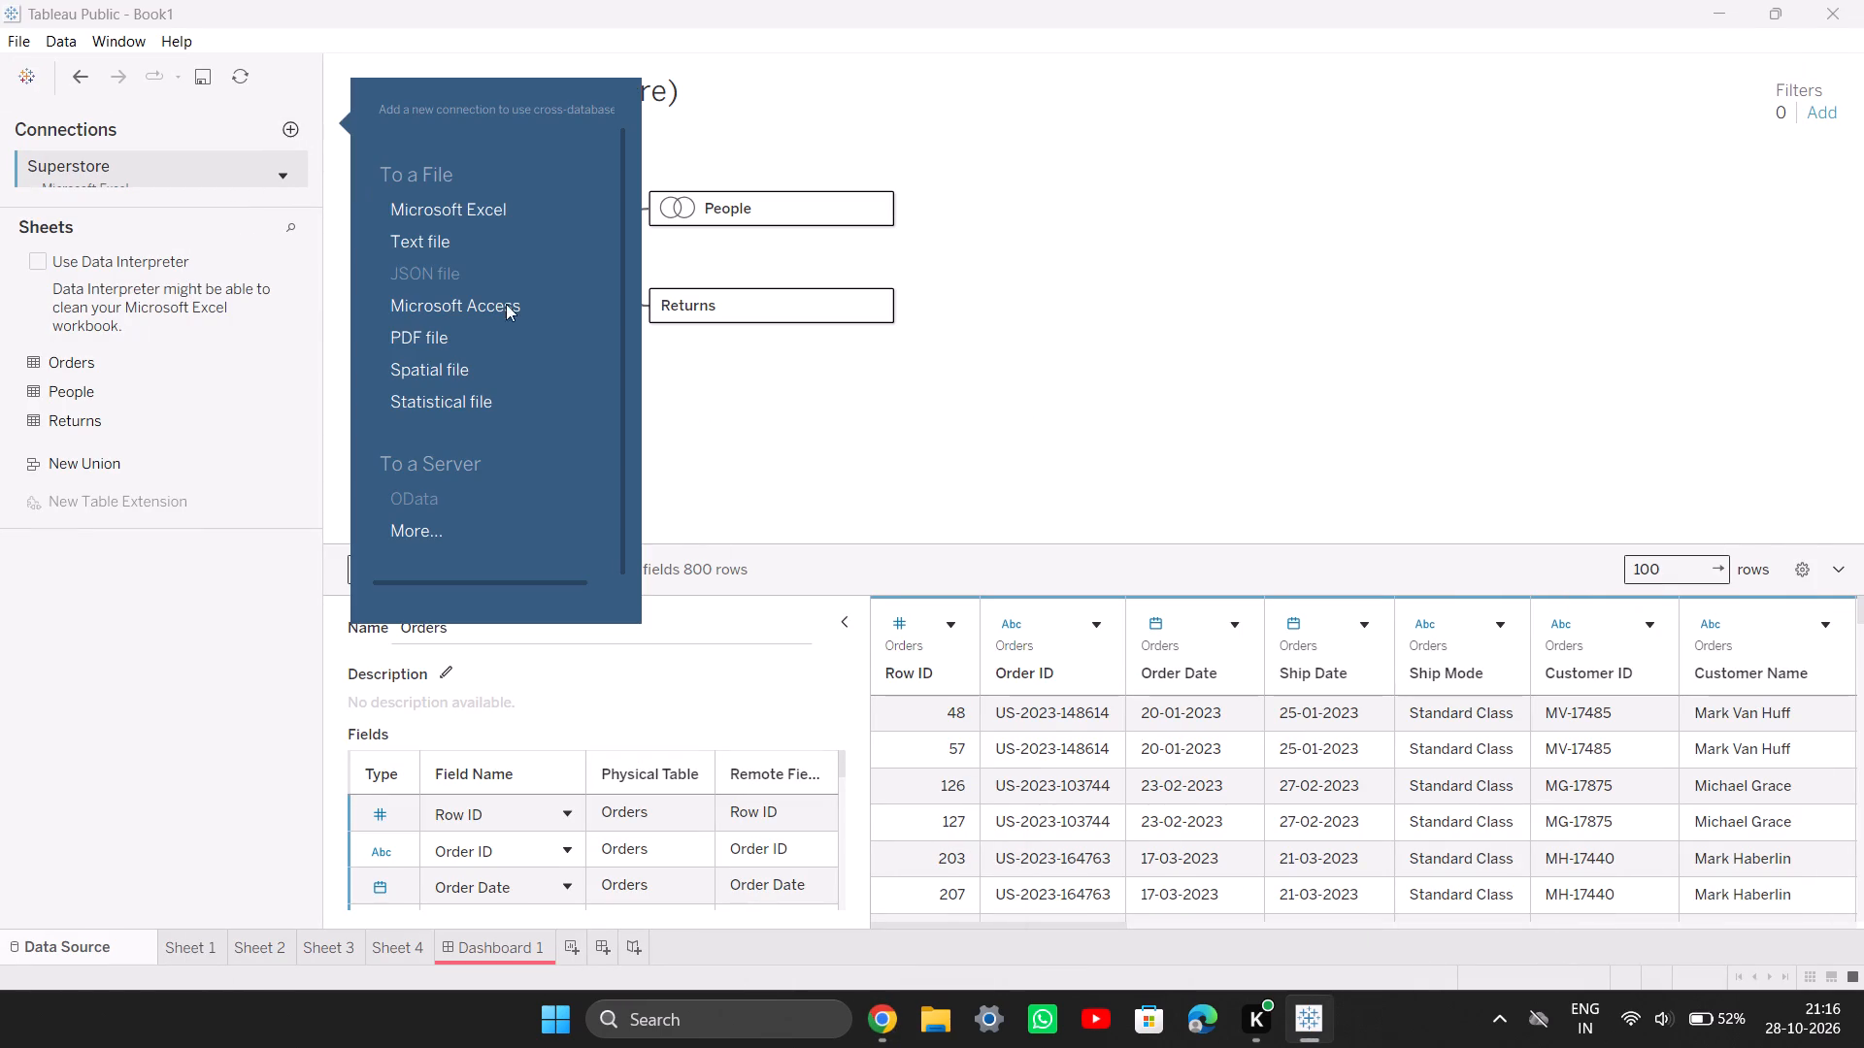
pyautogui.scroll(-9, 487, 399)
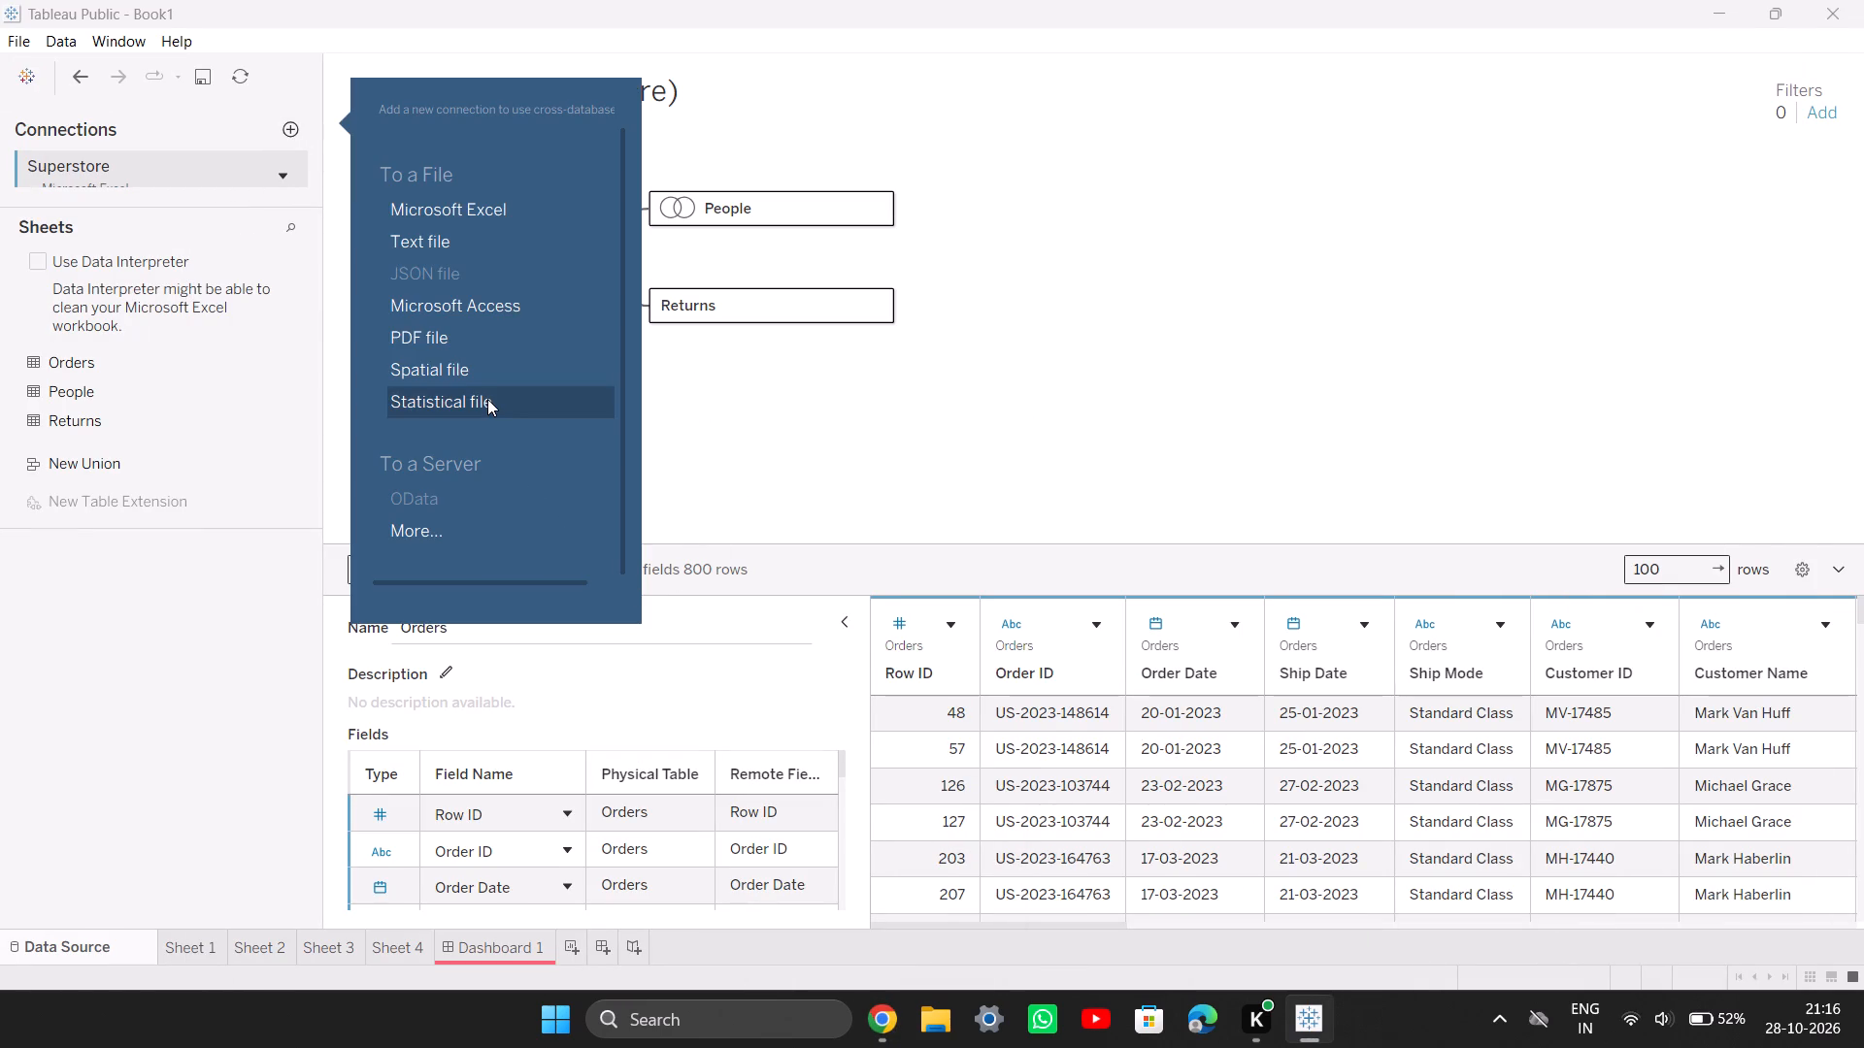
pyautogui.click(439, 520)
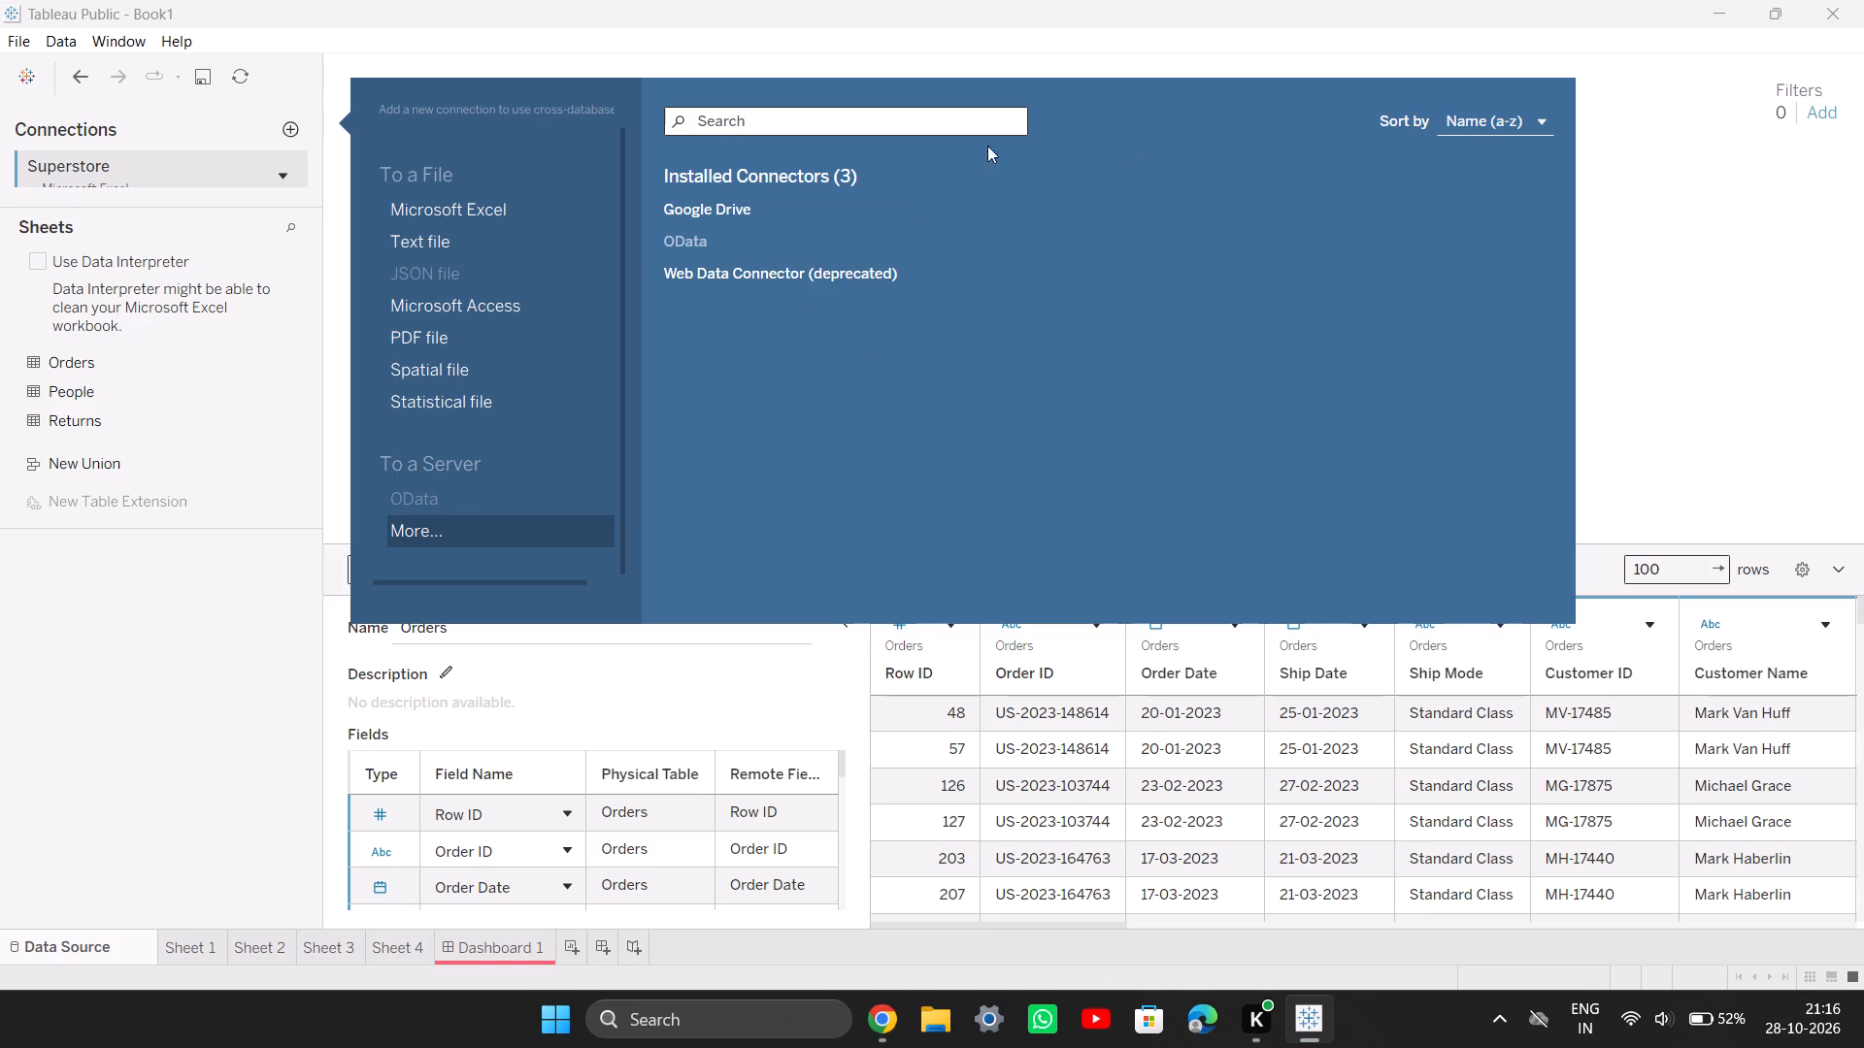
pyautogui.click(199, 429)
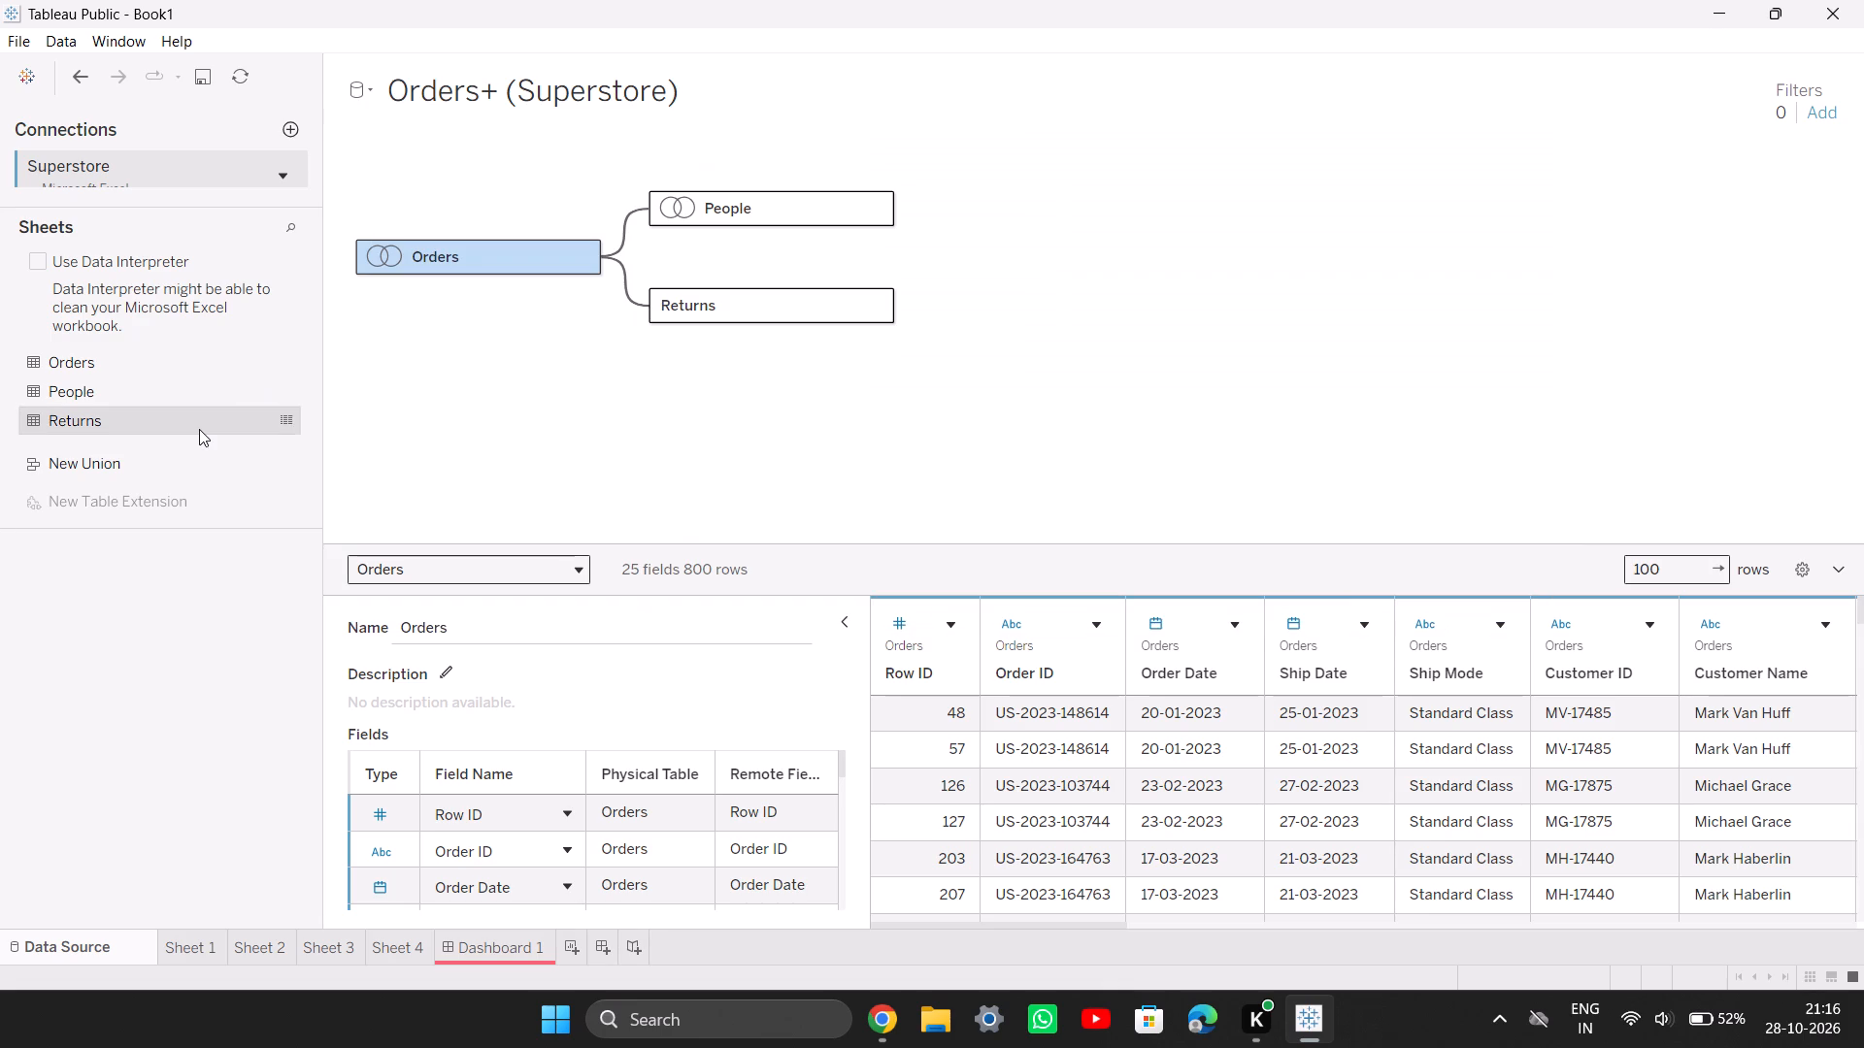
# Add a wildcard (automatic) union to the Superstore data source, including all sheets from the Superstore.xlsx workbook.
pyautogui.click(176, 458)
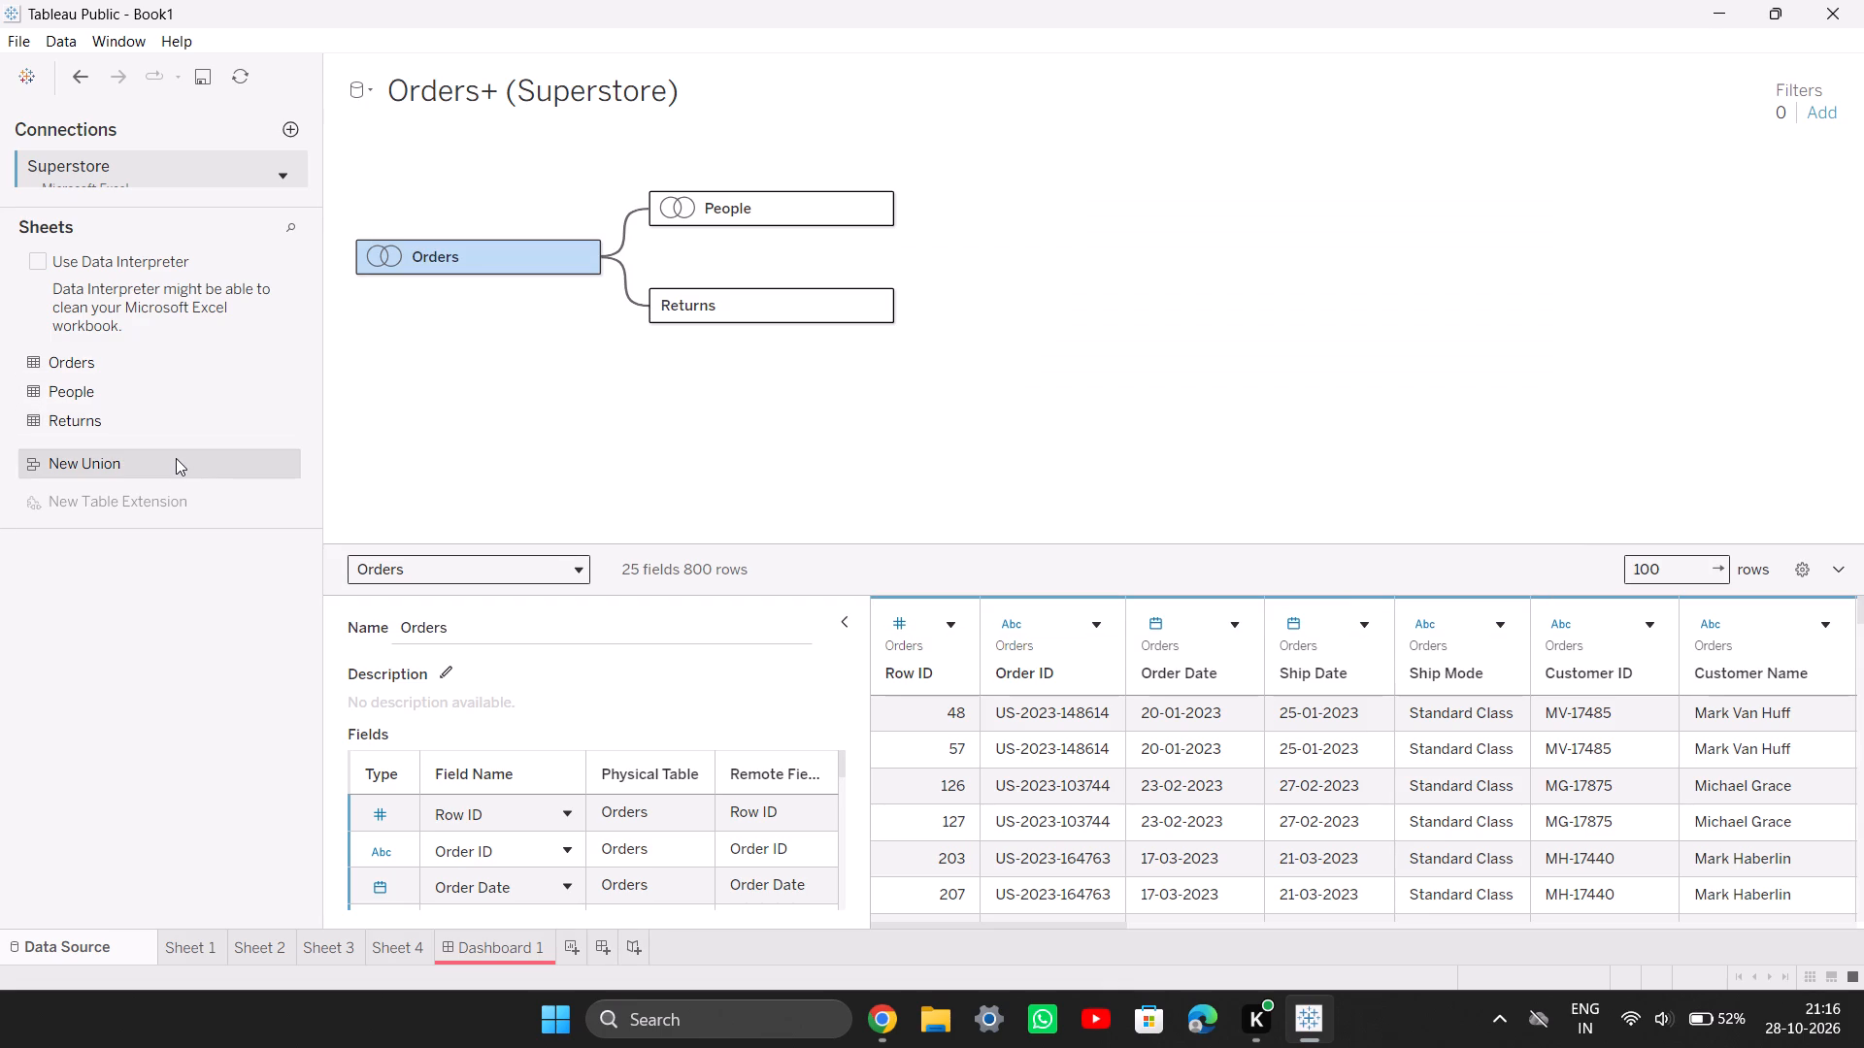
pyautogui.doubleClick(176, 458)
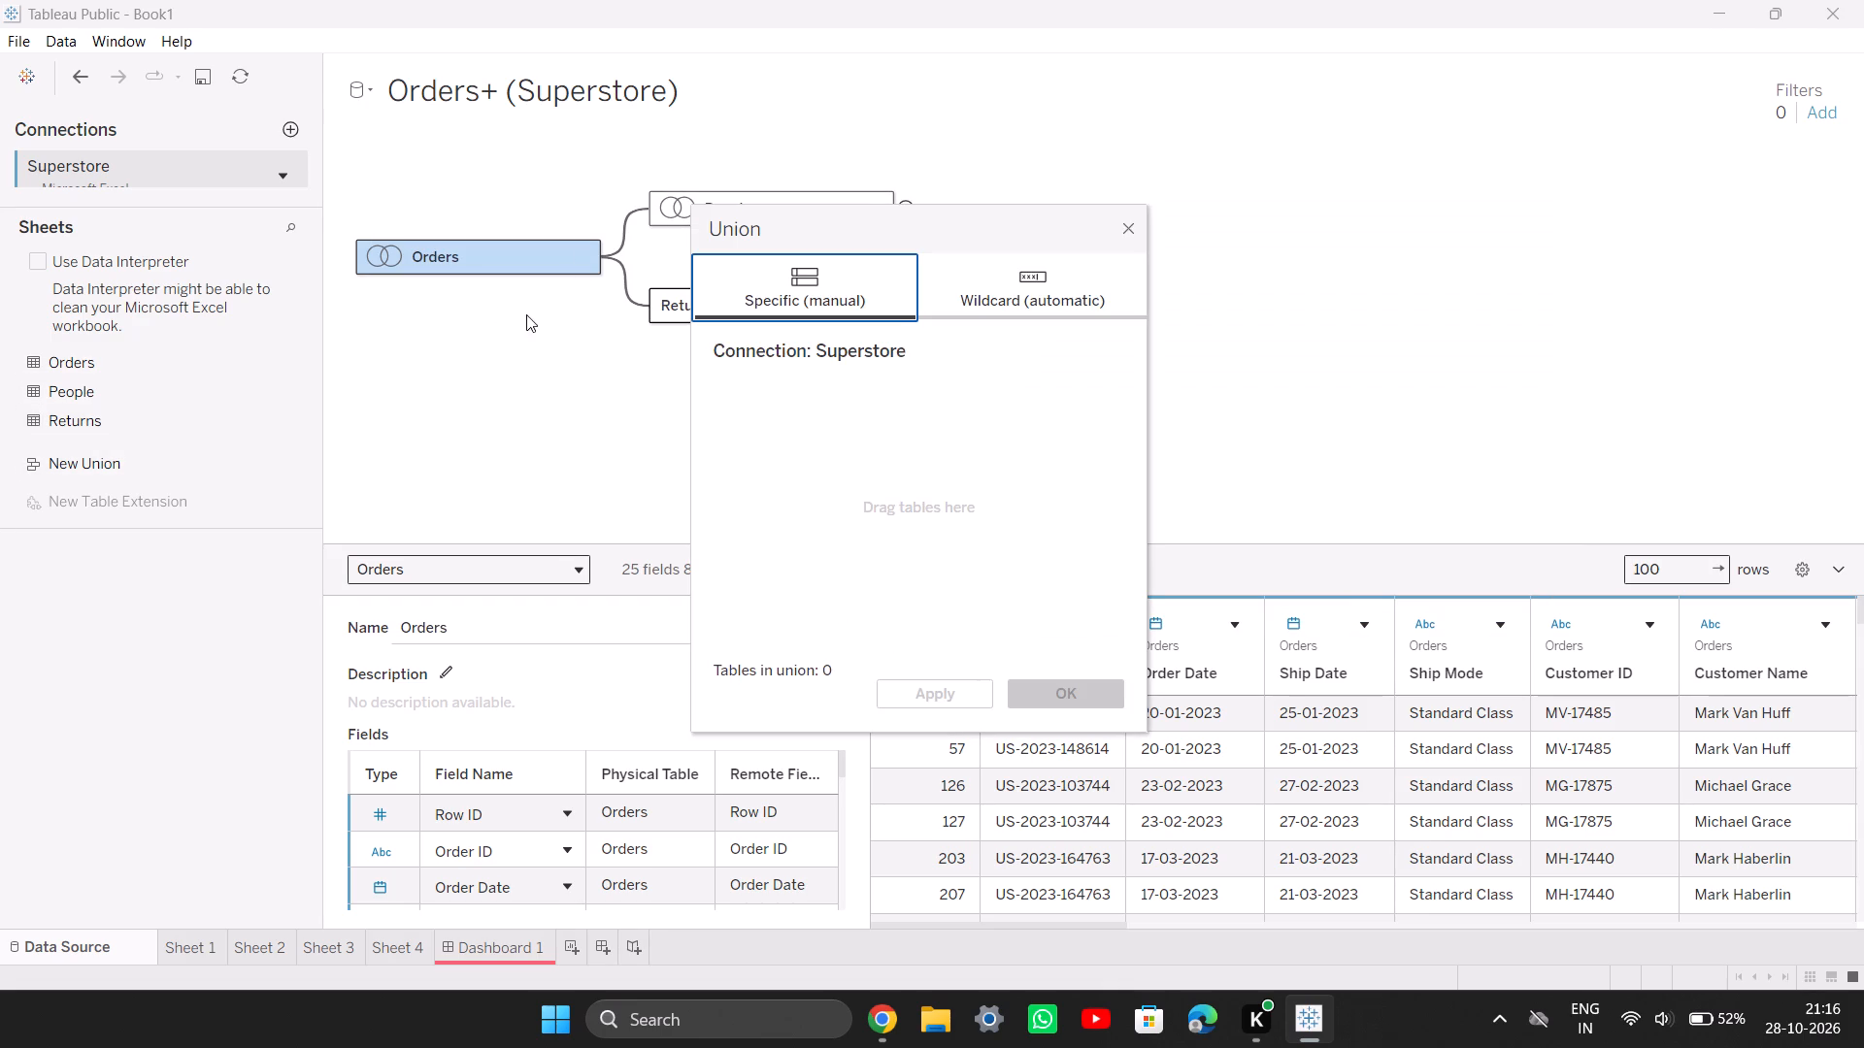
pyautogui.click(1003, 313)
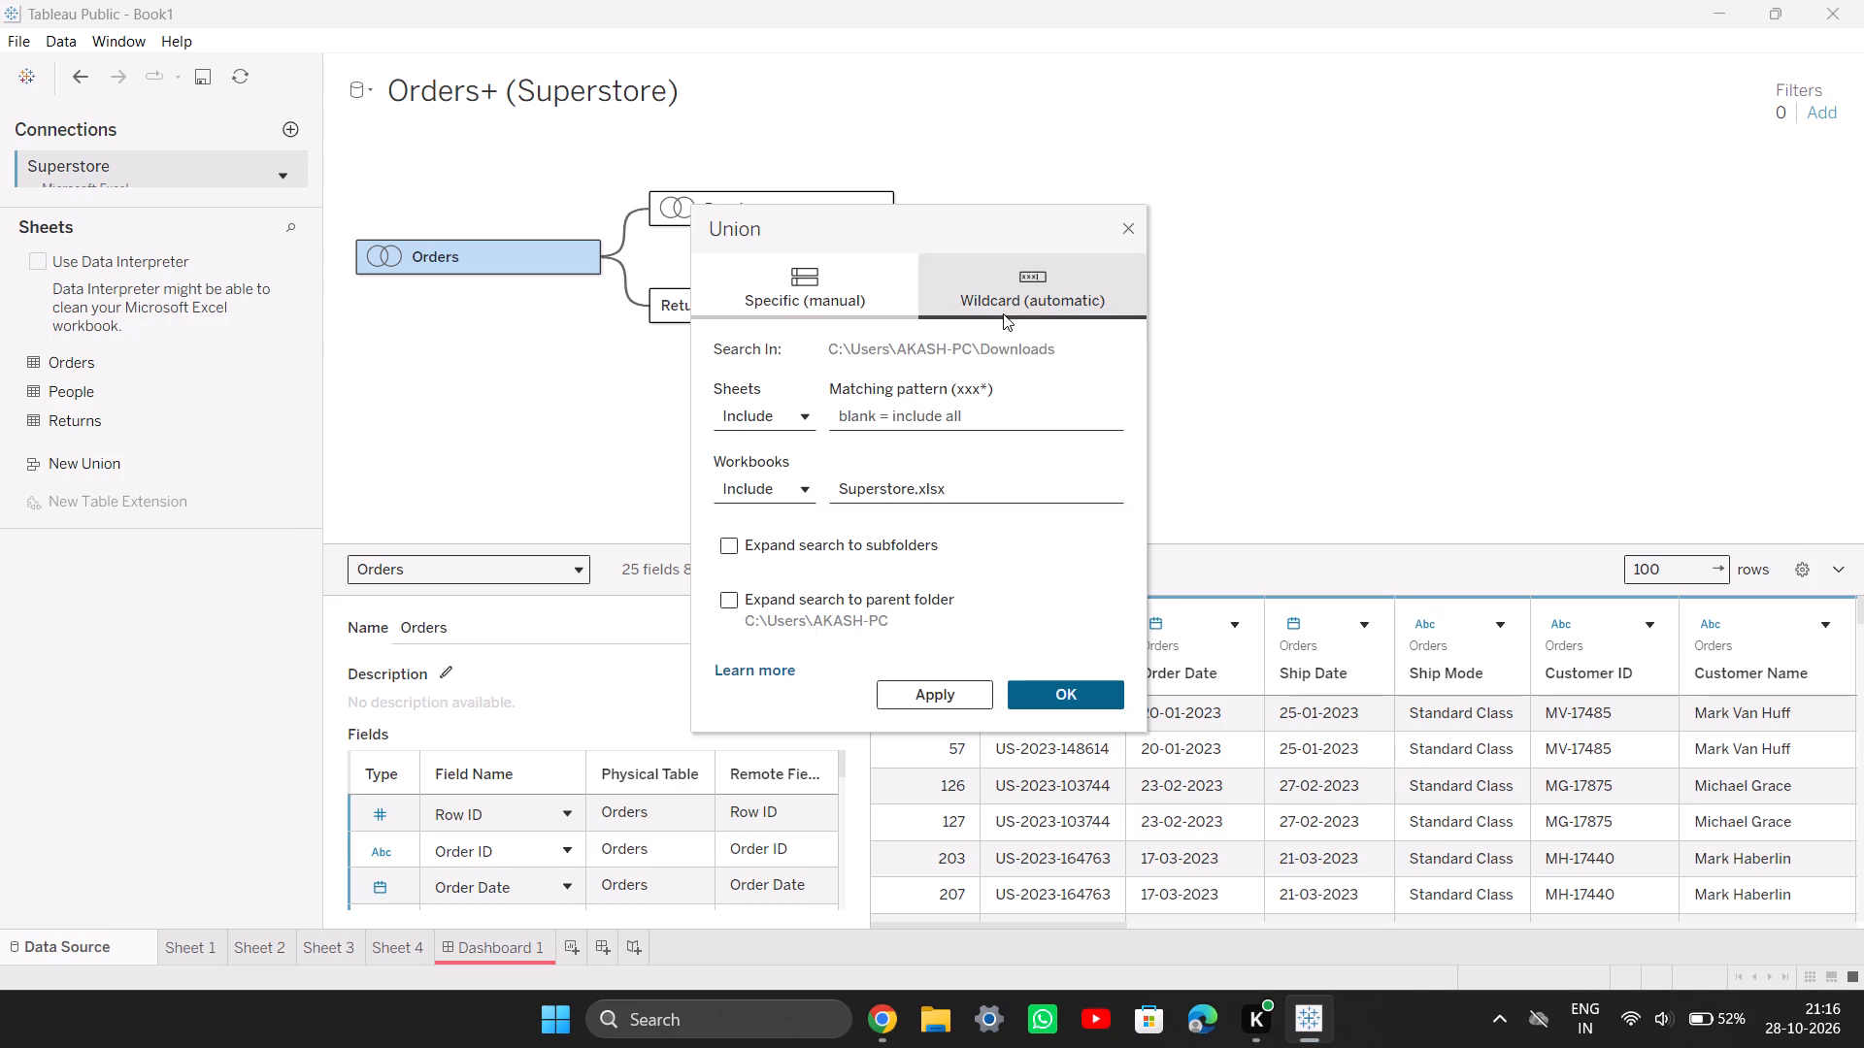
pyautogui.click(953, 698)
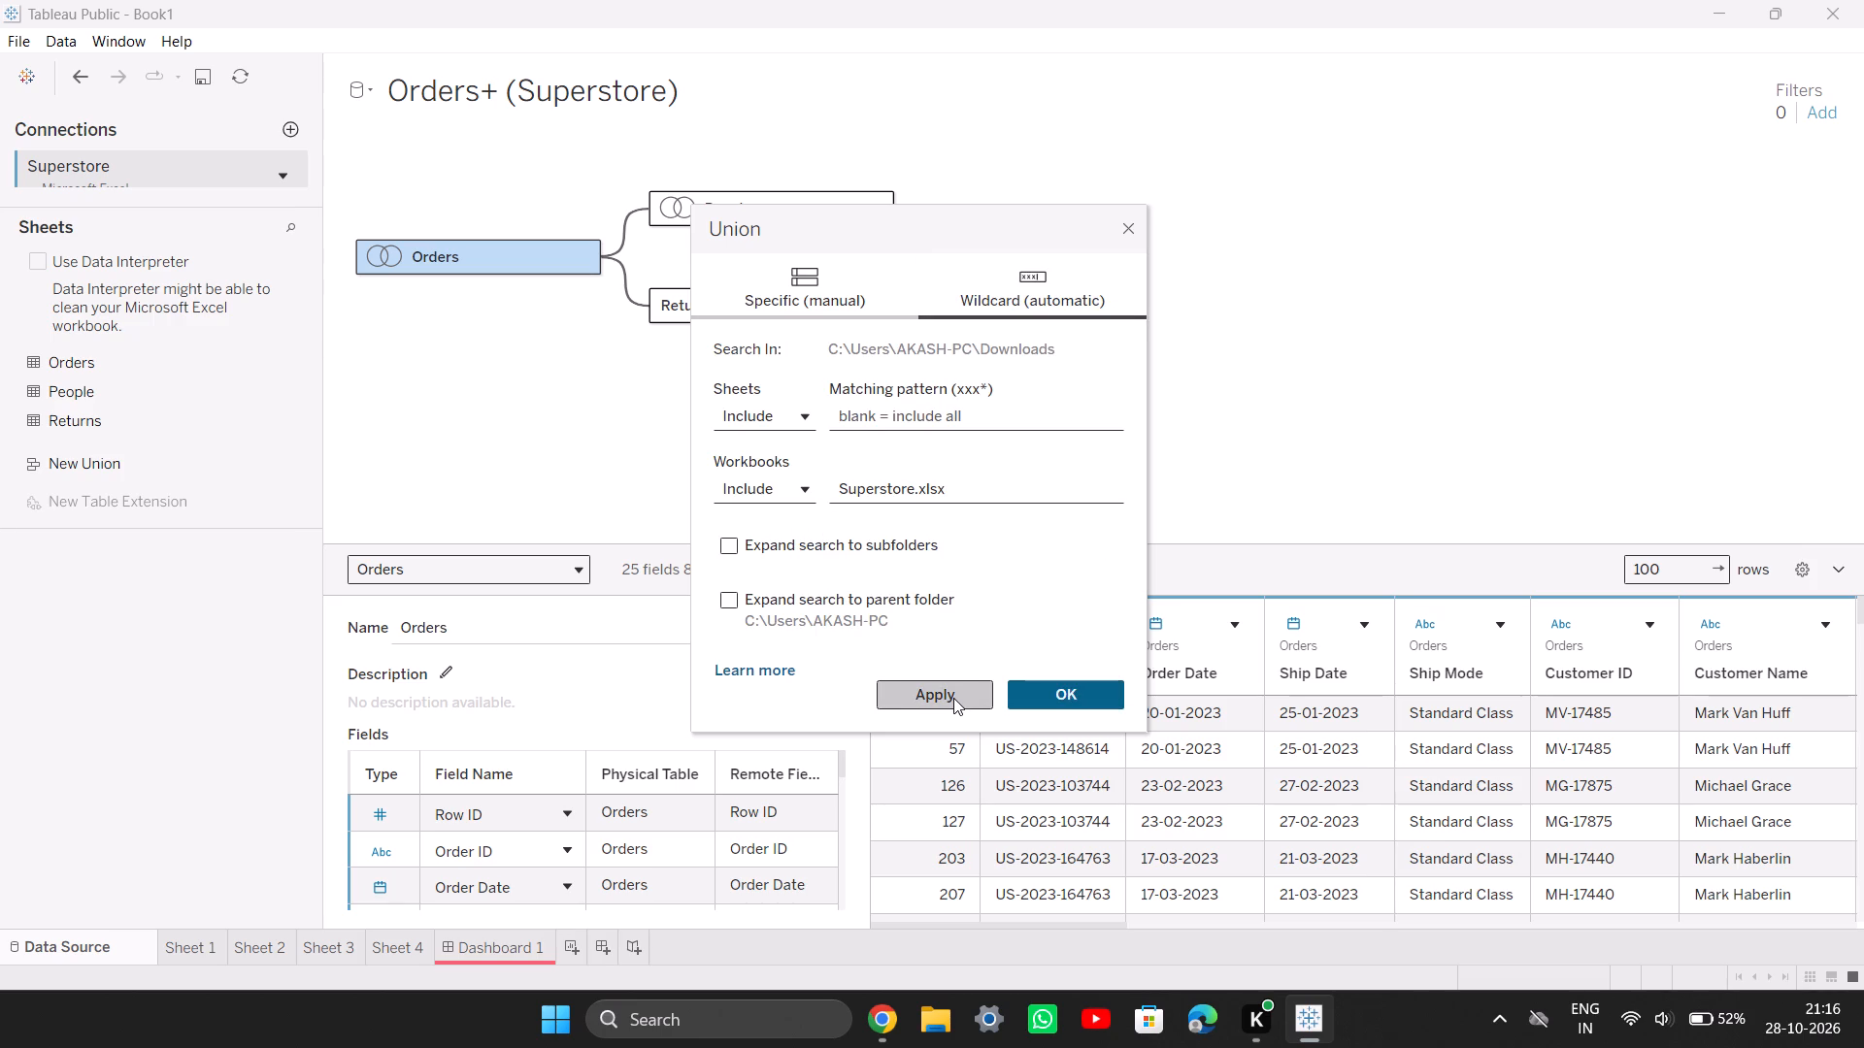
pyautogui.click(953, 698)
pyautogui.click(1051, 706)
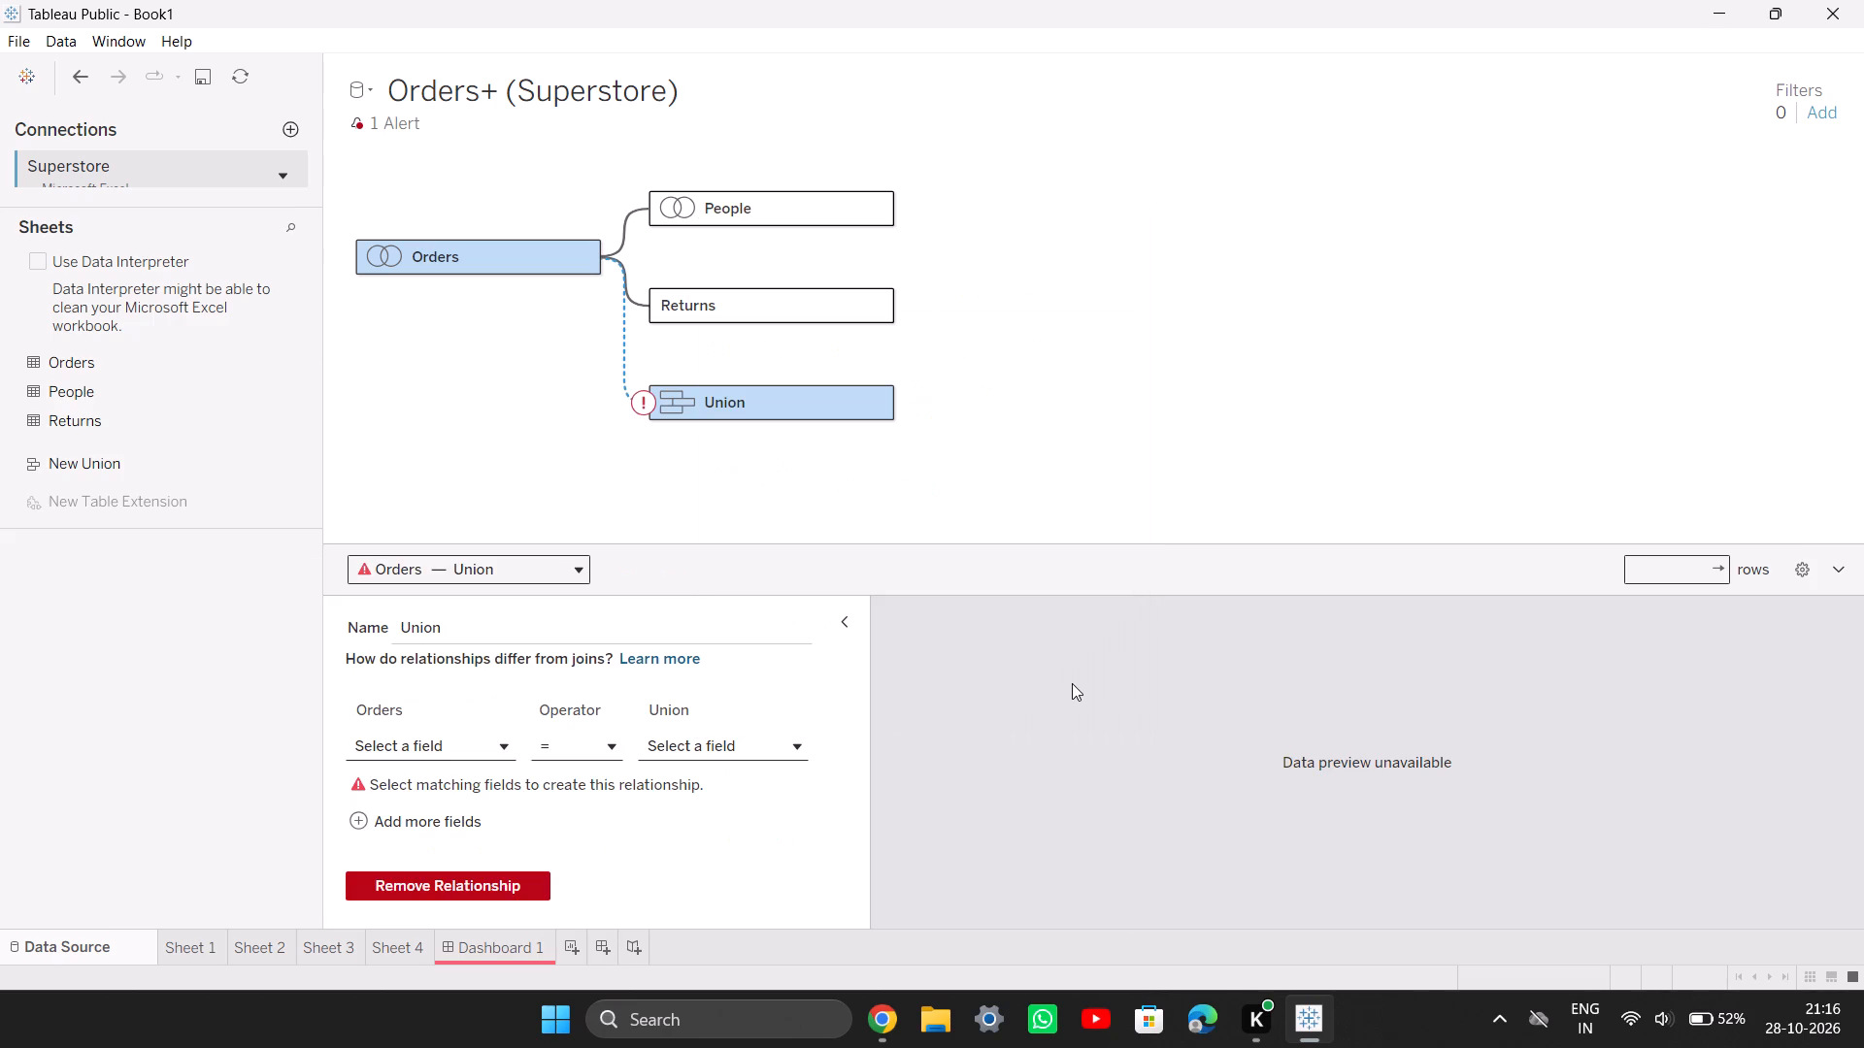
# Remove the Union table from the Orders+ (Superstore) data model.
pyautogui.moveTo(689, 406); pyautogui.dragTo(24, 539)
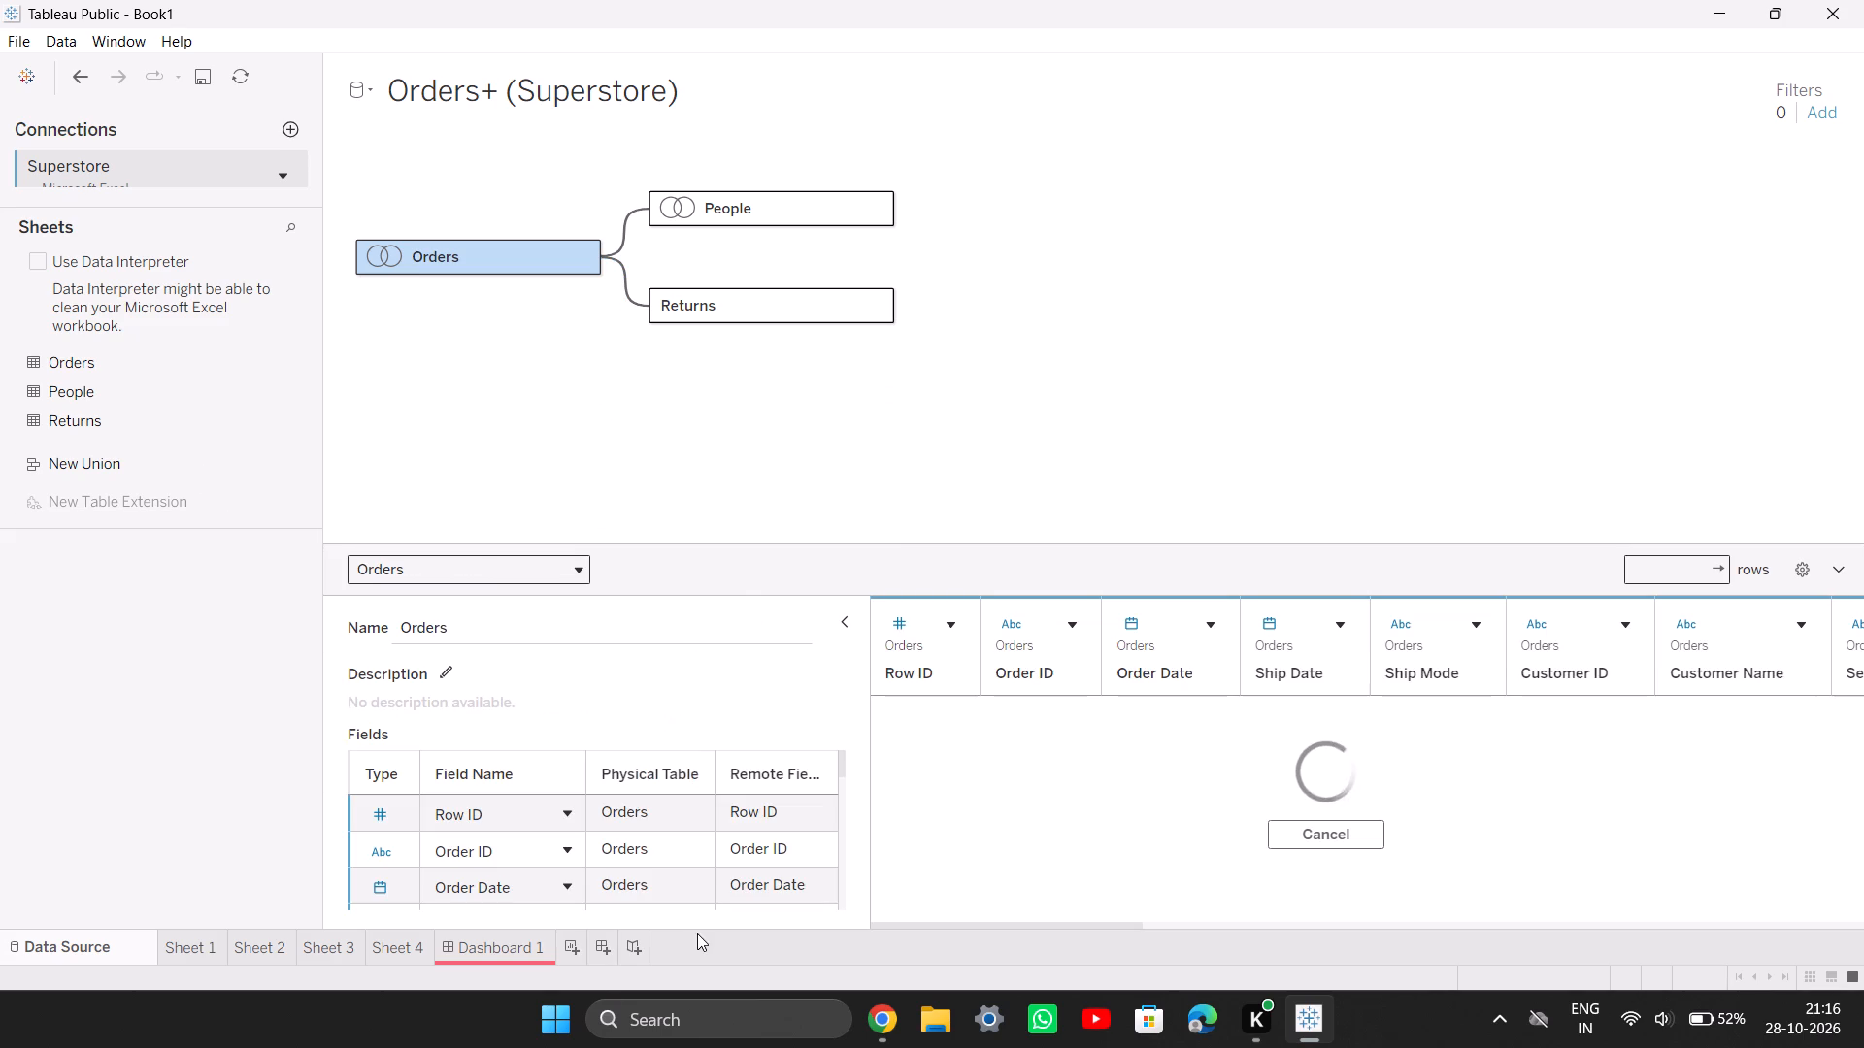
# Switch to Chrome and read sections 2.B on extracts vs live connections and 2.C on managing metadata in the Tableau Practical PDF.
pyautogui.click(891, 1021)
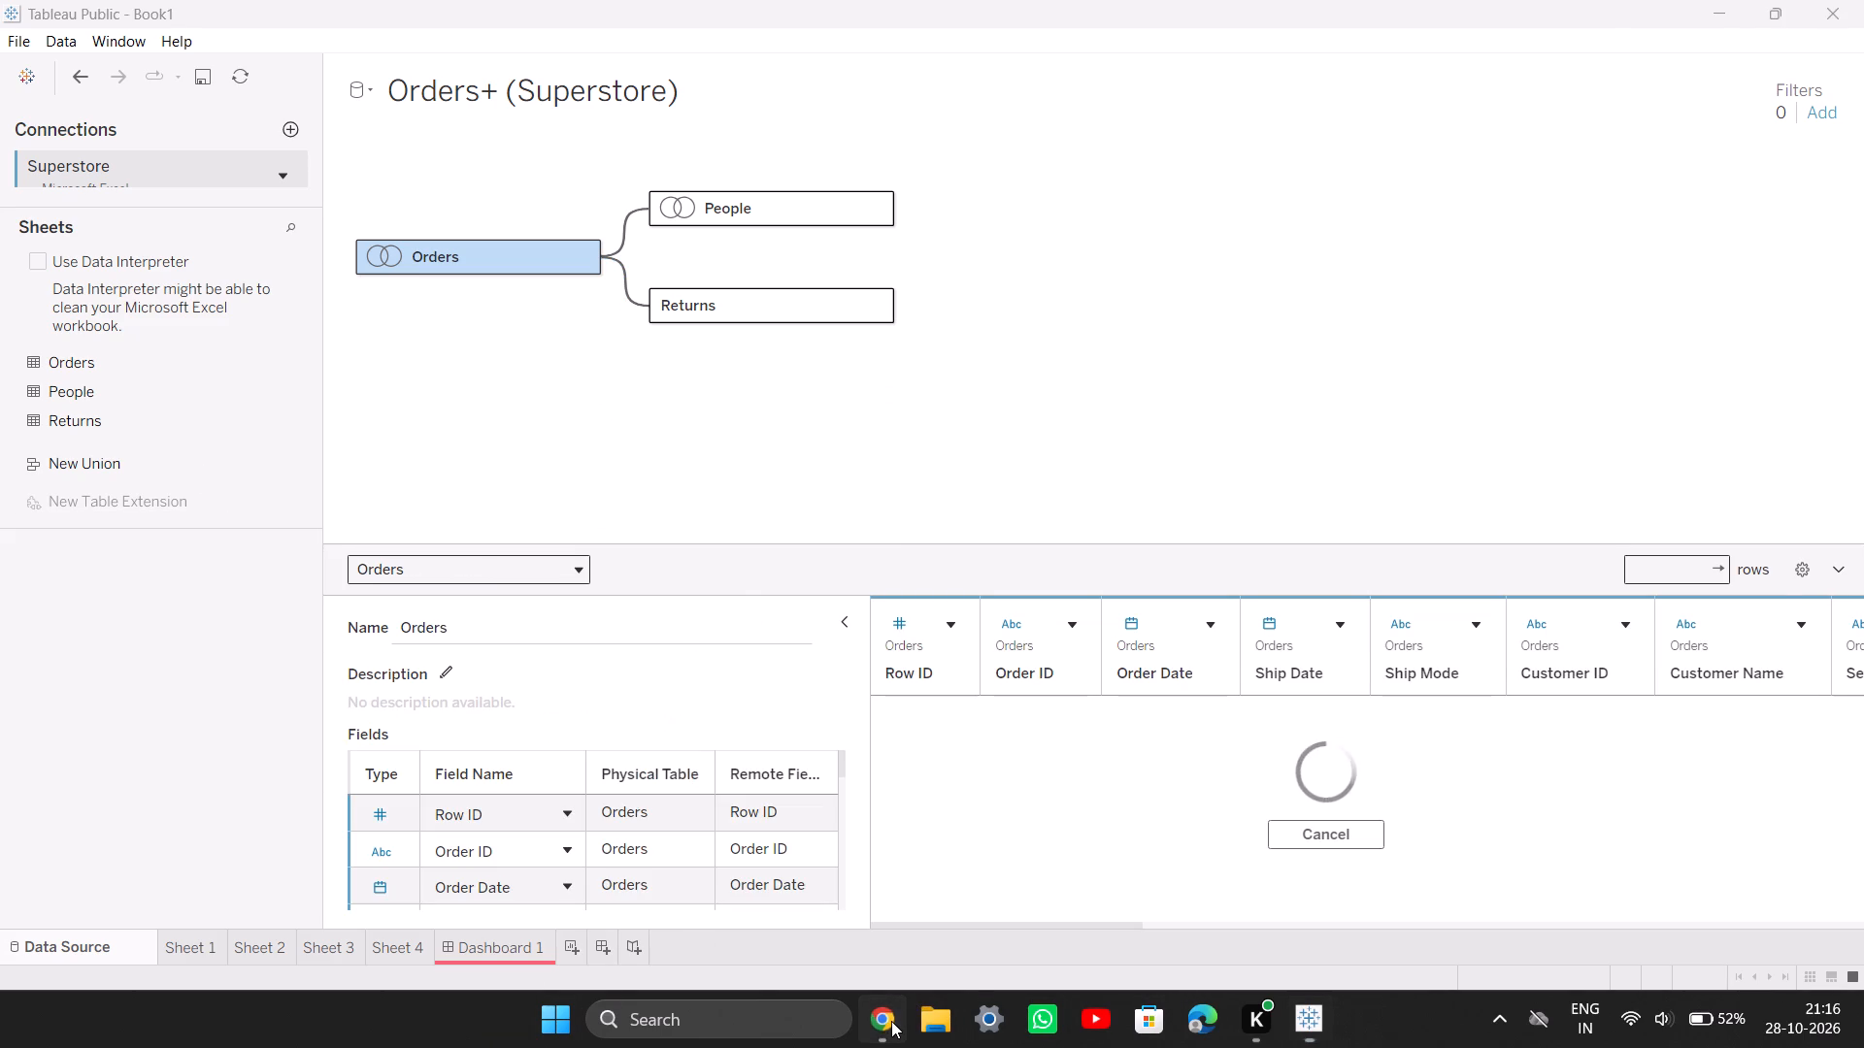
pyautogui.scroll(-1, 849, 706)
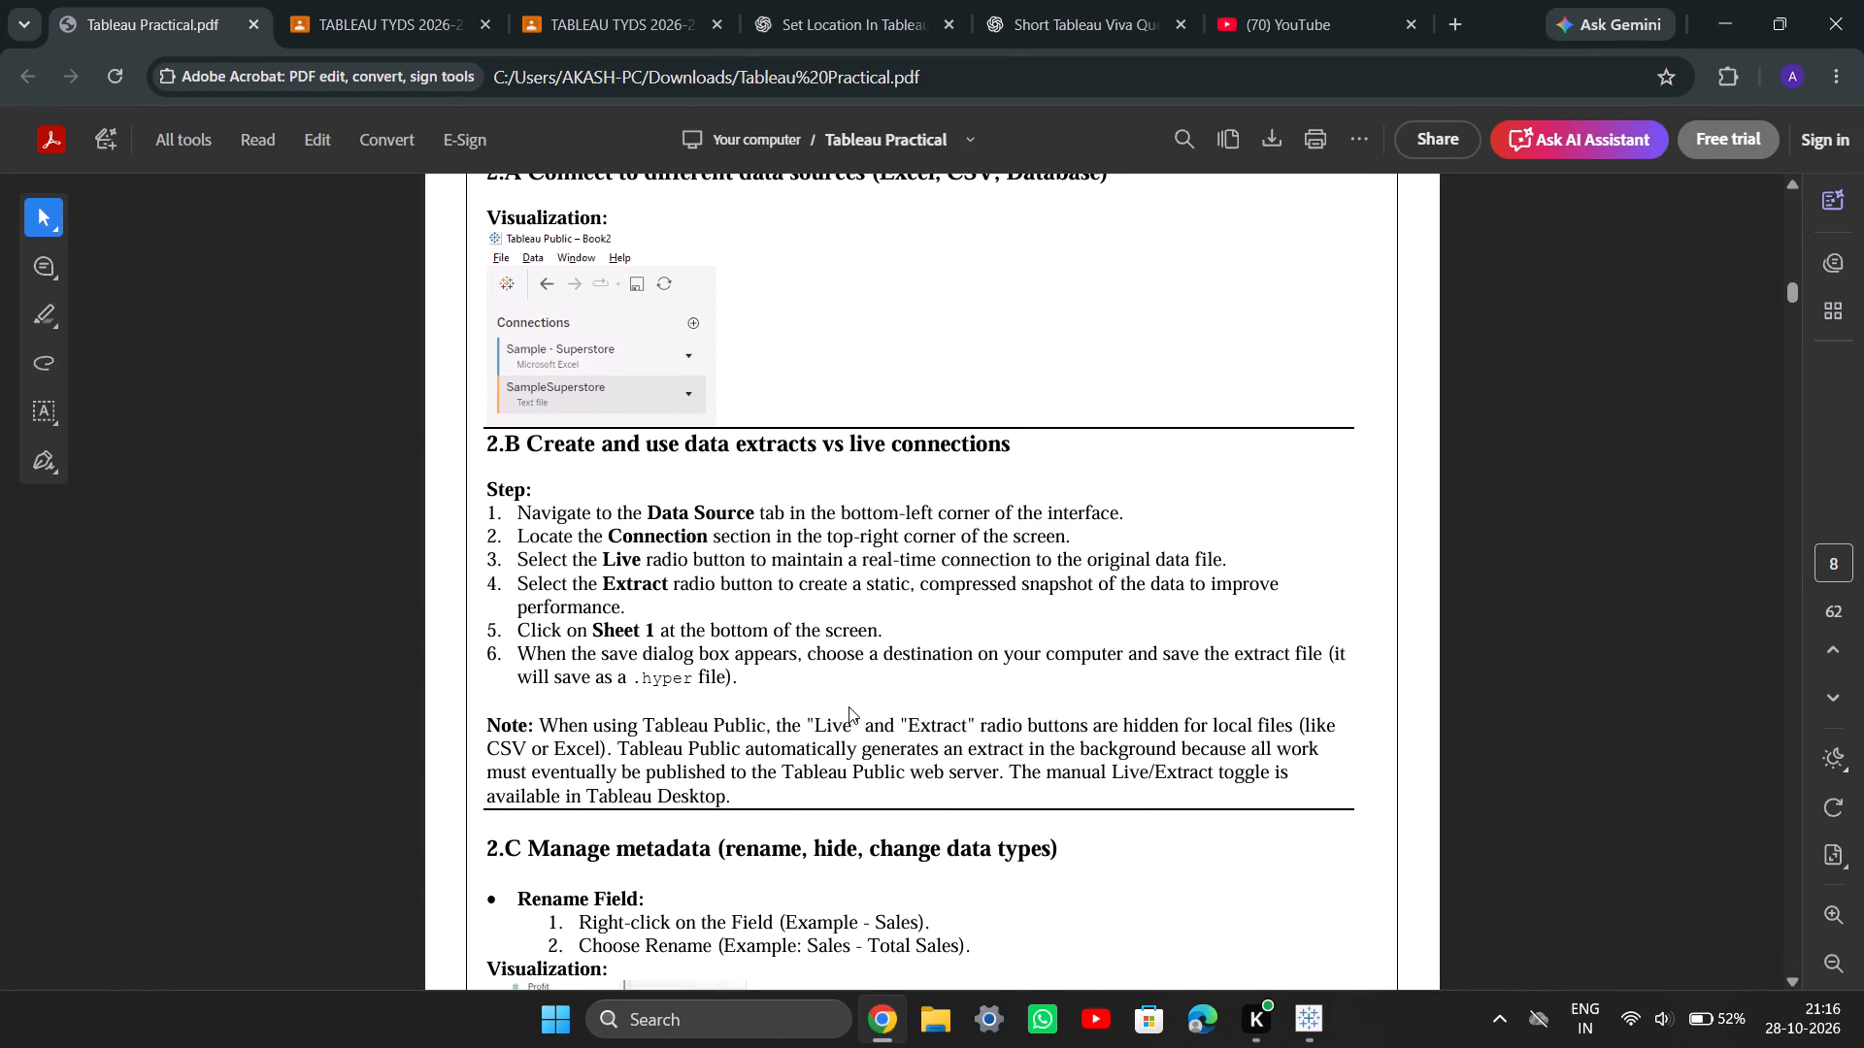
pyautogui.scroll(-1, 849, 706)
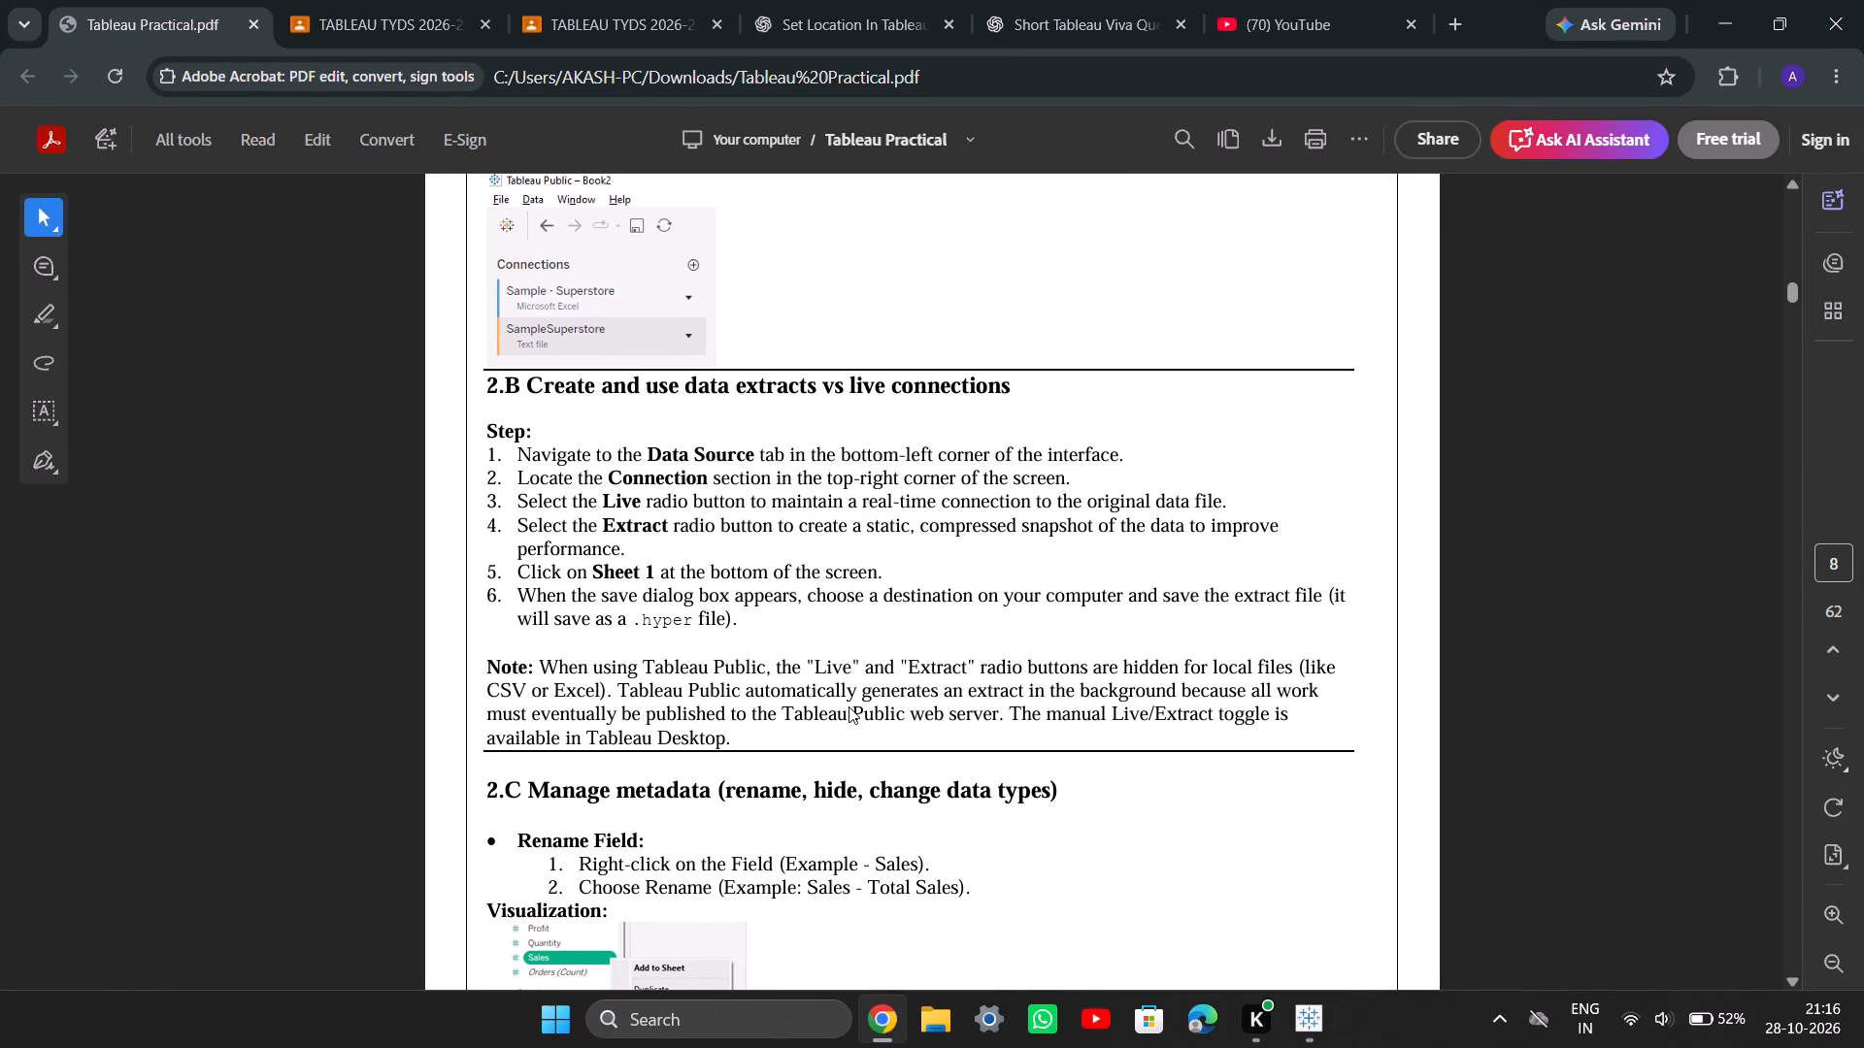
pyautogui.scroll(-3, 849, 706)
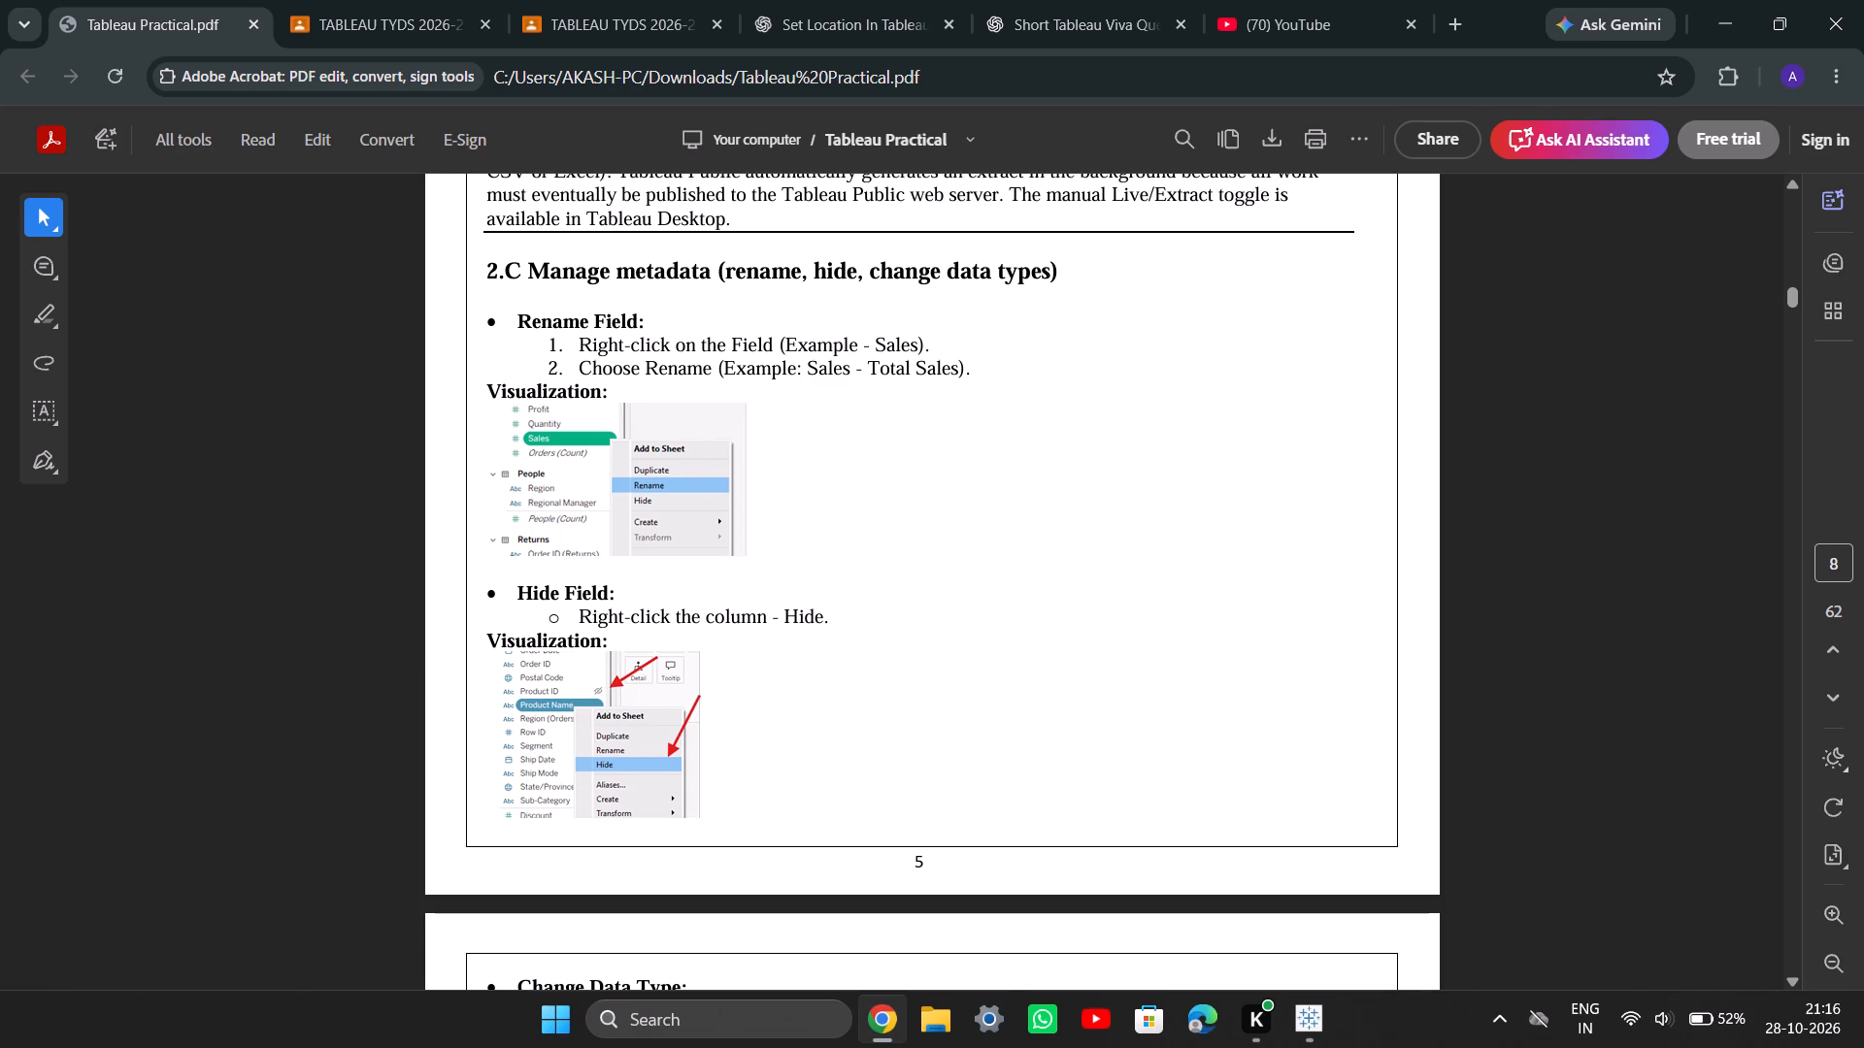
pyautogui.moveTo(486, 265); pyautogui.dragTo(716, 516)
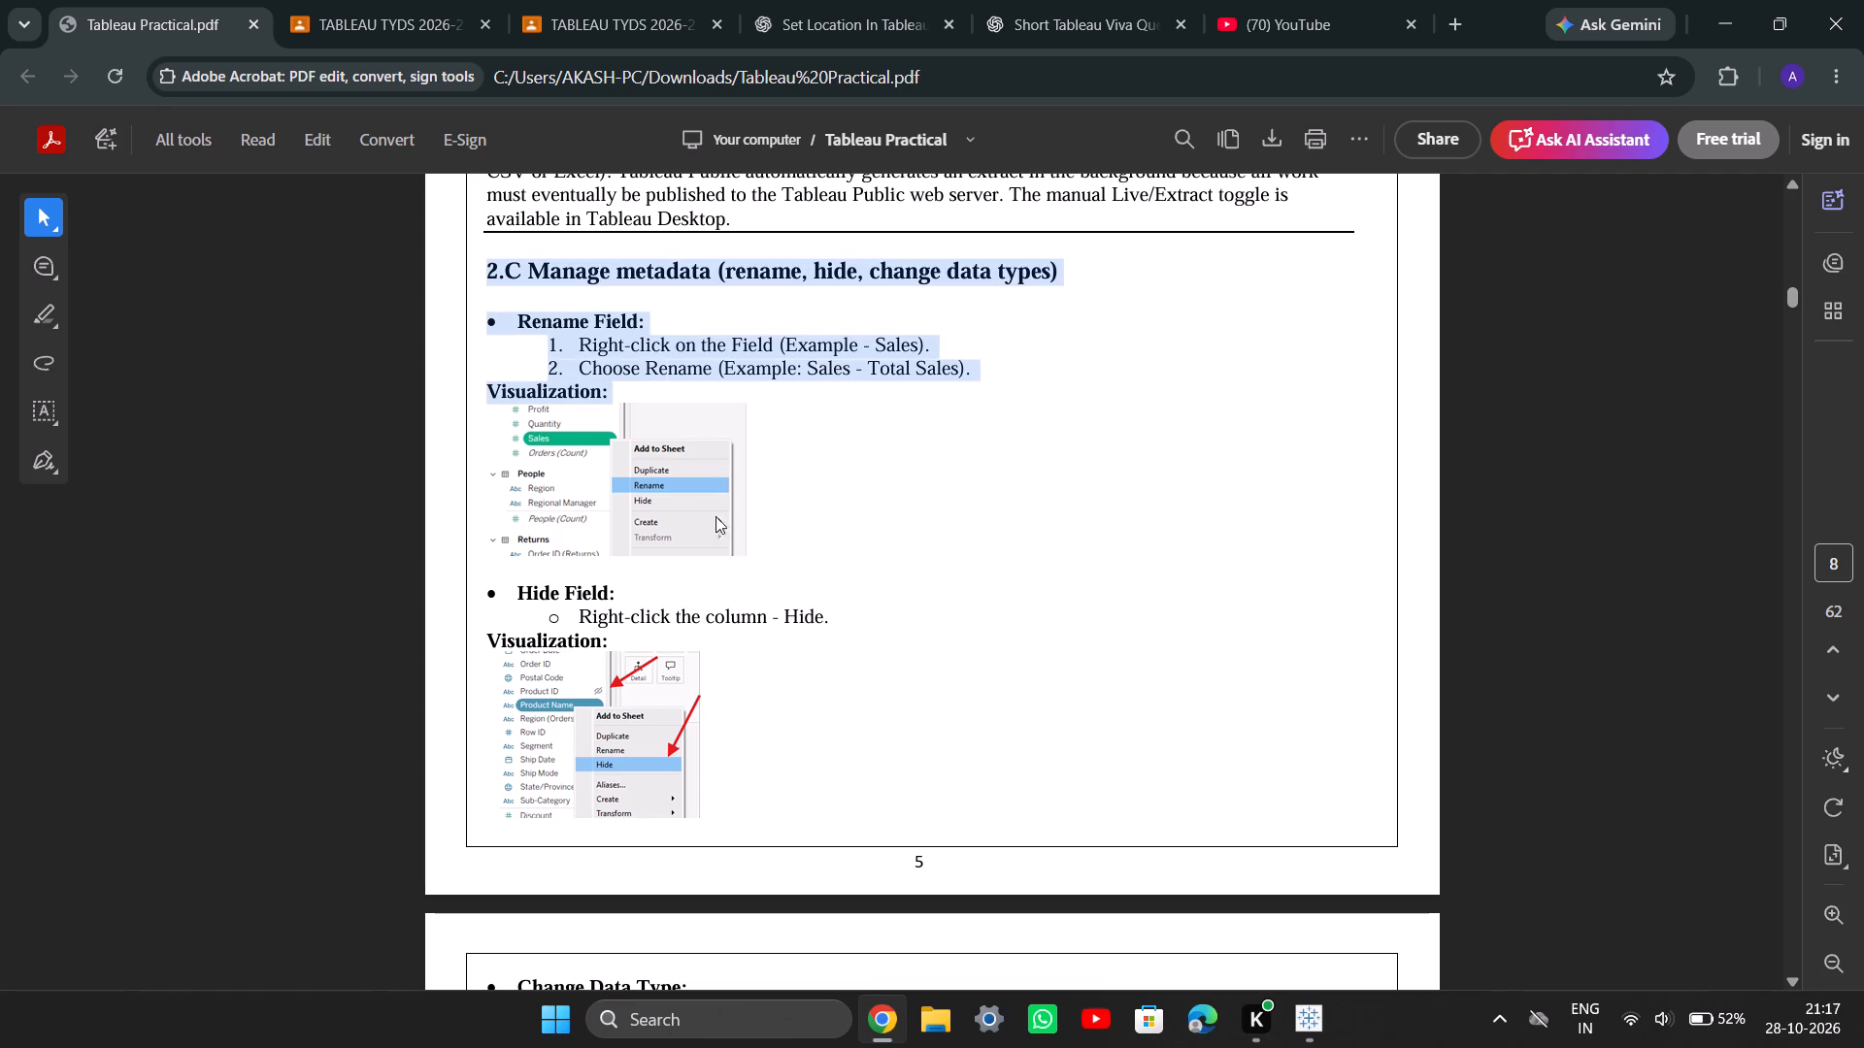
pyautogui.moveTo(716, 516); pyautogui.dragTo(696, 903)
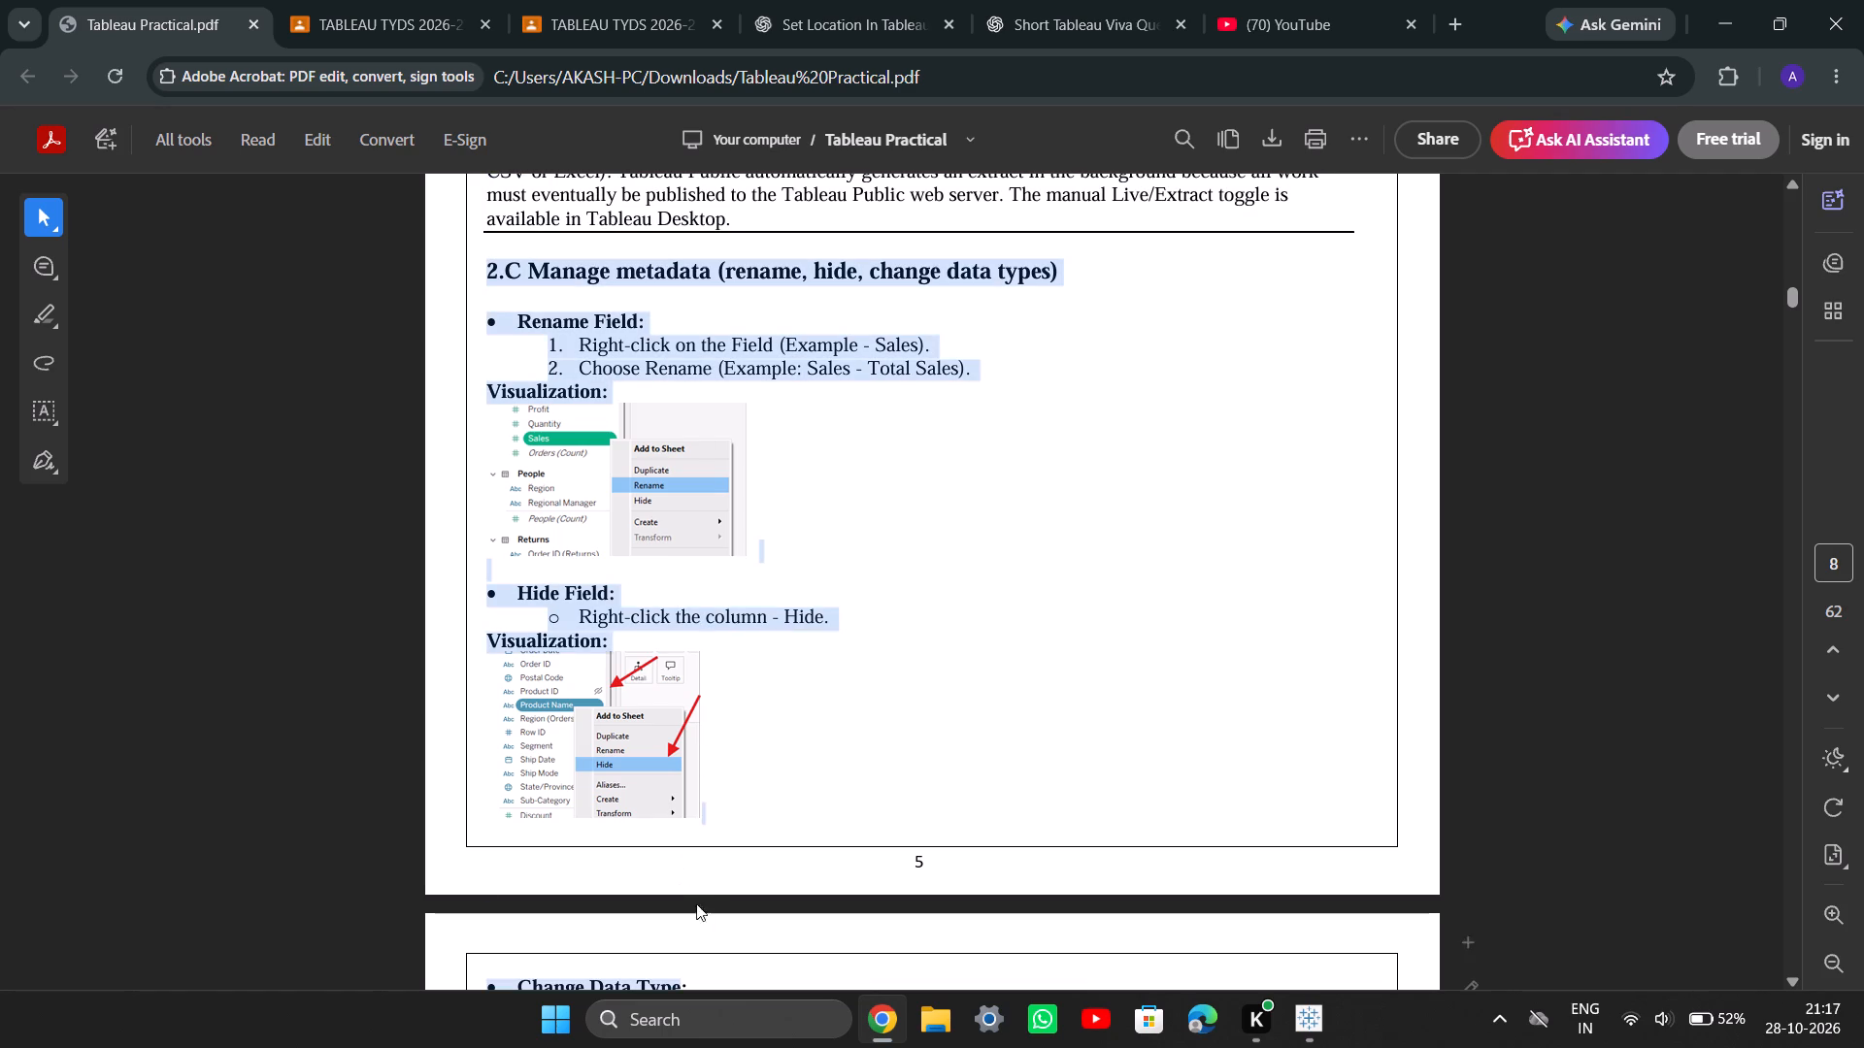
pyautogui.moveTo(696, 903); pyautogui.dragTo(812, 596)
pyautogui.click(812, 596)
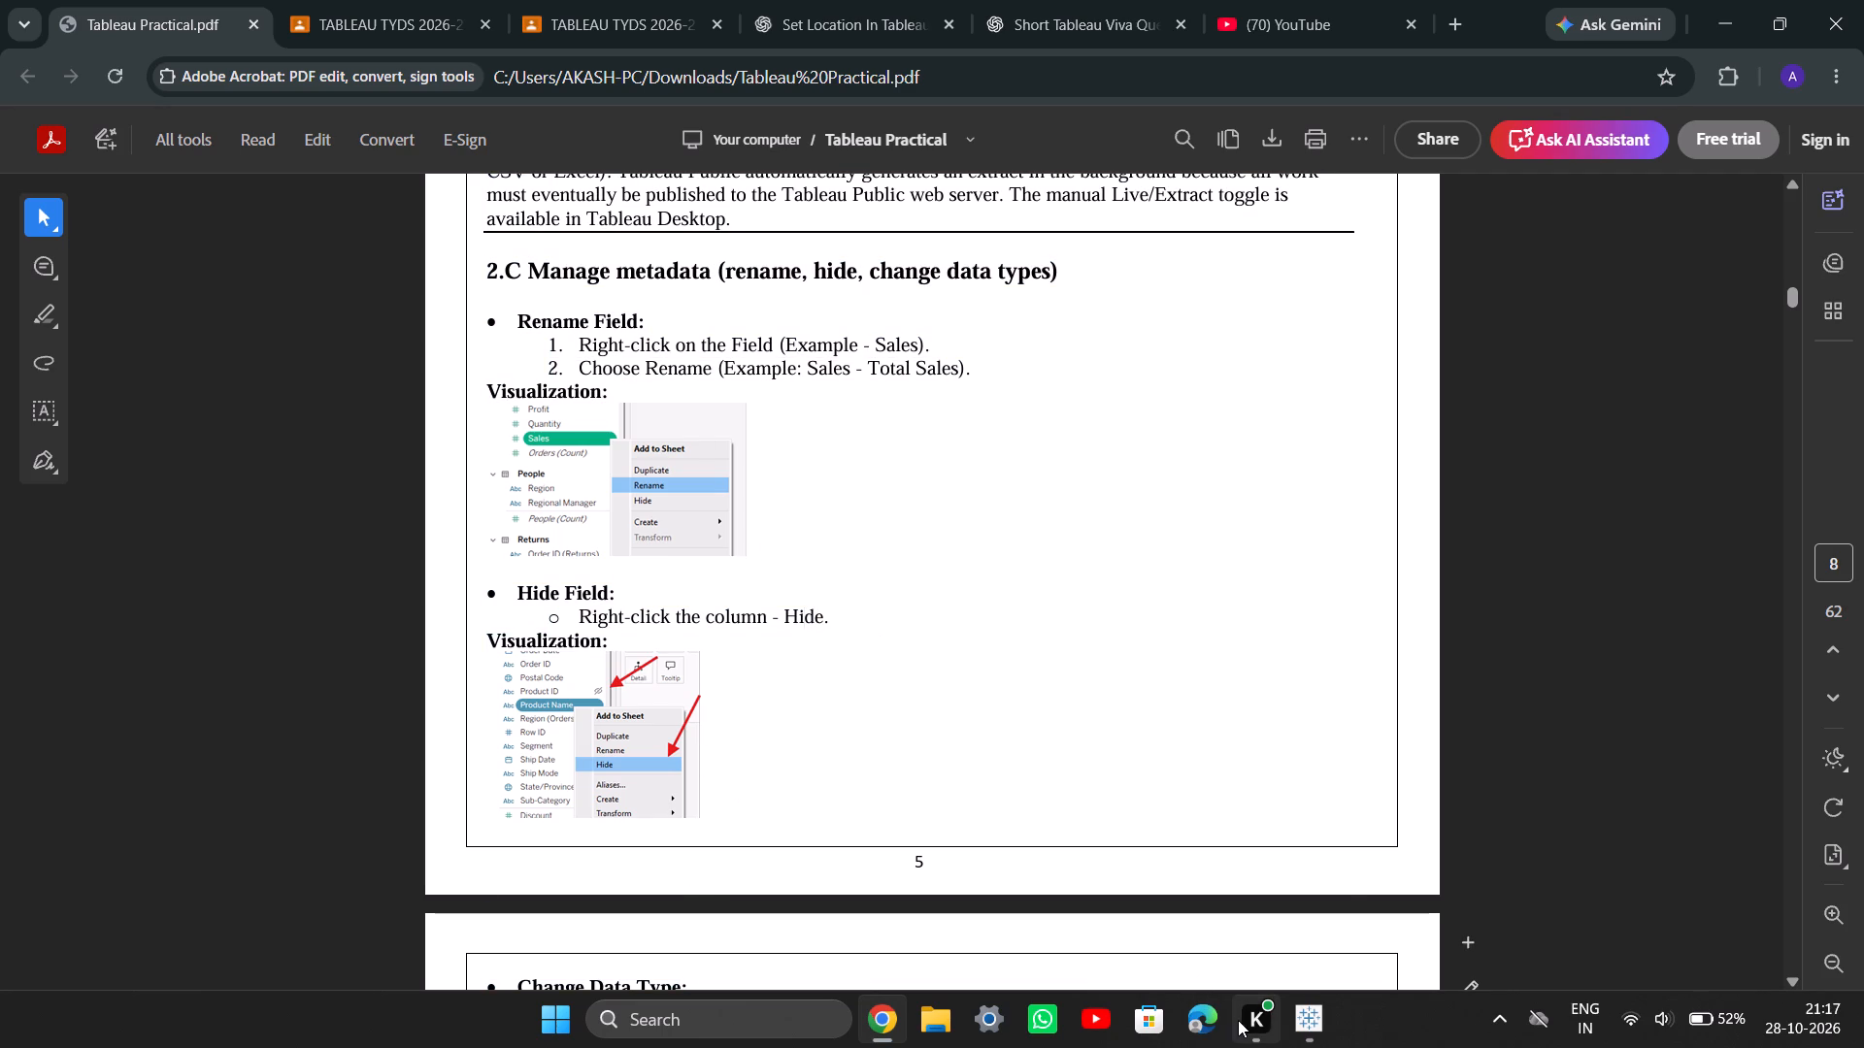
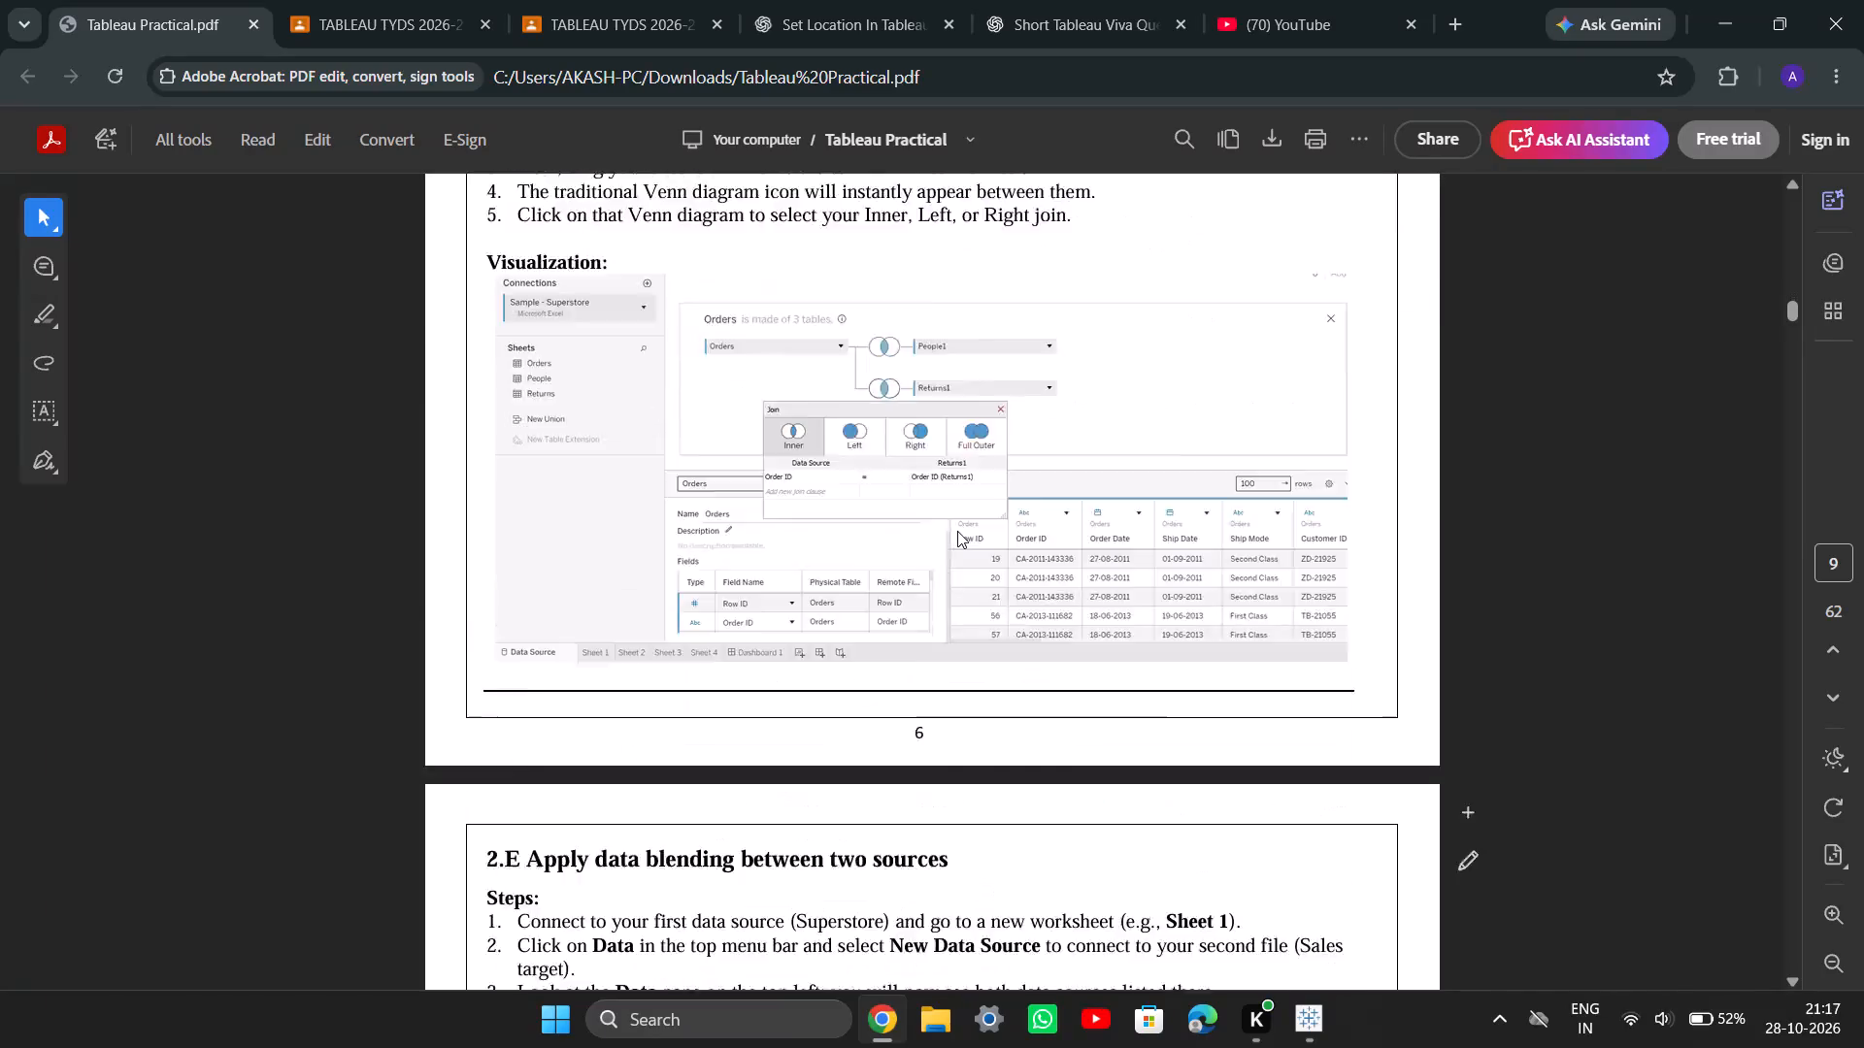
# Read sections 2.D on joins across multiple tables and 2.E on data blending between two sources in the Tableau Practical PDF.
pyautogui.scroll(3, 957, 531)
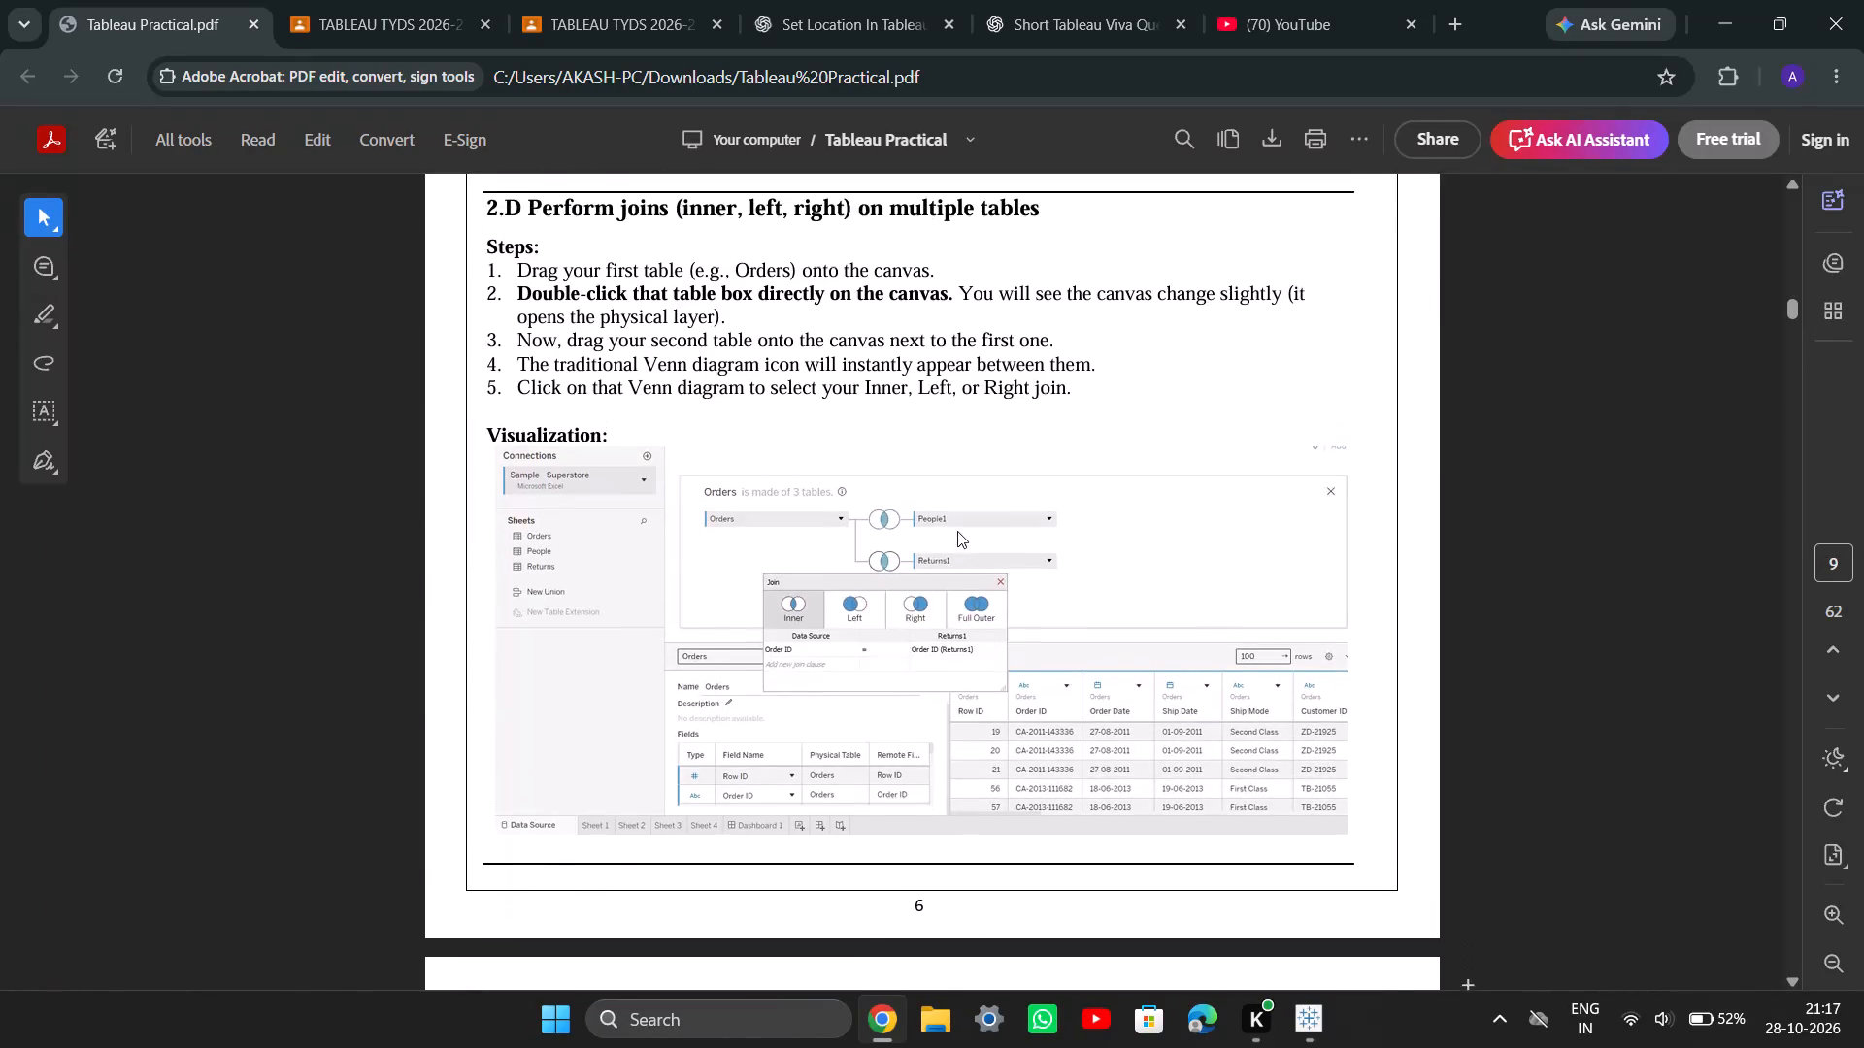
pyautogui.scroll(2, 957, 531)
pyautogui.scroll(-1, 957, 531)
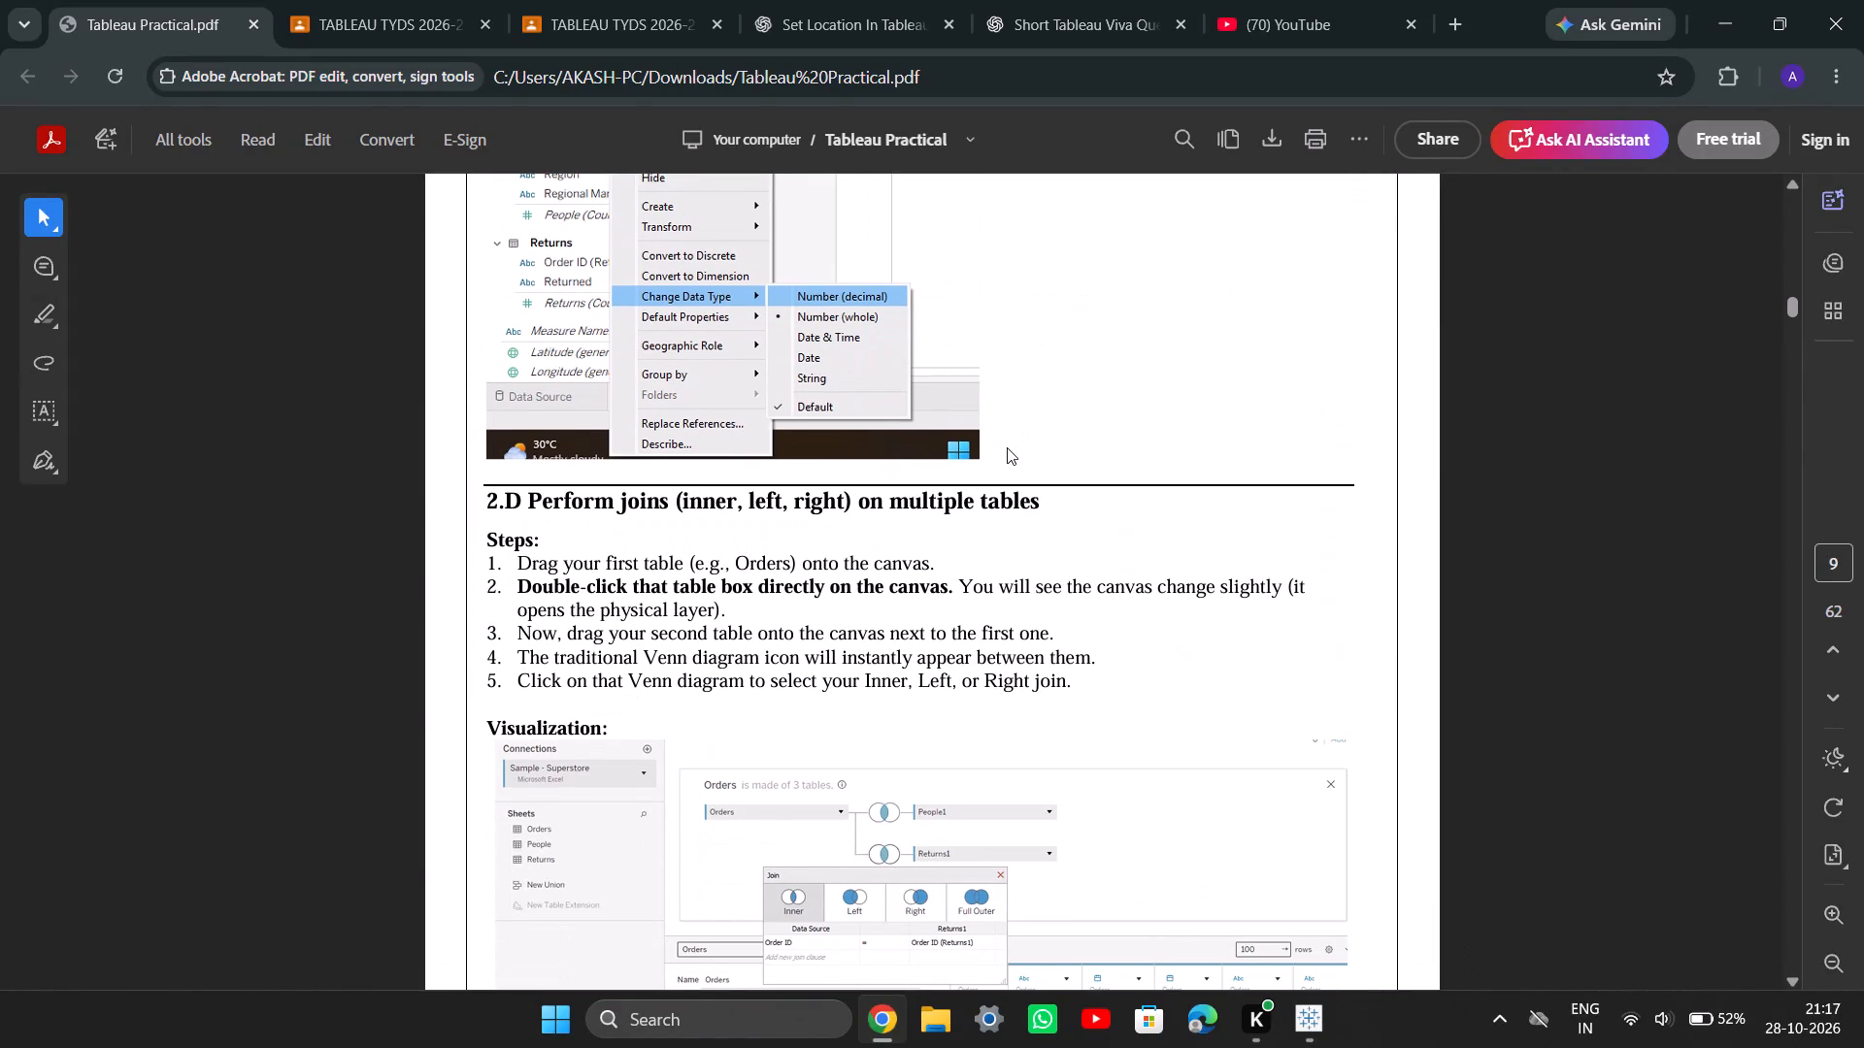
pyautogui.scroll(-1, 976, 465)
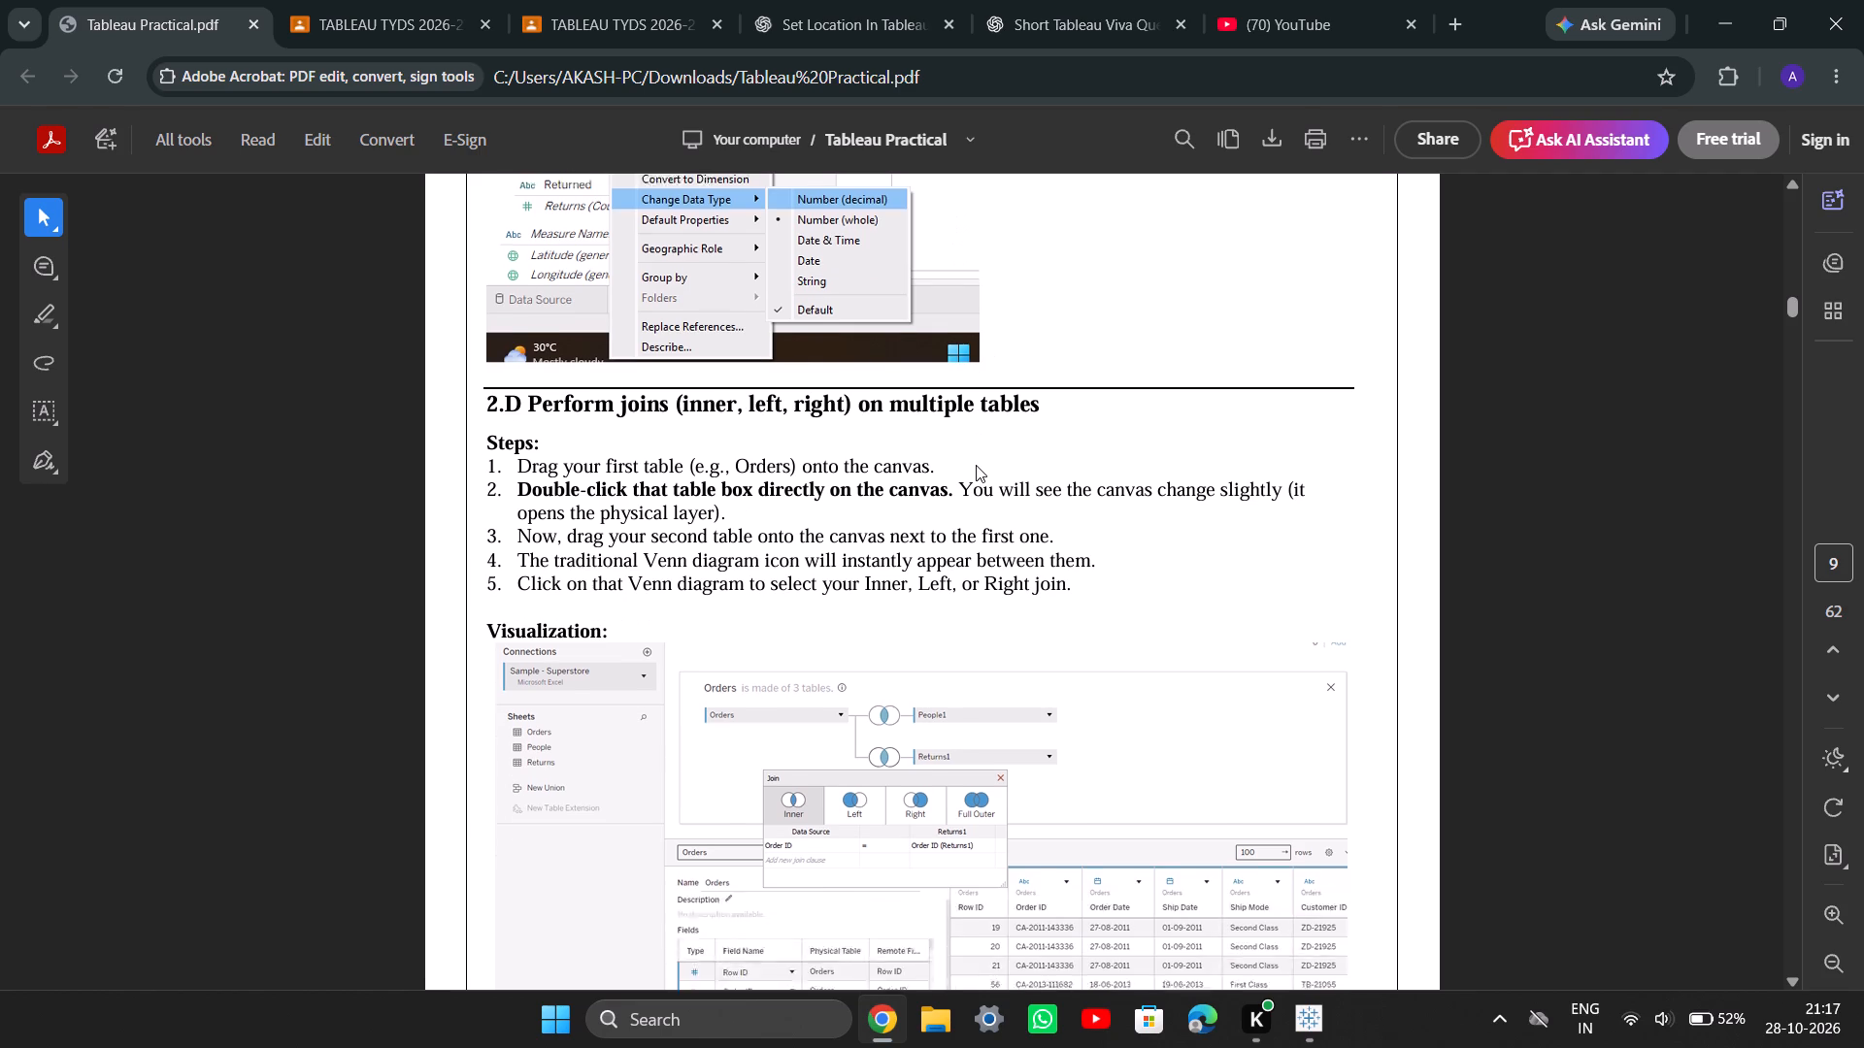
pyautogui.scroll(-1, 976, 465)
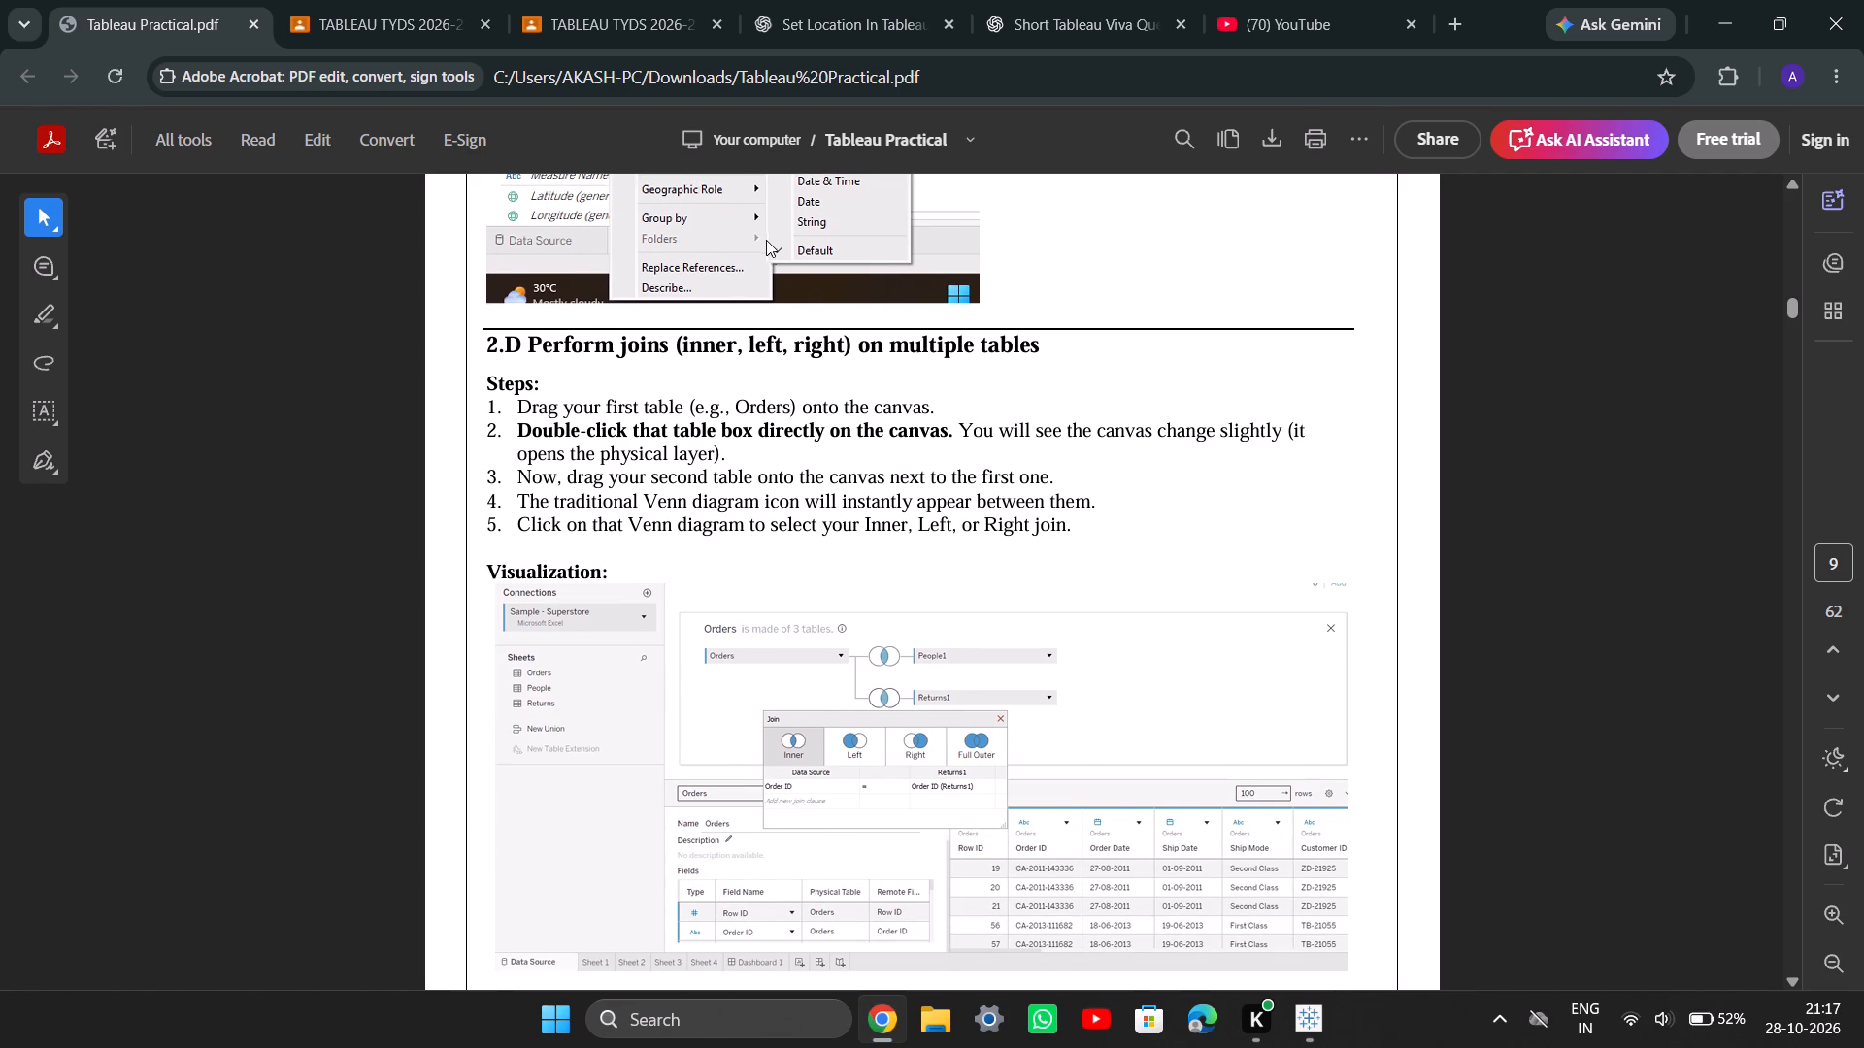
pyautogui.scroll(-3, 765, 239)
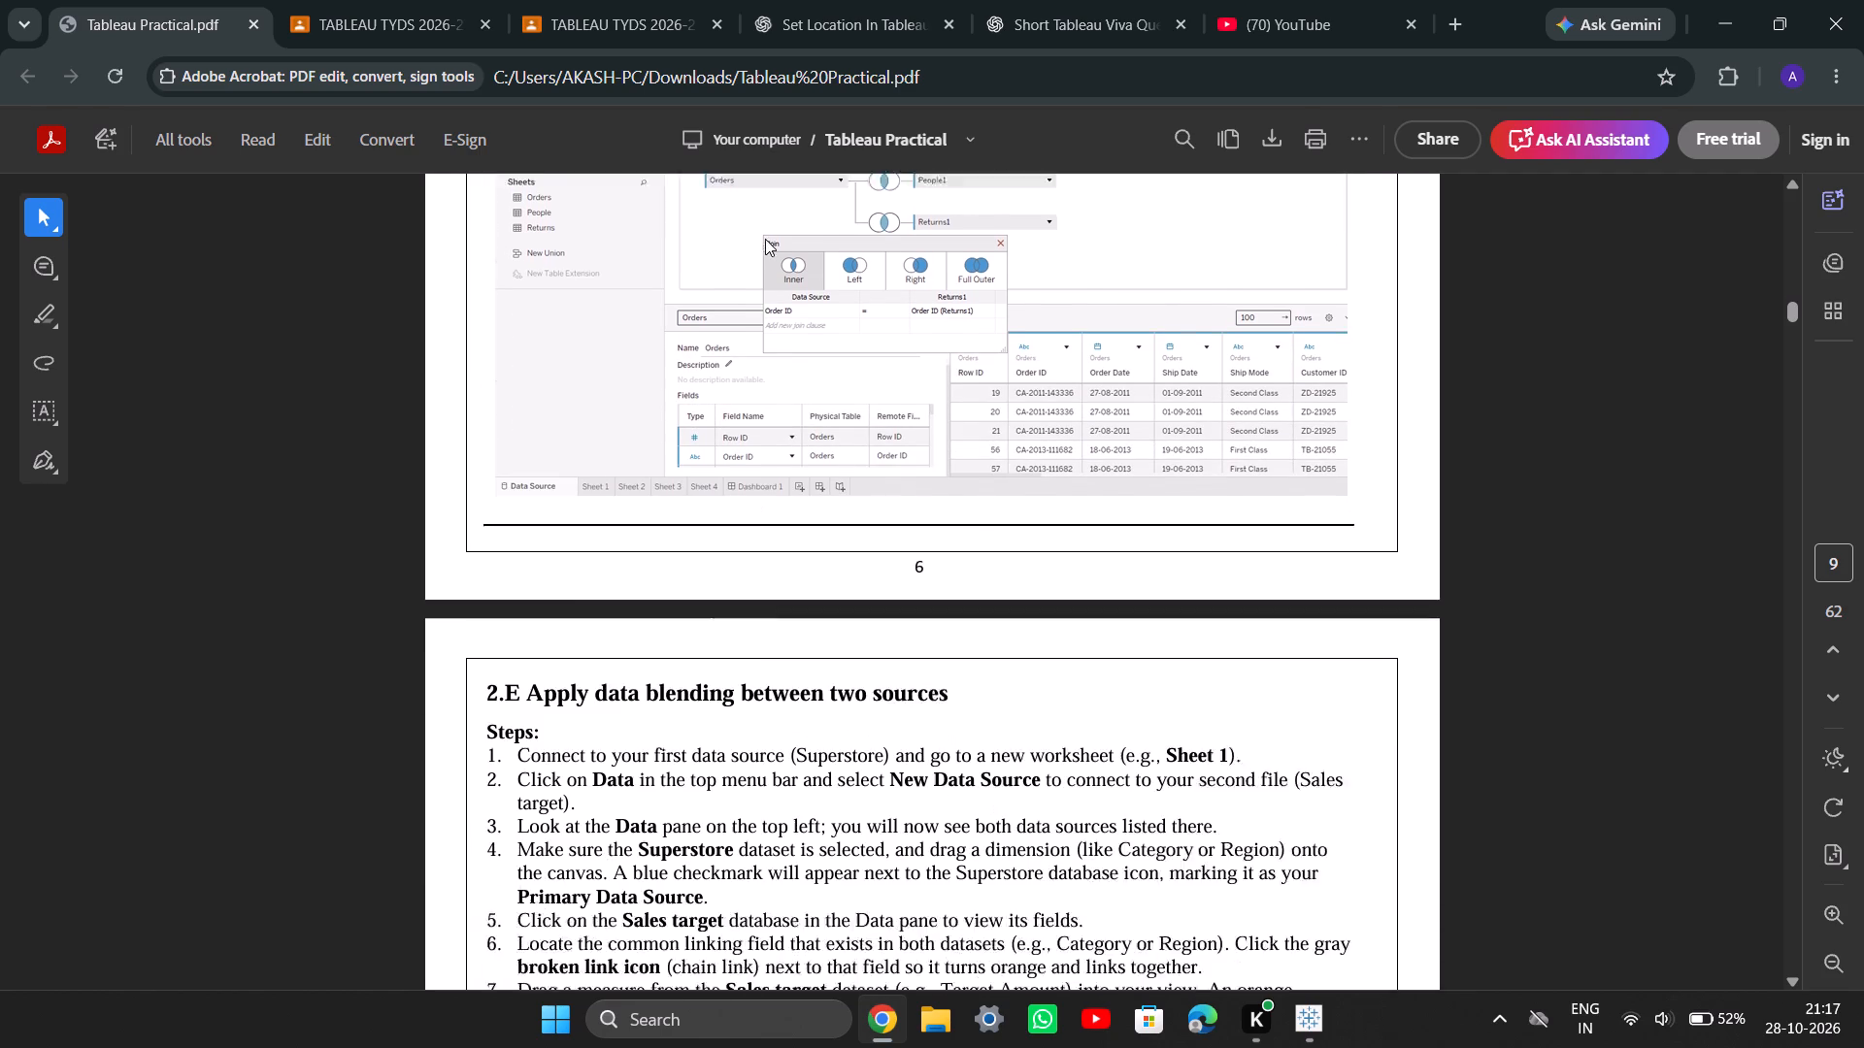
pyautogui.scroll(-3, 765, 239)
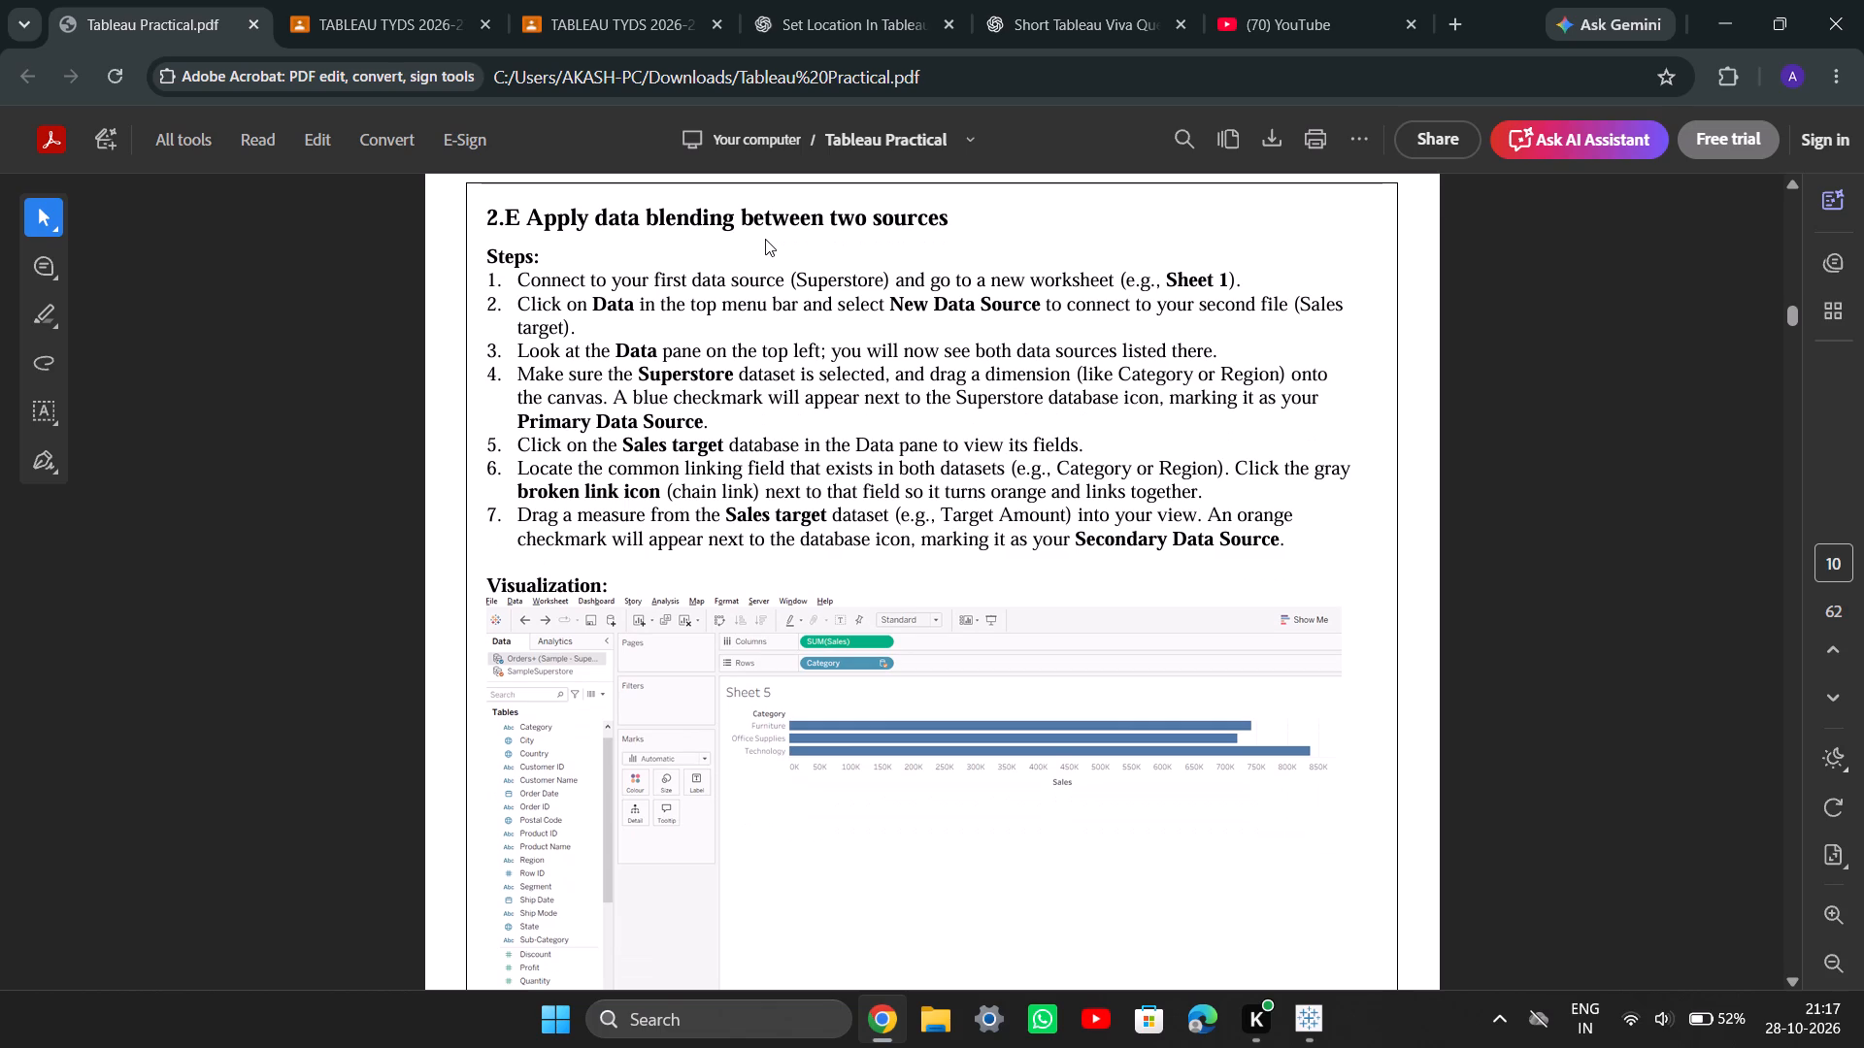
pyautogui.scroll(-2, 765, 239)
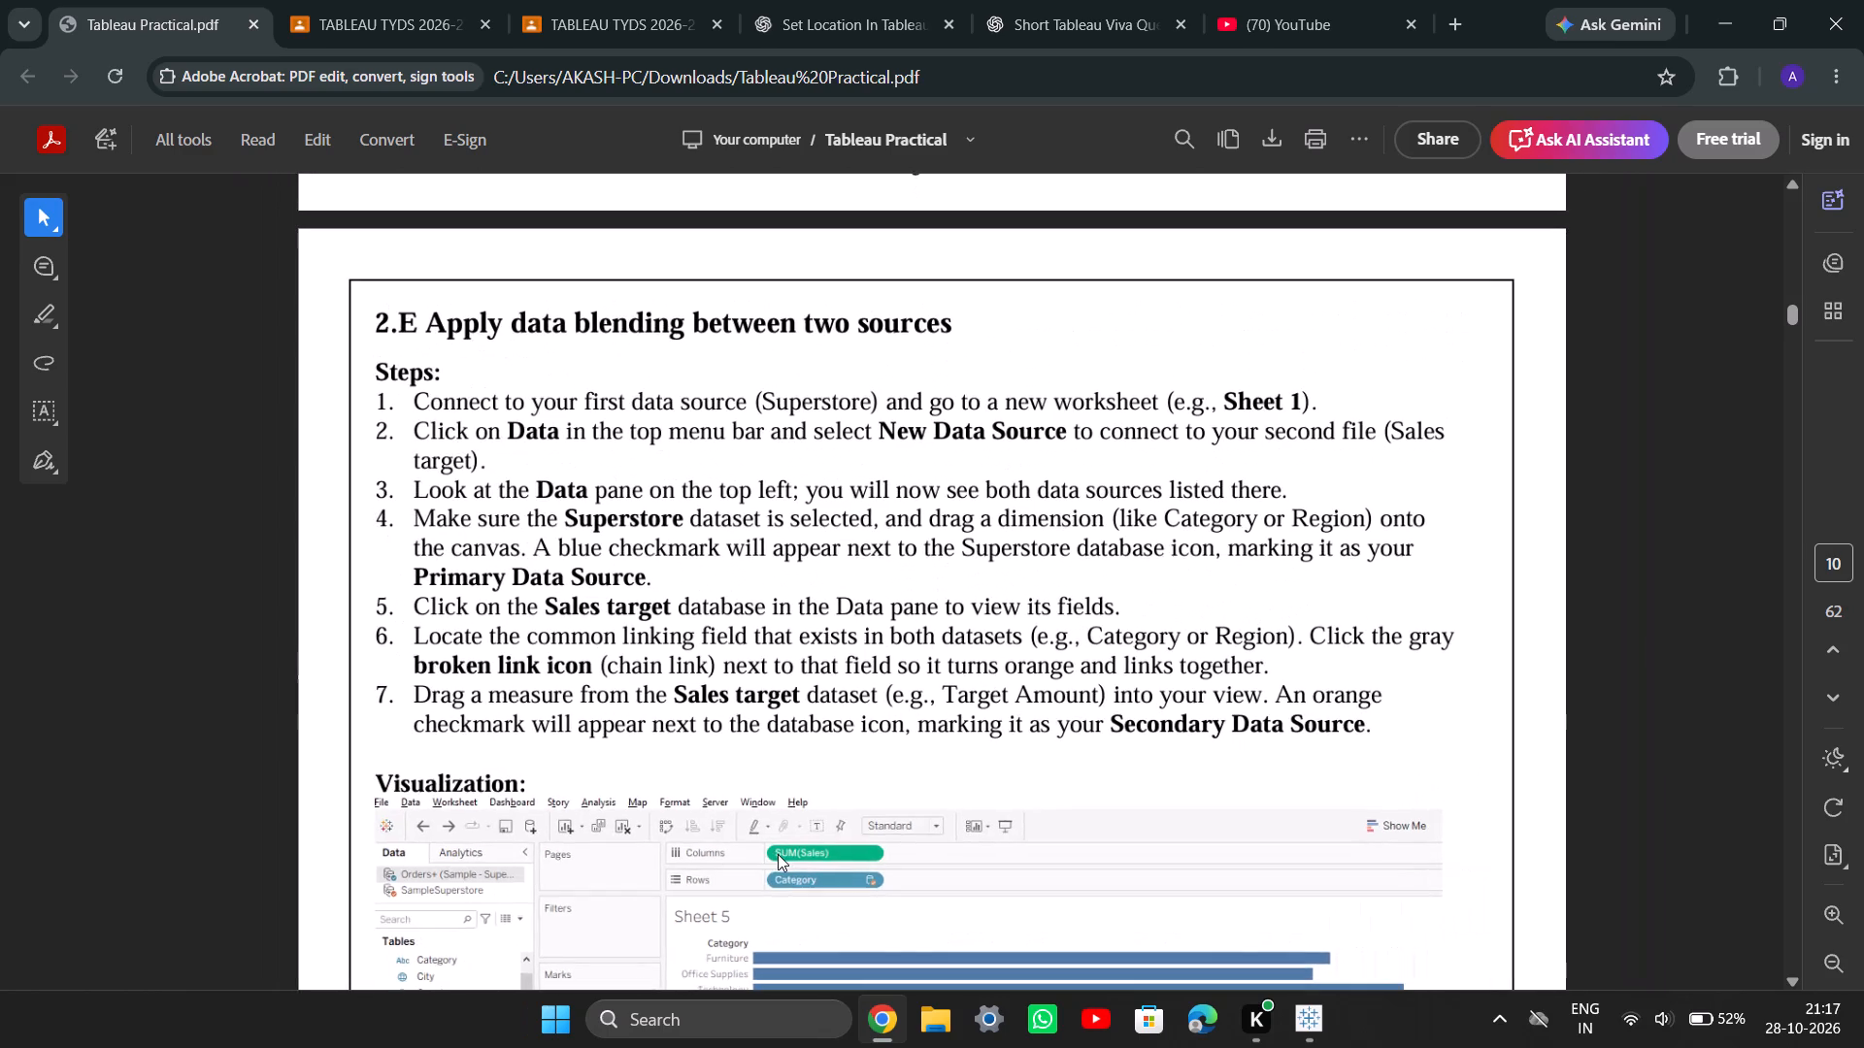
pyautogui.scroll(-3, 778, 854)
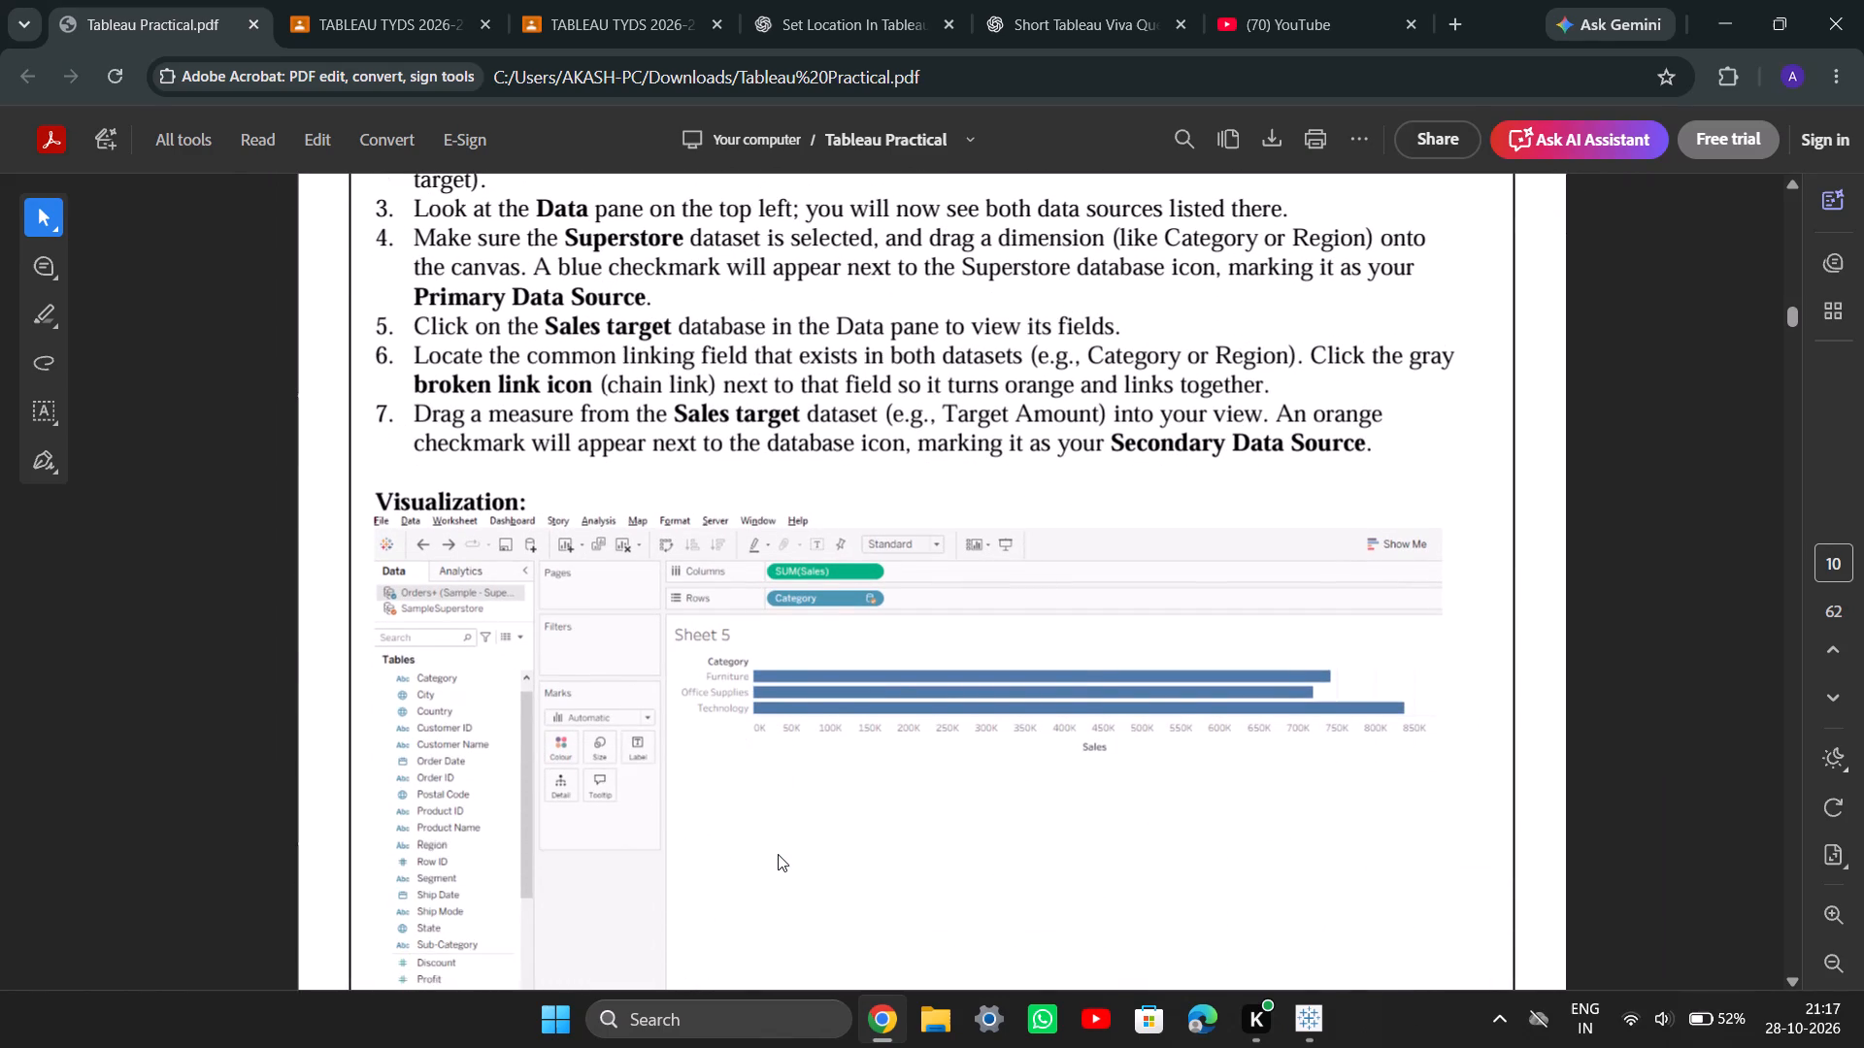
pyautogui.scroll(1, 778, 854)
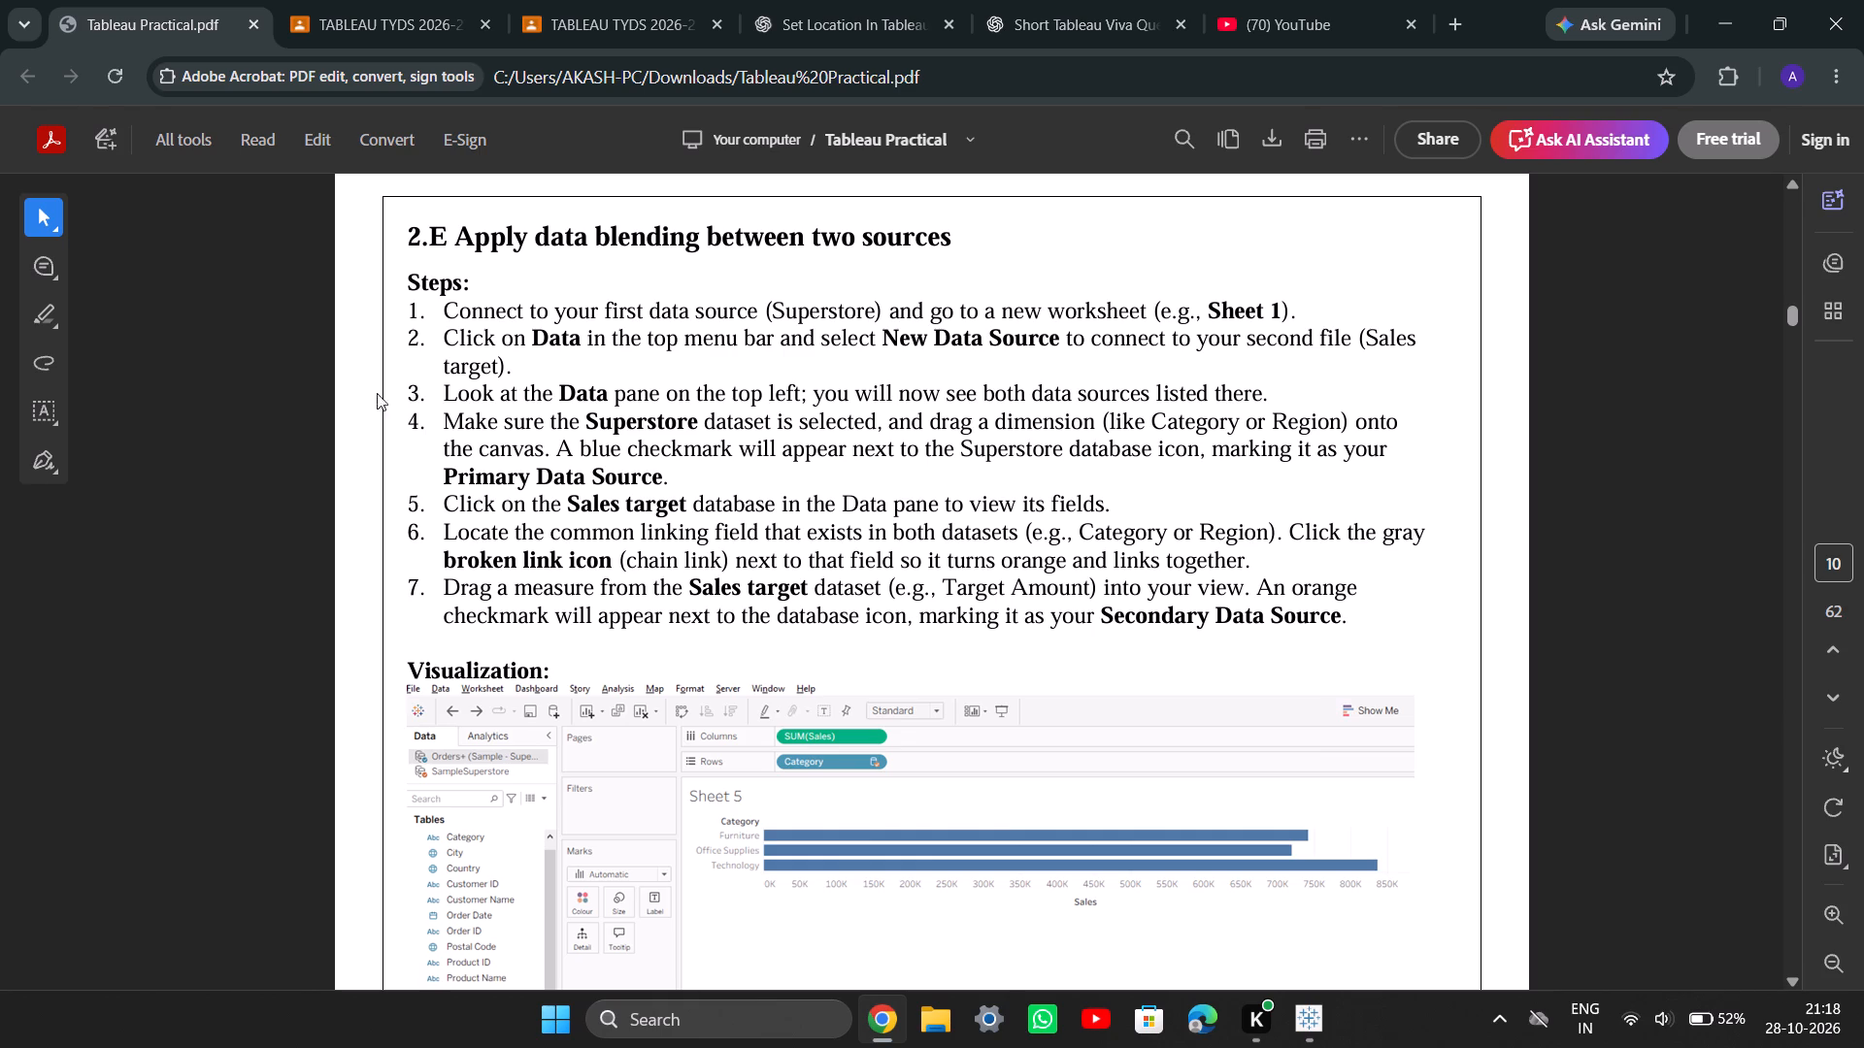
pyautogui.doubleClick(444, 409)
pyautogui.moveTo(444, 410); pyautogui.dragTo(678, 467)
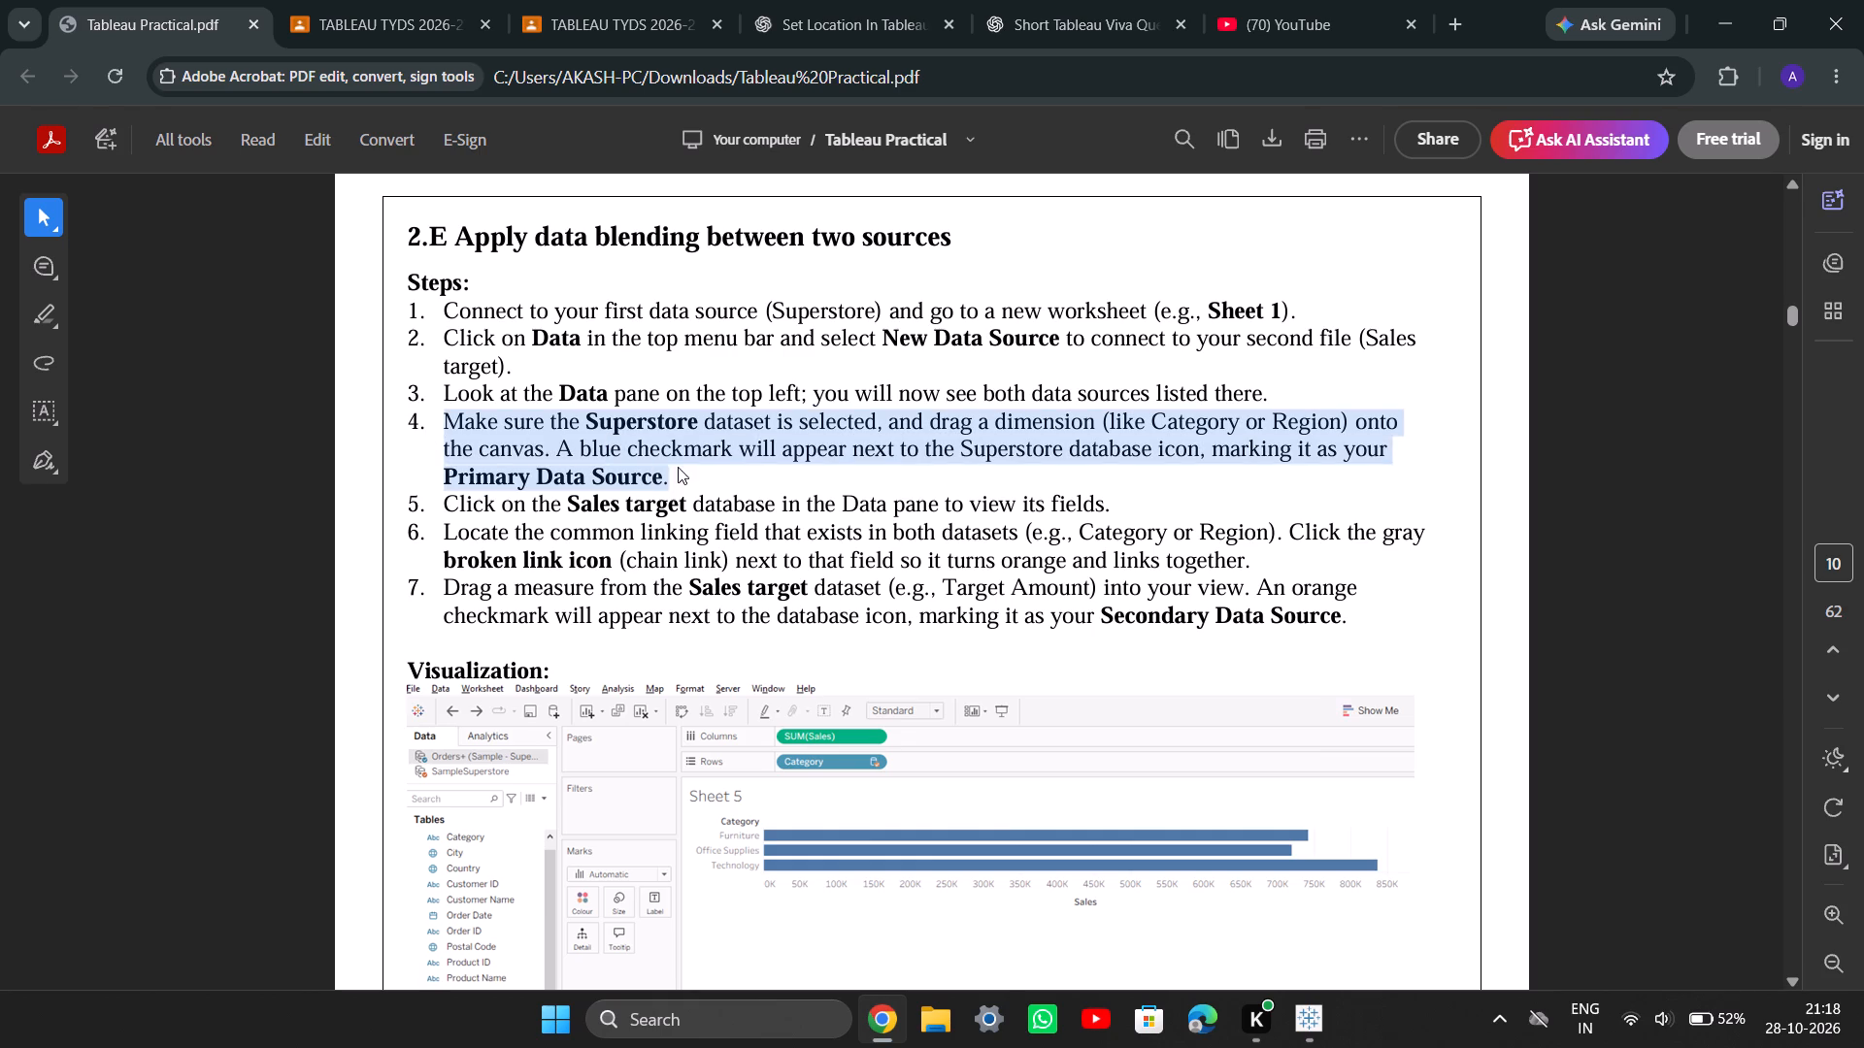
pyautogui.moveTo(678, 467); pyautogui.dragTo(682, 469)
pyautogui.click(682, 469)
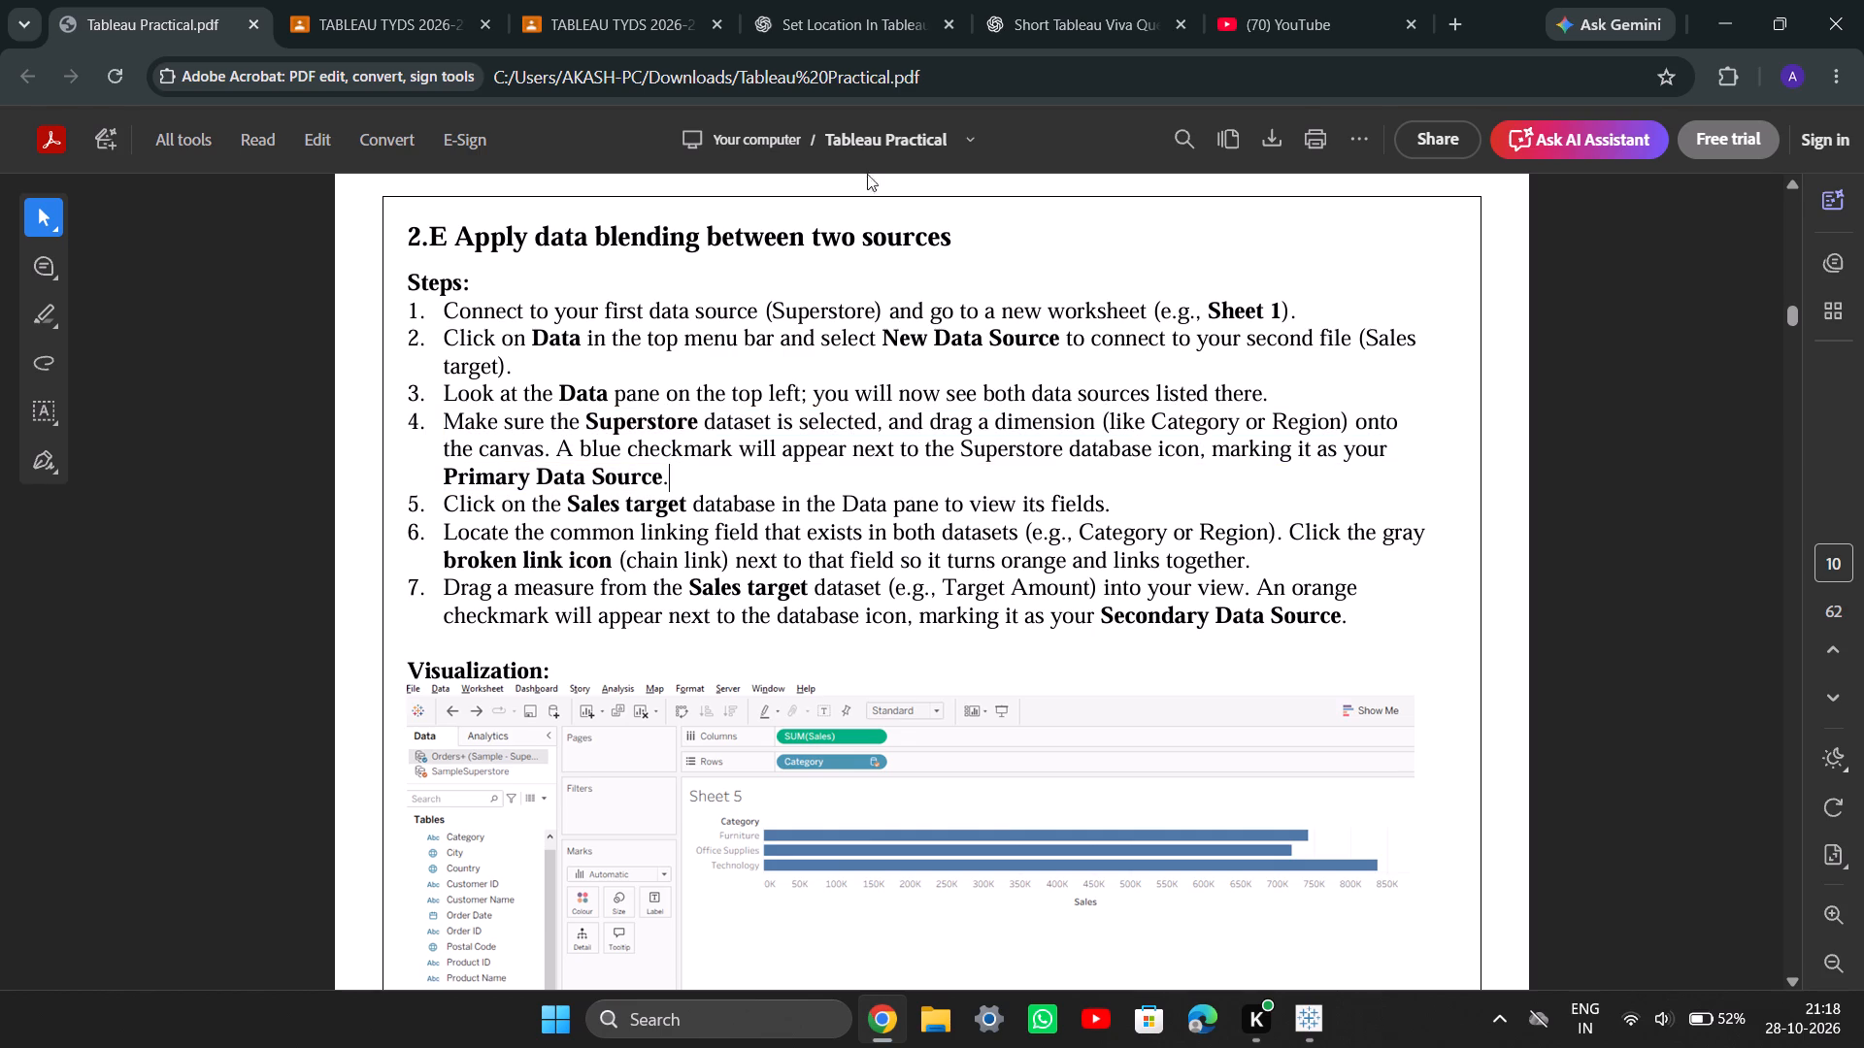
# Open the tableau practical 2 & 3.docx attachment in Google Classroom and review Practical 2's tasks, especially joins, blending, filters and performance optimization.
pyautogui.click(430, 0)
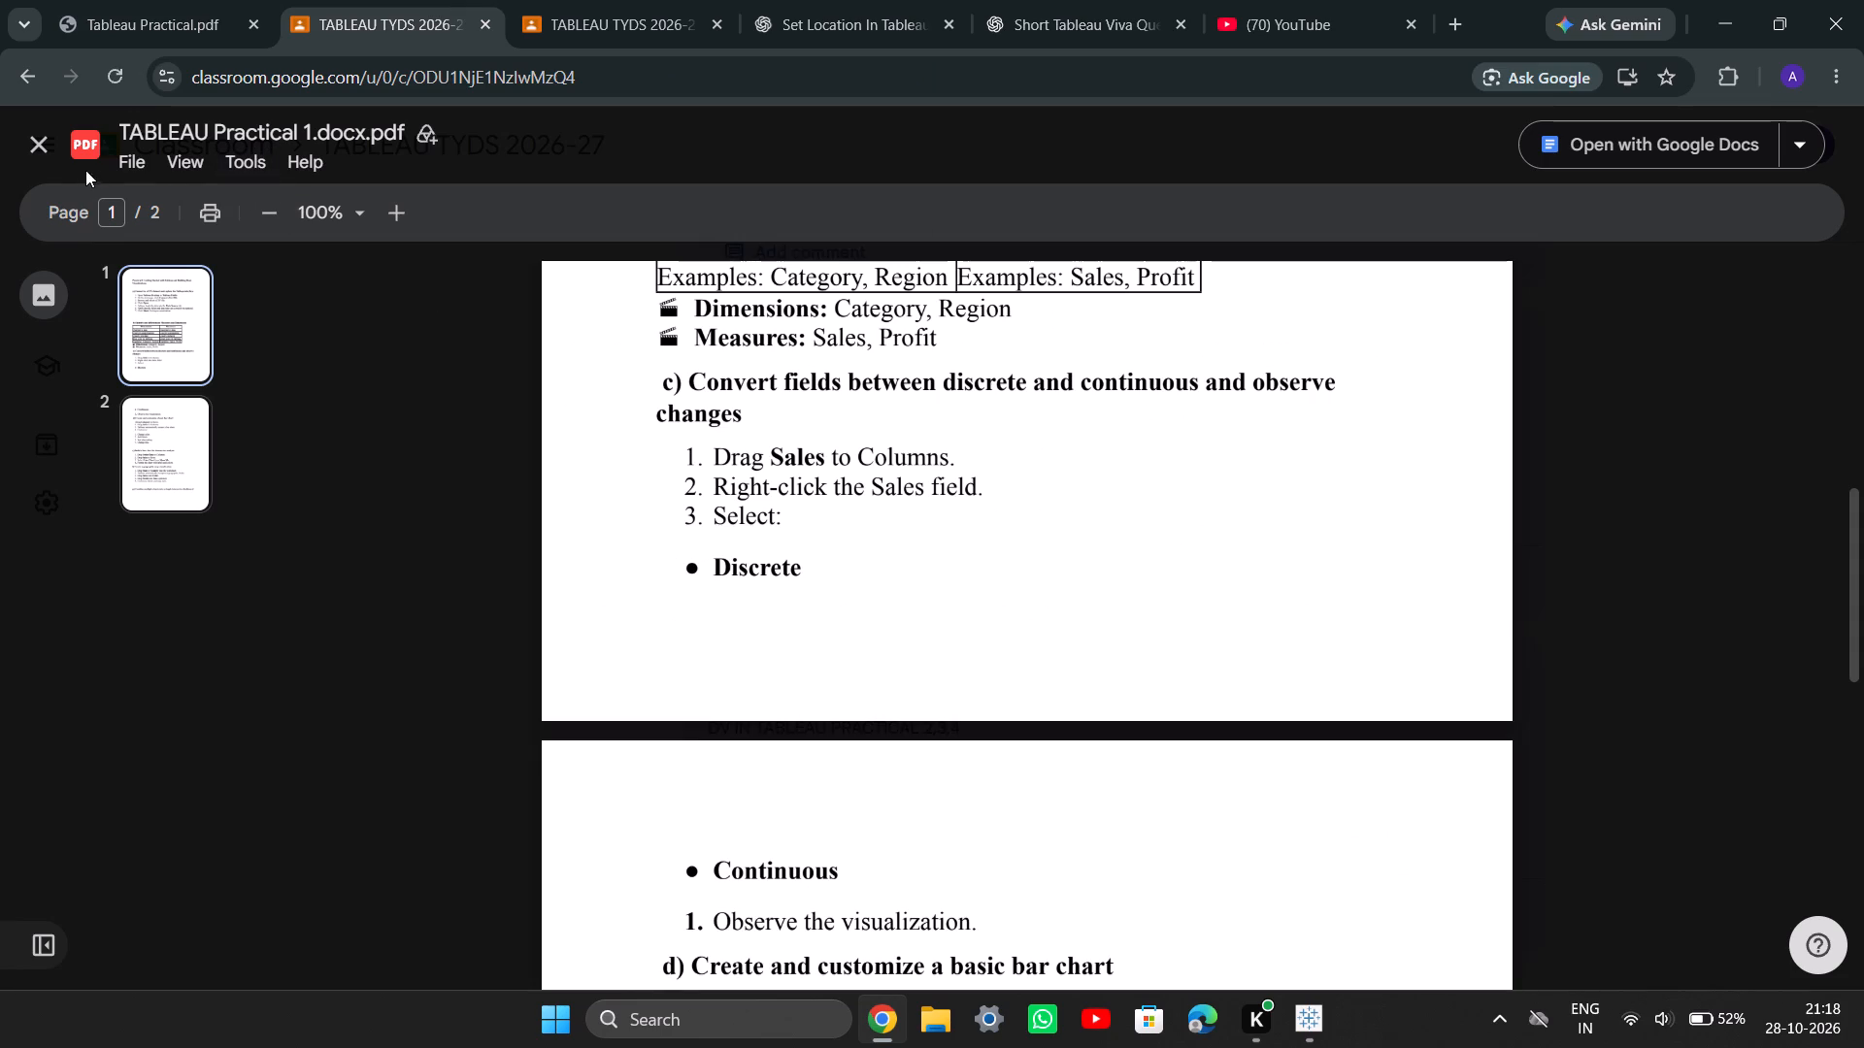
pyautogui.click(40, 146)
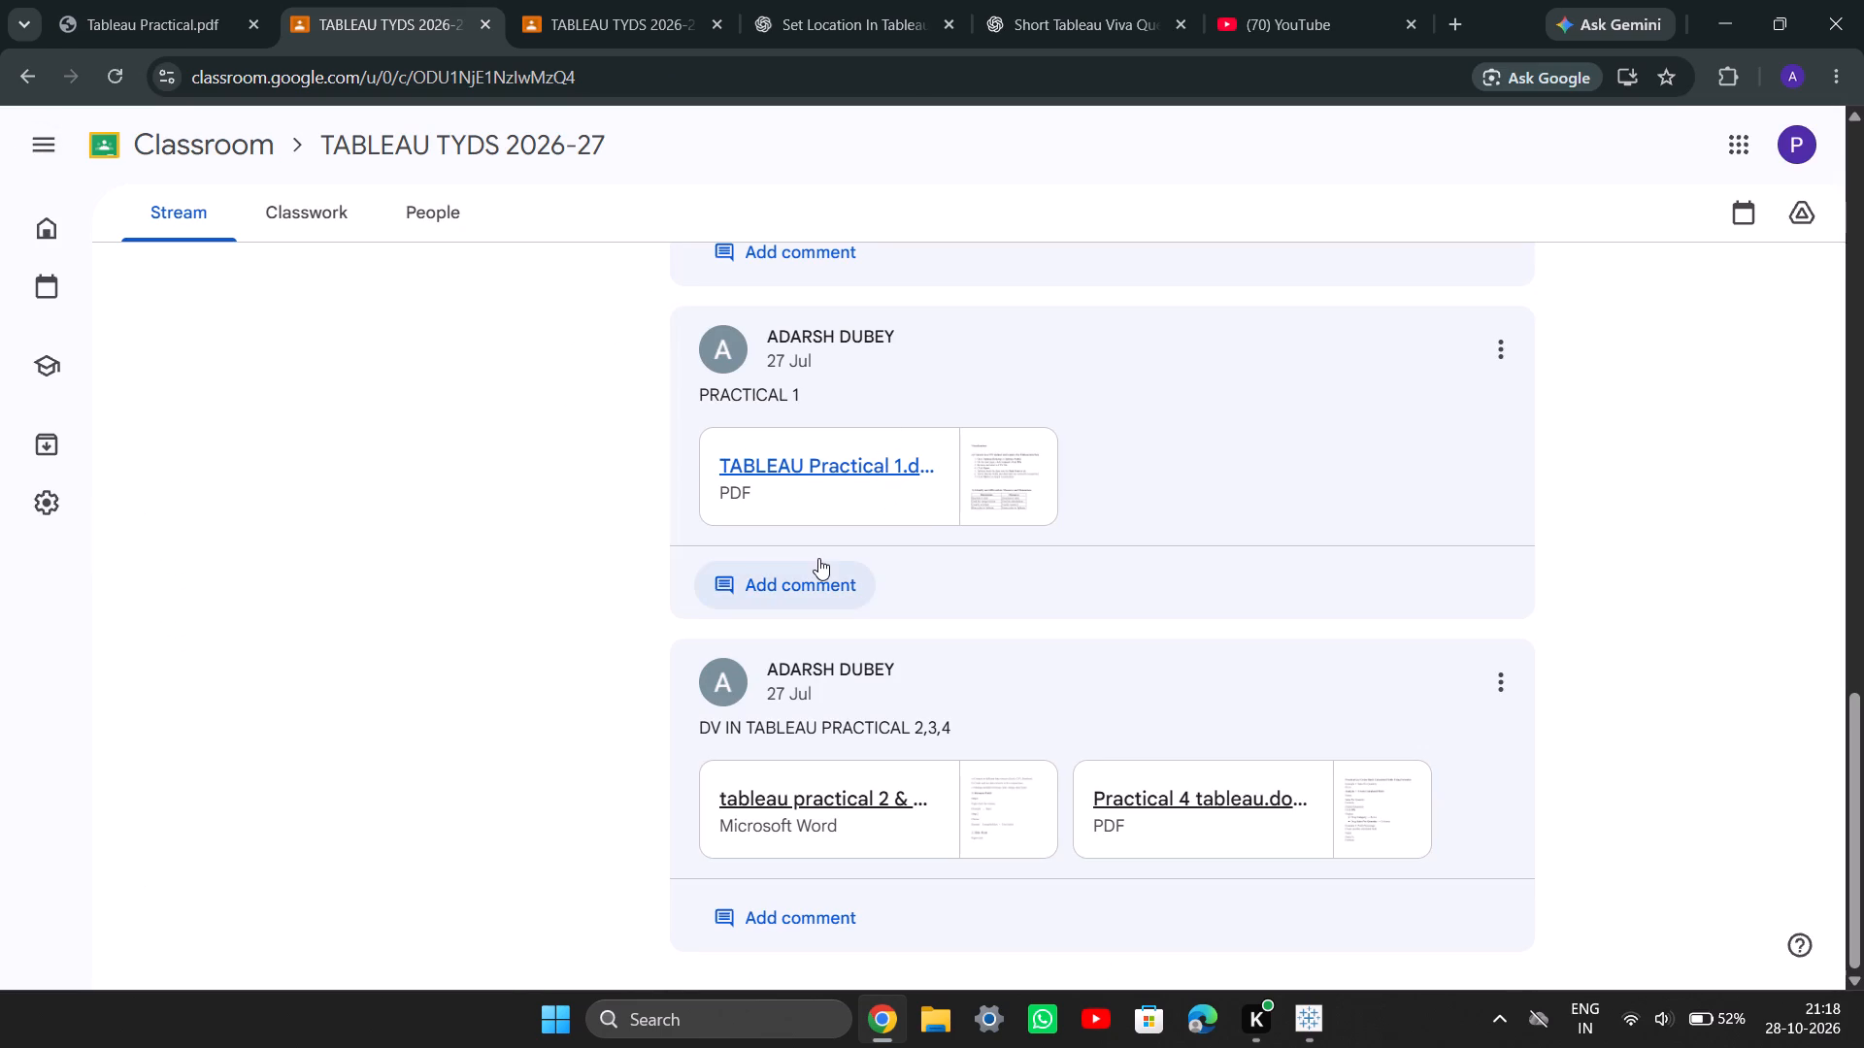
pyautogui.click(907, 811)
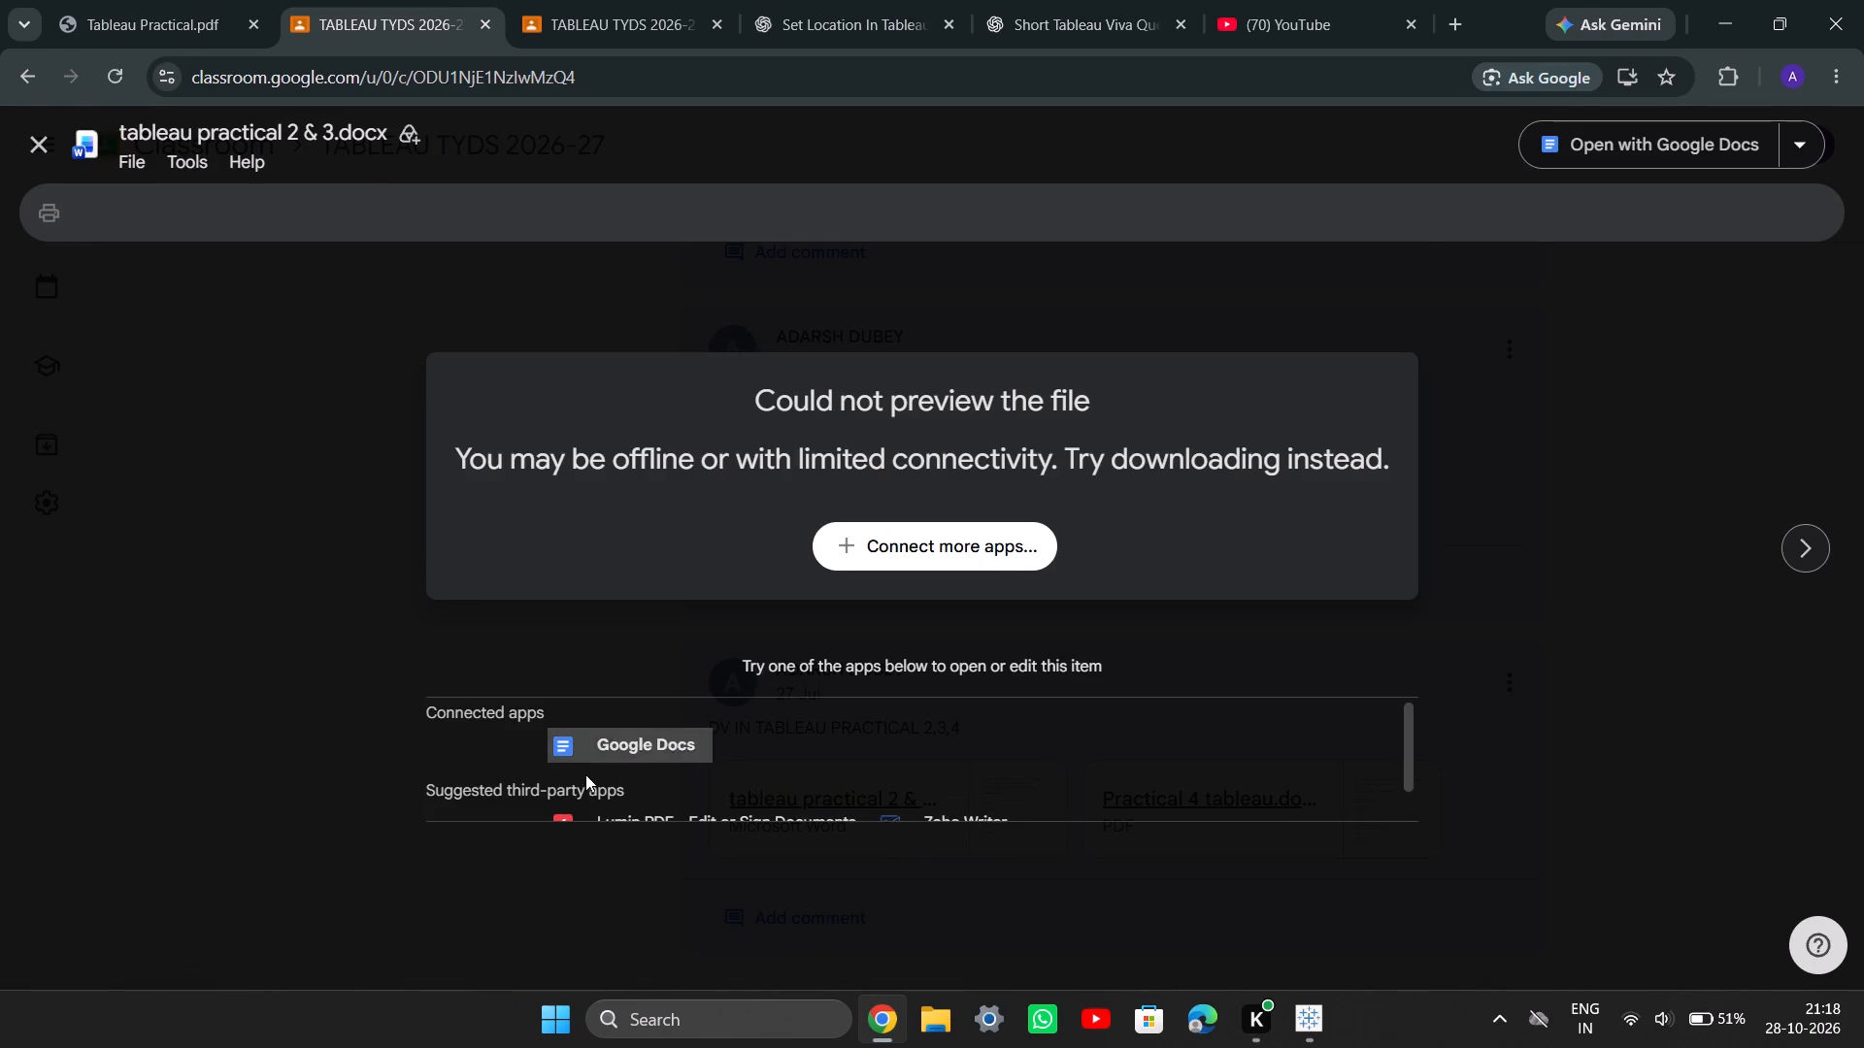
pyautogui.scroll(-1, 583, 771)
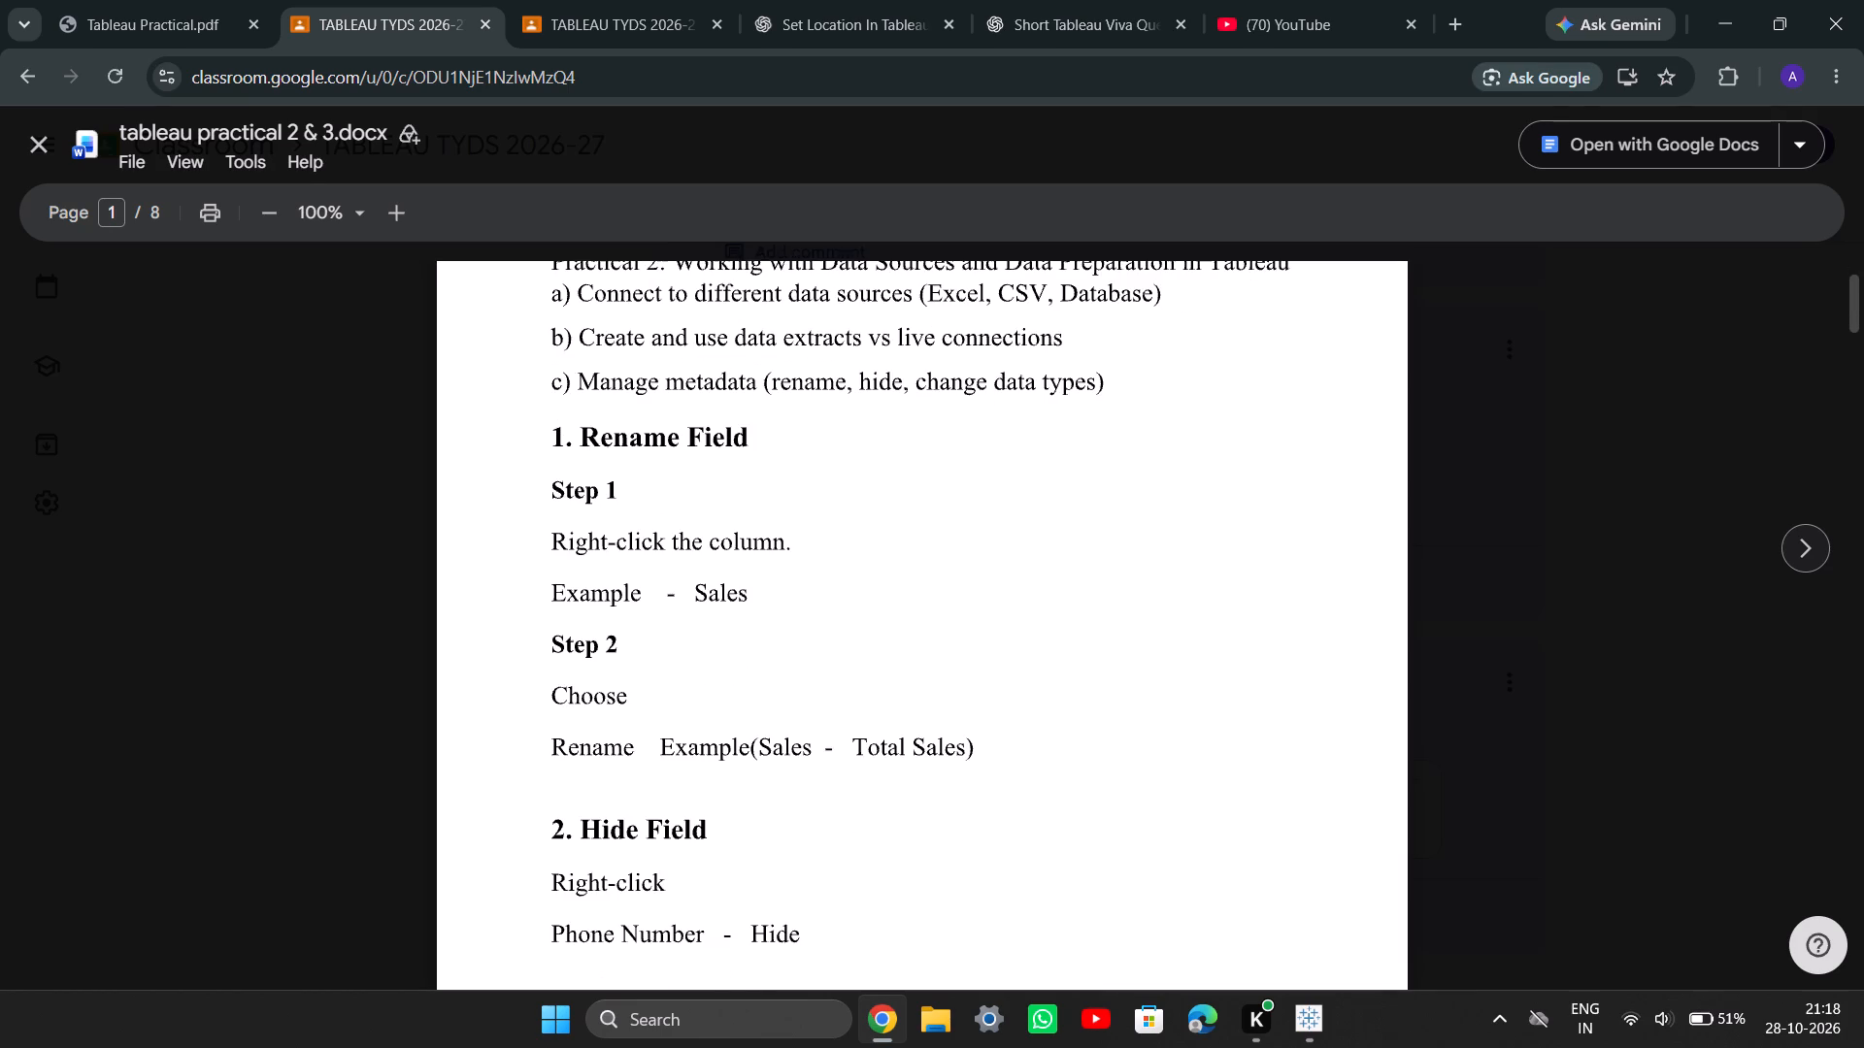
pyautogui.scroll(-4, 583, 771)
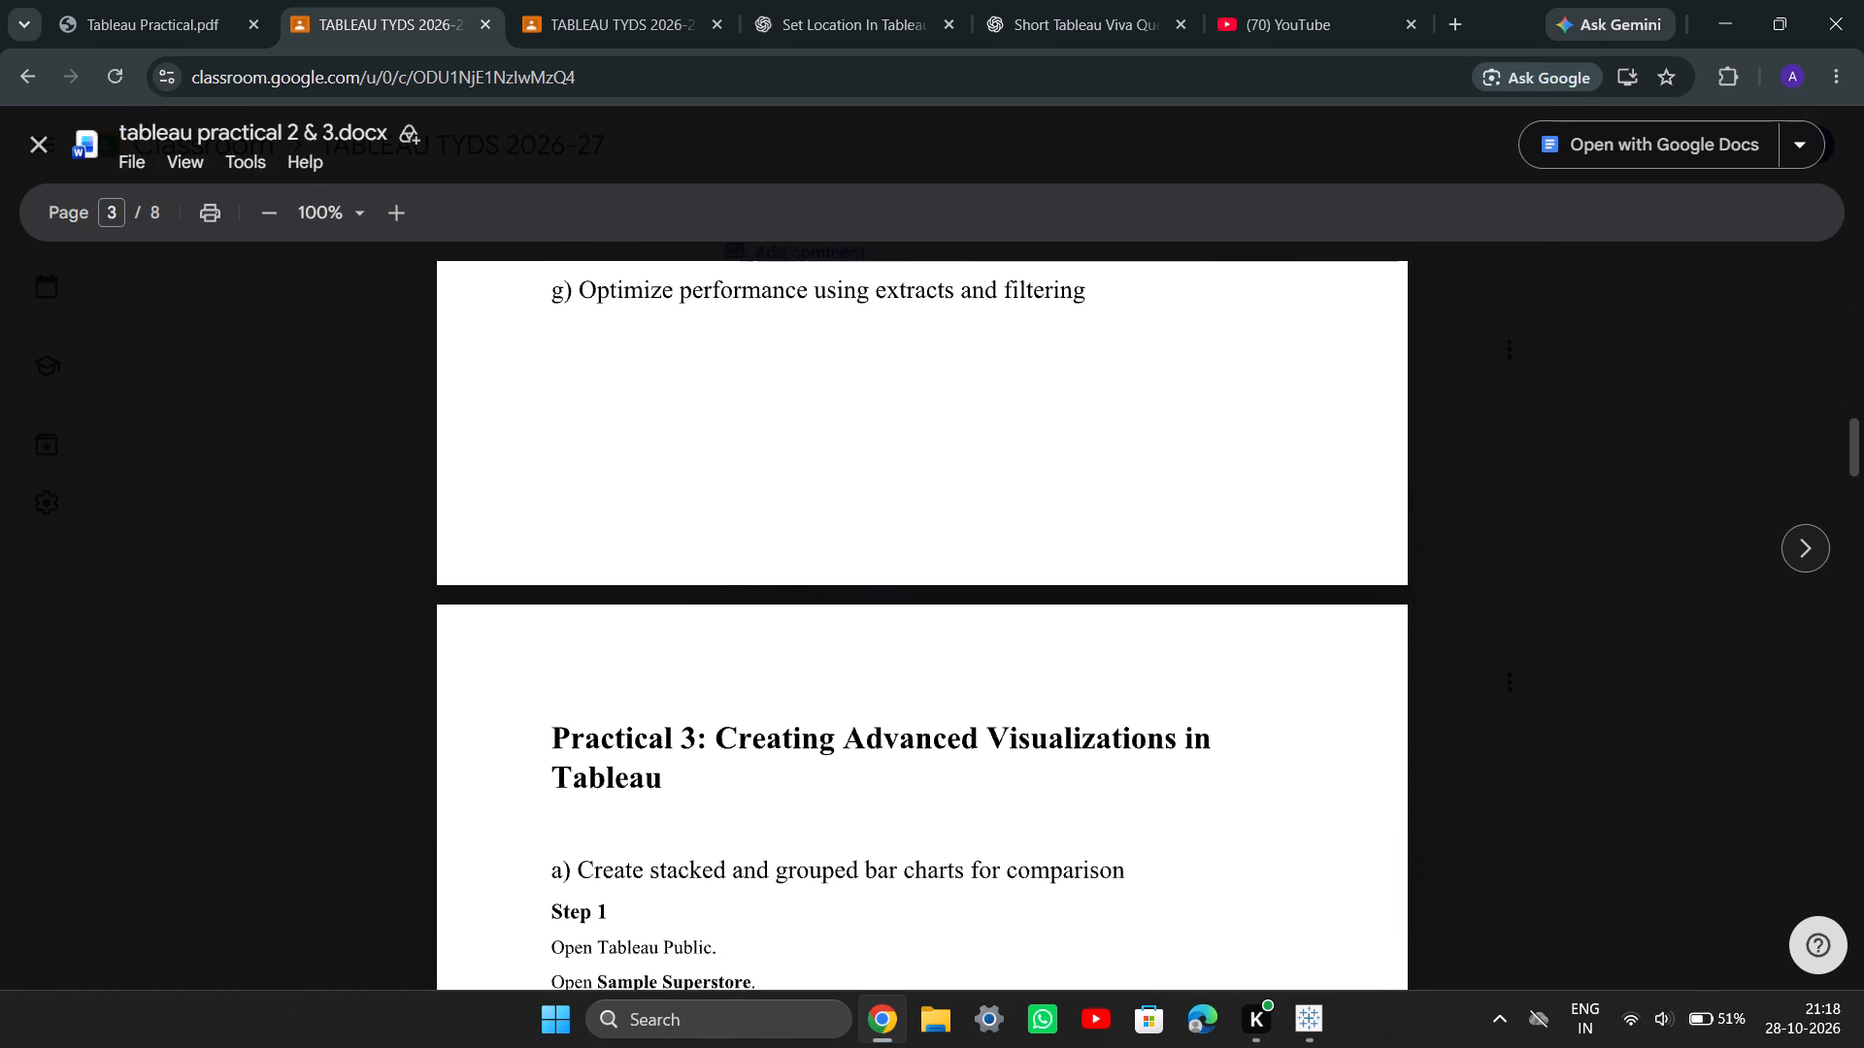
pyautogui.scroll(4, 583, 771)
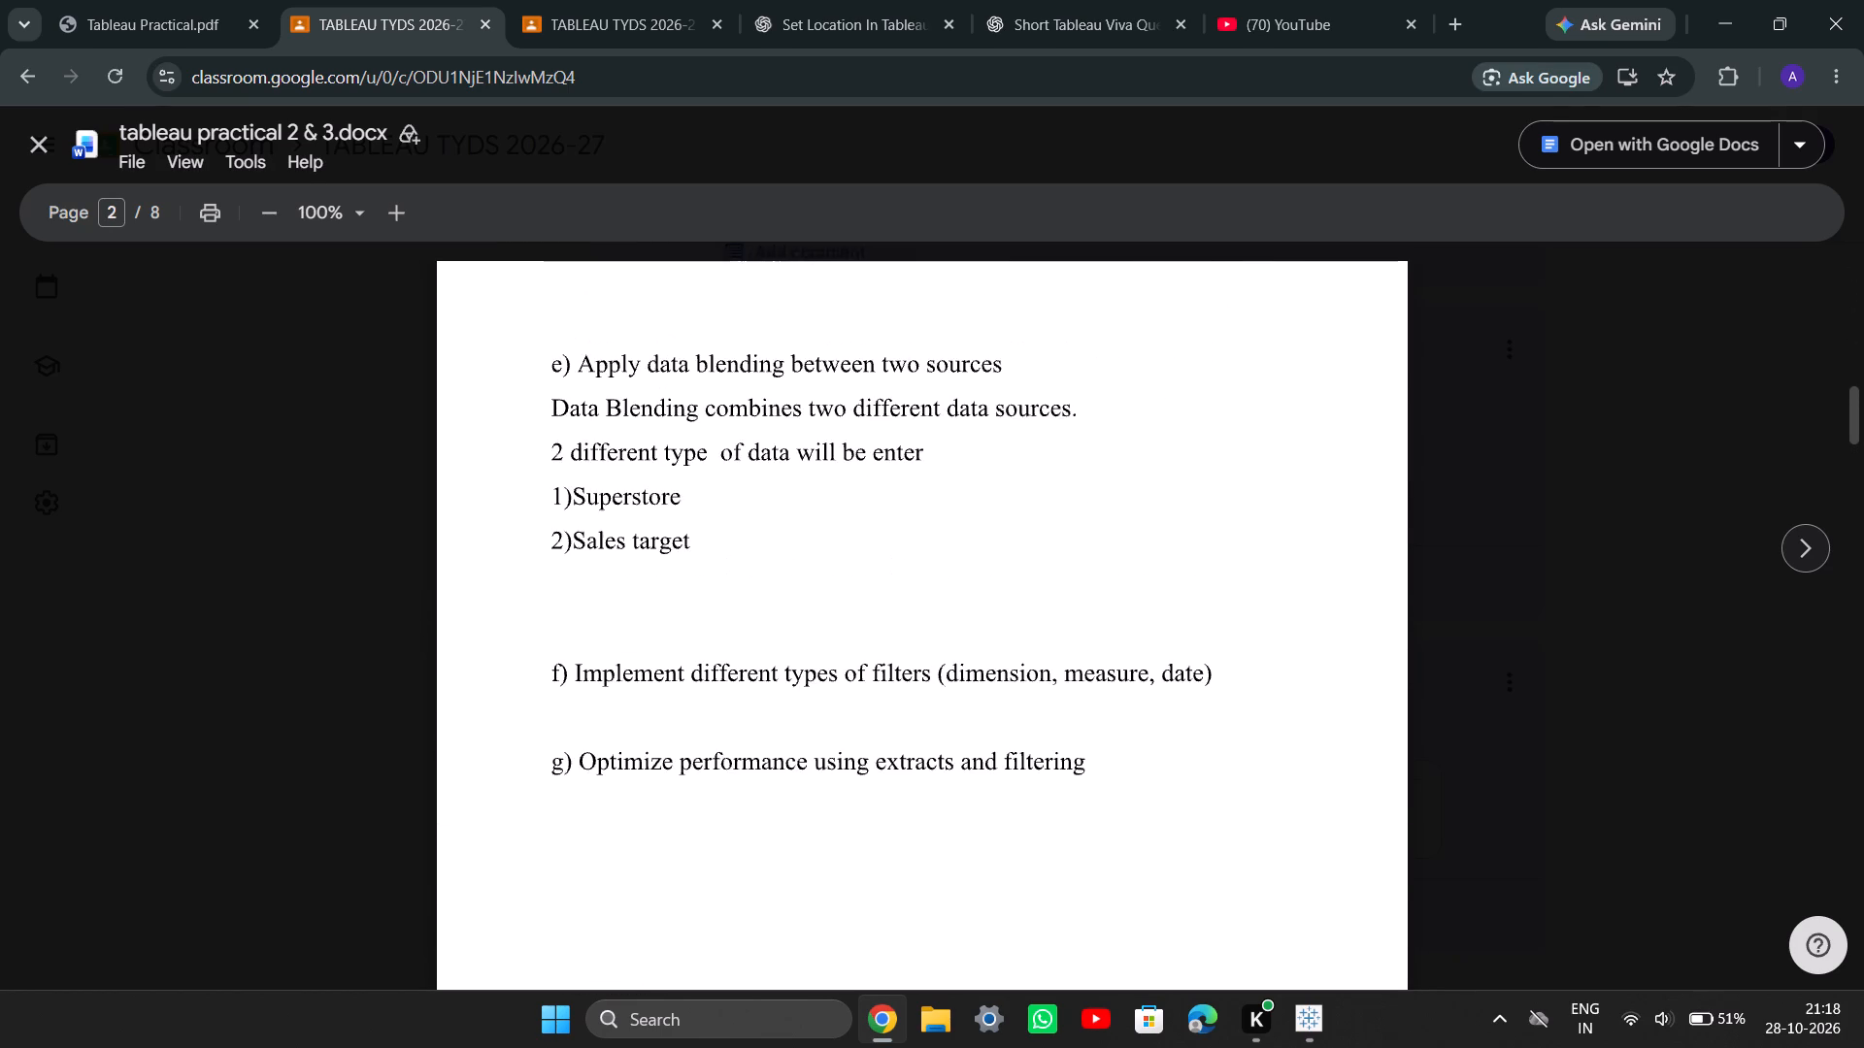
pyautogui.scroll(4, 583, 771)
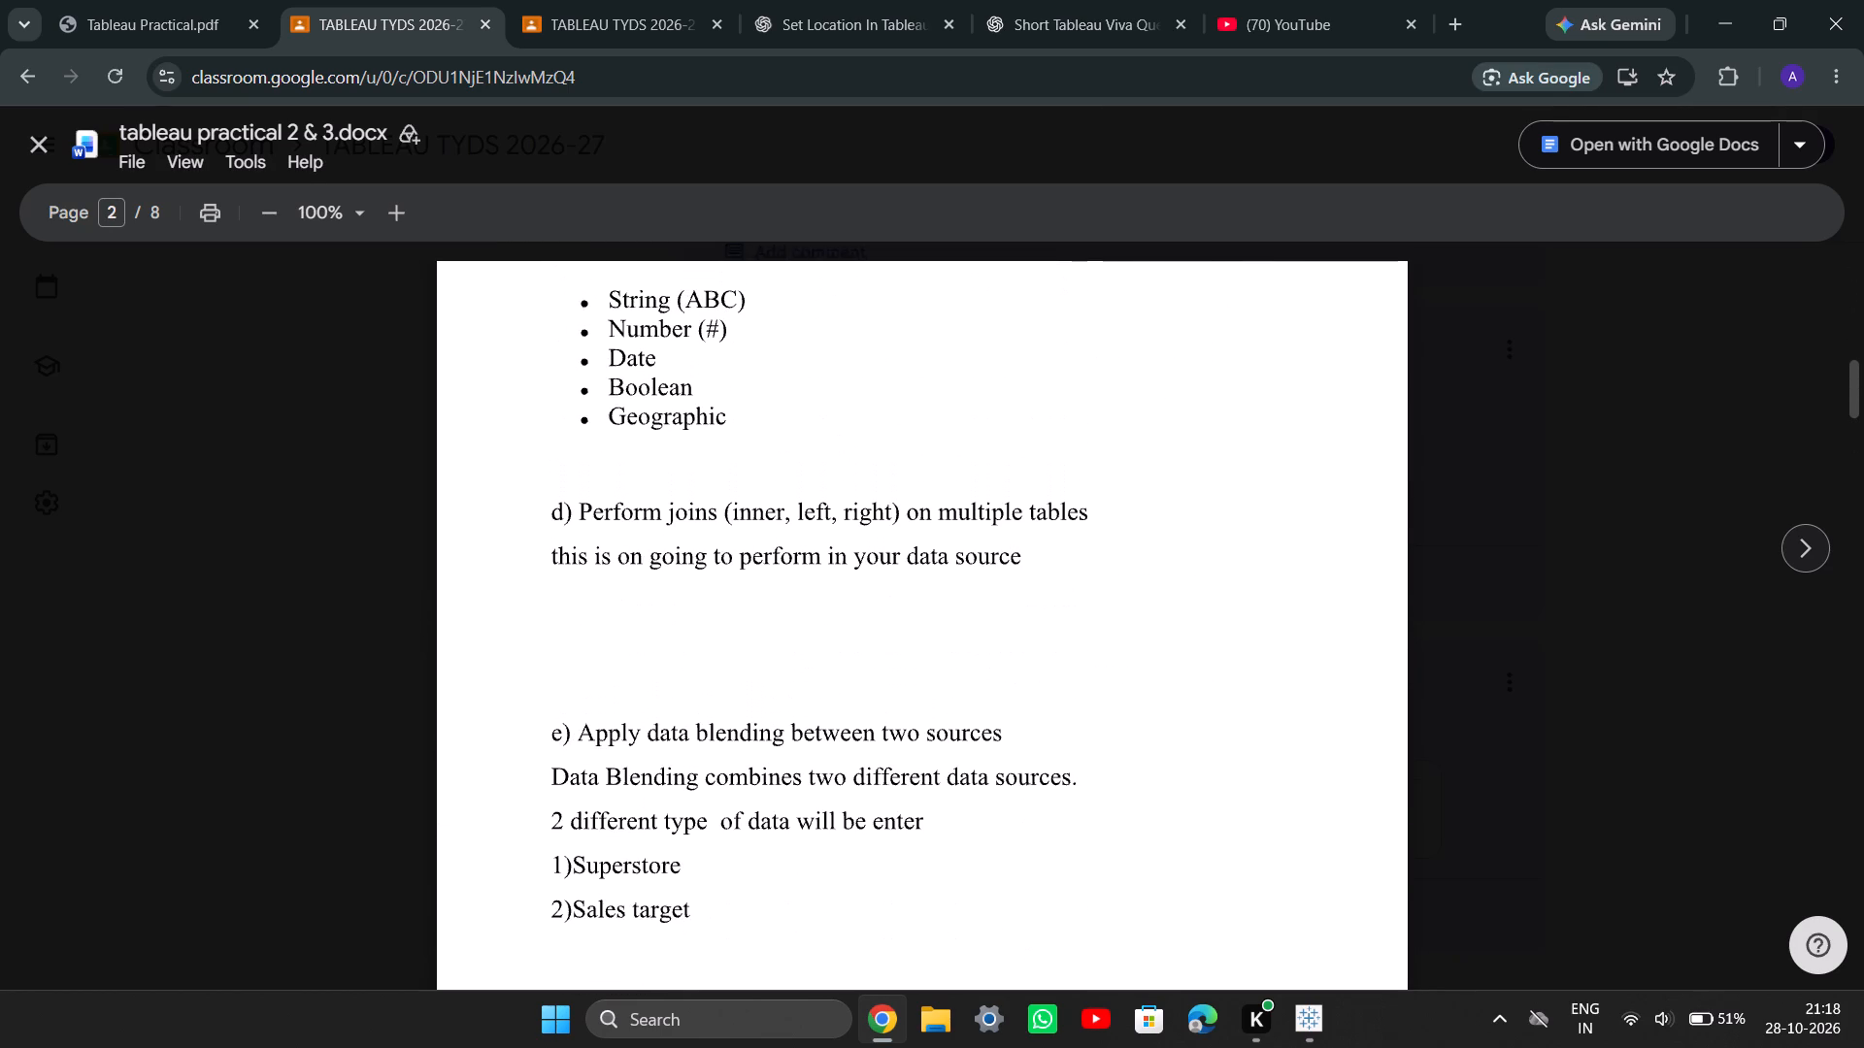
pyautogui.scroll(2, 583, 771)
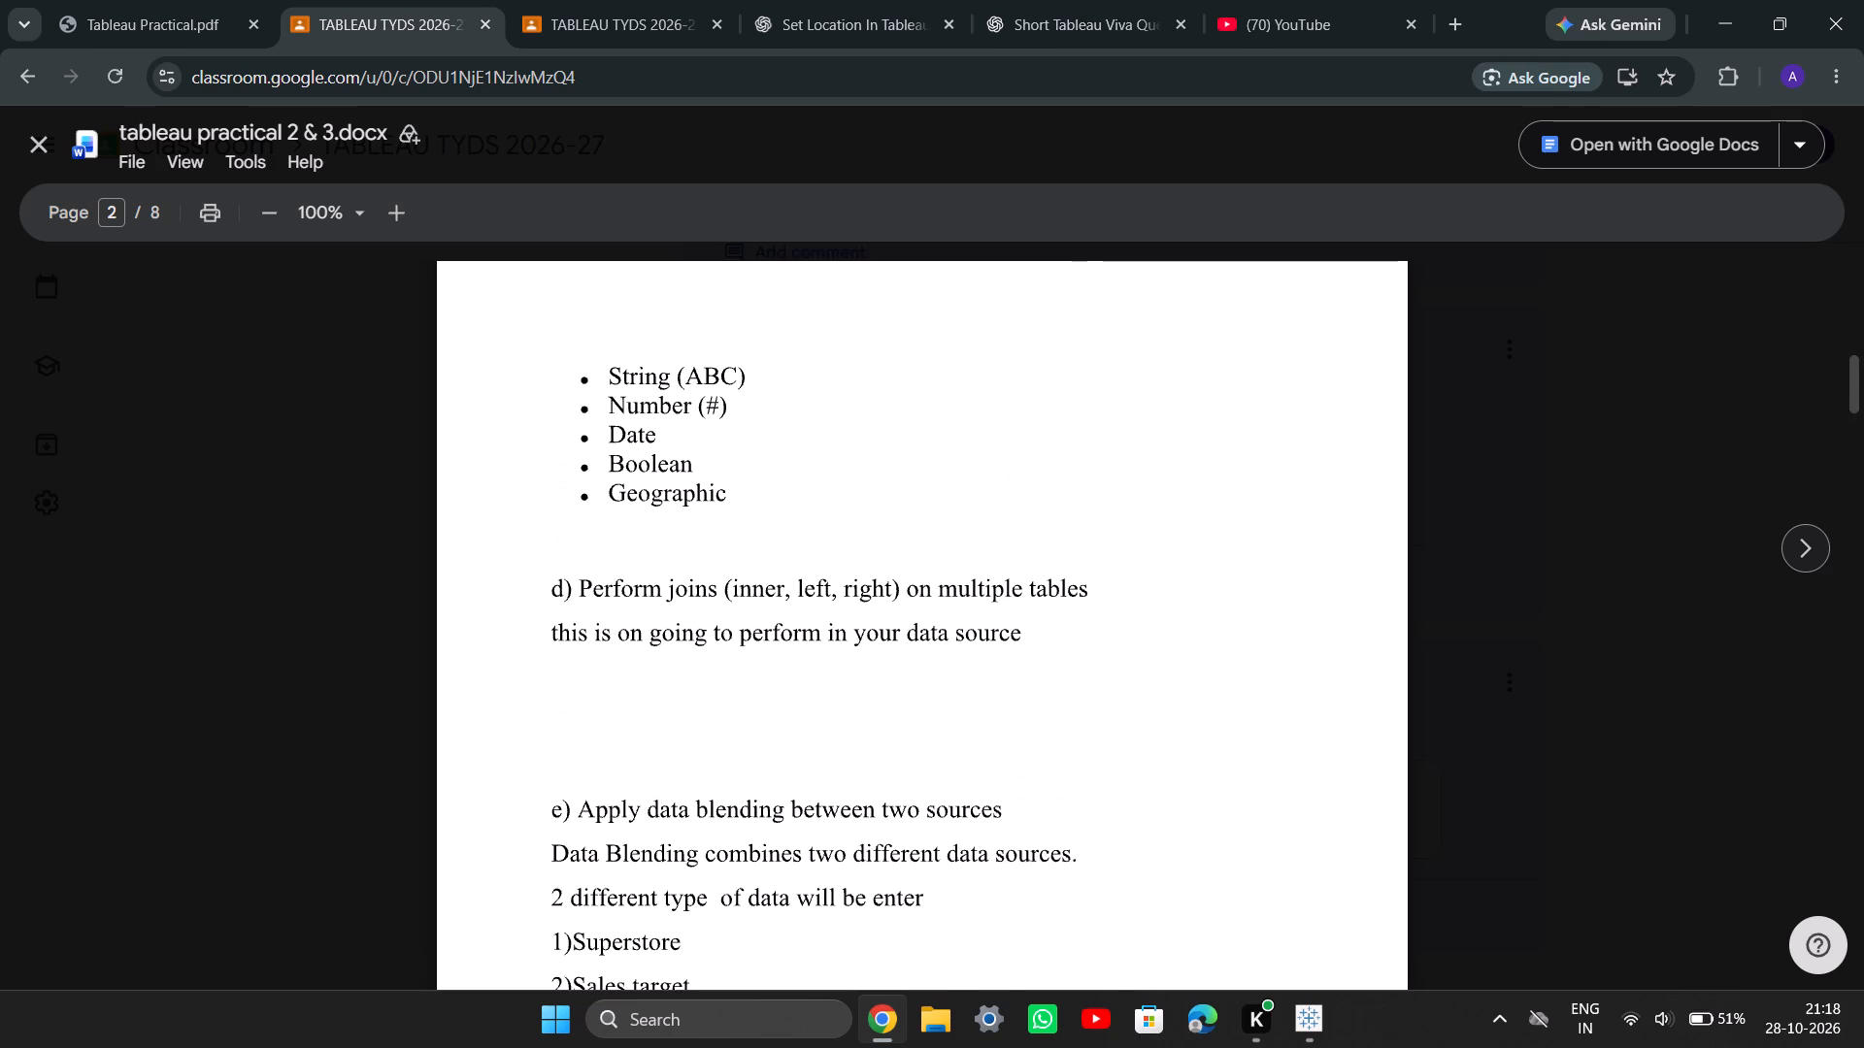
pyautogui.scroll(-1, 583, 771)
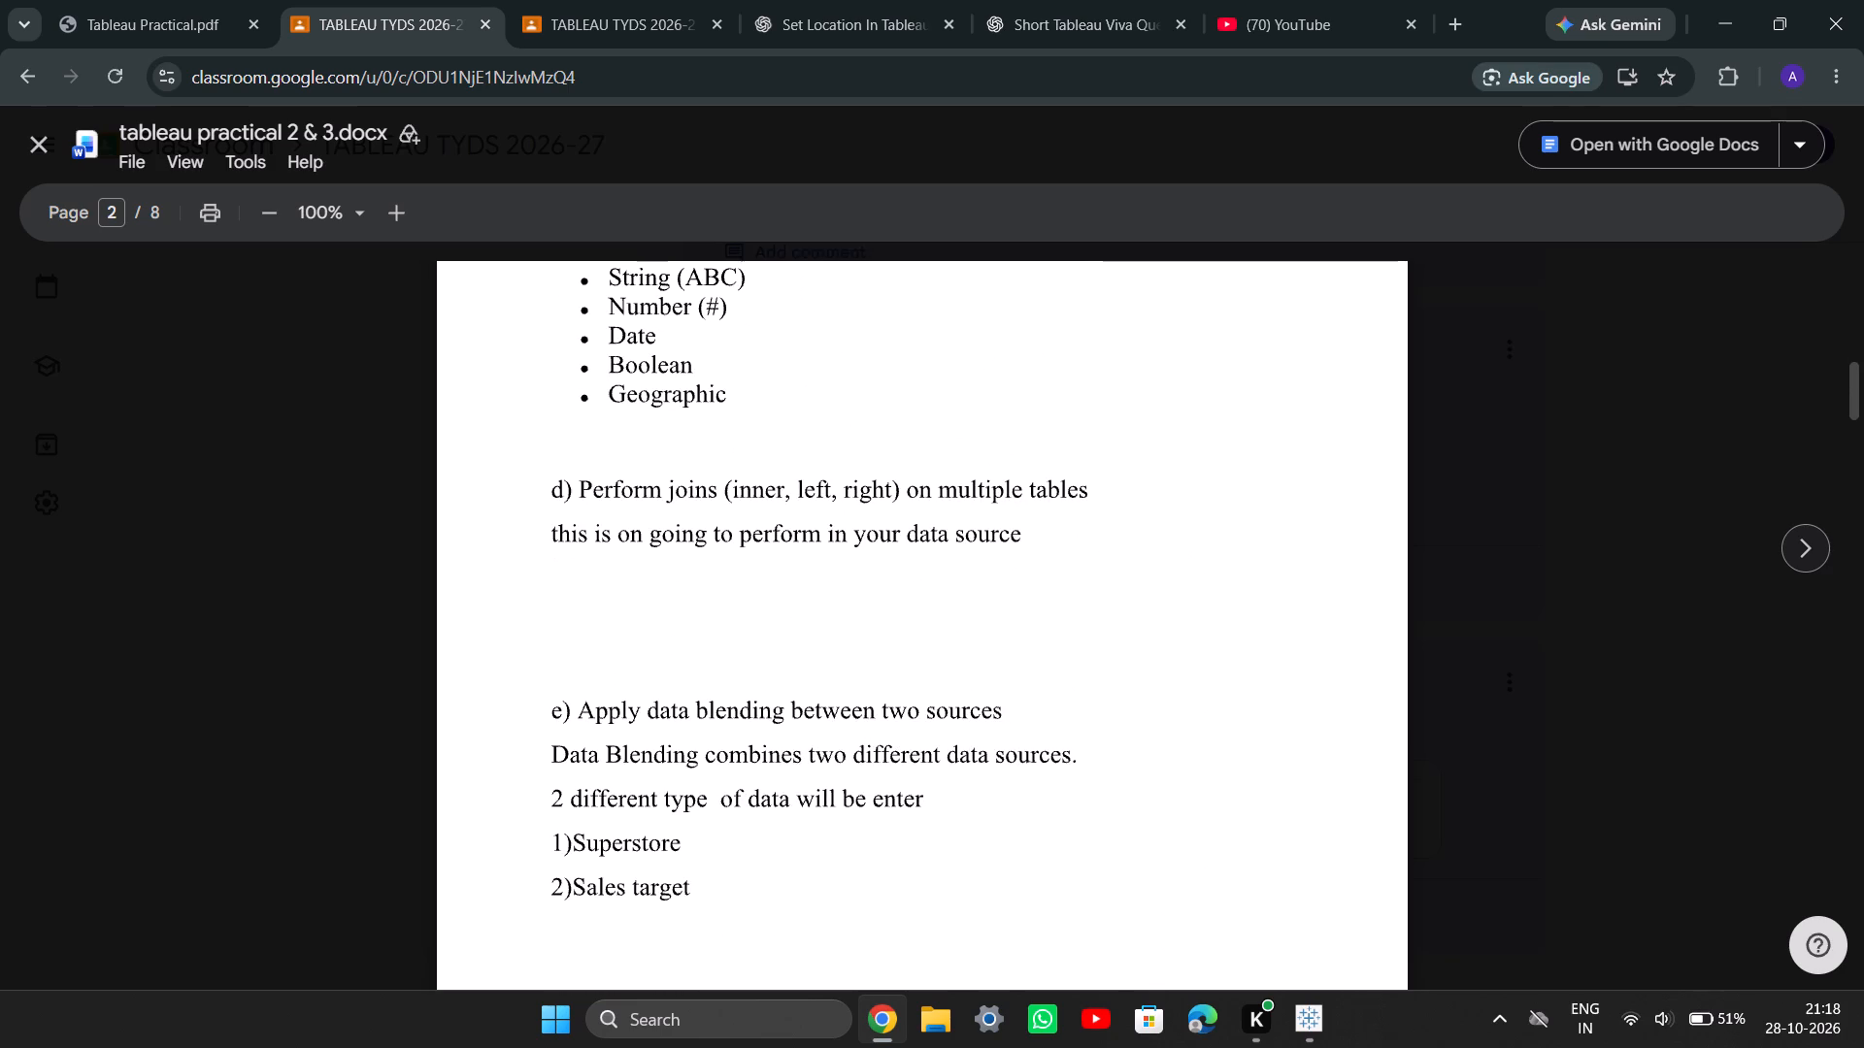
pyautogui.scroll(-1, 583, 771)
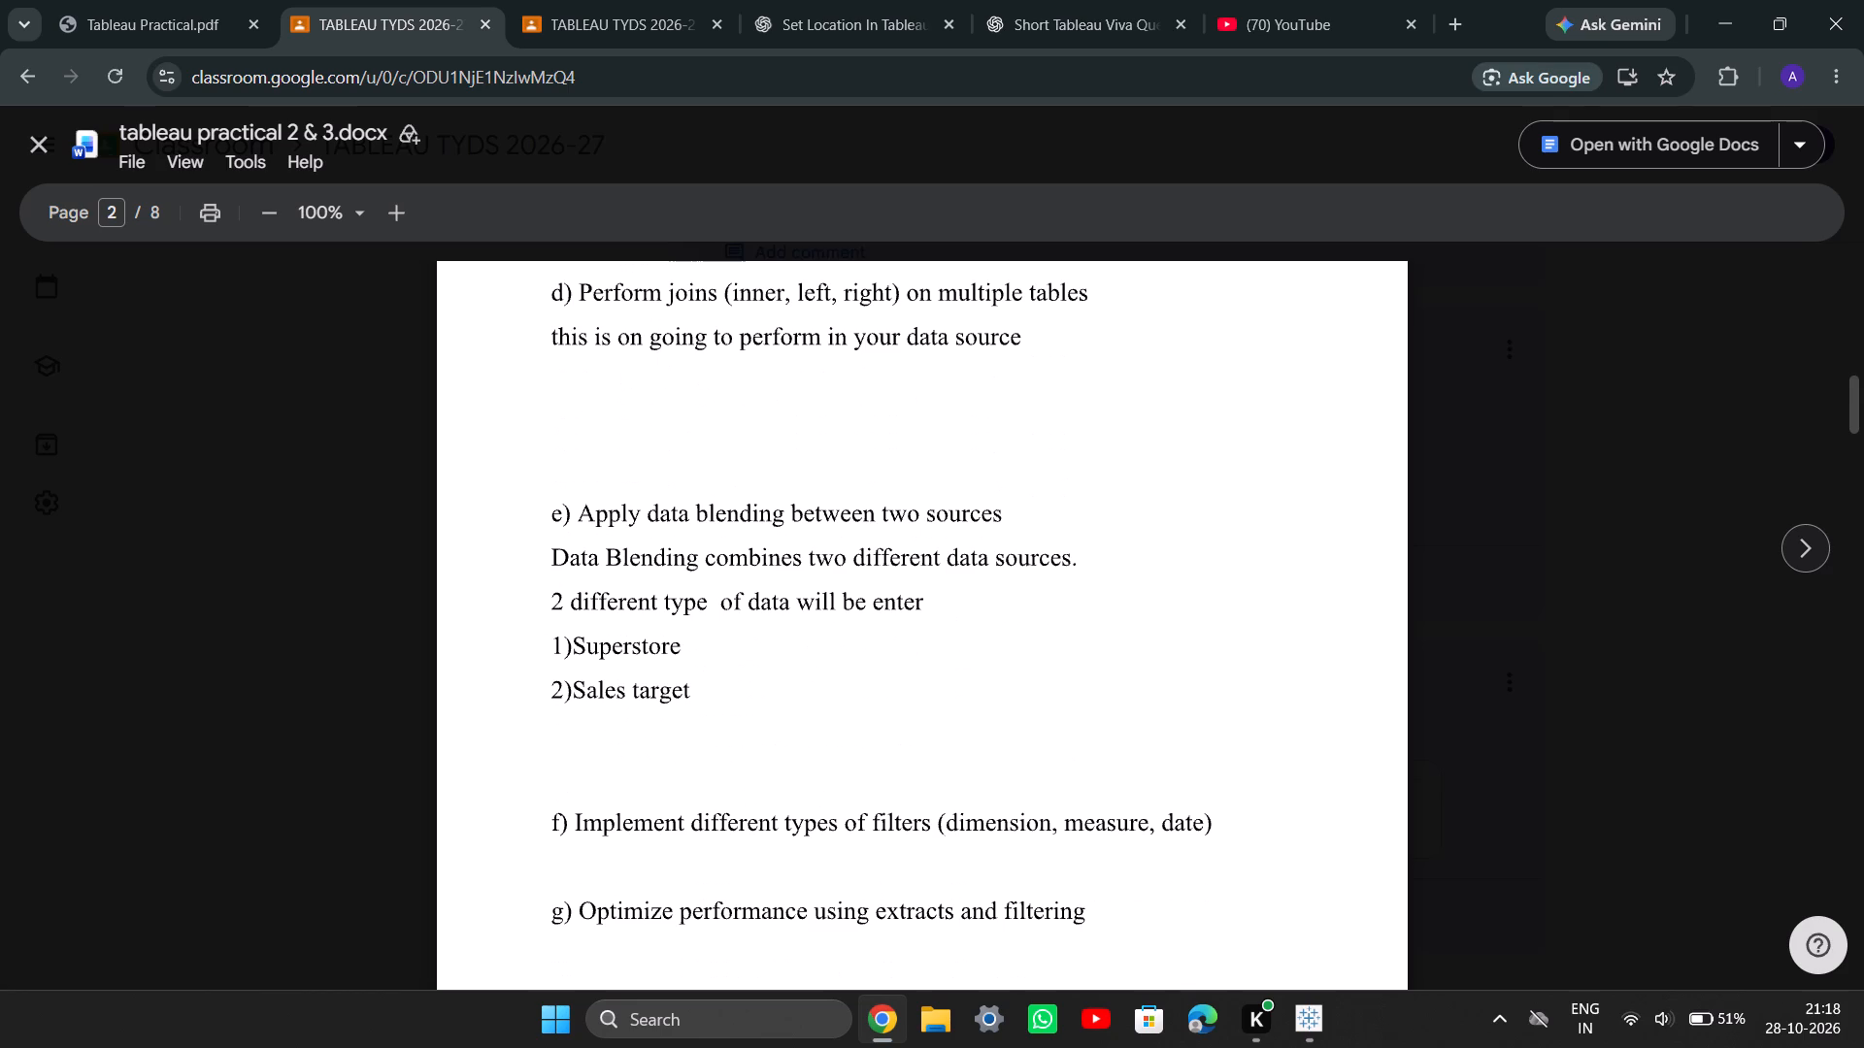
pyautogui.scroll(-1, 583, 771)
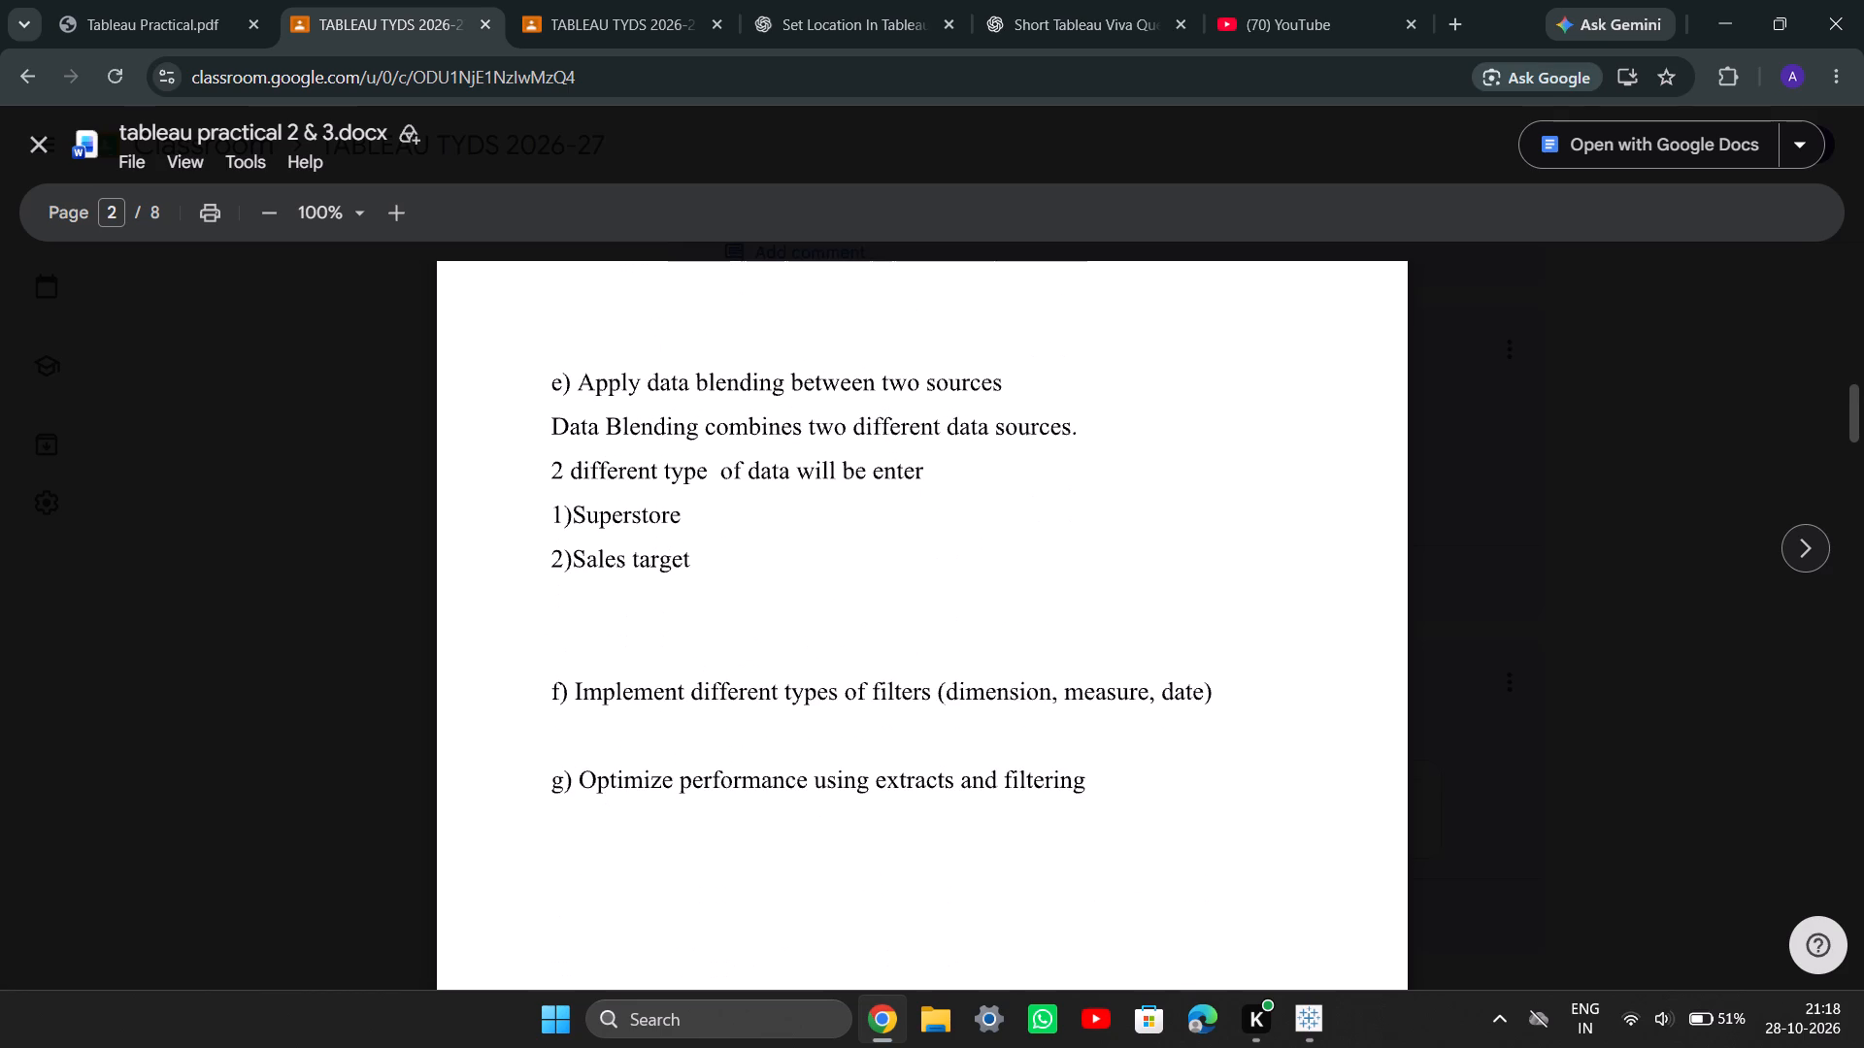
pyautogui.scroll(-4, 583, 771)
pyautogui.scroll(1, 583, 771)
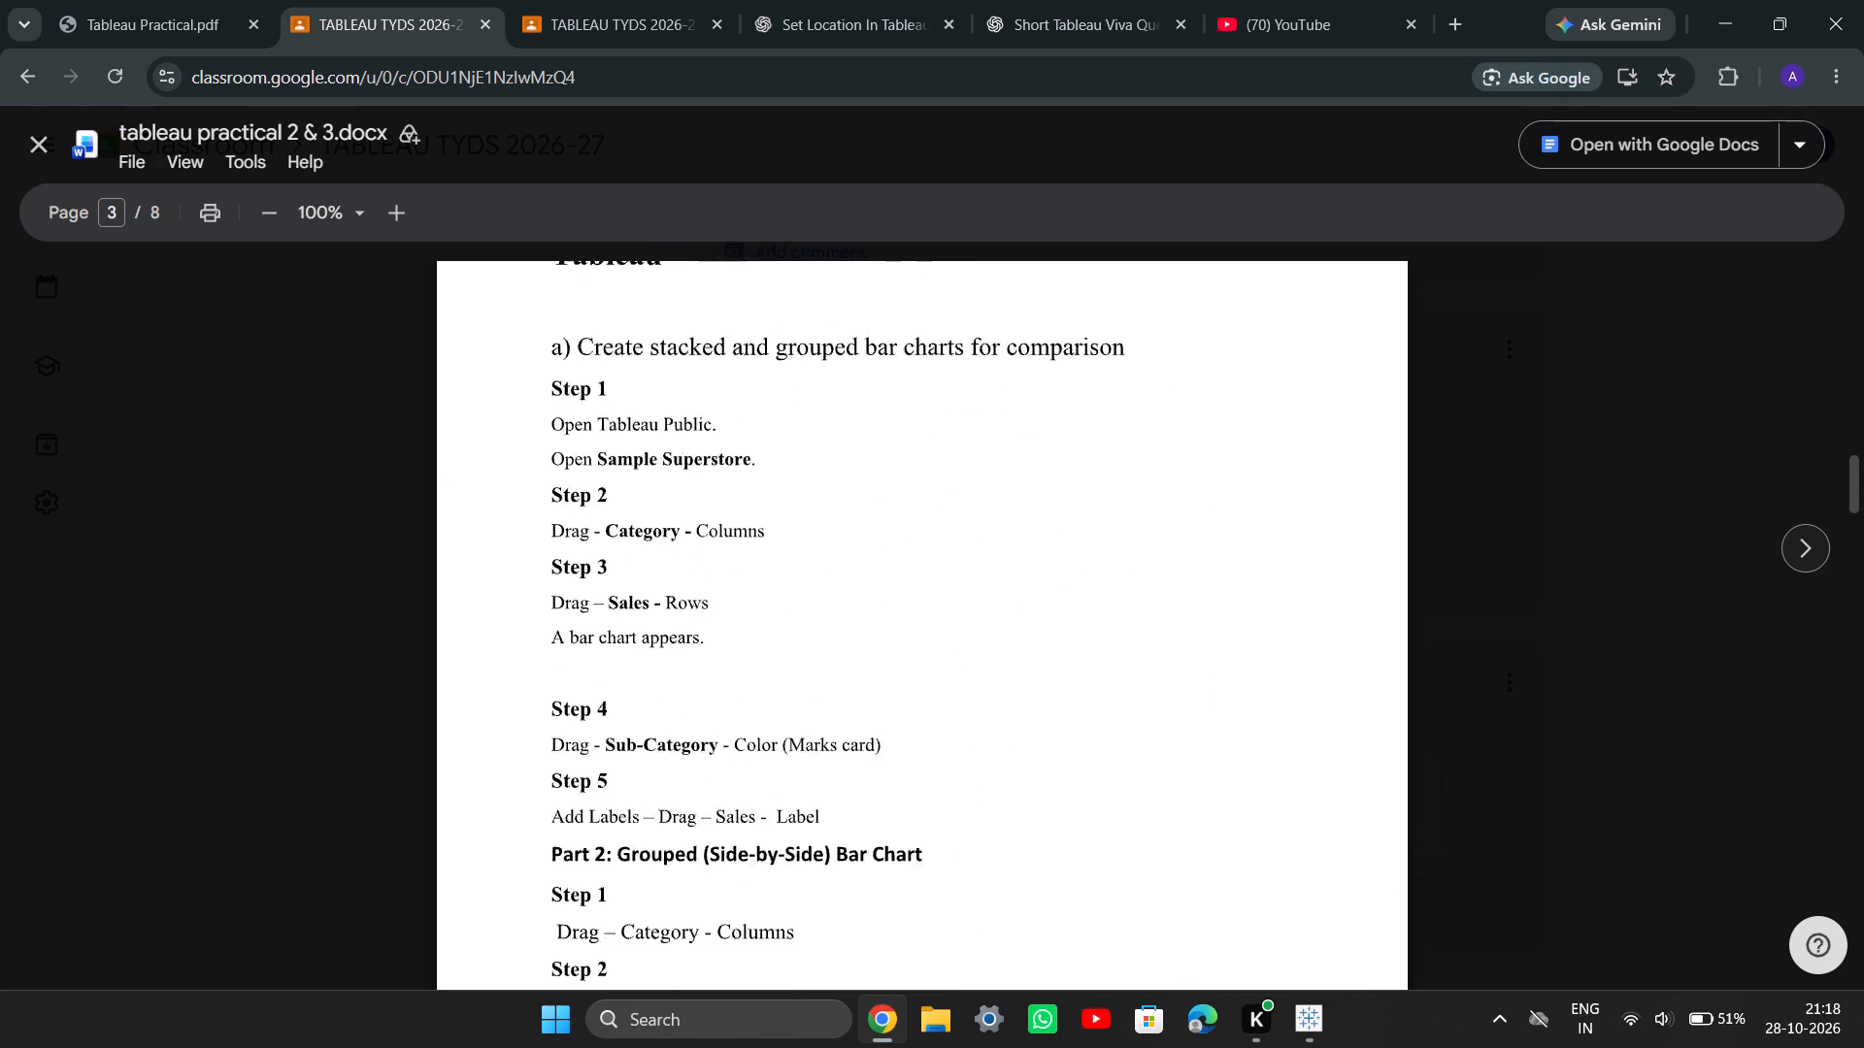
pyautogui.scroll(6, 583, 771)
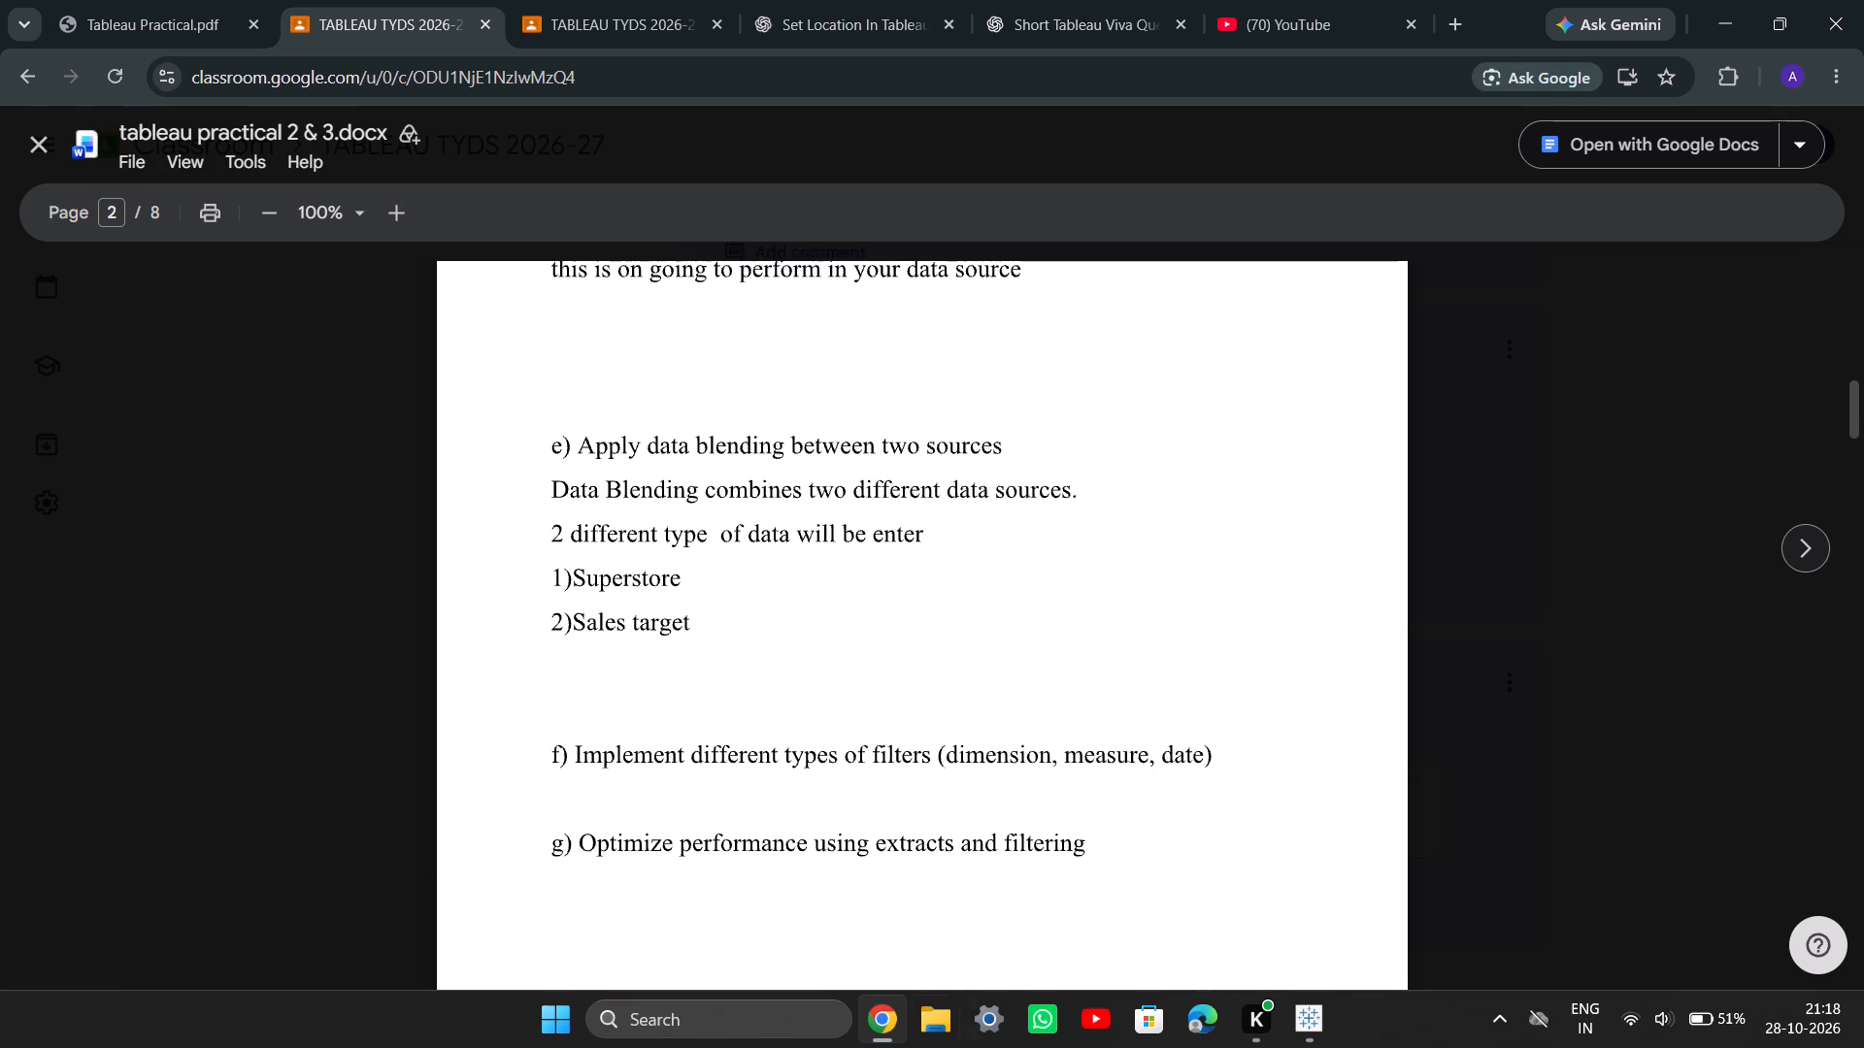
# Switch to Tableau Public and open the Sheet 1 worksheet.
pyautogui.click(1300, 1008)
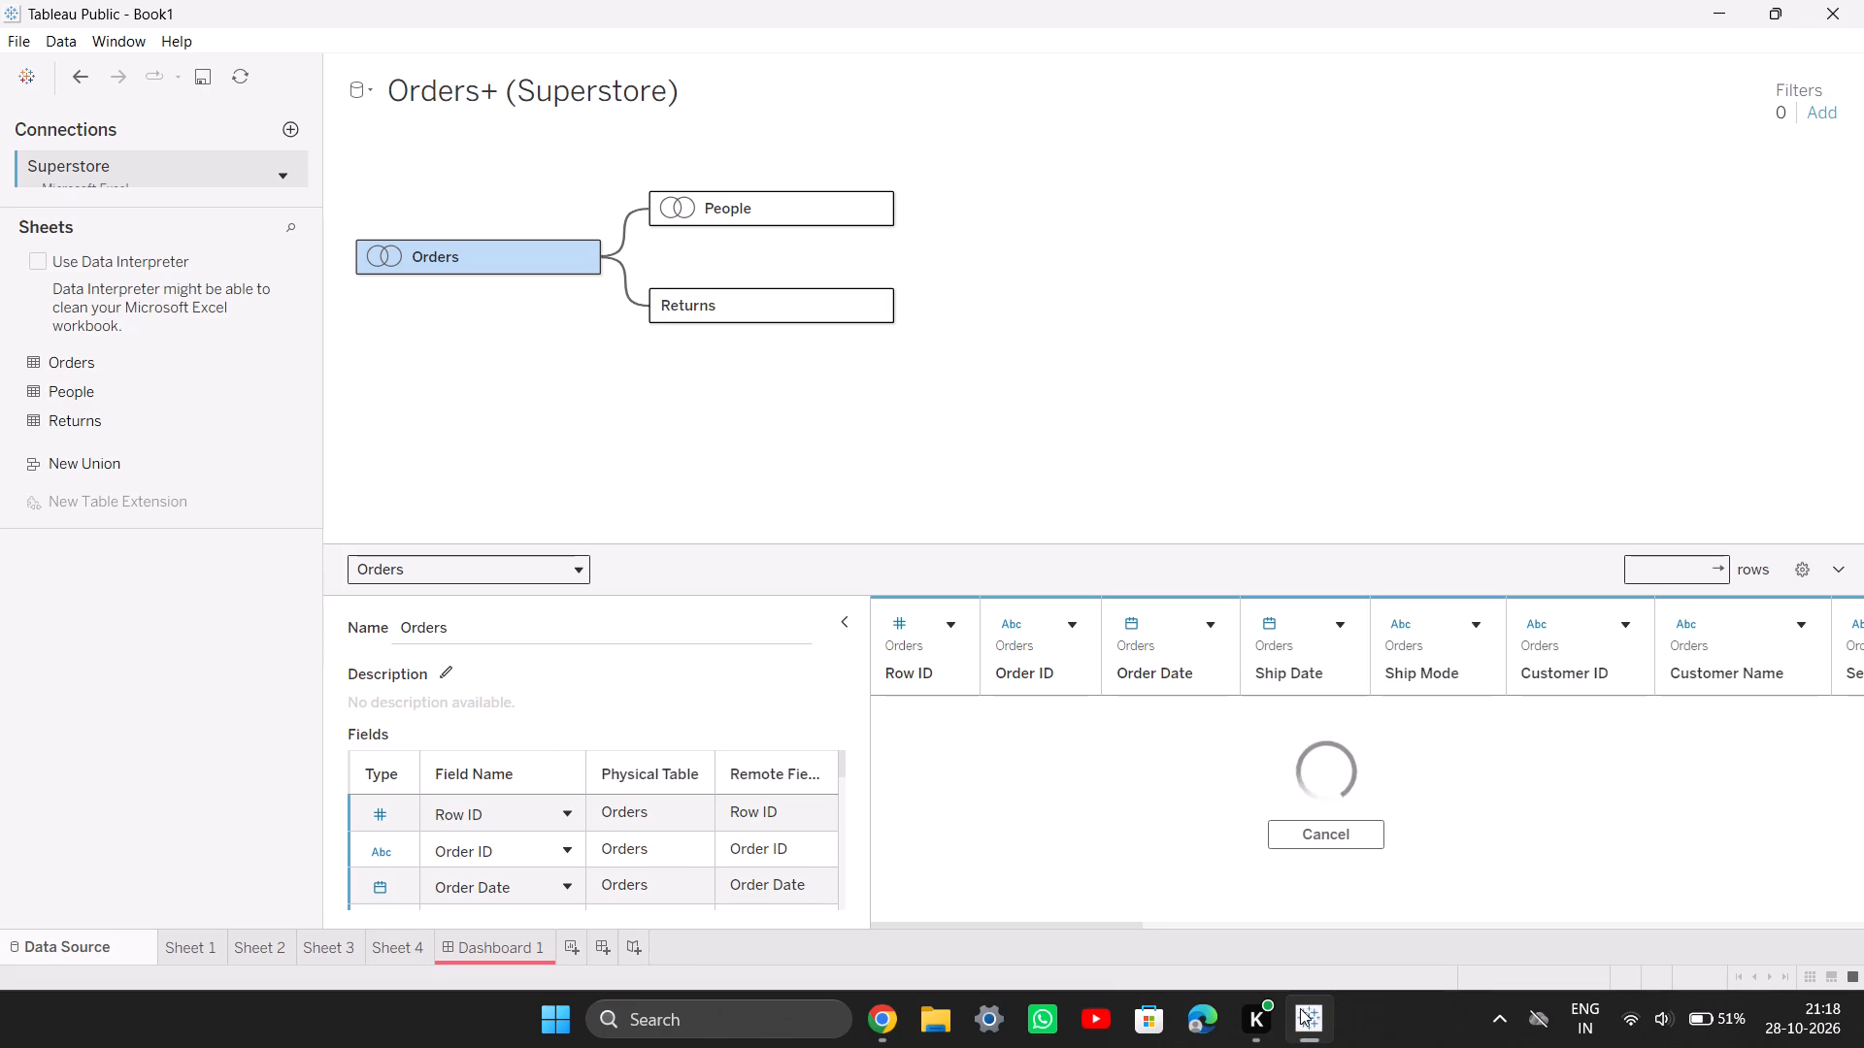
pyautogui.click(1300, 1008)
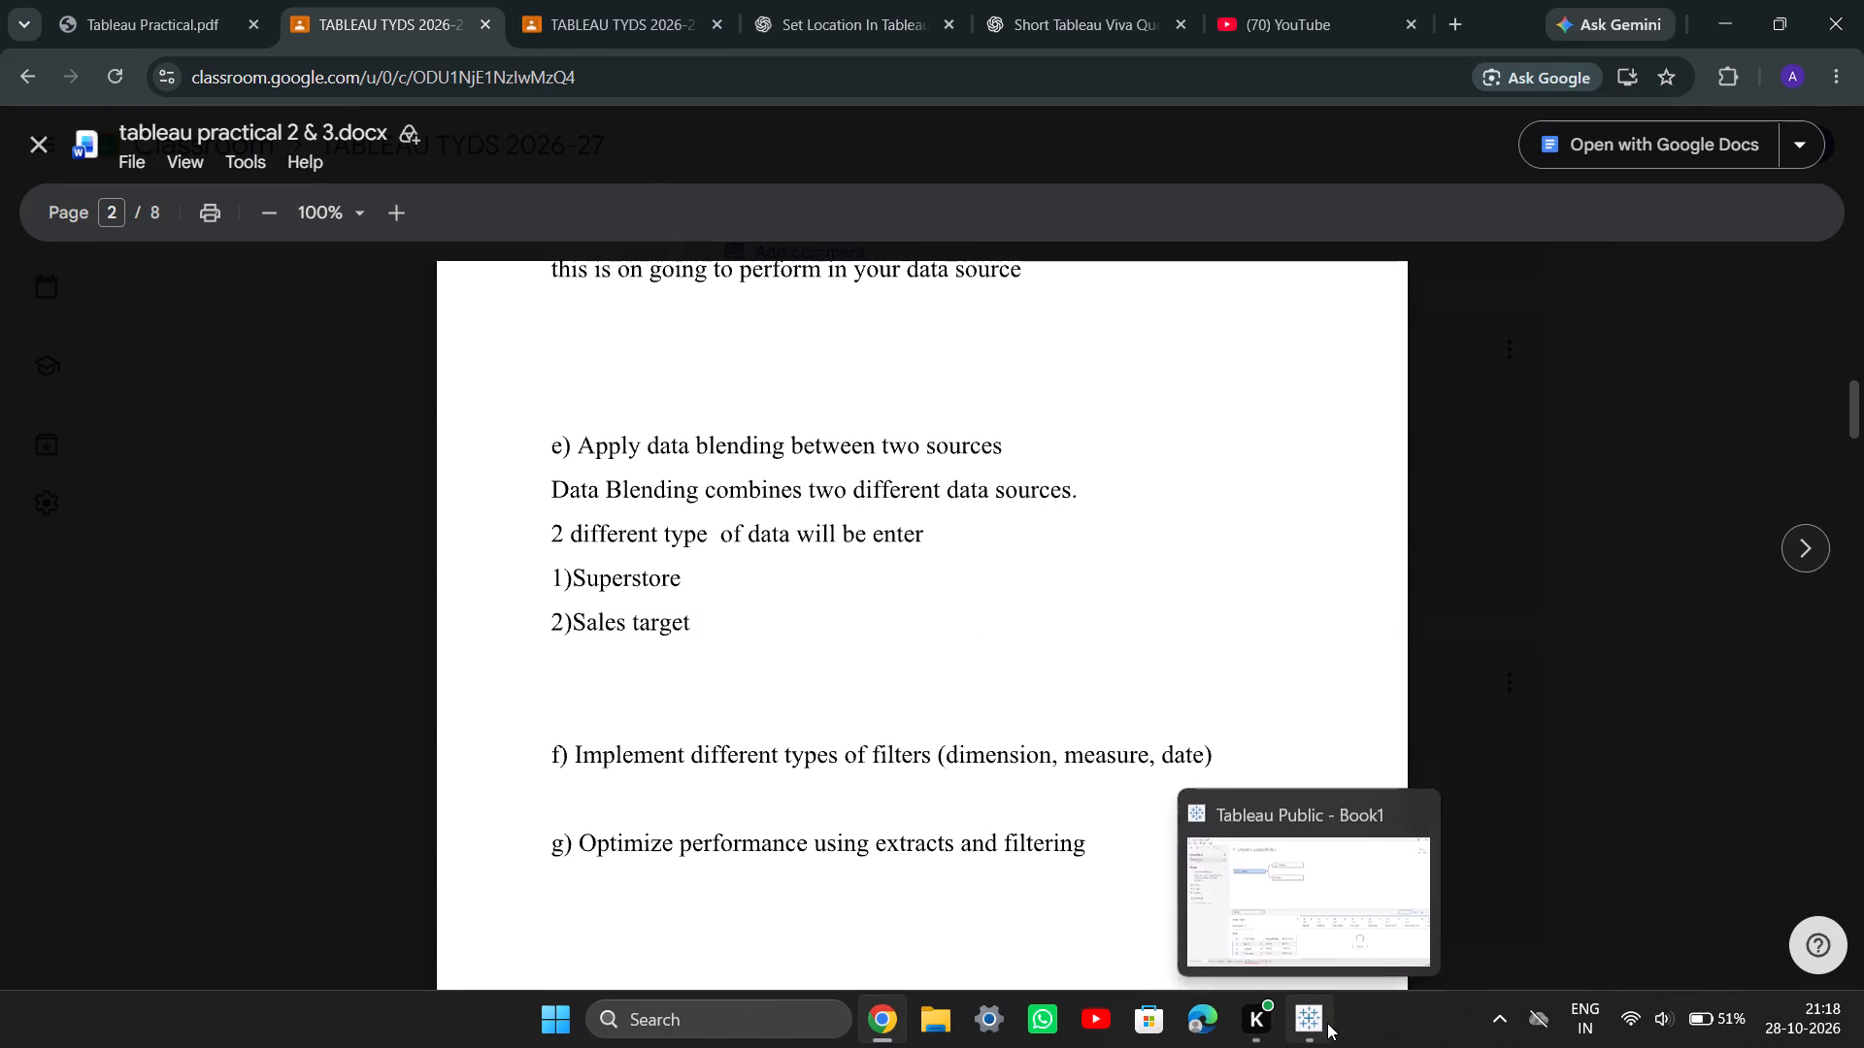
pyautogui.click(1327, 1023)
pyautogui.scroll(-1, 914, 830)
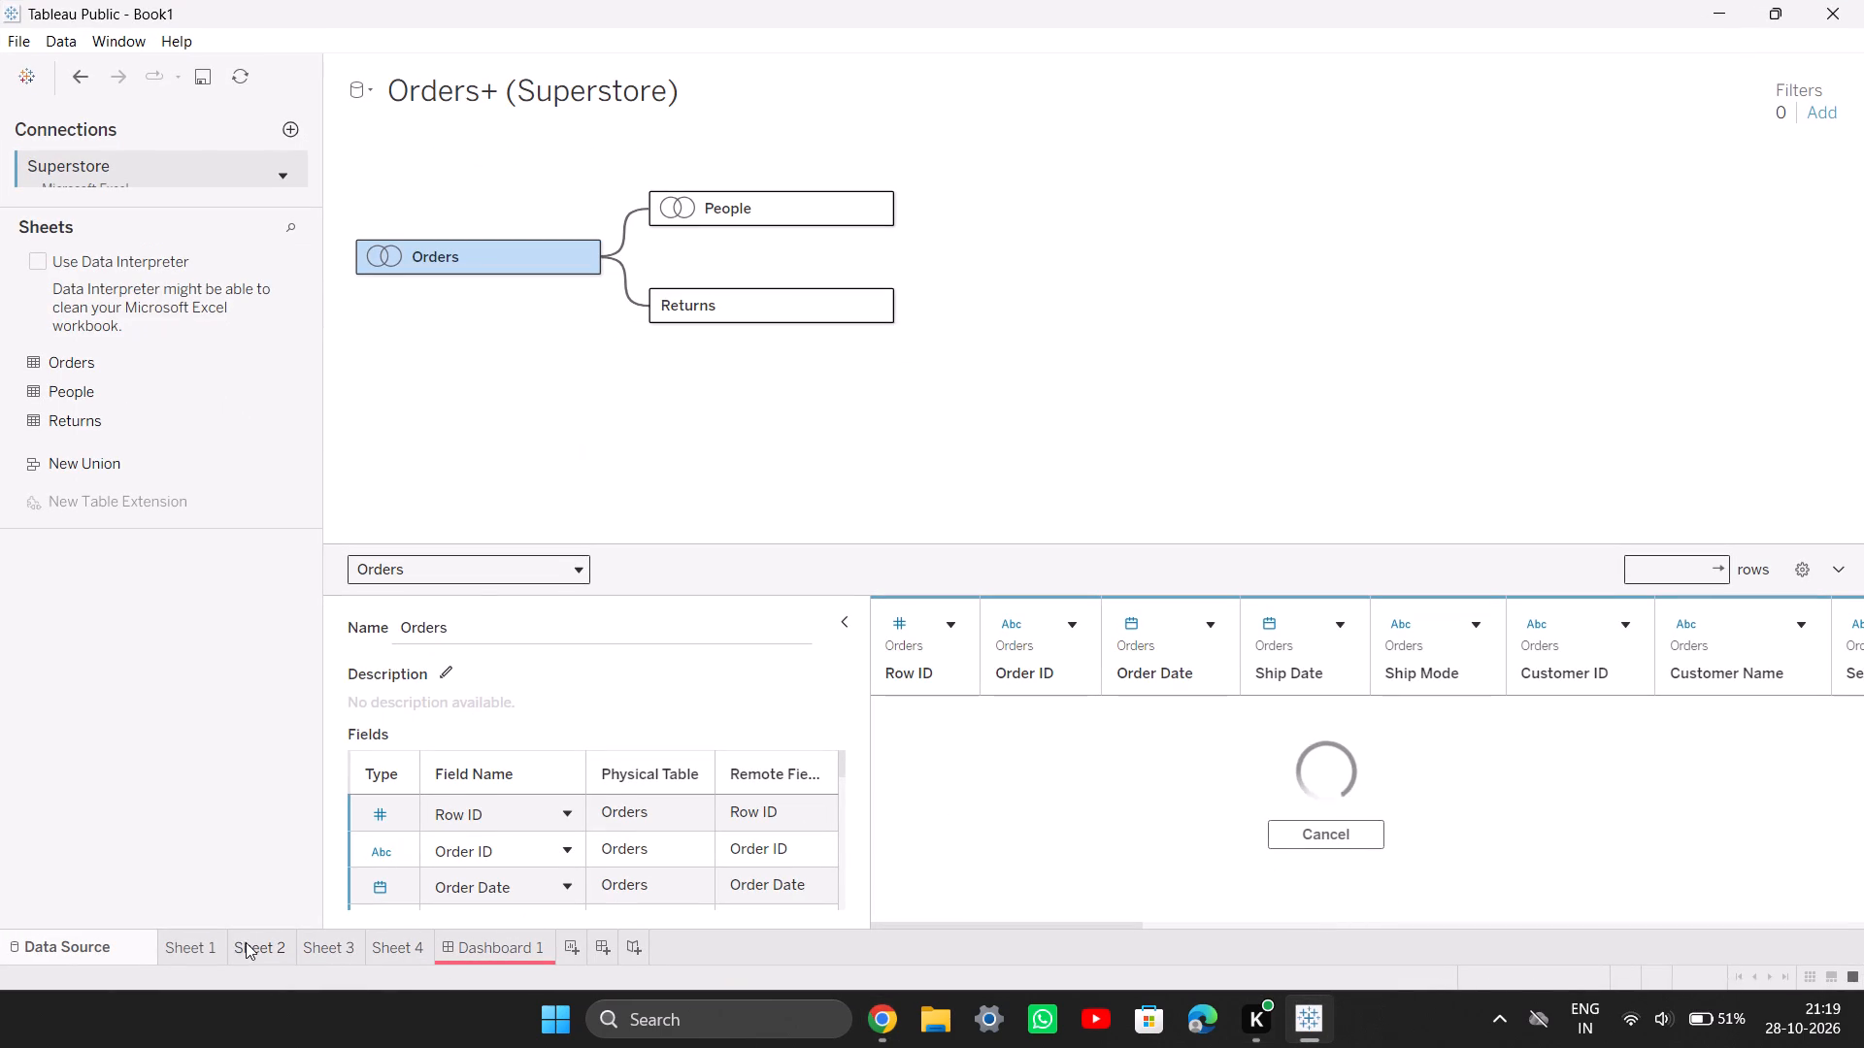
pyautogui.click(215, 943)
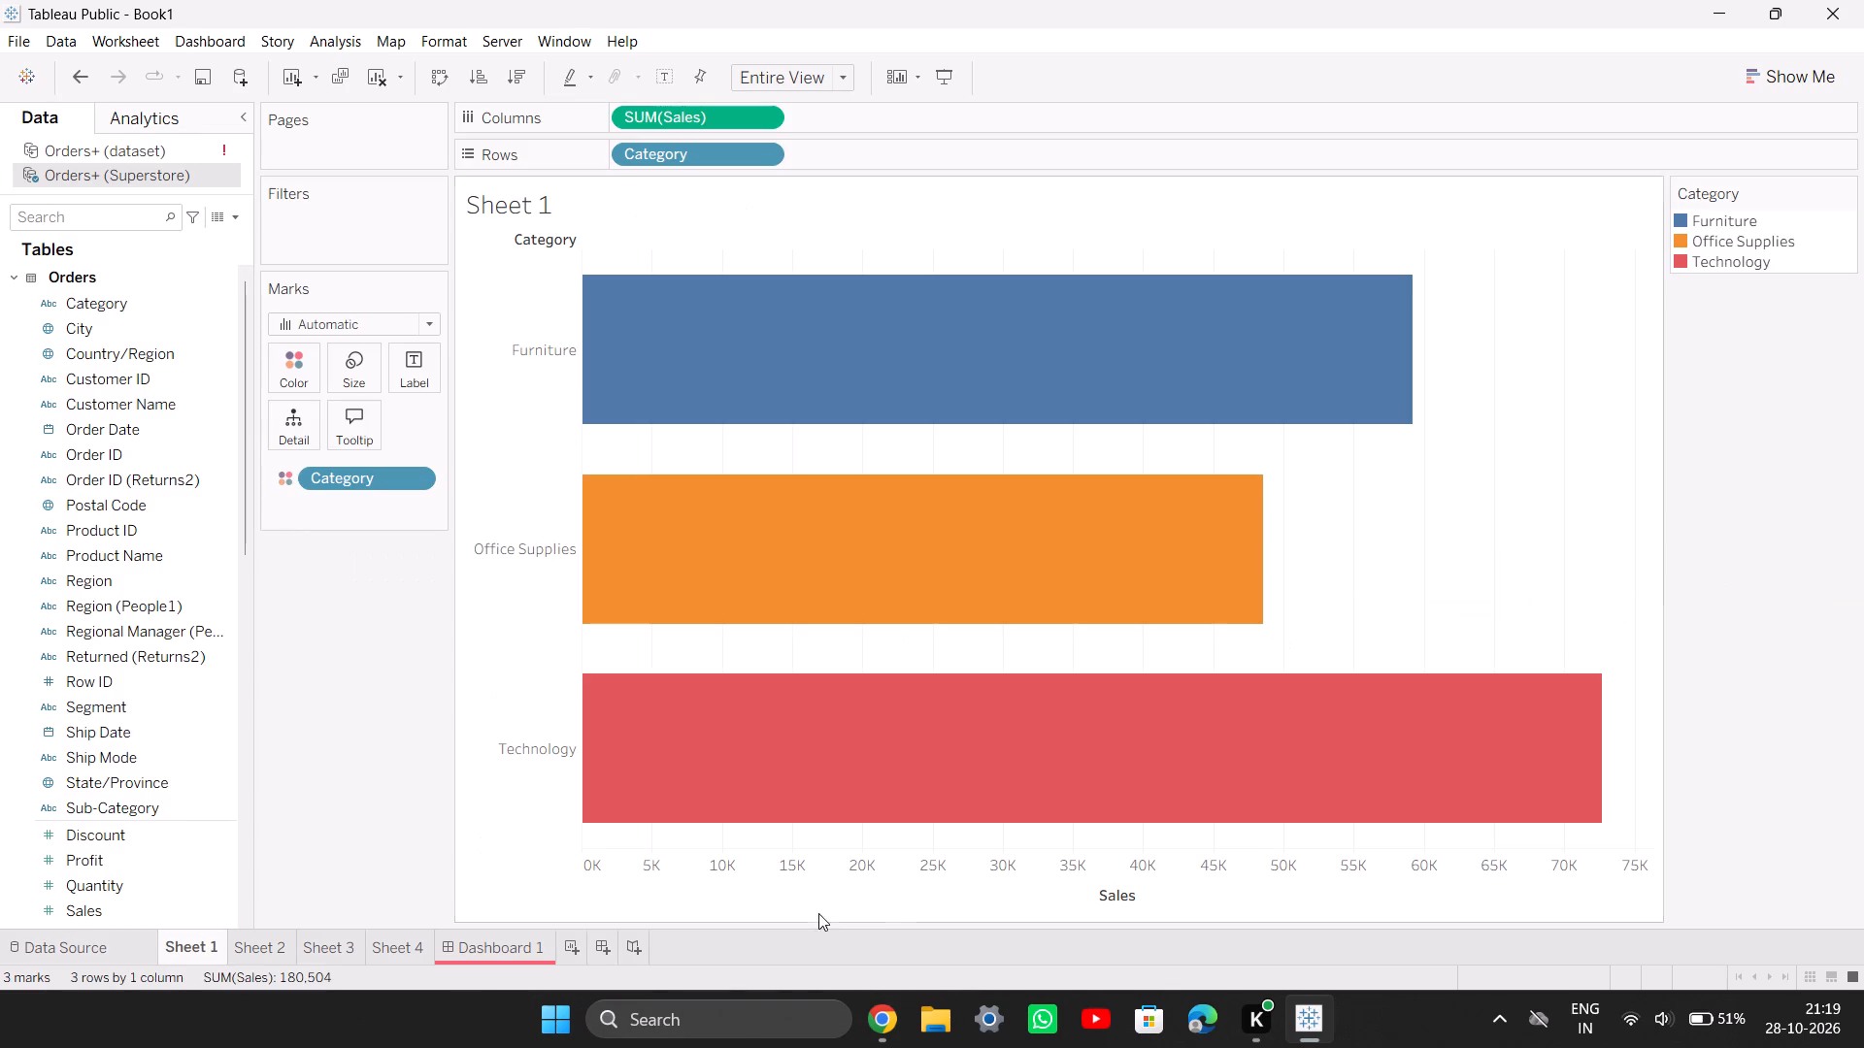
# Switch to Chrome and read the dimension filter instructions in section 2.F of the Tableau Practical PDF.
pyautogui.click(872, 1047)
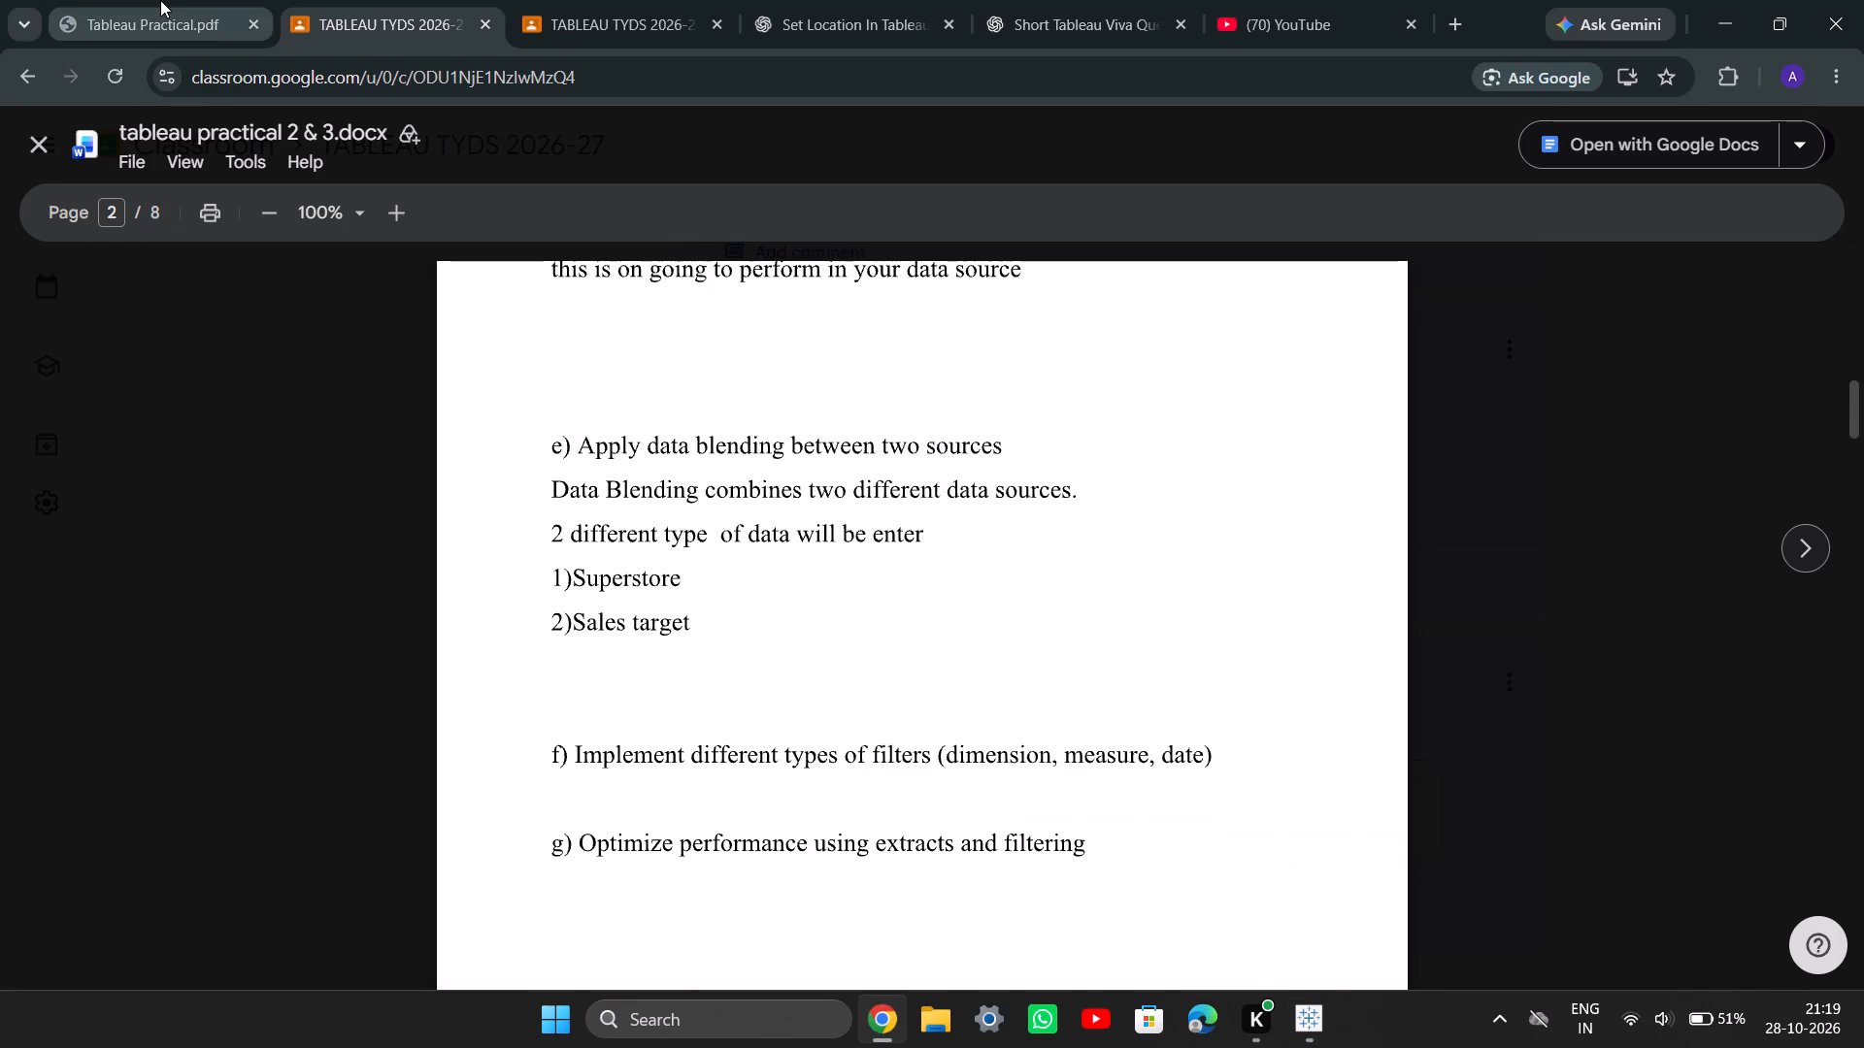
pyautogui.click(160, 0)
pyautogui.scroll(-2, 556, 364)
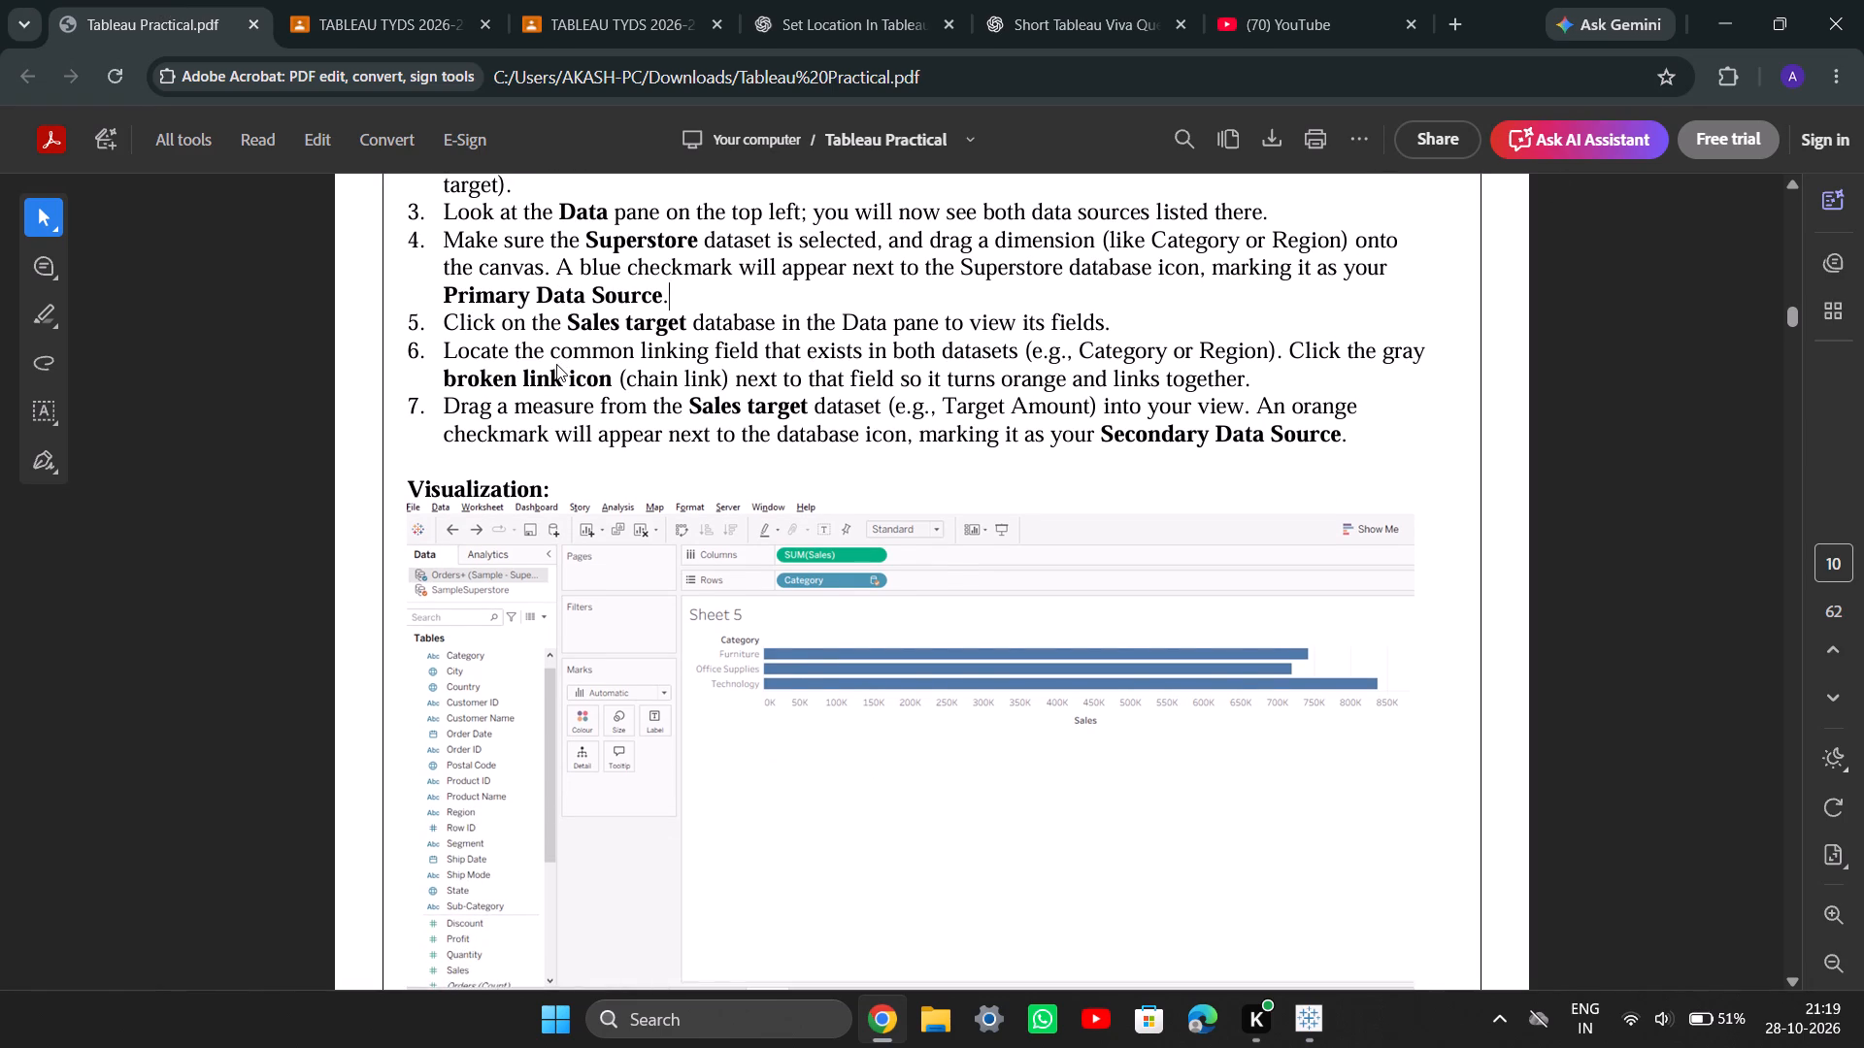
pyautogui.scroll(-4, 556, 364)
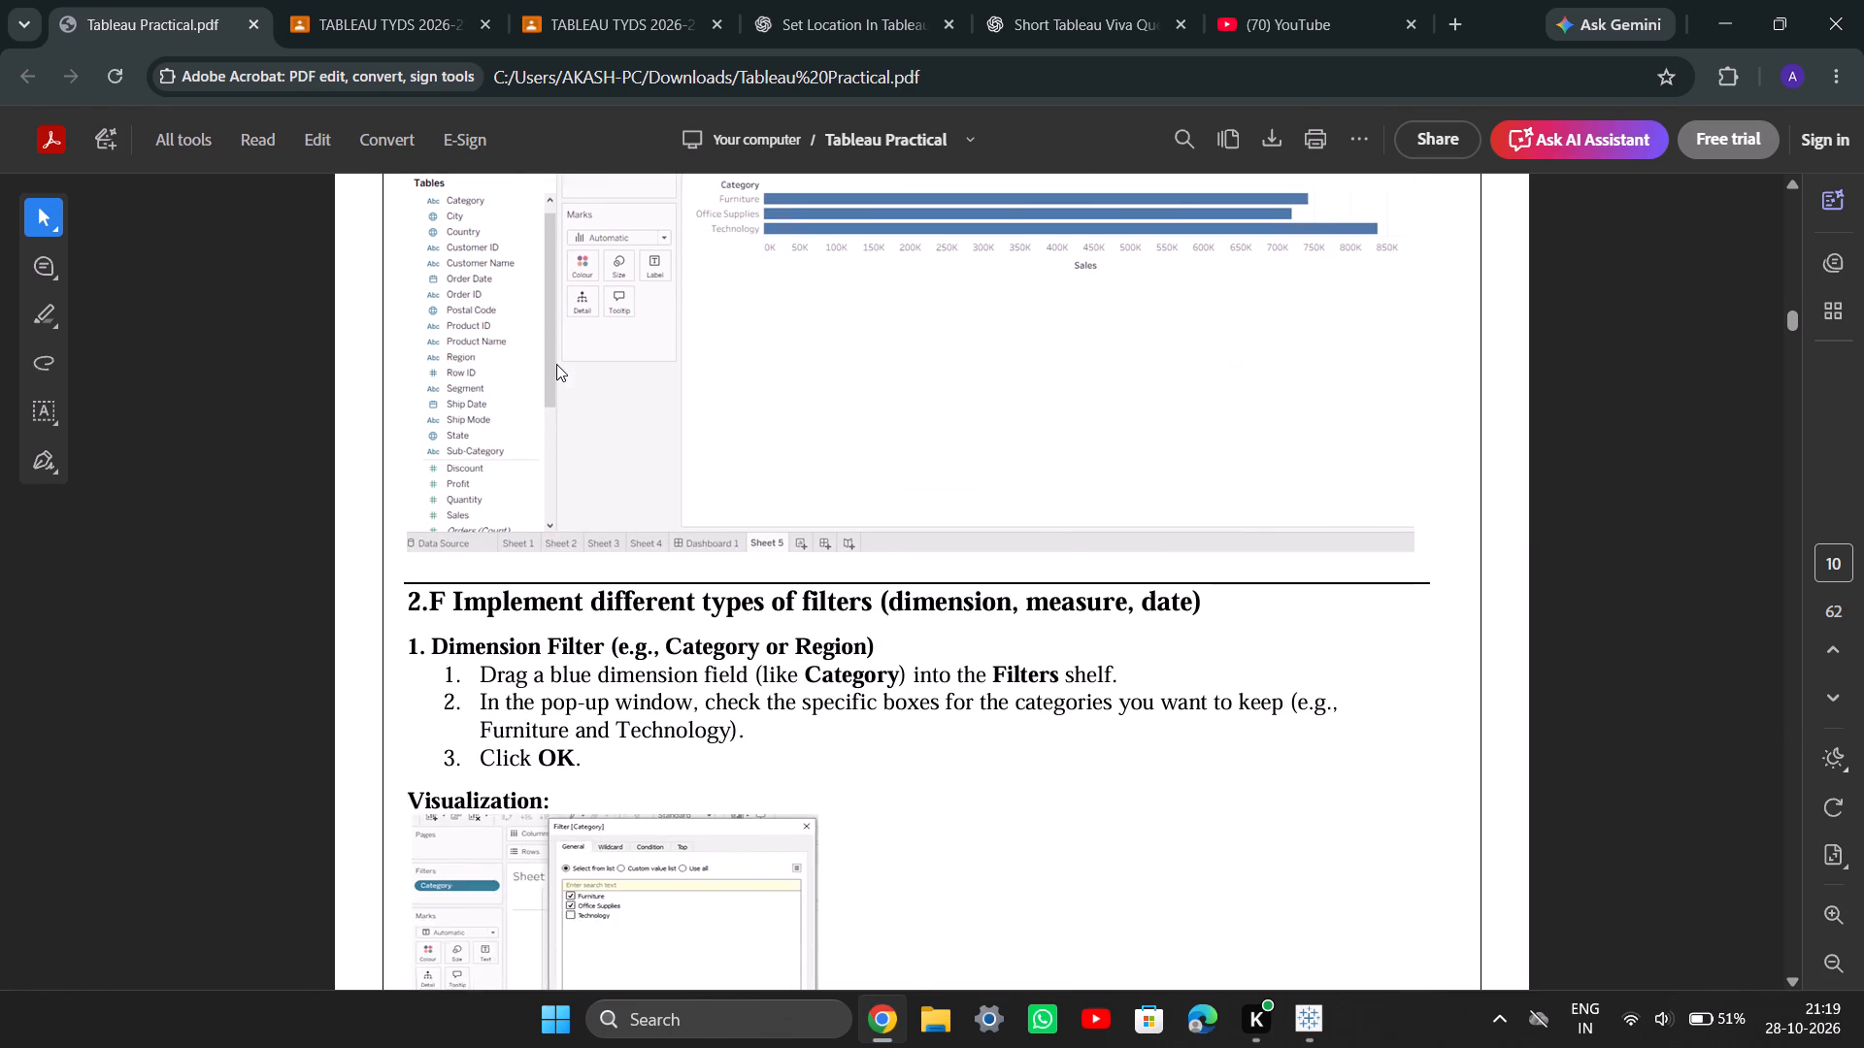
pyautogui.scroll(-1, 556, 364)
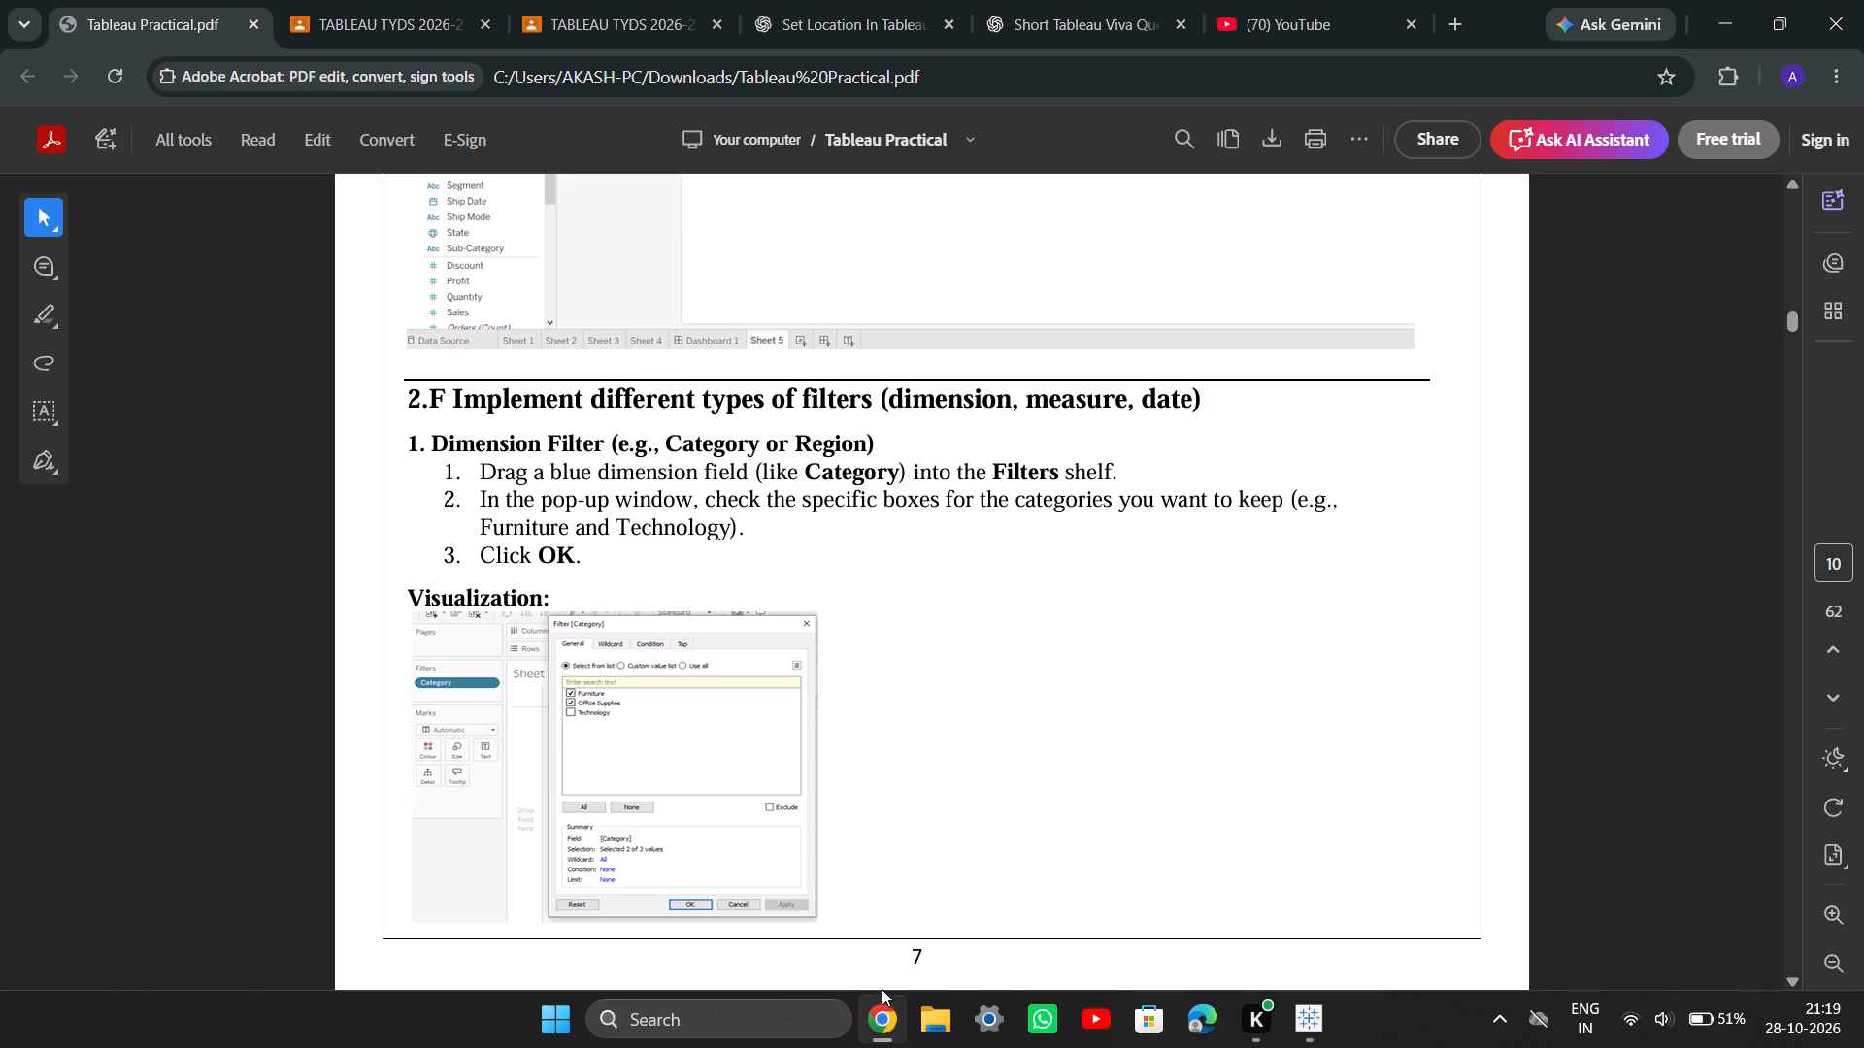
# Switch to Tableau Public, add Category as a Sheet 1 filter with all three categories selected, and show its filter control.
pyautogui.click(876, 1016)
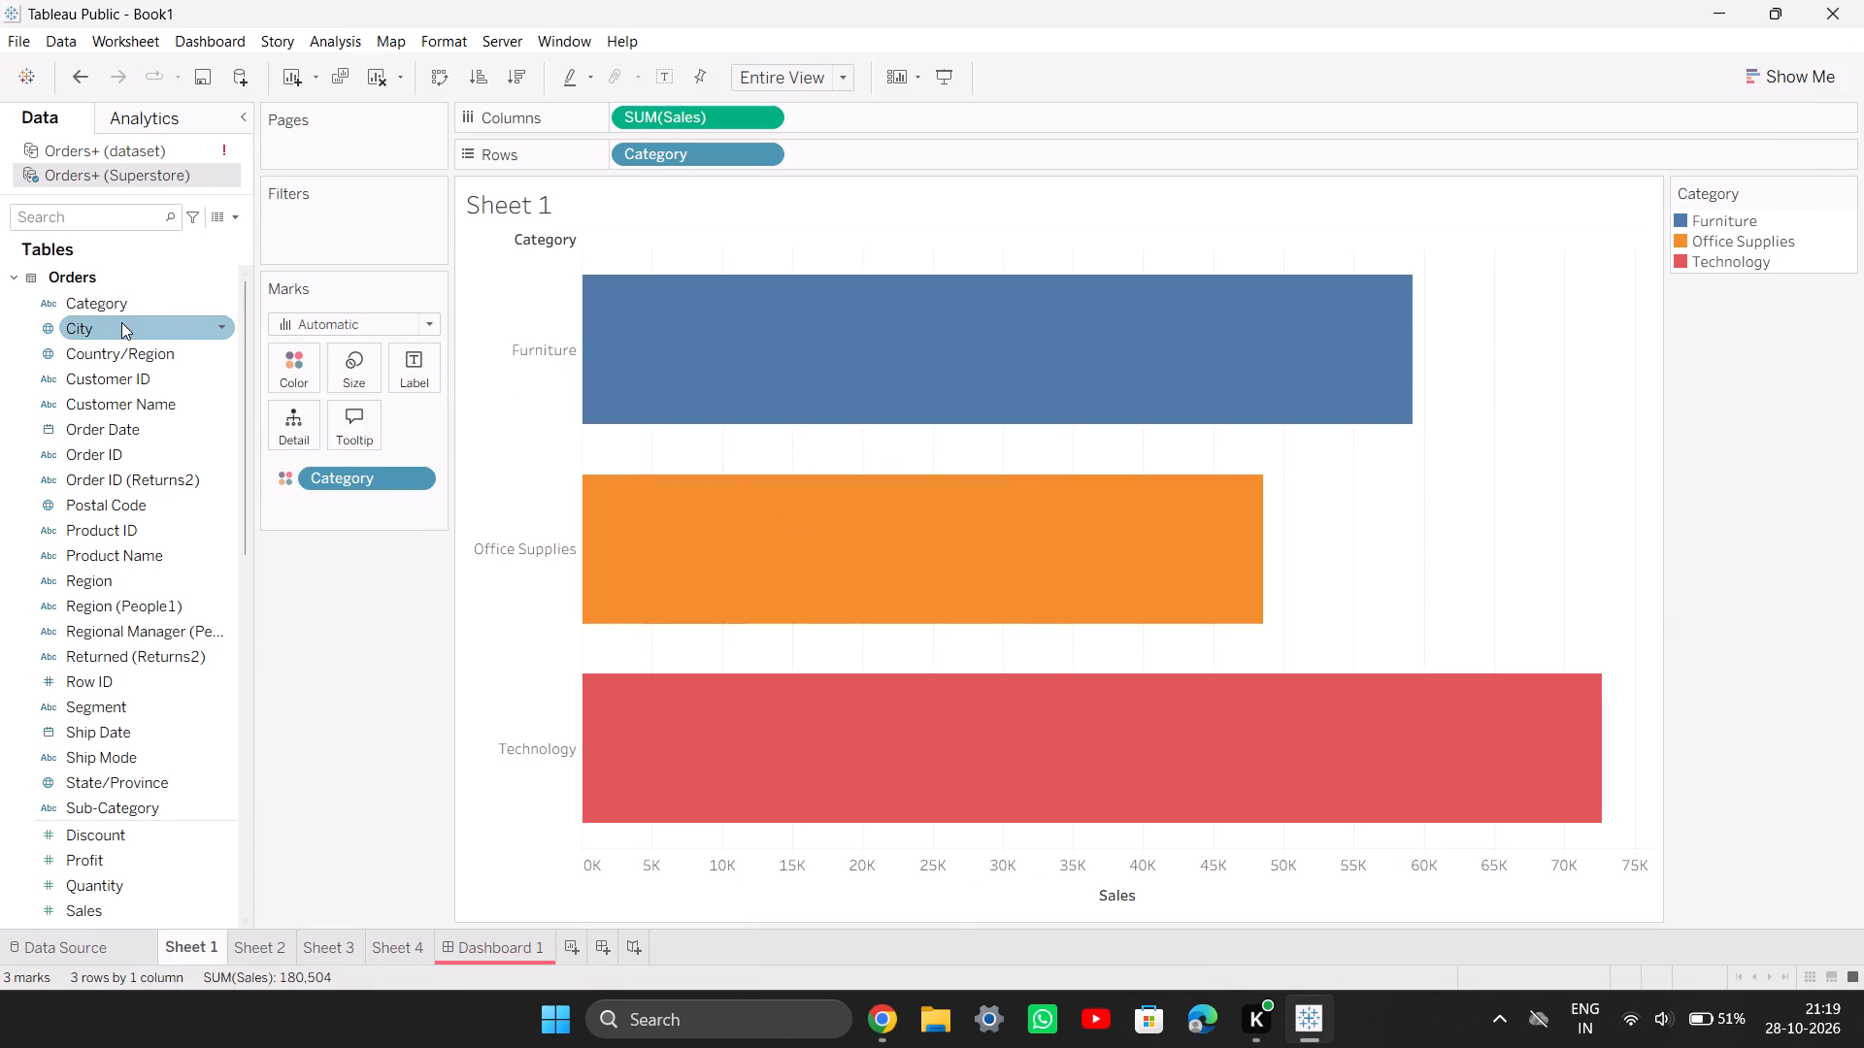
pyautogui.moveTo(127, 306); pyautogui.dragTo(343, 236)
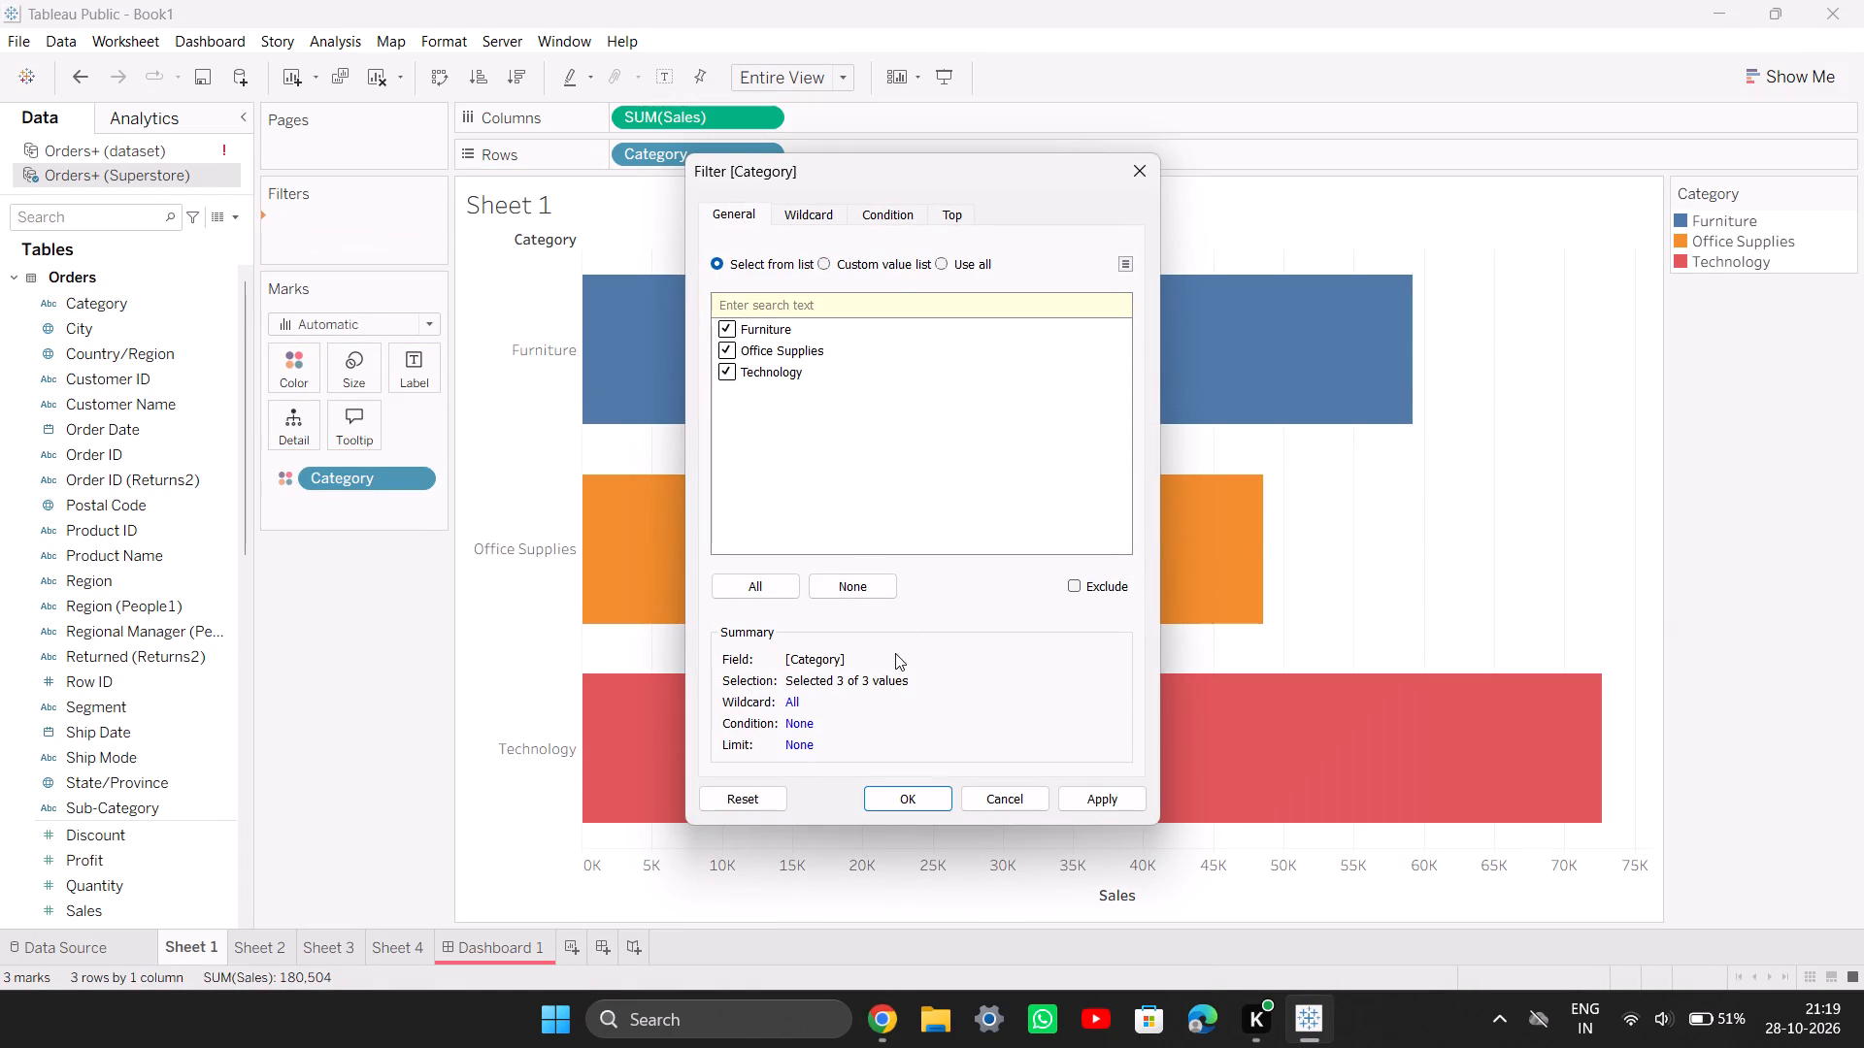
pyautogui.click(919, 795)
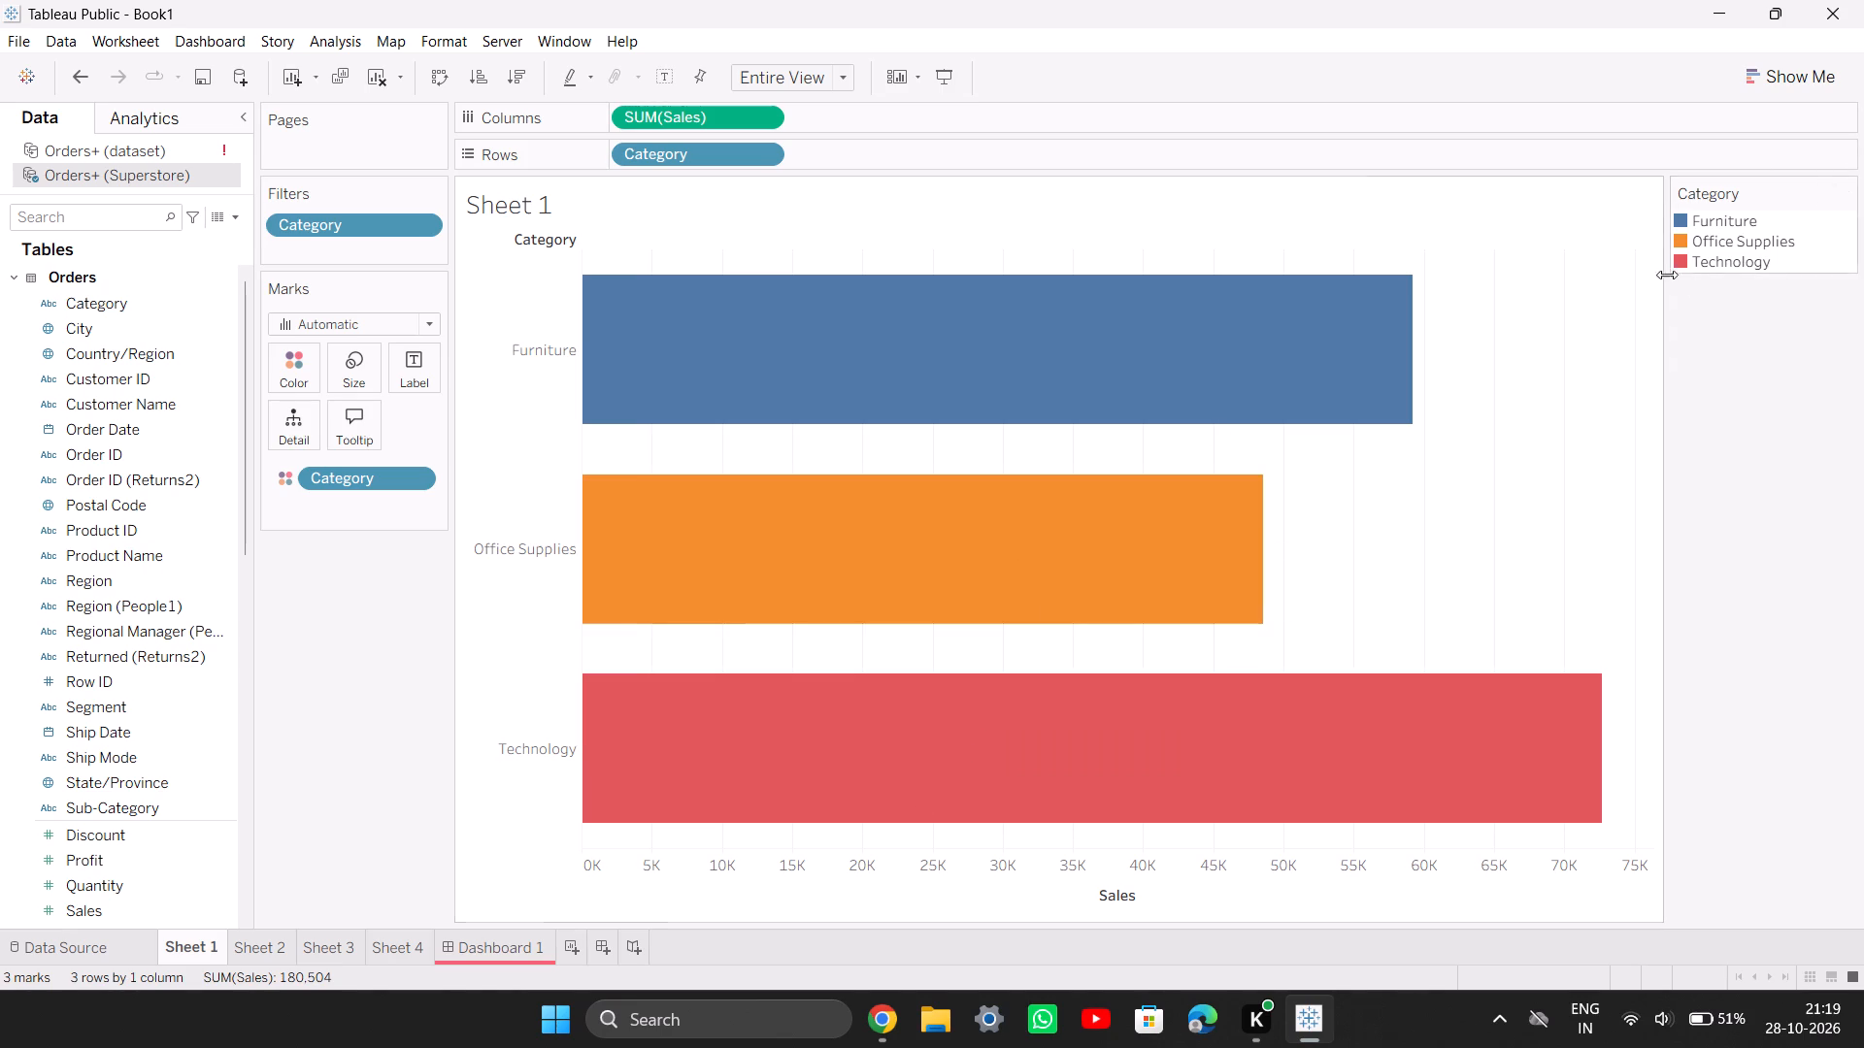
pyautogui.click(427, 229)
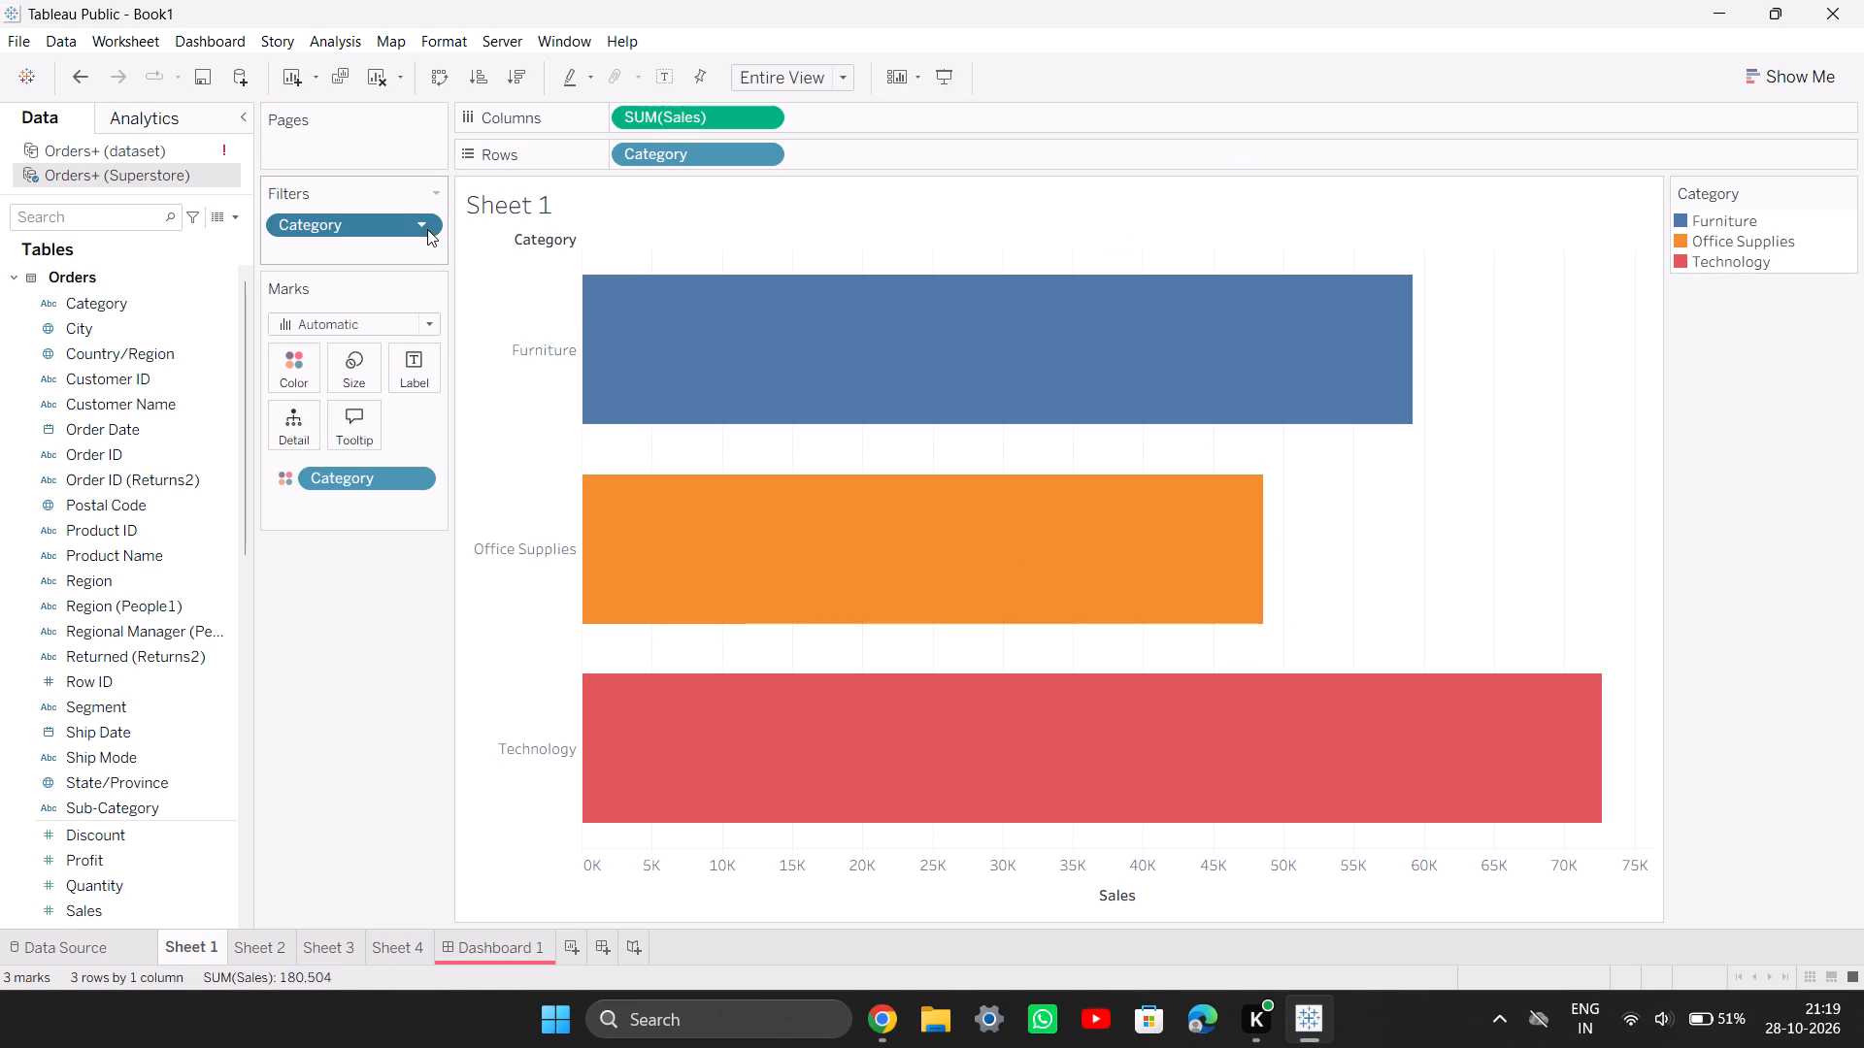
pyautogui.click(338, 294)
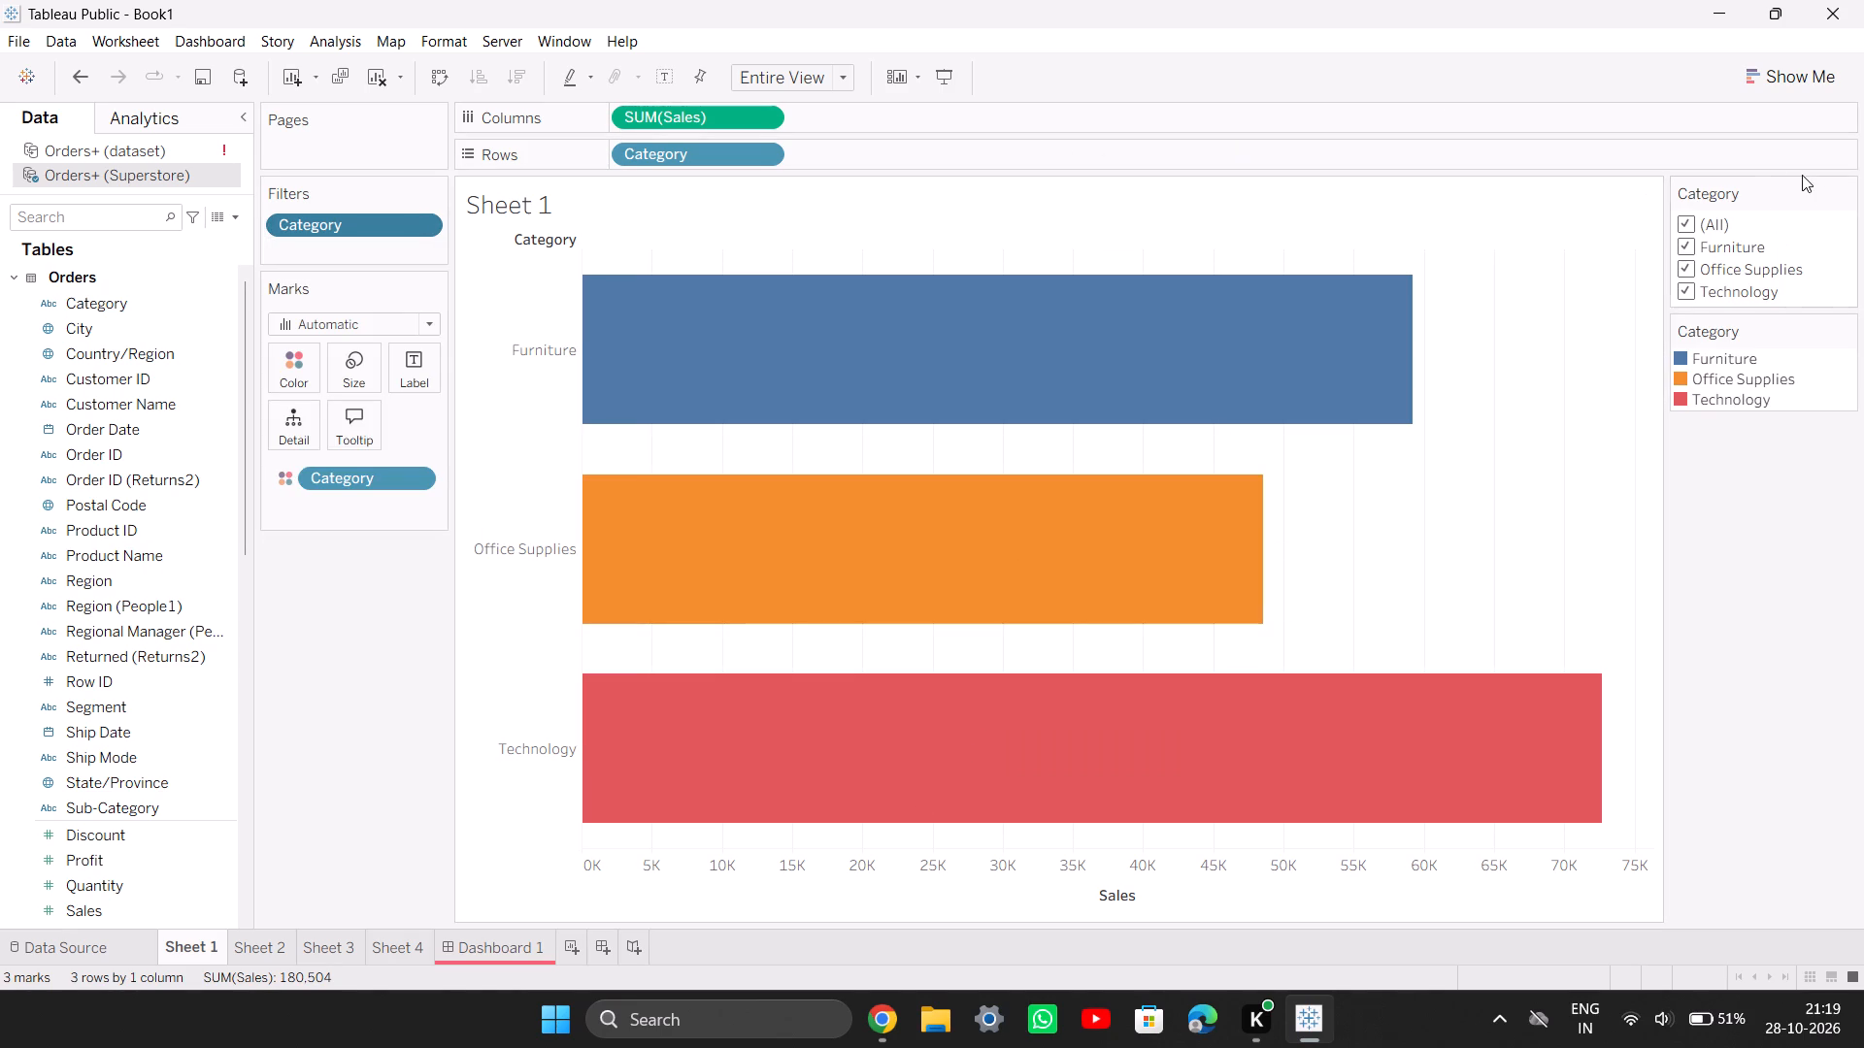
# Toggle Furniture in the Category filter, clear all categories, and keep only Office Supplies in the Sheet 1 chart.
pyautogui.click(1692, 256)
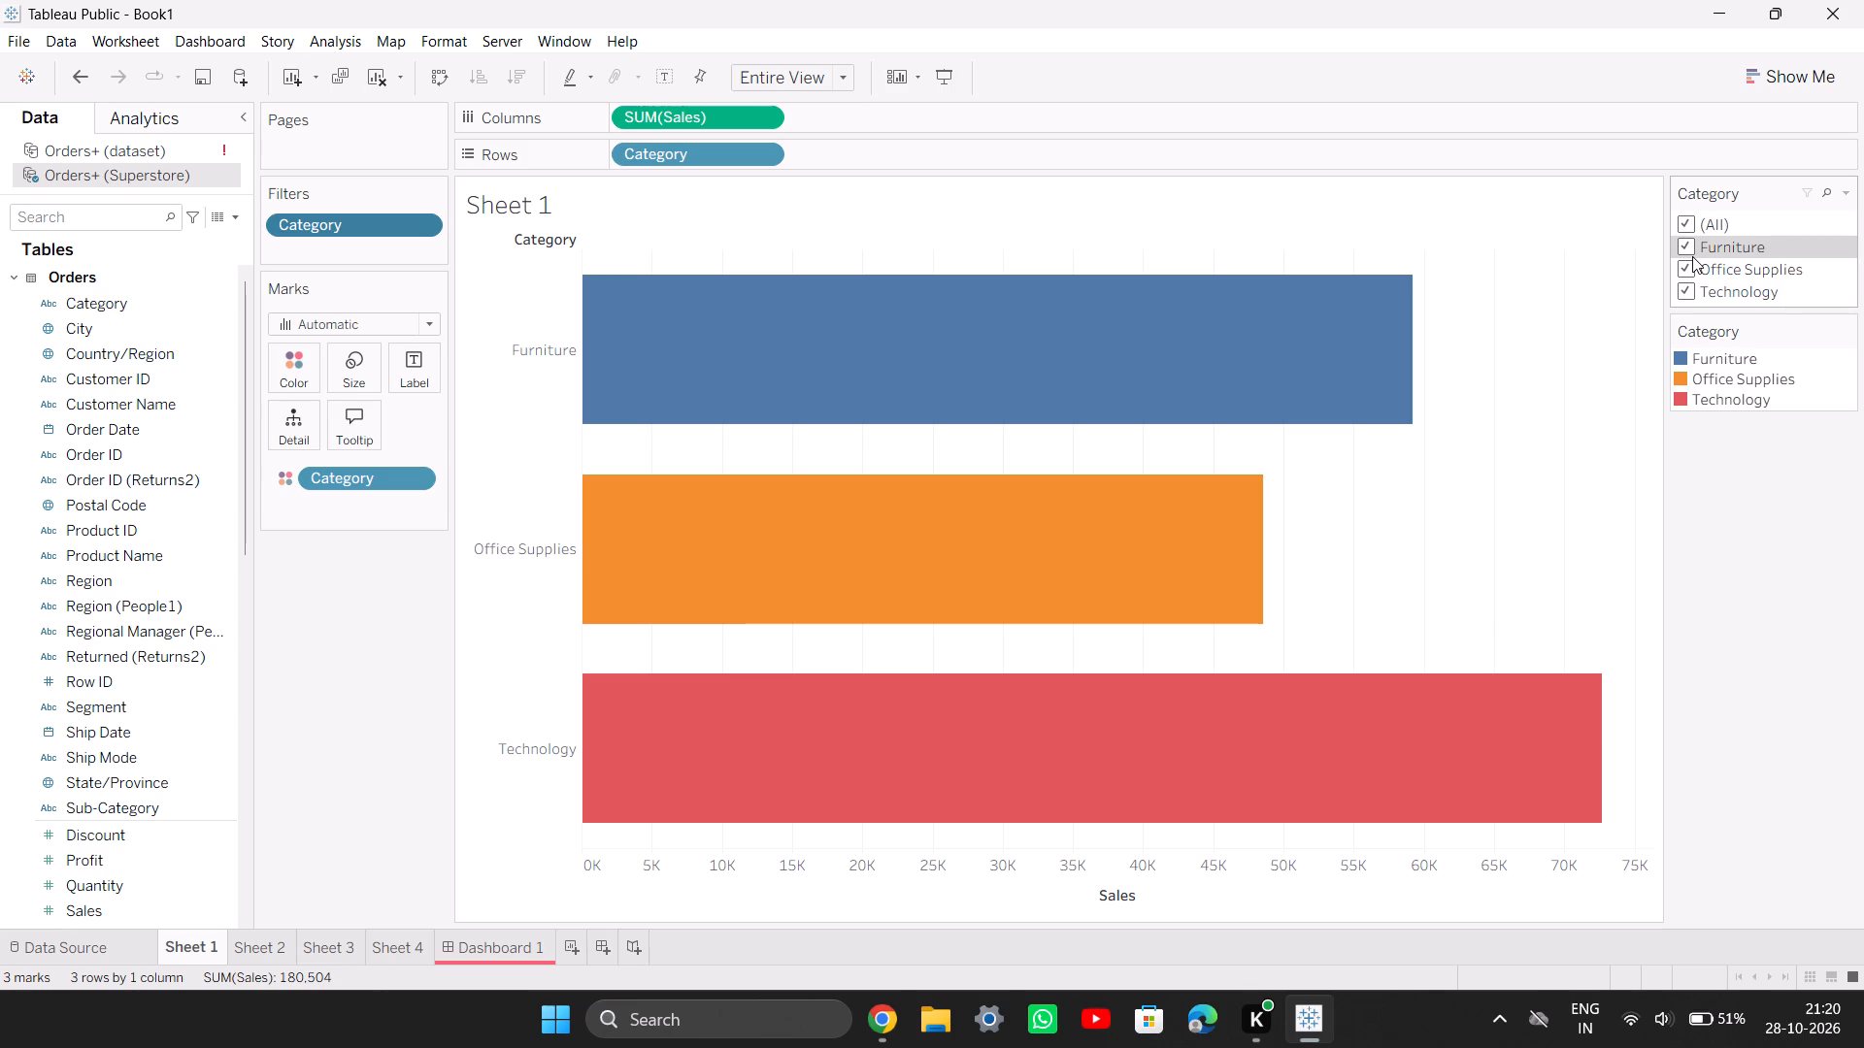
pyautogui.click(1682, 246)
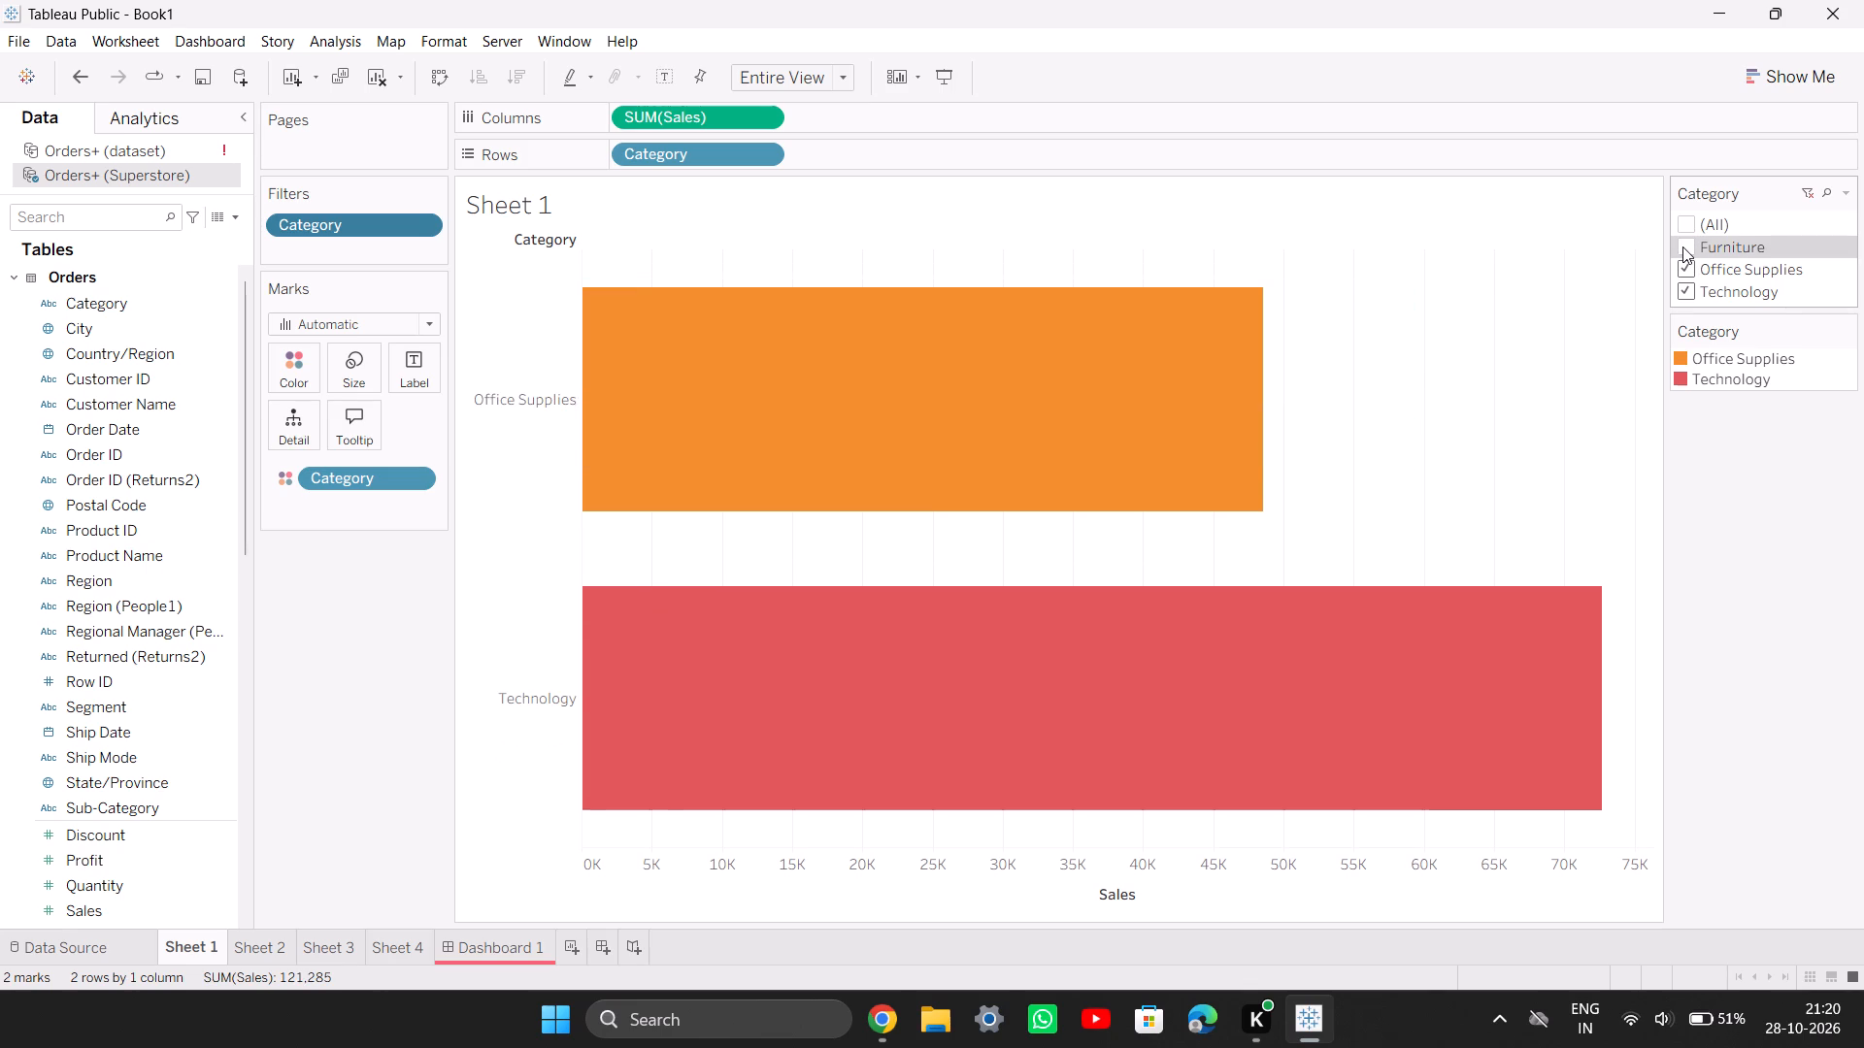
pyautogui.click(1682, 246)
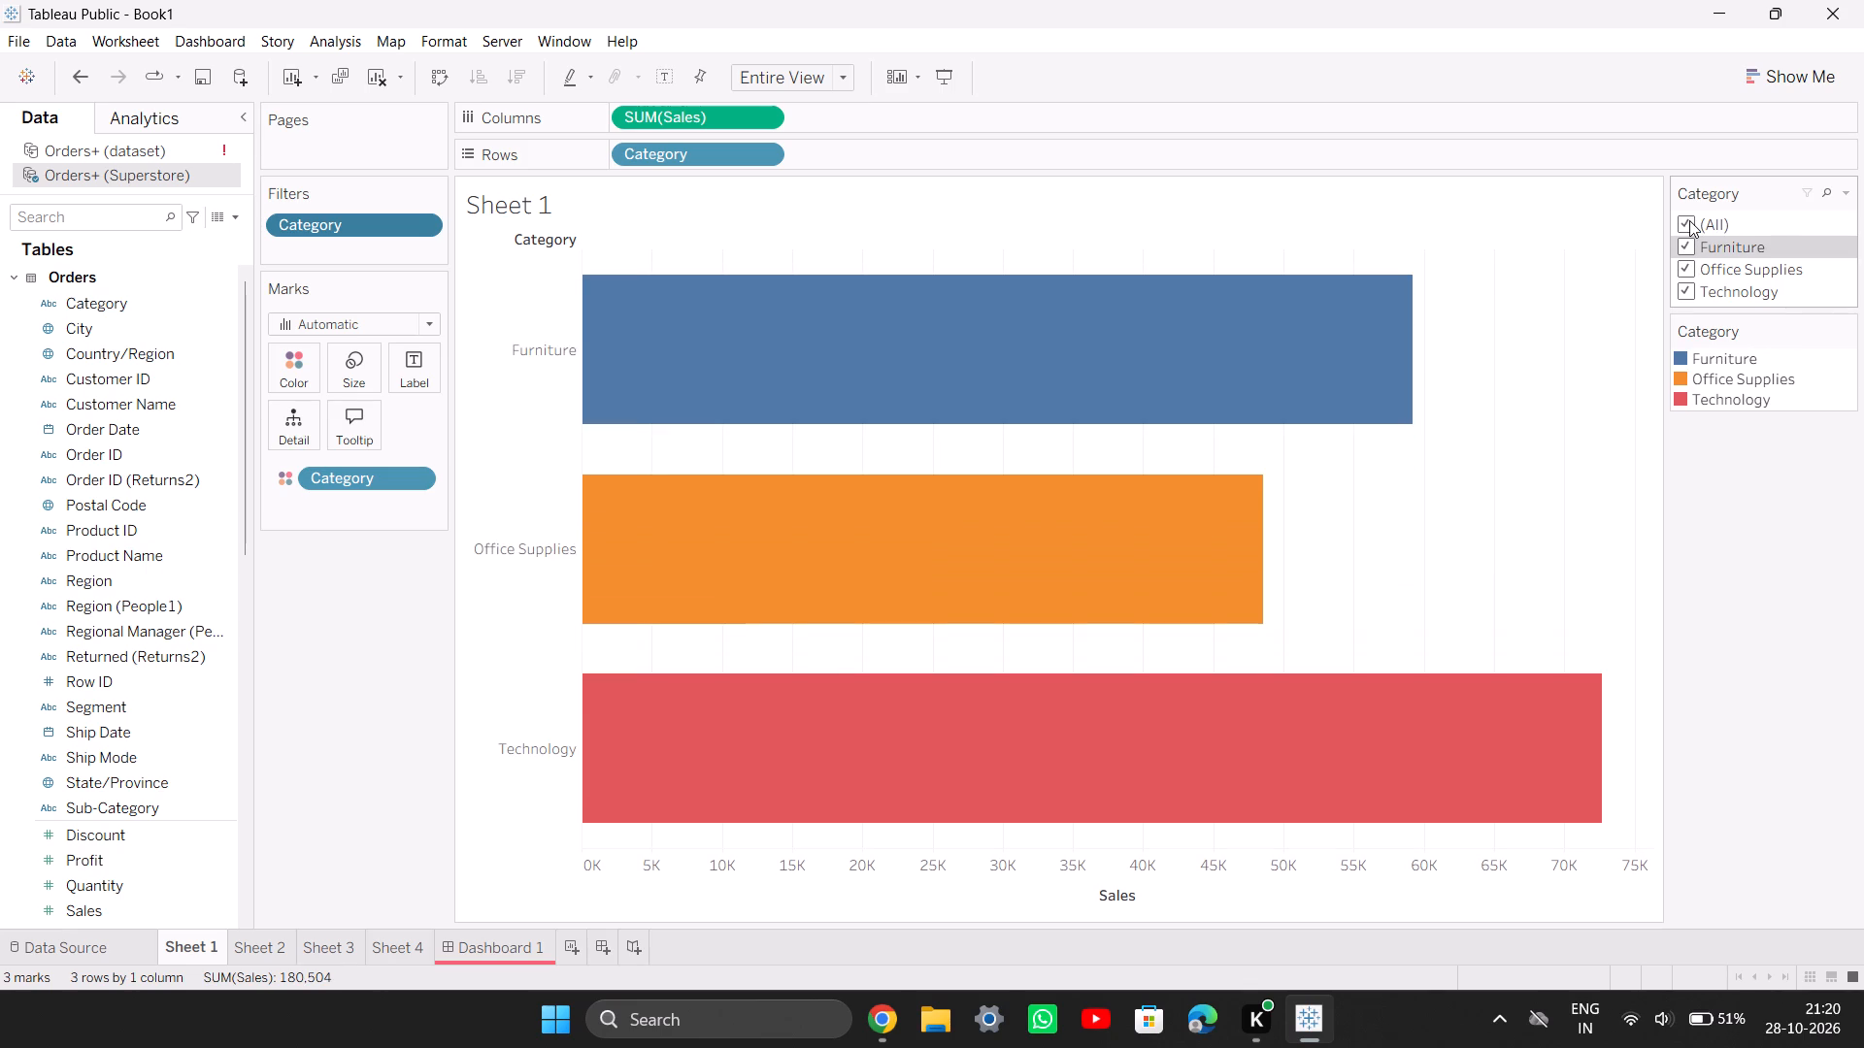
pyautogui.click(1689, 220)
pyautogui.click(1688, 270)
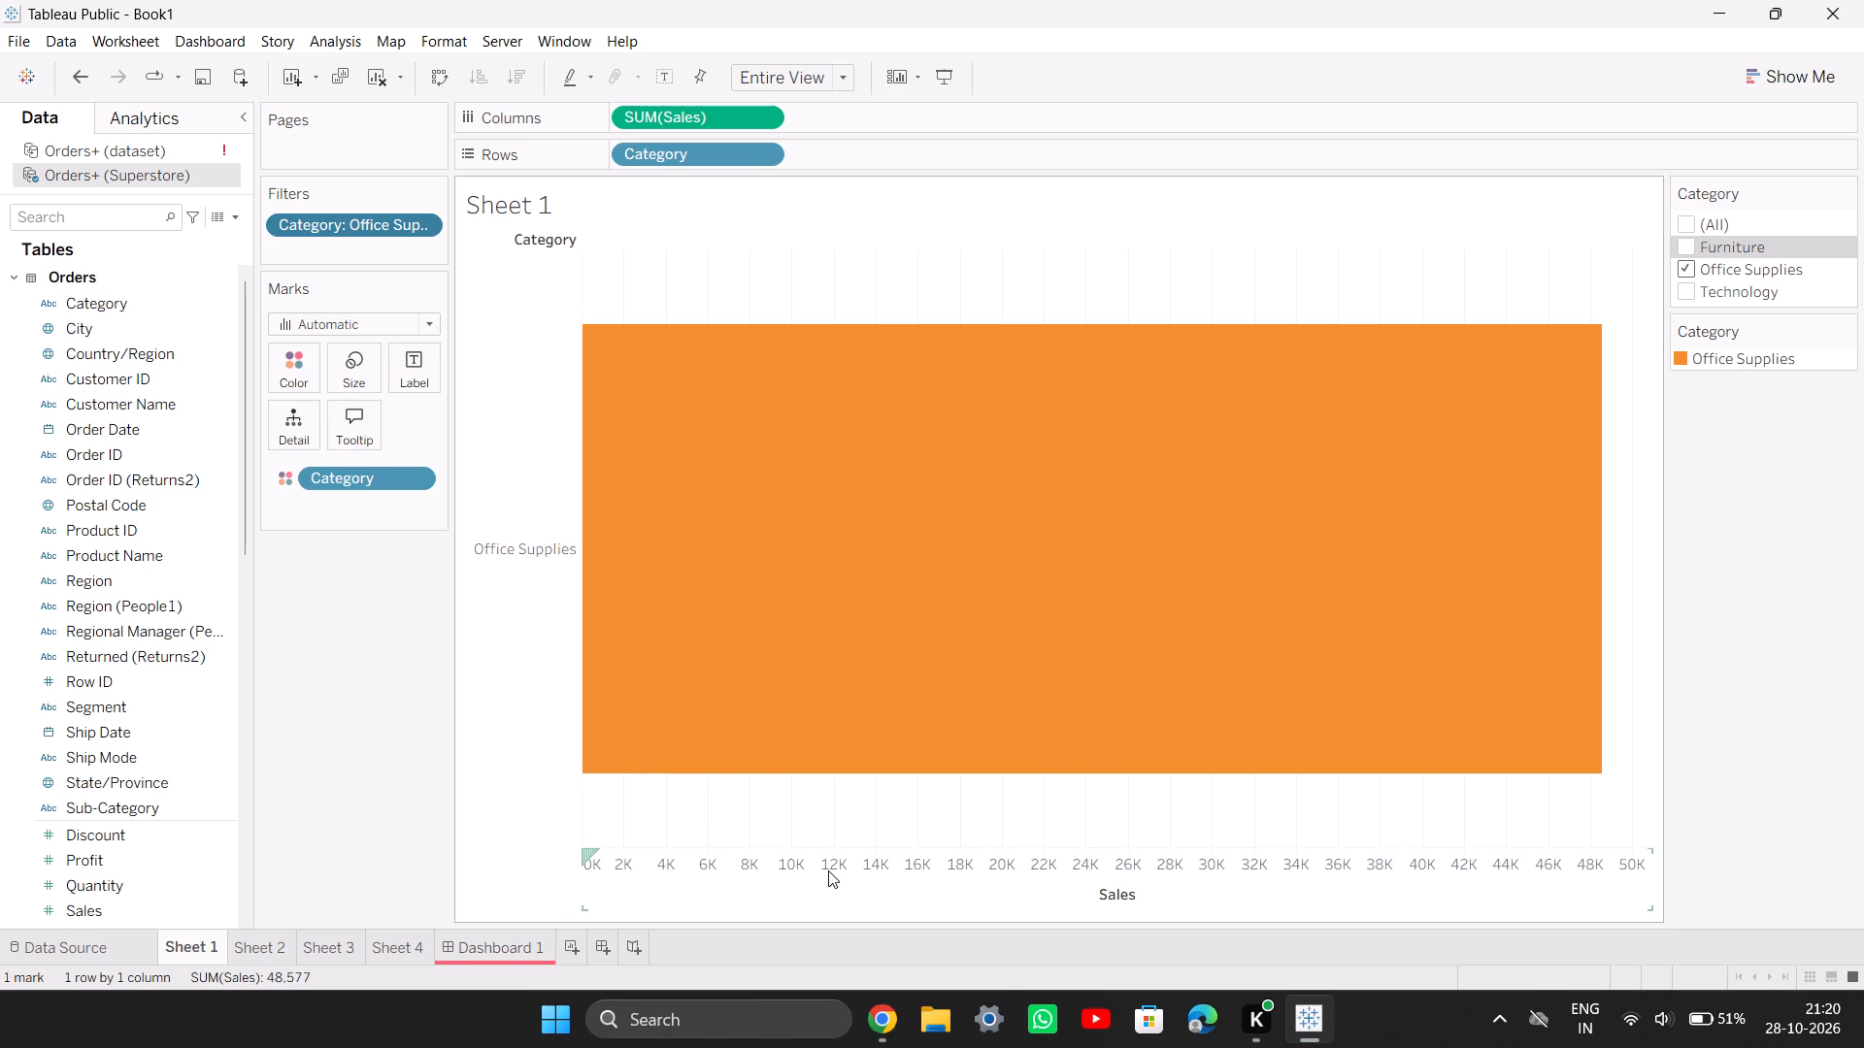
# Switch to Chrome and read the measure filter, date filter and 2.G performance optimization instructions in the Tableau Practical PDF.
pyautogui.click(873, 1013)
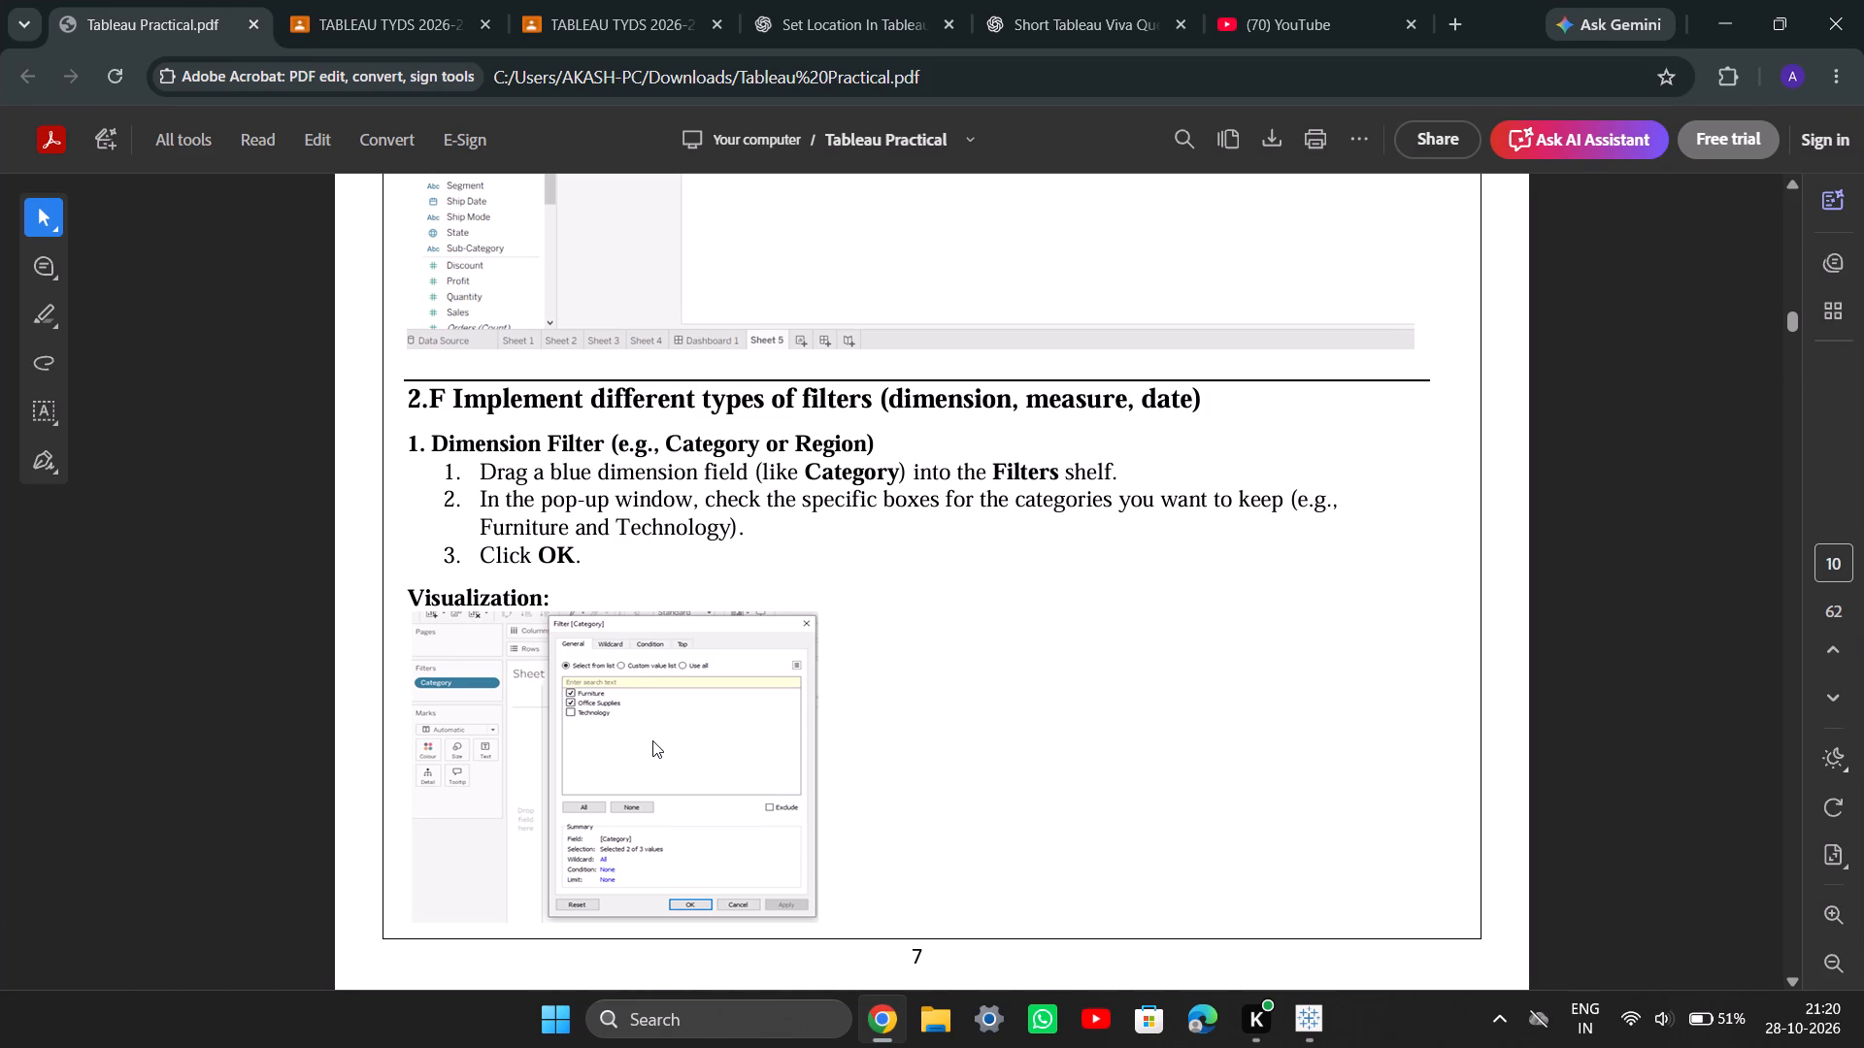
pyautogui.scroll(-5, 652, 740)
pyautogui.scroll(1, 652, 740)
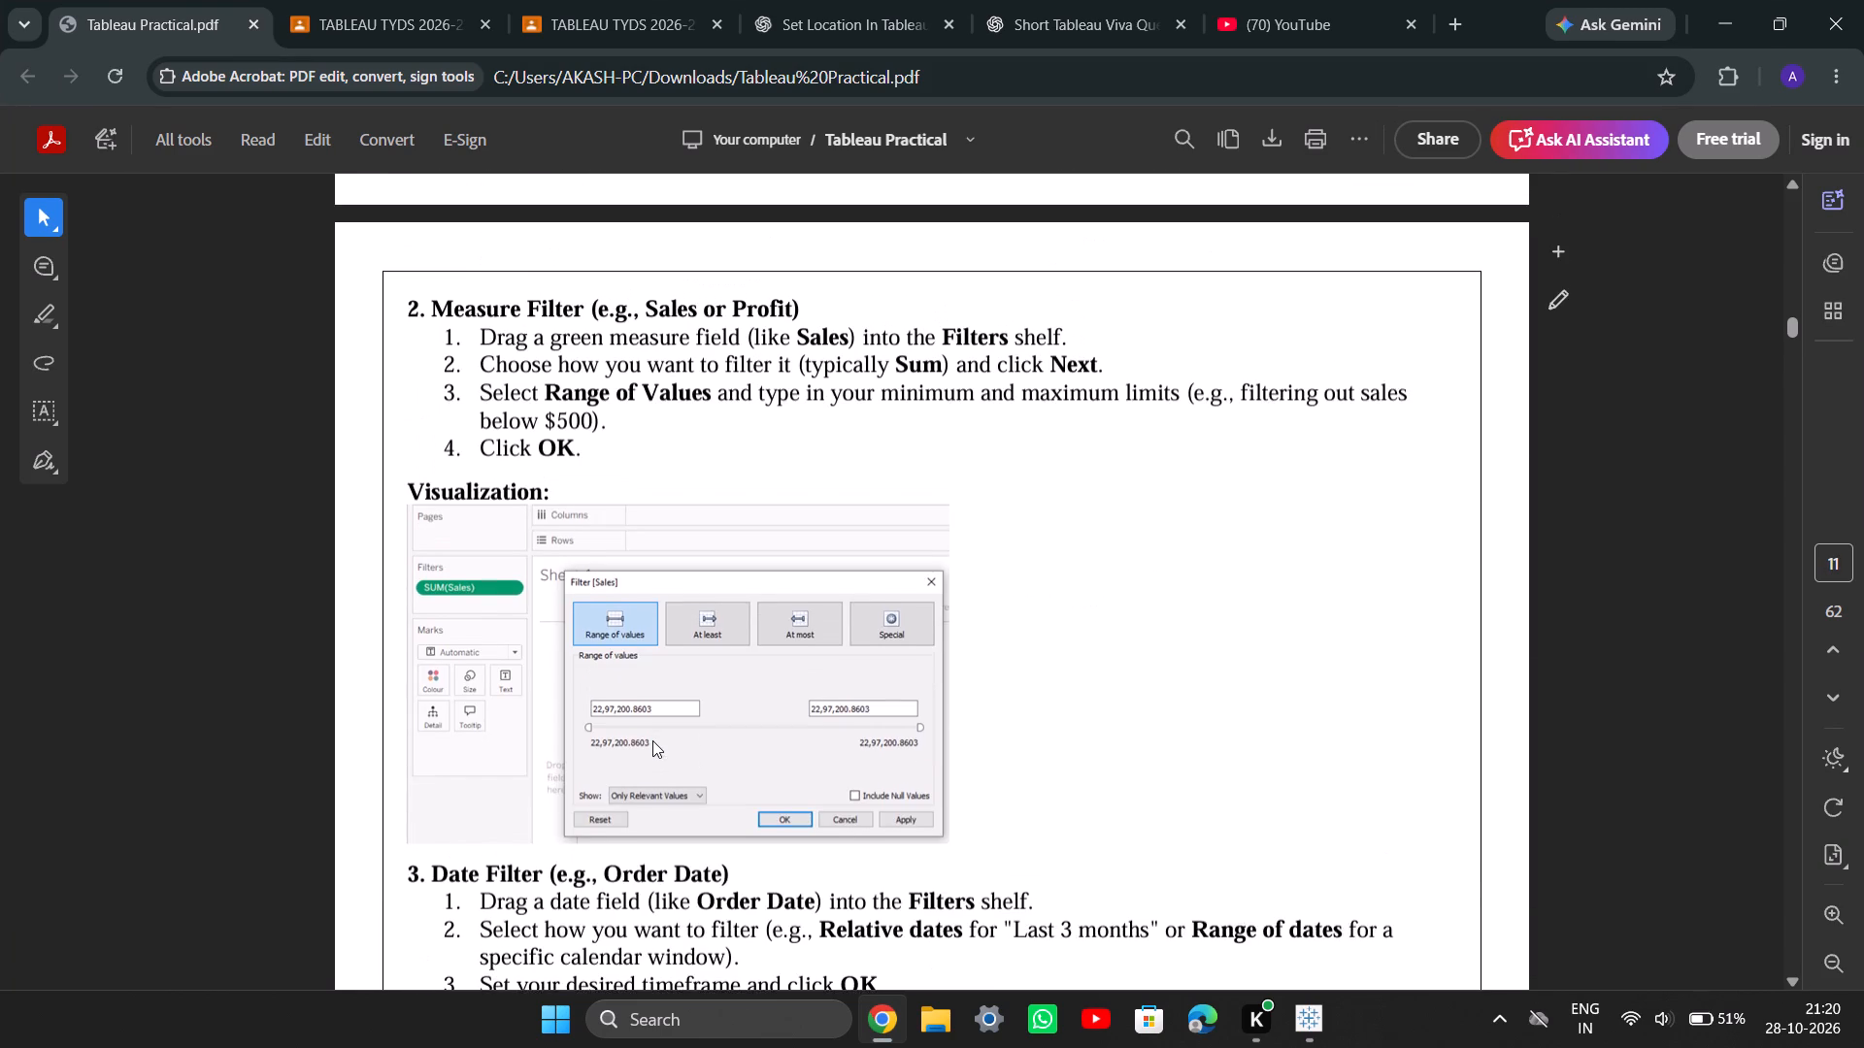
pyautogui.scroll(1, 652, 740)
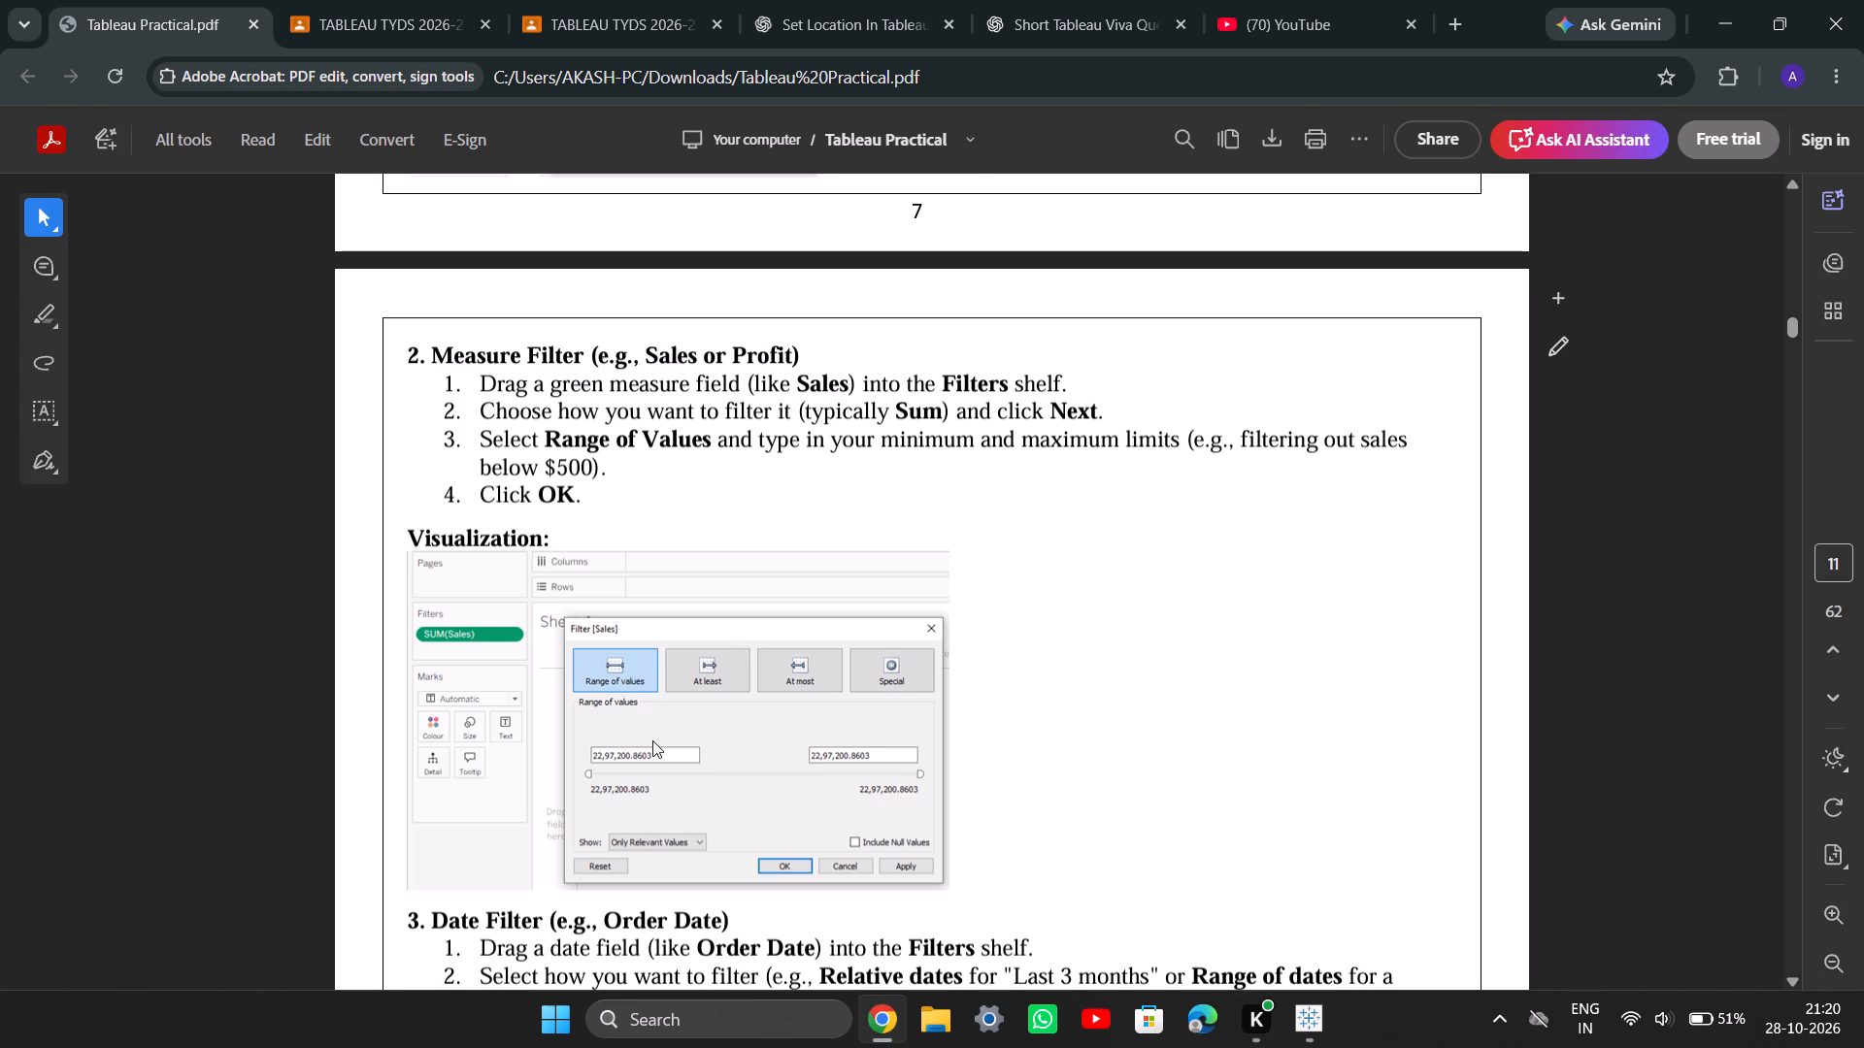
pyautogui.scroll(-1, 652, 740)
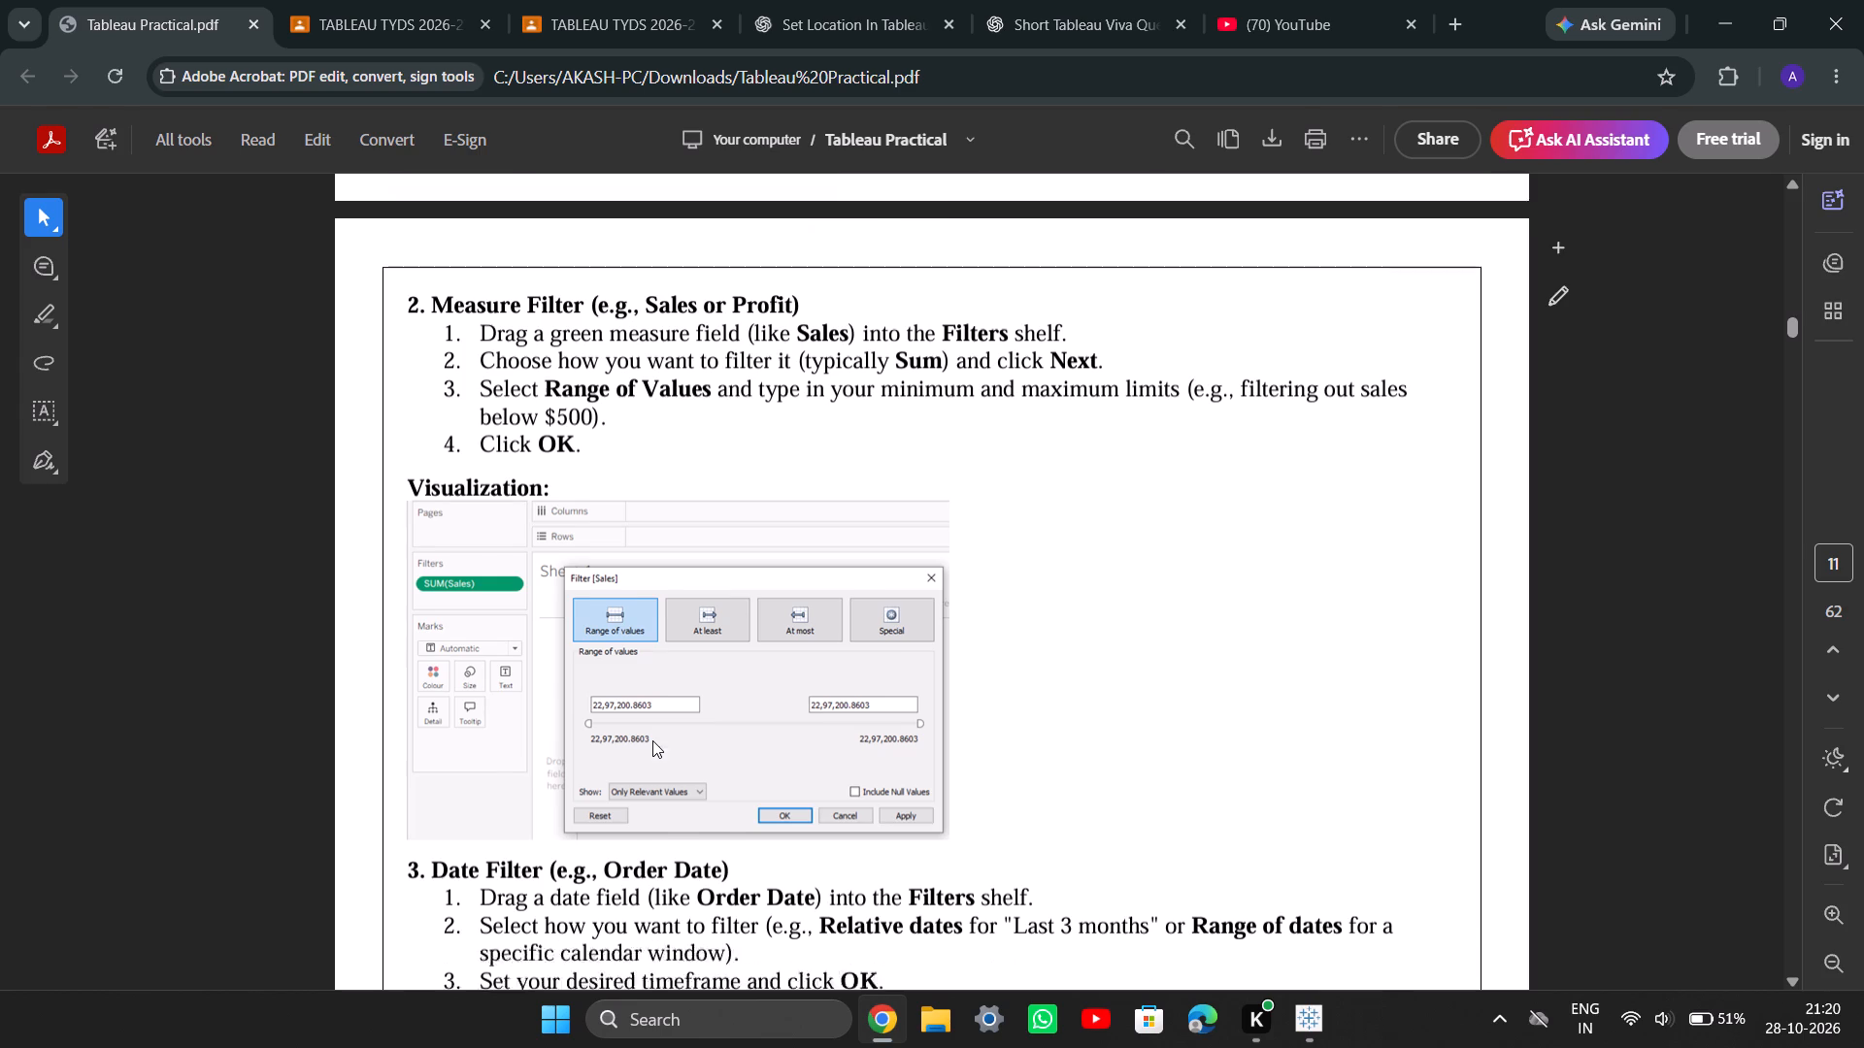
pyautogui.scroll(-3, 652, 740)
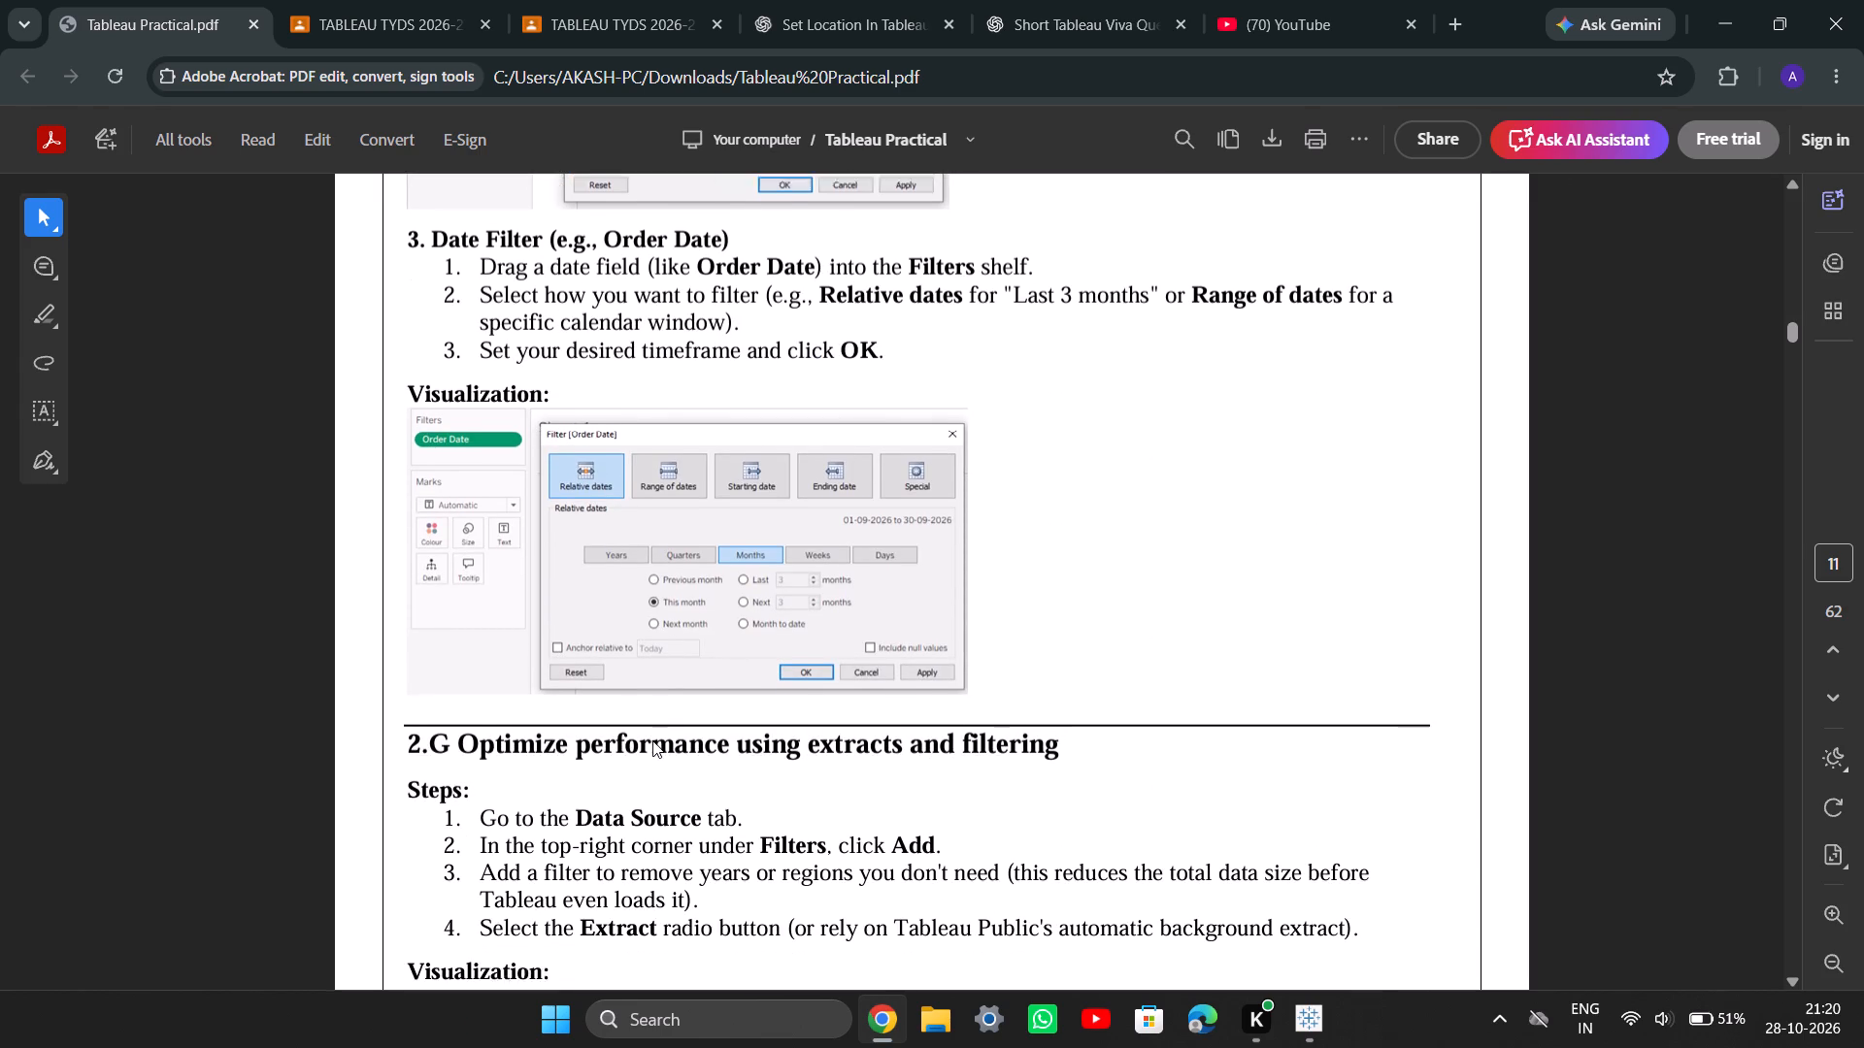
pyautogui.scroll(-4, 652, 740)
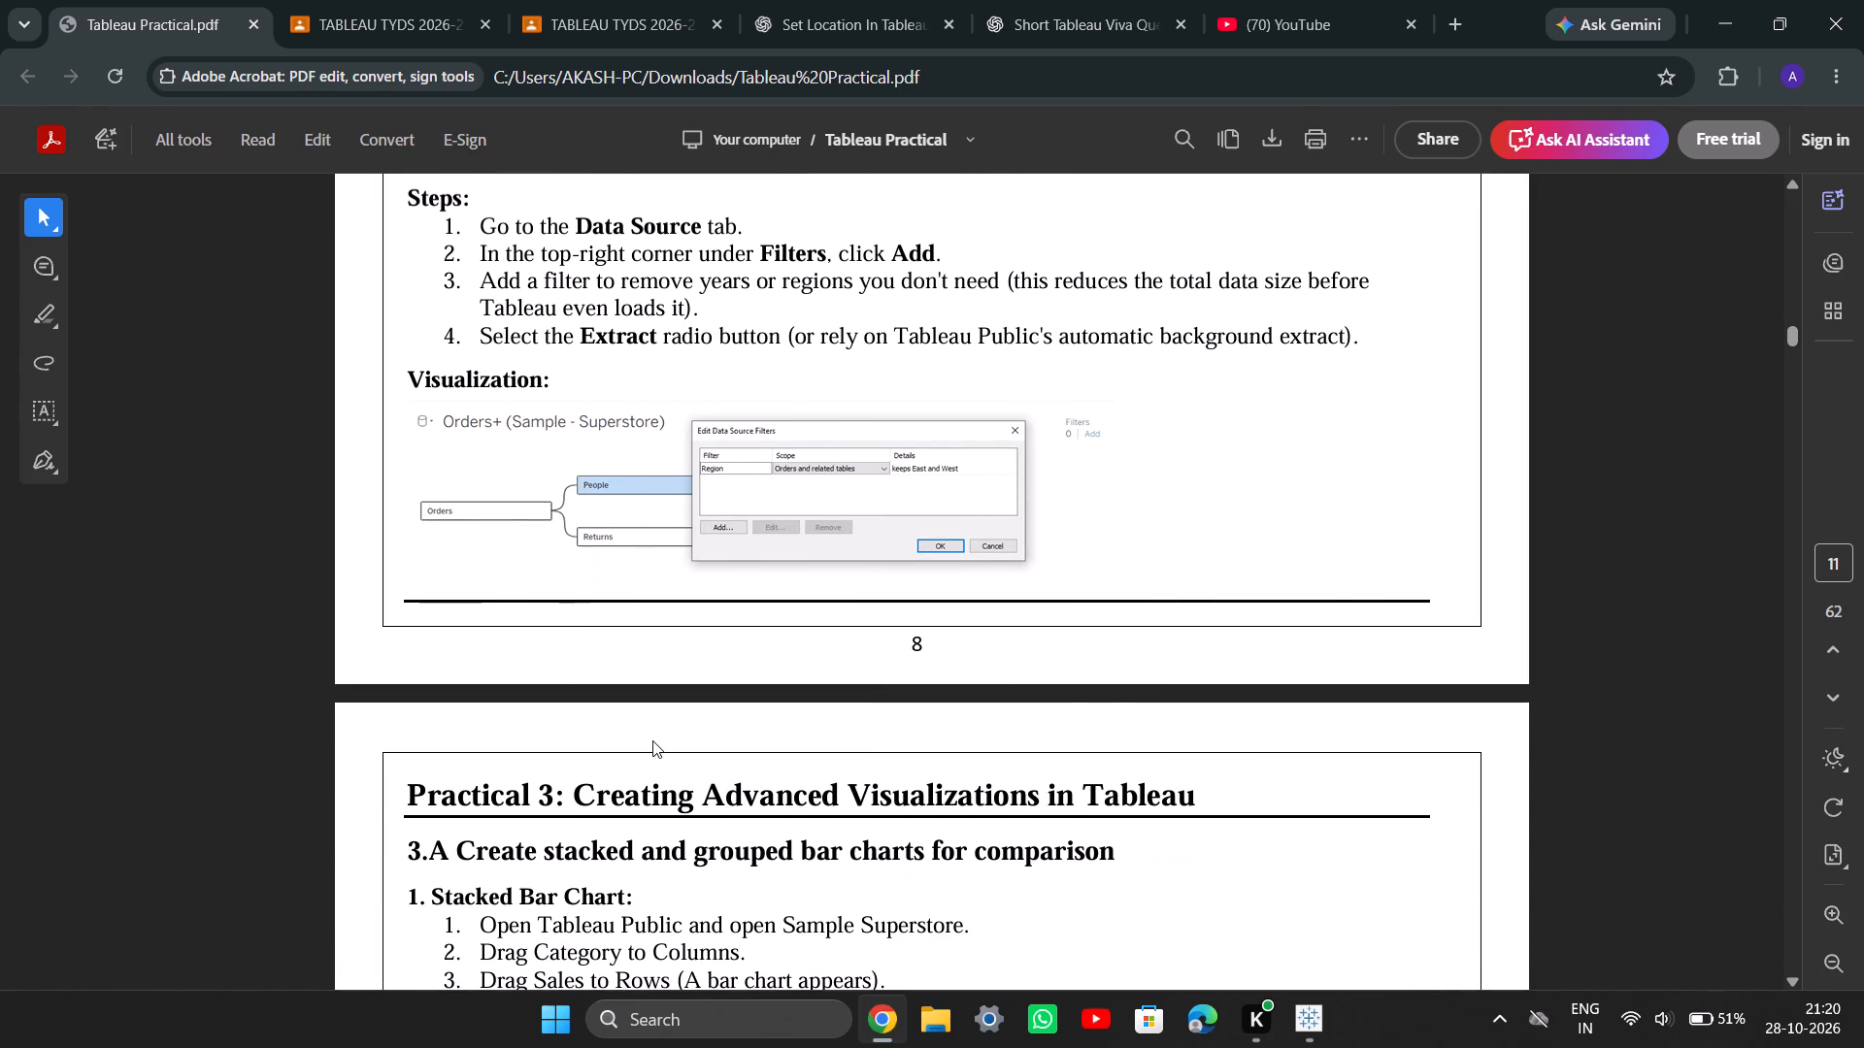
pyautogui.scroll(2, 652, 740)
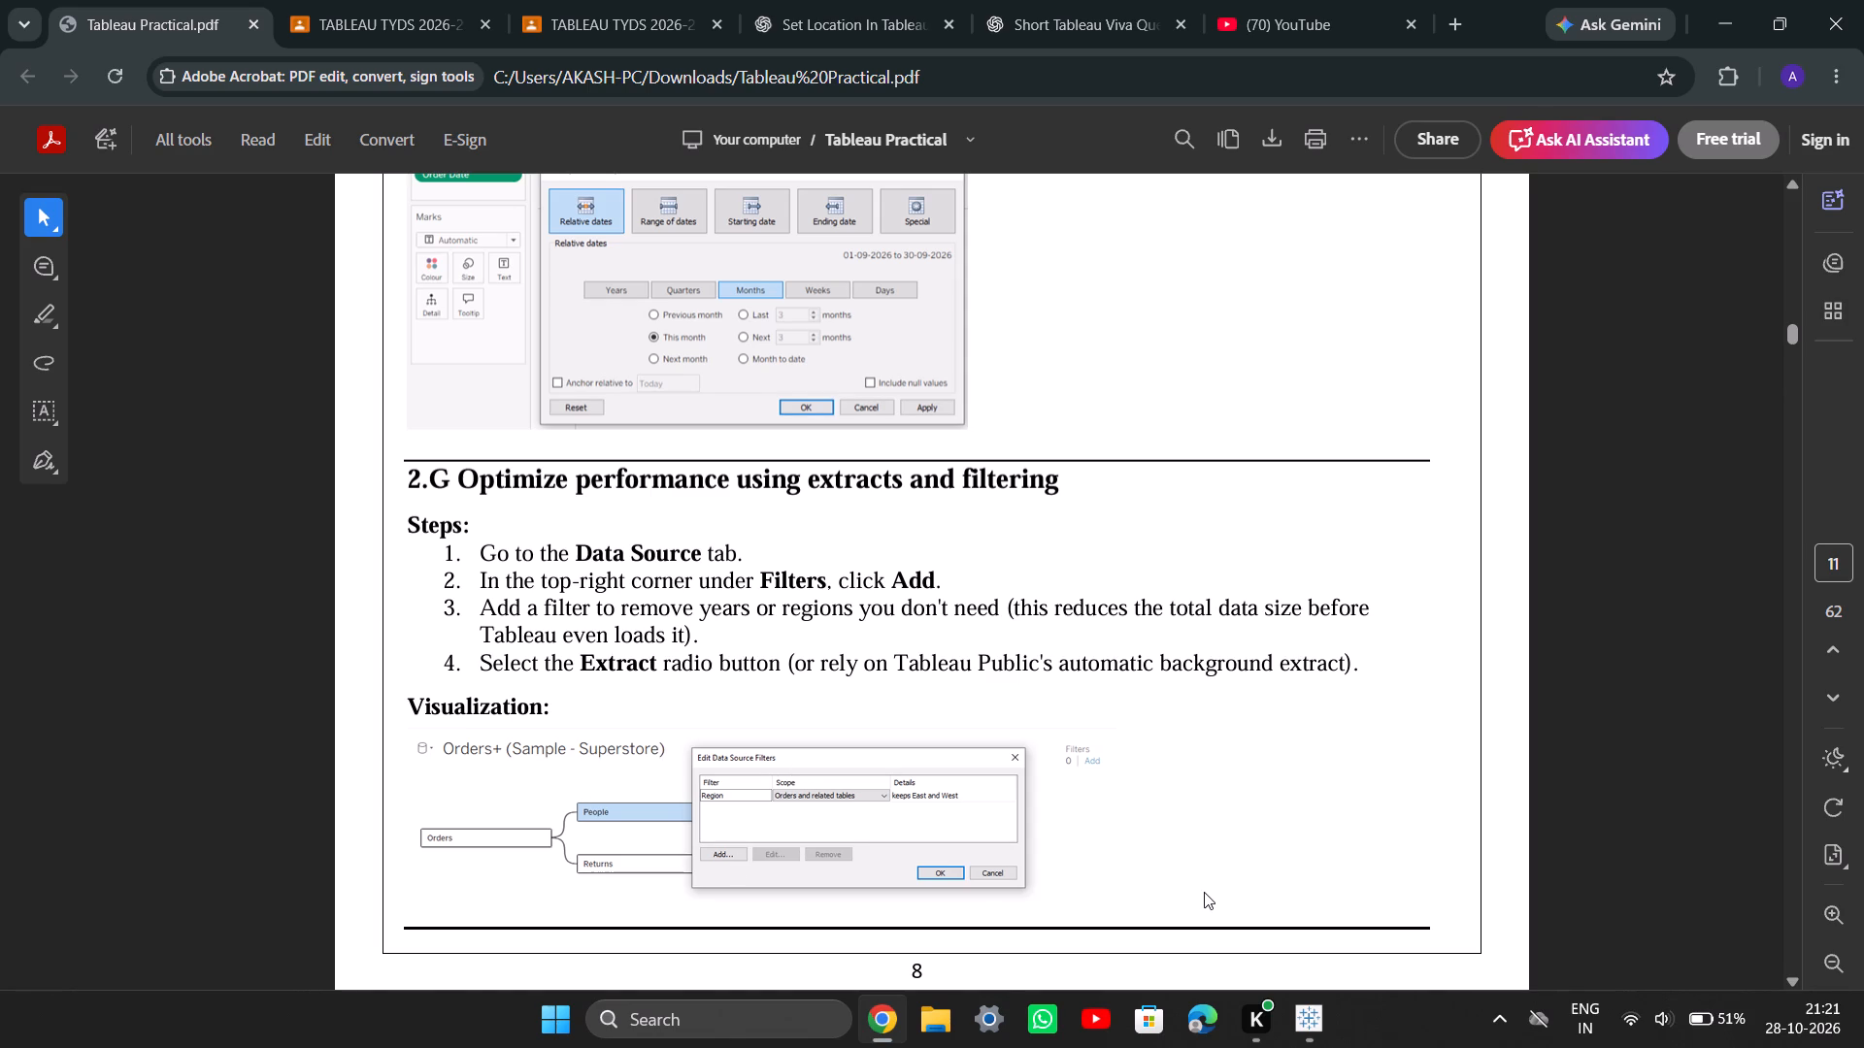
# Switch to Tableau Public and open the Data Source page for Orders+ (Superstore).
pyautogui.click(1322, 1033)
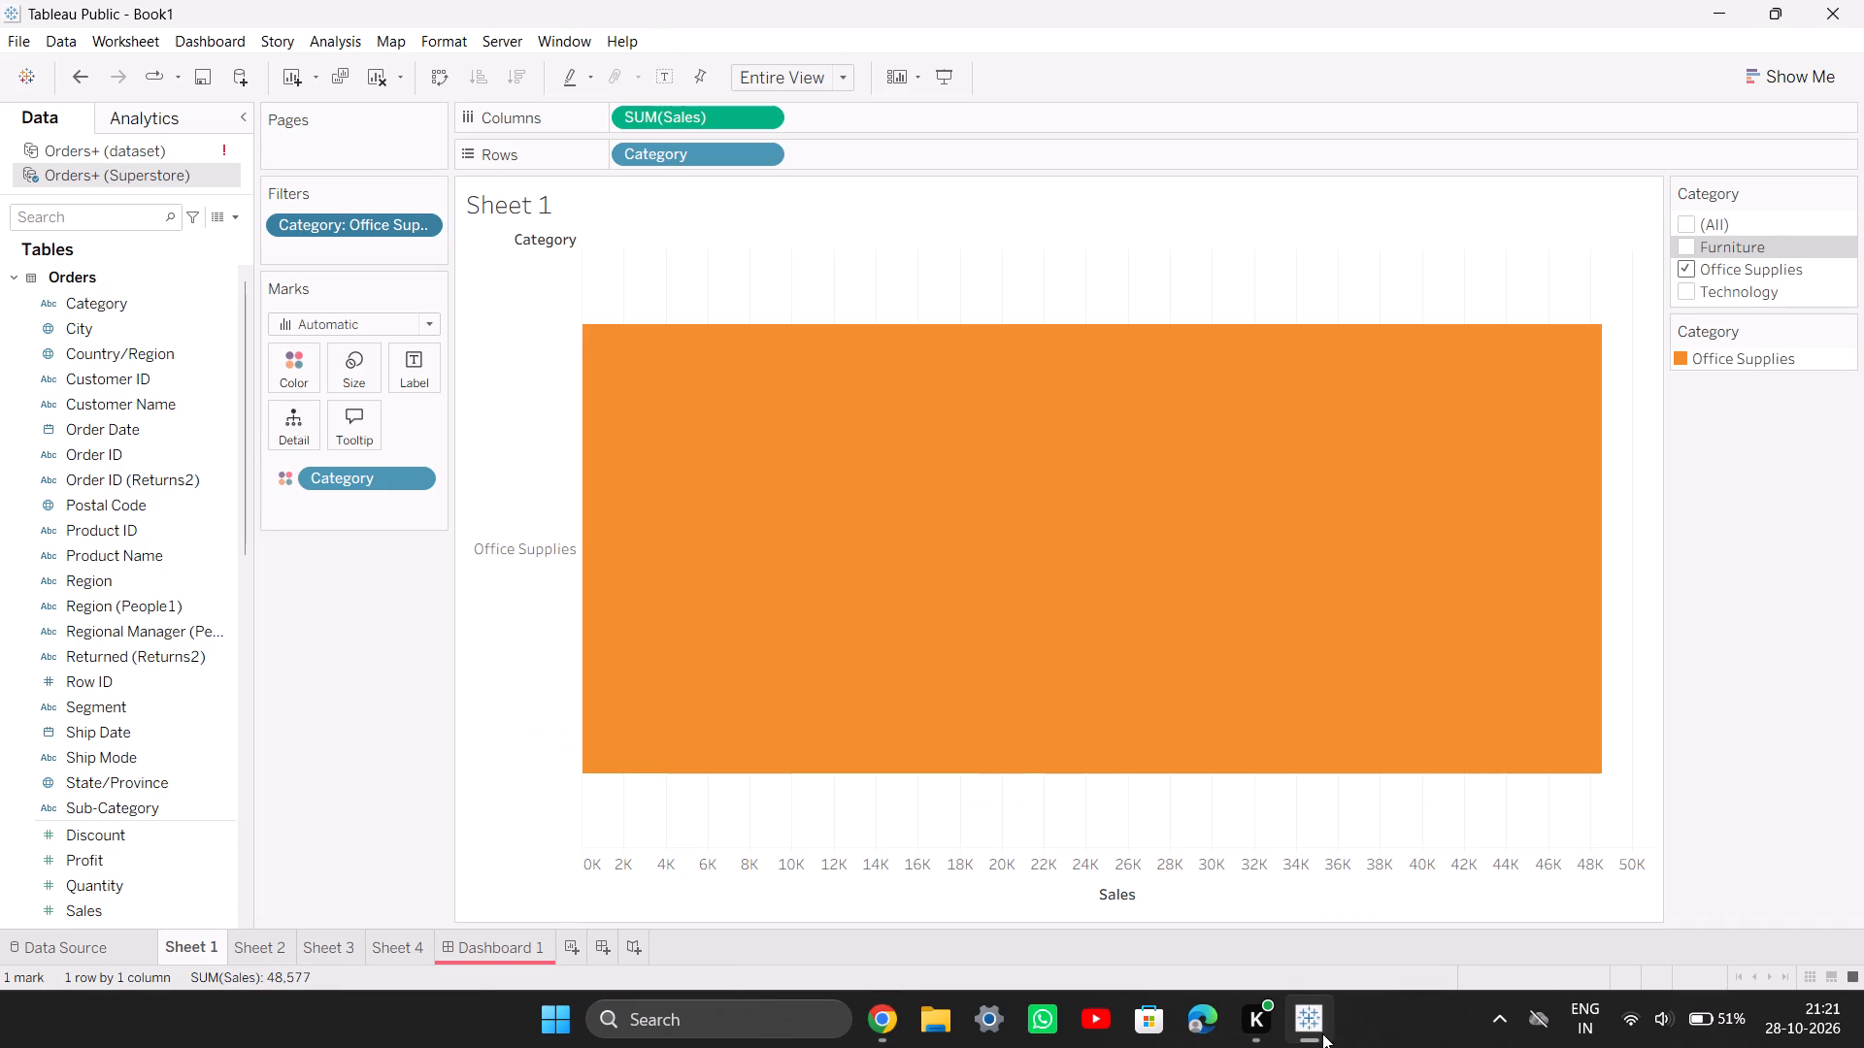
pyautogui.click(113, 958)
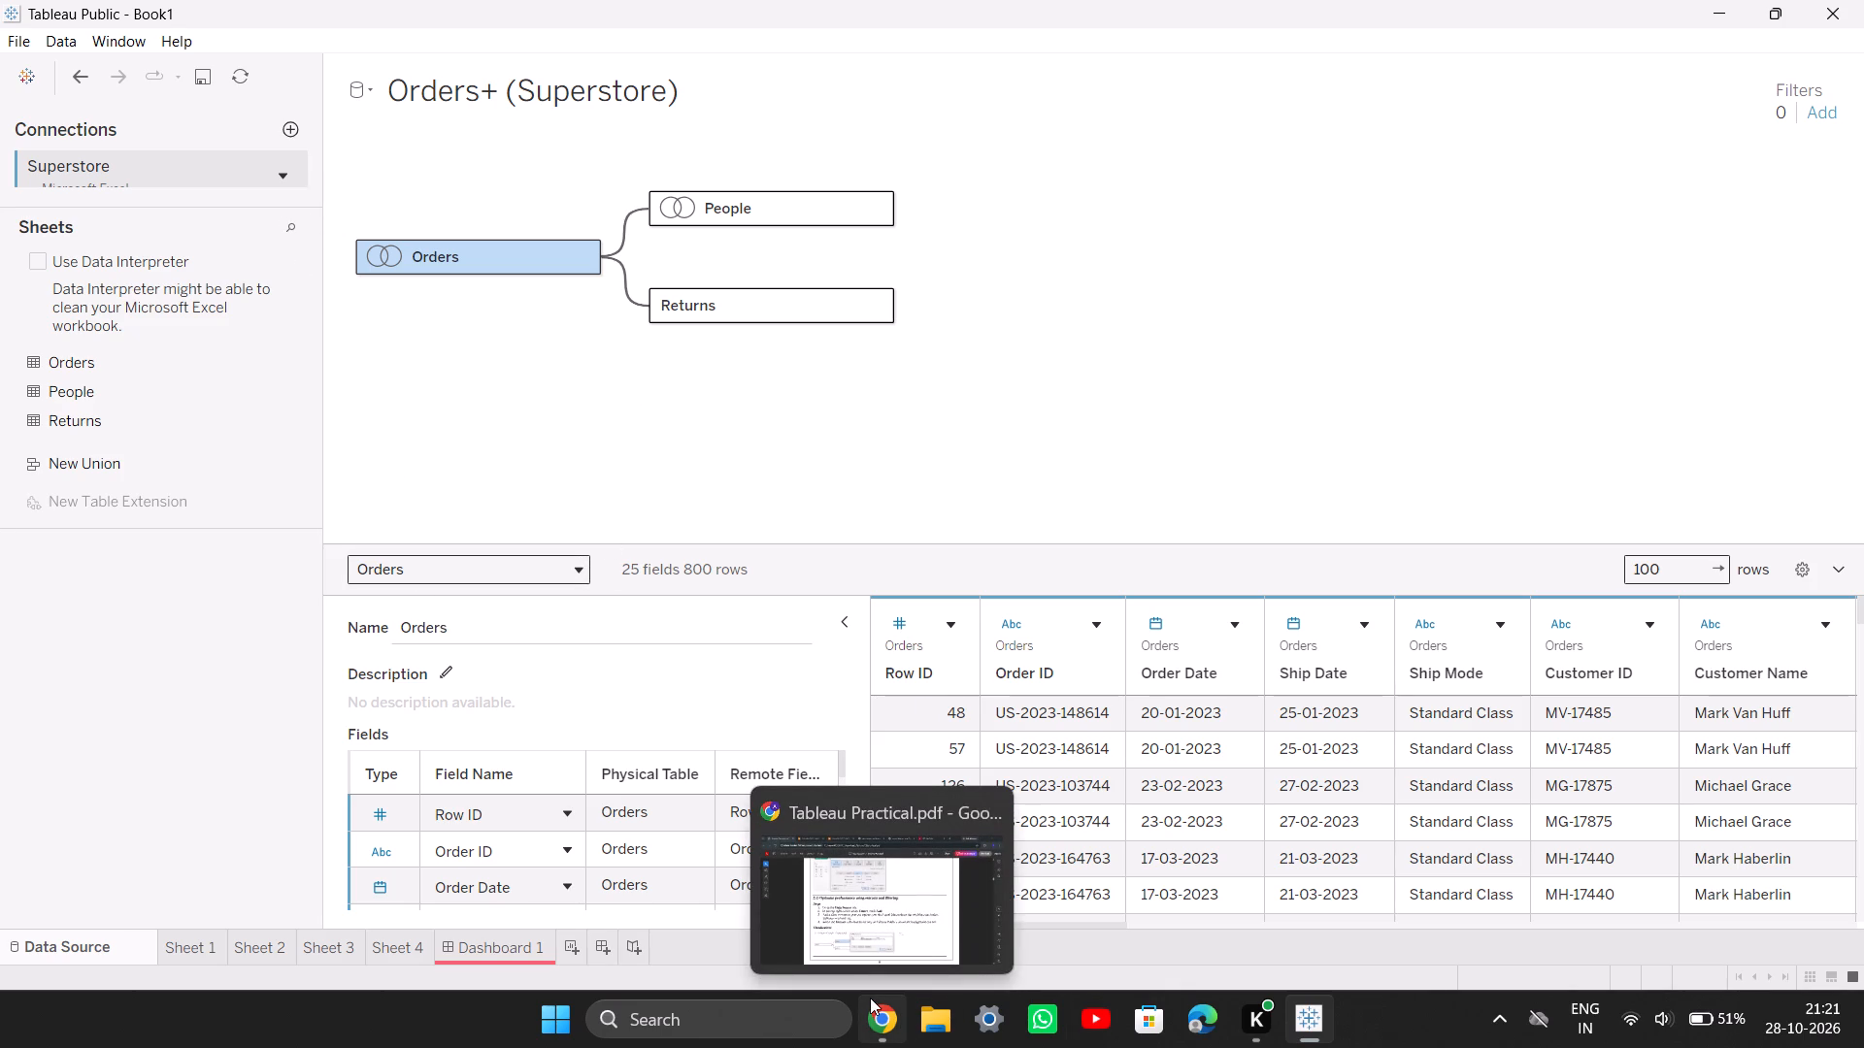
# Switch to Chrome and recheck the section 2.G steps on extracts and data source filtering in the PDF.
pyautogui.click(897, 1004)
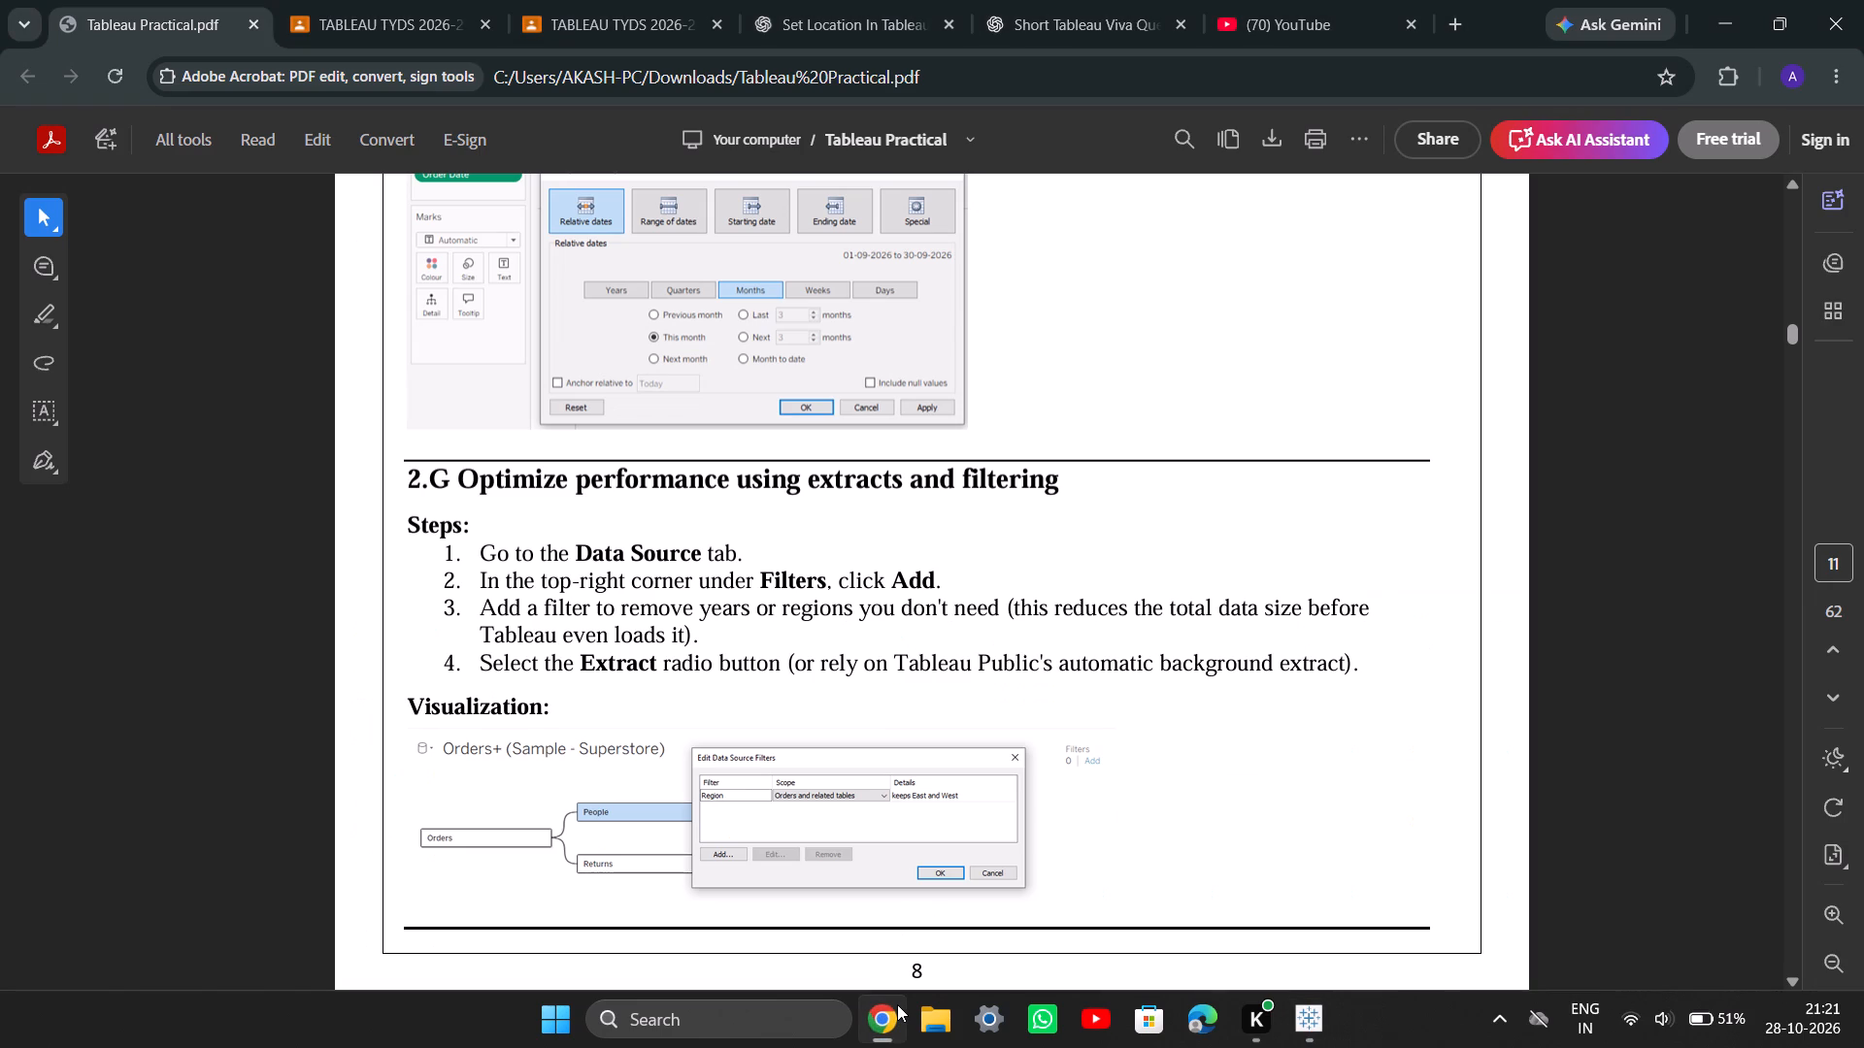
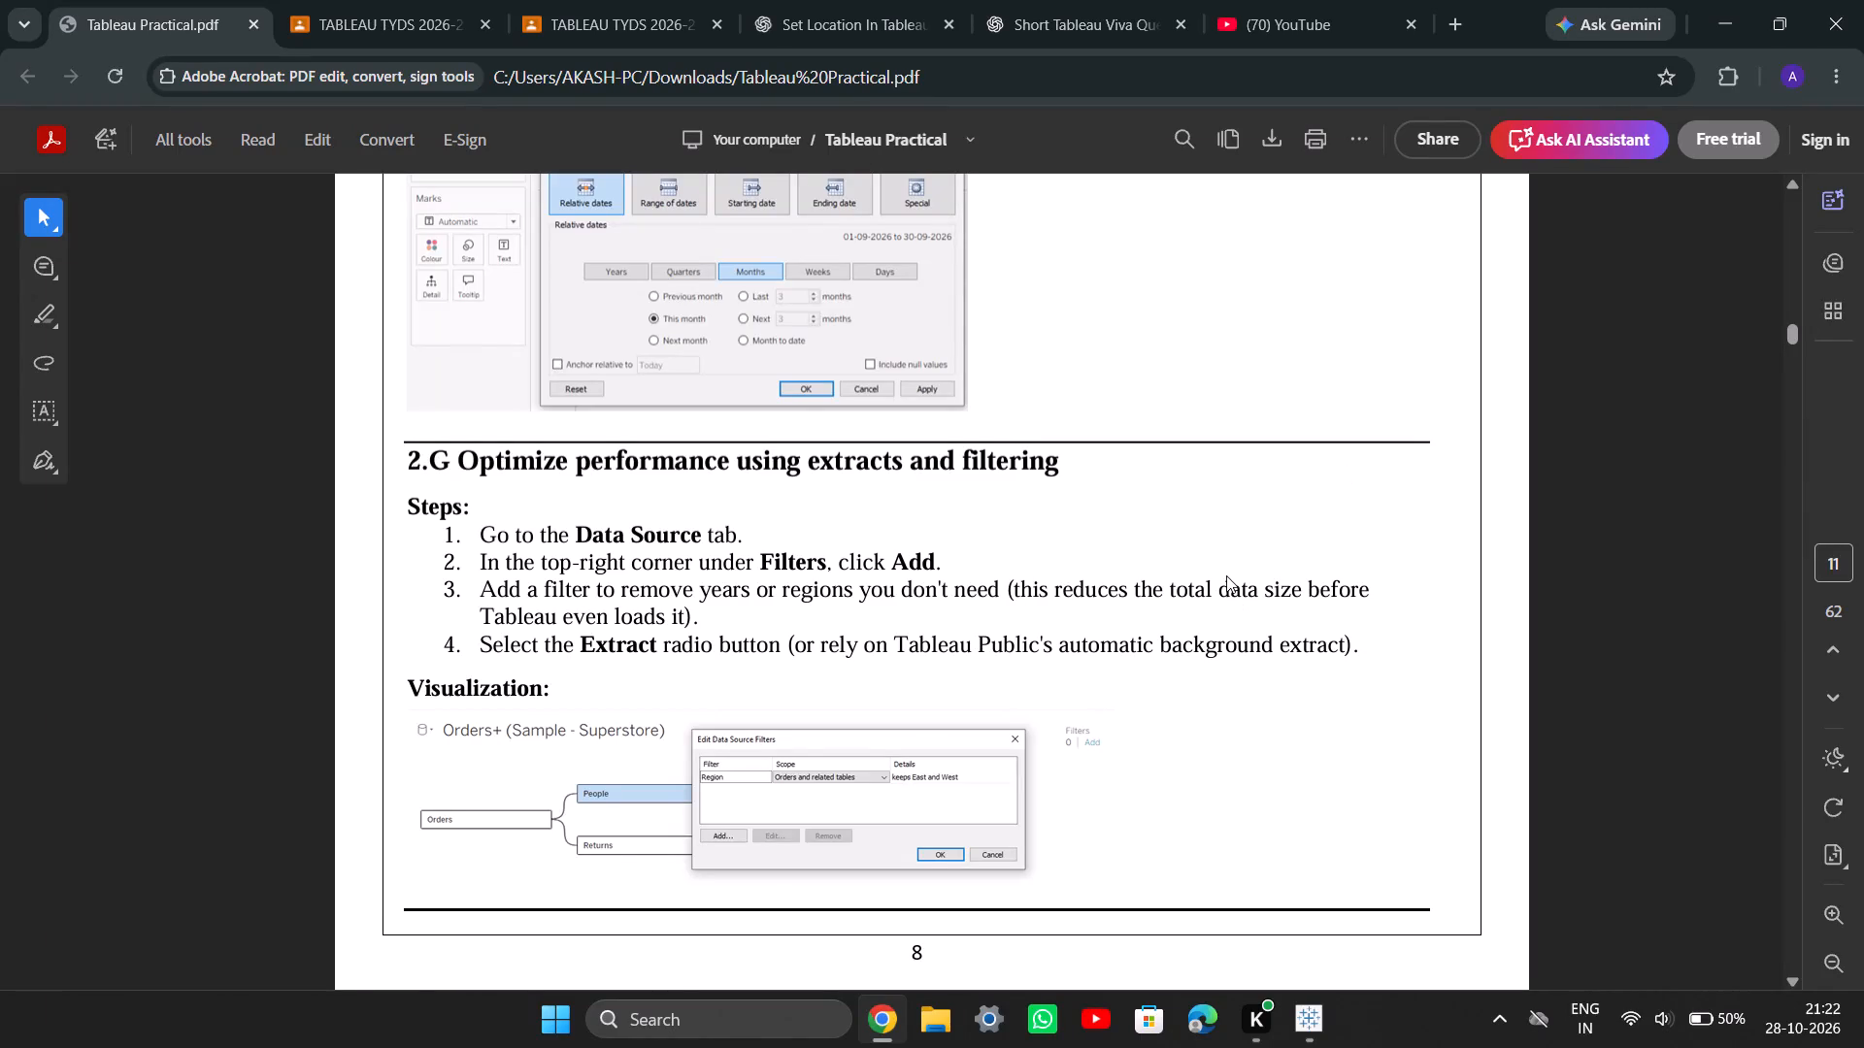
# Review the Practical 2 instructions in the PDF, going back from section 2.G on performance optimization to the start of 2.A.
pyautogui.scroll(-3, 1226, 575)
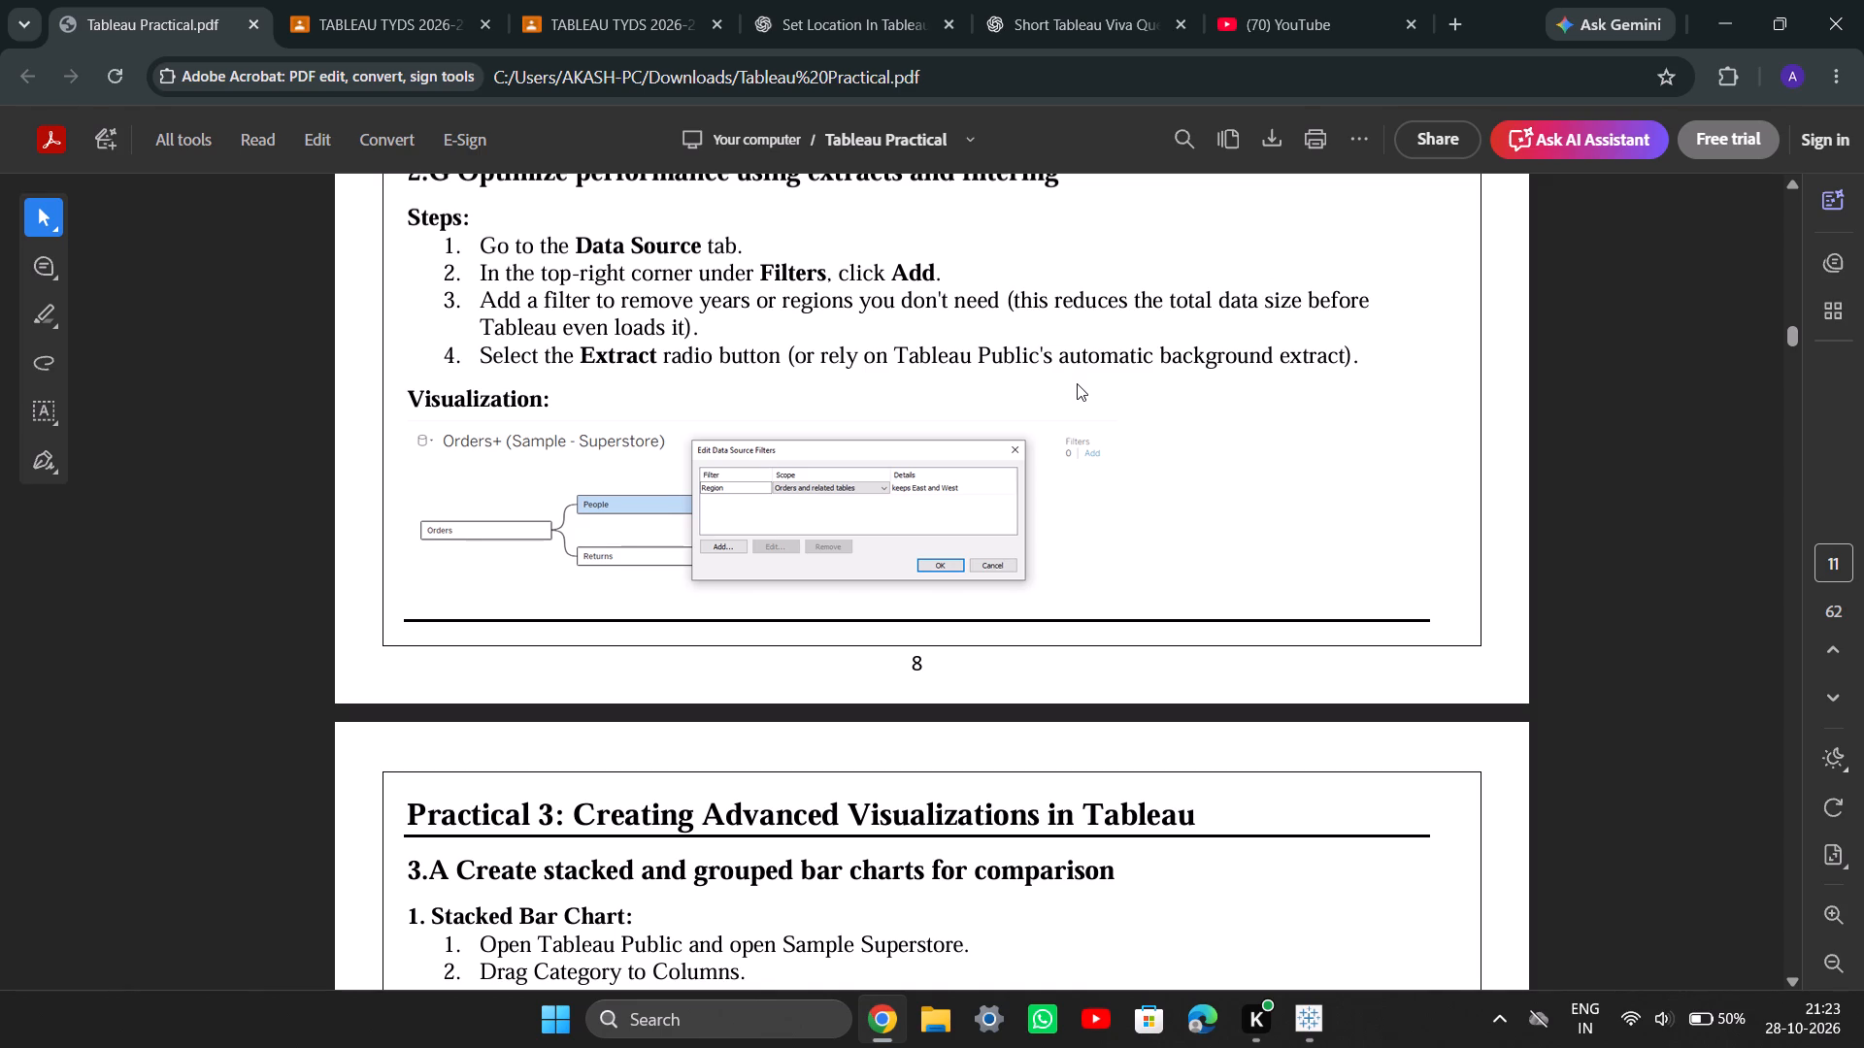
pyautogui.scroll(4, 1077, 383)
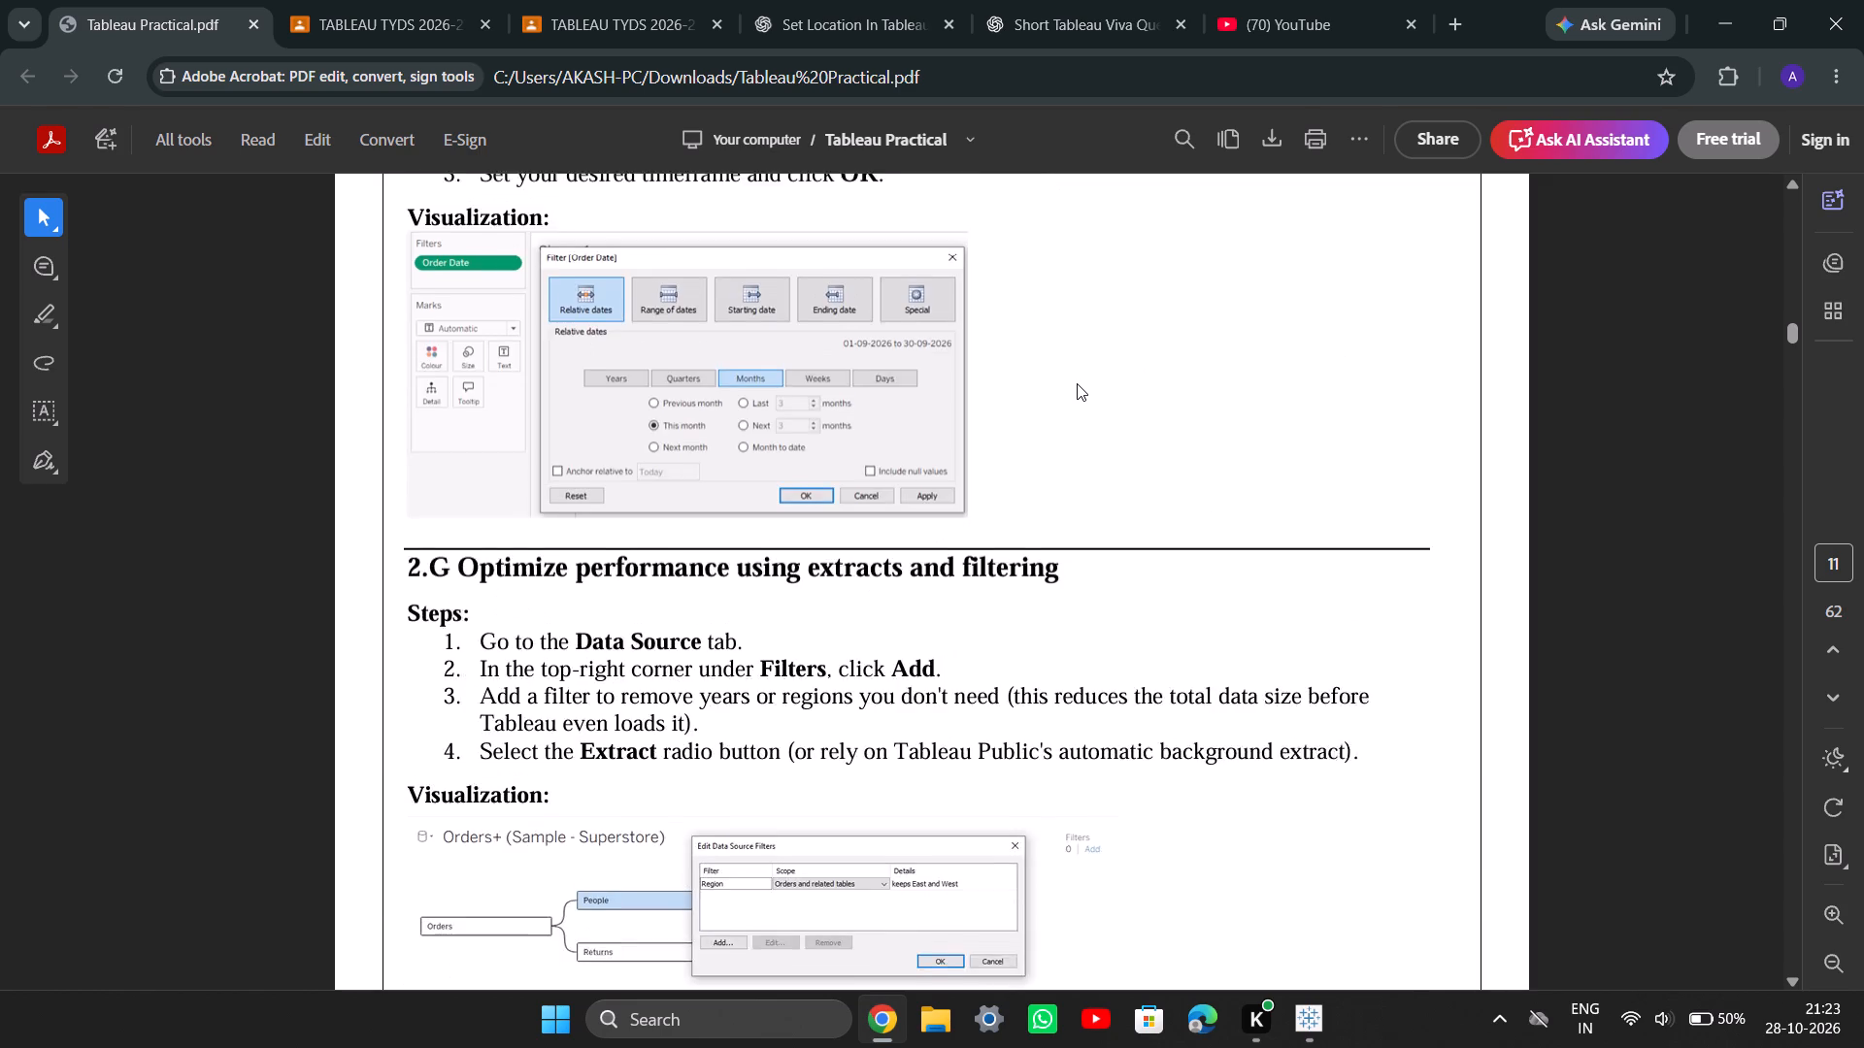
pyautogui.scroll(5, 1077, 383)
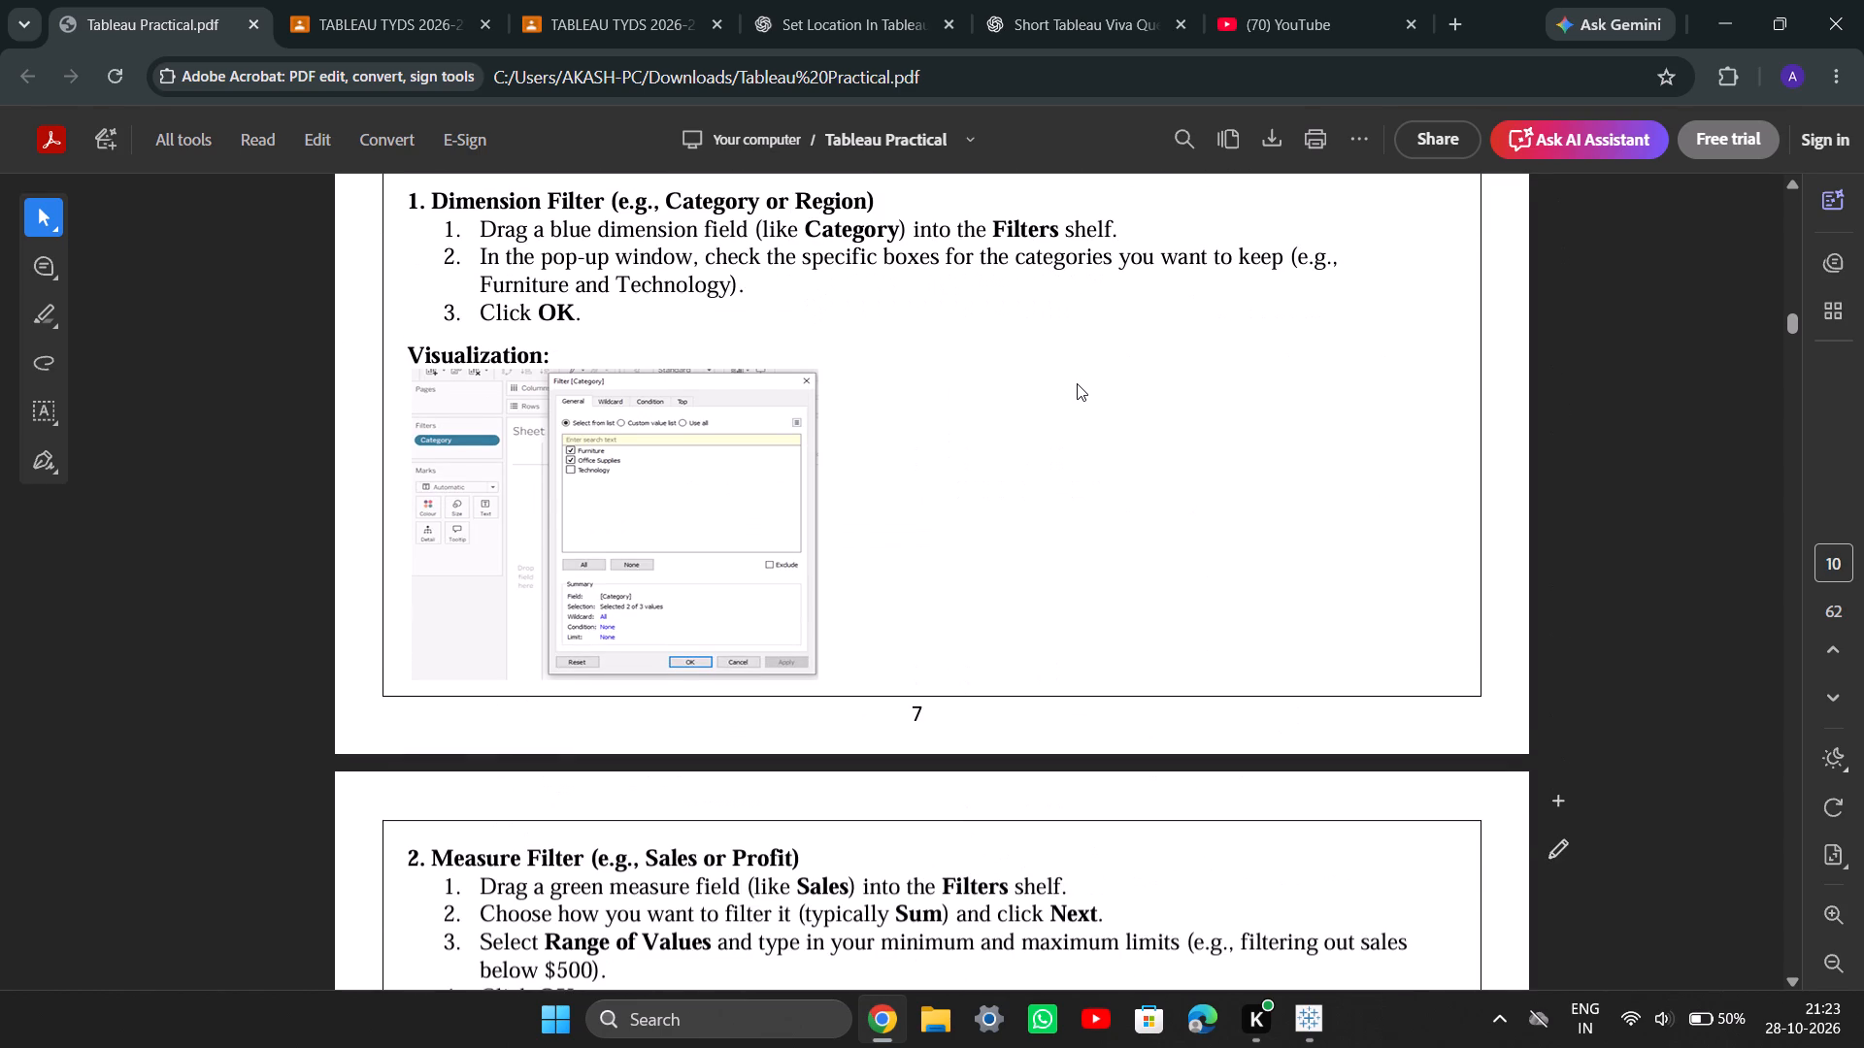
pyautogui.scroll(7, 1077, 383)
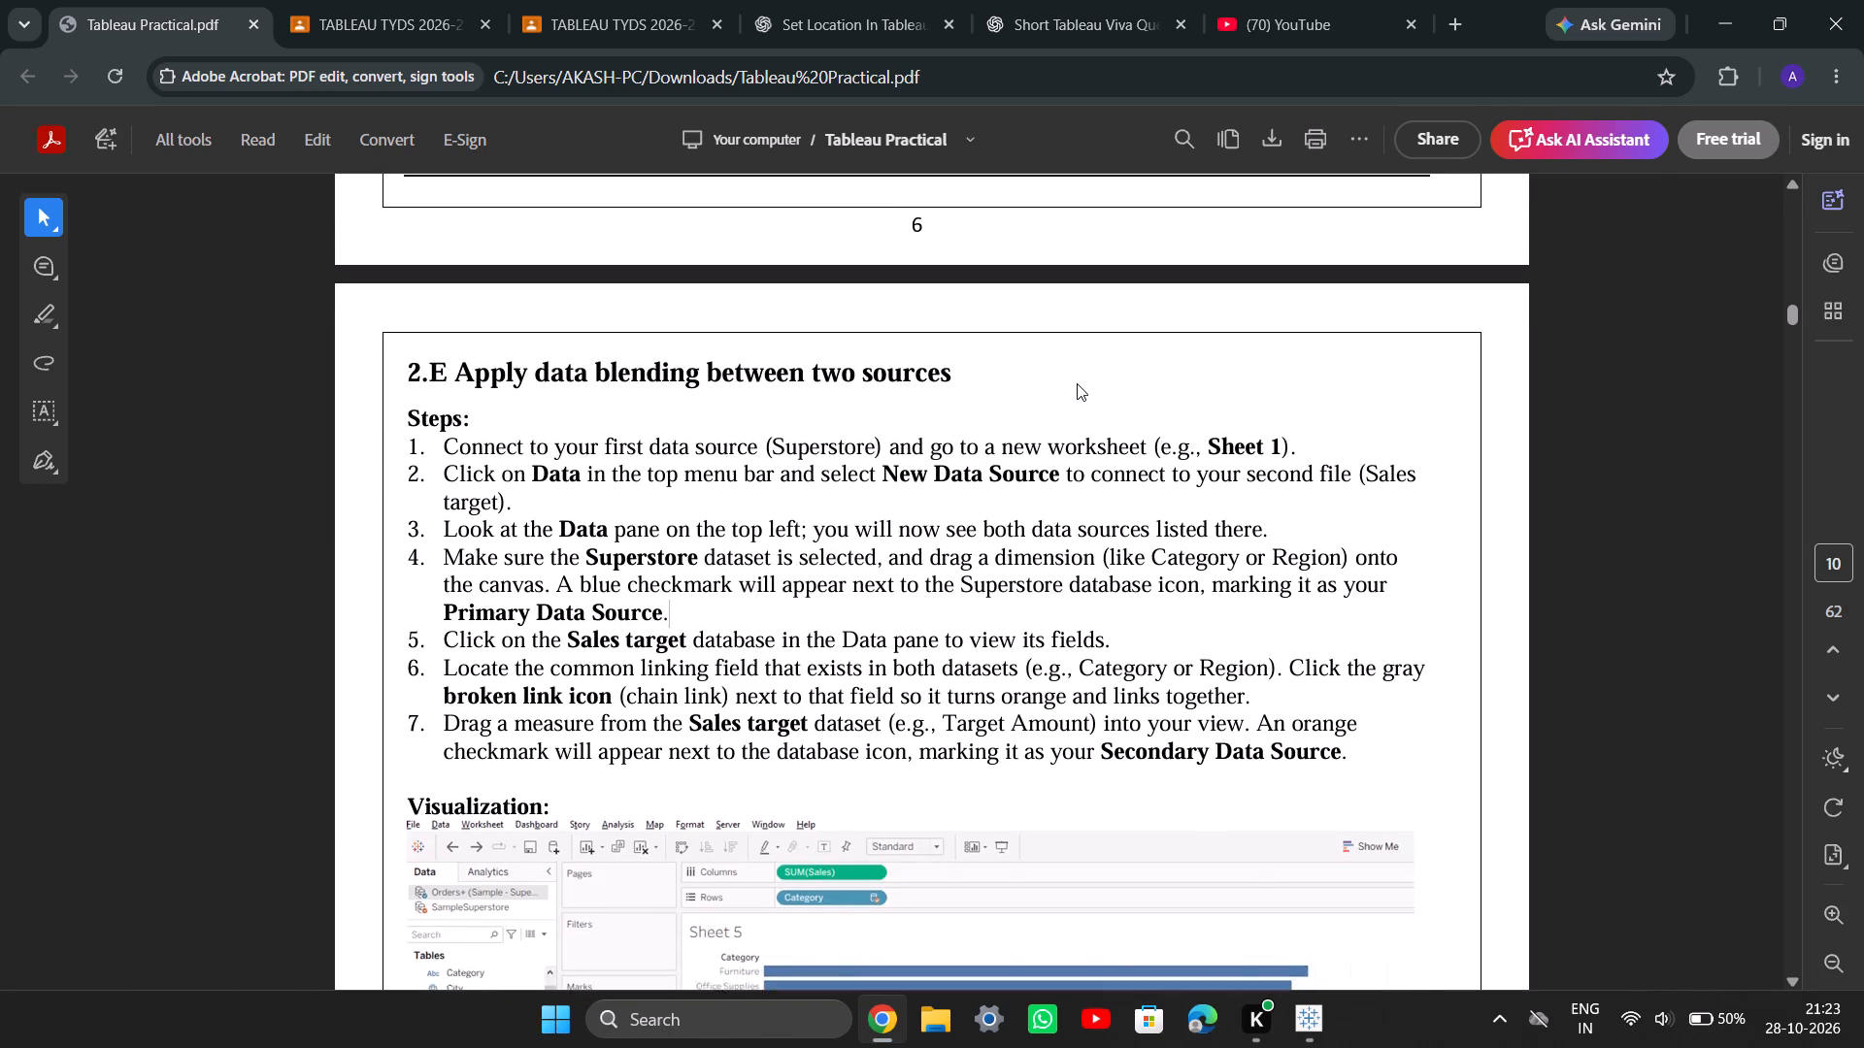
pyautogui.scroll(6, 1077, 383)
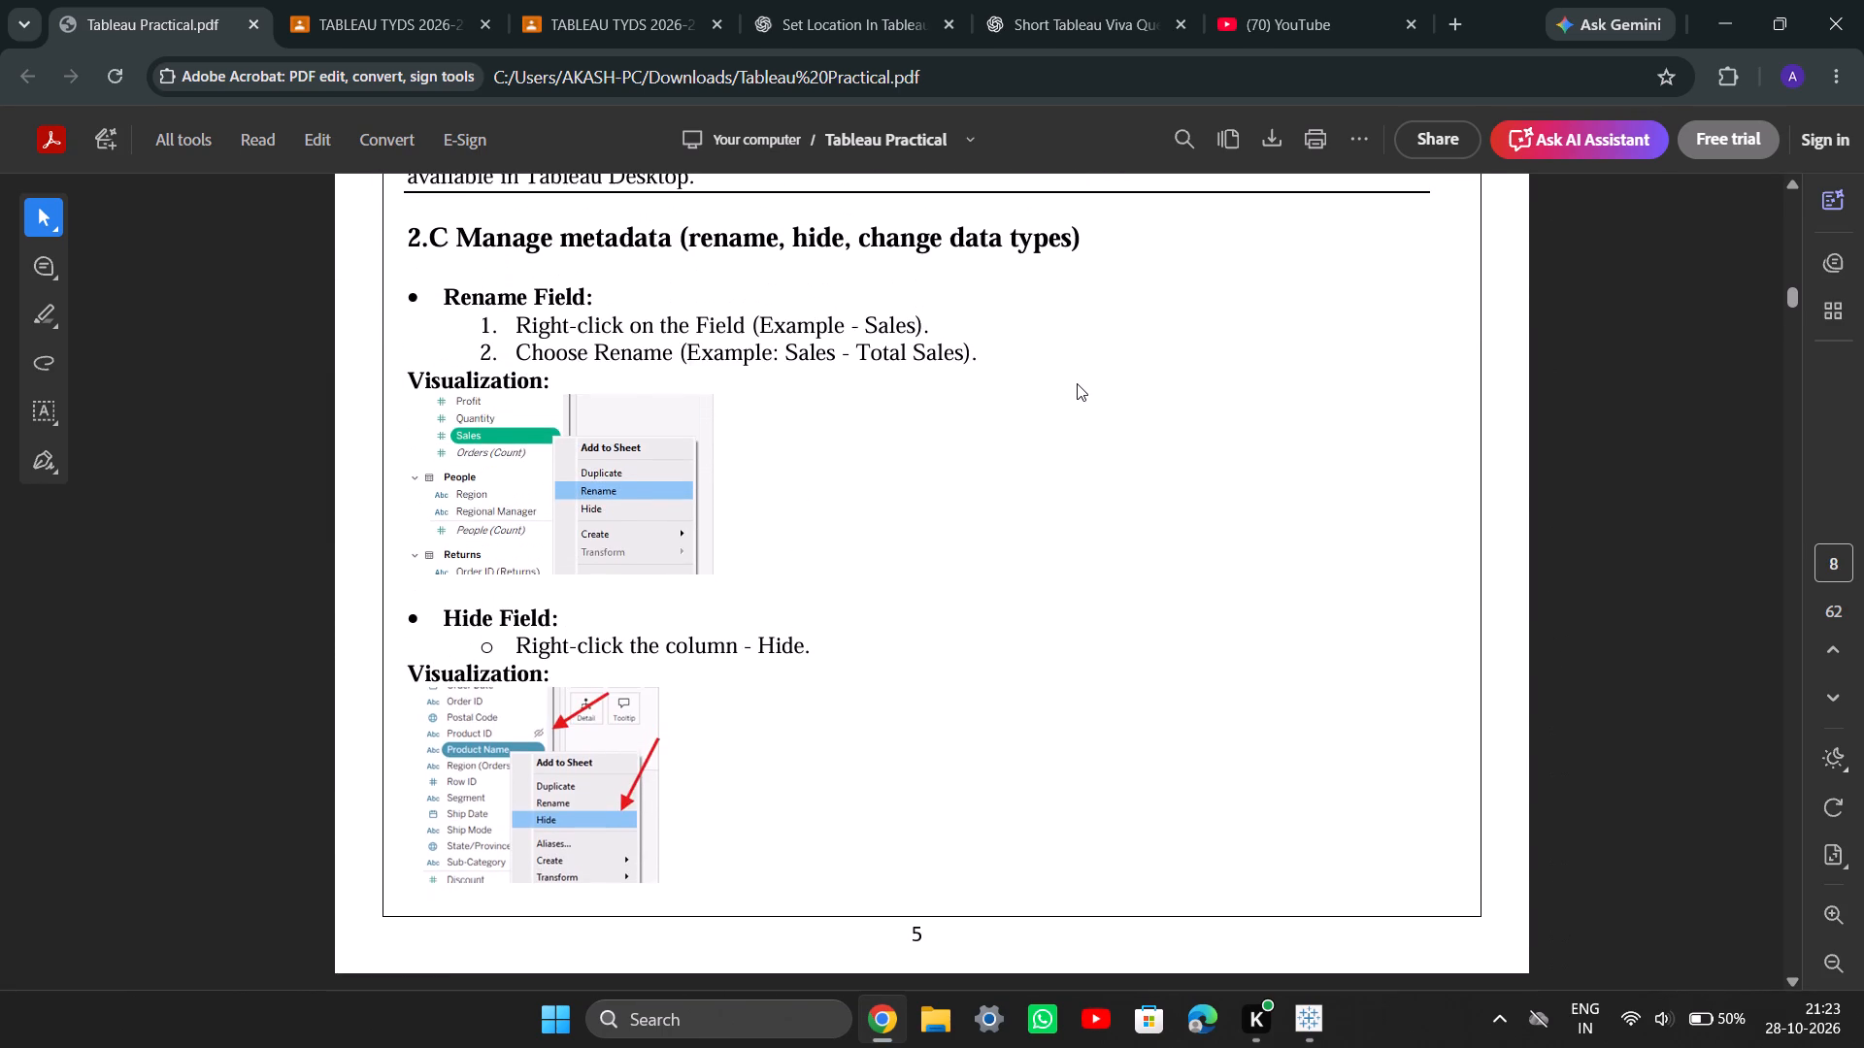
pyautogui.scroll(5, 1077, 383)
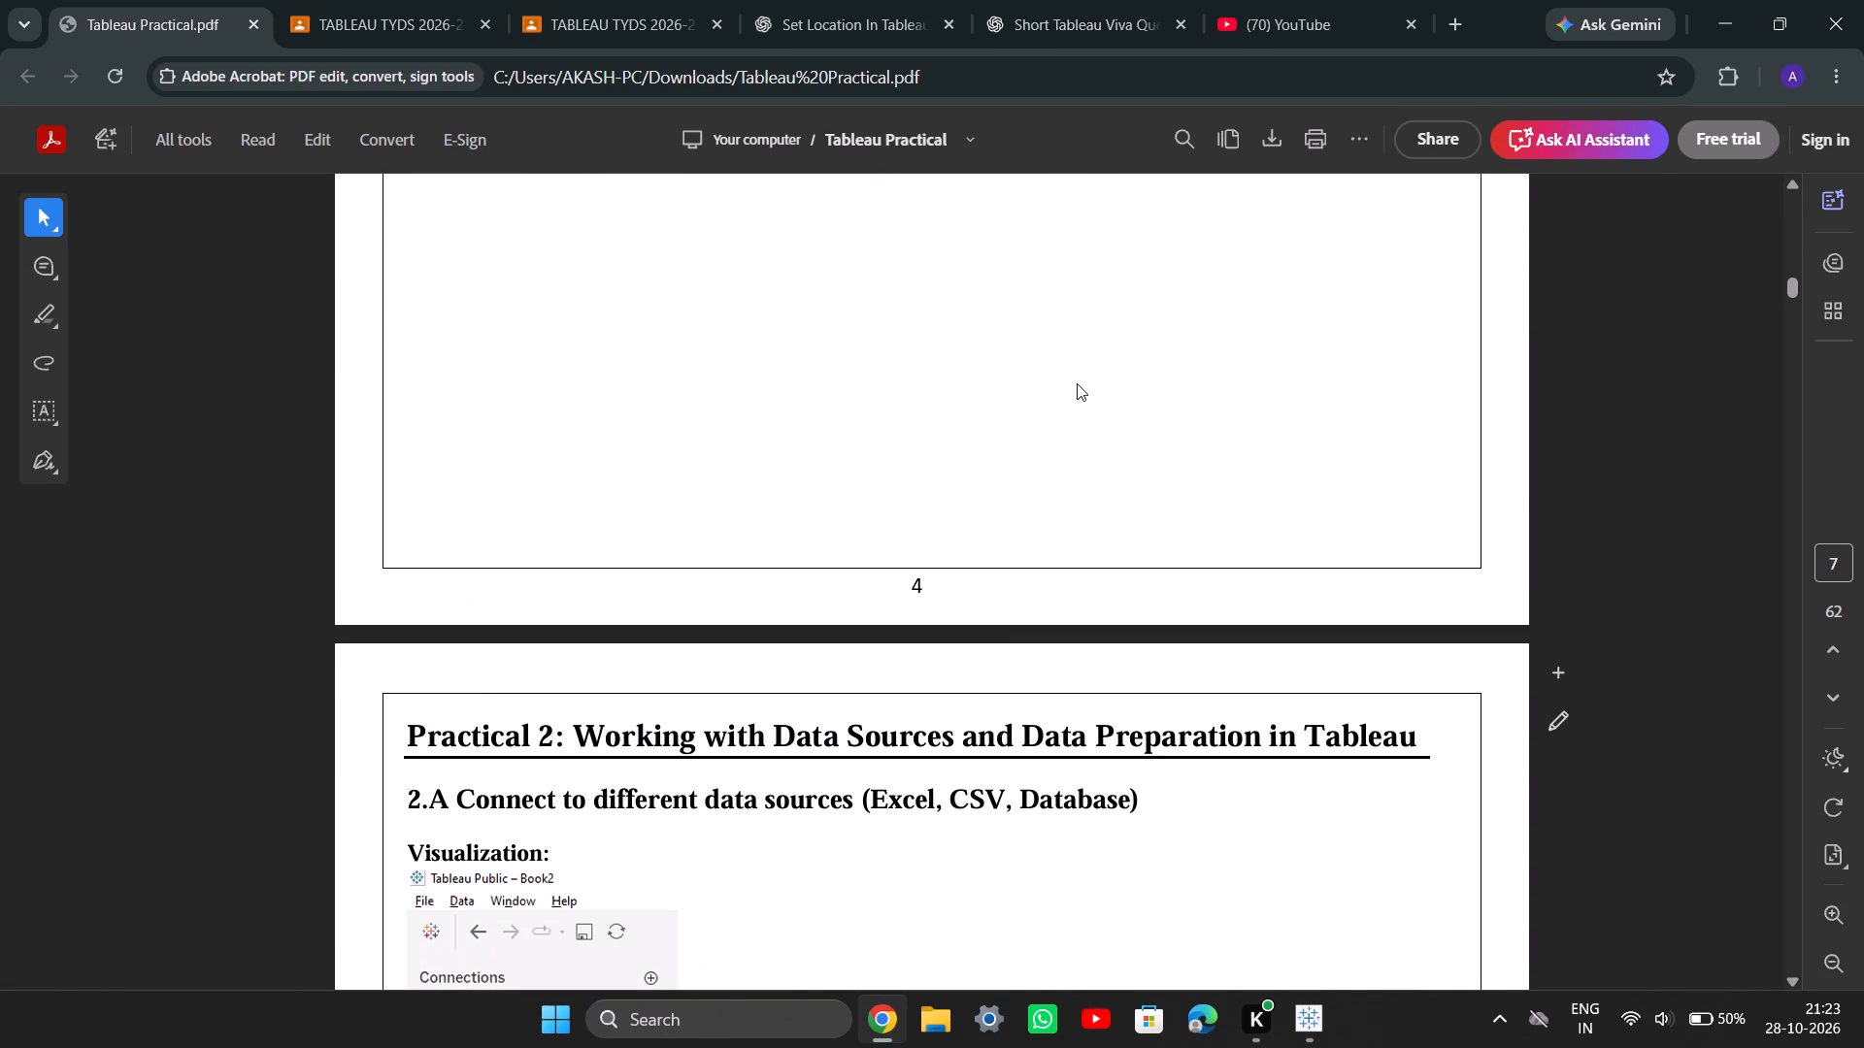
# Read section 2.B on data extracts versus live connections, including its Tableau Public note, and the start of 2.C on managing metadata.
pyautogui.scroll(-5, 1077, 383)
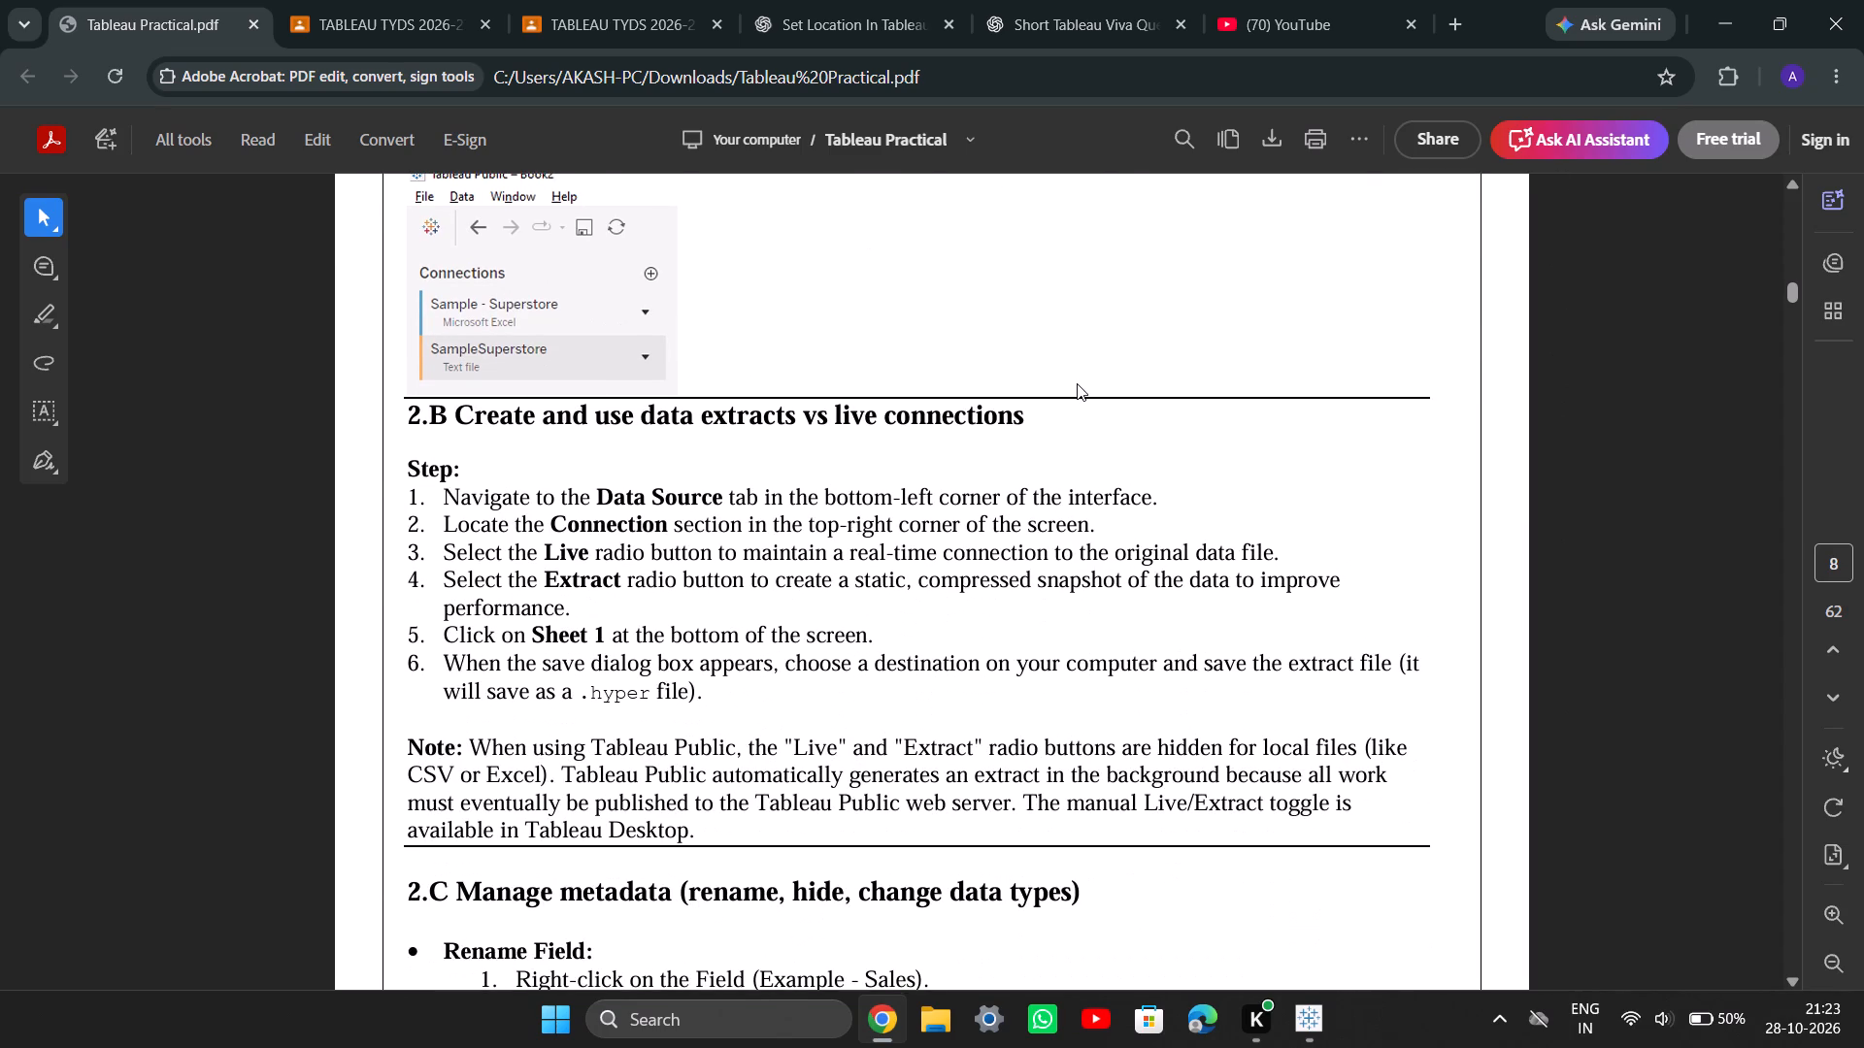
pyautogui.scroll(-2, 1077, 383)
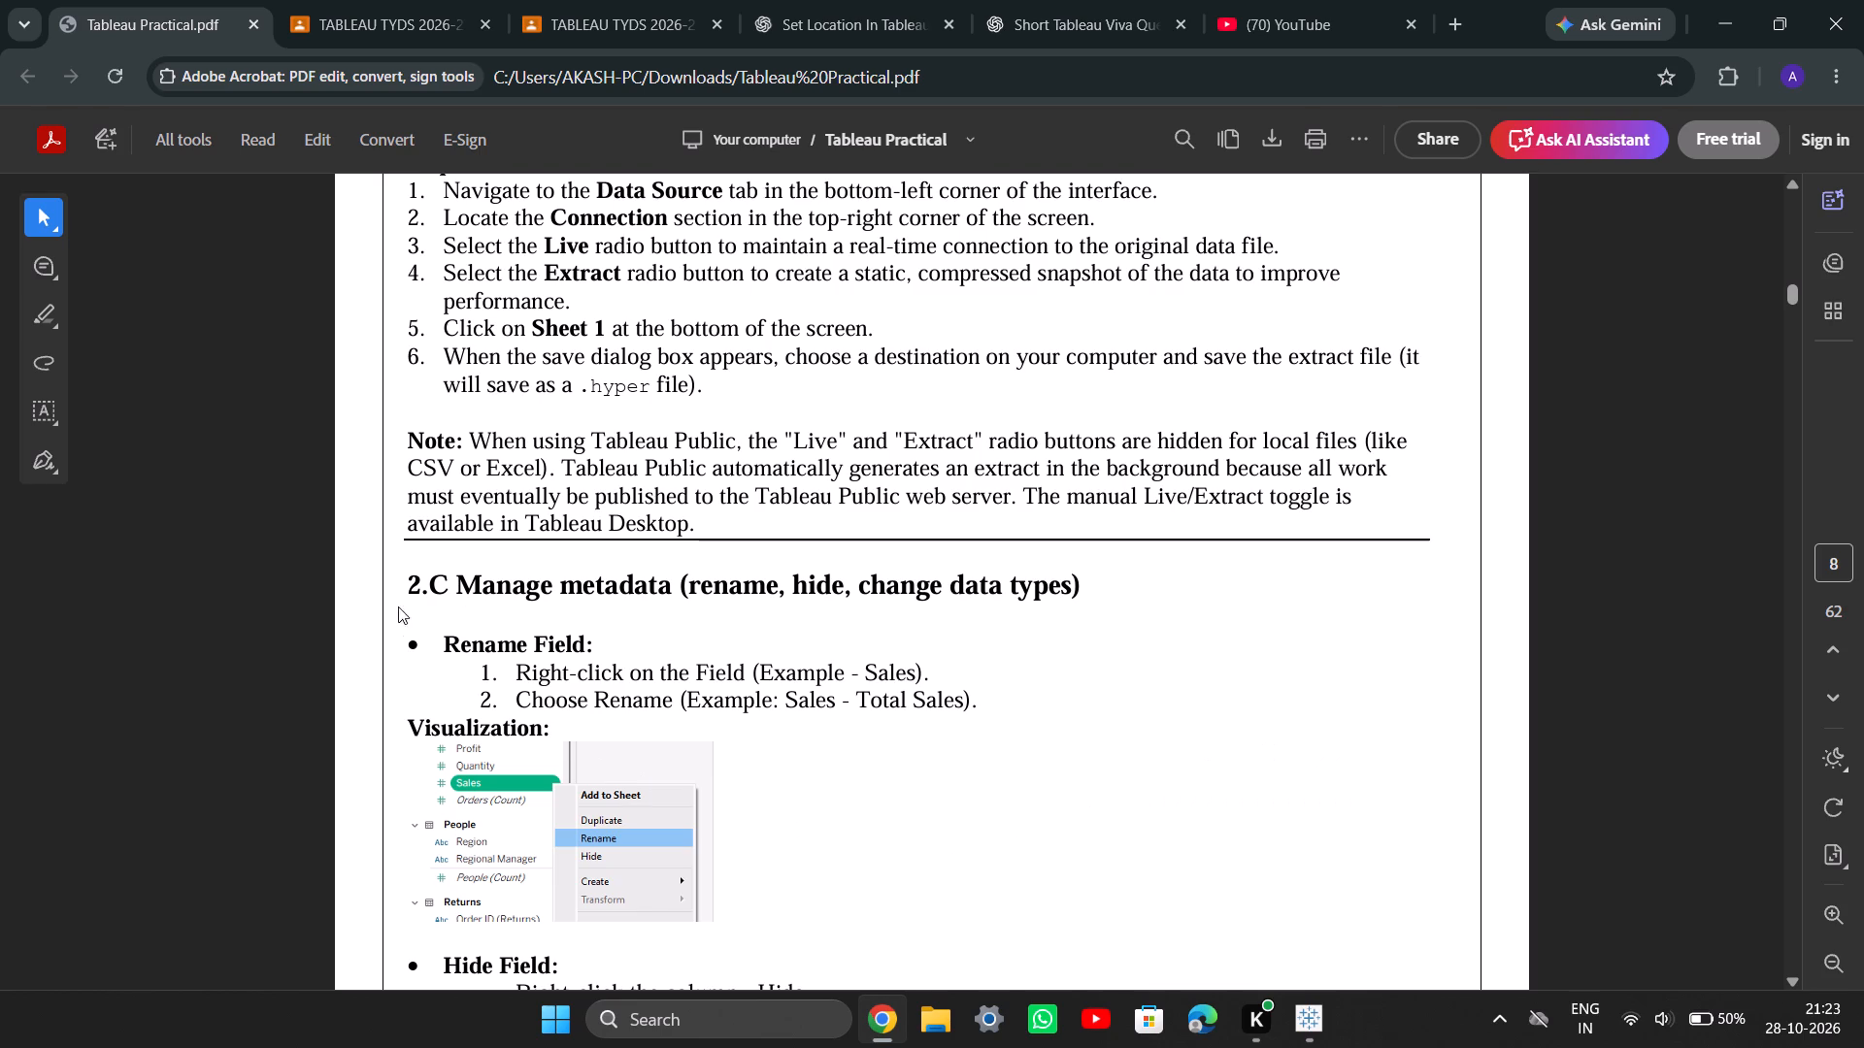
pyautogui.scroll(-2, 461, 615)
pyautogui.scroll(2, 461, 615)
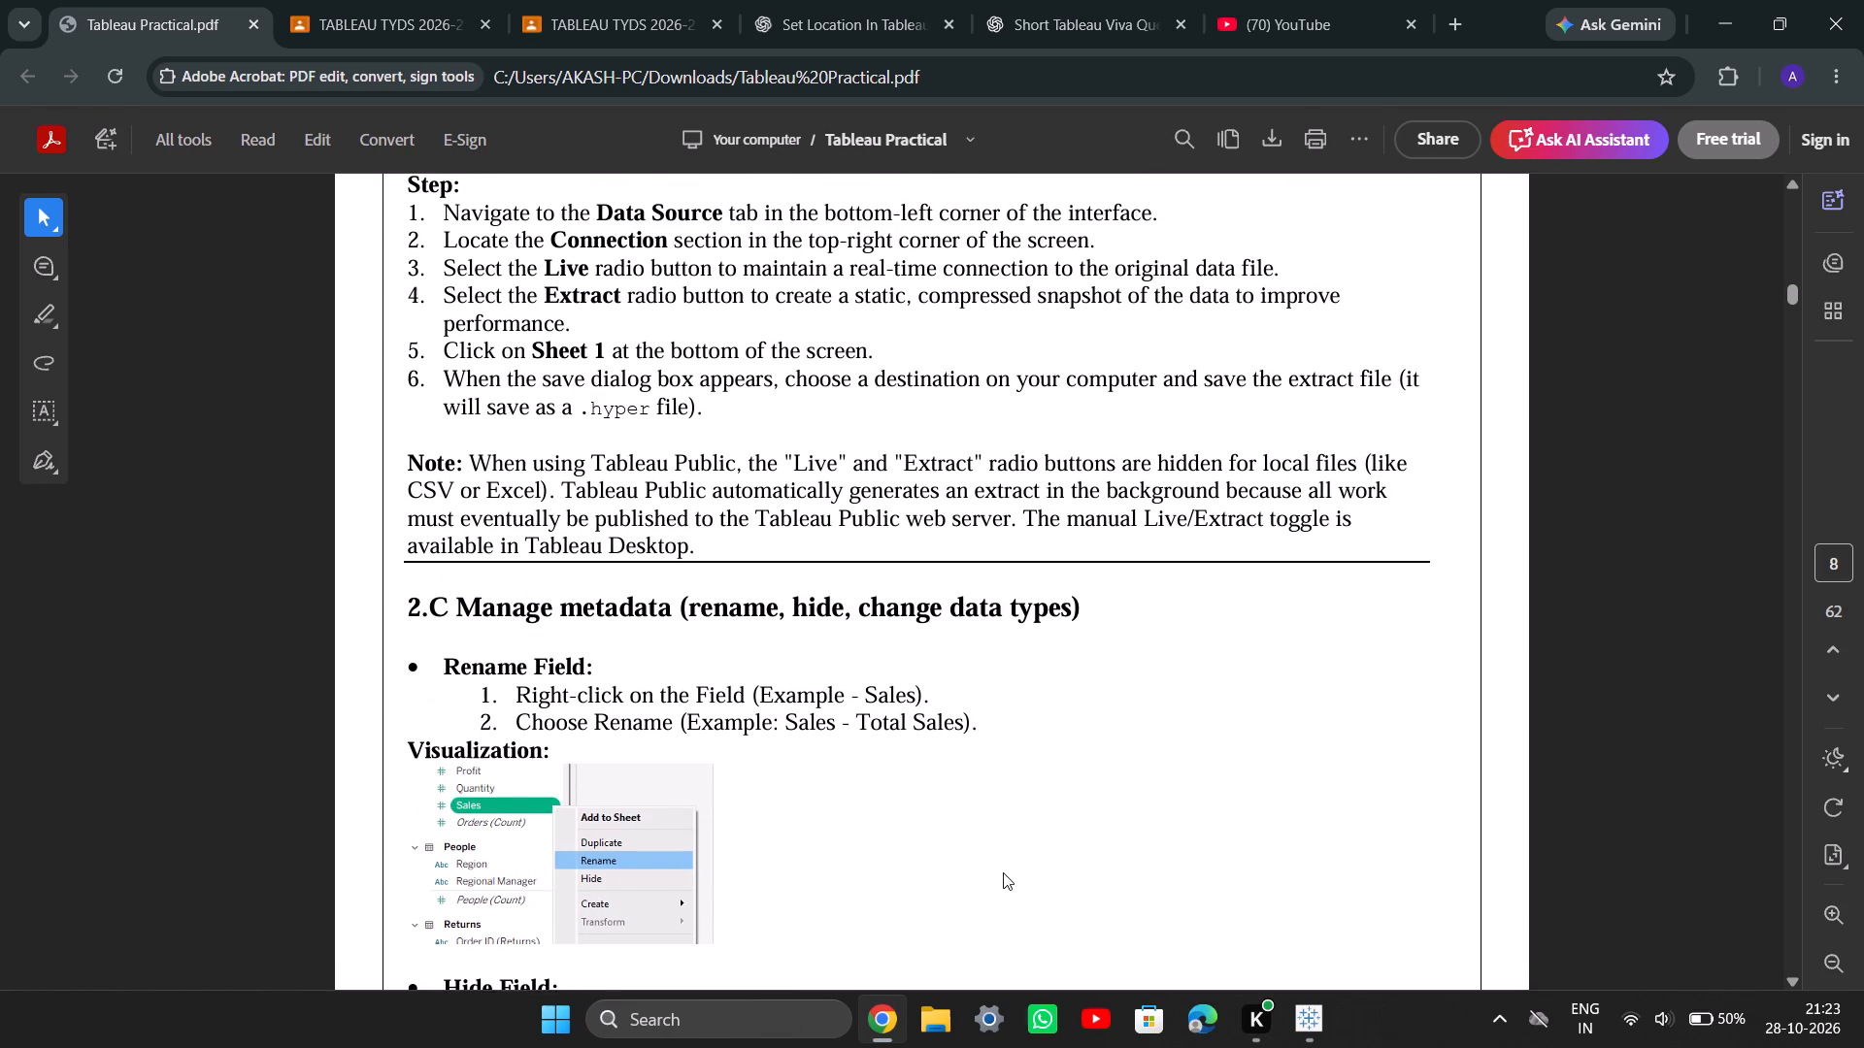